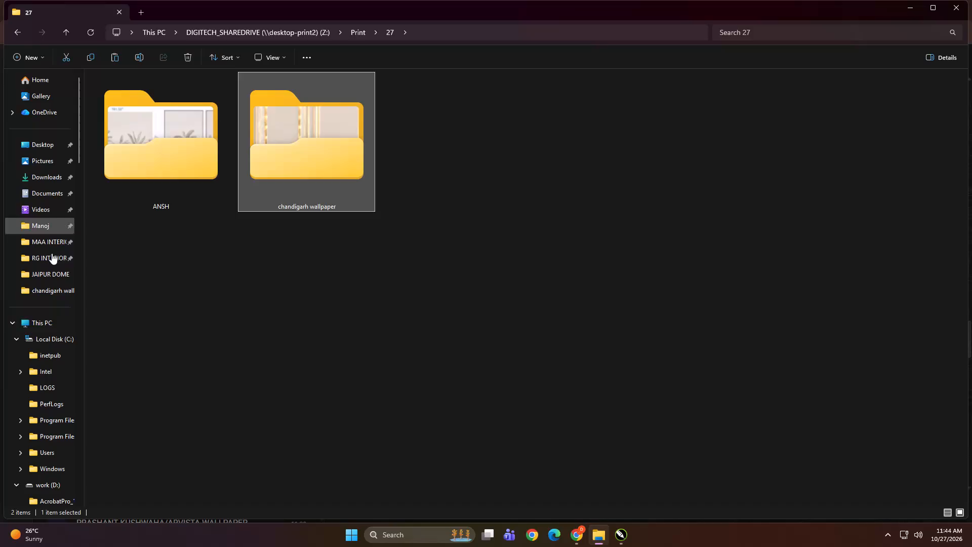
Bring the WhatsApp images from Downloads timed 11.06.09 and 11.06.03 into the open CorelDRAW document beside the flower panels.
{"action": "left_click", "coordinate": [58, 316]}
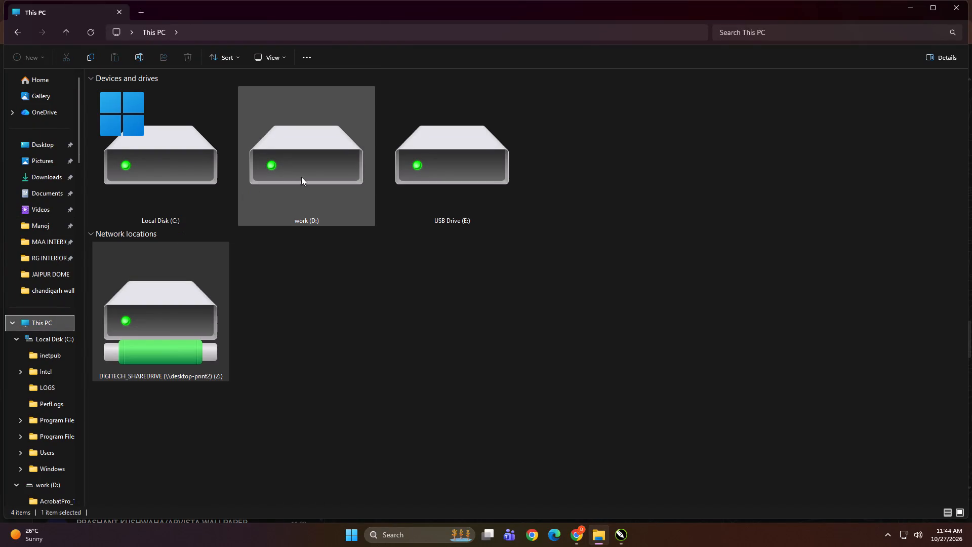
{"action": "scroll", "coordinate": [23, 200], "scroll_direction": "up", "scroll_amount": 3}
{"action": "left_click", "coordinate": [34, 178]}
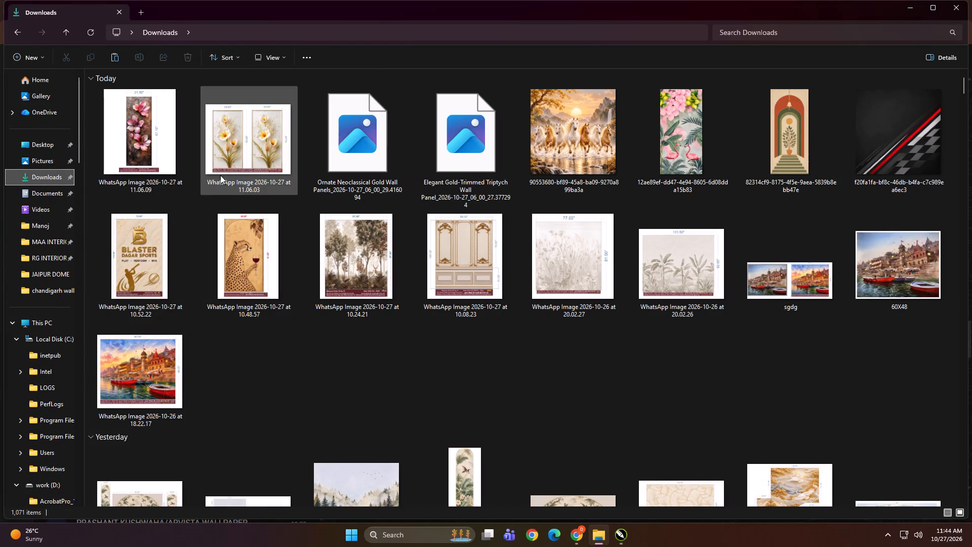
{"action": "left_click", "coordinate": [114, 156]}
{"action": "left_click", "coordinate": [232, 153], "text": "ctrl"}
{"action": "left_click_drag", "start_coordinate": [162, 132], "coordinate": [602, 527]}
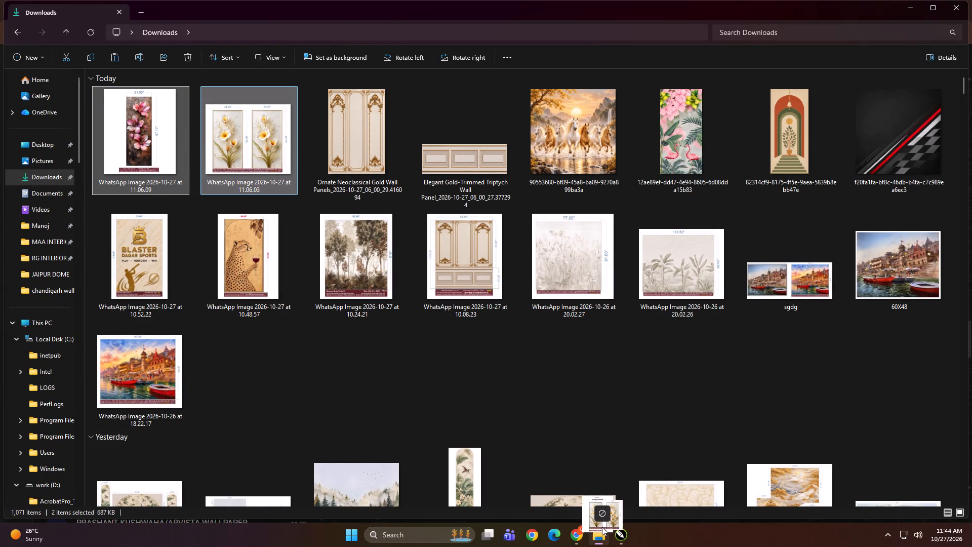
{"action": "left_click_drag", "start_coordinate": [602, 527], "coordinate": [524, 305]}
Enlarge both imported previews, the white-flower one to about 35 × 29 inches, and place each beside its matching panel.
{"action": "left_click_drag", "start_coordinate": [504, 288], "coordinate": [572, 355]}
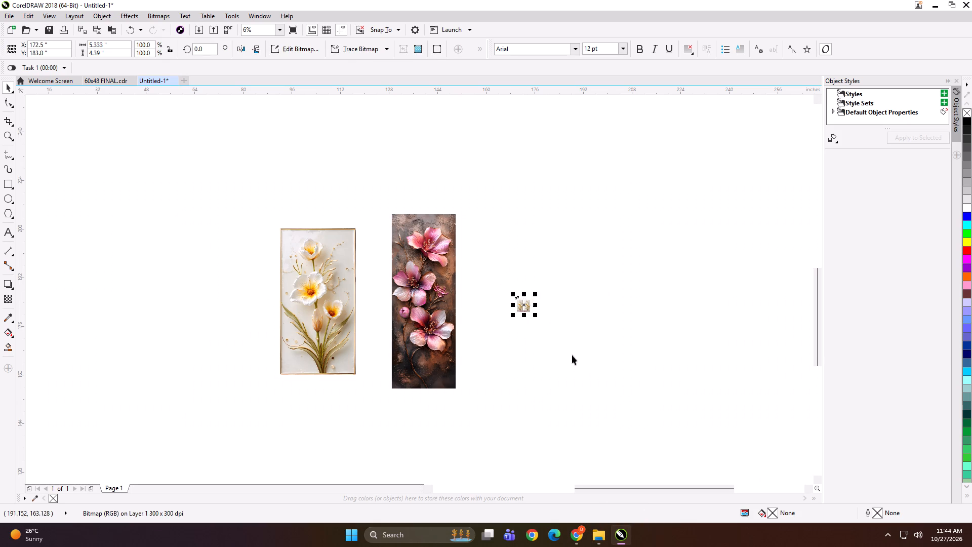
{"action": "left_click_drag", "start_coordinate": [572, 355], "coordinate": [579, 363]}
{"action": "left_click_drag", "start_coordinate": [549, 329], "coordinate": [610, 377], "text": "shift"}
{"action": "left_click_drag", "start_coordinate": [536, 315], "coordinate": [582, 356], "text": "shift"}
{"action": "left_click", "coordinate": [571, 390]}
{"action": "left_click_drag", "start_coordinate": [542, 299], "coordinate": [229, 279]}
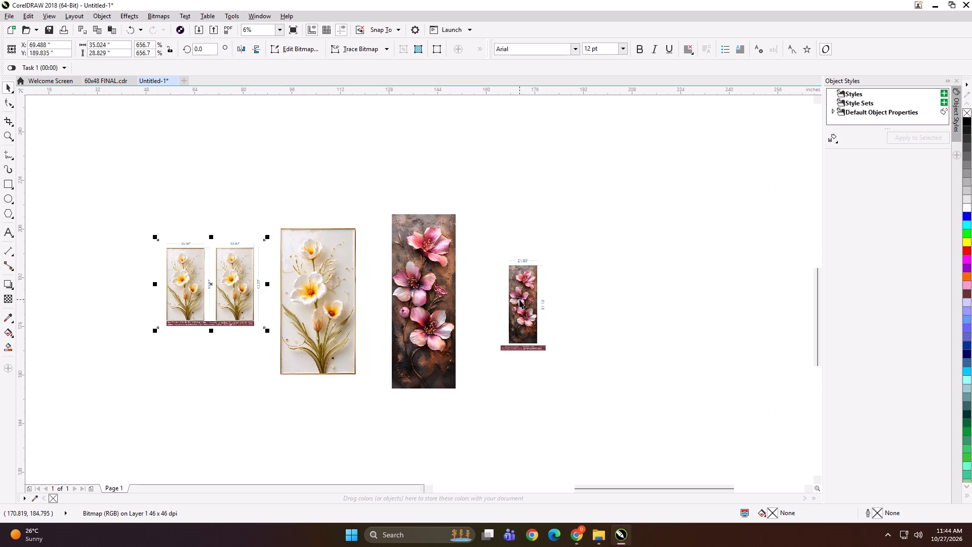
{"action": "left_click_drag", "start_coordinate": [530, 300], "coordinate": [520, 293]}
Resize the large pink-flower panel to 21 × 57.1 inches, matching its reference preview.
{"action": "left_click", "coordinate": [415, 276], "text": "shift"}
{"action": "left_click", "coordinate": [350, 275], "text": "shift"}
{"action": "left_click", "coordinate": [251, 279], "text": "shift"}
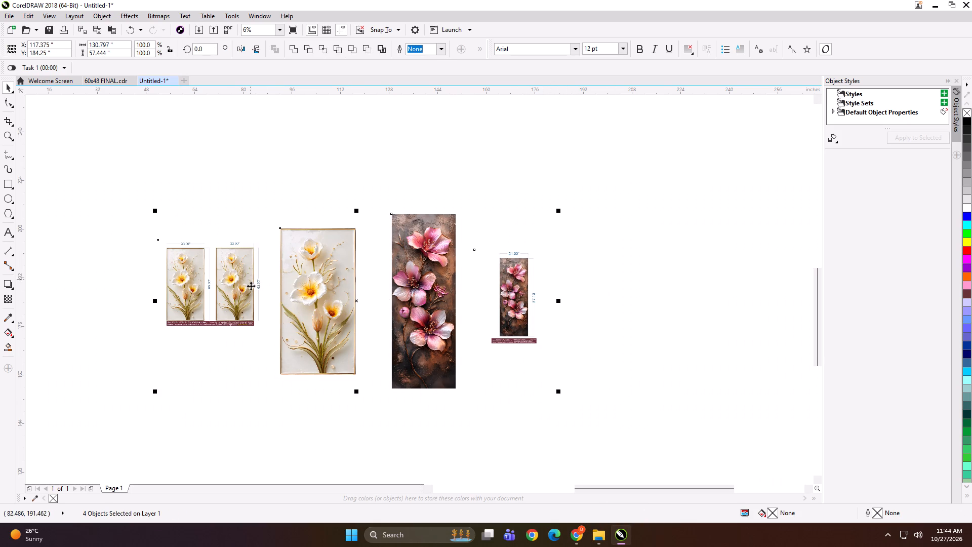
{"action": "key", "text": "shift+F2"}
{"action": "left_click", "coordinate": [191, 117]}
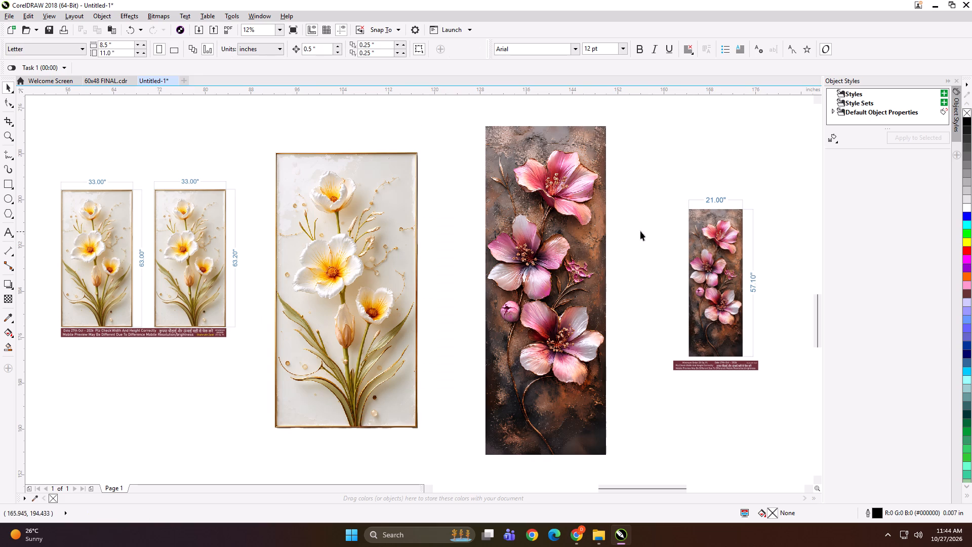
{"action": "left_click", "coordinate": [597, 226]}
{"action": "left_click_drag", "start_coordinate": [121, 45], "coordinate": [114, 45]}
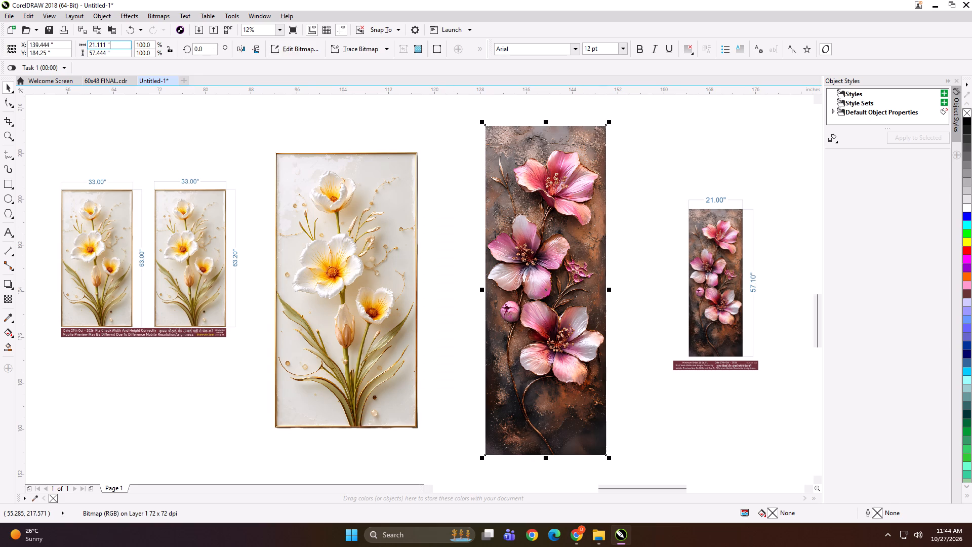
{"action": "left_click_drag", "start_coordinate": [114, 45], "coordinate": [24, 47]}
{"action": "type", "text": "21"}
{"action": "key", "text": "Tab"}
{"action": "key", "text": "5"}
{"action": "type", "text": "7.1"}
{"action": "key", "text": "Return"}
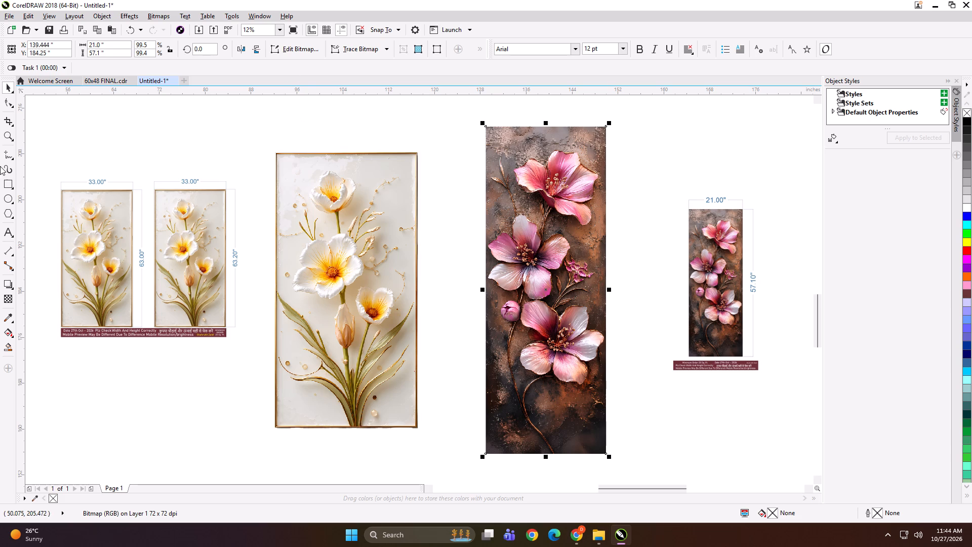
Add a rectangle outline around the resized pink-flower panel, matching its edges.
{"action": "double_click", "coordinate": [6, 180], "text": "shift"}
{"action": "key", "text": "shift+space"}
{"action": "left_click", "coordinate": [428, 137]}
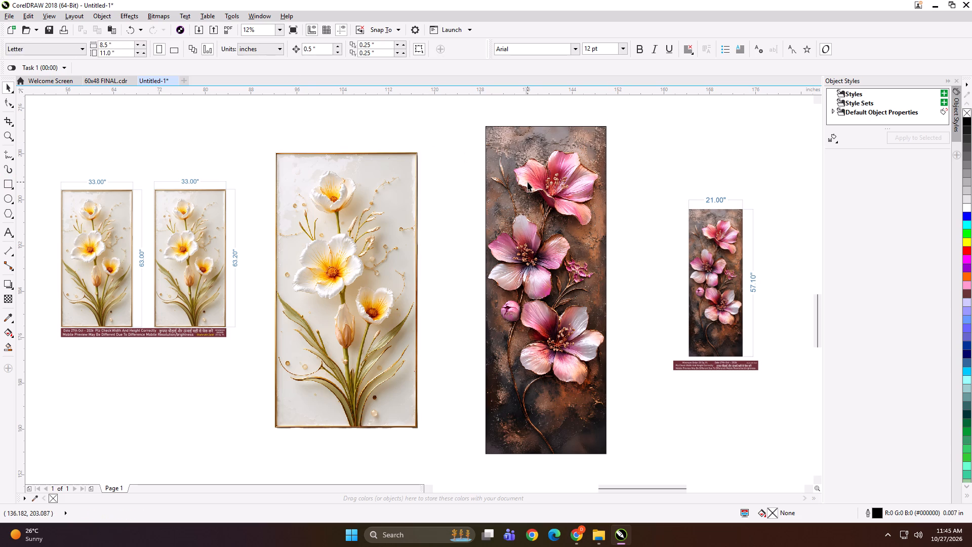
{"action": "left_click", "coordinate": [528, 182], "text": "alt"}
{"action": "key", "text": "shift+Return"}
{"action": "left_click", "coordinate": [523, 187]}
Resize the large cream white-flower panel to 33 × 63.2 inches.
{"action": "left_click", "coordinate": [371, 203]}
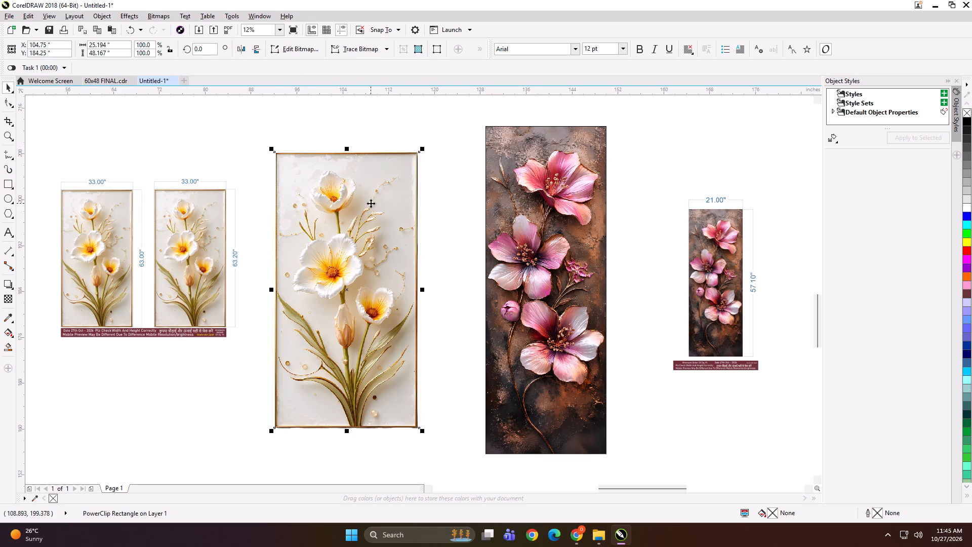
{"action": "left_click_drag", "start_coordinate": [120, 43], "coordinate": [63, 50]}
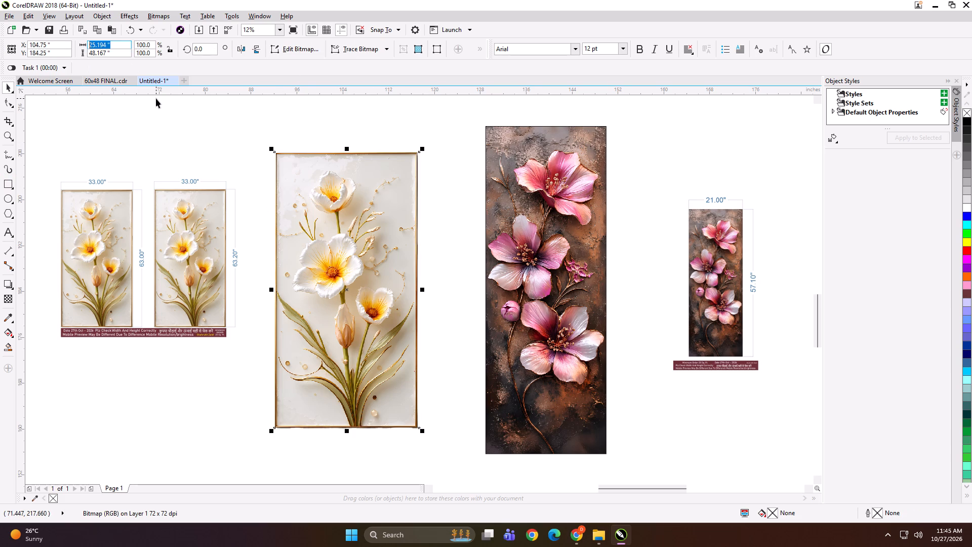
{"action": "type", "text": "33"}
{"action": "key", "text": "Tab"}
{"action": "type", "text": "63.2"}
{"action": "key", "text": "Return"}
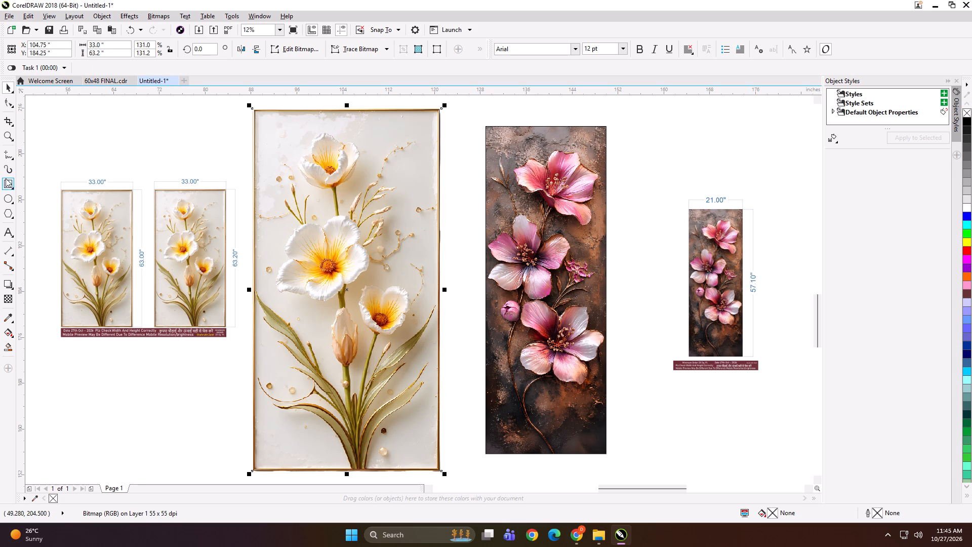
Add a rectangle outline around the resized white-flower panel, matching its edges.
{"action": "double_click", "coordinate": [12, 180], "text": "shift"}
{"action": "key", "text": "shift+space"}
{"action": "left_click", "coordinate": [203, 123]}
With the Shape tool, move the white-flower bitmap's left-edge nodes inward to the gold frame, cropping off the white margin.
{"action": "scroll", "coordinate": [261, 108], "scroll_direction": "up", "scroll_amount": 3}
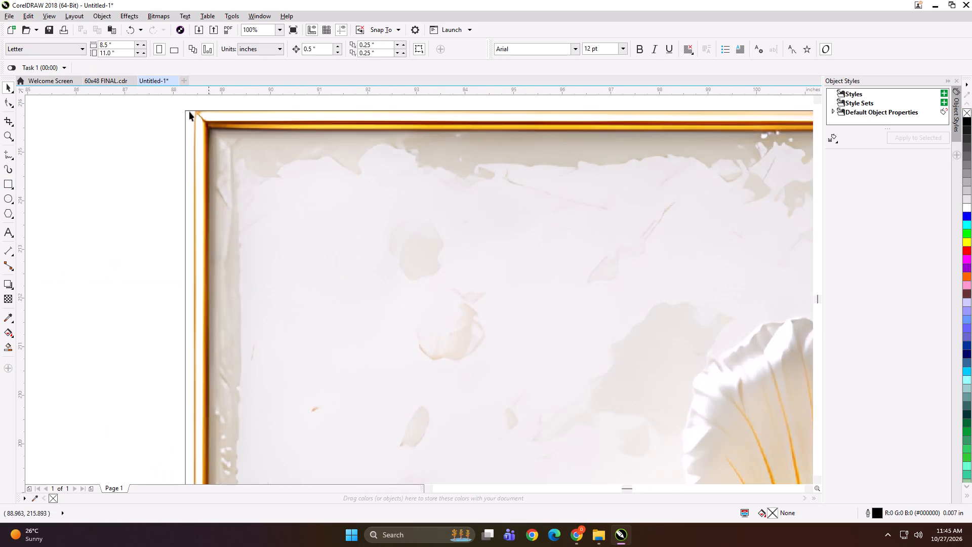
{"action": "scroll", "coordinate": [176, 114], "scroll_direction": "up", "scroll_amount": 2}
{"action": "scroll", "coordinate": [237, 135], "scroll_direction": "down", "scroll_amount": 2}
{"action": "scroll", "coordinate": [302, 140], "scroll_direction": "down", "scroll_amount": 3}
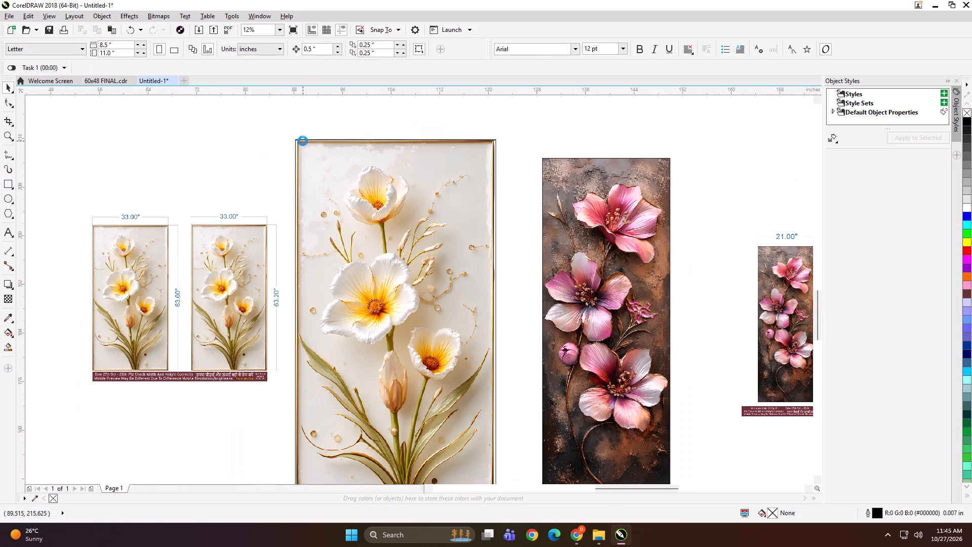
{"action": "left_click", "coordinate": [340, 335], "text": "alt"}
{"action": "key", "text": "F10"}
{"action": "scroll", "coordinate": [362, 248], "scroll_direction": "down", "scroll_amount": 1}
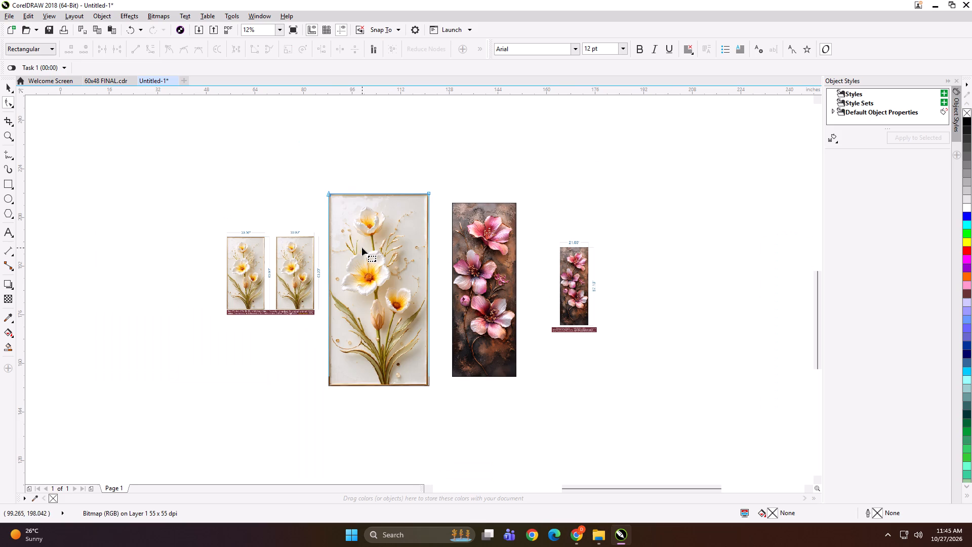
{"action": "left_click_drag", "start_coordinate": [313, 176], "coordinate": [369, 418]}
{"action": "scroll", "coordinate": [337, 295], "scroll_direction": "up", "scroll_amount": 5}
{"action": "scroll", "coordinate": [308, 266], "scroll_direction": "up", "scroll_amount": 1}
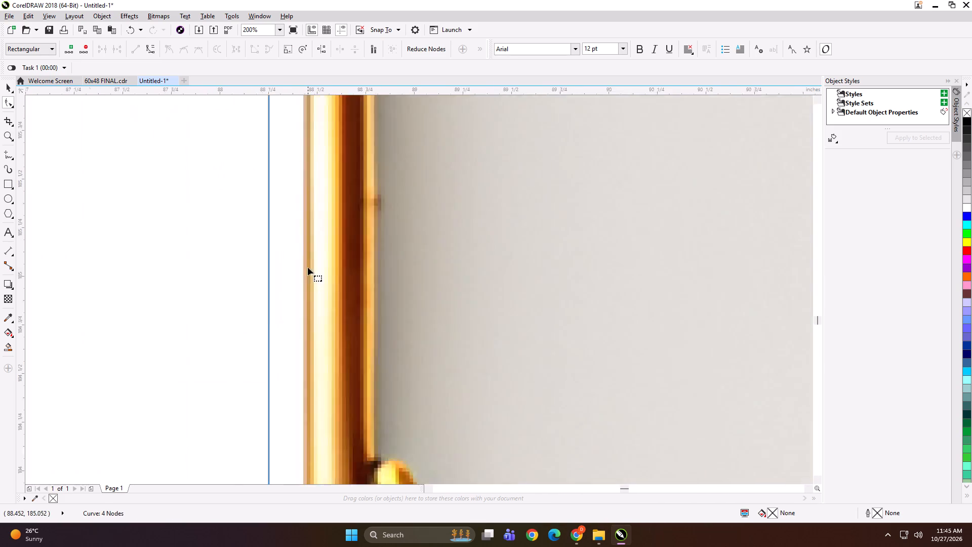
{"action": "scroll", "coordinate": [308, 267], "scroll_direction": "up", "scroll_amount": 1}
{"action": "left_click_drag", "start_coordinate": [230, 279], "coordinate": [305, 288], "text": "shift"}
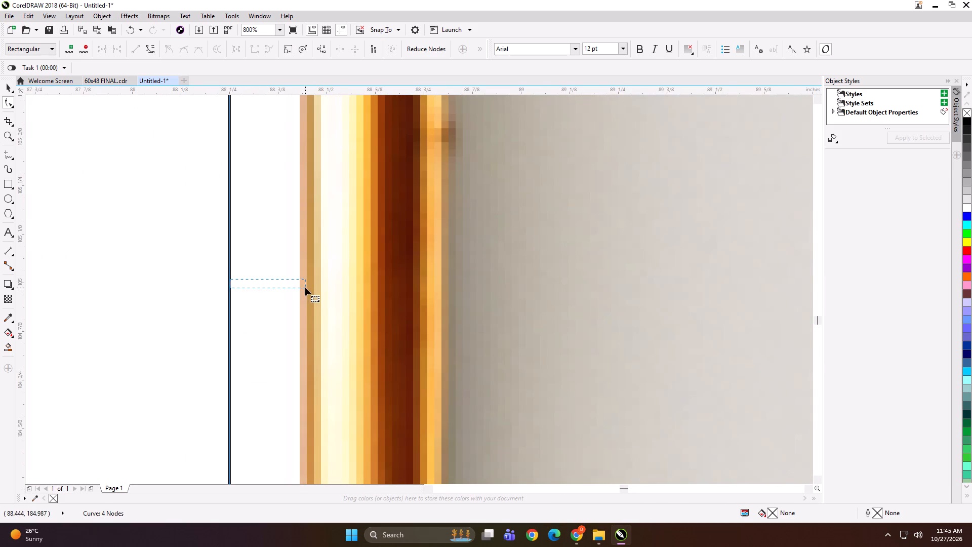
{"action": "left_click_drag", "start_coordinate": [305, 288], "coordinate": [306, 288], "text": "shift"}
{"action": "left_click_drag", "start_coordinate": [229, 280], "coordinate": [252, 280], "text": "shift"}
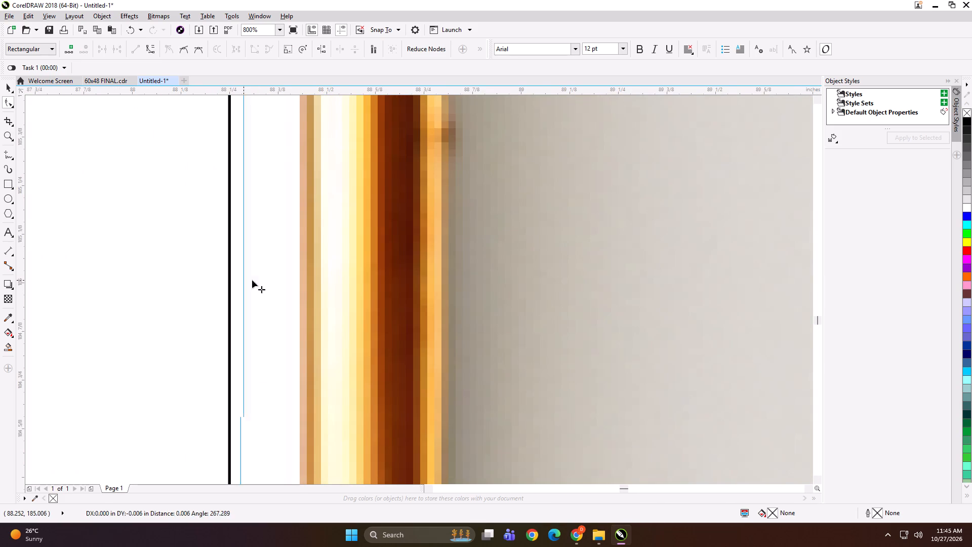
{"action": "left_click_drag", "start_coordinate": [252, 280], "coordinate": [308, 280], "text": "shift"}
Move the white-flower bitmap's right-edge nodes inward to the outer edge of the gold frame, cropping off the white margin.
{"action": "scroll", "coordinate": [303, 271], "scroll_direction": "down", "scroll_amount": 6}
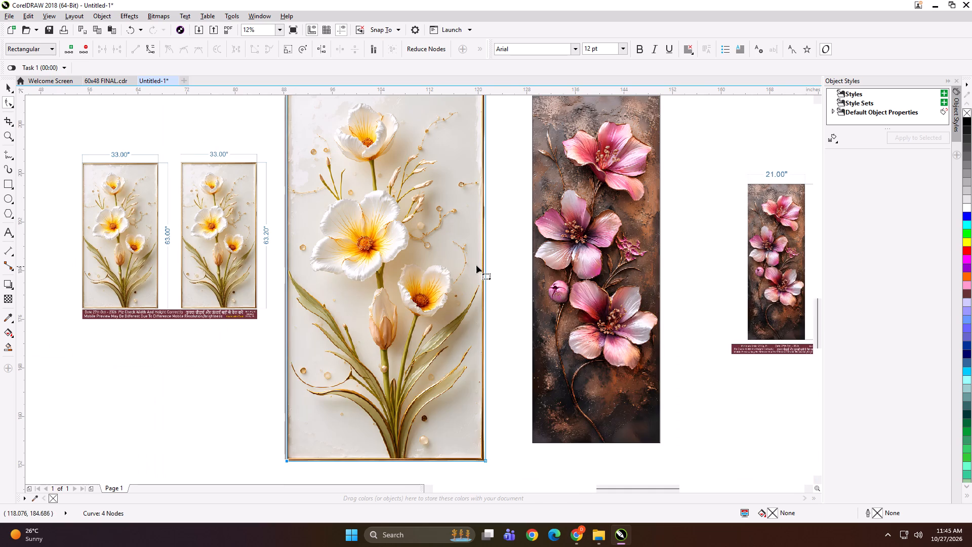
{"action": "scroll", "coordinate": [481, 265], "scroll_direction": "up", "scroll_amount": 3}
{"action": "scroll", "coordinate": [481, 265], "scroll_direction": "down", "scroll_amount": 4}
{"action": "left_click_drag", "start_coordinate": [470, 159], "coordinate": [518, 437]}
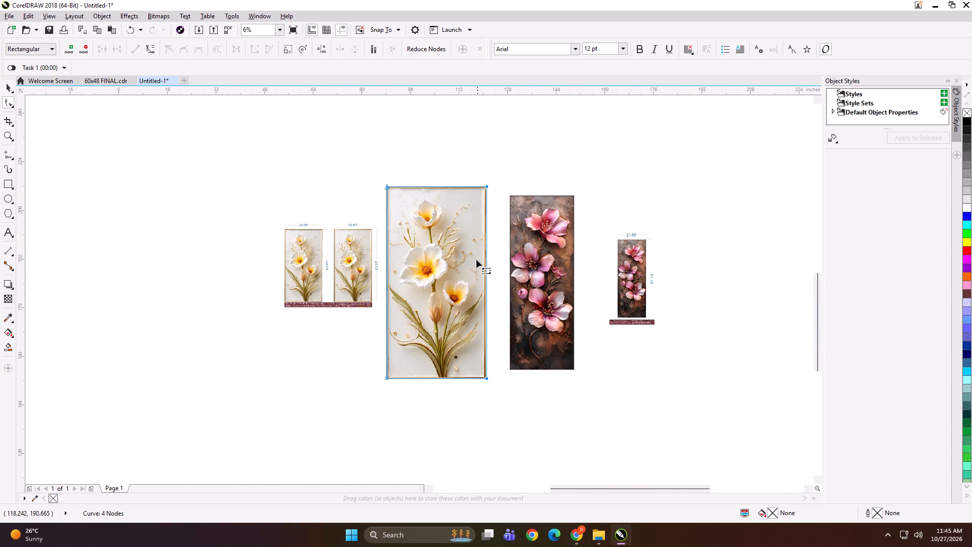
{"action": "scroll", "coordinate": [476, 258], "scroll_direction": "up", "scroll_amount": 2}
{"action": "scroll", "coordinate": [516, 278], "scroll_direction": "up", "scroll_amount": 5}
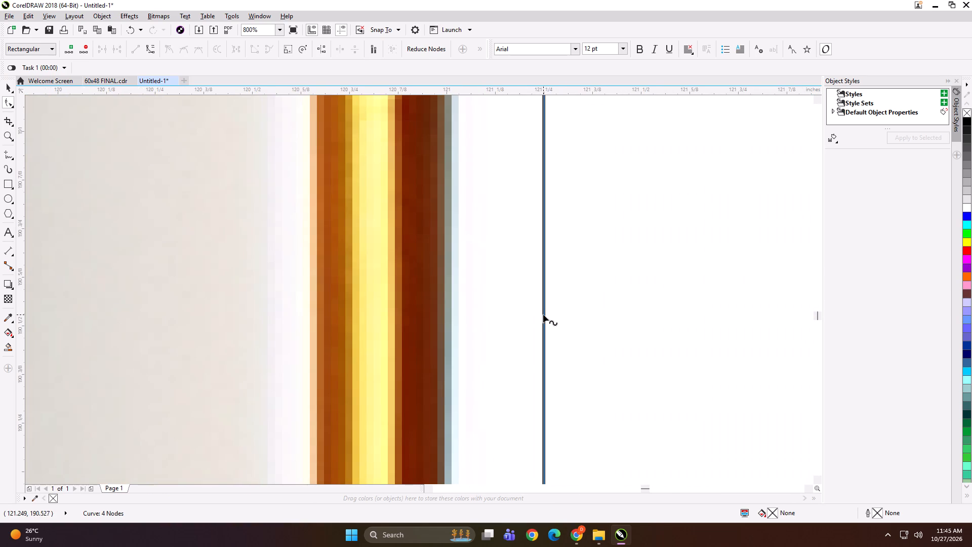
{"action": "left_click_drag", "start_coordinate": [545, 315], "coordinate": [452, 308], "text": "shift"}
{"action": "left_click_drag", "start_coordinate": [545, 311], "coordinate": [456, 311], "text": "shift"}
{"action": "left_click_drag", "start_coordinate": [544, 308], "coordinate": [448, 306], "text": "shift"}
Stretch the cropped white-flower bitmap's right side out to the rectangle outline, making it about 32.8 inches wide.
{"action": "key", "text": "space"}
{"action": "scroll", "coordinate": [464, 303], "scroll_direction": "down", "scroll_amount": 5}
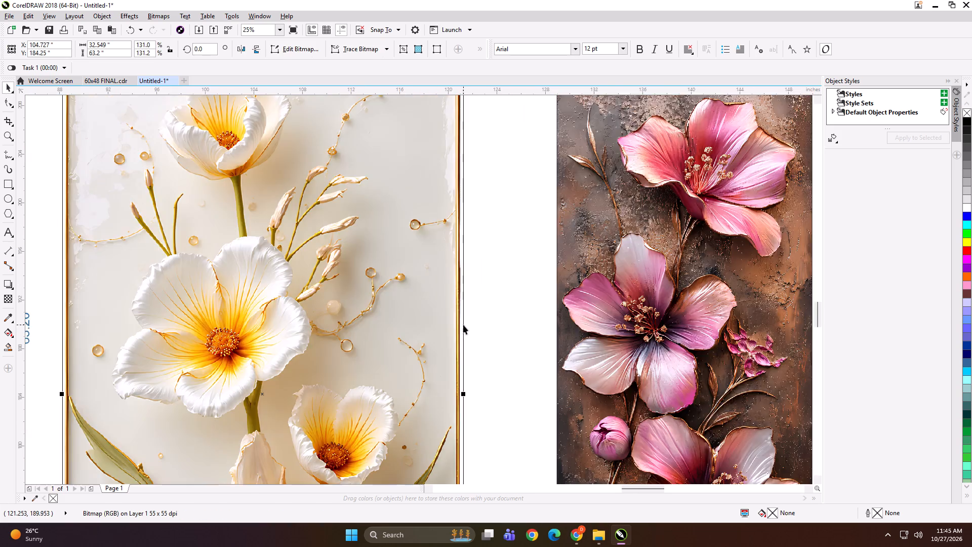
{"action": "scroll", "coordinate": [464, 326], "scroll_direction": "down", "scroll_amount": 1}
{"action": "scroll", "coordinate": [459, 358], "scroll_direction": "up", "scroll_amount": 5}
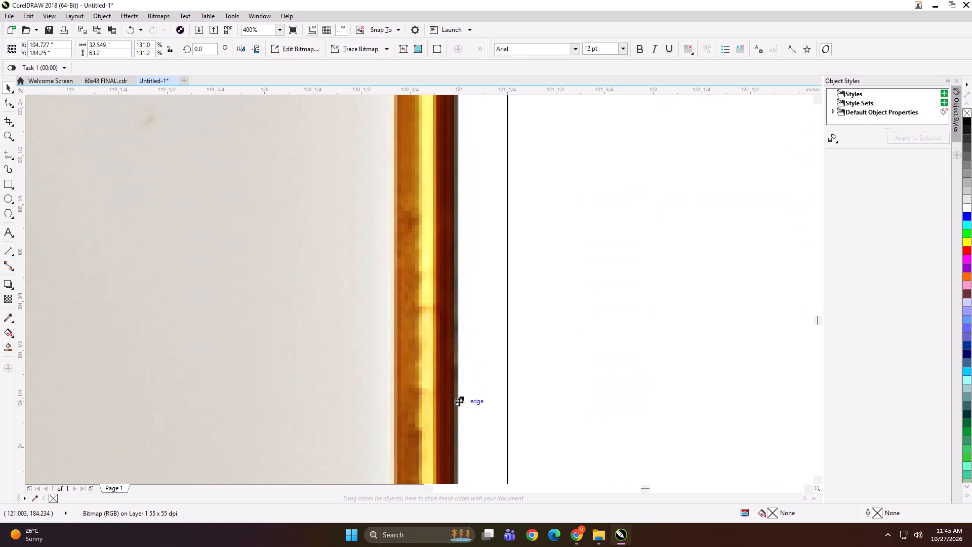
{"action": "left_click_drag", "start_coordinate": [463, 399], "coordinate": [513, 401]}
{"action": "scroll", "coordinate": [579, 365], "scroll_direction": "down", "scroll_amount": 5}
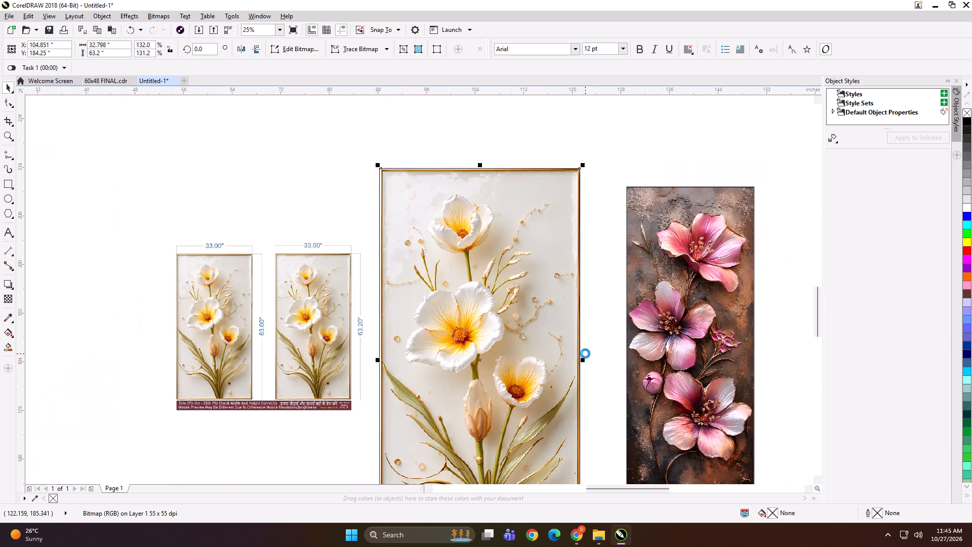
Stretch the white-flower bitmap's left side out to the rectangle outline, bringing its width to 33 inches.
{"action": "scroll", "coordinate": [412, 345], "scroll_direction": "up", "scroll_amount": 2}
{"action": "scroll", "coordinate": [256, 413], "scroll_direction": "up", "scroll_amount": 3}
{"action": "scroll", "coordinate": [452, 360], "scroll_direction": "up", "scroll_amount": 2}
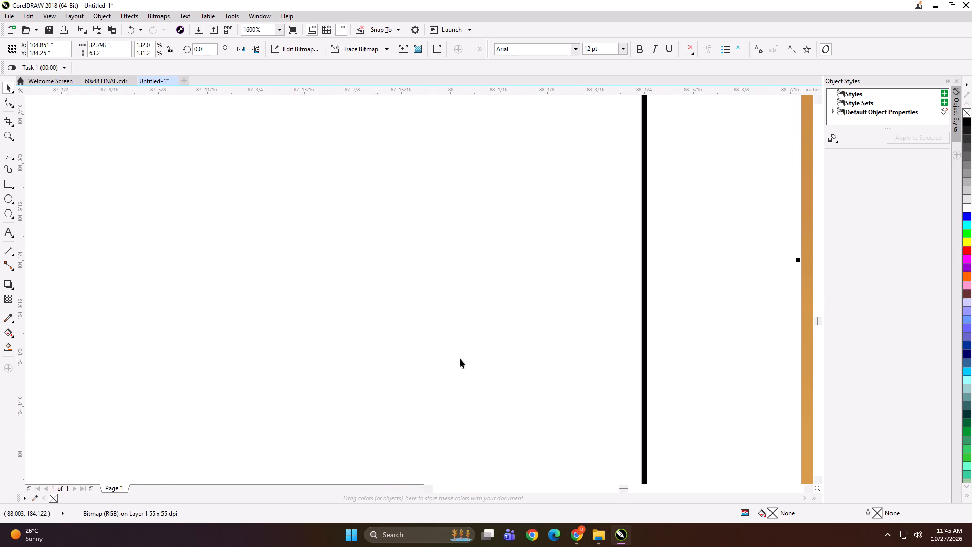
{"action": "left_click_drag", "start_coordinate": [798, 260], "coordinate": [646, 258]}
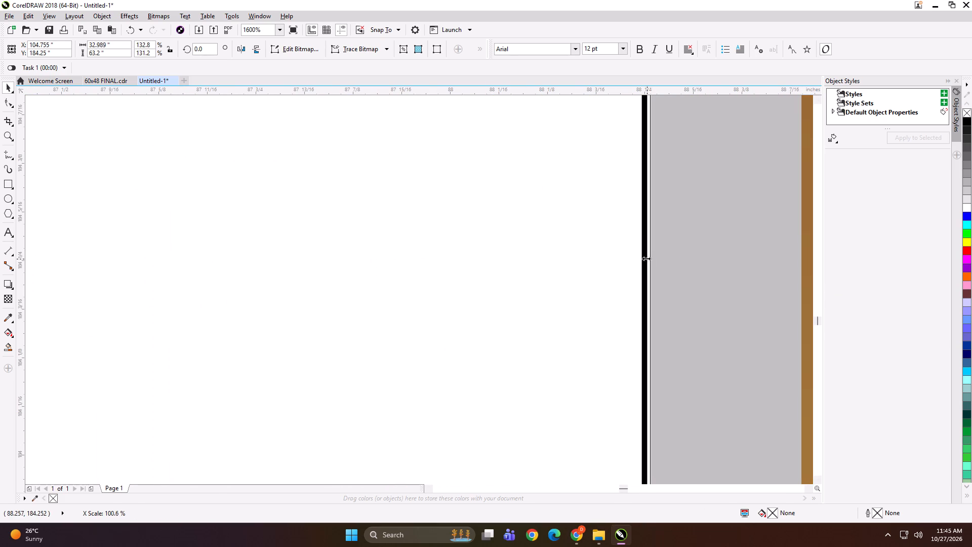
{"action": "left_click_drag", "start_coordinate": [646, 258], "coordinate": [643, 258]}
Group the white-flower bitmap with its rectangle outline.
{"action": "scroll", "coordinate": [531, 244], "scroll_direction": "down", "scroll_amount": 7}
{"action": "scroll", "coordinate": [563, 269], "scroll_direction": "down", "scroll_amount": 1}
{"action": "left_click", "coordinate": [499, 162]}
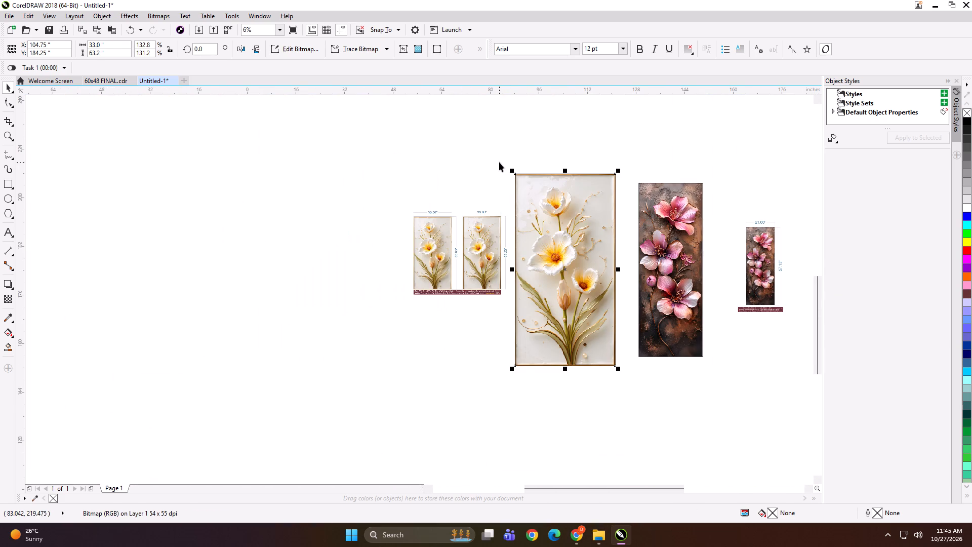
{"action": "left_click_drag", "start_coordinate": [499, 150], "coordinate": [641, 401]}
{"action": "key", "text": "ctrl+g"}
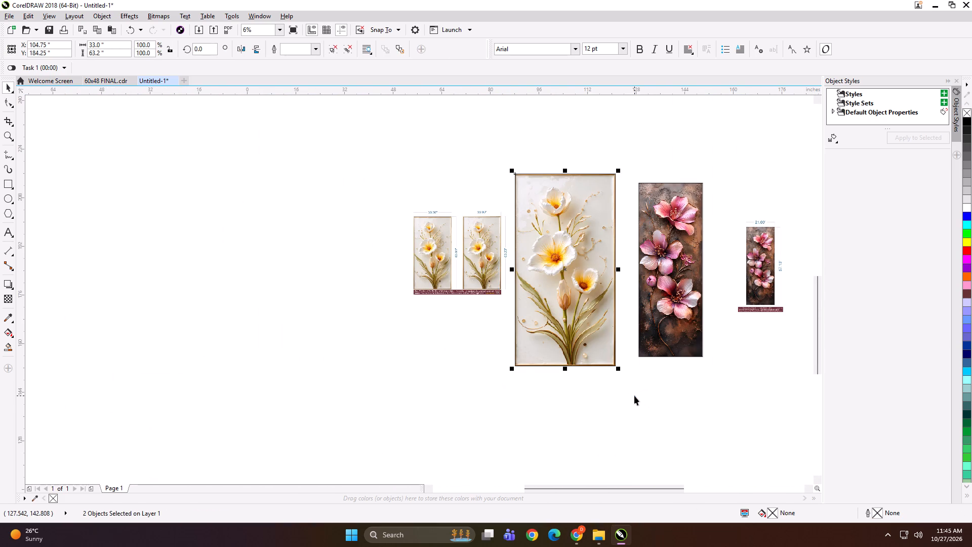
Move the double white-flower reference preview farther left to clear space beside the large panel.
{"action": "scroll", "coordinate": [466, 247], "scroll_direction": "up", "scroll_amount": 1}
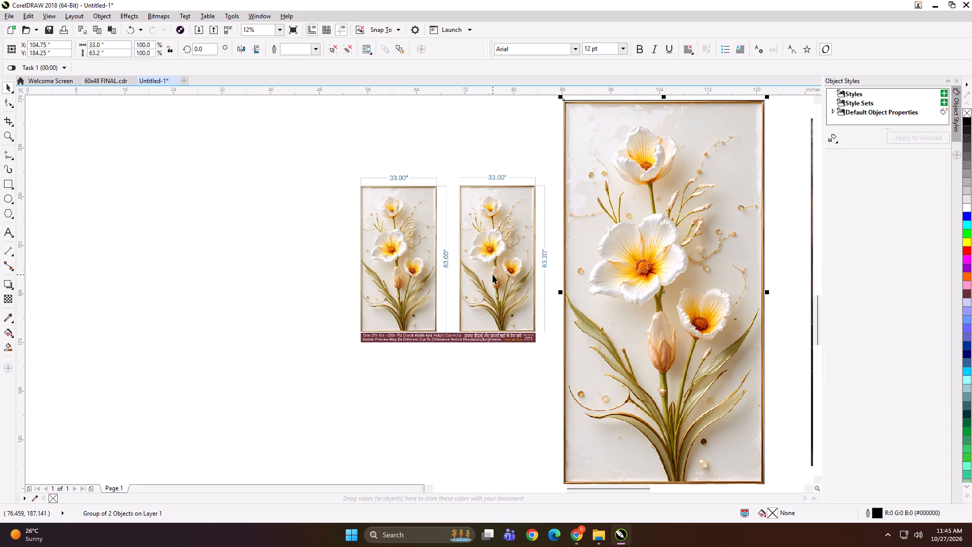
{"action": "left_click_drag", "start_coordinate": [493, 275], "coordinate": [361, 261]}
{"action": "left_click_drag", "start_coordinate": [362, 254], "coordinate": [318, 261]}
Duplicate the grouped white-flower panel to its immediate left, with the copy centred at X 70.75 inches.
{"action": "left_click", "coordinate": [643, 203]}
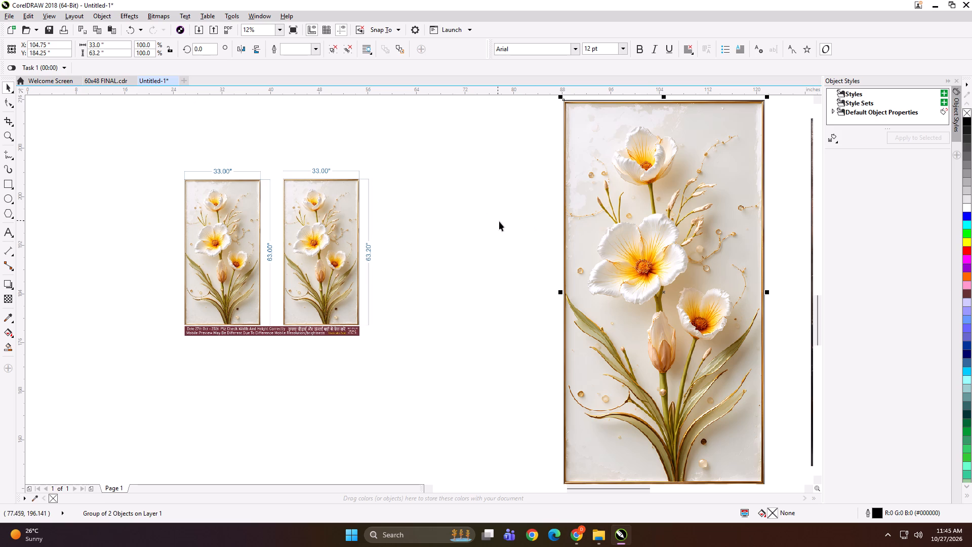
{"action": "scroll", "coordinate": [514, 241], "scroll_direction": "down", "scroll_amount": 1}
{"action": "left_click_drag", "start_coordinate": [582, 242], "coordinate": [478, 241]}
{"action": "right_click", "coordinate": [478, 241], "text": "shift"}
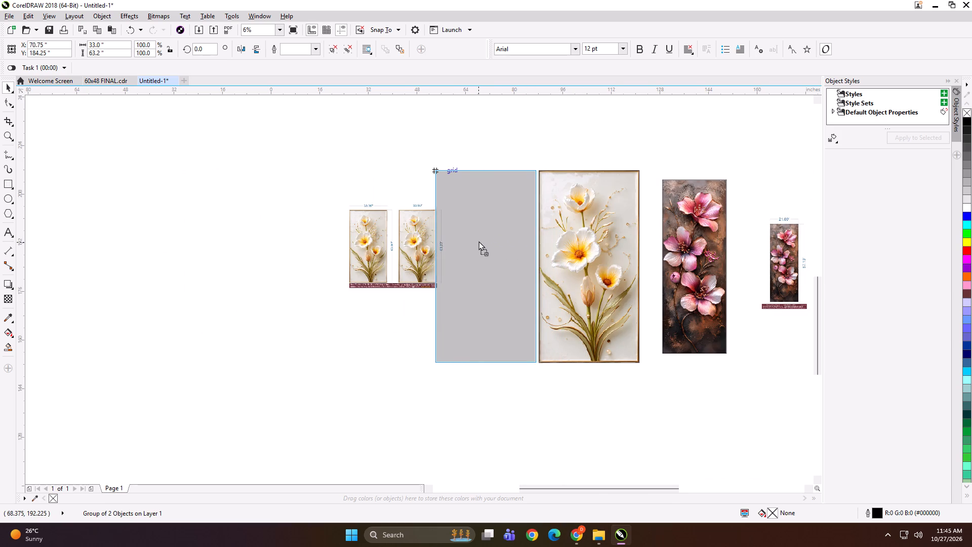
Move the double white-flower reference preview farther left and enlarge it to about 62.5 × 51.4 inches.
{"action": "left_click_drag", "start_coordinate": [478, 241], "coordinate": [478, 240]}
{"action": "left_click_drag", "start_coordinate": [411, 232], "coordinate": [354, 235]}
{"action": "left_click_drag", "start_coordinate": [393, 296], "coordinate": [435, 336], "text": "shift"}
{"action": "left_click_drag", "start_coordinate": [404, 281], "coordinate": [387, 283]}
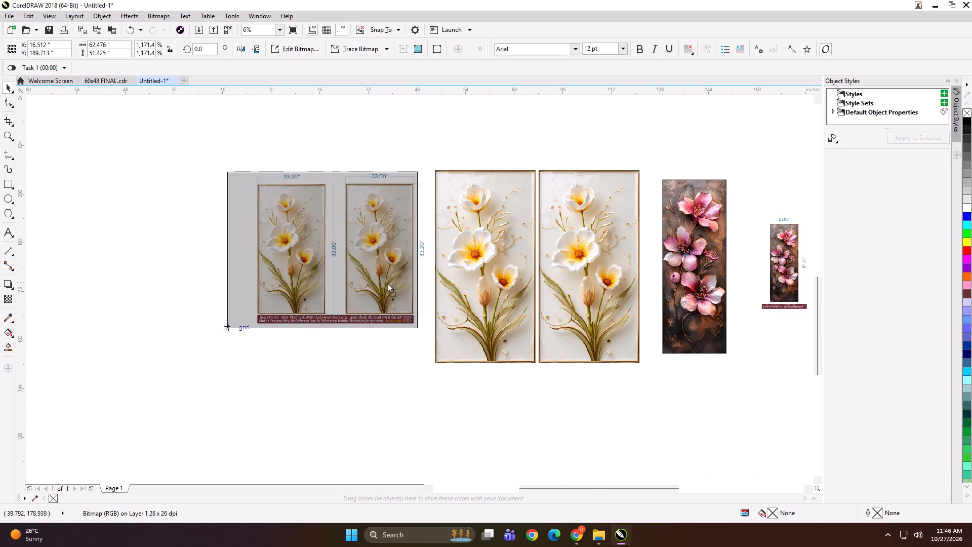
{"action": "left_click_drag", "start_coordinate": [387, 283], "coordinate": [383, 283]}
Add the text label "33*63.2" on the top edge of the left-hand large white-flower panel and copy its text.
{"action": "left_click", "coordinate": [504, 276], "text": "shift"}
{"action": "left_click", "coordinate": [511, 275], "text": "shift"}
{"action": "left_click", "coordinate": [535, 268], "text": "shift"}
{"action": "left_click", "coordinate": [600, 264], "text": "shift"}
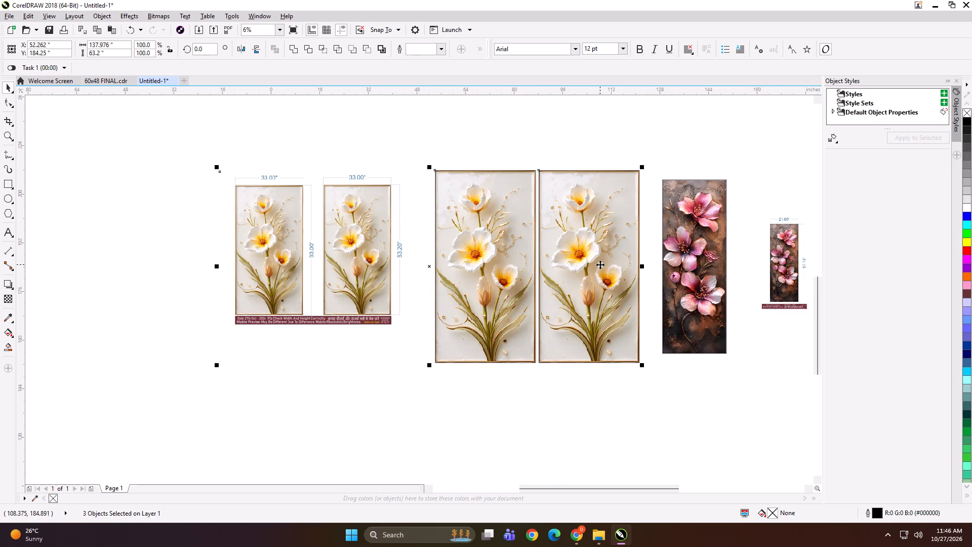
{"action": "key", "text": "shift+F2"}
{"action": "left_click", "coordinate": [386, 338]}
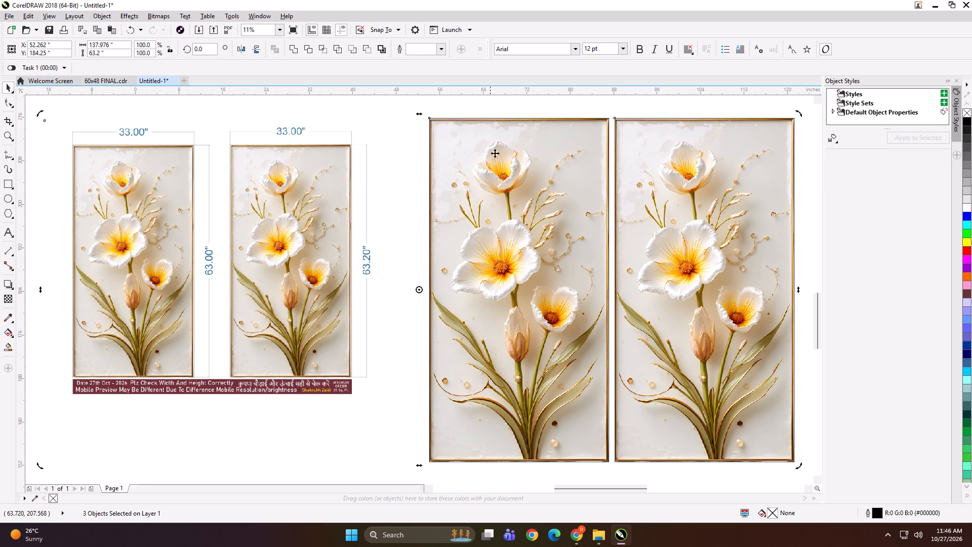
{"action": "left_click", "coordinate": [517, 110]}
{"action": "left_click", "coordinate": [10, 228]}
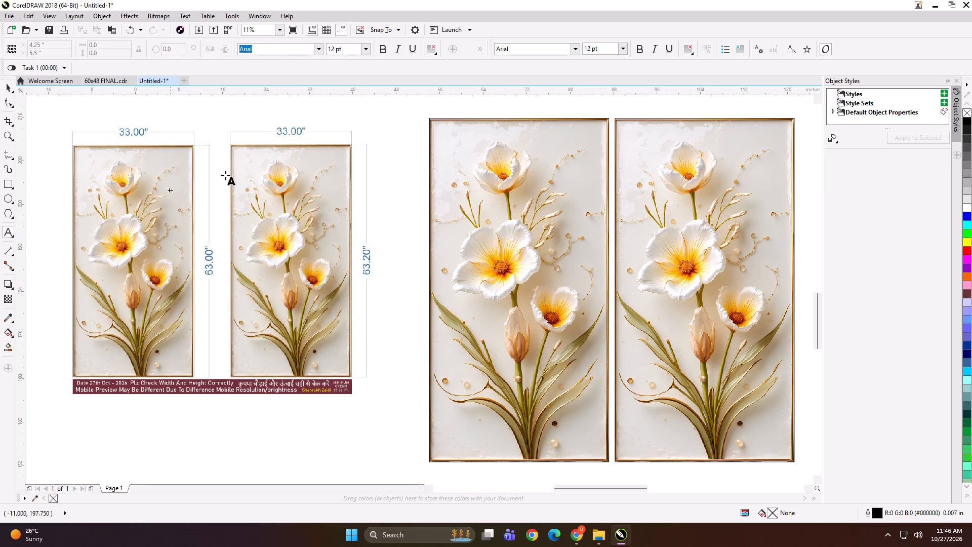
{"action": "left_click", "coordinate": [466, 118]}
{"action": "type", "text": "33*63.2"}
{"action": "key", "text": "ctrl+a"}
{"action": "key", "text": "ctrl+c"}
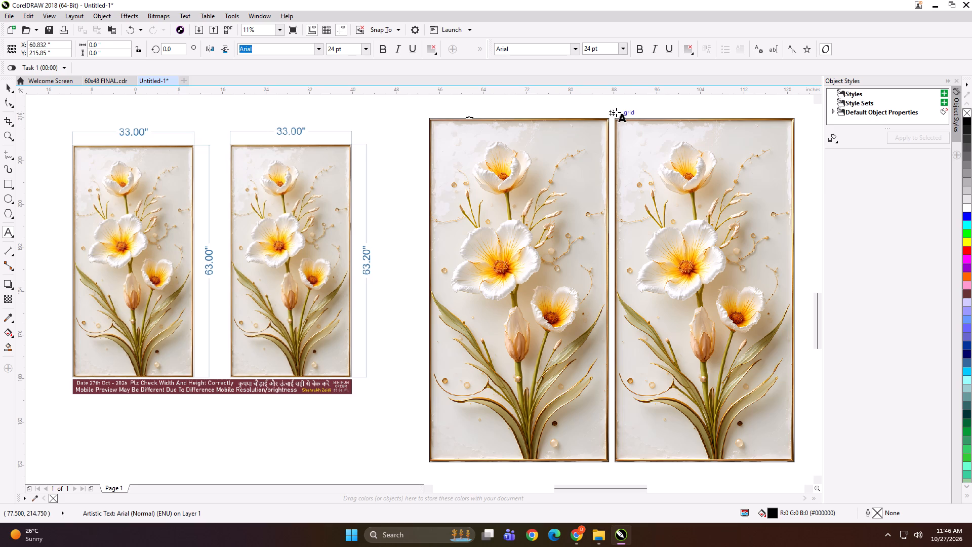
Place the same "33*63.2" label on the right-hand white-flower panel's top edge and group it with that panel.
{"action": "left_click", "coordinate": [654, 118]}
{"action": "key", "text": "ctrl+v"}
{"action": "key", "text": "BackSpace"}
{"action": "key", "text": "2"}
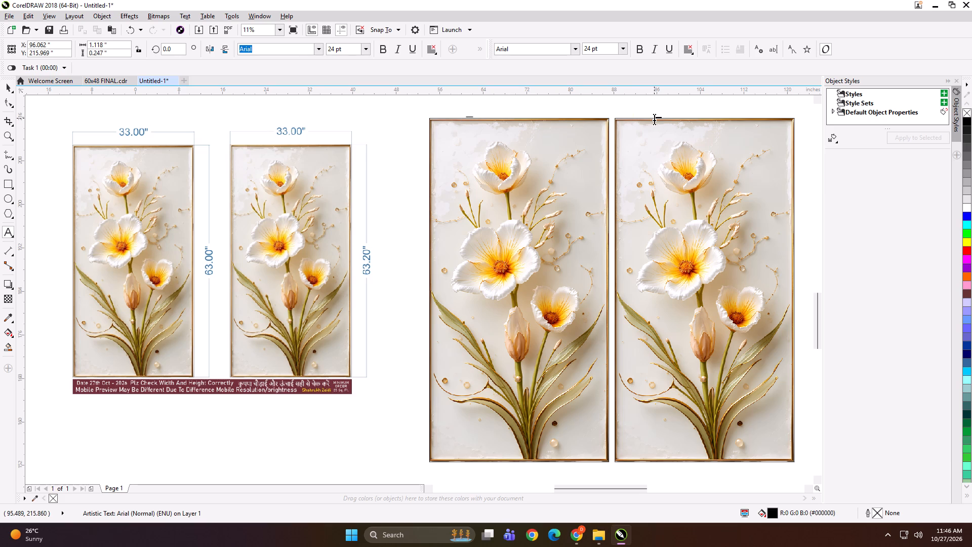
{"action": "left_click", "coordinate": [9, 90]}
{"action": "left_click", "coordinate": [689, 191], "text": "shift"}
{"action": "key", "text": "ctrl+g"}
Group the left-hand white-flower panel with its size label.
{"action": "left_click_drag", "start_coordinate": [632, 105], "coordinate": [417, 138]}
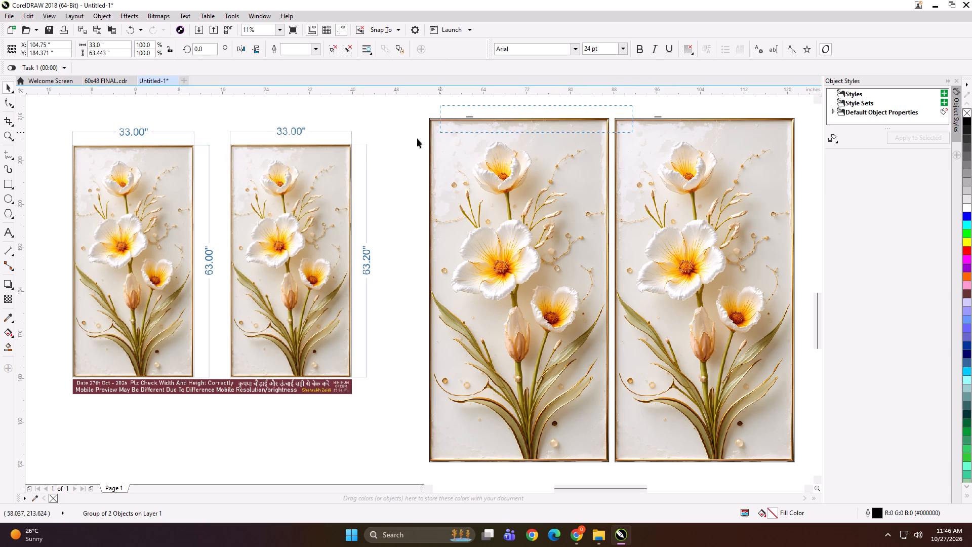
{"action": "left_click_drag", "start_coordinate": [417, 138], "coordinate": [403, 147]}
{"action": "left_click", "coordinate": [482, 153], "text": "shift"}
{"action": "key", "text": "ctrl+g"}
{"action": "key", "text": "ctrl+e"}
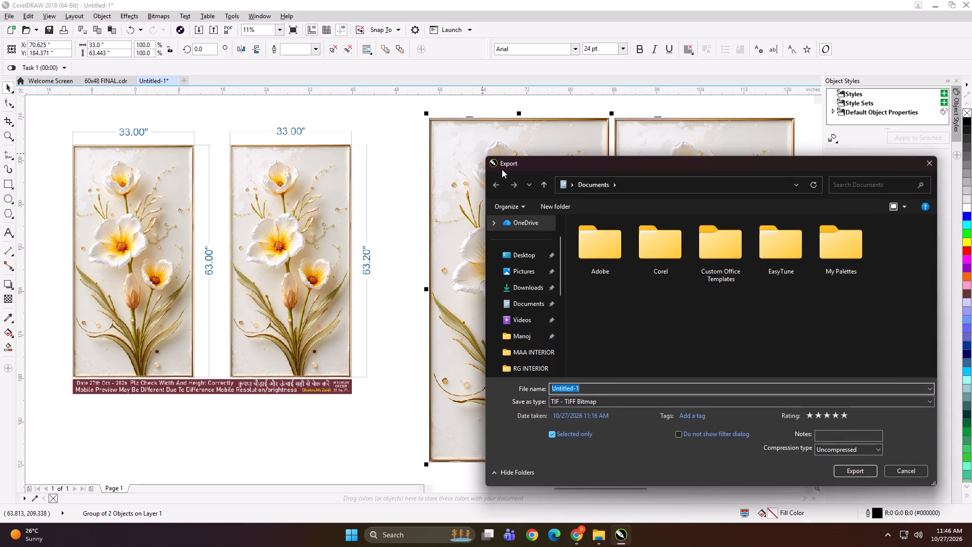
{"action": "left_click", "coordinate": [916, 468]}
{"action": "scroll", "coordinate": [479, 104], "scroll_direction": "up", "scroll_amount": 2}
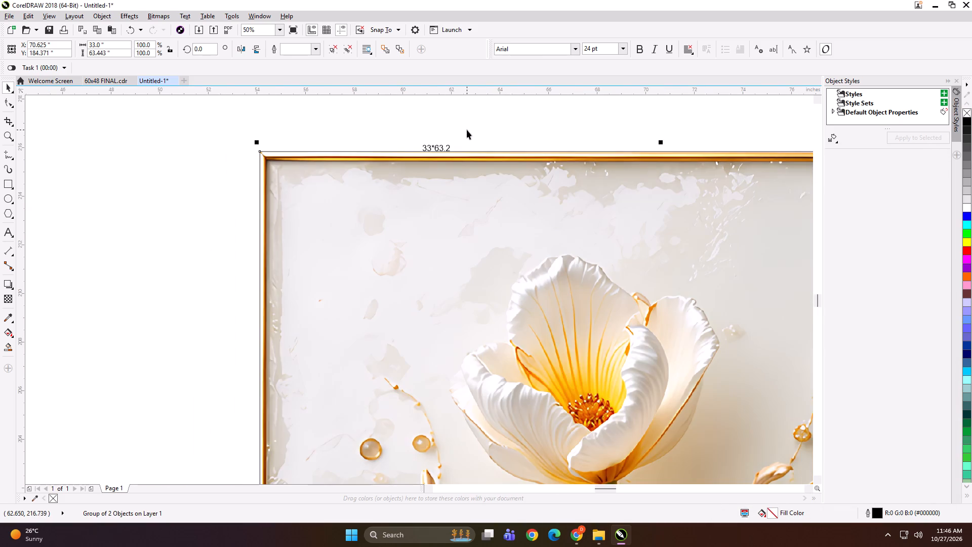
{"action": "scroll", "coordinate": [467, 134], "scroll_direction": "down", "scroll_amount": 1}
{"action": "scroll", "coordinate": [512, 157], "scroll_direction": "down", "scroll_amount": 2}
Ungroup the left-hand white-flower panel from its size label and change the label text to "33*63".
{"action": "left_click", "coordinate": [602, 202]}
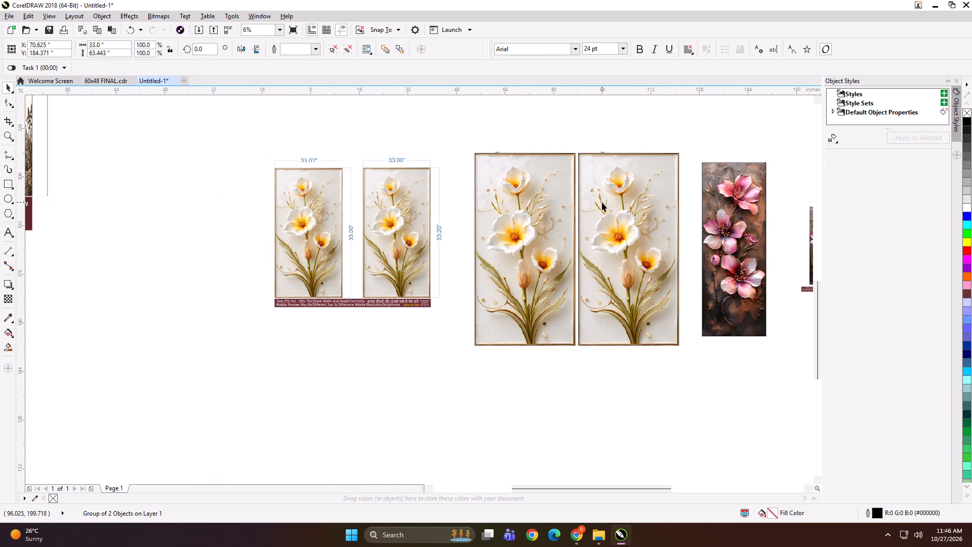
{"action": "left_click", "coordinate": [547, 206]}
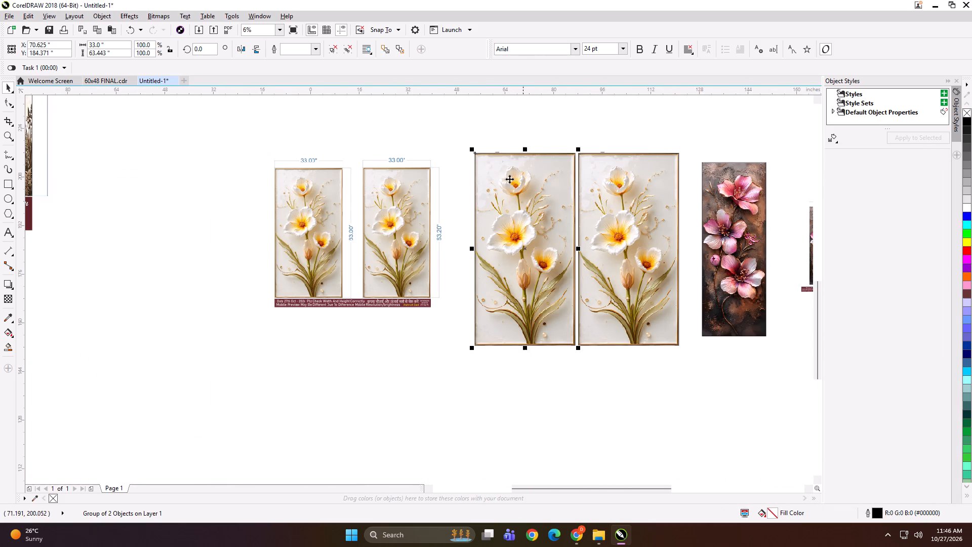
{"action": "key", "text": "ctrl+u"}
{"action": "left_click", "coordinate": [487, 128]}
{"action": "left_click_drag", "start_coordinate": [515, 142], "coordinate": [494, 153]}
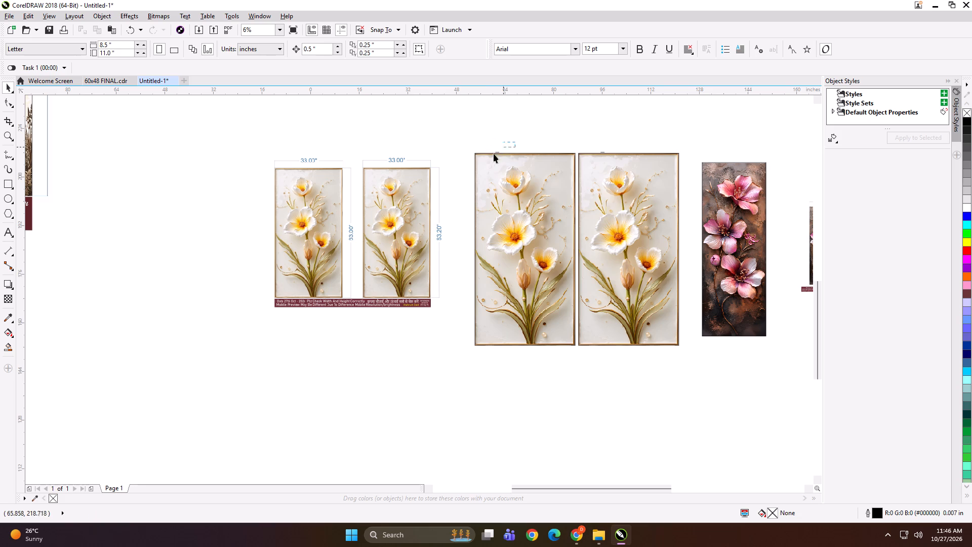
{"action": "left_click_drag", "start_coordinate": [494, 153], "coordinate": [480, 171]}
{"action": "key", "text": "space"}
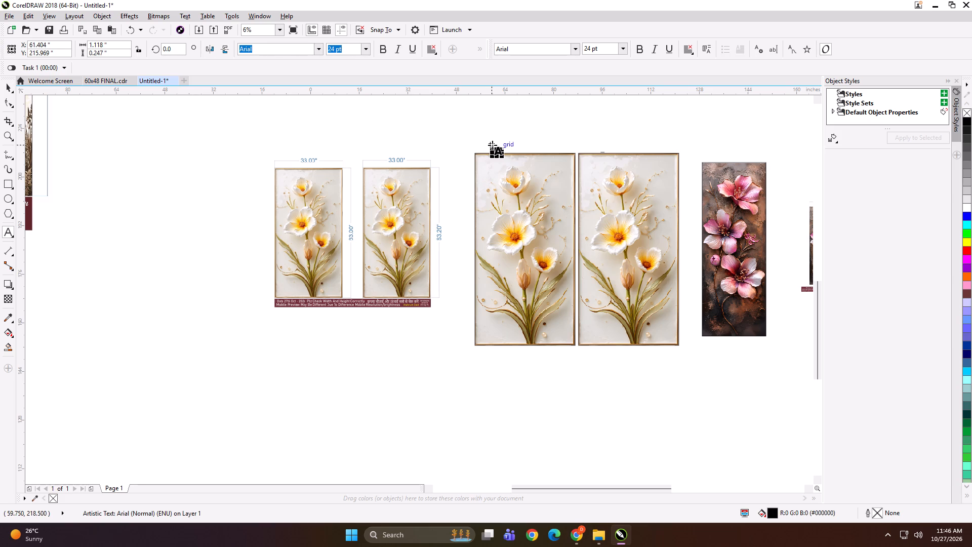
{"action": "key", "text": "BackSpace"}
{"action": "key", "text": "BackSpace"}
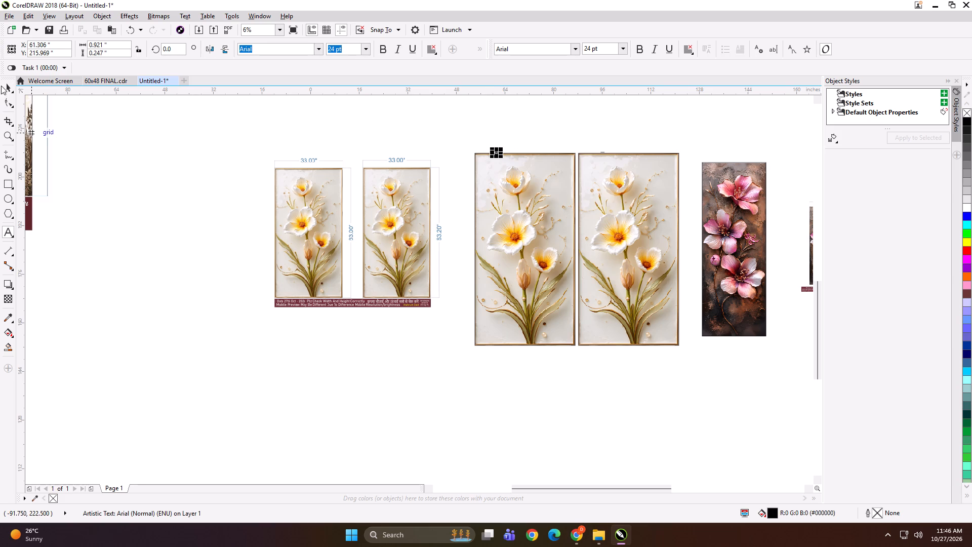
{"action": "left_click", "coordinate": [5, 82]}
{"action": "scroll", "coordinate": [483, 135], "scroll_direction": "up", "scroll_amount": 2}
{"action": "scroll", "coordinate": [550, 203], "scroll_direction": "up", "scroll_amount": 2}
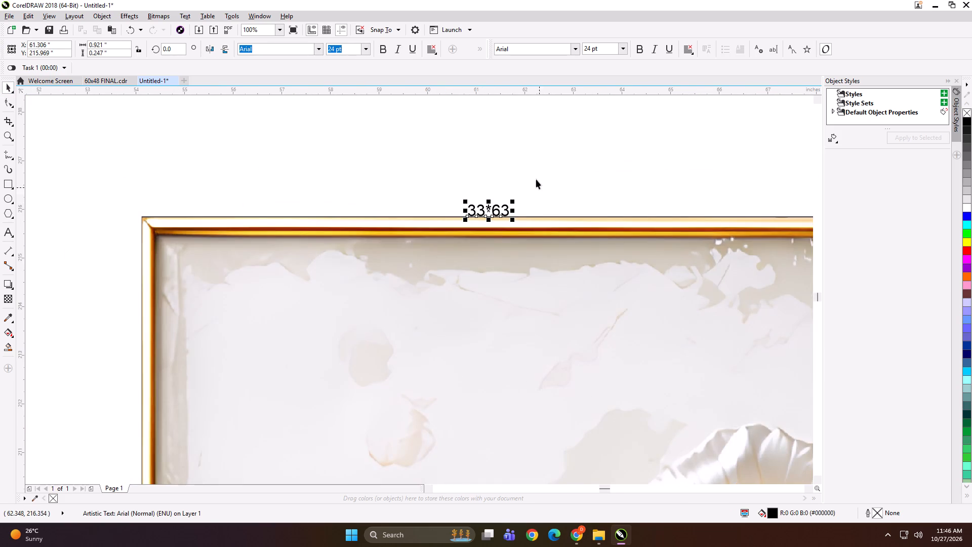
Set the left-hand white-flower panel's height to 63 inches.
{"action": "scroll", "coordinate": [526, 167], "scroll_direction": "down", "scroll_amount": 3}
{"action": "left_click", "coordinate": [522, 220]}
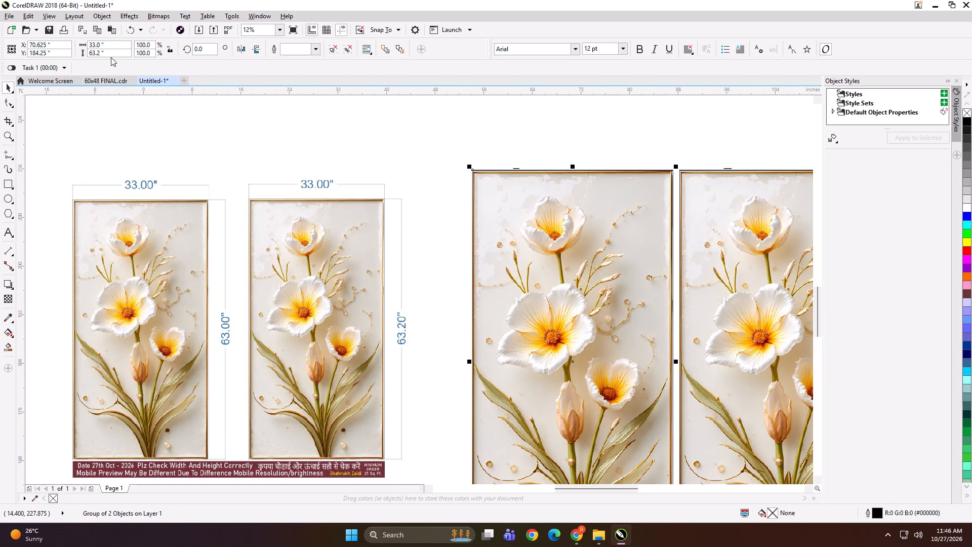
{"action": "left_click_drag", "start_coordinate": [111, 52], "coordinate": [90, 57]}
{"action": "type", "text": "63"}
{"action": "key", "text": "Return"}
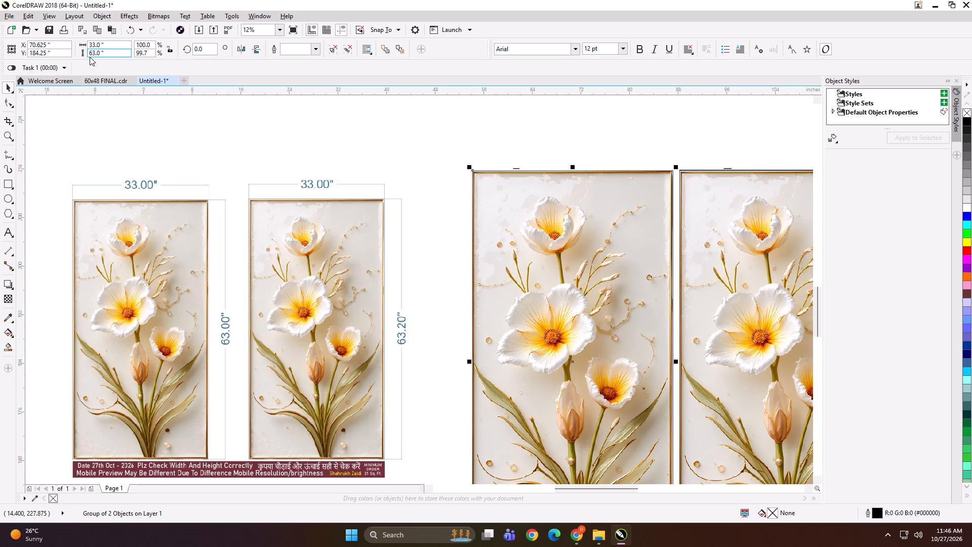
Move the "33*63" label slightly down toward the left-hand panel's top edge.
{"action": "scroll", "coordinate": [518, 162], "scroll_direction": "up", "scroll_amount": 2}
{"action": "left_click", "coordinate": [515, 162]}
{"action": "scroll", "coordinate": [516, 186], "scroll_direction": "up", "scroll_amount": 2}
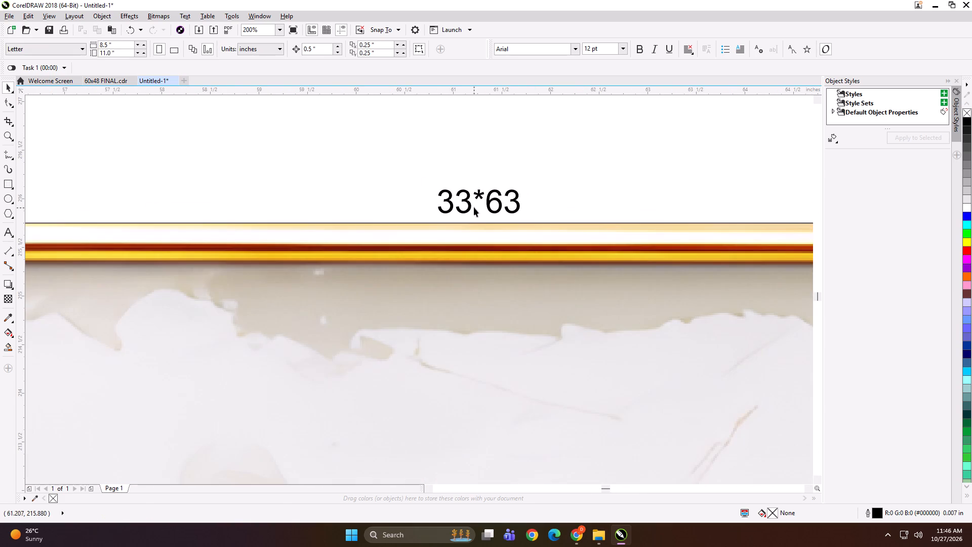
{"action": "left_click_drag", "start_coordinate": [468, 204], "coordinate": [477, 210]}
Group the "33*63" label with the left-hand white-flower panel.
{"action": "scroll", "coordinate": [477, 184], "scroll_direction": "down", "scroll_amount": 2}
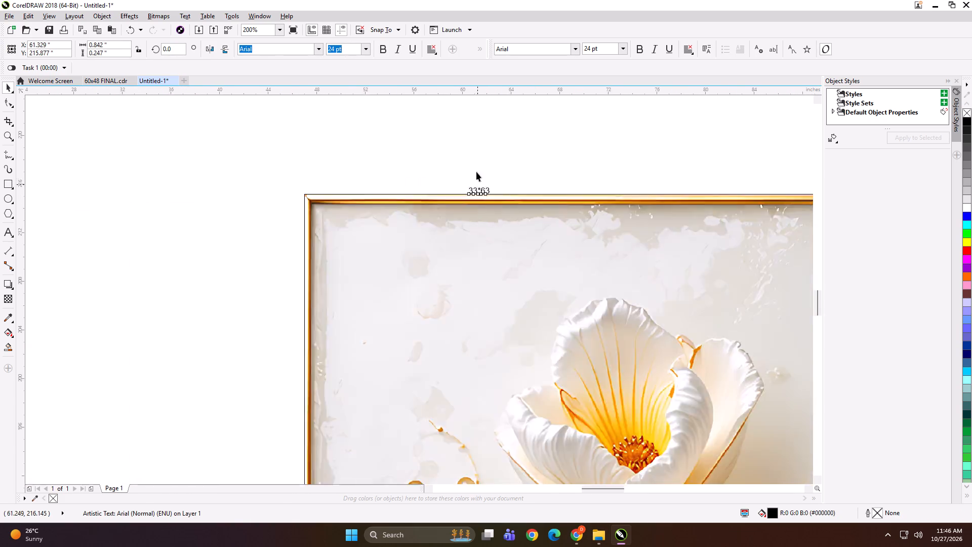
{"action": "scroll", "coordinate": [476, 172], "scroll_direction": "down", "scroll_amount": 3}
{"action": "left_click", "coordinate": [492, 214], "text": "shift"}
{"action": "key", "text": "ctrl+g"}
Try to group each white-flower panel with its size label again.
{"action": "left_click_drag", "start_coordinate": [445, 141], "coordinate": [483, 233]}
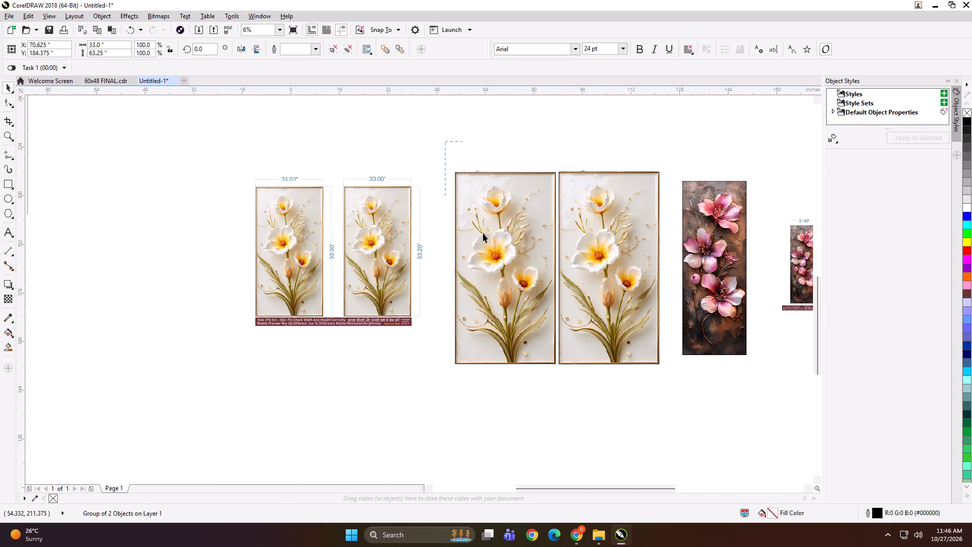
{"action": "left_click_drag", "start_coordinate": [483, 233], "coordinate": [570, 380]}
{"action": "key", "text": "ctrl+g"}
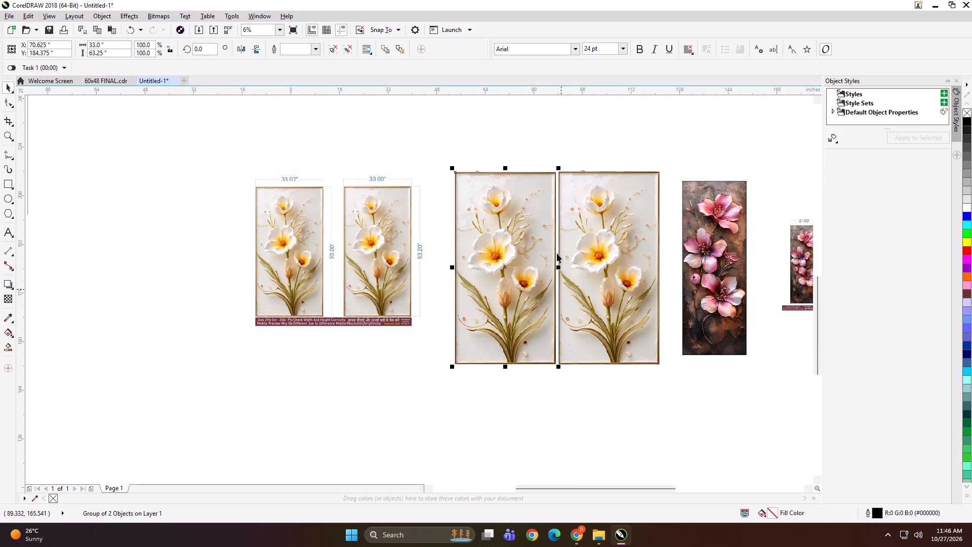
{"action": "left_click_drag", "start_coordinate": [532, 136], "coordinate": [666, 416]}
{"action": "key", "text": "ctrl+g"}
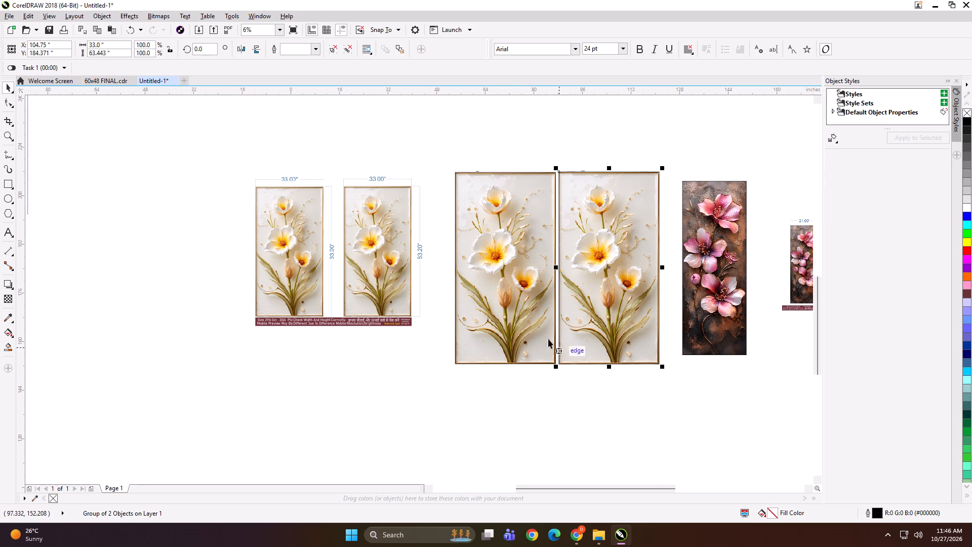
Start exporting the left-hand white-flower panel and create and open a folder named "a one" in D: > KD > PRINT FILE > 27.
{"action": "left_click", "coordinate": [511, 299]}
{"action": "key", "text": "ctrl+e"}
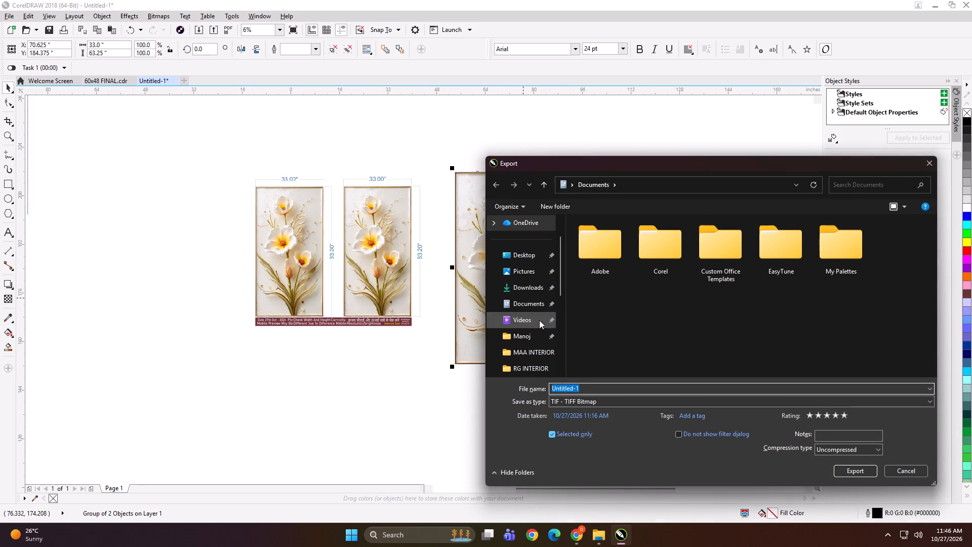
{"action": "left_click", "coordinate": [526, 290]}
{"action": "scroll", "coordinate": [530, 326], "scroll_direction": "down", "scroll_amount": 1}
{"action": "left_click", "coordinate": [530, 308]}
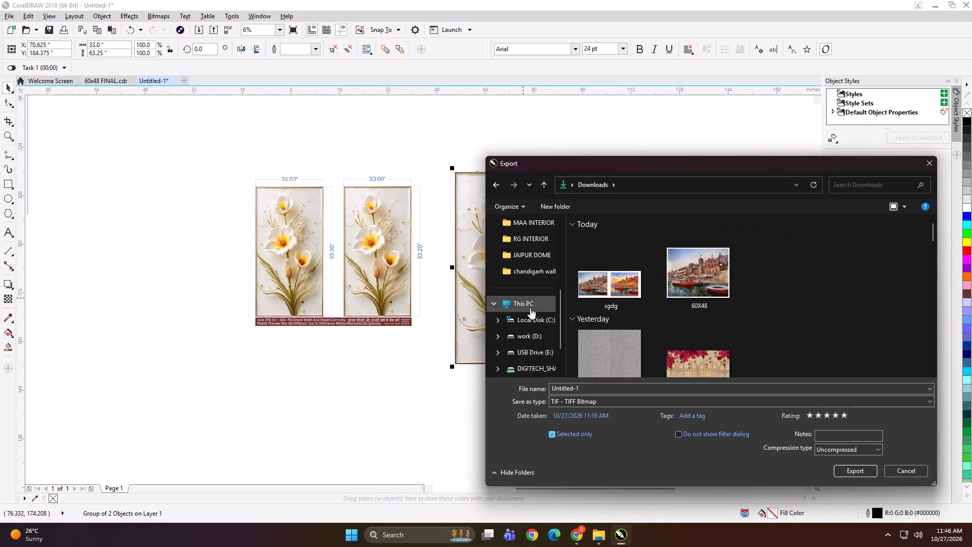
{"action": "double_click", "coordinate": [735, 251]}
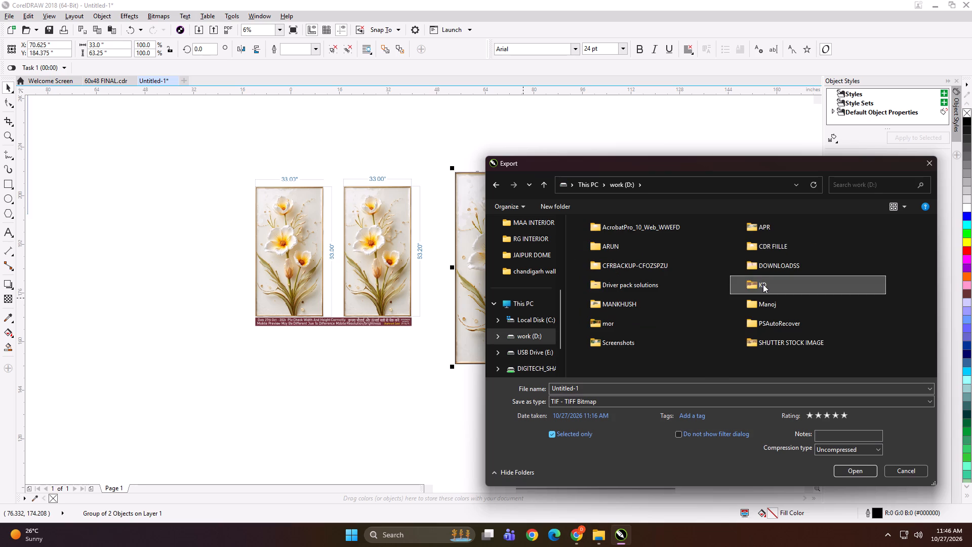
{"action": "double_click", "coordinate": [763, 284]}
{"action": "double_click", "coordinate": [705, 264]}
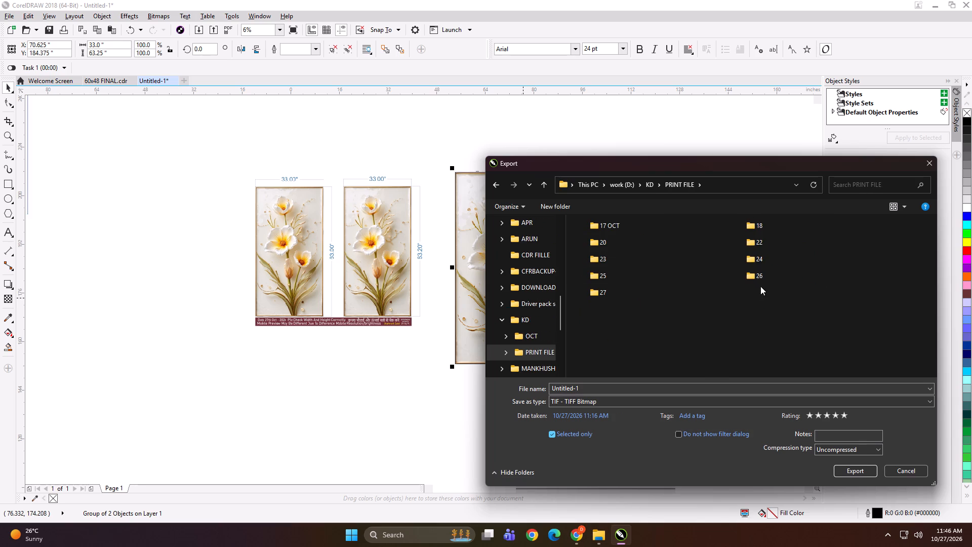
{"action": "double_click", "coordinate": [656, 289]}
{"action": "left_click", "coordinate": [619, 286]}
{"action": "left_click", "coordinate": [565, 206]}
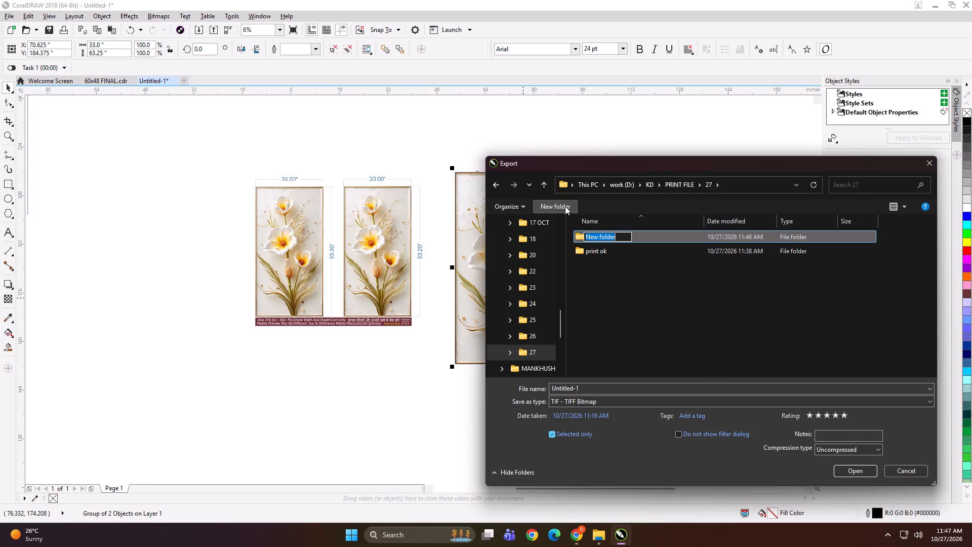
{"action": "type", "text": "a one"}
{"action": "key", "text": "Return"}
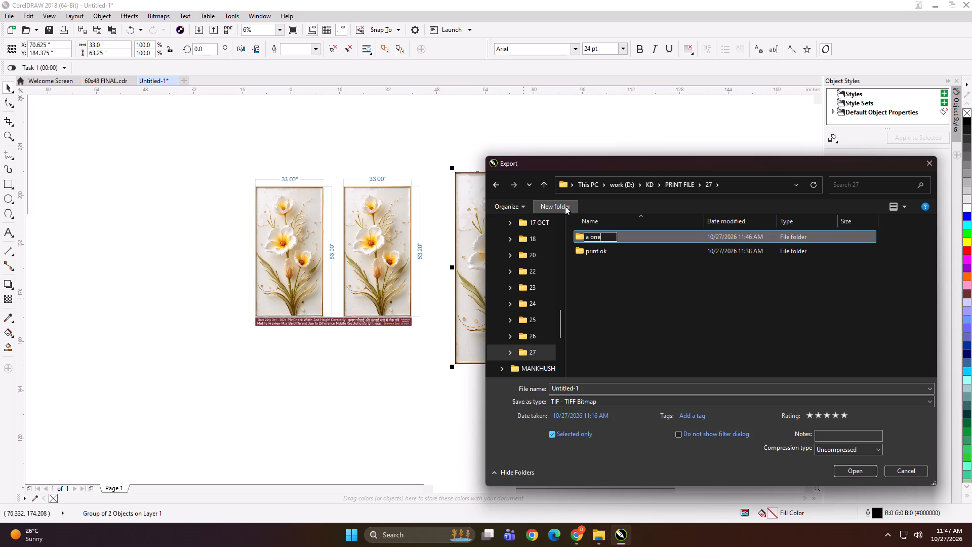
{"action": "double_click", "coordinate": [656, 234]}
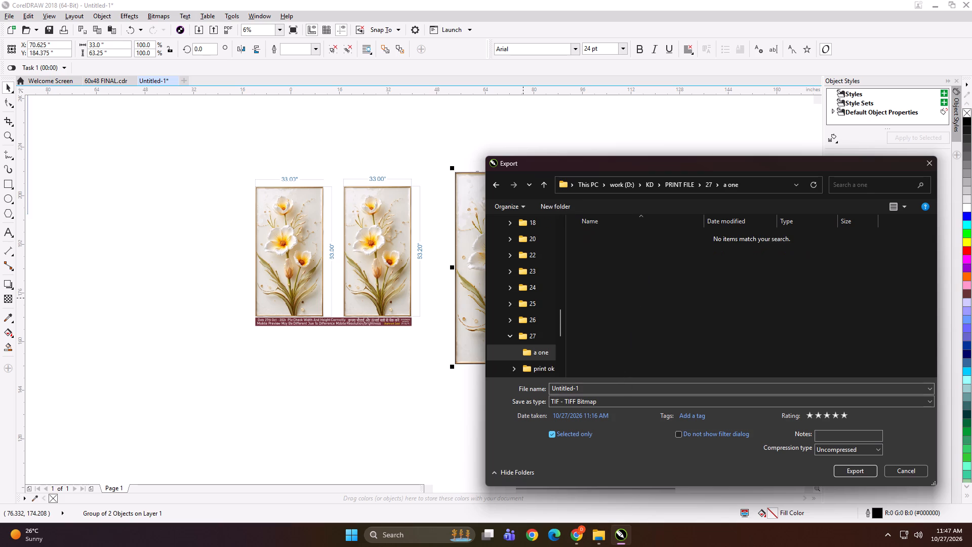
Export the left-hand panel as an uncompressed TIFF named "33X63 hd".
{"action": "left_click", "coordinate": [622, 387]}
{"action": "type", "text": "33X63"}
{"action": "key", "text": "space"}
{"action": "type", "text": "hd"}
{"action": "key", "text": "Return"}
{"action": "key", "text": "Return"}
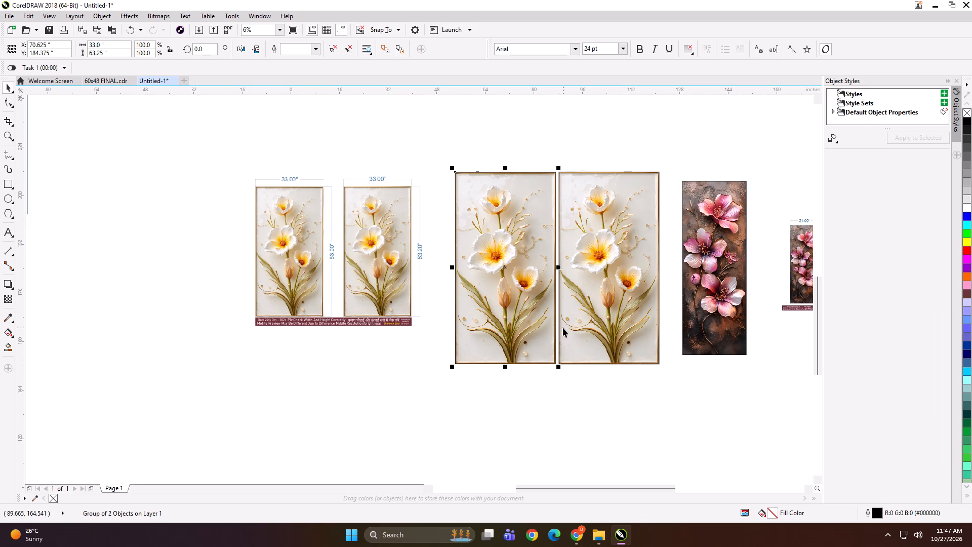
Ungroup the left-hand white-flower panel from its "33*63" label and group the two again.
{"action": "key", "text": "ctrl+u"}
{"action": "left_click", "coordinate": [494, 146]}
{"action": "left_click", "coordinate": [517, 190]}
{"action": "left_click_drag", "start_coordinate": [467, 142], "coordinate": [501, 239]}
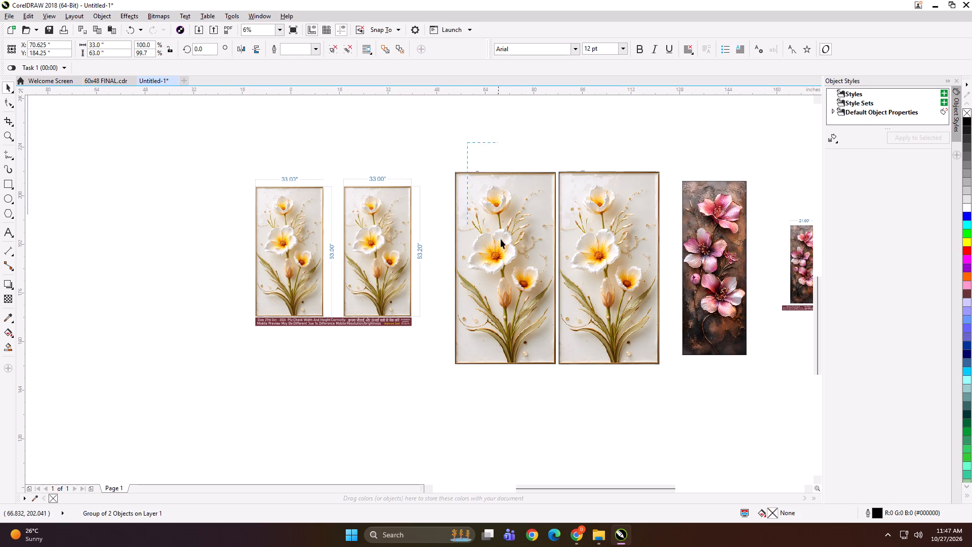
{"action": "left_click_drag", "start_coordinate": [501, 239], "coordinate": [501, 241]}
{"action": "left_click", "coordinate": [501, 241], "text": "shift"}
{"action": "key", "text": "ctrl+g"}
Export the right-hand large white-flower panel as an uncompressed TIFF named "33X63 hd b" in the "a one" folder.
{"action": "left_click_drag", "start_coordinate": [577, 152], "coordinate": [635, 250]}
{"action": "left_click", "coordinate": [619, 244], "text": "shift"}
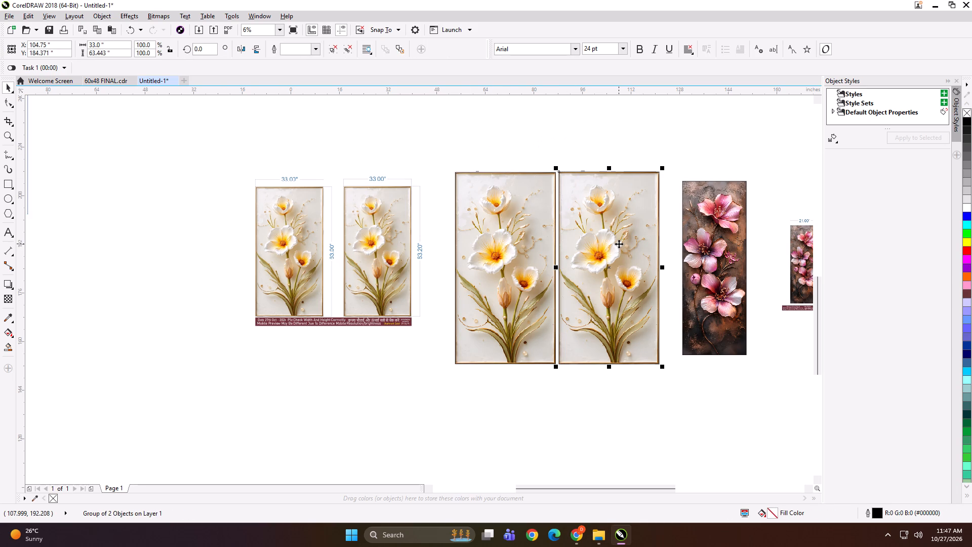
{"action": "key", "text": "ctrl+e"}
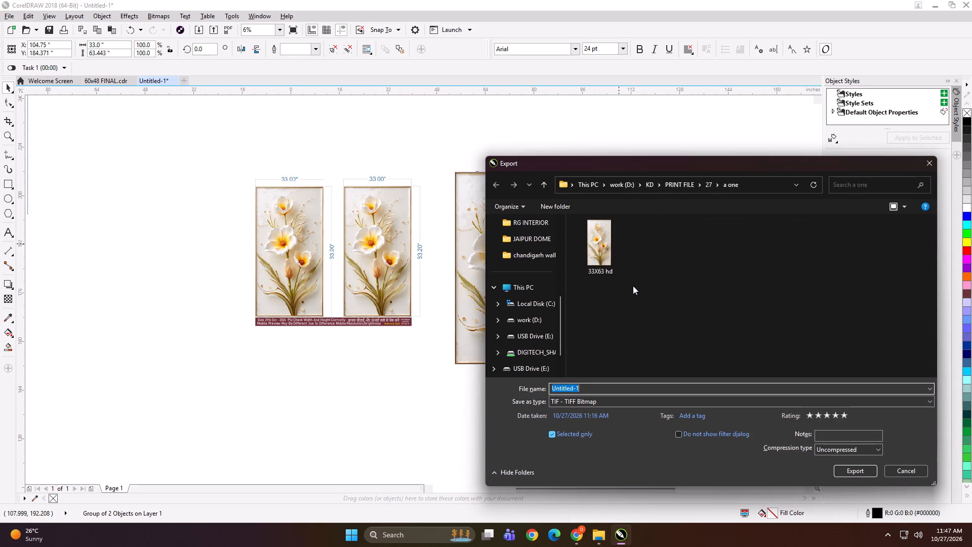
{"action": "left_click", "coordinate": [595, 254]}
{"action": "left_click", "coordinate": [583, 389]}
{"action": "key", "text": "Right"}
{"action": "key", "text": "space"}
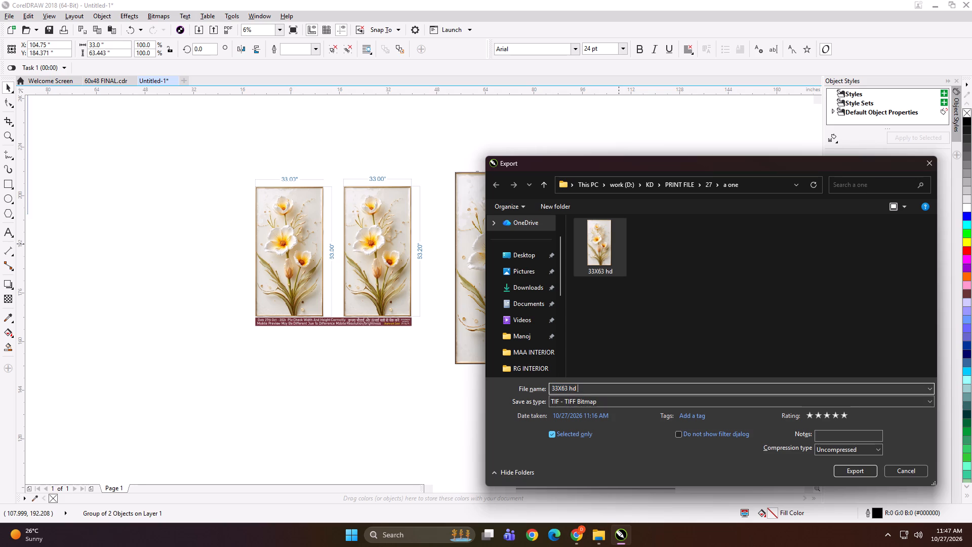
{"action": "type", "text": "b"}
{"action": "key", "text": "Return"}
{"action": "key", "text": "Return"}
Export the large pink-flower panel as an uncompressed TIFF named "21X57 hd" in the "a one" folder.
{"action": "scroll", "coordinate": [415, 311], "scroll_direction": "down", "scroll_amount": 1}
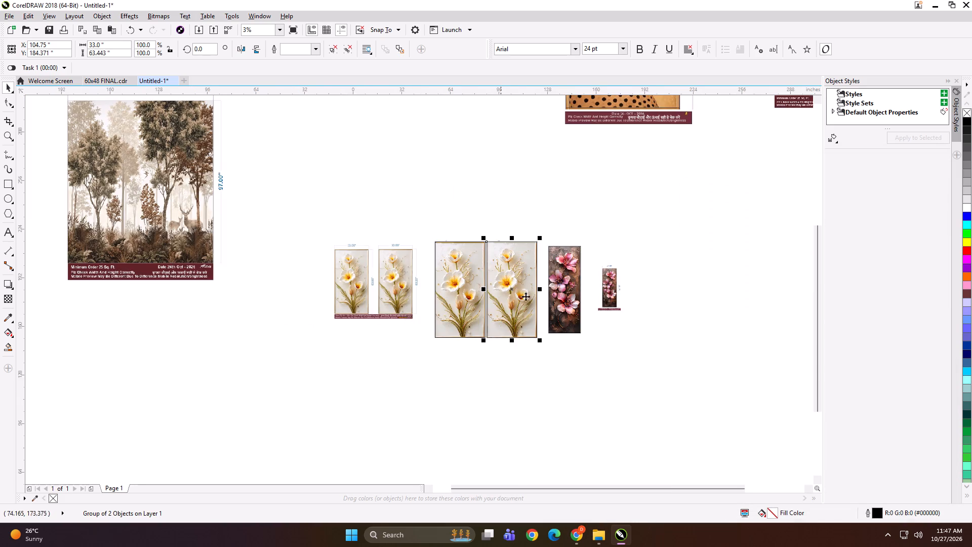
{"action": "scroll", "coordinate": [580, 292], "scroll_direction": "up", "scroll_amount": 1}
{"action": "scroll", "coordinate": [658, 276], "scroll_direction": "up", "scroll_amount": 1}
{"action": "left_click", "coordinate": [463, 241]}
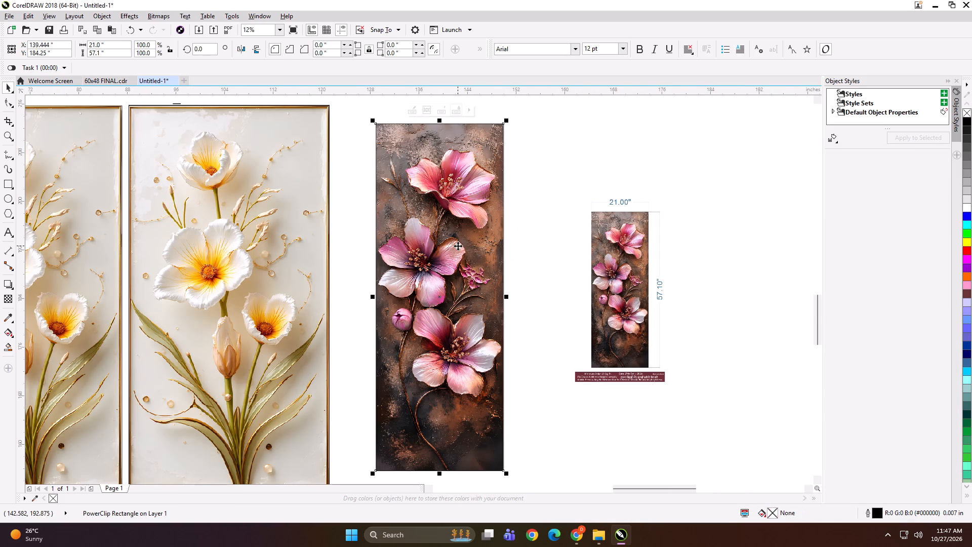
{"action": "key", "text": "ctrl+e"}
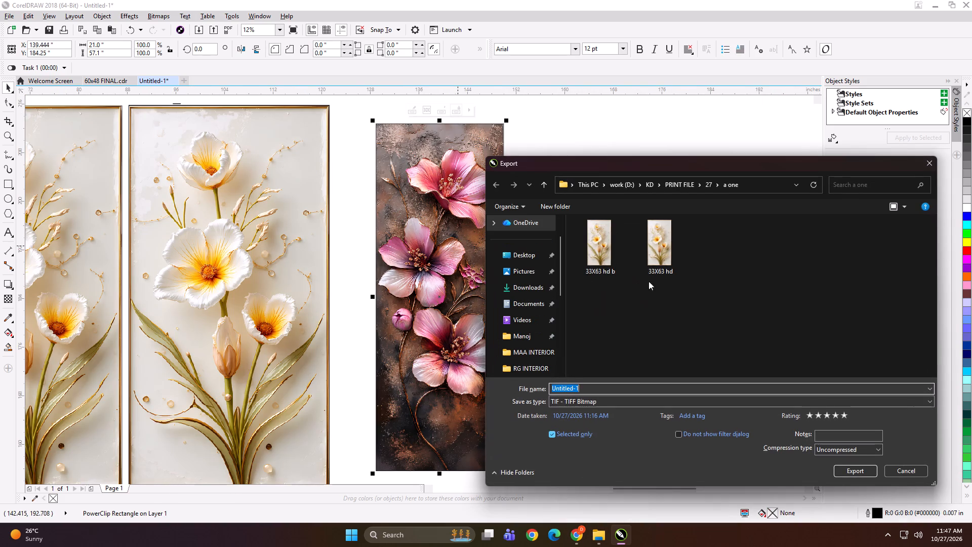
{"action": "type", "text": "27X51"}
{"action": "key", "text": "space"}
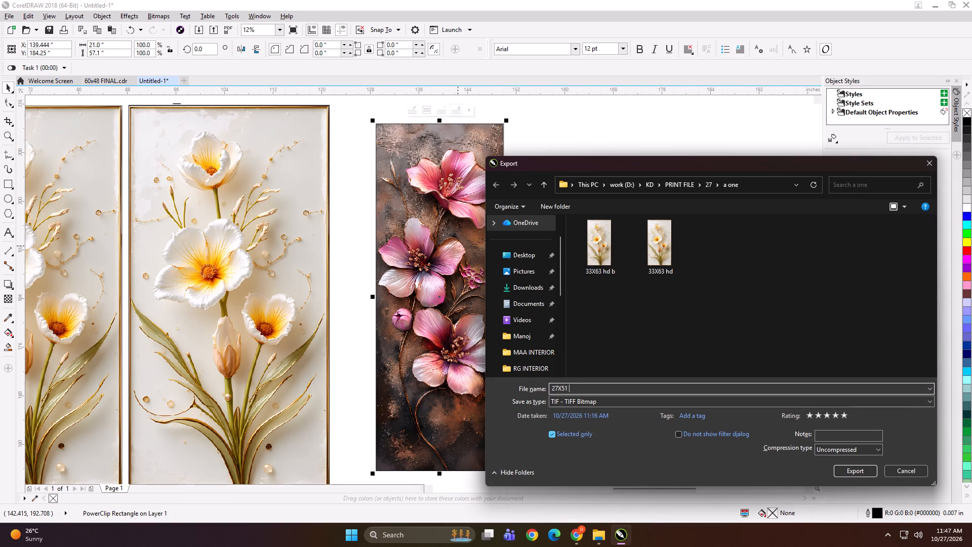
{"action": "key", "text": "ctrl+a"}
{"action": "key", "text": "5"}
{"action": "key", "text": "BackSpace"}
{"action": "key", "text": "BackSpace"}
{"action": "type", "text": "21"}
{"action": "type", "text": "X57 hd"}
{"action": "key", "text": "Return"}
{"action": "key", "text": "Return"}
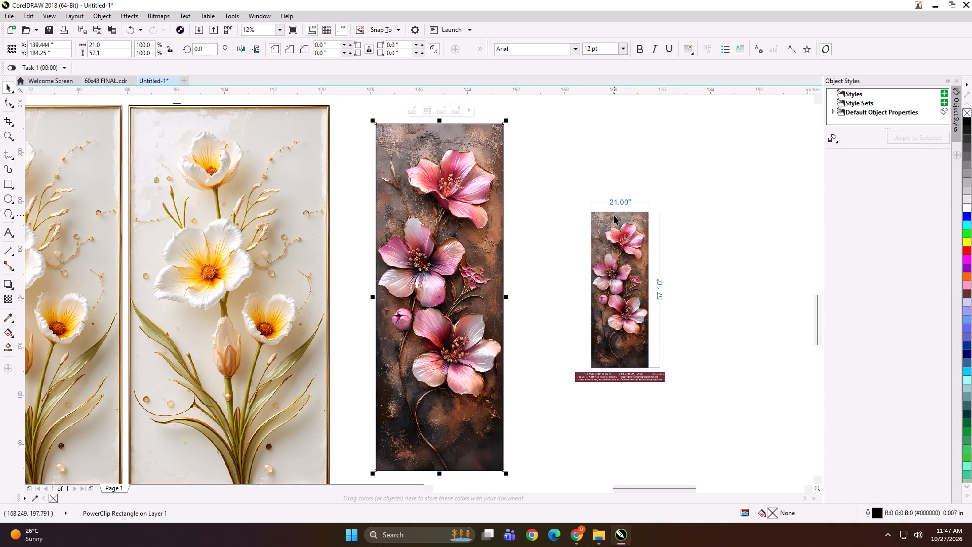
Enlarge the pink-flower panel slightly, and scale its dimensioned reference image to about 54 × 63.7 inches, placing it just beside the panel.
{"action": "scroll", "coordinate": [589, 251], "scroll_direction": "down", "scroll_amount": 1}
{"action": "left_click_drag", "start_coordinate": [551, 365], "coordinate": [557, 370], "text": "shift"}
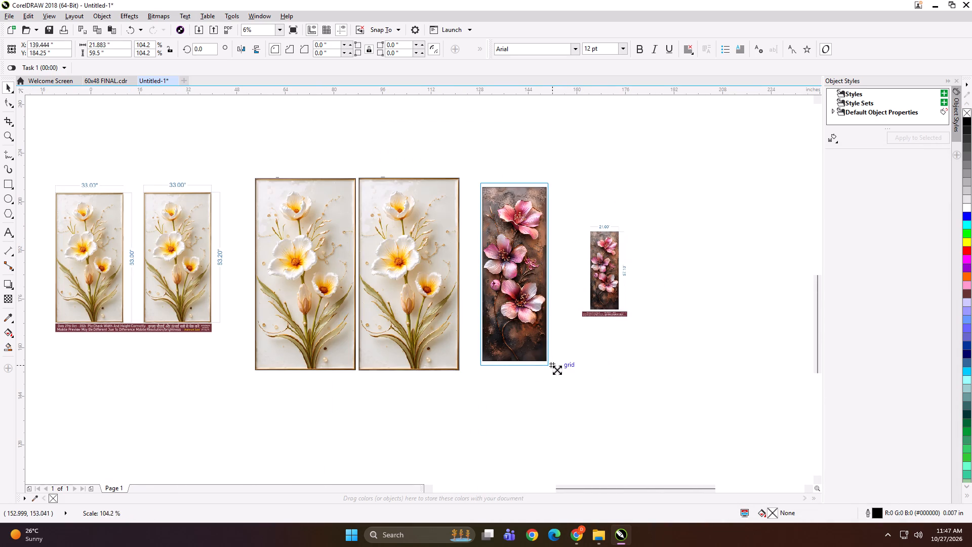
{"action": "left_click_drag", "start_coordinate": [557, 370], "coordinate": [561, 373], "text": "shift"}
{"action": "left_click", "coordinate": [618, 287]}
{"action": "left_click_drag", "start_coordinate": [650, 321], "coordinate": [710, 370], "text": "shift"}
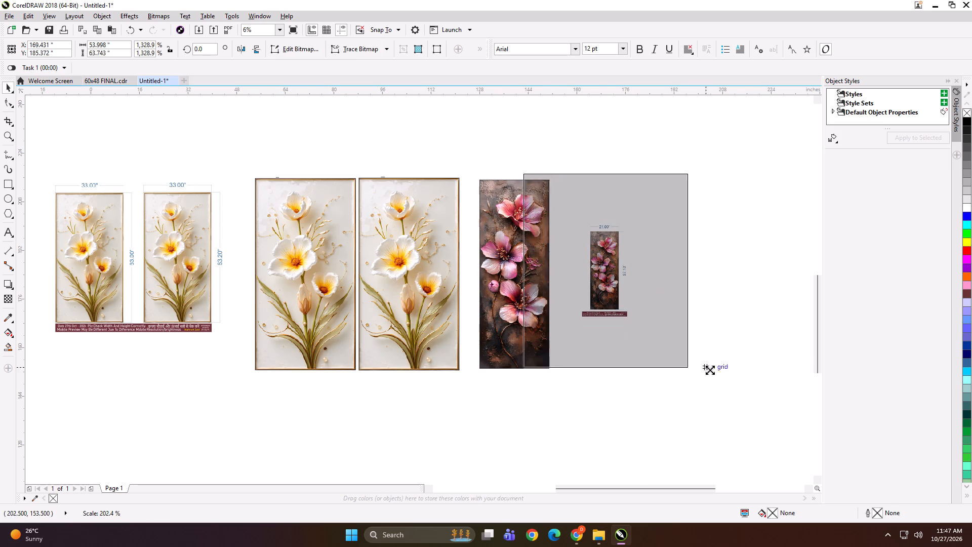
{"action": "left_click_drag", "start_coordinate": [710, 370], "coordinate": [711, 370], "text": "shift"}
{"action": "left_click_drag", "start_coordinate": [598, 270], "coordinate": [611, 272]}
{"action": "scroll", "coordinate": [603, 243], "scroll_direction": "down", "scroll_amount": 1}
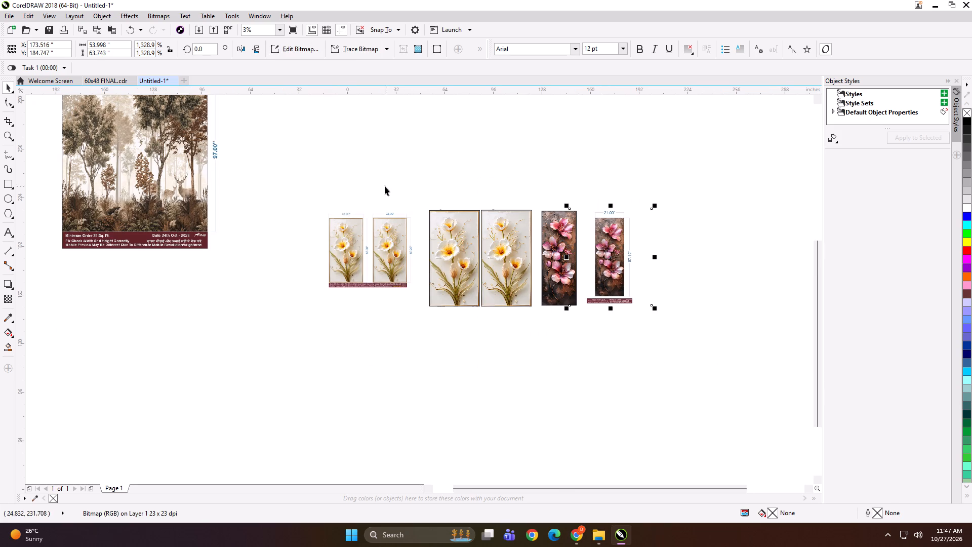
Enlarge the dimensioned white-flower reference image to about 79.2 × 65.2 inches and move it down in line with the large panels.
{"action": "left_click", "coordinate": [385, 186]}
{"action": "left_click", "coordinate": [387, 249]}
{"action": "left_click_drag", "start_coordinate": [421, 294], "coordinate": [433, 307], "text": "shift"}
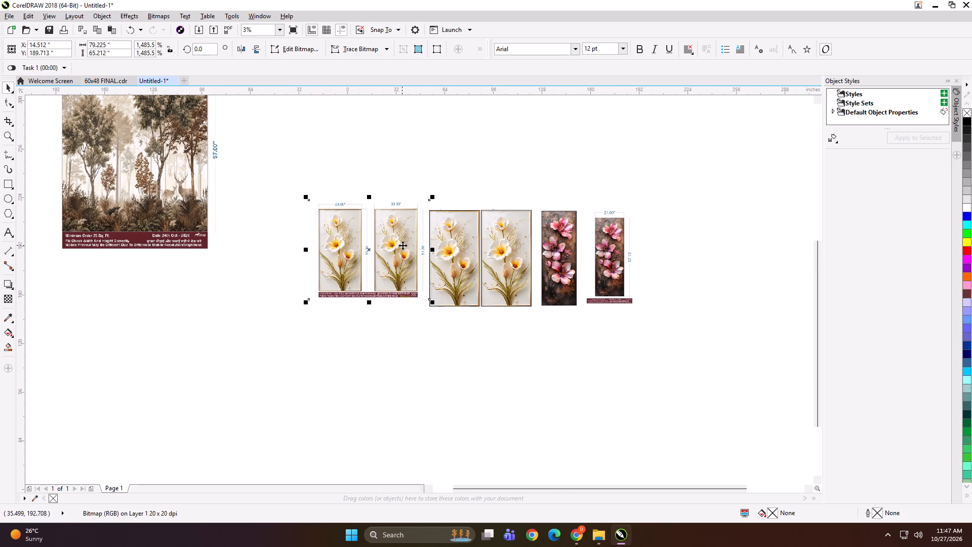
{"action": "left_click_drag", "start_coordinate": [402, 245], "coordinate": [400, 253]}
{"action": "left_click", "coordinate": [400, 253]}
Group the three large panels with both reference images and scale the group down to about 6.2 × 1.8 inches.
{"action": "left_click_drag", "start_coordinate": [278, 175], "coordinate": [676, 359]}
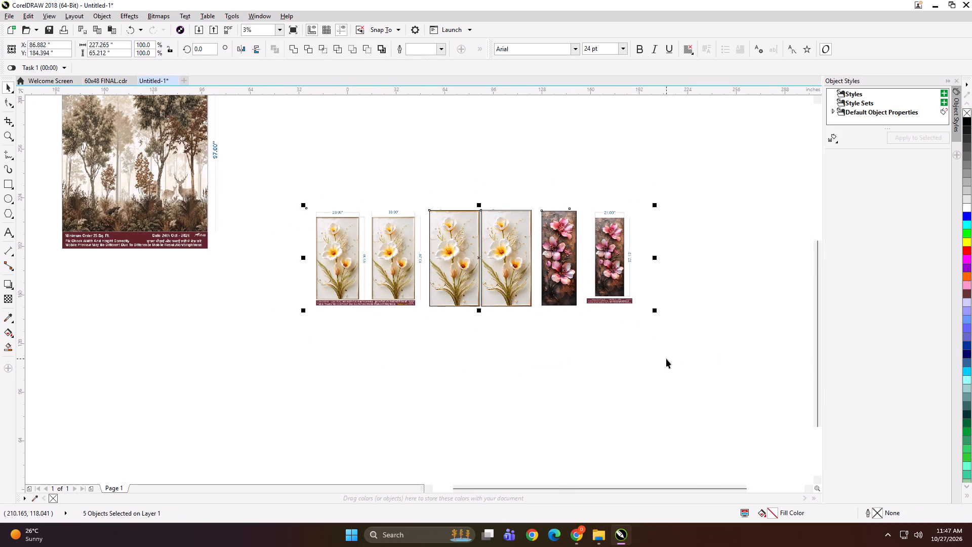
{"action": "key", "text": "ctrl+g"}
{"action": "left_click_drag", "start_coordinate": [657, 311], "coordinate": [494, 278], "text": "shift"}
{"action": "scroll", "coordinate": [482, 264], "scroll_direction": "up", "scroll_amount": 4}
{"action": "scroll", "coordinate": [459, 223], "scroll_direction": "up", "scroll_amount": 1}
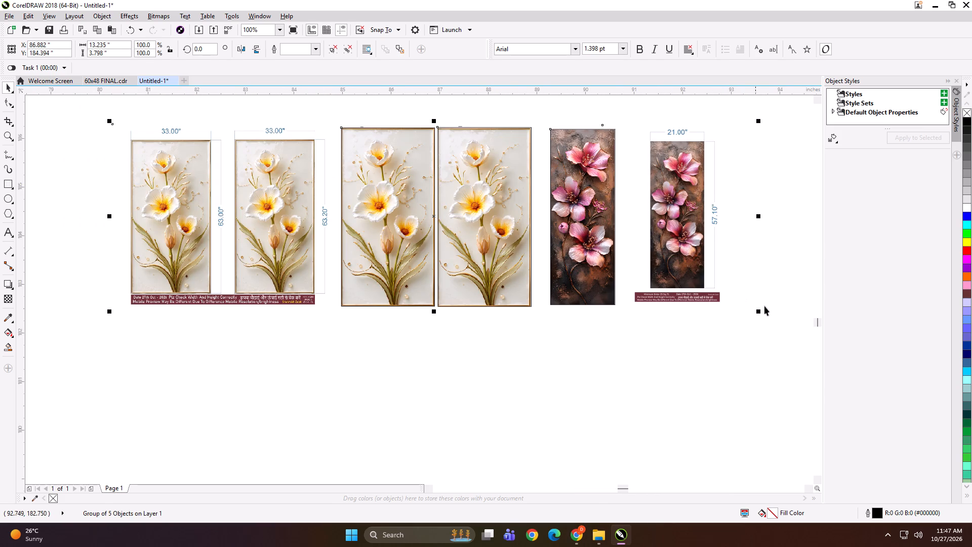
{"action": "left_click_drag", "start_coordinate": [761, 312], "coordinate": [590, 272], "text": "shift"}
Export the scaled-down group of panels and reference images under the name "sfdg".
{"action": "key", "text": "ctrl+e"}
{"action": "type", "text": "sfdg"}
{"action": "key", "text": "Return"}
{"action": "key", "text": "Return"}
{"action": "key", "text": "Return"}
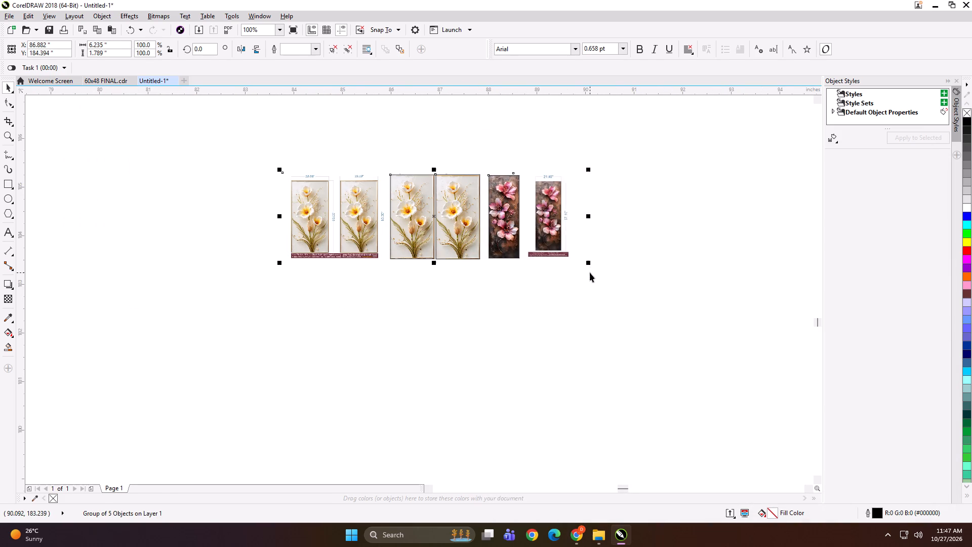
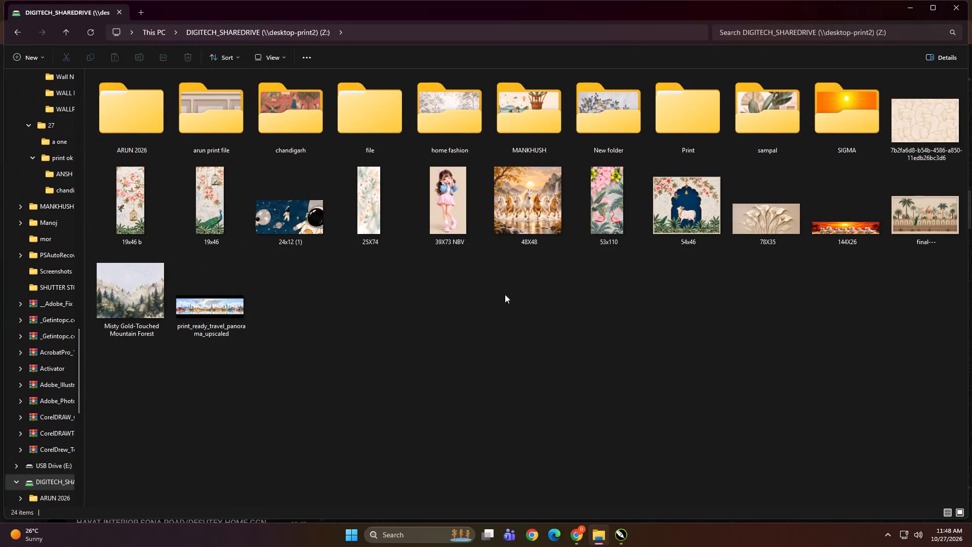
Check the contents of the shared drive's file folder 27, and return to the top level of the drive.
{"action": "double_click", "coordinate": [385, 114]}
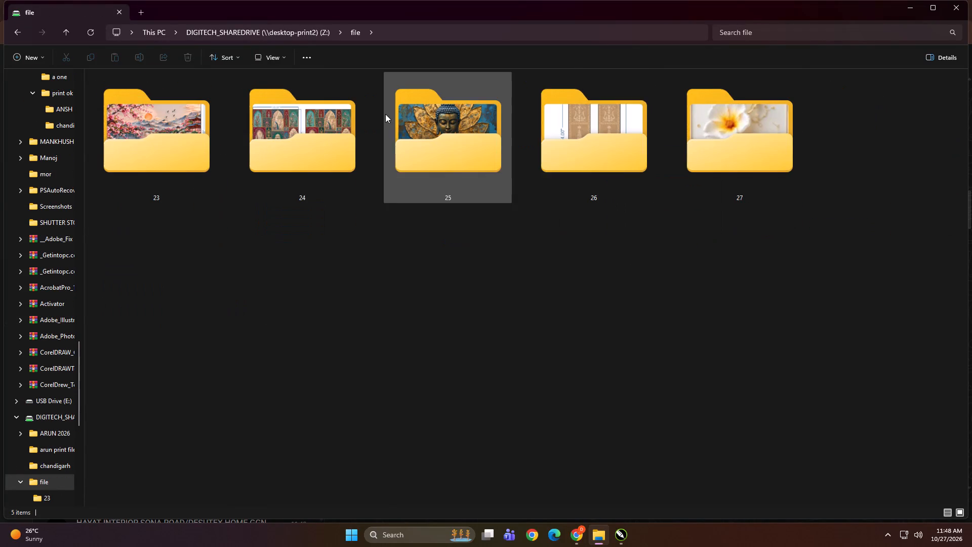
{"action": "double_click", "coordinate": [778, 140]}
{"action": "scroll", "coordinate": [627, 257], "scroll_direction": "up", "scroll_amount": 8, "text": "ctrl"}
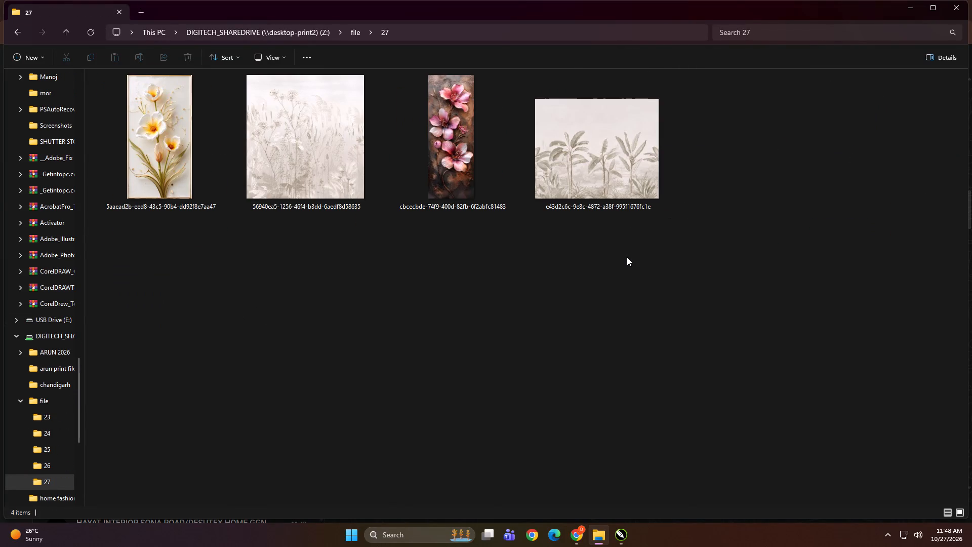
{"action": "left_click", "coordinate": [179, 356]}
{"action": "key", "text": "BackSpace"}
{"action": "key", "text": "BackSpace"}
{"action": "left_click", "coordinate": [537, 353]}
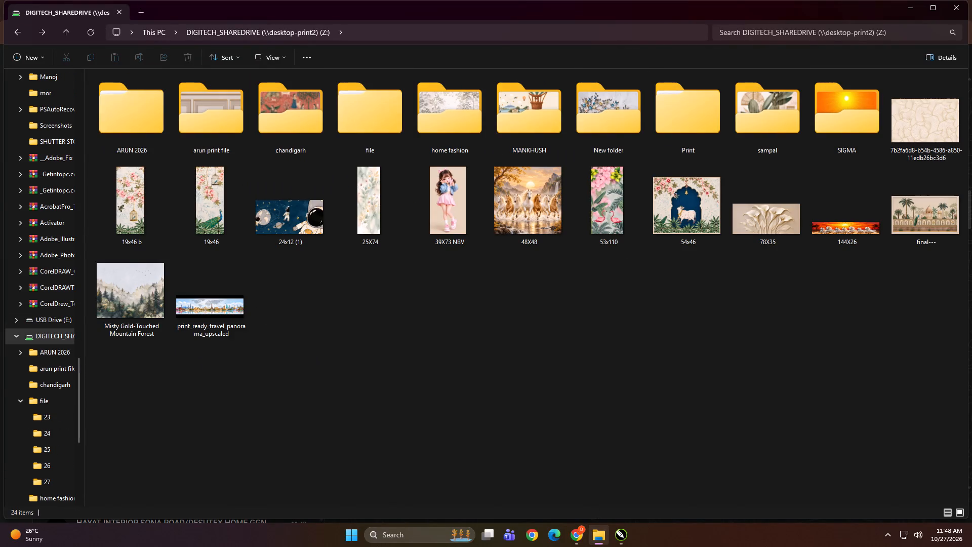
Switch to CorelDRAW and move the forest reference image up and away from the leopard and Blaster Dagar Sports images.
{"action": "left_click", "coordinate": [616, 546]}
{"action": "scroll", "coordinate": [585, 322], "scroll_direction": "down", "scroll_amount": 1}
{"action": "left_click_drag", "start_coordinate": [358, 322], "coordinate": [221, 251]}
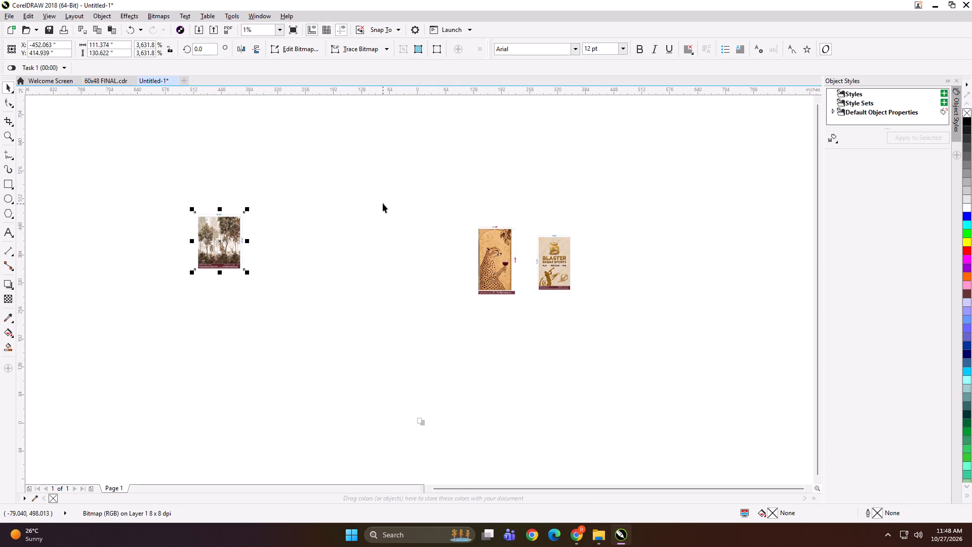
Move the leopard and Blaster Dagar Sports images together toward the forest image and enlarge both, the leopard image to about 239.5 × 337.3 inches.
{"action": "left_click_drag", "start_coordinate": [395, 208], "coordinate": [629, 367]}
{"action": "left_click_drag", "start_coordinate": [549, 264], "coordinate": [459, 231]}
{"action": "left_click_drag", "start_coordinate": [494, 268], "coordinate": [561, 324], "text": "shift"}
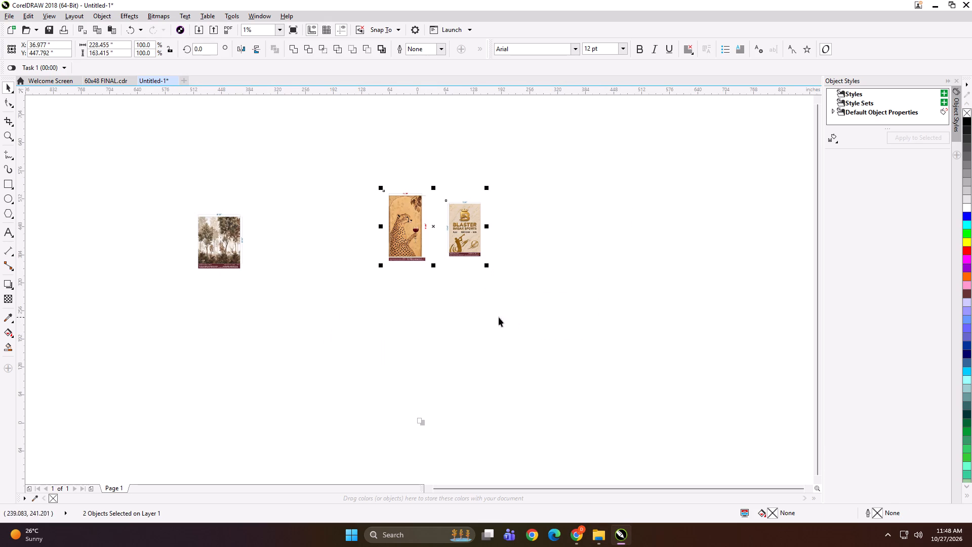
{"action": "left_click_drag", "start_coordinate": [490, 266], "coordinate": [543, 316], "text": "shift"}
{"action": "left_click", "coordinate": [492, 319]}
{"action": "left_click", "coordinate": [397, 262]}
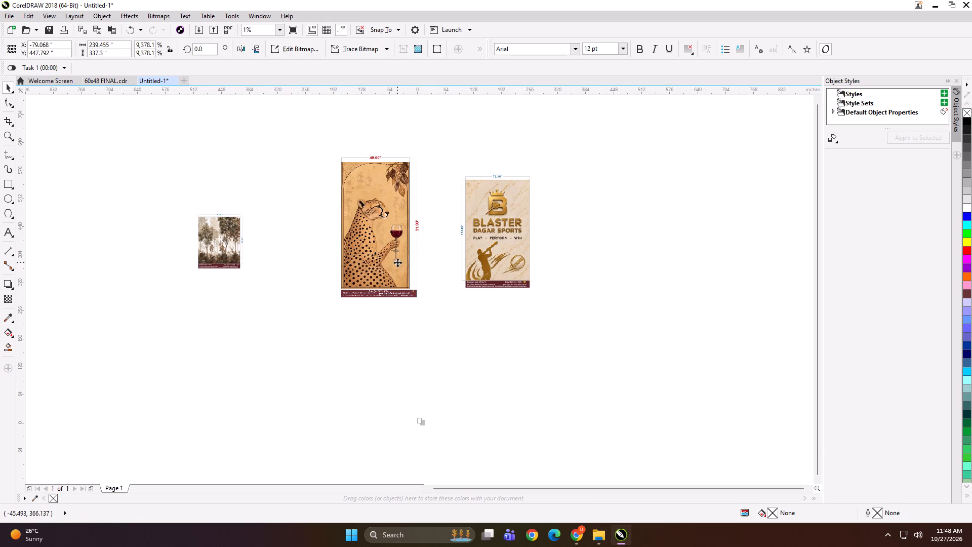
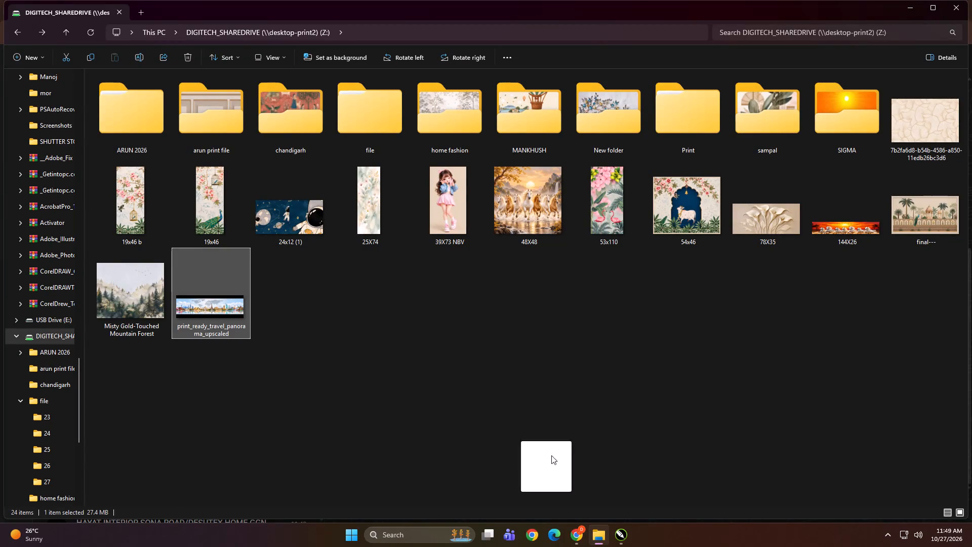
Import the print_ready_travel_panorama_upscaled image from the shared drive into the CorelDRAW drawing, below the Blaster Dagar Sports image, and inspect its detail.
{"action": "left_click_drag", "start_coordinate": [551, 455], "coordinate": [481, 378]}
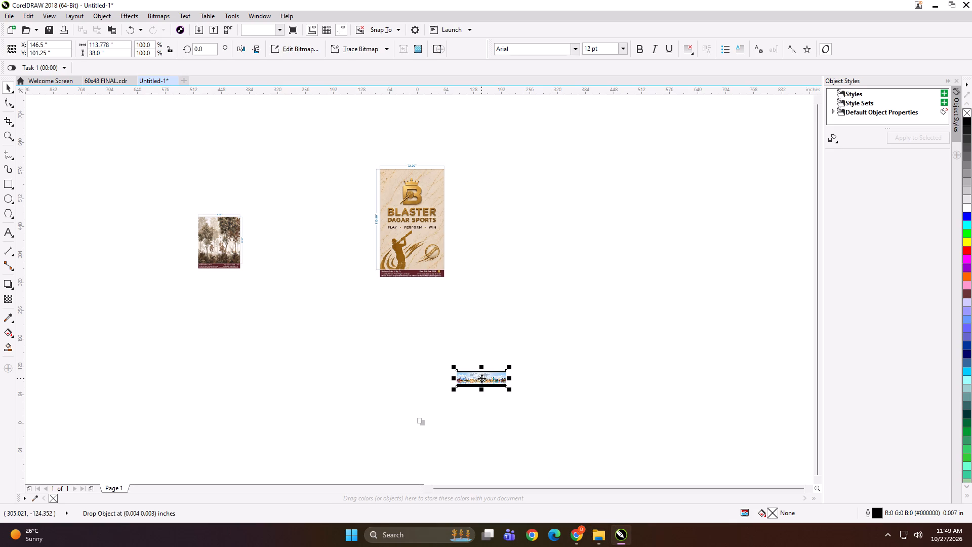
{"action": "scroll", "coordinate": [485, 379], "scroll_direction": "up", "scroll_amount": 5}
{"action": "scroll", "coordinate": [542, 327], "scroll_direction": "up", "scroll_amount": 2}
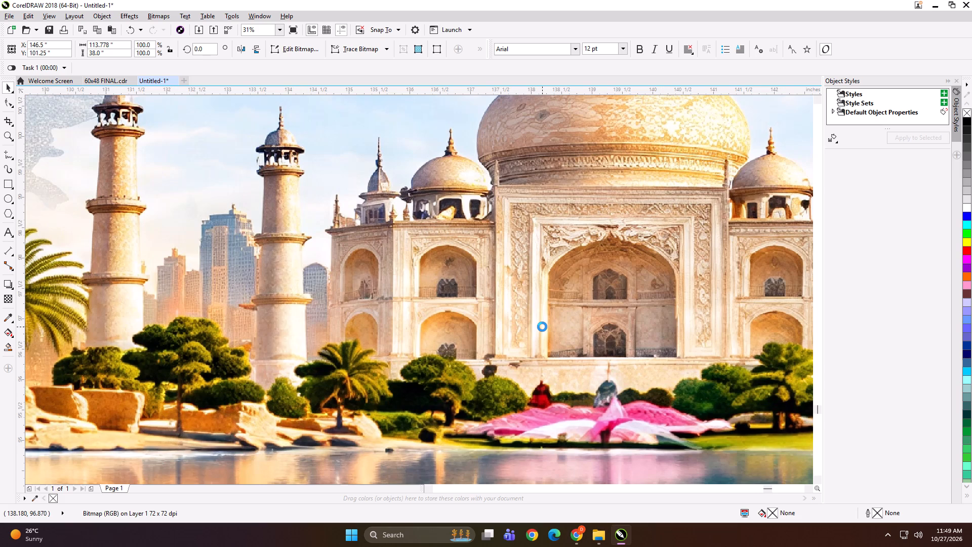
{"action": "scroll", "coordinate": [469, 295], "scroll_direction": "down", "scroll_amount": 3}
{"action": "scroll", "coordinate": [424, 283], "scroll_direction": "down", "scroll_amount": 1}
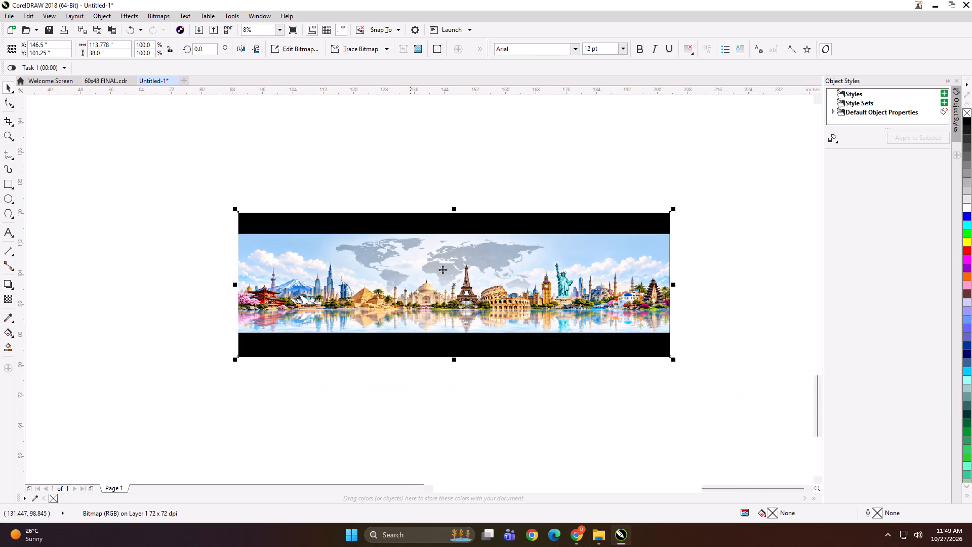
Import the world-landmarks reference image WhatsApp Image 2026-10-26 at 17.40.28 from the Downloads folder into the CorelDRAW drawing.
{"action": "left_click", "coordinate": [595, 536]}
{"action": "scroll", "coordinate": [3, 210], "scroll_direction": "up", "scroll_amount": 10}
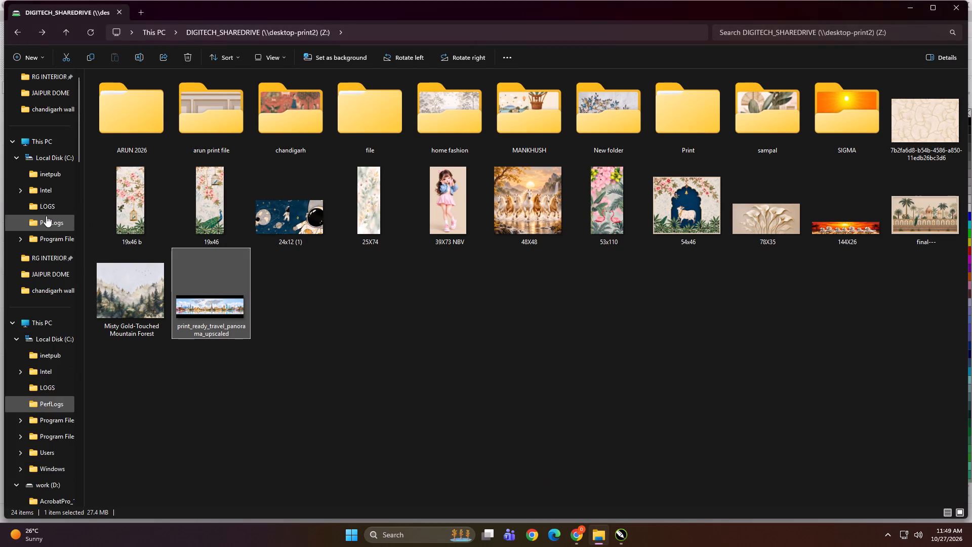
{"action": "left_click", "coordinate": [44, 177]}
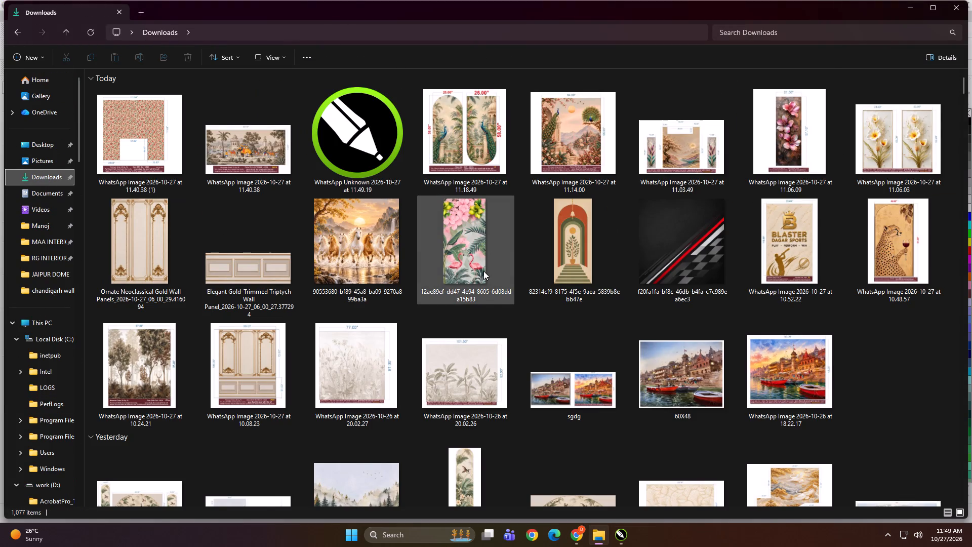
{"action": "scroll", "coordinate": [483, 271], "scroll_direction": "down", "scroll_amount": 1}
{"action": "scroll", "coordinate": [483, 271], "scroll_direction": "up", "scroll_amount": 2}
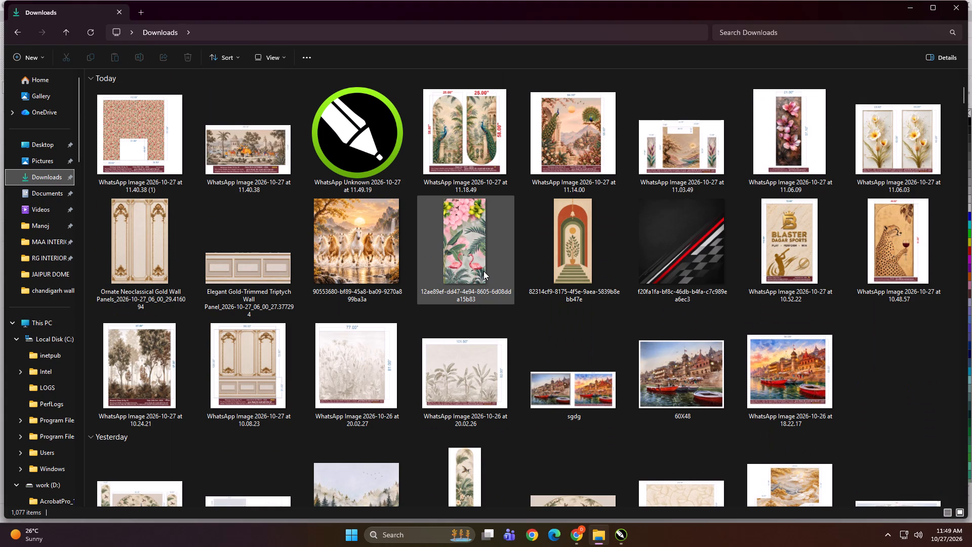
{"action": "scroll", "coordinate": [486, 273], "scroll_direction": "down", "scroll_amount": 1}
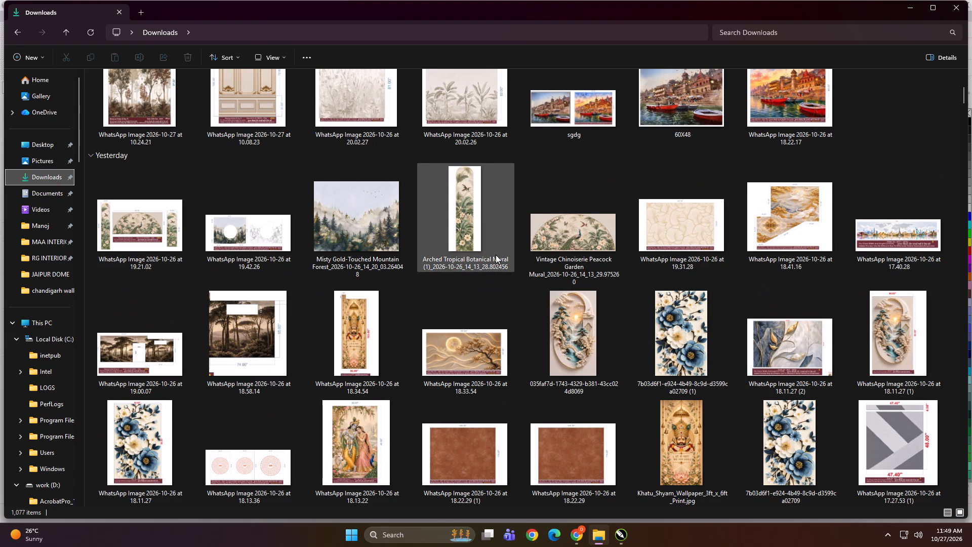
{"action": "left_click", "coordinate": [867, 246]}
{"action": "left_click_drag", "start_coordinate": [903, 230], "coordinate": [635, 456]}
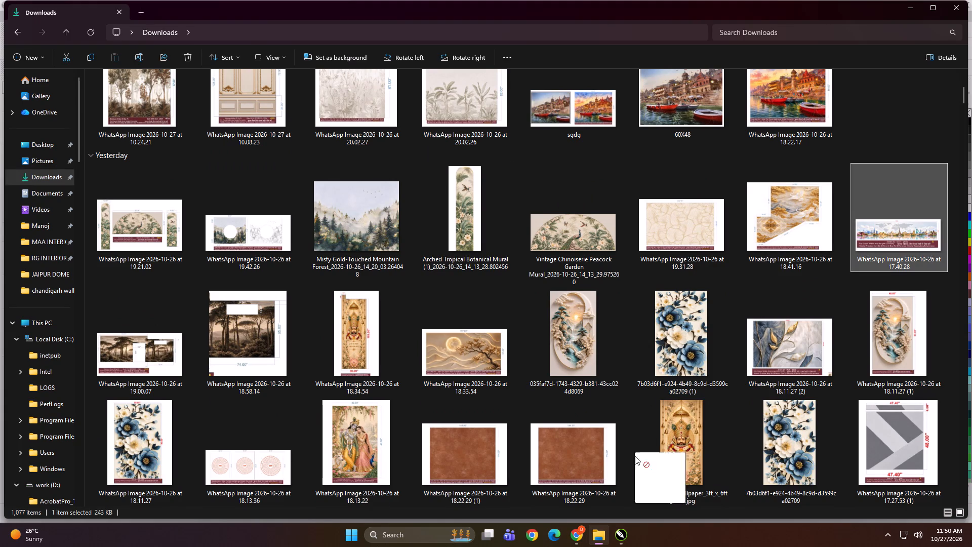
{"action": "left_click_drag", "start_coordinate": [635, 456], "coordinate": [383, 374]}
{"action": "scroll", "coordinate": [387, 230], "scroll_direction": "down", "scroll_amount": 1}
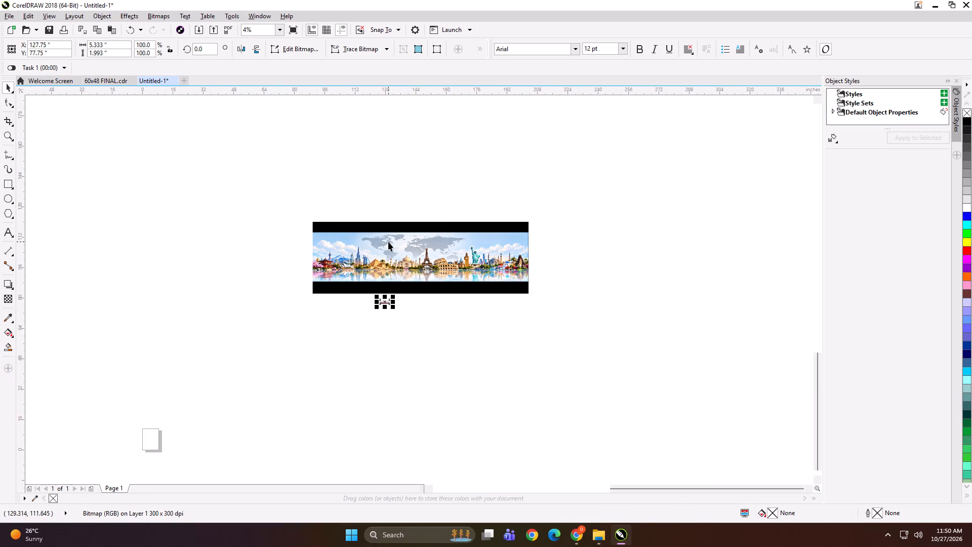
Enlarge the world-landmarks reference image to about 139 × 52 inches and move it off the panorama.
{"action": "left_click_drag", "start_coordinate": [396, 310], "coordinate": [523, 382], "text": "shift"}
{"action": "left_click_drag", "start_coordinate": [505, 309], "coordinate": [421, 338]}
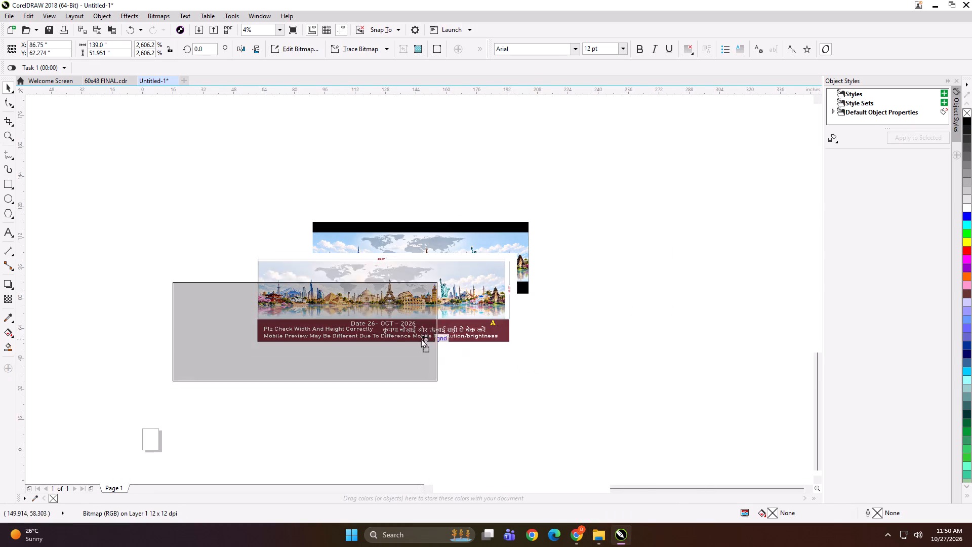
{"action": "left_click_drag", "start_coordinate": [421, 338], "coordinate": [390, 329]}
Arrange the panorama directly below the world-landmarks reference image, with both clear of the page and in view.
{"action": "left_click_drag", "start_coordinate": [451, 267], "coordinate": [306, 425]}
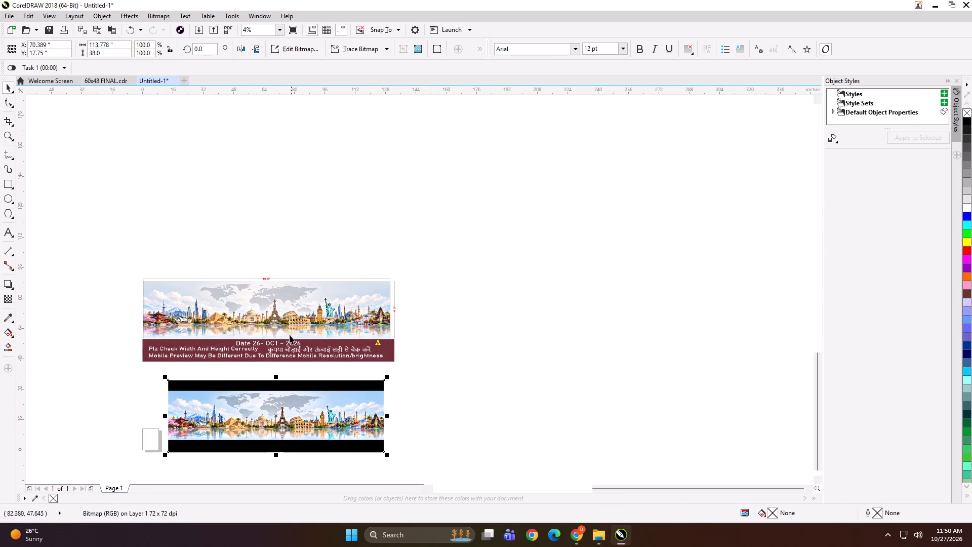
{"action": "left_click_drag", "start_coordinate": [304, 327], "coordinate": [423, 266]}
{"action": "left_click_drag", "start_coordinate": [342, 398], "coordinate": [455, 338]}
{"action": "left_click", "coordinate": [421, 264], "text": "shift"}
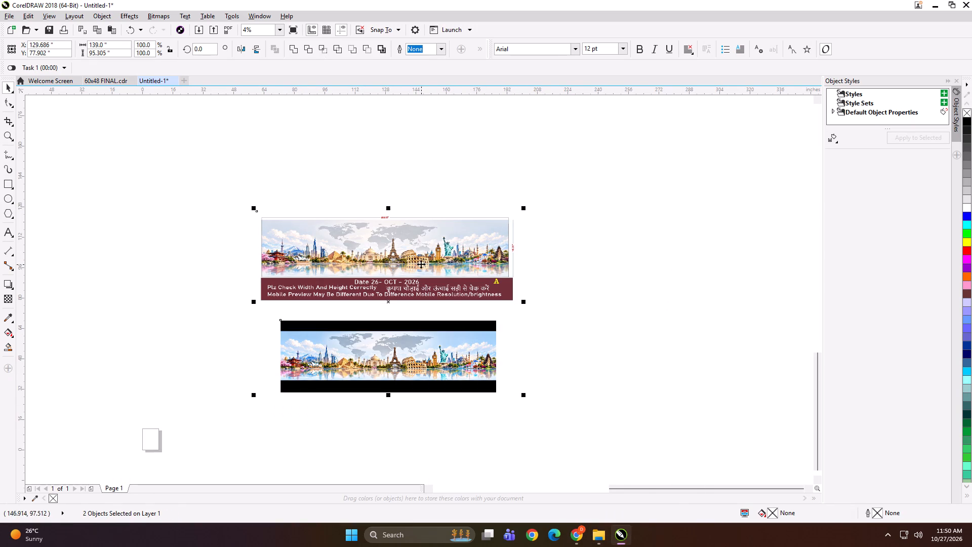
{"action": "key", "text": "shift+F2"}
{"action": "left_click", "coordinate": [121, 225]}
Crop off the black band along the panorama's top edge with the Shape tool, ending exactly where the sky begins.
{"action": "left_click", "coordinate": [400, 380]}
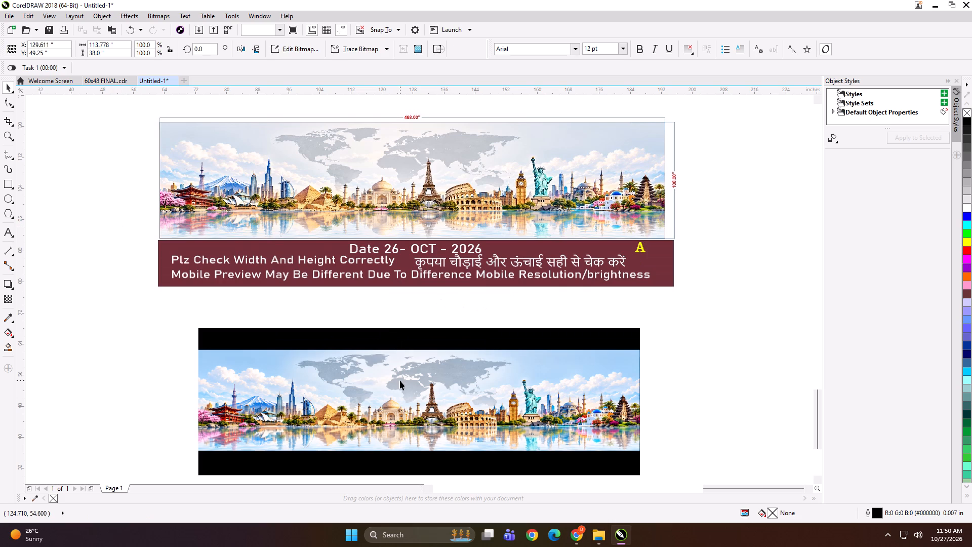
{"action": "key", "text": "F10"}
{"action": "left_click_drag", "start_coordinate": [163, 316], "coordinate": [616, 392]}
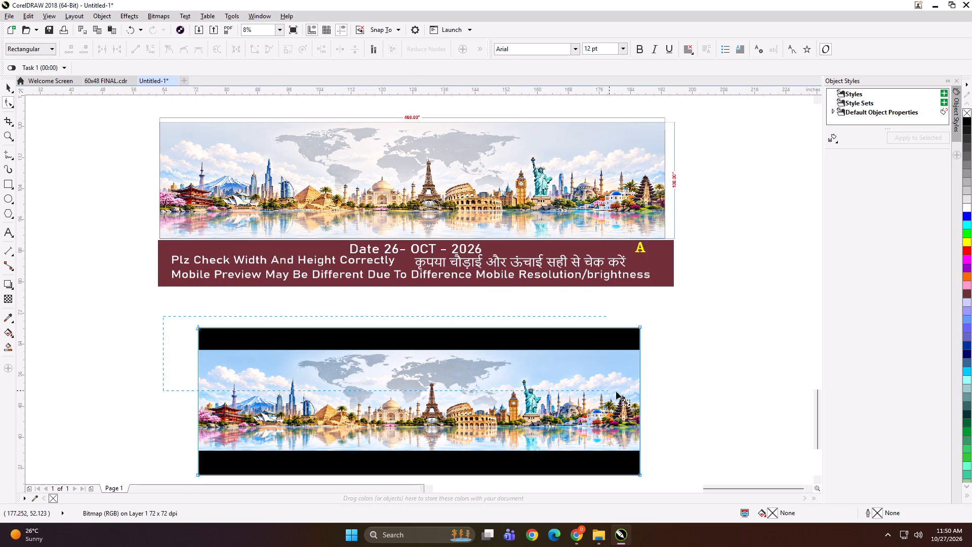
{"action": "left_click_drag", "start_coordinate": [616, 392], "coordinate": [657, 392]}
{"action": "key", "text": "Down"}
{"action": "key", "text": "Down"}
{"action": "key", "text": "Down"}
{"action": "key", "text": "Down"}
{"action": "key", "text": "Down"}
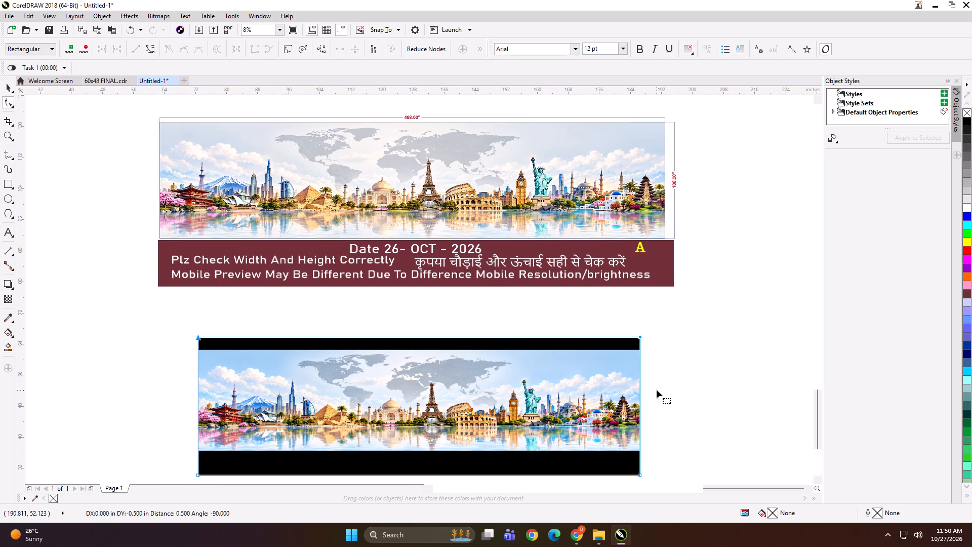
{"action": "key", "text": "Down"}
{"action": "key", "text": "Down"}
{"action": "key", "text": "Down"}
{"action": "key", "text": "Down"}
{"action": "key", "text": "Down"}
{"action": "key", "text": "Down"}
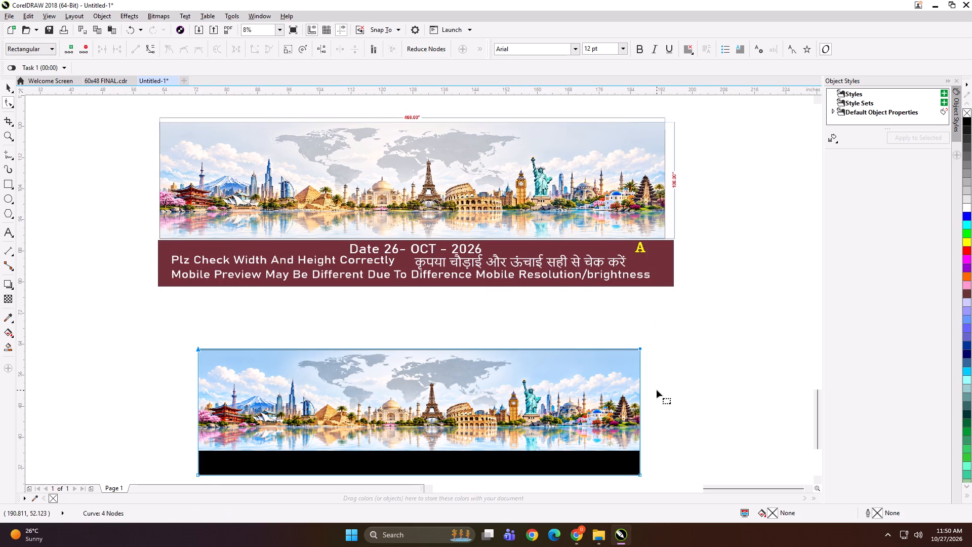
{"action": "scroll", "coordinate": [400, 347], "scroll_direction": "up", "scroll_amount": 4}
{"action": "scroll", "coordinate": [451, 356], "scroll_direction": "up", "scroll_amount": 1}
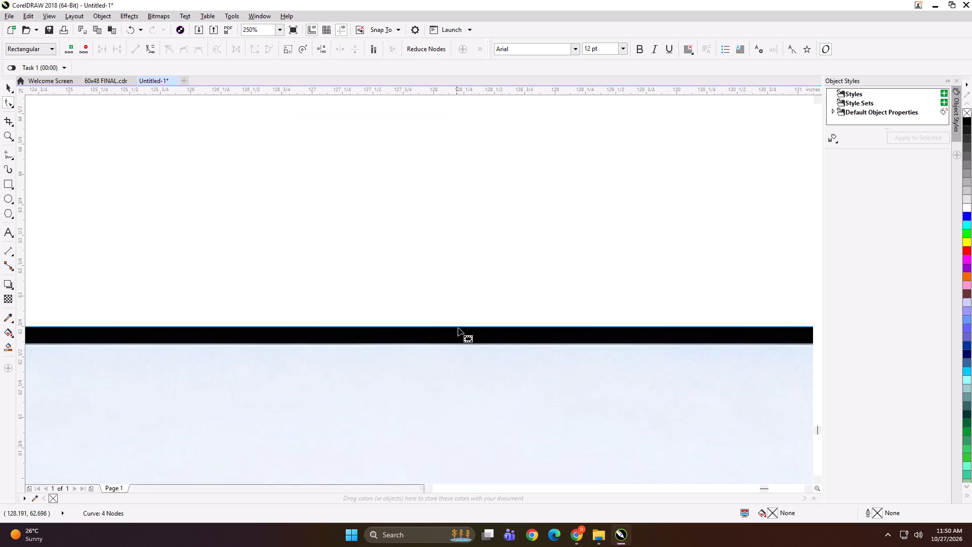
{"action": "left_click_drag", "start_coordinate": [462, 327], "coordinate": [465, 345]}
{"action": "scroll", "coordinate": [441, 257], "scroll_direction": "down", "scroll_amount": 5}
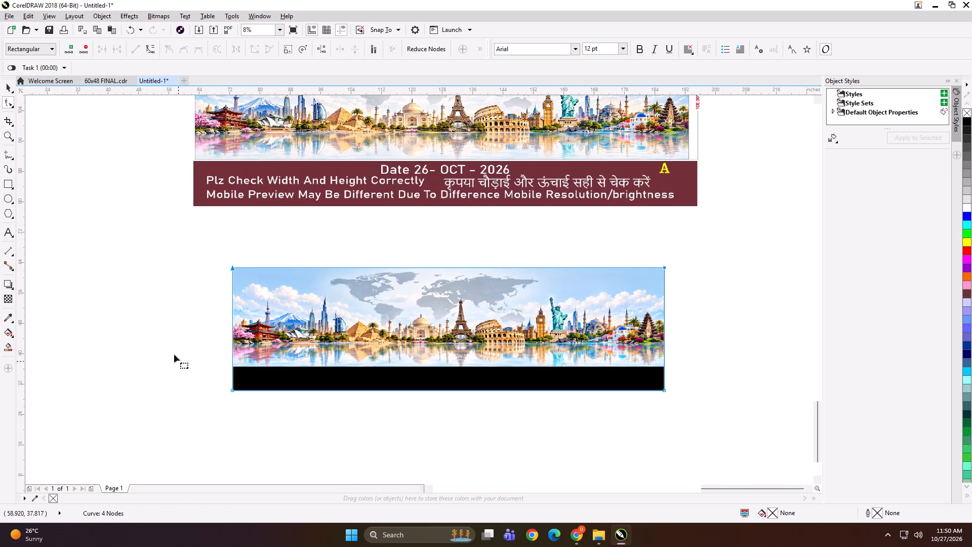
Crop off the black band along the panorama's bottom edge up to the water reflection, and leave the Shape tool.
{"action": "left_click_drag", "start_coordinate": [175, 349], "coordinate": [875, 458]}
{"action": "scroll", "coordinate": [429, 390], "scroll_direction": "up", "scroll_amount": 2}
{"action": "key", "text": "Up"}
{"action": "key", "text": "Up"}
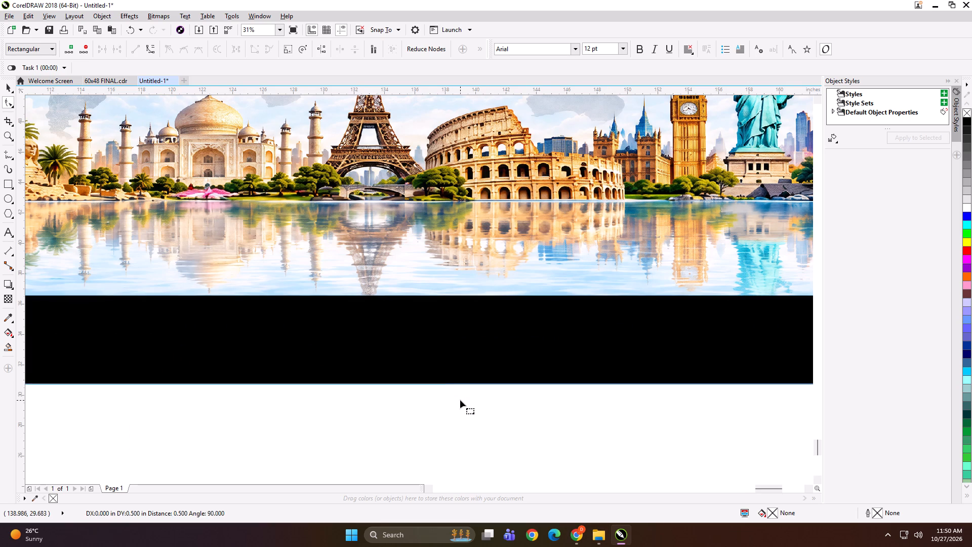
{"action": "key", "text": "Up"}
{"action": "key", "text": "Up"}
{"action": "key", "text": "Up"}
{"action": "key", "text": "Up"}
{"action": "key", "text": "Up"}
{"action": "key", "text": "Up"}
{"action": "key", "text": "Up"}
{"action": "key", "text": "Up"}
{"action": "key", "text": "Up"}
{"action": "key", "text": "Up"}
{"action": "key", "text": "Up"}
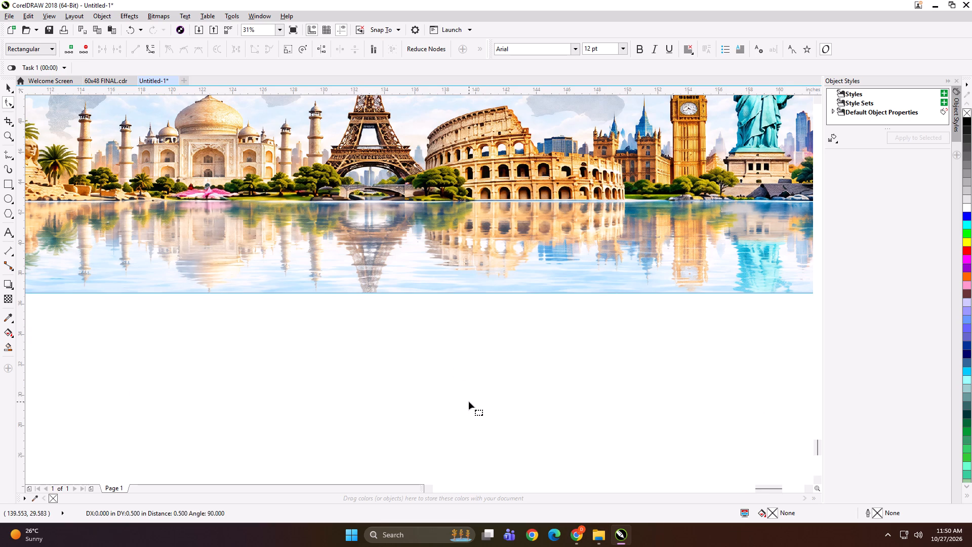
{"action": "key", "text": "Down"}
{"action": "scroll", "coordinate": [371, 305], "scroll_direction": "up", "scroll_amount": 2}
{"action": "scroll", "coordinate": [378, 231], "scroll_direction": "up", "scroll_amount": 2}
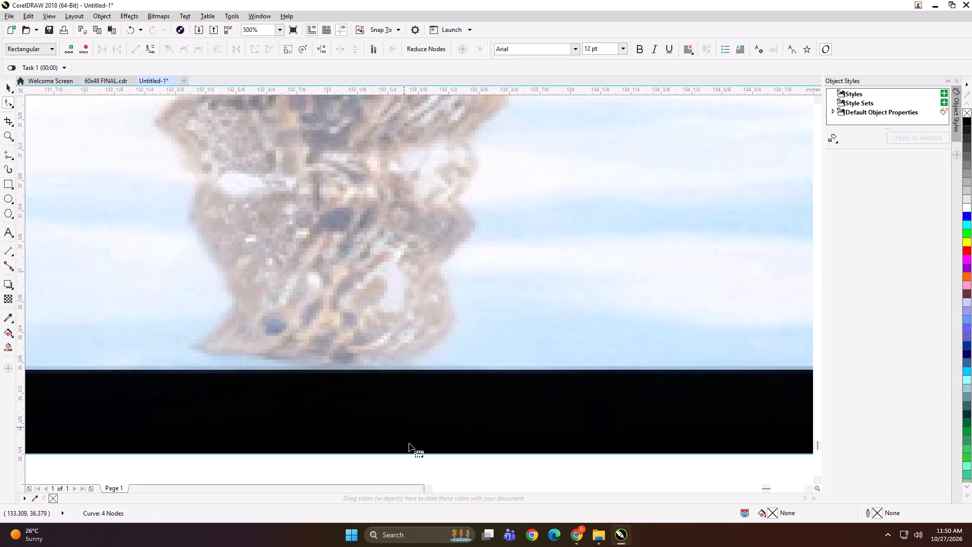
{"action": "left_click_drag", "start_coordinate": [415, 454], "coordinate": [413, 371], "text": "shift"}
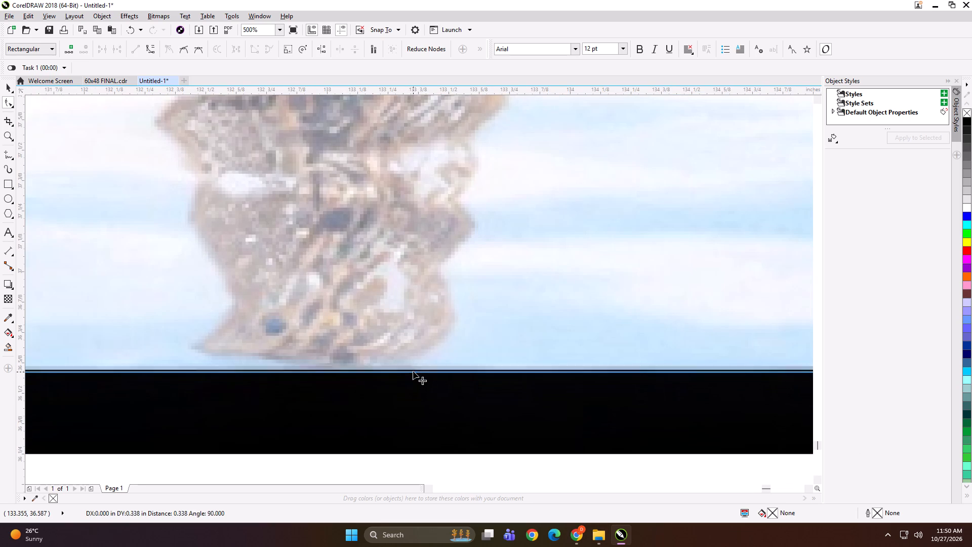
{"action": "left_click_drag", "start_coordinate": [413, 371], "coordinate": [414, 368], "text": "shift"}
{"action": "key", "text": "space"}
Set the cropped panorama's size to 468 × 108 inches, using the dimensions marked on the reference image.
{"action": "scroll", "coordinate": [428, 366], "scroll_direction": "down", "scroll_amount": 6}
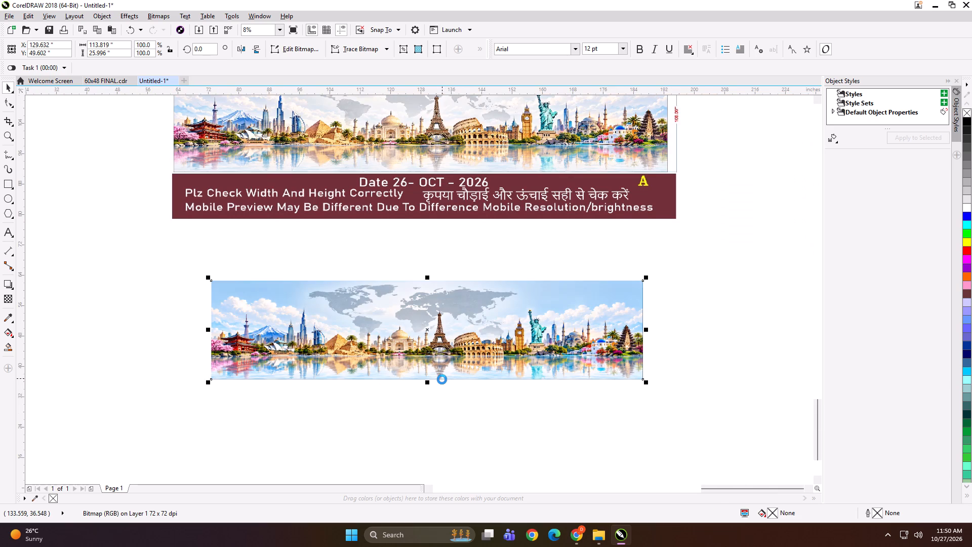
{"action": "scroll", "coordinate": [435, 369], "scroll_direction": "down", "scroll_amount": 1}
{"action": "scroll", "coordinate": [479, 230], "scroll_direction": "up", "scroll_amount": 1}
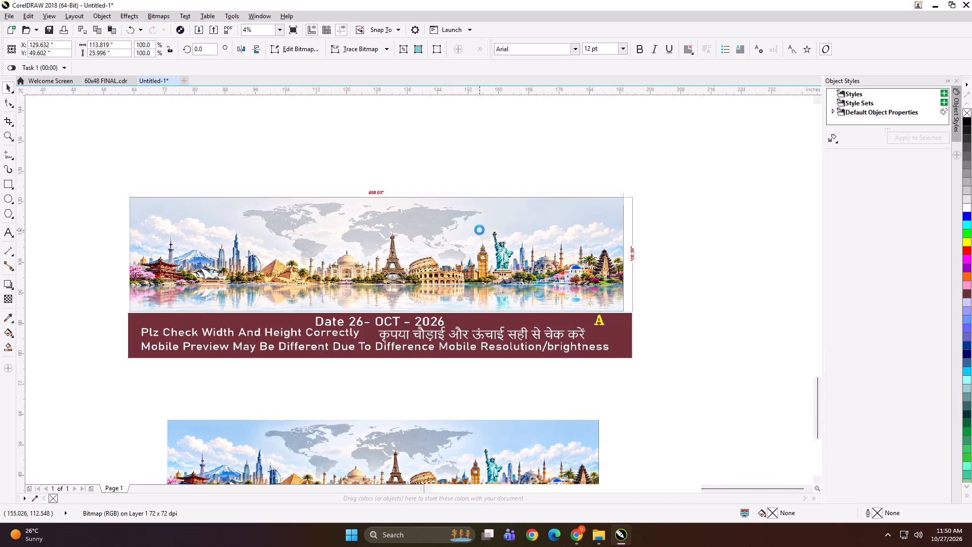
{"action": "scroll", "coordinate": [392, 198], "scroll_direction": "up", "scroll_amount": 1}
{"action": "left_click_drag", "start_coordinate": [120, 44], "coordinate": [84, 51]}
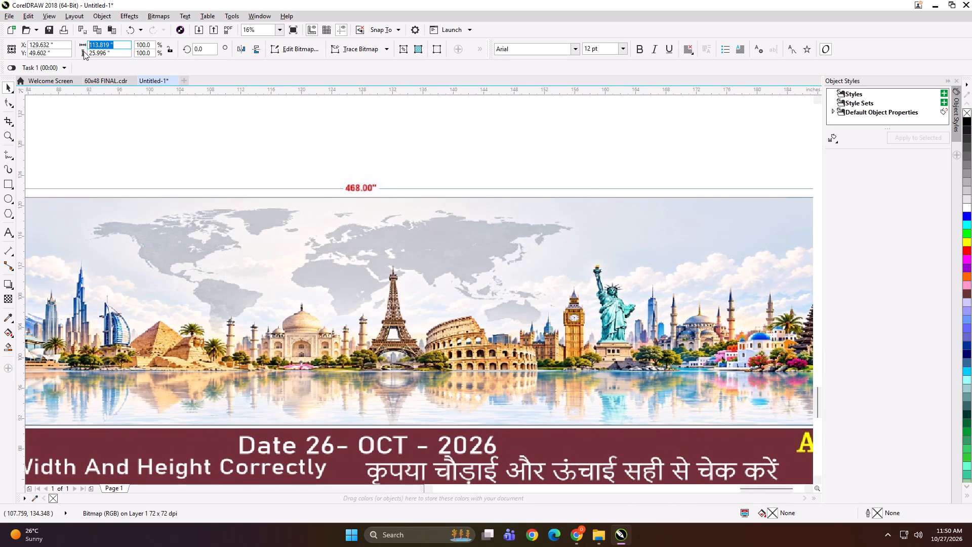
{"action": "type", "text": "468"}
{"action": "scroll", "coordinate": [287, 266], "scroll_direction": "down", "scroll_amount": 1}
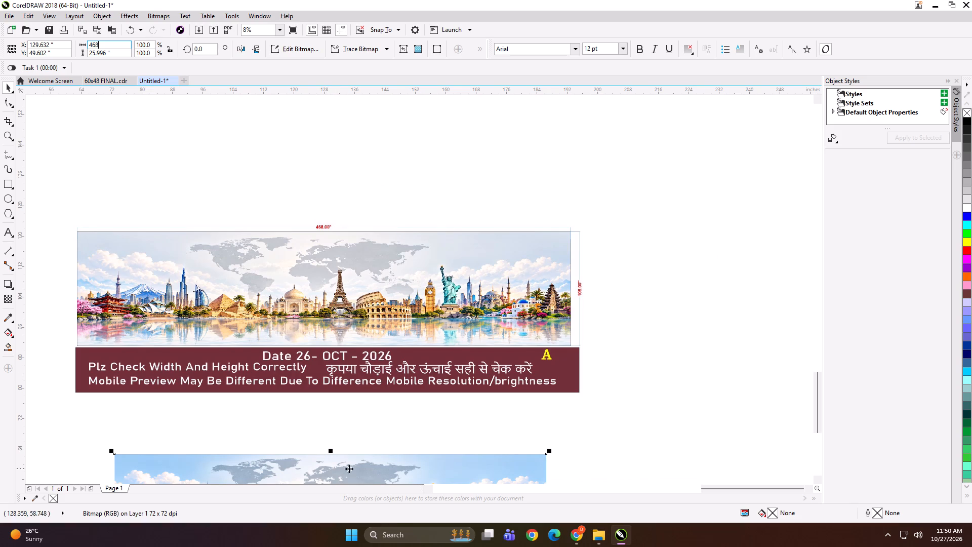
{"action": "scroll", "coordinate": [578, 283], "scroll_direction": "up", "scroll_amount": 1}
{"action": "key", "text": "Tab"}
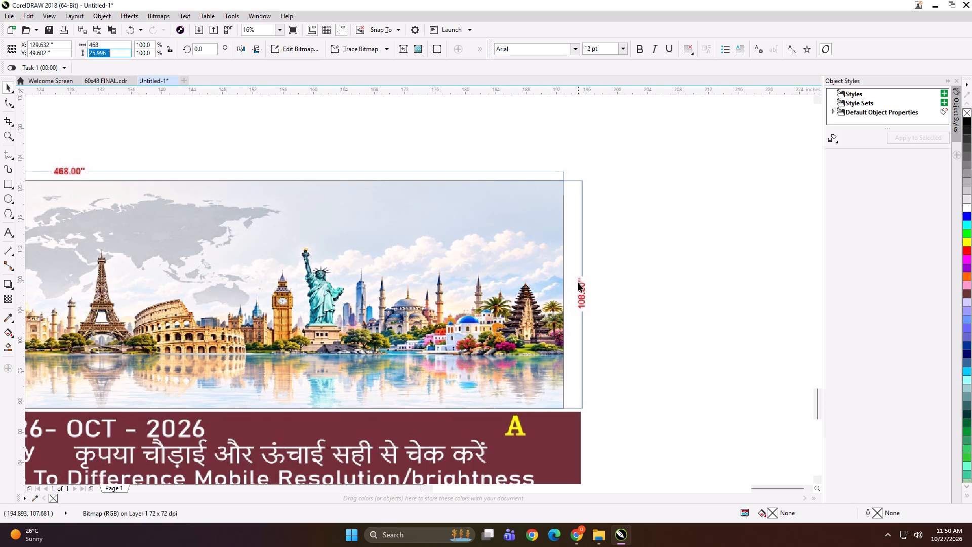
{"action": "type", "text": "108"}
{"action": "key", "text": "Return"}
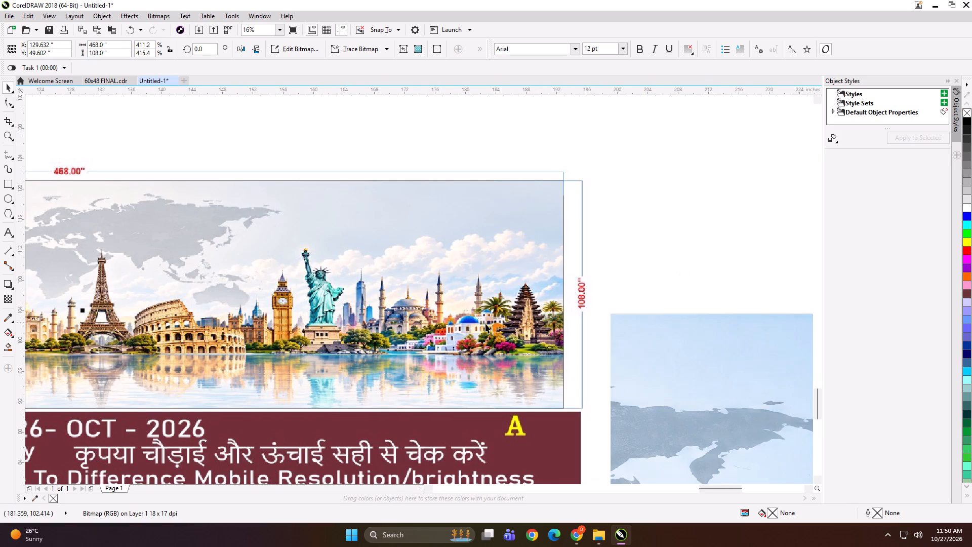
Move the world-landmarks reference image above the enlarged panorama so that the two no longer overlap.
{"action": "scroll", "coordinate": [487, 324], "scroll_direction": "down", "scroll_amount": 3}
{"action": "left_click_drag", "start_coordinate": [428, 314], "coordinate": [399, 202]}
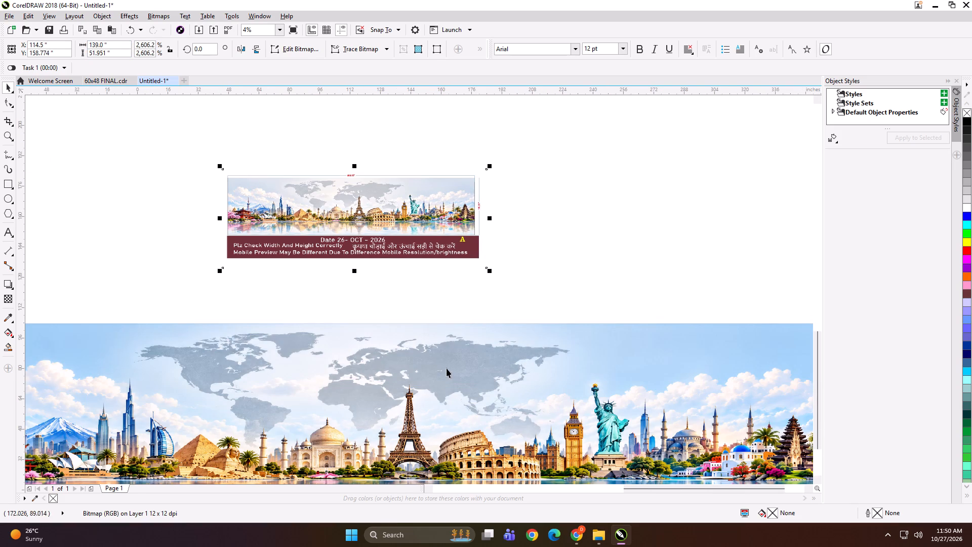
{"action": "left_click", "coordinate": [441, 370], "text": "shift"}
{"action": "scroll", "coordinate": [471, 299], "scroll_direction": "down", "scroll_amount": 1}
{"action": "key", "text": "shift+F2"}
{"action": "left_click", "coordinate": [159, 192]}
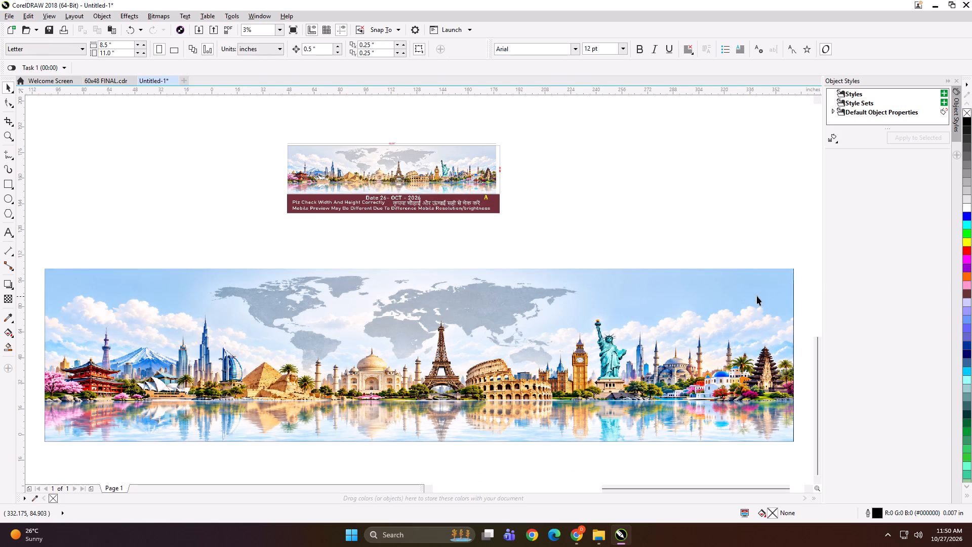
Move the panorama and its reference image together down and away from the Blaster Dagar Sports image.
{"action": "scroll", "coordinate": [600, 301], "scroll_direction": "down", "scroll_amount": 4}
{"action": "left_click_drag", "start_coordinate": [666, 212], "coordinate": [260, 370]}
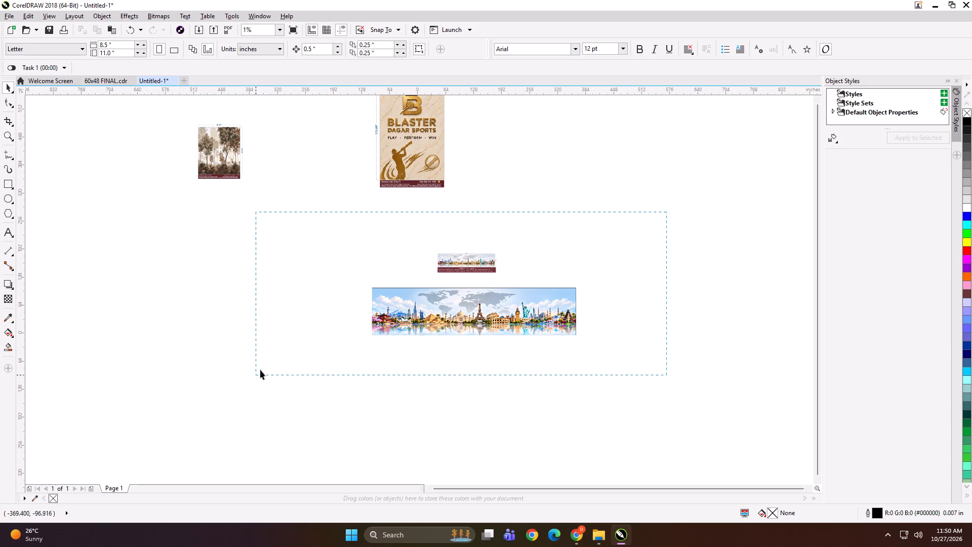
{"action": "left_click_drag", "start_coordinate": [260, 370], "coordinate": [256, 375]}
{"action": "left_click_drag", "start_coordinate": [364, 324], "coordinate": [472, 413]}
{"action": "left_click_drag", "start_coordinate": [264, 244], "coordinate": [710, 411]}
{"action": "left_click_drag", "start_coordinate": [448, 305], "coordinate": [564, 406]}
Move the Blaster Dagar Sports image directly below the forest reference image.
{"action": "key", "text": "F4"}
{"action": "left_click", "coordinate": [432, 336]}
{"action": "left_click_drag", "start_coordinate": [389, 149], "coordinate": [185, 298]}
{"action": "left_click", "coordinate": [384, 284]}
Import the floral-pattern and elephant-scene images (2026-10-27 at 11.40.38) from Downloads into CorelDRAW and enlarge them together to about 290.5 × 272.7 inches.
{"action": "left_click", "coordinate": [589, 539]}
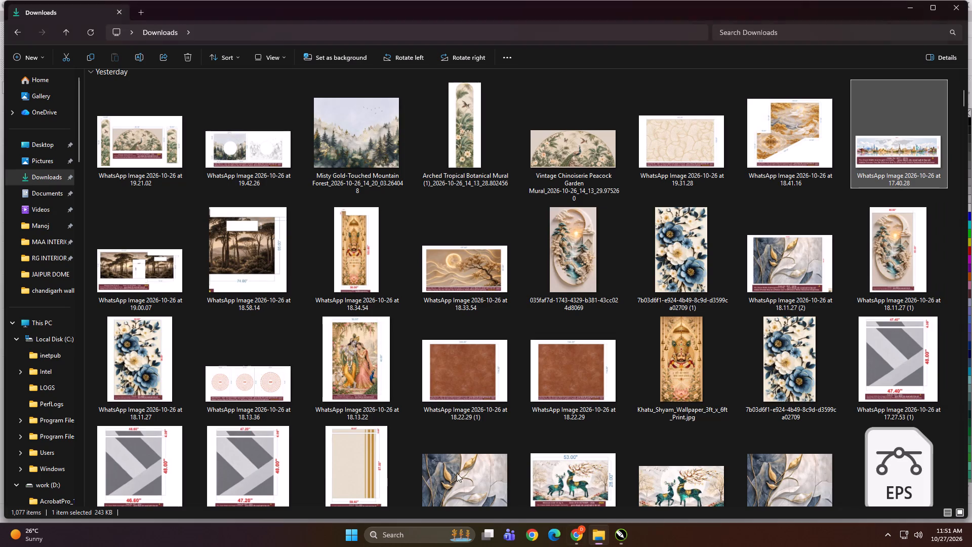
{"action": "scroll", "coordinate": [156, 191], "scroll_direction": "up", "scroll_amount": 9}
{"action": "left_click", "coordinate": [148, 176]}
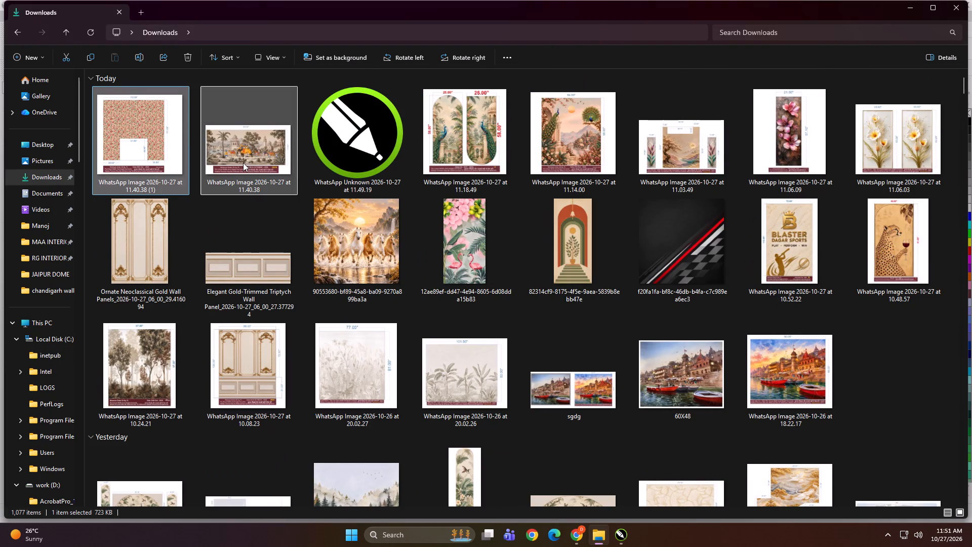
{"action": "left_click", "coordinate": [243, 163], "text": "ctrl"}
{"action": "left_click_drag", "start_coordinate": [163, 136], "coordinate": [425, 273]}
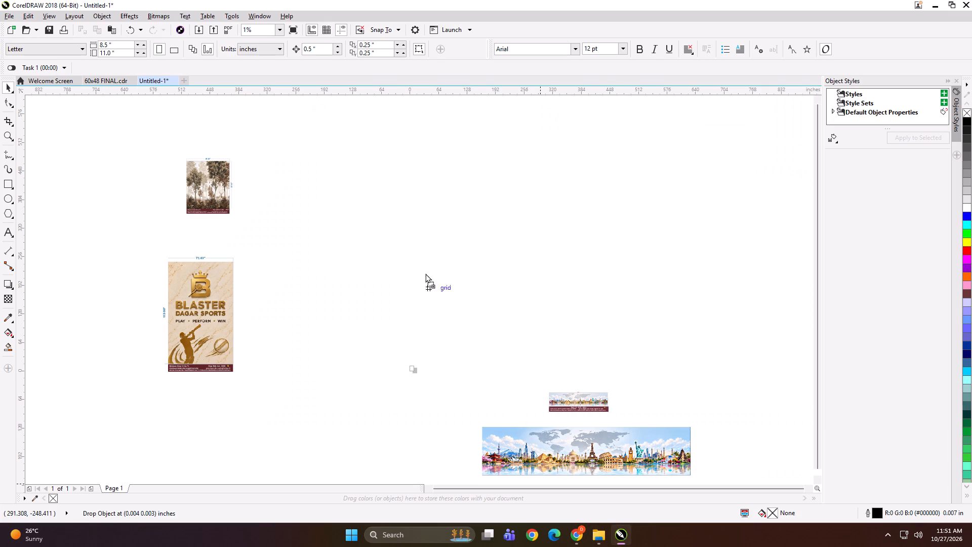
{"action": "left_click_drag", "start_coordinate": [425, 273], "coordinate": [427, 227]}
{"action": "left_click_drag", "start_coordinate": [412, 201], "coordinate": [456, 262]}
{"action": "left_click_drag", "start_coordinate": [430, 231], "coordinate": [494, 299], "text": "shift"}
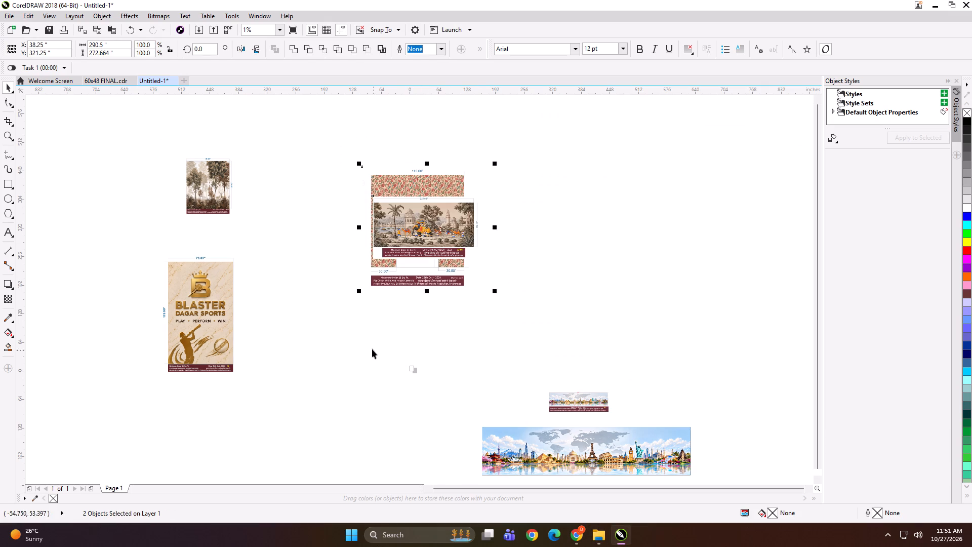
Separate the two overlapping images, placing the elephant scene and the floral pattern side by side in the free area above the panorama.
{"action": "left_click", "coordinate": [595, 241]}
{"action": "left_click_drag", "start_coordinate": [426, 225], "coordinate": [594, 177]}
{"action": "left_click_drag", "start_coordinate": [430, 206], "coordinate": [469, 225]}
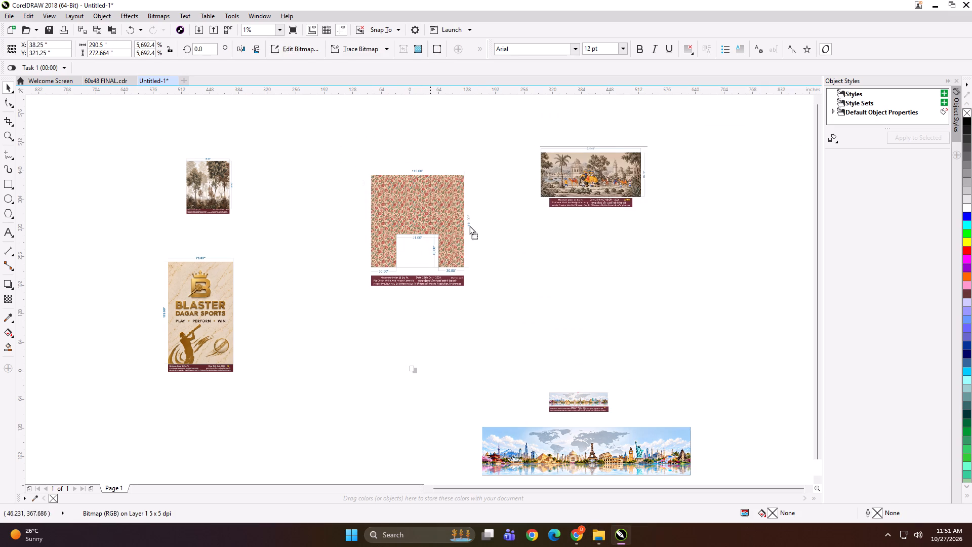
{"action": "left_click_drag", "start_coordinate": [469, 225], "coordinate": [695, 183]}
{"action": "left_click_drag", "start_coordinate": [607, 178], "coordinate": [540, 158]}
{"action": "left_click_drag", "start_coordinate": [678, 204], "coordinate": [646, 168]}
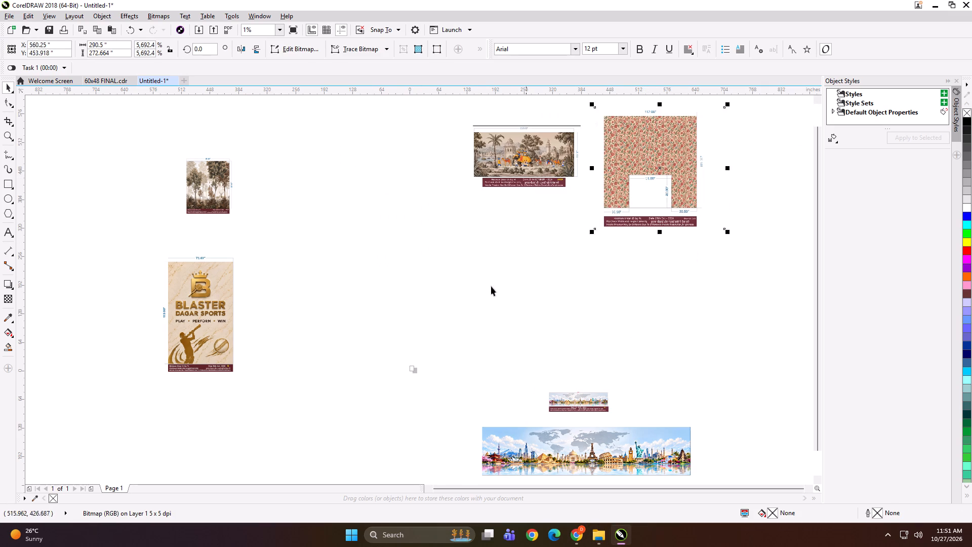
{"action": "left_click", "coordinate": [490, 286]}
Bring the three WhatsApp images dated 2026-10-27 at 11.18.49, 11.14.00 and 11.03.49 from Downloads into the CorelDRAW drawing.
{"action": "left_click", "coordinate": [599, 535]}
{"action": "left_click", "coordinate": [470, 153]}
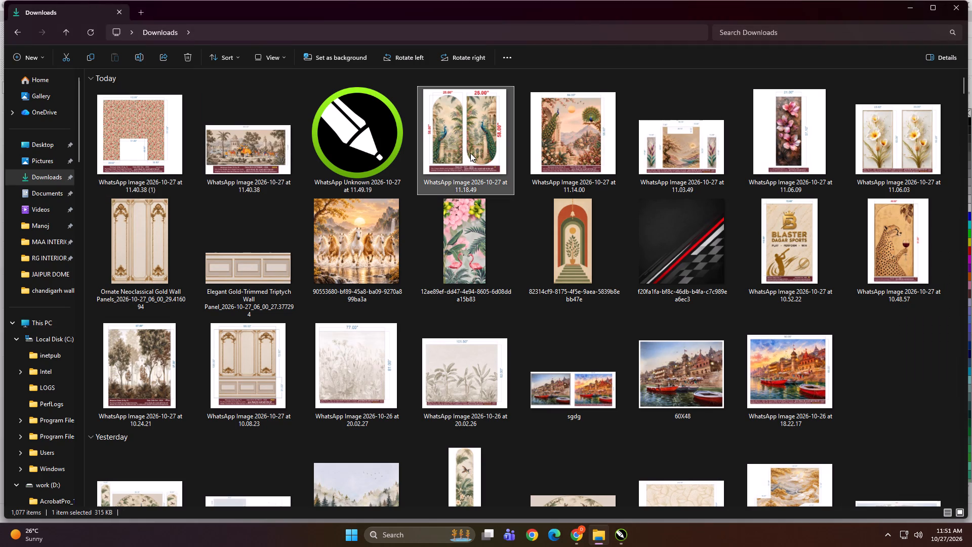
{"action": "left_click", "coordinate": [564, 143], "text": "ctrl"}
{"action": "left_click", "coordinate": [685, 147], "text": "ctrl"}
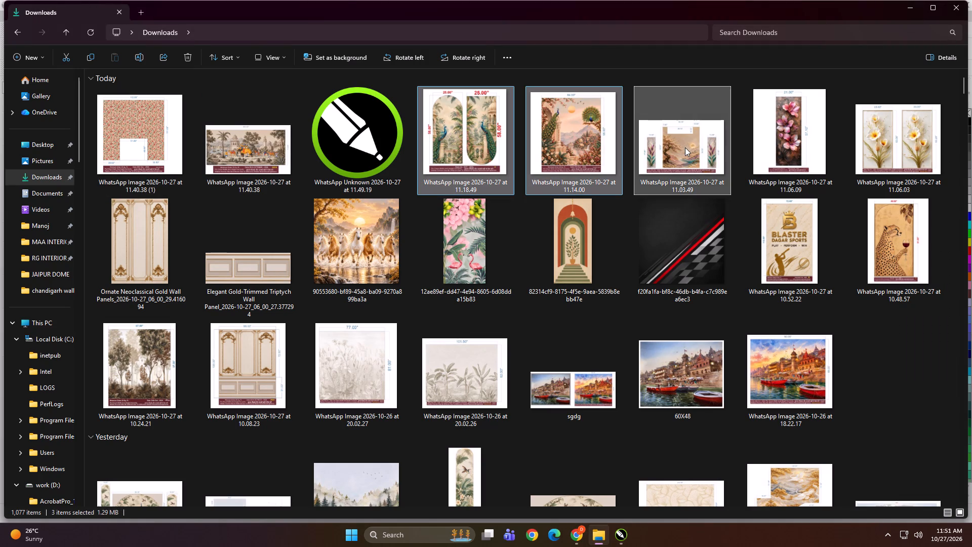
{"action": "left_click_drag", "start_coordinate": [567, 128], "coordinate": [549, 373]}
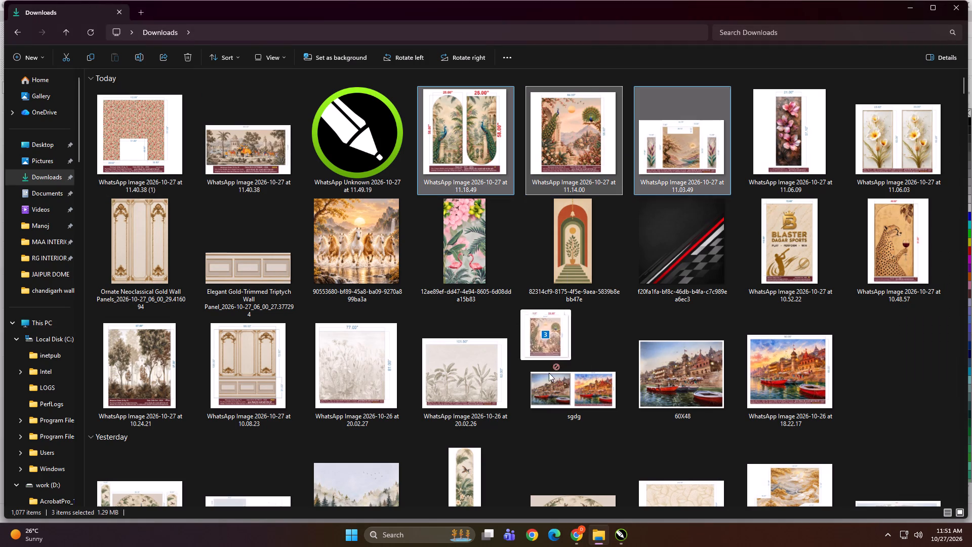
Drop the three selected WhatsApp images into the open CorelDRAW drawing and enlarge them together to about 3,367% scale.
{"action": "left_click_drag", "start_coordinate": [549, 373], "coordinate": [369, 262]}
{"action": "left_click_drag", "start_coordinate": [338, 238], "coordinate": [348, 245]}
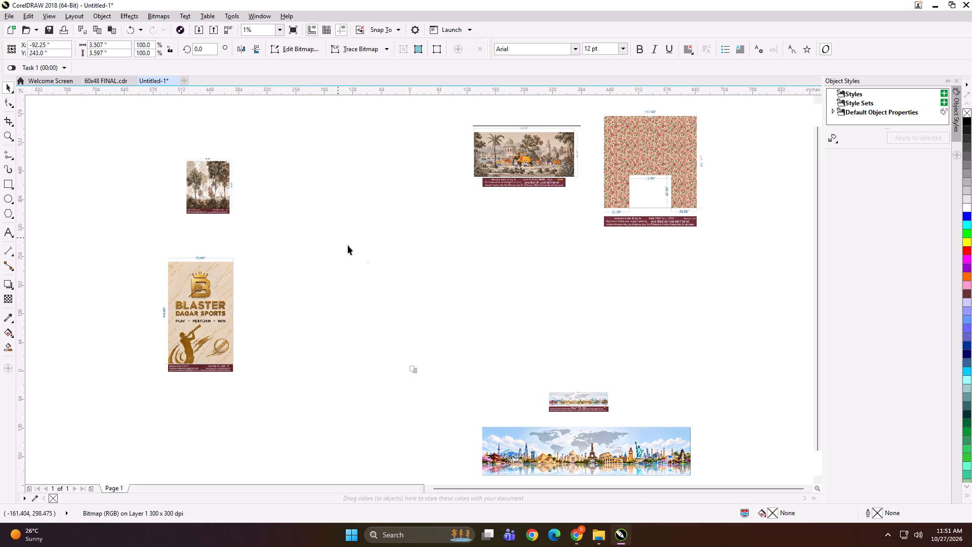
{"action": "left_click_drag", "start_coordinate": [348, 245], "coordinate": [406, 292]}
{"action": "left_click_drag", "start_coordinate": [373, 268], "coordinate": [423, 303], "text": "shift"}
{"action": "left_click", "coordinate": [412, 325]}
Separate the three overlapping images, placing the peacock arches and the three-part mural side by side above the peacock landscape.
{"action": "left_click_drag", "start_coordinate": [377, 254], "coordinate": [324, 172]}
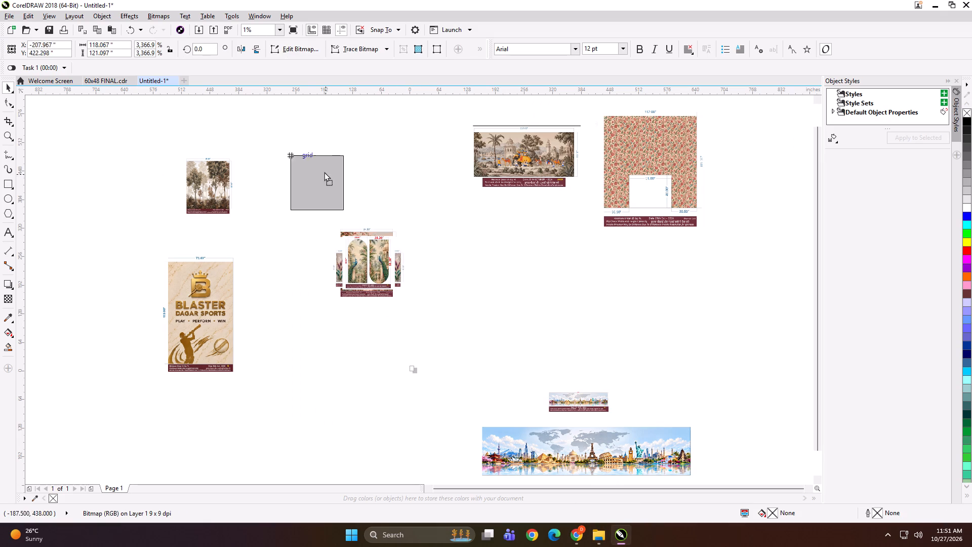
{"action": "left_click_drag", "start_coordinate": [324, 172], "coordinate": [321, 142]}
{"action": "left_click_drag", "start_coordinate": [384, 260], "coordinate": [398, 146]}
{"action": "left_click_drag", "start_coordinate": [372, 253], "coordinate": [368, 239]}
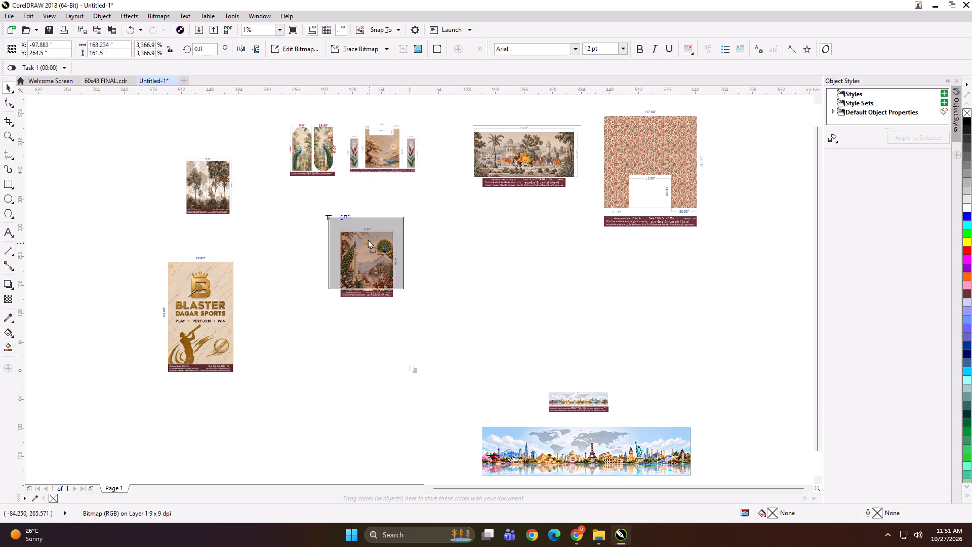
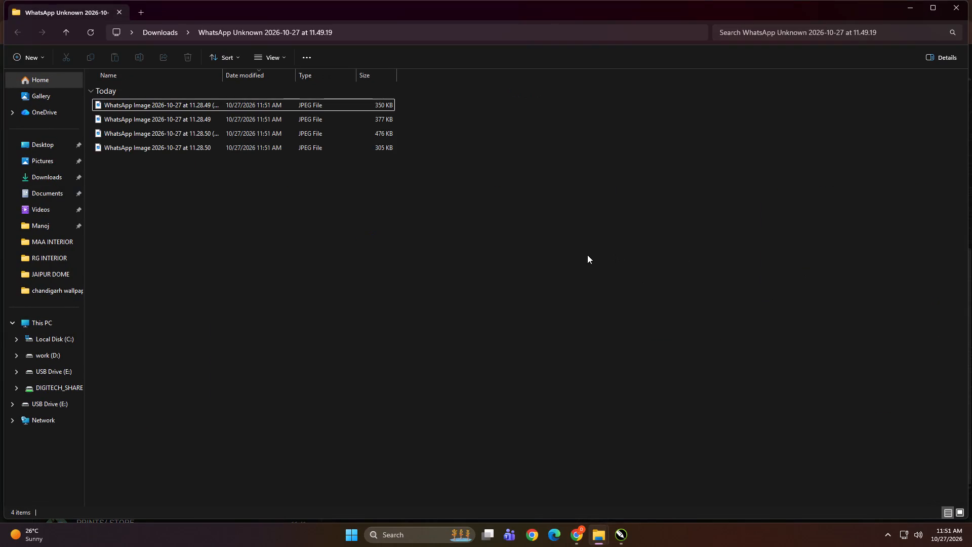
Bring the four WhatsApp images dated 2026-10-27 at 11.28.49 and 11.28.50 into the CorelDRAW drawing and enlarge them together to about 3,155.7%.
{"action": "key", "text": "ctrl+a"}
{"action": "left_click_drag", "start_coordinate": [221, 123], "coordinate": [627, 539]}
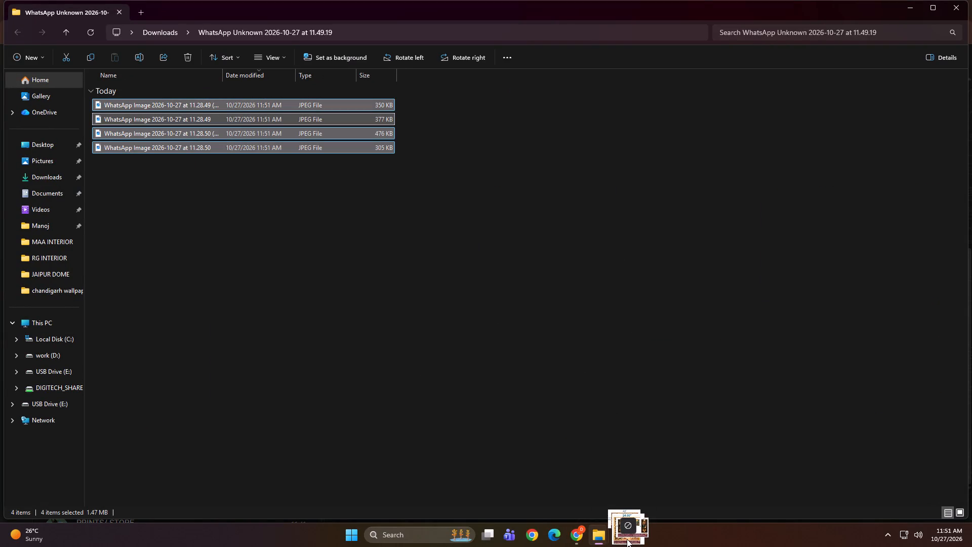
{"action": "left_click_drag", "start_coordinate": [627, 539], "coordinate": [490, 295]}
{"action": "left_click_drag", "start_coordinate": [470, 272], "coordinate": [508, 314]}
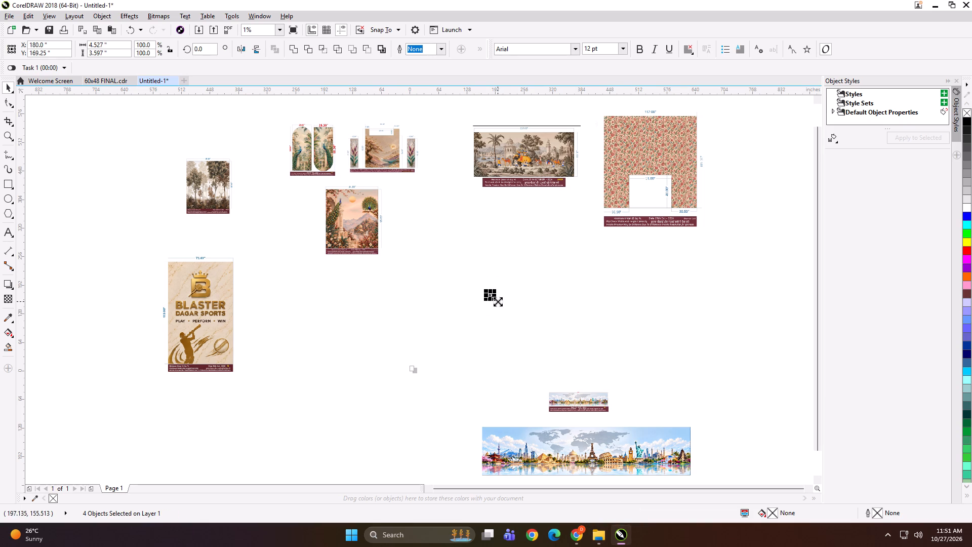
{"action": "left_click_drag", "start_coordinate": [496, 301], "coordinate": [530, 326], "text": "shift"}
{"action": "left_click", "coordinate": [500, 336]}
Separate the four overlapping mural images into a two-by-two arrangement below the peacock garden image.
{"action": "left_click_drag", "start_coordinate": [491, 289], "coordinate": [344, 294]}
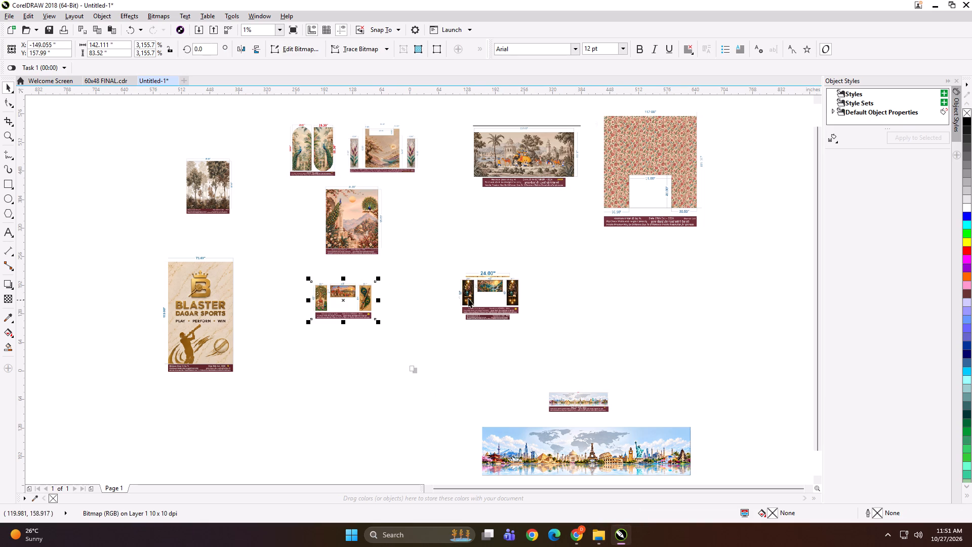
{"action": "left_click_drag", "start_coordinate": [479, 296], "coordinate": [334, 348]}
{"action": "left_click_drag", "start_coordinate": [483, 292], "coordinate": [405, 352]}
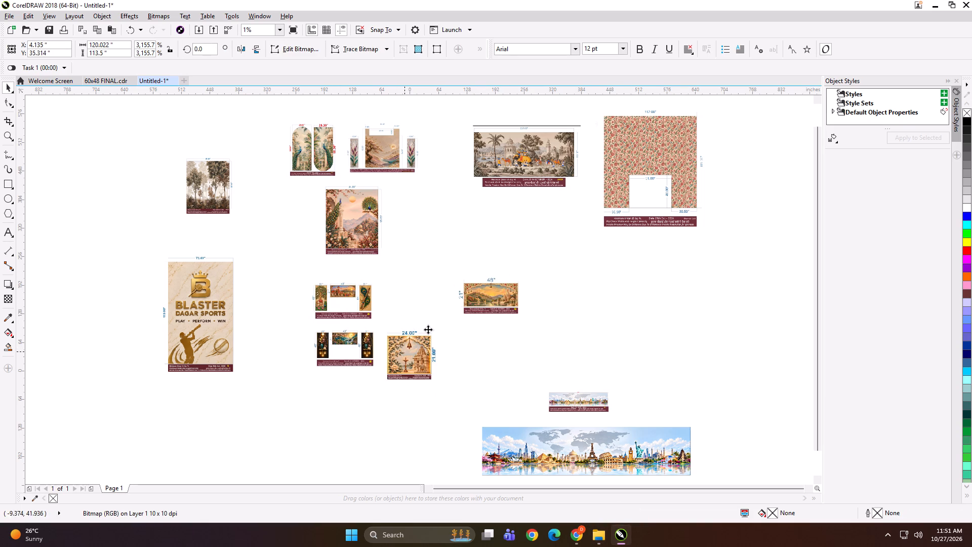
{"action": "left_click_drag", "start_coordinate": [487, 288], "coordinate": [411, 289]}
Move all four newly imported mural images together to the free area below and left of the Blaster Dagar Sports image.
{"action": "scroll", "coordinate": [373, 341], "scroll_direction": "up", "scroll_amount": 2}
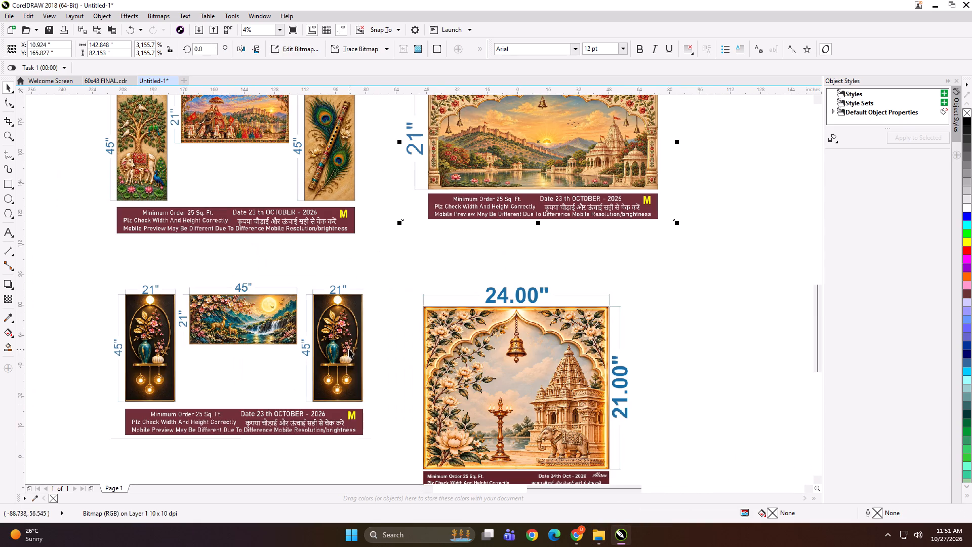
{"action": "scroll", "coordinate": [475, 318], "scroll_direction": "down", "scroll_amount": 1}
{"action": "scroll", "coordinate": [431, 273], "scroll_direction": "up", "scroll_amount": 1}
{"action": "scroll", "coordinate": [431, 273], "scroll_direction": "down", "scroll_amount": 2}
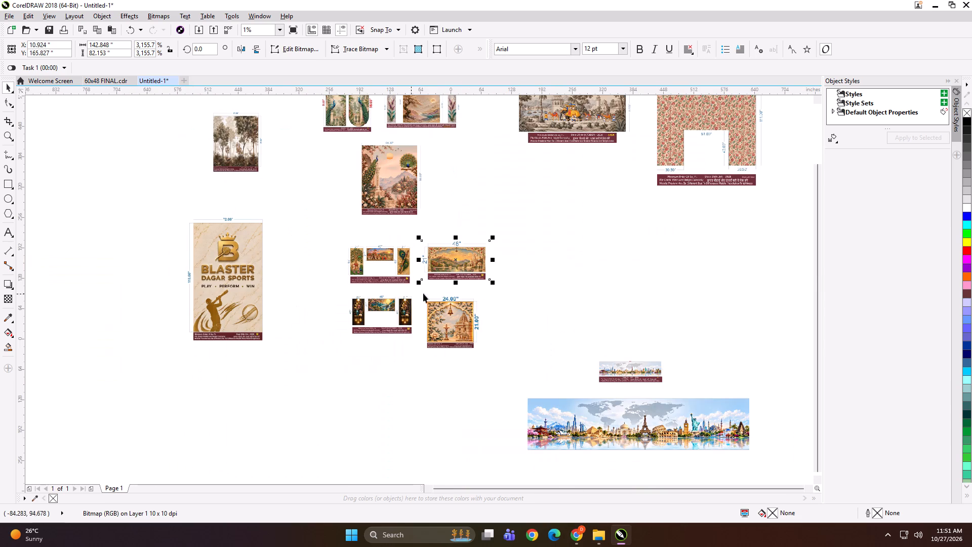
{"action": "left_click", "coordinate": [404, 263], "text": "shift"}
{"action": "left_click", "coordinate": [466, 327], "text": "shift"}
{"action": "left_click_drag", "start_coordinate": [450, 263], "coordinate": [392, 333]}
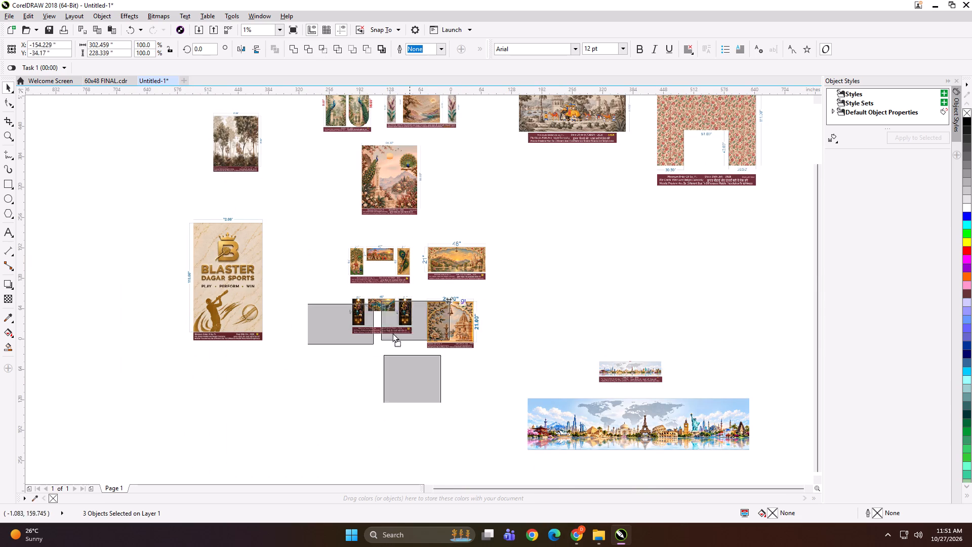
{"action": "left_click_drag", "start_coordinate": [392, 333], "coordinate": [164, 375]}
{"action": "key", "text": "ctrl+z"}
{"action": "left_click", "coordinate": [379, 304], "text": "shift"}
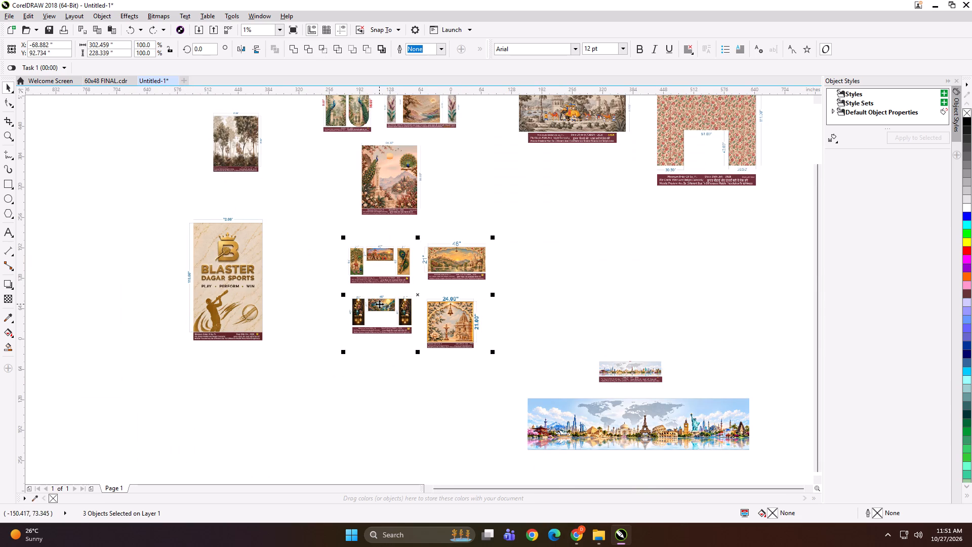
{"action": "left_click_drag", "start_coordinate": [406, 270], "coordinate": [92, 383]}
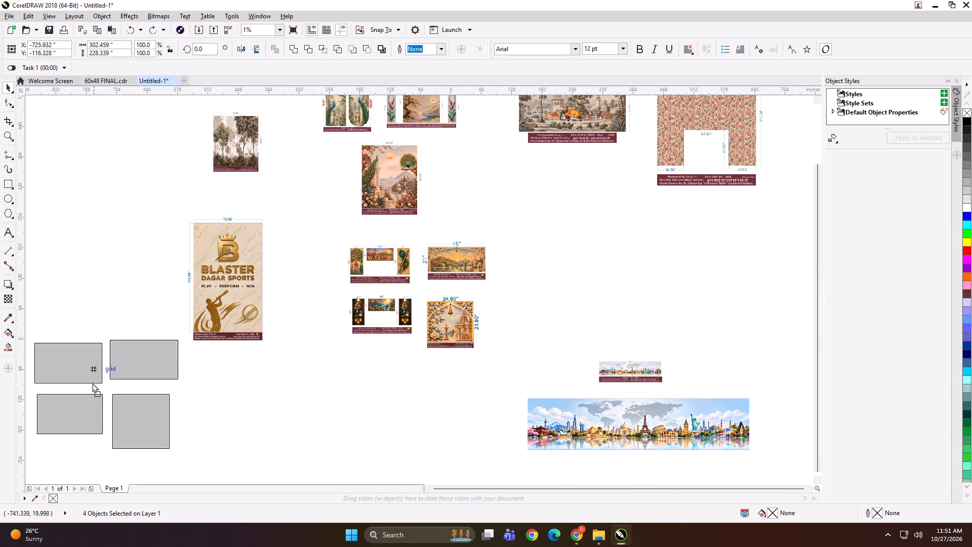
{"action": "left_click_drag", "start_coordinate": [92, 383], "coordinate": [92, 397]}
Move the Blaster Dagar Sports image up and left so it sits above the group of four mural images.
{"action": "left_click_drag", "start_coordinate": [253, 282], "coordinate": [152, 240]}
{"action": "left_click", "coordinate": [287, 300]}
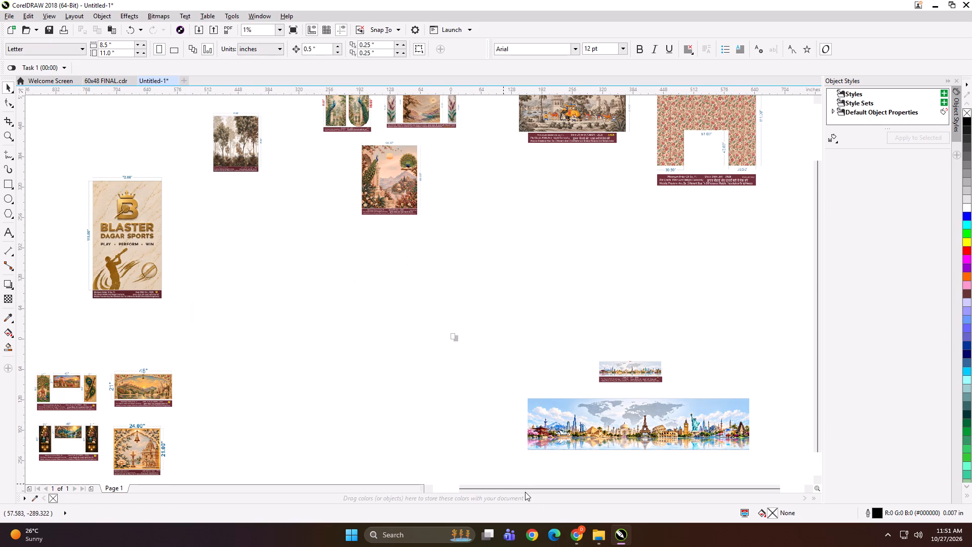
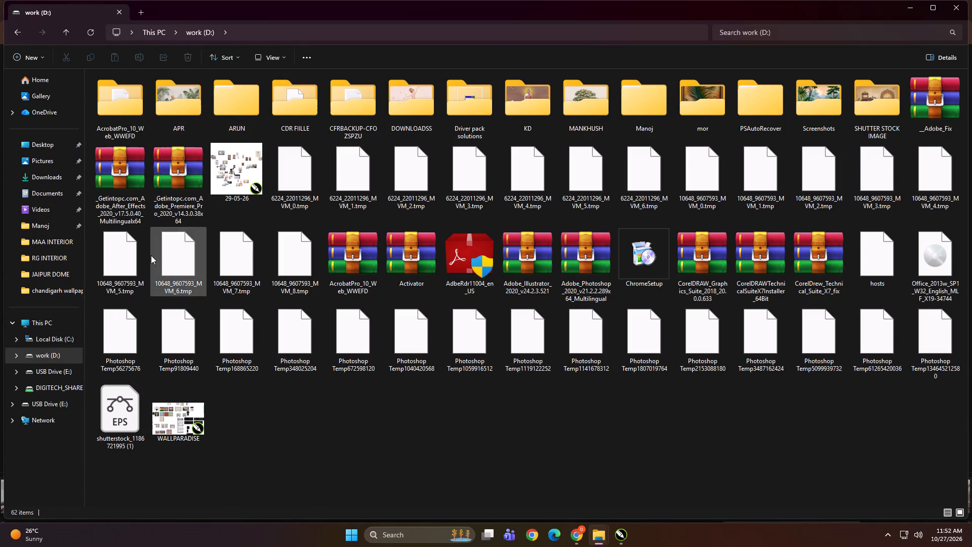
Check the DIGITECH_SHAREDRIVE network drive for print files, looking in the file folder's subfolder 27 and the drive's top level.
{"action": "scroll", "coordinate": [151, 255], "scroll_direction": "up", "scroll_amount": 1}
{"action": "left_click", "coordinate": [58, 329]}
{"action": "left_click", "coordinate": [299, 180]}
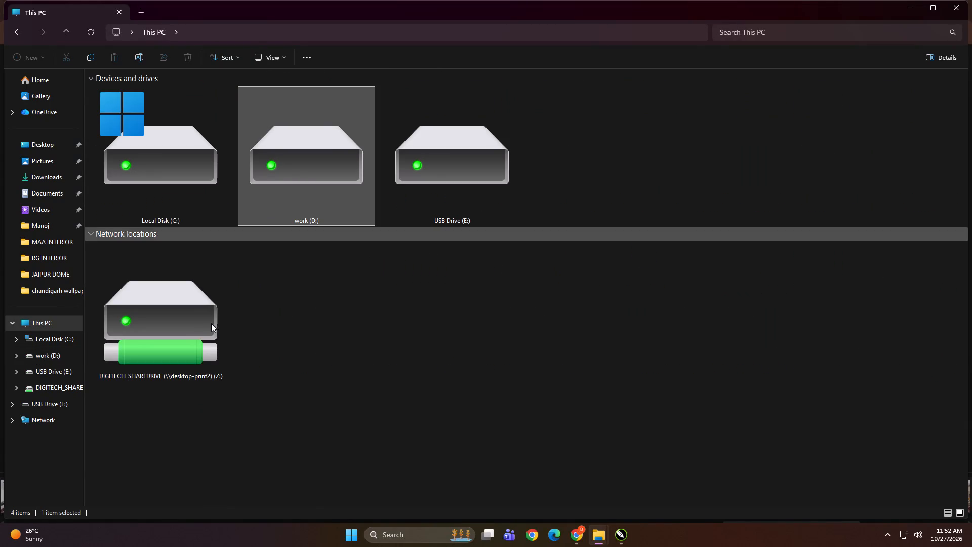
{"action": "double_click", "coordinate": [211, 323]}
{"action": "double_click", "coordinate": [371, 123]}
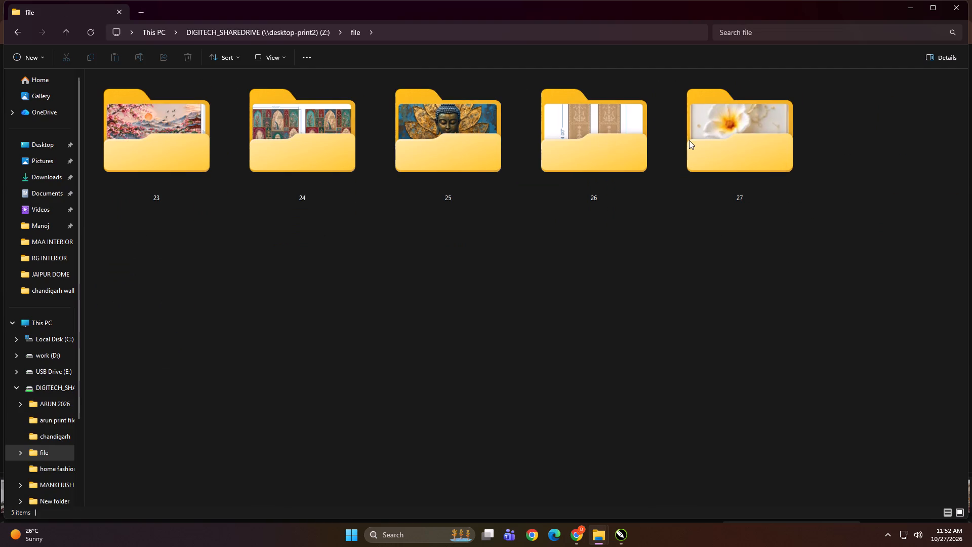
{"action": "double_click", "coordinate": [699, 141]}
{"action": "left_click", "coordinate": [467, 298]}
{"action": "key", "text": "BackSpace"}
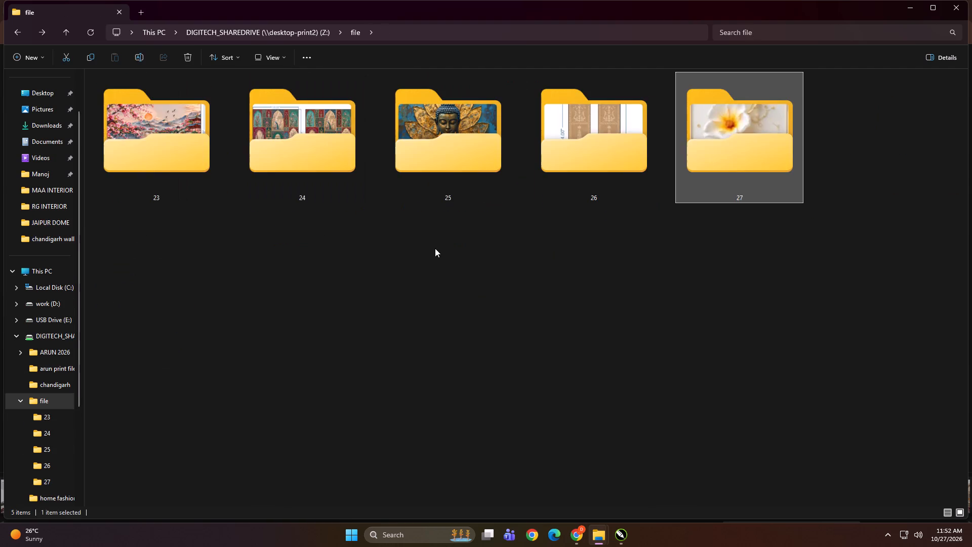
{"action": "key", "text": "BackSpace"}
{"action": "left_click", "coordinate": [463, 314]}
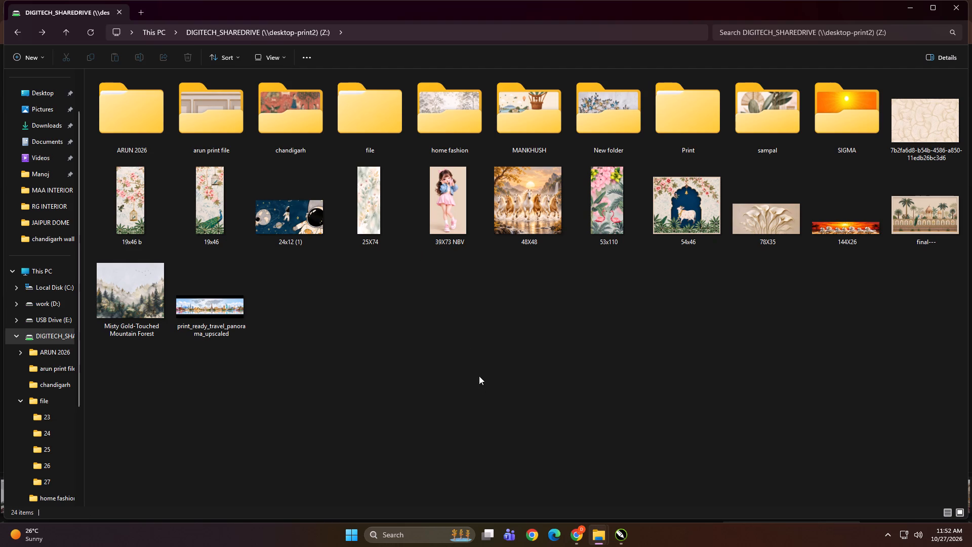
Switch back to the Untitled-1 drawing in CorelDRAW and look over the laid-out reference images and the landmarks panorama.
{"action": "left_click", "coordinate": [615, 533]}
{"action": "scroll", "coordinate": [532, 305], "scroll_direction": "down", "scroll_amount": 5}
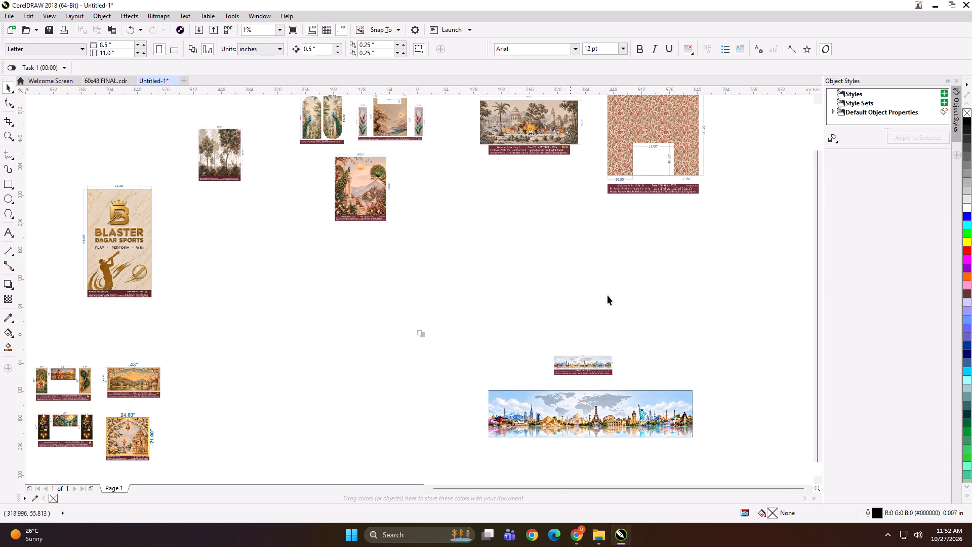
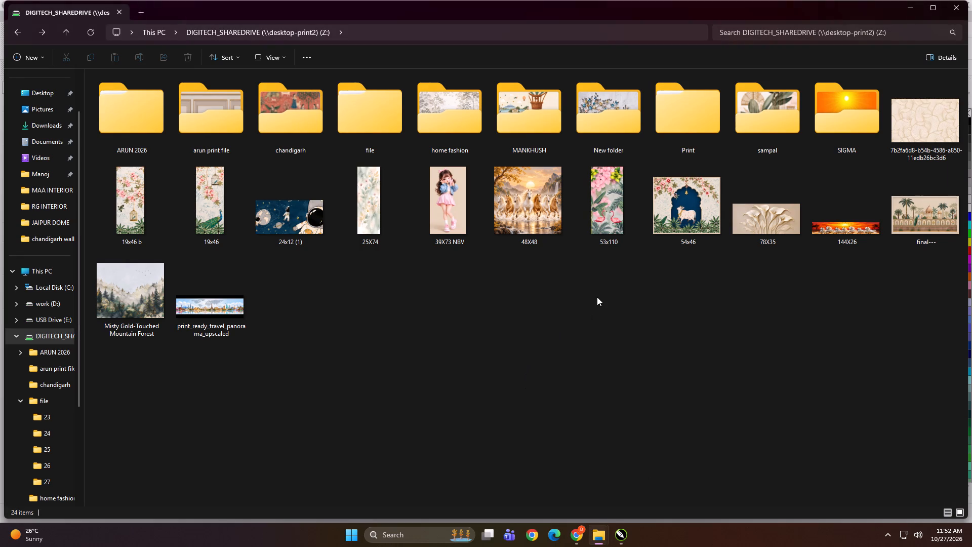
Look through the arun print file folder and the file folder's subfolder 27 on the DIGITECH_SHAREDRIVE drive for print files.
{"action": "double_click", "coordinate": [222, 129]}
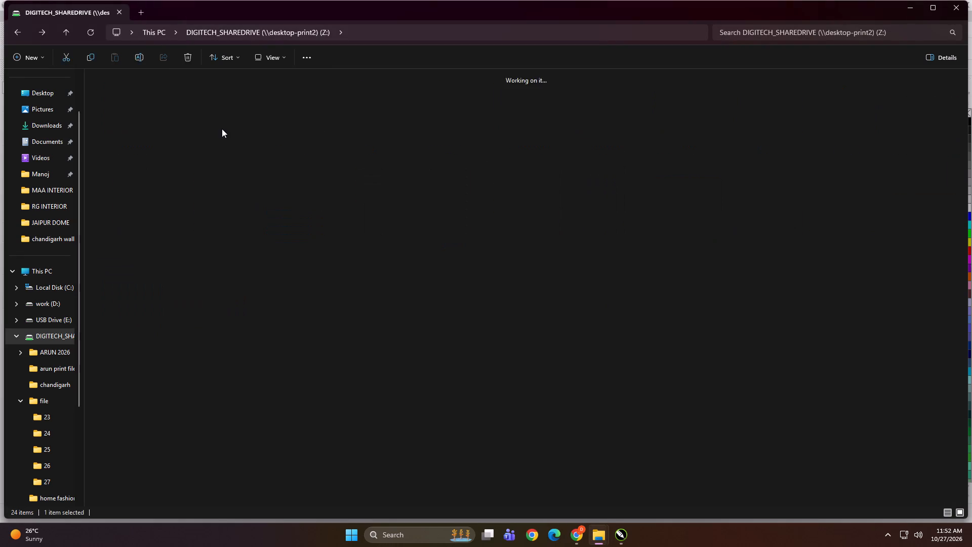
{"action": "left_click", "coordinate": [420, 313]}
{"action": "key", "text": "BackSpace"}
{"action": "triple_click", "coordinate": [384, 140]}
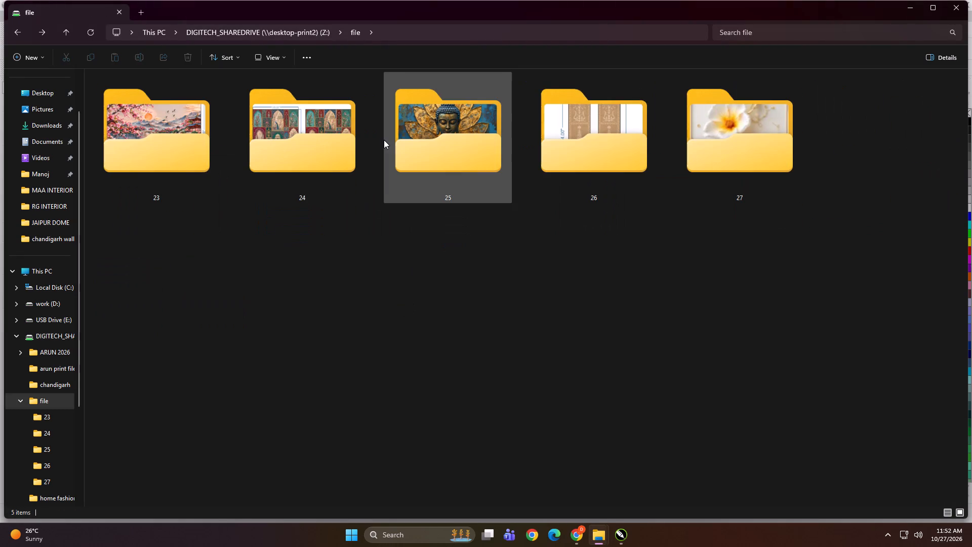
{"action": "left_click", "coordinate": [929, 157]}
{"action": "double_click", "coordinate": [724, 160]}
{"action": "left_click", "coordinate": [549, 281]}
{"action": "key", "text": "BackSpace"}
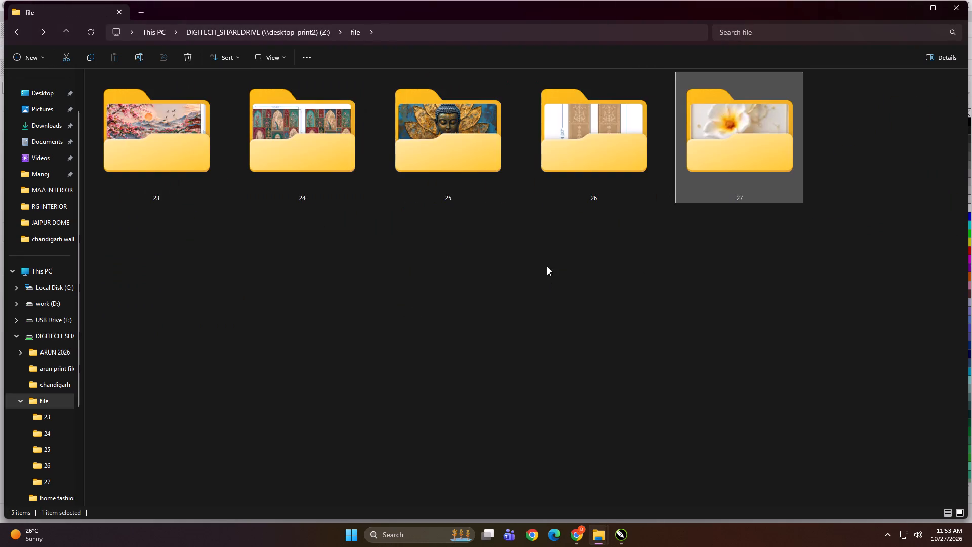
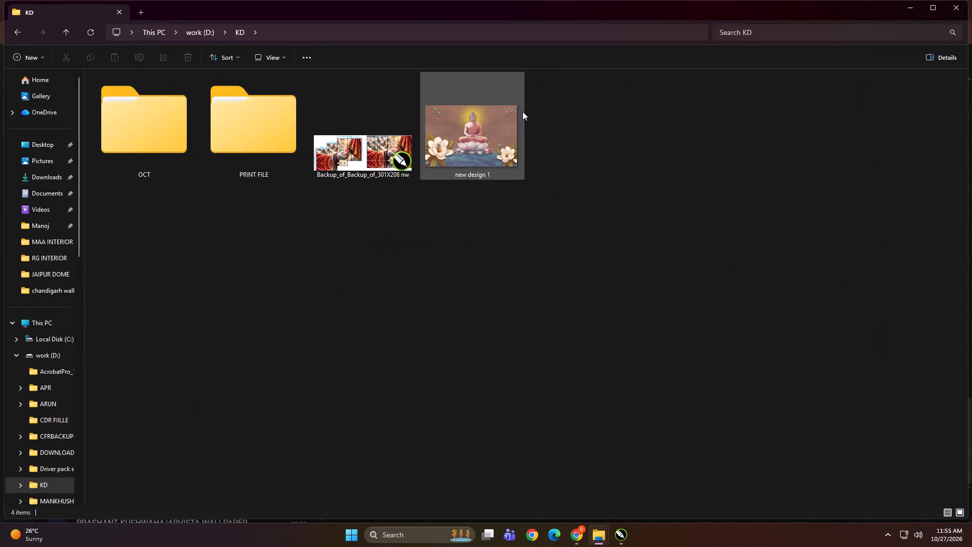
Search the PRINT FILE folder inside KD on the work (D:) drive for 65.
{"action": "double_click", "coordinate": [253, 127]}
{"action": "left_click", "coordinate": [601, 254]}
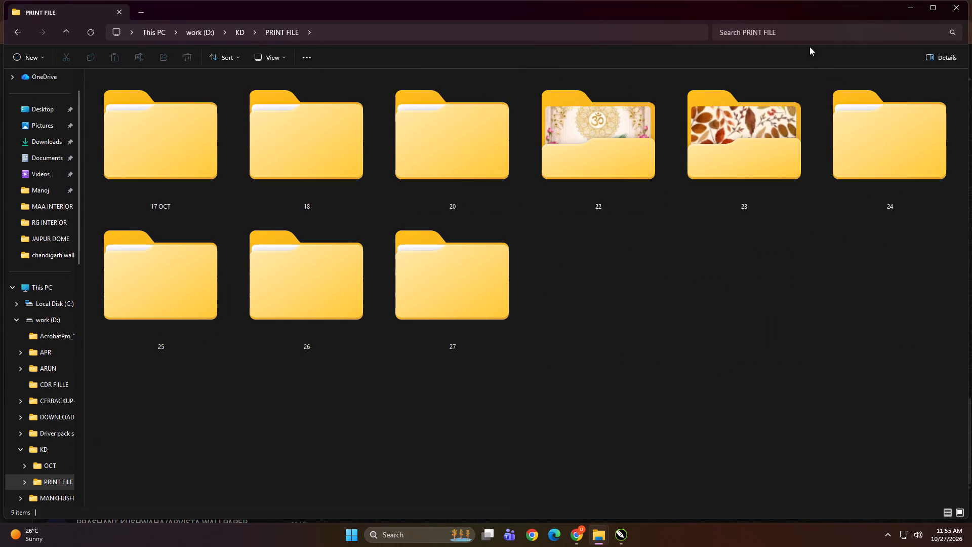
{"action": "left_click", "coordinate": [803, 33]}
{"action": "type", "text": "65"}
{"action": "scroll", "coordinate": [399, 243], "scroll_direction": "up", "scroll_amount": 2, "text": "ctrl"}
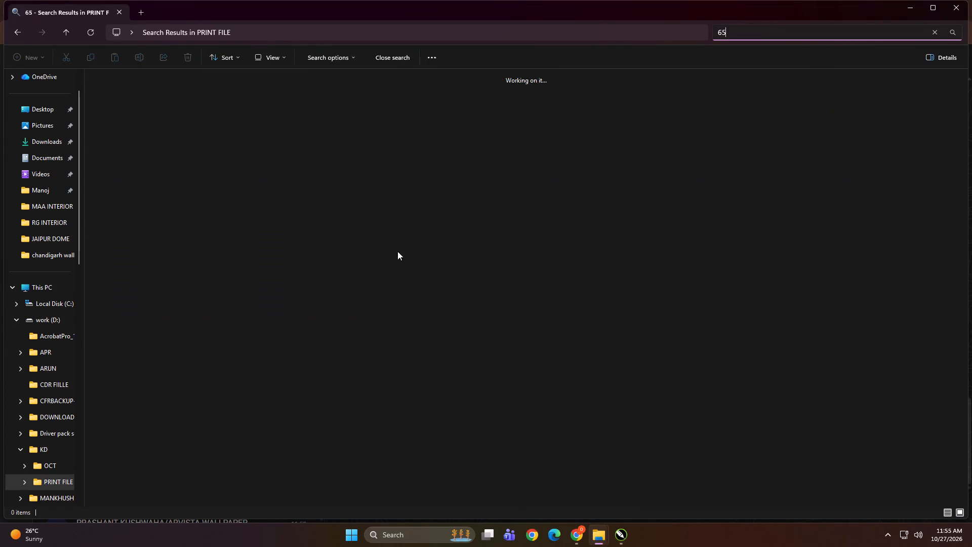
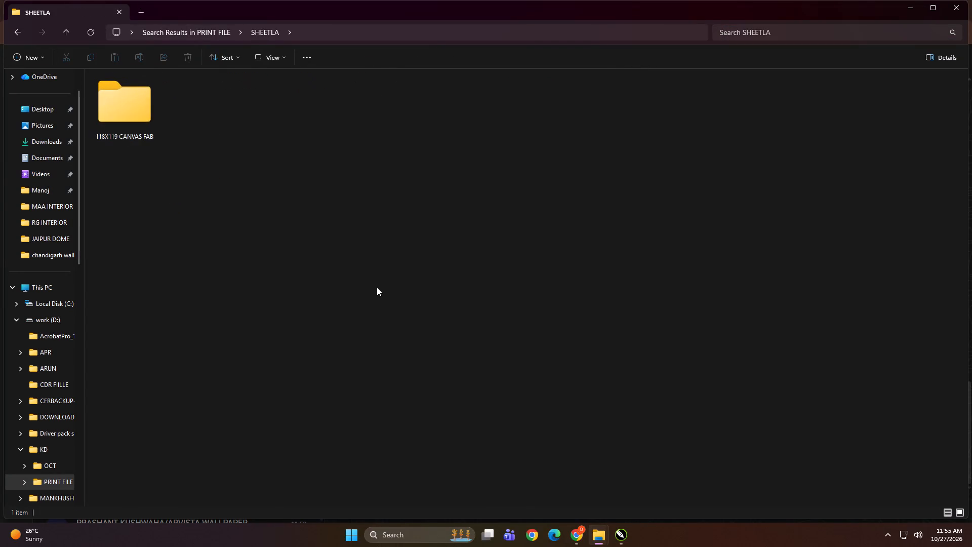
Check the 118X119 CANVAS FAB folder inside SHEETLA and the sheetla home folder for their print files.
{"action": "scroll", "coordinate": [377, 287], "scroll_direction": "up", "scroll_amount": 9, "text": "ctrl"}
{"action": "double_click", "coordinate": [208, 144]}
{"action": "scroll", "coordinate": [260, 265], "scroll_direction": "up", "scroll_amount": 3, "text": "ctrl"}
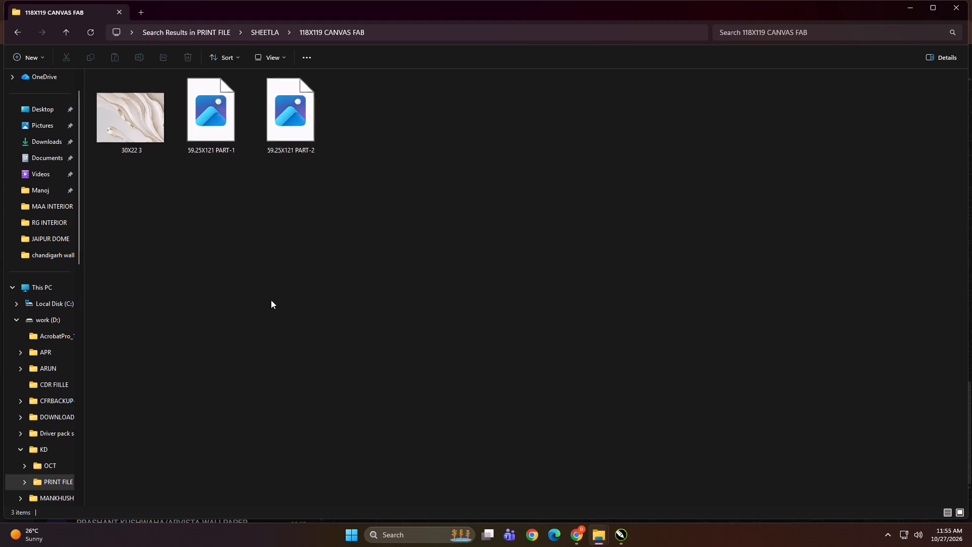
{"action": "scroll", "coordinate": [271, 300], "scroll_direction": "up", "scroll_amount": 11, "text": "ctrl"}
{"action": "left_click", "coordinate": [271, 300]}
{"action": "key", "text": "BackSpace"}
{"action": "left_click", "coordinate": [271, 300]}
{"action": "key", "text": "BackSpace"}
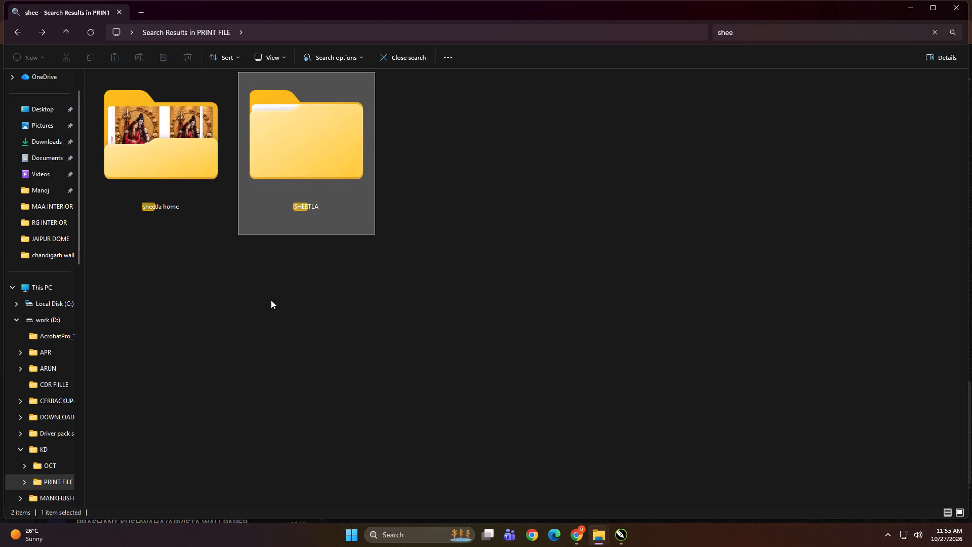
{"action": "left_click", "coordinate": [299, 305]}
{"action": "double_click", "coordinate": [169, 148]}
{"action": "left_click", "coordinate": [332, 247]}
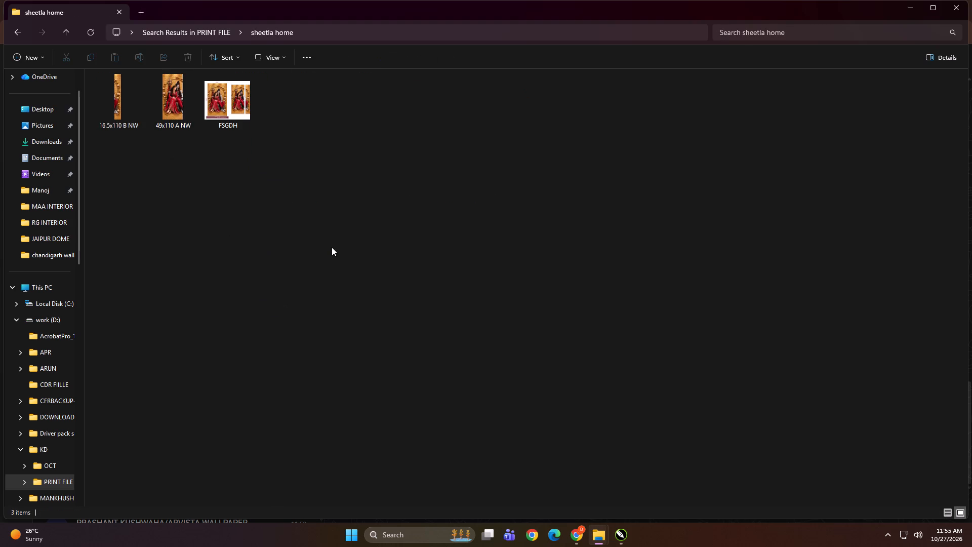
{"action": "key", "text": "BackSpace"}
{"action": "key", "text": "BackSpace"}
Look through folder 18 in PRINT FILE, examining the Akriti decore, bee kay decor and chandigarh wall paper subfolders.
{"action": "left_click", "coordinate": [340, 164]}
{"action": "left_click", "coordinate": [340, 161]}
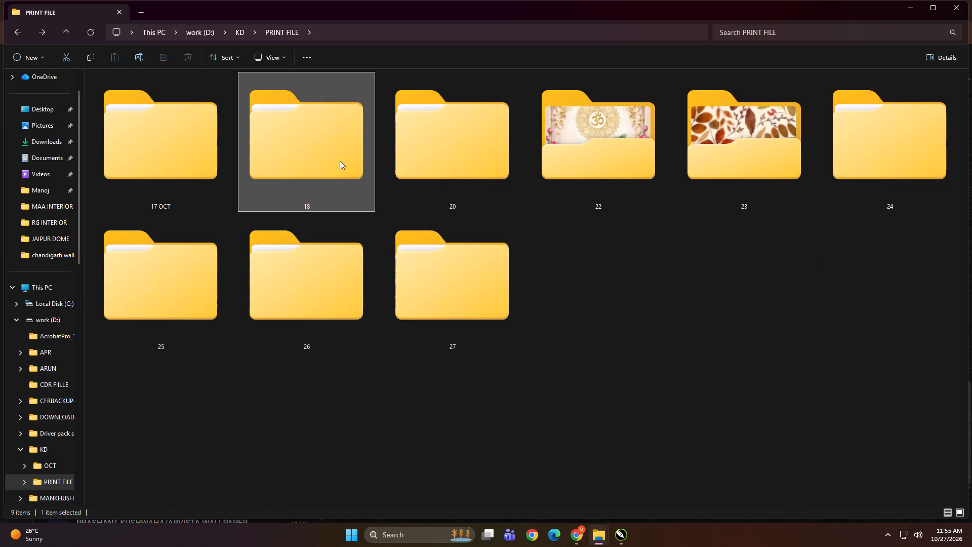
{"action": "double_click", "coordinate": [293, 142]}
{"action": "key", "text": "BackSpace"}
{"action": "double_click", "coordinate": [293, 142]}
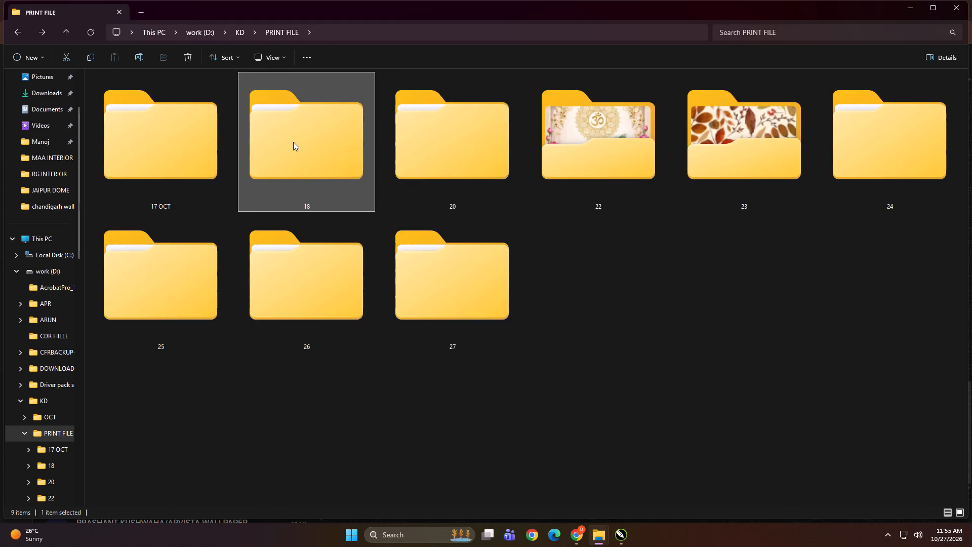
{"action": "scroll", "coordinate": [296, 308], "scroll_direction": "up", "scroll_amount": 20, "text": "ctrl"}
{"action": "scroll", "coordinate": [296, 308], "scroll_direction": "up", "scroll_amount": 20, "text": "ctrl"}
{"action": "scroll", "coordinate": [296, 308], "scroll_direction": "up", "scroll_amount": 8, "text": "ctrl"}
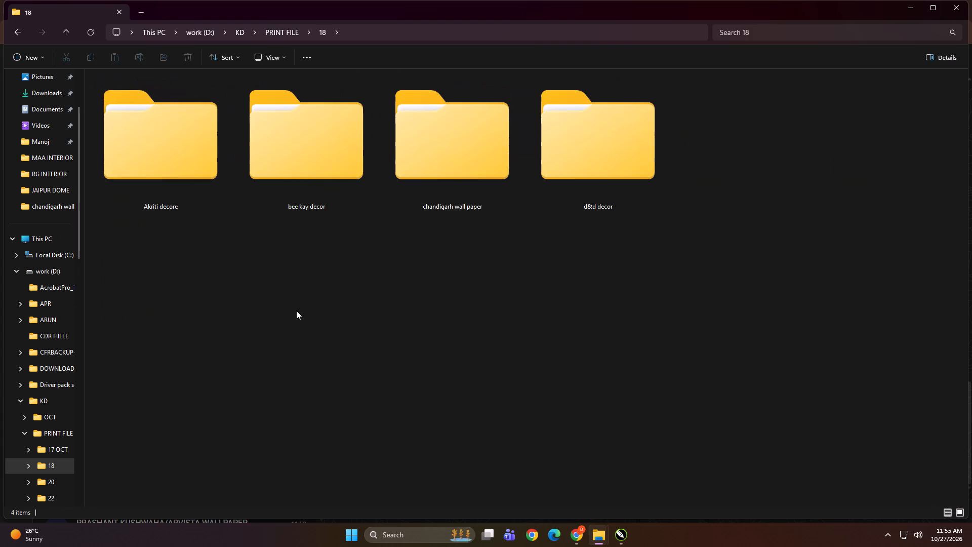
{"action": "double_click", "coordinate": [182, 156]}
{"action": "scroll", "coordinate": [215, 262], "scroll_direction": "up", "scroll_amount": 20, "text": "ctrl"}
{"action": "scroll", "coordinate": [215, 262], "scroll_direction": "up", "scroll_amount": 9, "text": "ctrl"}
{"action": "scroll", "coordinate": [241, 276], "scroll_direction": "down", "scroll_amount": 1, "text": "ctrl"}
{"action": "scroll", "coordinate": [241, 276], "scroll_direction": "up", "scroll_amount": 2, "text": "ctrl"}
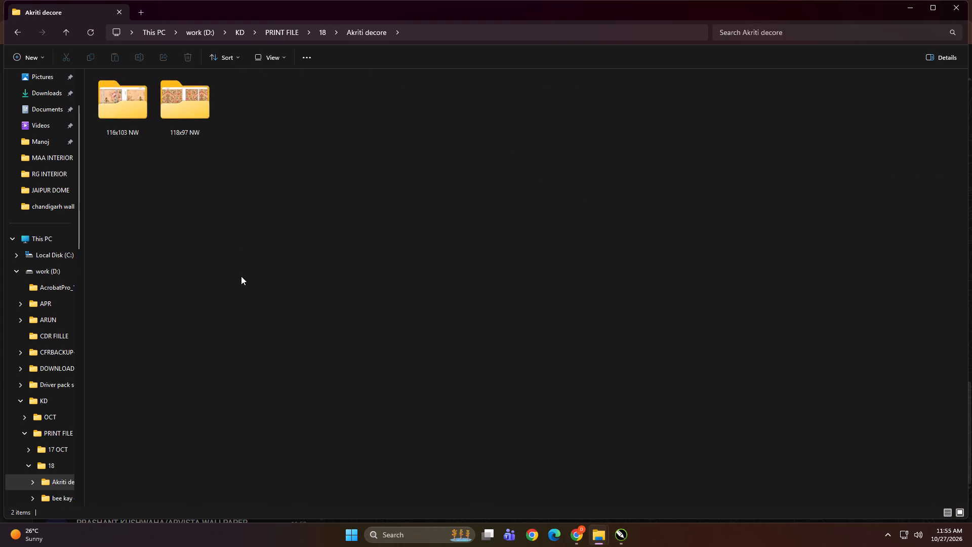
{"action": "scroll", "coordinate": [241, 276], "scroll_direction": "up", "scroll_amount": 7, "text": "ctrl"}
{"action": "left_click", "coordinate": [241, 276]}
{"action": "key", "text": "BackSpace"}
{"action": "double_click", "coordinate": [251, 133]}
{"action": "double_click", "coordinate": [149, 83]}
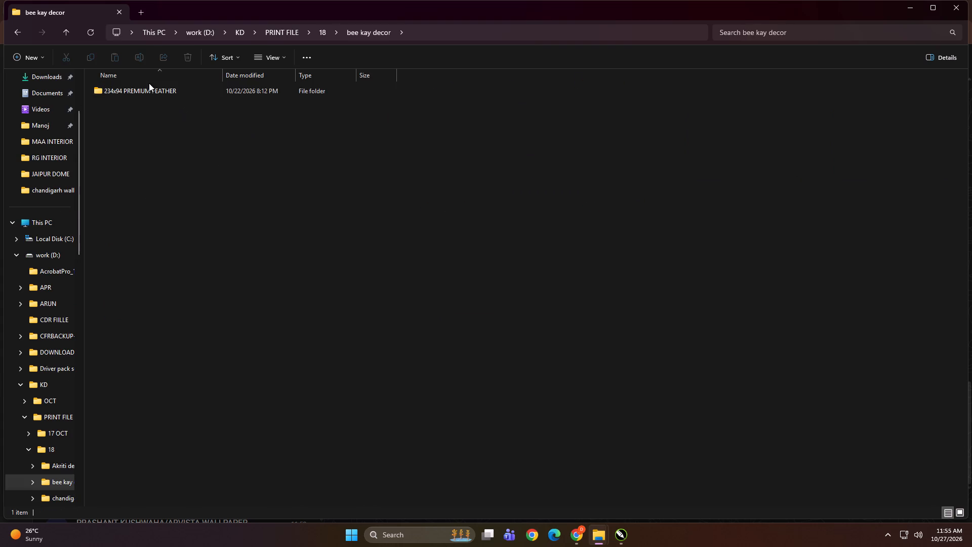
{"action": "double_click", "coordinate": [149, 92]}
{"action": "key", "text": "BackSpace"}
{"action": "key", "text": "BackSpace"}
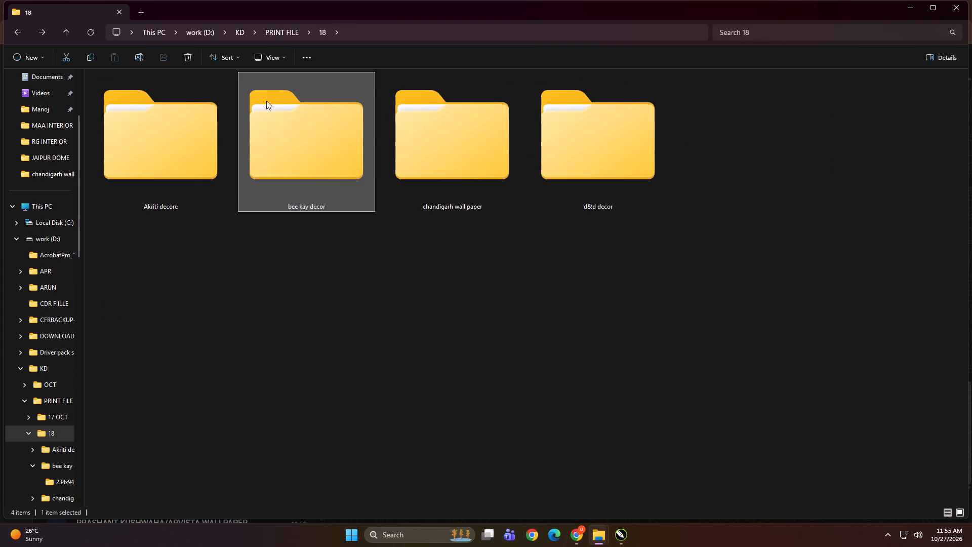
{"action": "double_click", "coordinate": [466, 153]}
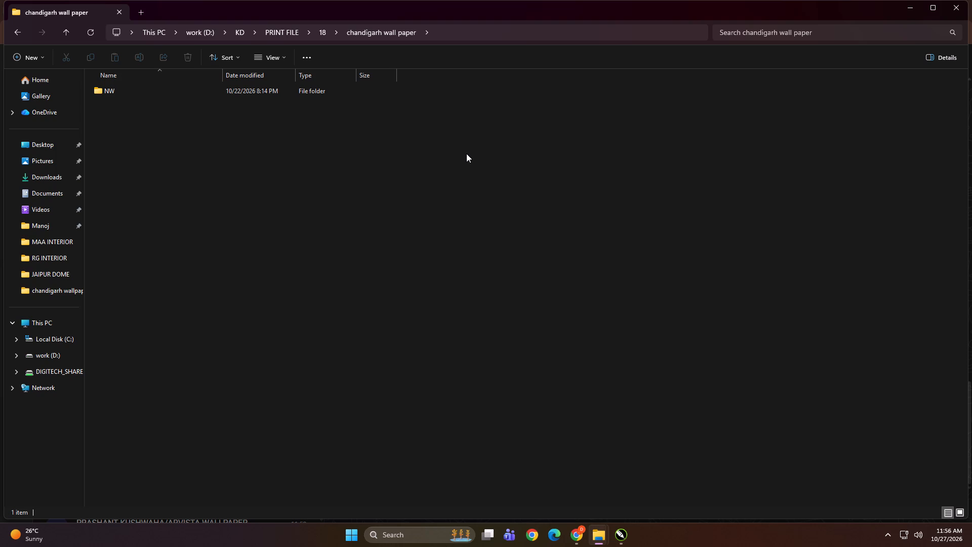
{"action": "scroll", "coordinate": [426, 296], "scroll_direction": "up", "scroll_amount": 16, "text": "ctrl"}
Preview the 75x45 ROYAL GLITTER image on USB Drive (E:) and close the preview.
{"action": "left_click", "coordinate": [186, 173]}
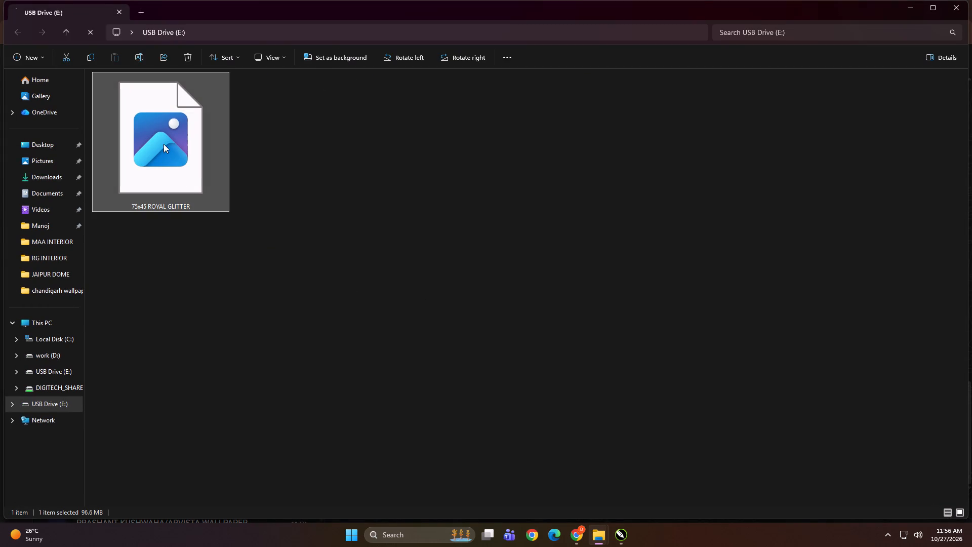
{"action": "double_click", "coordinate": [152, 133]}
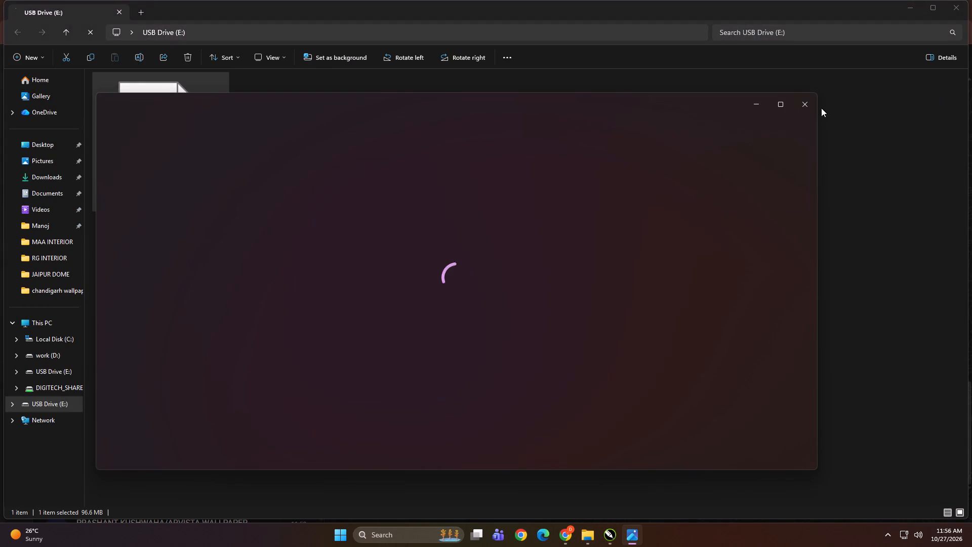
{"action": "left_click", "coordinate": [404, 201]}
{"action": "left_click", "coordinate": [809, 103]}
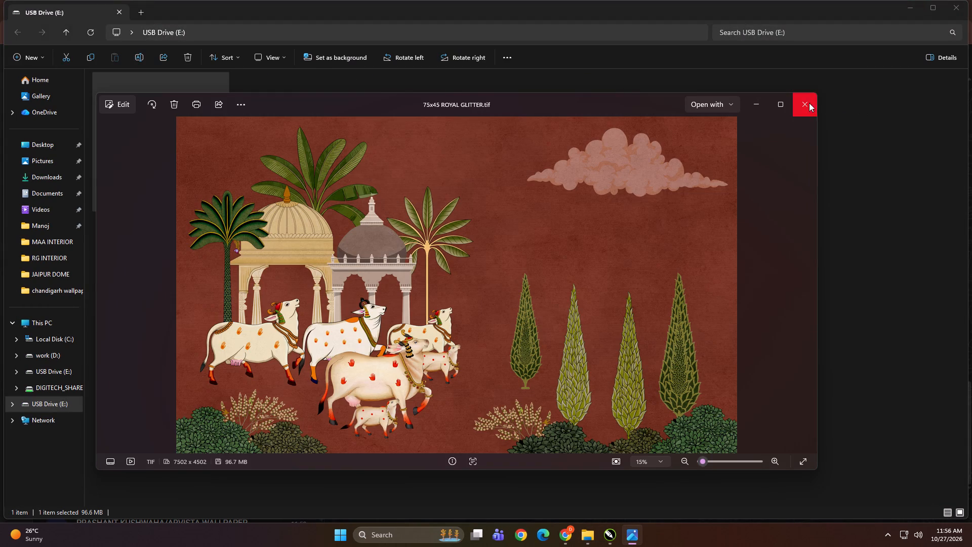
{"action": "left_click_drag", "start_coordinate": [635, 175], "coordinate": [603, 190]}
{"action": "scroll", "coordinate": [1, 281], "scroll_direction": "up", "scroll_amount": 5}
Copy the ANSH and chandigarh wallpaper folders from print ok in KD > PRINT FILE > 27 on work (D:).
{"action": "left_click", "coordinate": [53, 323]}
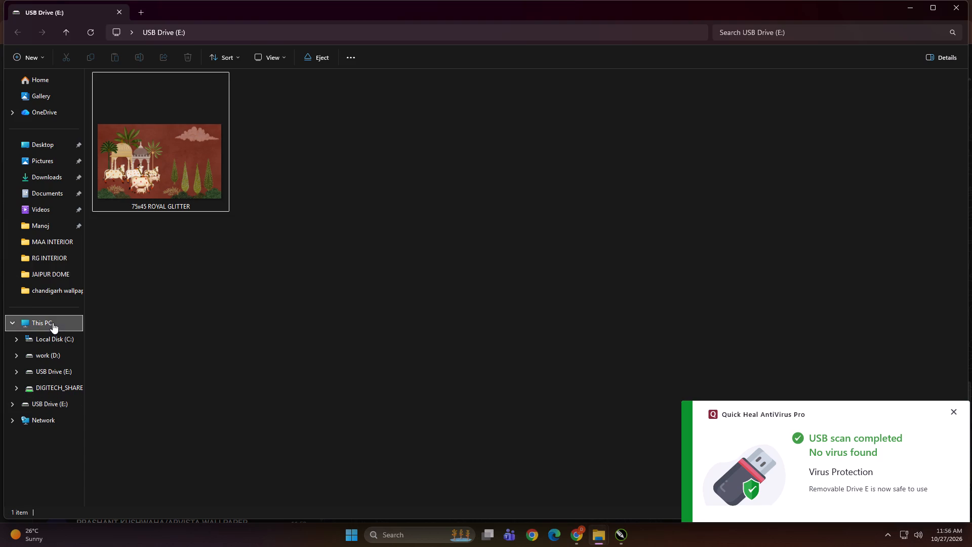
{"action": "double_click", "coordinate": [296, 179]}
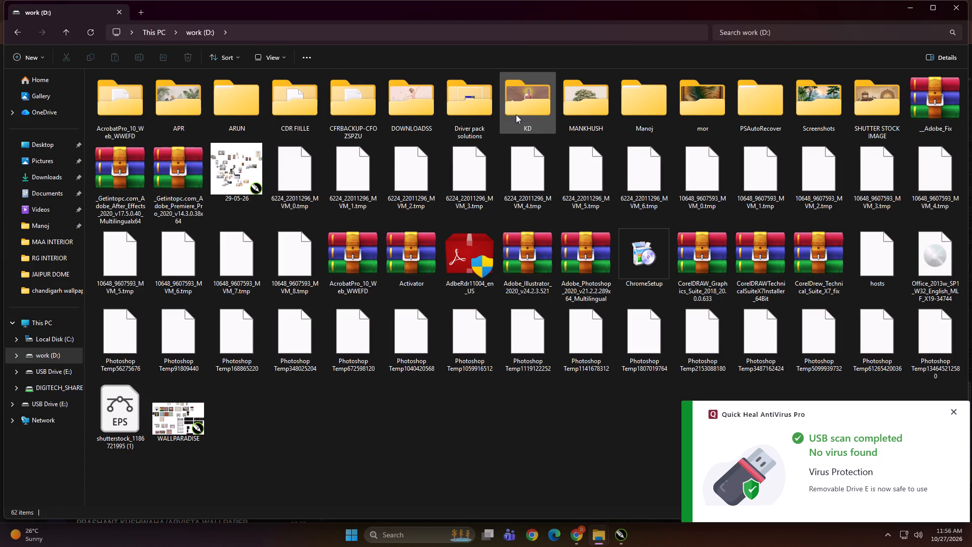
{"action": "double_click", "coordinate": [516, 114]}
{"action": "scroll", "coordinate": [367, 230], "scroll_direction": "up", "scroll_amount": 6, "text": "ctrl"}
{"action": "triple_click", "coordinate": [314, 180]}
{"action": "scroll", "coordinate": [313, 263], "scroll_direction": "up", "scroll_amount": 5, "text": "ctrl"}
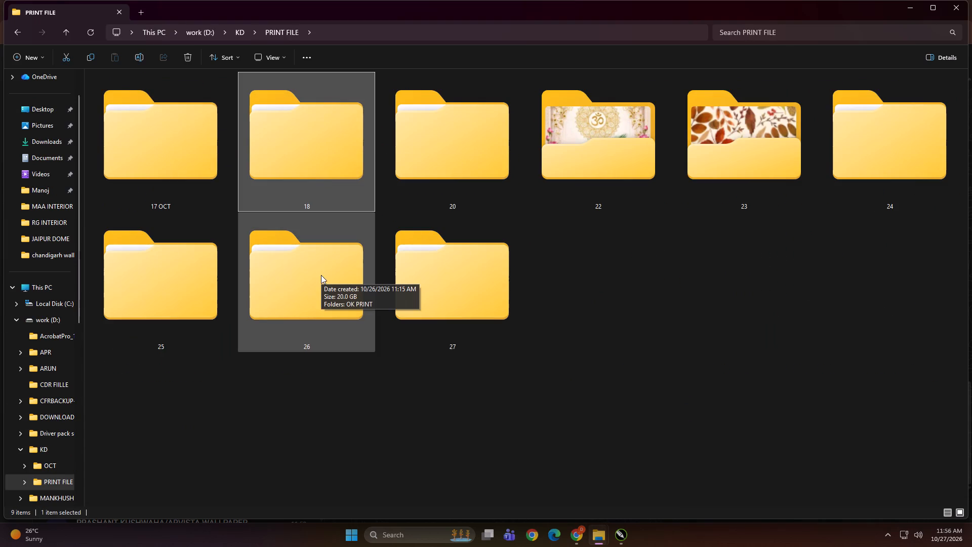
{"action": "left_click", "coordinate": [575, 311]}
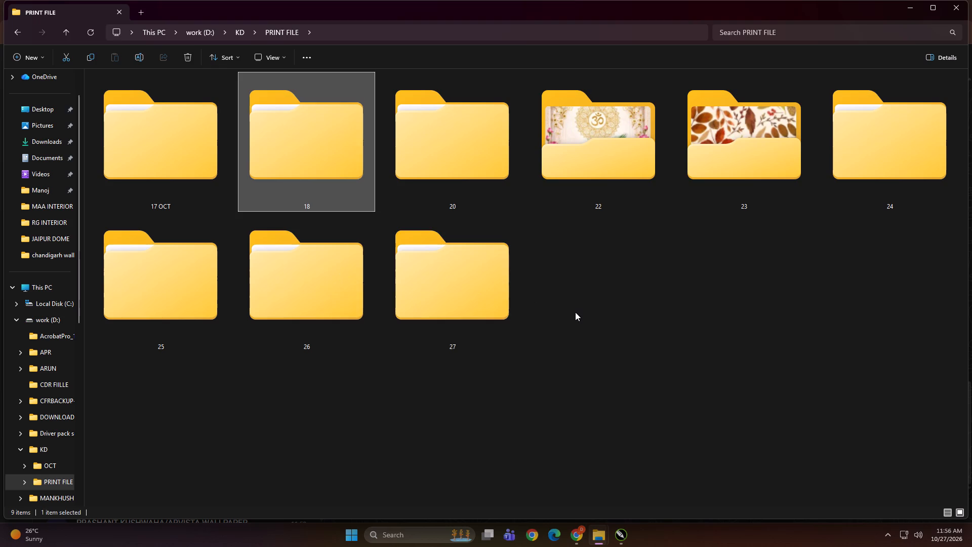
{"action": "double_click", "coordinate": [461, 297]}
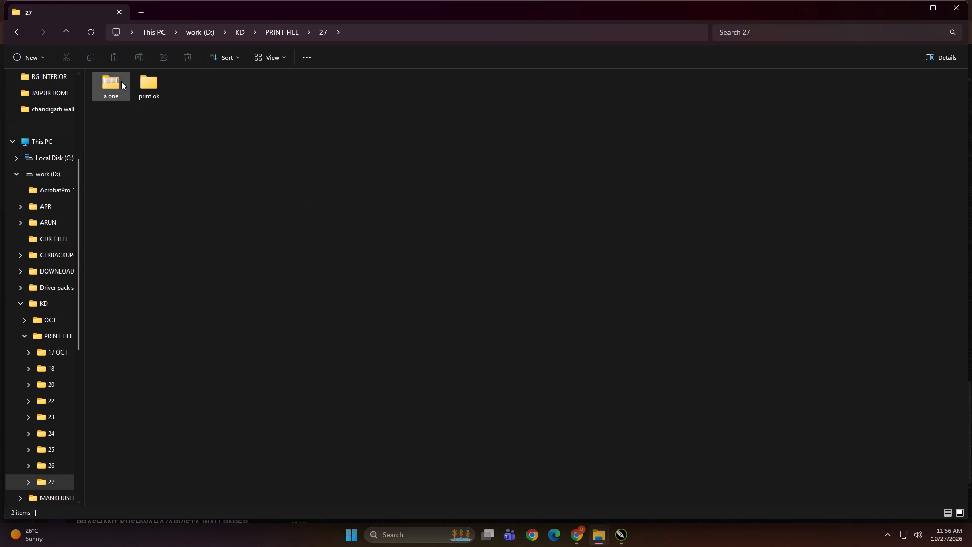
{"action": "double_click", "coordinate": [153, 84]}
{"action": "scroll", "coordinate": [193, 291], "scroll_direction": "up", "scroll_amount": 7, "text": "ctrl"}
{"action": "left_click", "coordinate": [149, 148]}
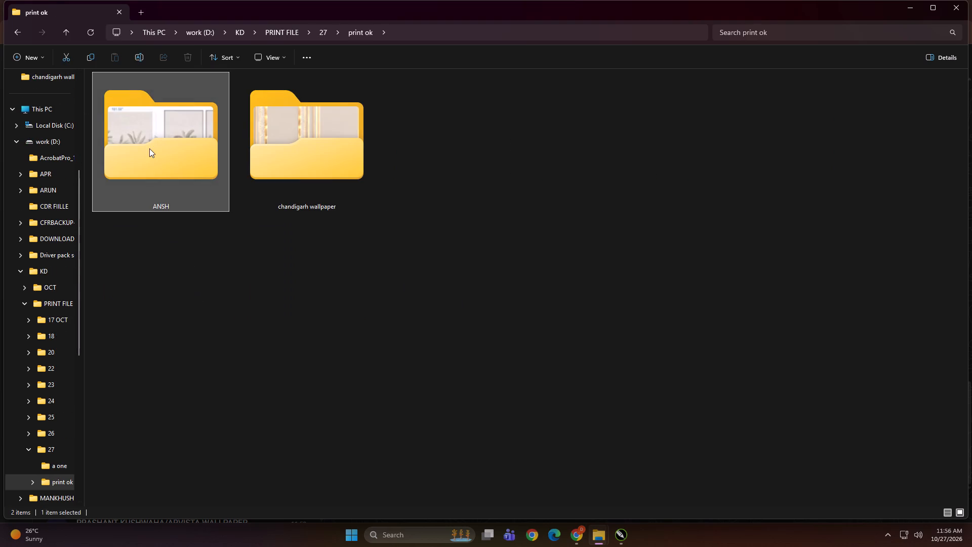
{"action": "left_click", "coordinate": [280, 151], "text": "ctrl"}
{"action": "key", "text": "ctrl+c"}
Paste the copied ANSH and chandigarh wallpaper folders into USB Drive (E:).
{"action": "scroll", "coordinate": [45, 311], "scroll_direction": "up", "scroll_amount": 4}
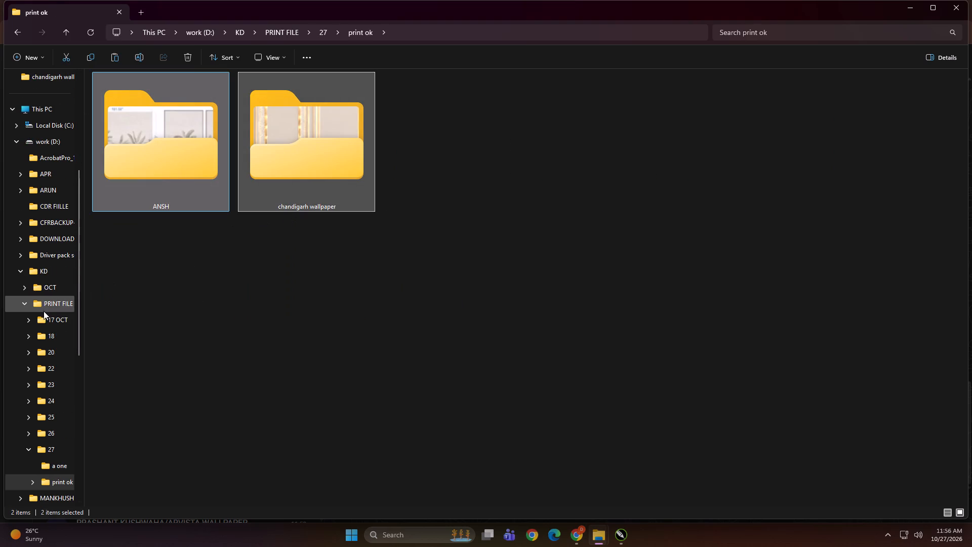
{"action": "double_click", "coordinate": [44, 315]}
{"action": "double_click", "coordinate": [167, 289]}
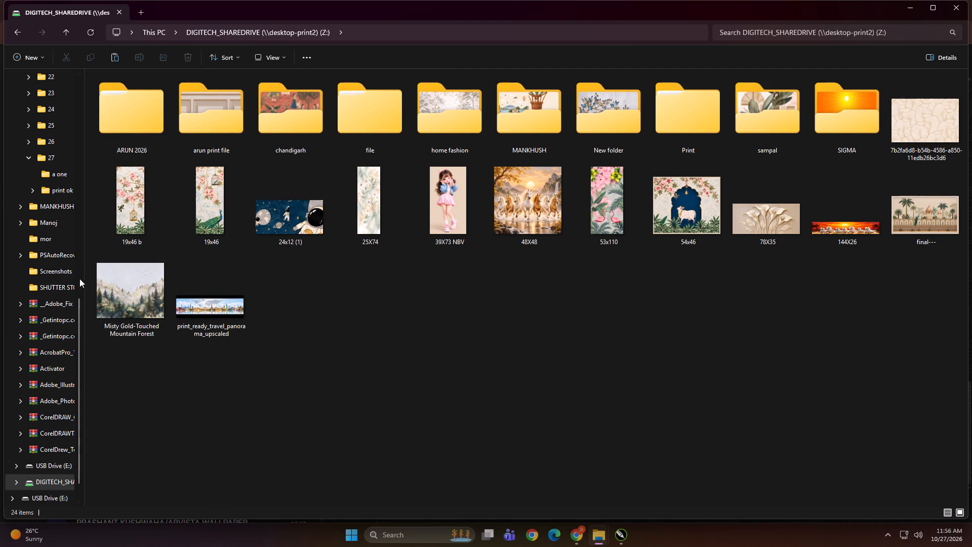
{"action": "scroll", "coordinate": [58, 276], "scroll_direction": "down", "scroll_amount": 5}
{"action": "scroll", "coordinate": [46, 295], "scroll_direction": "up", "scroll_amount": 5}
{"action": "scroll", "coordinate": [46, 297], "scroll_direction": "down", "scroll_amount": 5}
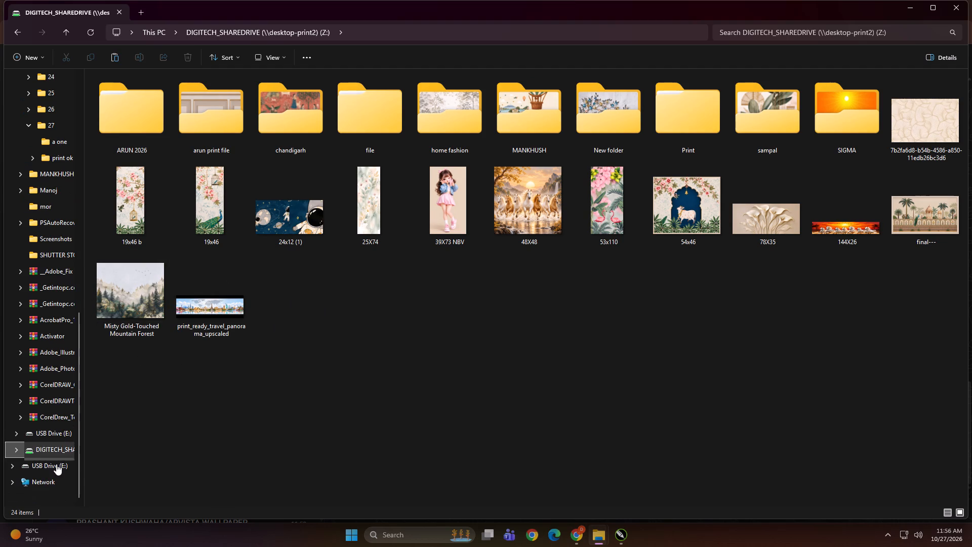
{"action": "left_click", "coordinate": [56, 466]}
{"action": "left_click", "coordinate": [218, 285]}
{"action": "right_click", "coordinate": [349, 222]}
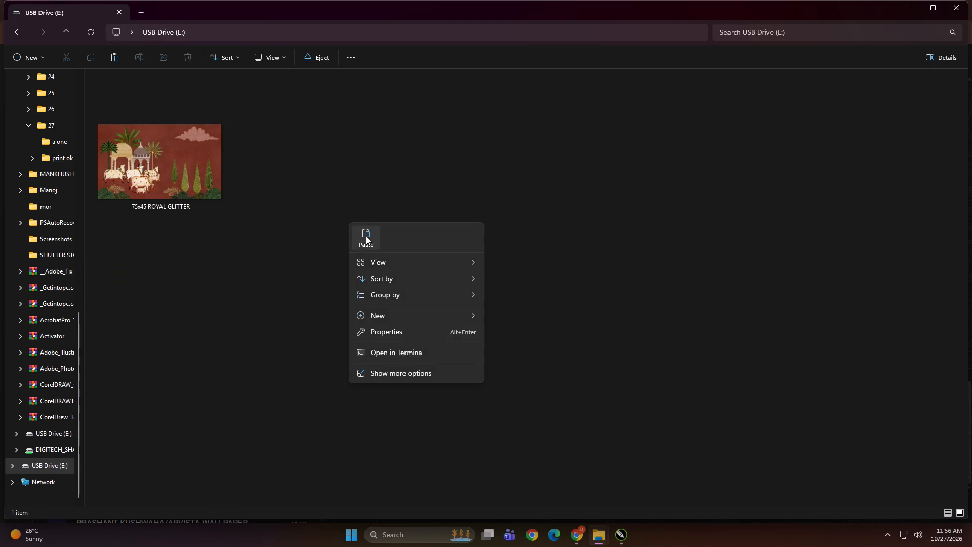
{"action": "left_click", "coordinate": [366, 236]}
Look through folders 27 and 26 inside the file folder on the DIGITECH_SHAREDRIVE (Z:) drive.
{"action": "scroll", "coordinate": [35, 304], "scroll_direction": "up", "scroll_amount": 4}
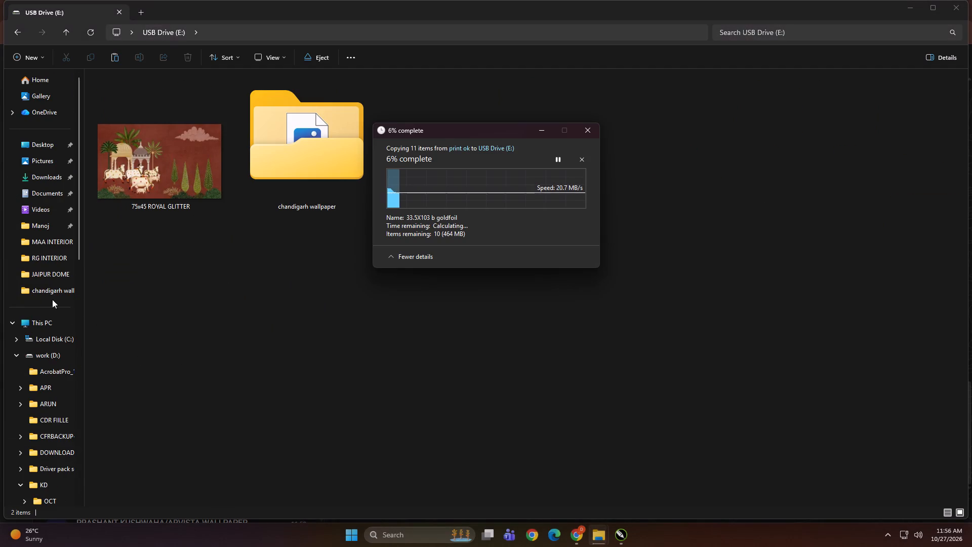
{"action": "scroll", "coordinate": [55, 297], "scroll_direction": "up", "scroll_amount": 3}
{"action": "left_click", "coordinate": [53, 315]}
{"action": "left_click", "coordinate": [53, 321]}
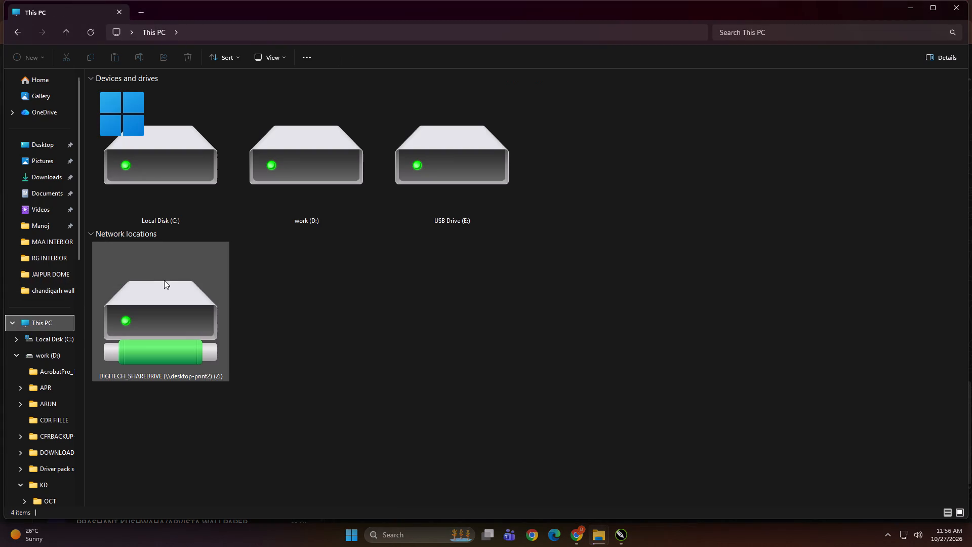
{"action": "double_click", "coordinate": [170, 301]}
{"action": "double_click", "coordinate": [361, 128]}
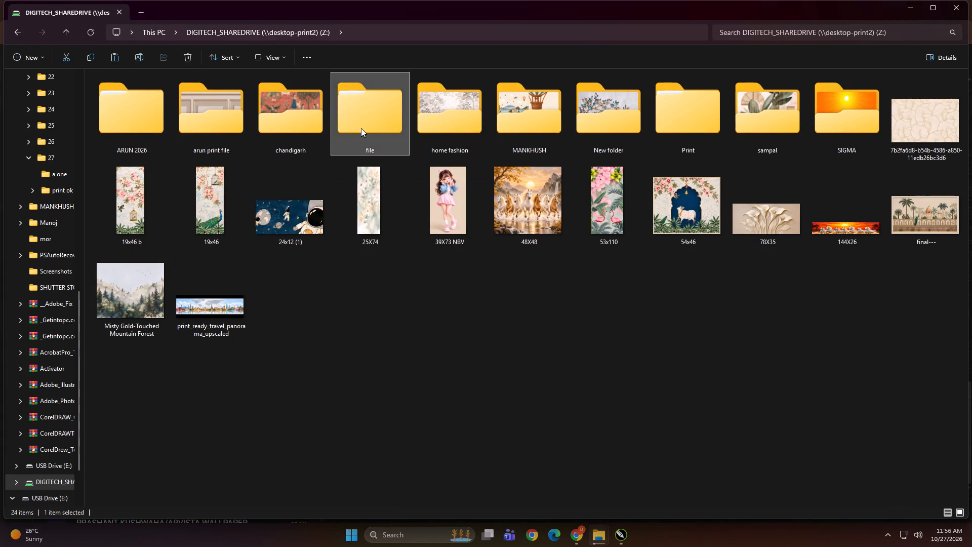
{"action": "left_click", "coordinate": [393, 250]}
{"action": "double_click", "coordinate": [716, 154]}
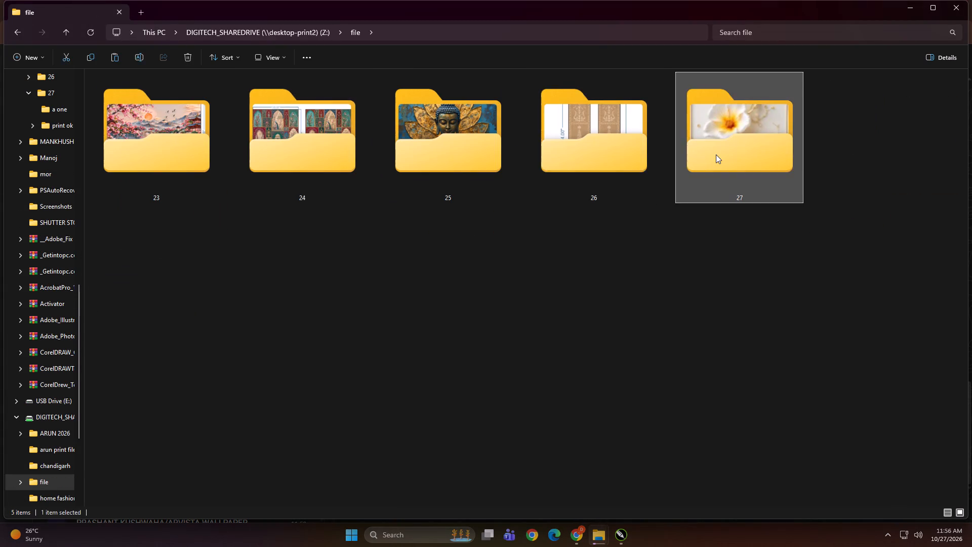
{"action": "left_click", "coordinate": [456, 301]}
{"action": "left_click", "coordinate": [453, 270]}
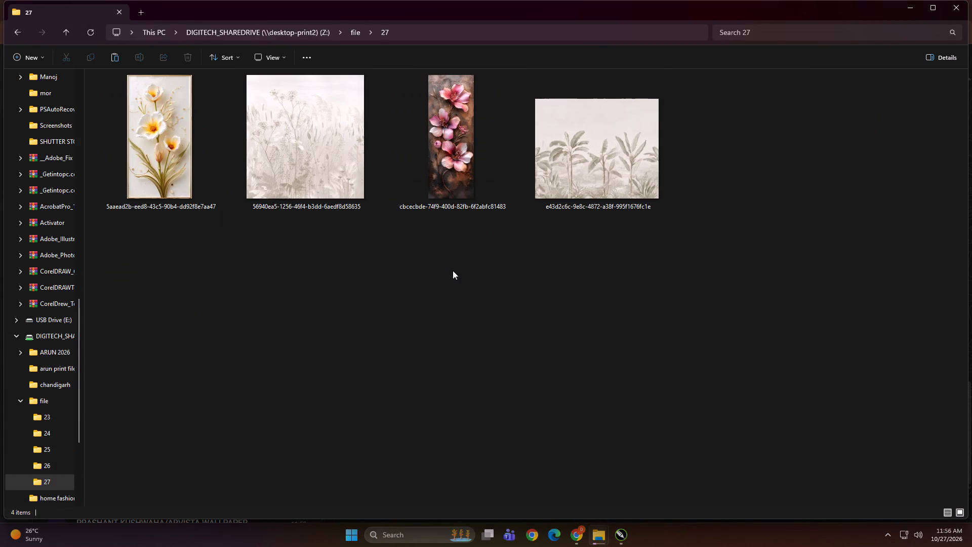
{"action": "left_click", "coordinate": [433, 311]}
{"action": "key", "text": "BackSpace"}
{"action": "left_click", "coordinate": [641, 263]}
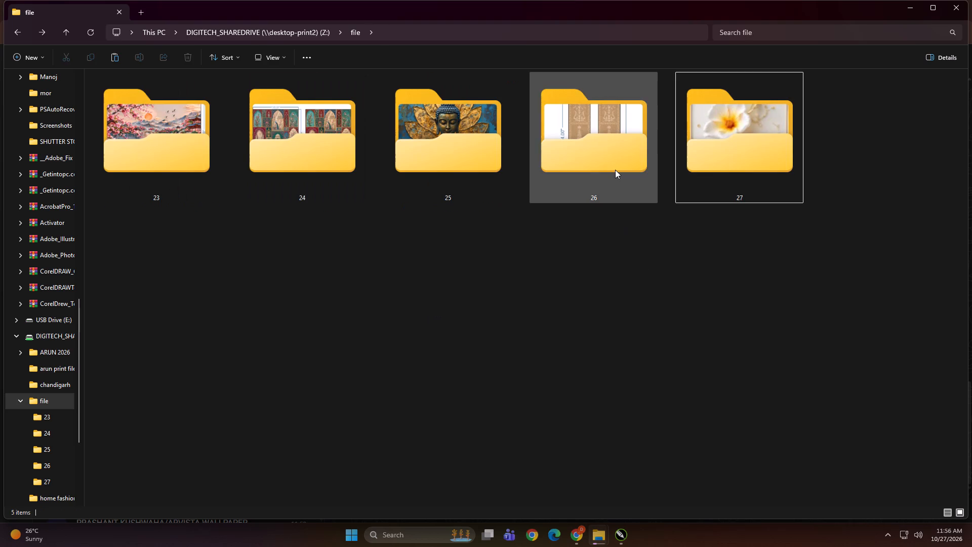
{"action": "double_click", "coordinate": [615, 170]}
{"action": "scroll", "coordinate": [83, 366], "scroll_direction": "up", "scroll_amount": 7}
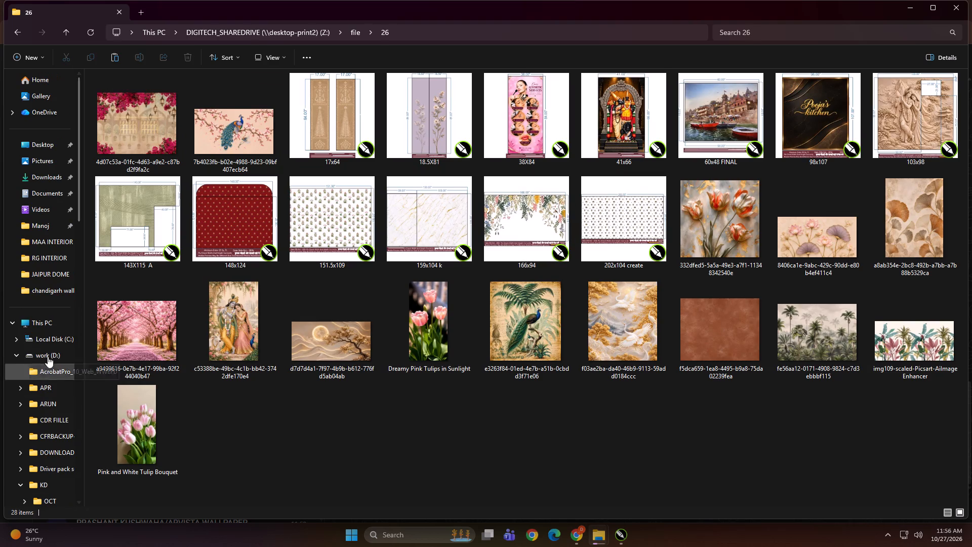
Check the contents of the ARUN folder on the work (D:) drive and return to the drive's root.
{"action": "left_click", "coordinate": [48, 330]}
{"action": "left_click", "coordinate": [280, 194]}
{"action": "double_click", "coordinate": [302, 143]}
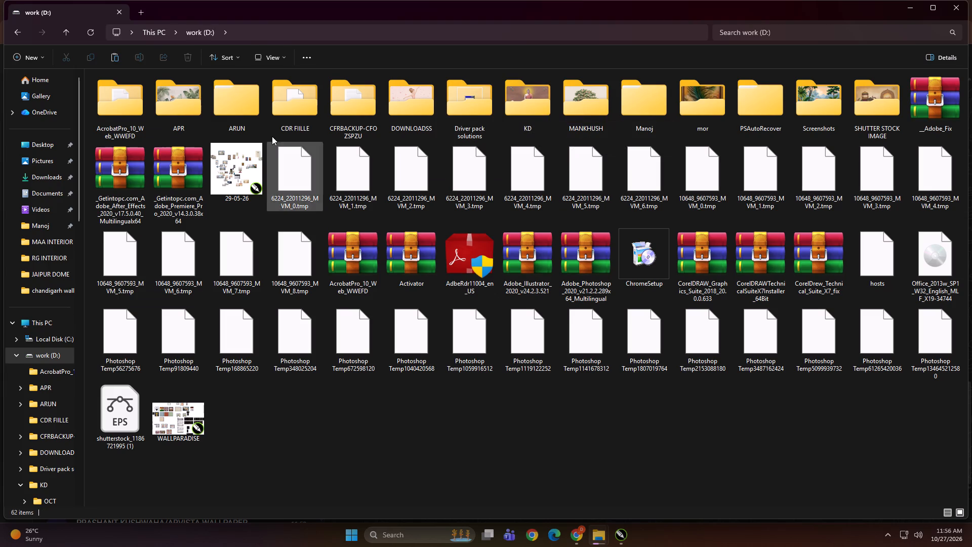
{"action": "left_click", "coordinate": [475, 410]}
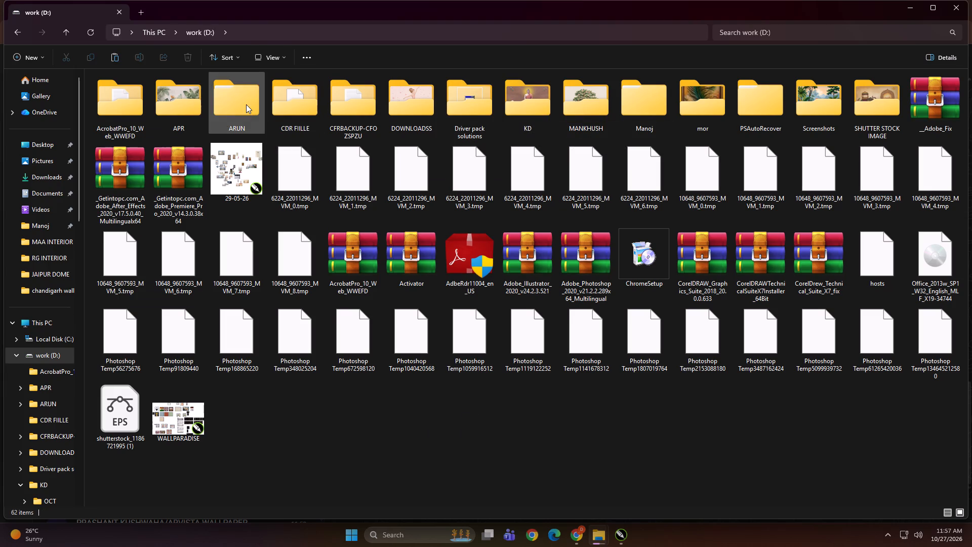
{"action": "double_click", "coordinate": [246, 104]}
{"action": "left_click", "coordinate": [369, 355]}
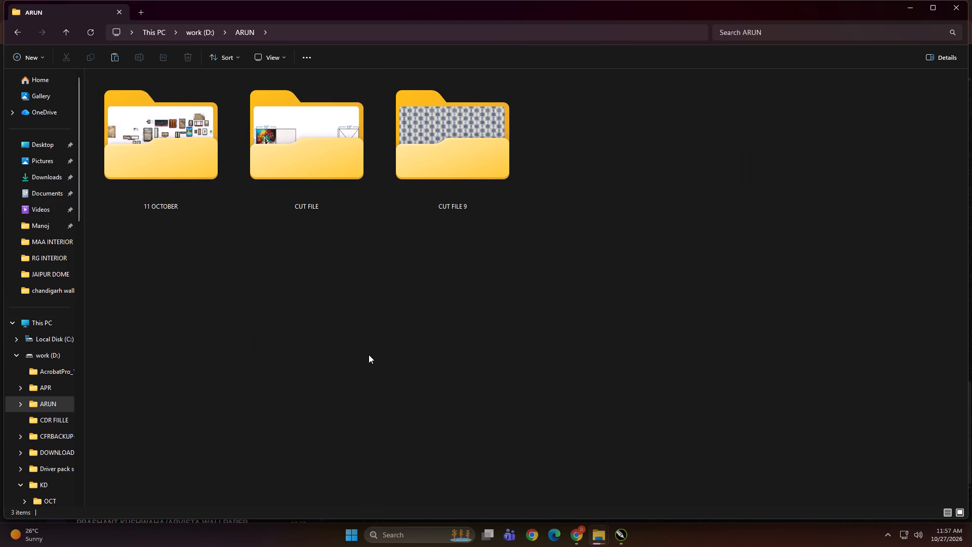
{"action": "key", "text": "BackSpace"}
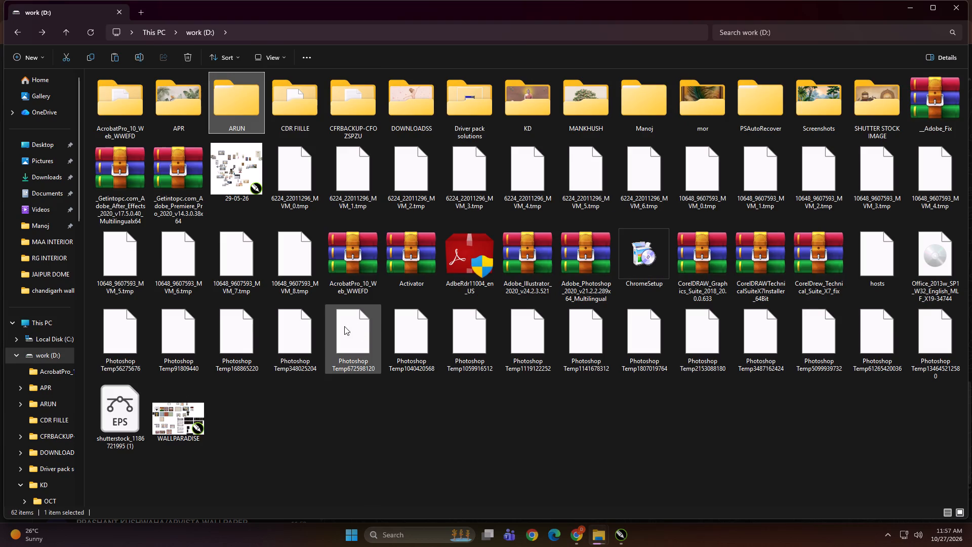
{"action": "left_click", "coordinate": [528, 110]}
{"action": "scroll", "coordinate": [63, 398], "scroll_direction": "up", "scroll_amount": 2}
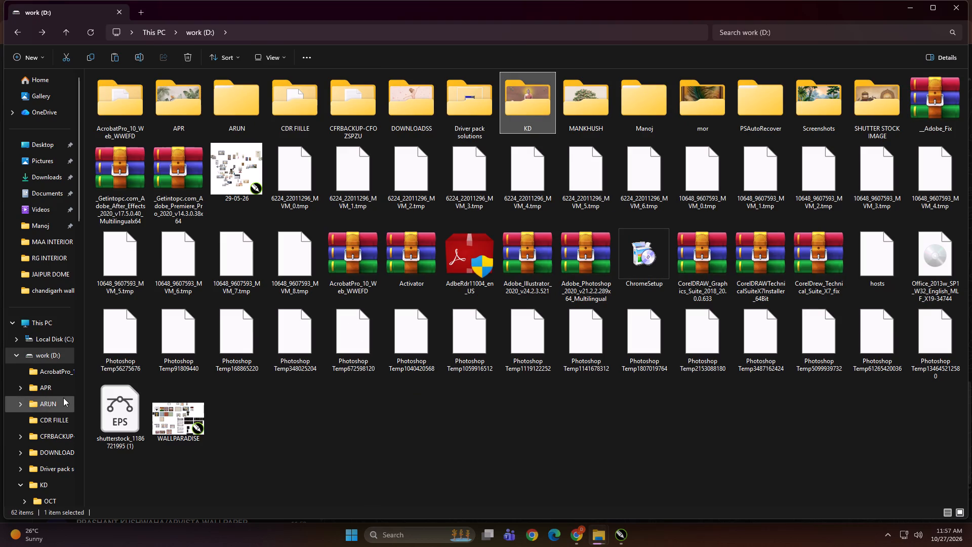
Copy the a one folder from KD > PRINT FILE > 27 on work (D:) and paste it into the print ok folder there.
{"action": "scroll", "coordinate": [63, 398], "scroll_direction": "up", "scroll_amount": 2}
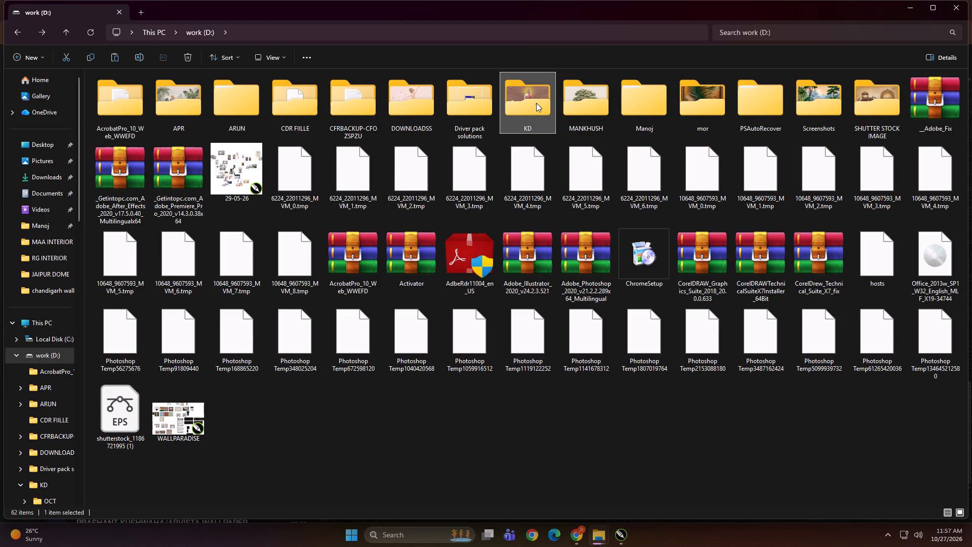
{"action": "double_click", "coordinate": [532, 103]}
{"action": "double_click", "coordinate": [340, 165]}
{"action": "double_click", "coordinate": [414, 292]}
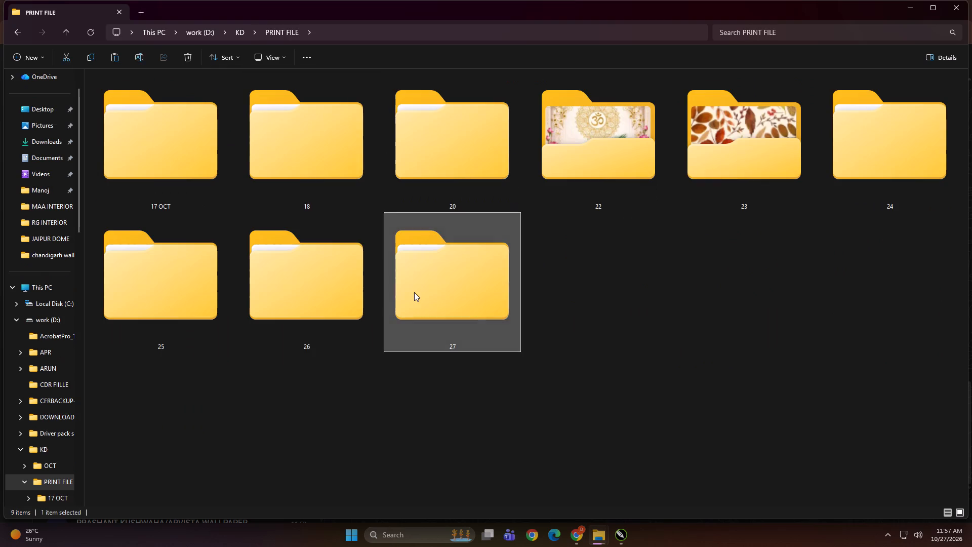
{"action": "scroll", "coordinate": [278, 264], "scroll_direction": "up", "scroll_amount": 15, "text": "ctrl"}
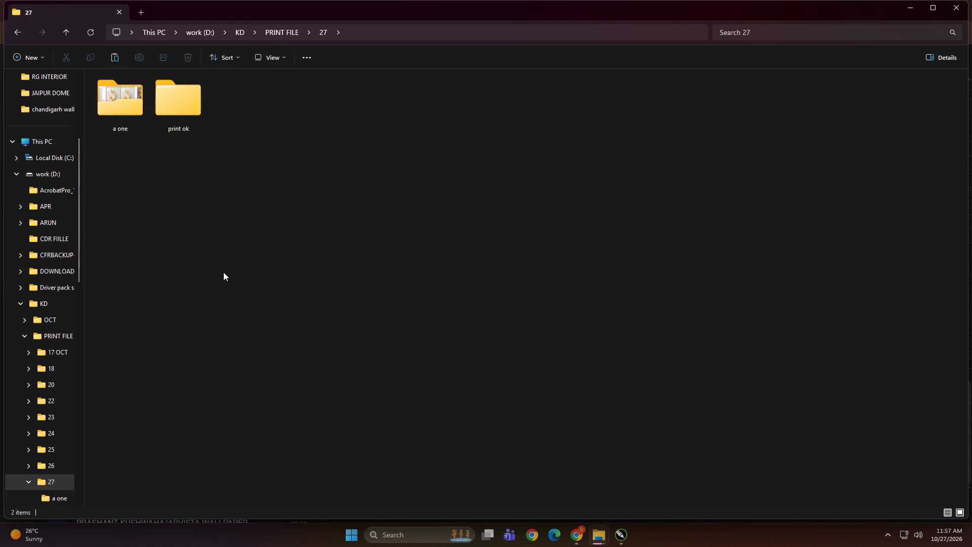
{"action": "scroll", "coordinate": [223, 272], "scroll_direction": "up", "scroll_amount": 11, "text": "ctrl"}
{"action": "left_click", "coordinate": [165, 155]}
{"action": "key", "text": "ctrl+c"}
{"action": "double_click", "coordinate": [301, 132]}
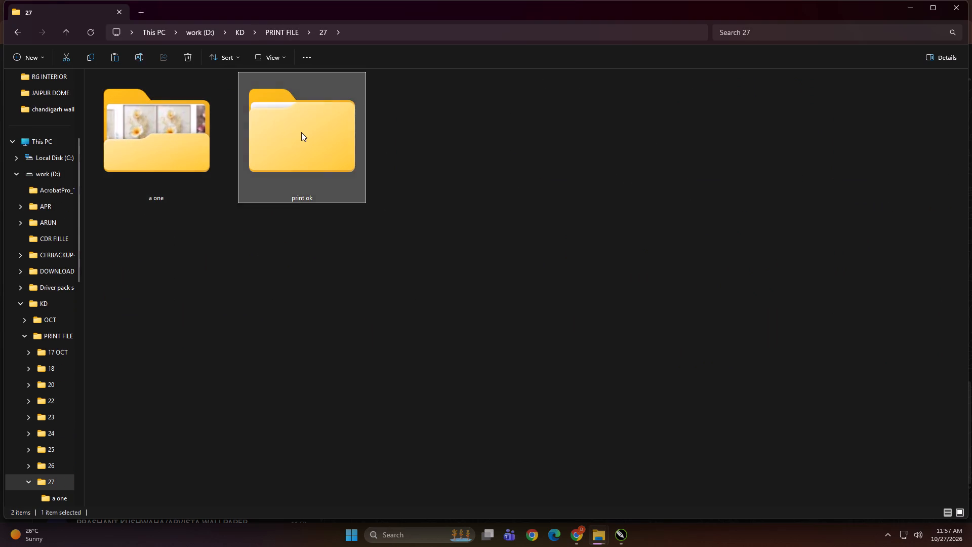
{"action": "right_click", "coordinate": [375, 310]}
{"action": "left_click", "coordinate": [388, 322]}
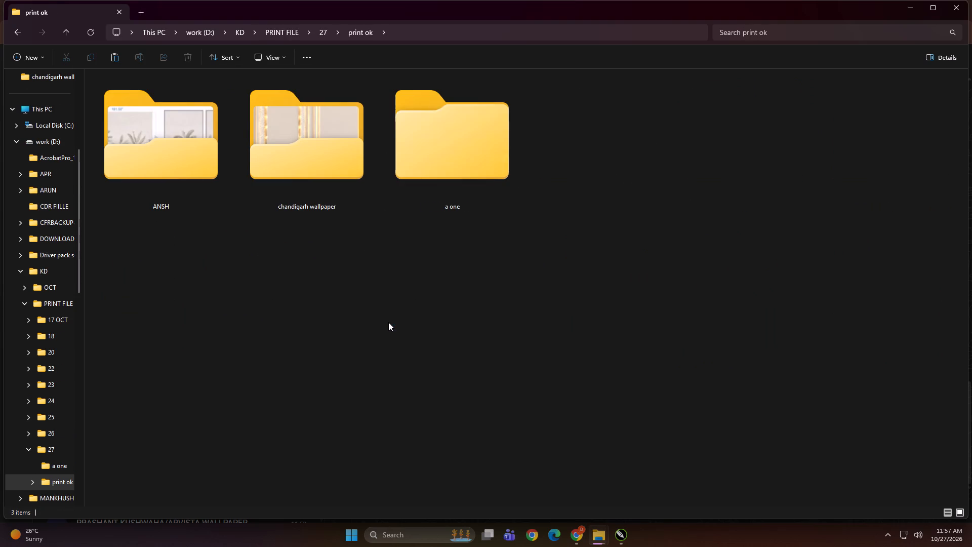
Copy the a one folder from print ok to the root of USB Drive (E:).
{"action": "key", "text": "ctrl+c"}
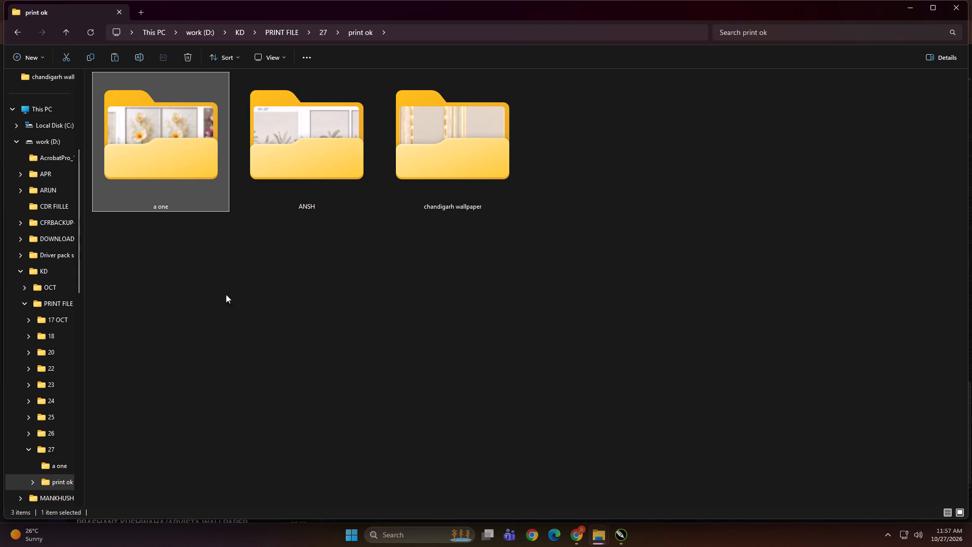
{"action": "scroll", "coordinate": [56, 367], "scroll_direction": "down", "scroll_amount": 6}
{"action": "scroll", "coordinate": [67, 407], "scroll_direction": "down", "scroll_amount": 4}
{"action": "left_click", "coordinate": [42, 482]}
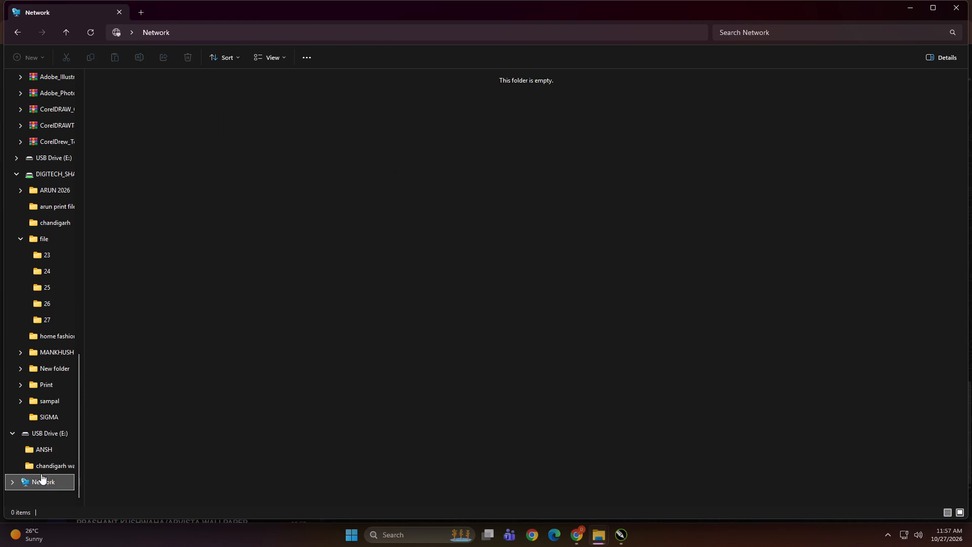
{"action": "scroll", "coordinate": [43, 459], "scroll_direction": "down", "scroll_amount": 4}
{"action": "left_click", "coordinate": [48, 434]}
{"action": "left_click", "coordinate": [292, 307]}
{"action": "right_click", "coordinate": [292, 307]}
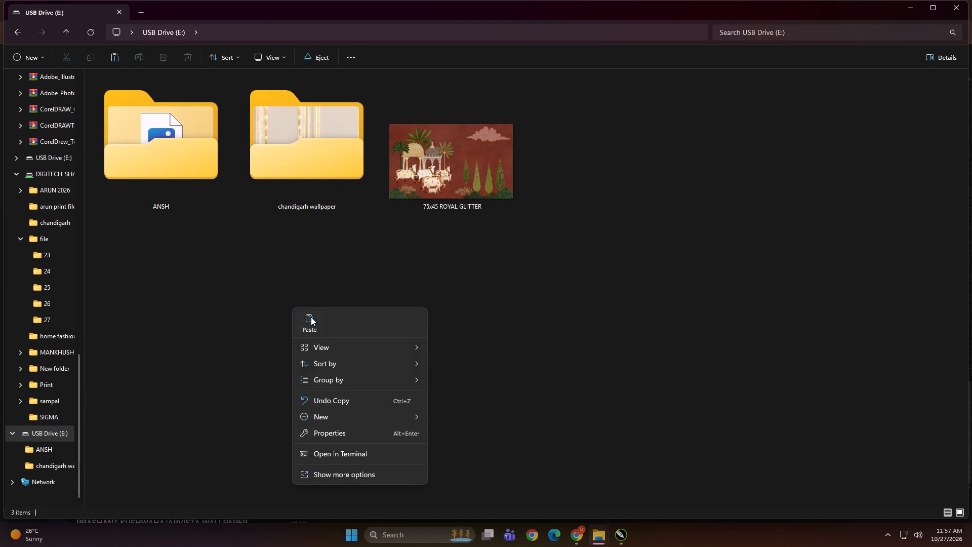
{"action": "left_click", "coordinate": [311, 317]}
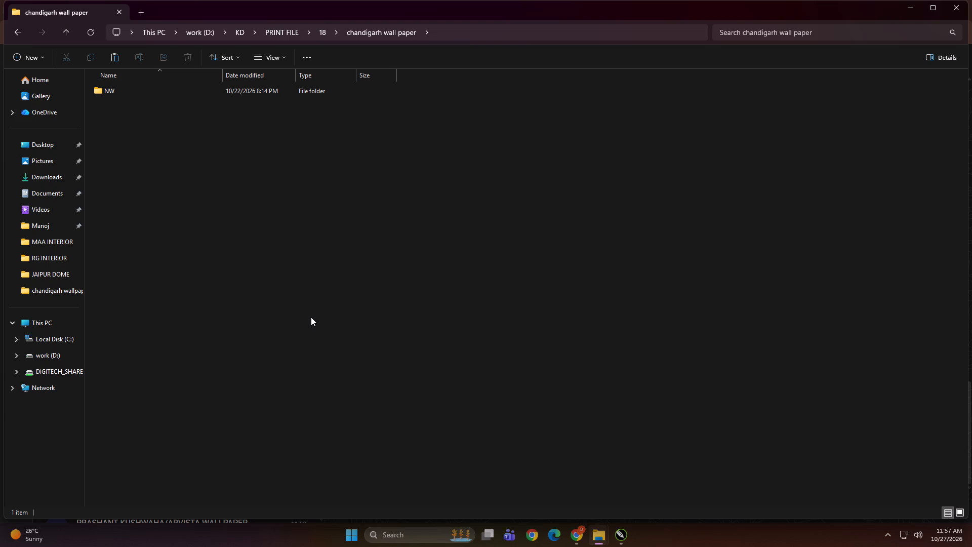
Check the images in the NW folder inside PRINT FILE > 18 > chandigarh wall paper.
{"action": "left_click", "coordinate": [341, 317]}
{"action": "scroll", "coordinate": [459, 327], "scroll_direction": "up", "scroll_amount": 20, "text": "ctrl"}
{"action": "scroll", "coordinate": [459, 327], "scroll_direction": "up", "scroll_amount": 13, "text": "ctrl"}
{"action": "double_click", "coordinate": [135, 85]}
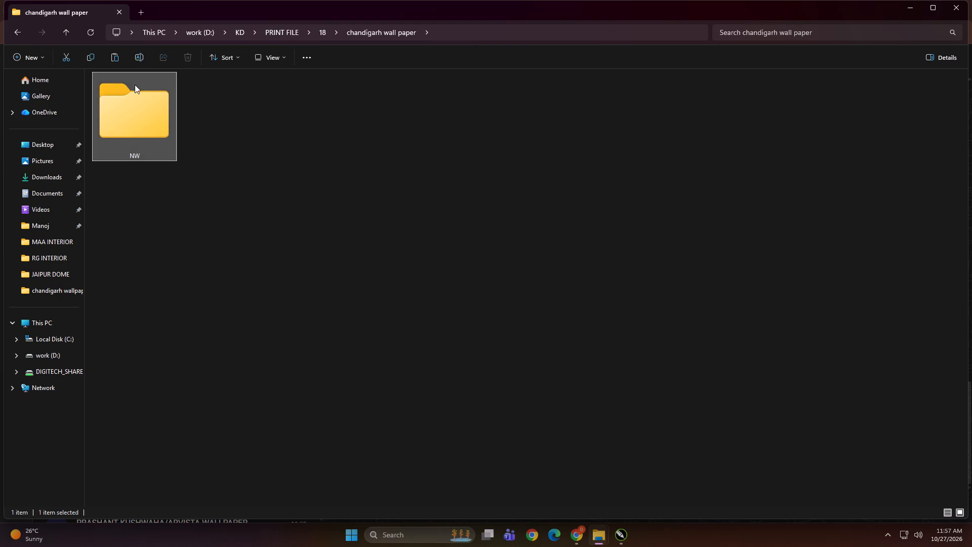
{"action": "left_click", "coordinate": [379, 285]}
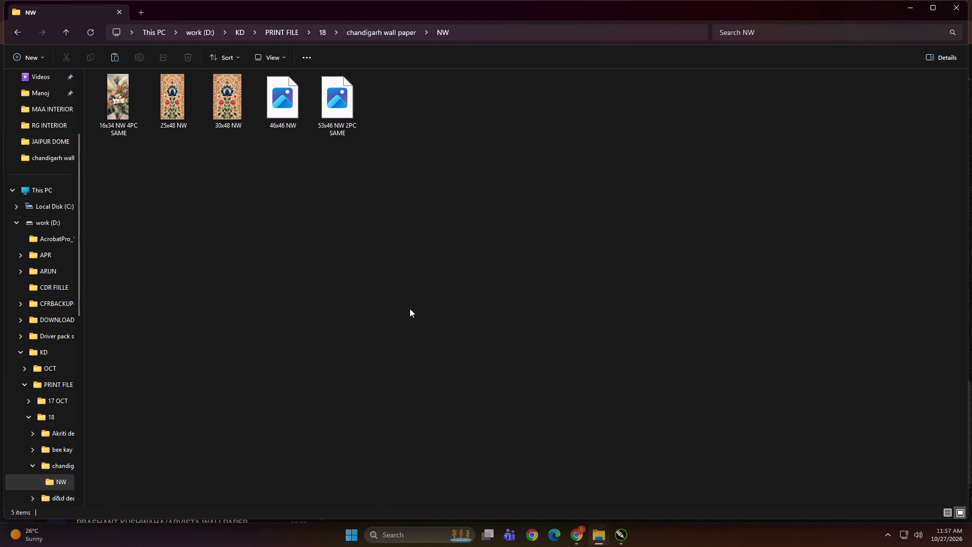
{"action": "key", "text": "BackSpace"}
Return to KD > PRINT FILE > 27 on work (D:) and check the contents of its print ok folder.
{"action": "scroll", "coordinate": [28, 313], "scroll_direction": "up", "scroll_amount": 6}
{"action": "left_click", "coordinate": [46, 320]}
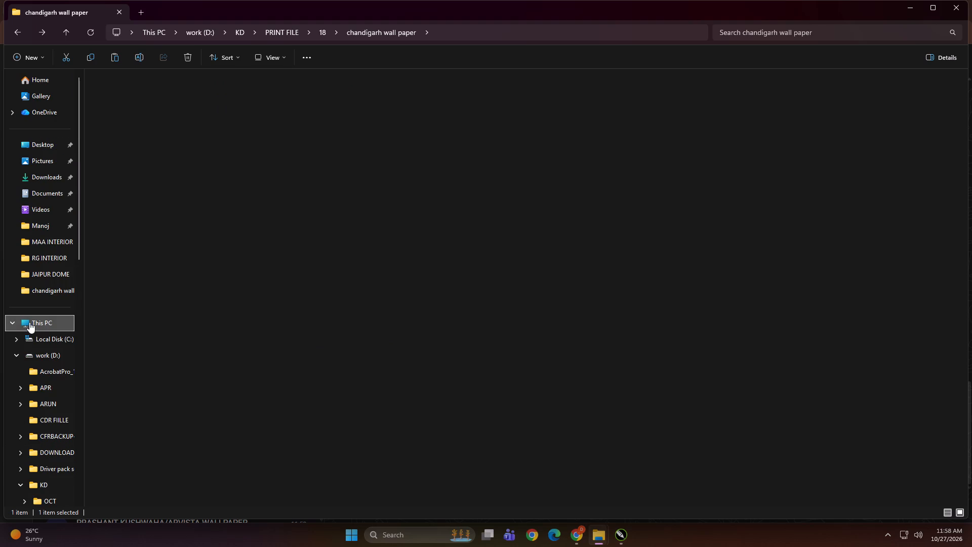
{"action": "left_click", "coordinate": [323, 289]}
{"action": "double_click", "coordinate": [302, 191]}
{"action": "triple_click", "coordinate": [524, 95]}
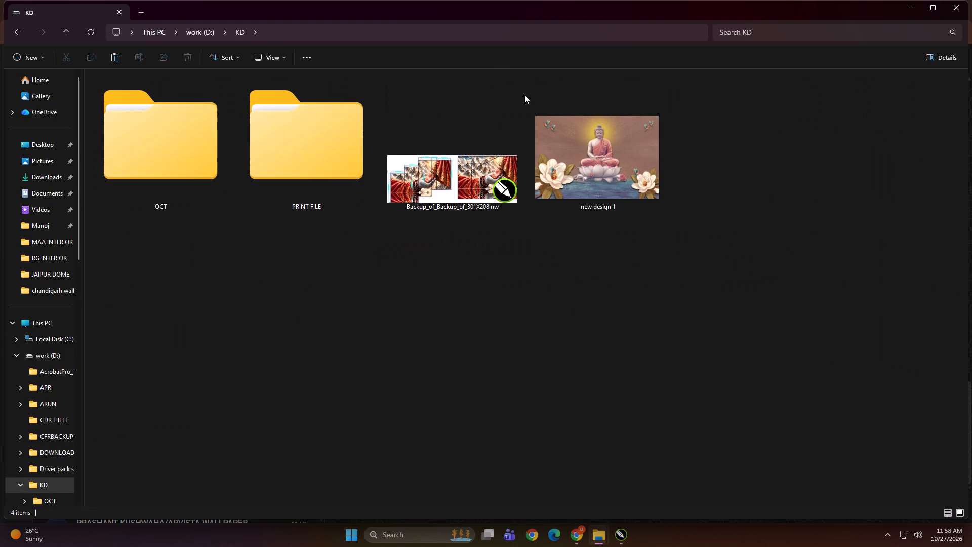
{"action": "left_click", "coordinate": [387, 131]}
{"action": "double_click", "coordinate": [339, 132]}
{"action": "left_click_drag", "start_coordinate": [627, 300], "coordinate": [621, 300]}
{"action": "double_click", "coordinate": [449, 297]}
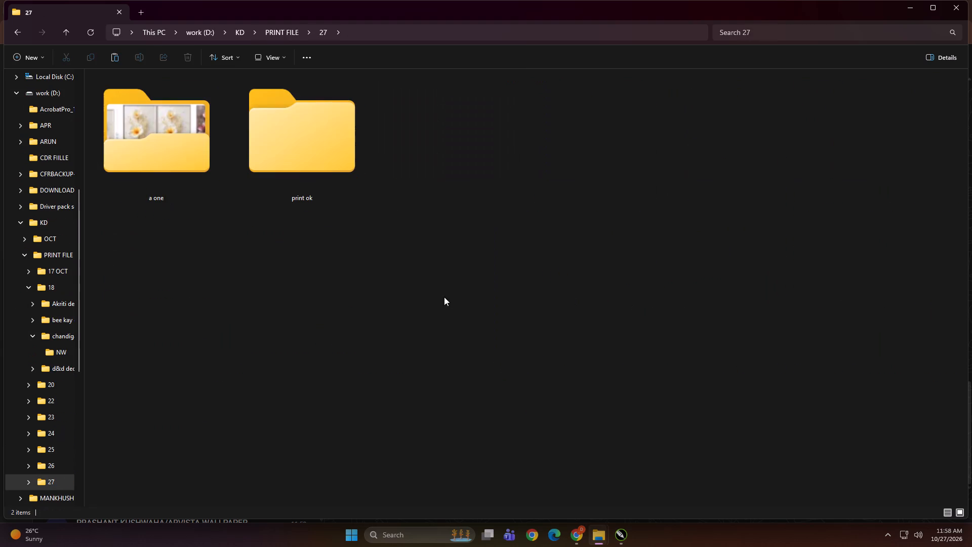
{"action": "left_click", "coordinate": [356, 299]}
{"action": "left_click", "coordinate": [363, 289]}
{"action": "left_click", "coordinate": [156, 176]}
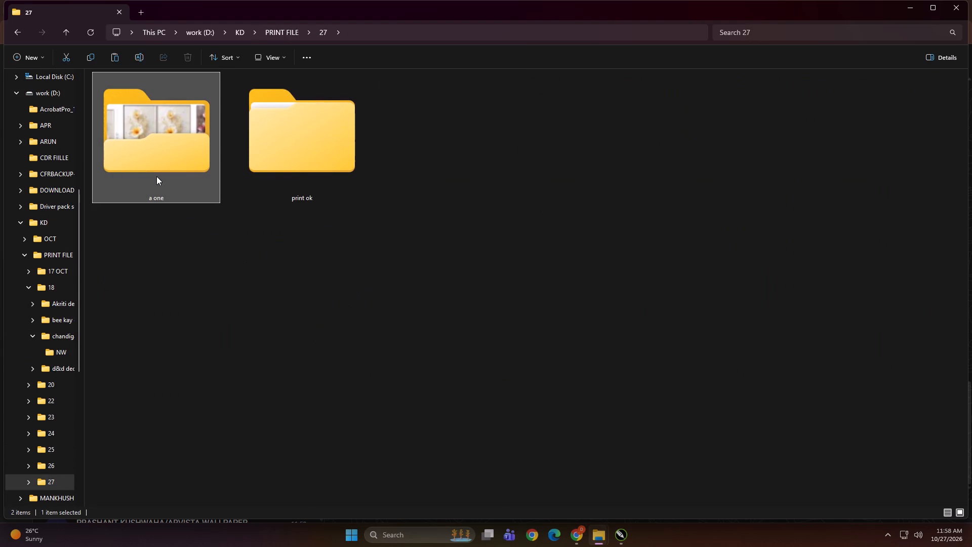
{"action": "key", "text": "ctrl+x"}
{"action": "double_click", "coordinate": [321, 132]}
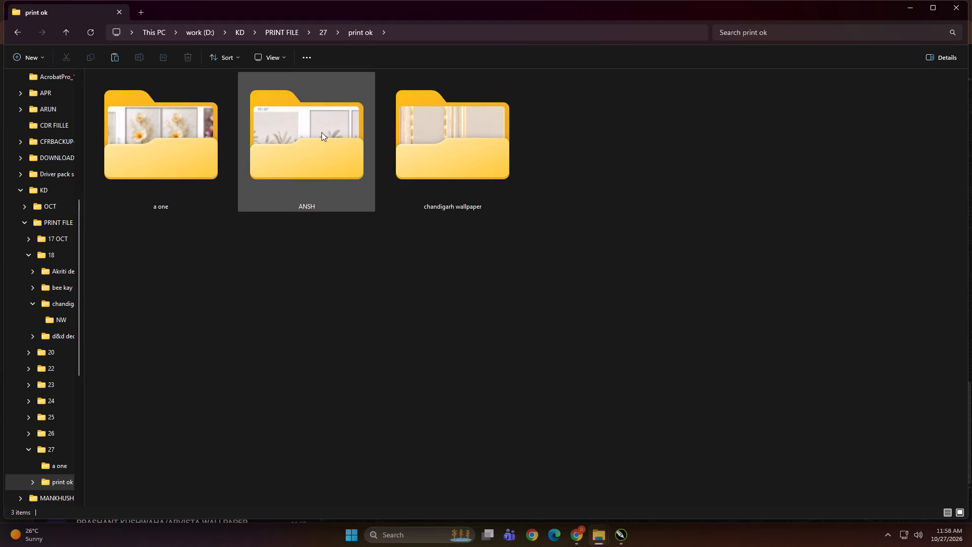
{"action": "left_click", "coordinate": [315, 284]}
{"action": "key", "text": "BackSpace"}
Move the a one folder from PRINT FILE > 27 on work (D:) into Print > 27 on DIGITECH_SHAREDRIVE (Z:).
{"action": "left_click", "coordinate": [247, 308]}
{"action": "left_click", "coordinate": [188, 156]}
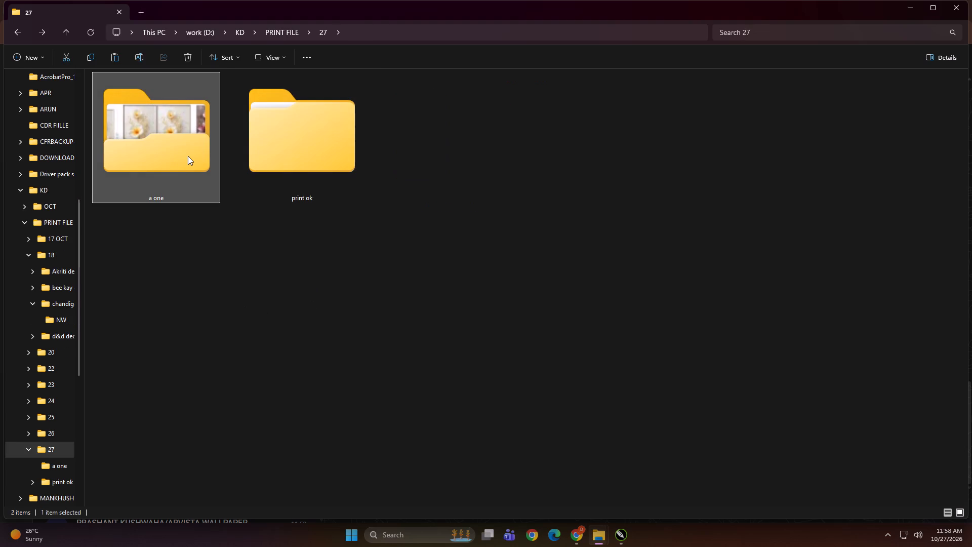
{"action": "scroll", "coordinate": [60, 397], "scroll_direction": "up", "scroll_amount": 4}
{"action": "left_click", "coordinate": [142, 158]}
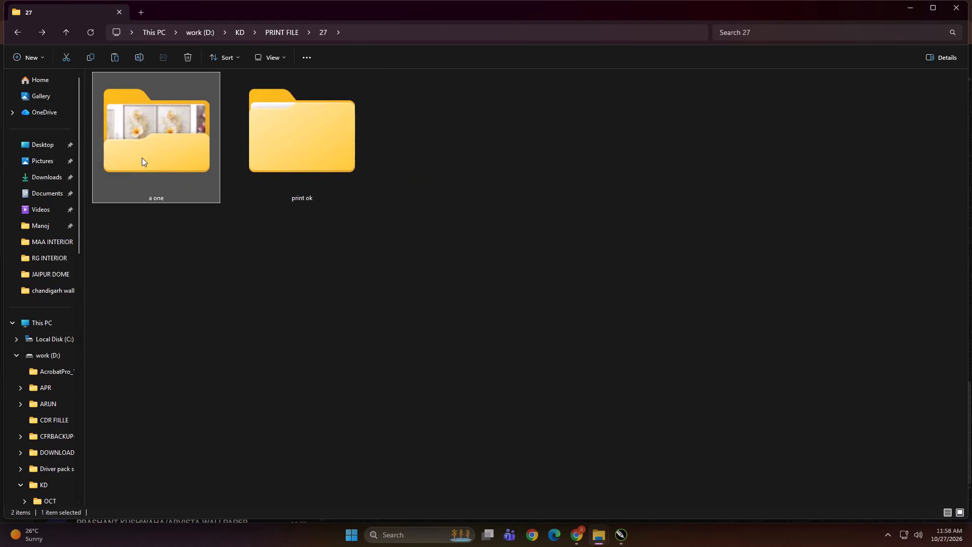
{"action": "key", "text": "ctrl+c"}
{"action": "key", "text": "ctrl+x"}
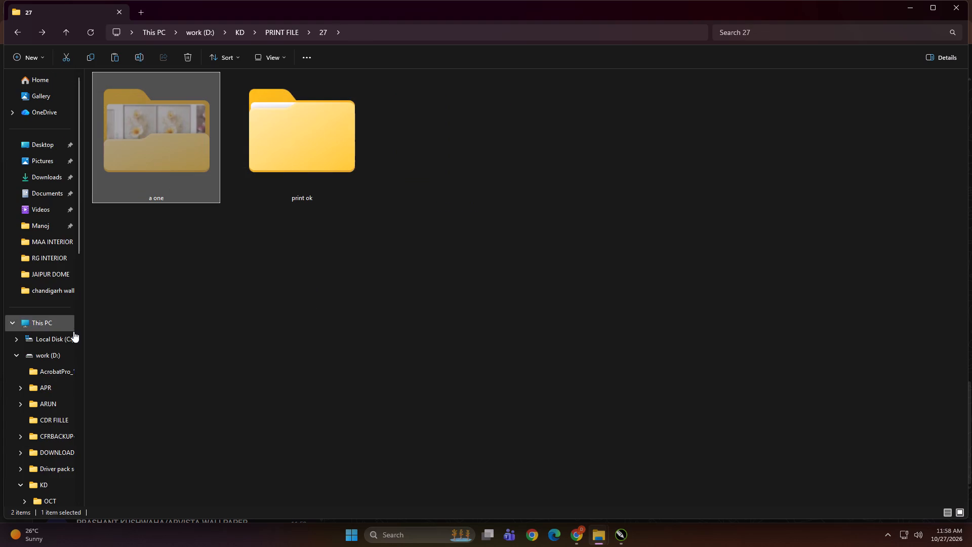
{"action": "left_click", "coordinate": [53, 327]}
{"action": "double_click", "coordinate": [204, 279]}
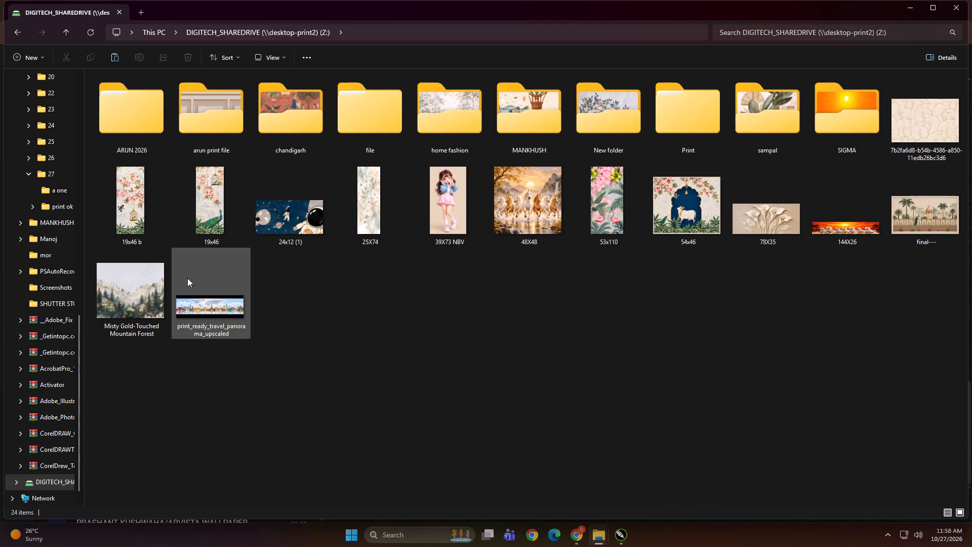
{"action": "double_click", "coordinate": [691, 115]}
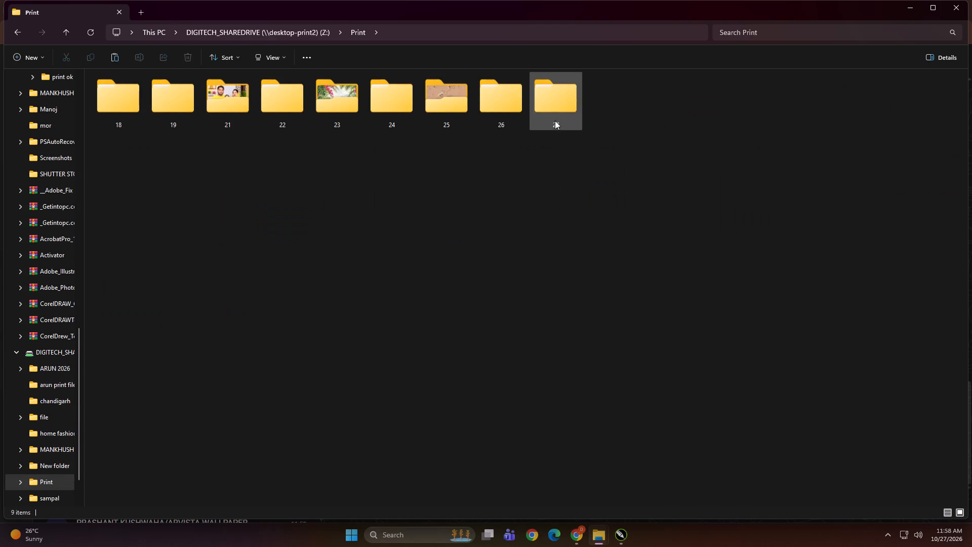
{"action": "double_click", "coordinate": [553, 106]}
{"action": "right_click", "coordinate": [463, 206]}
{"action": "left_click", "coordinate": [477, 215]}
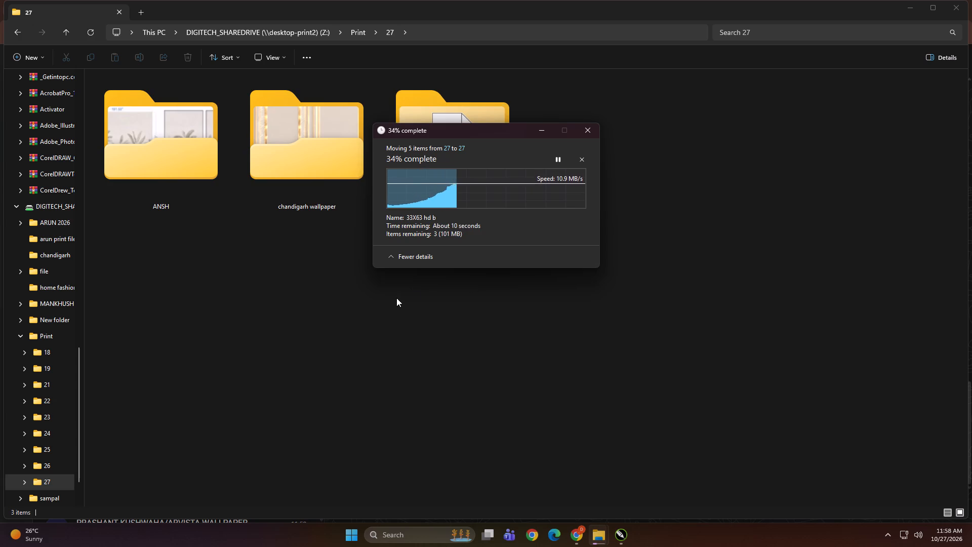
Open the properties of the Print > 27 folder on DIGITECH_SHAREDRIVE (Z:).
{"action": "right_click", "coordinate": [415, 292]}
{"action": "right_click", "coordinate": [396, 335]}
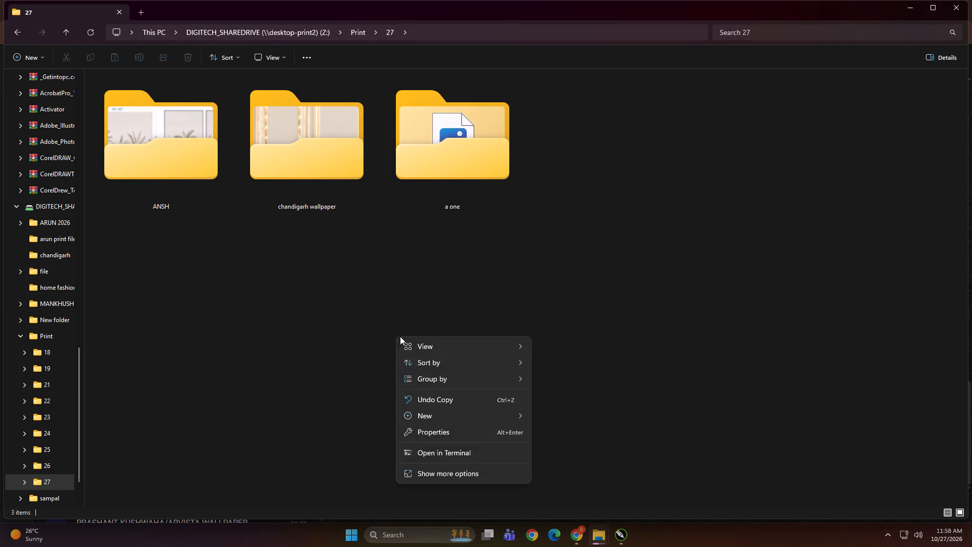
{"action": "left_click", "coordinate": [452, 312]}
{"action": "right_click", "coordinate": [452, 312]}
{"action": "left_click", "coordinate": [488, 447]}
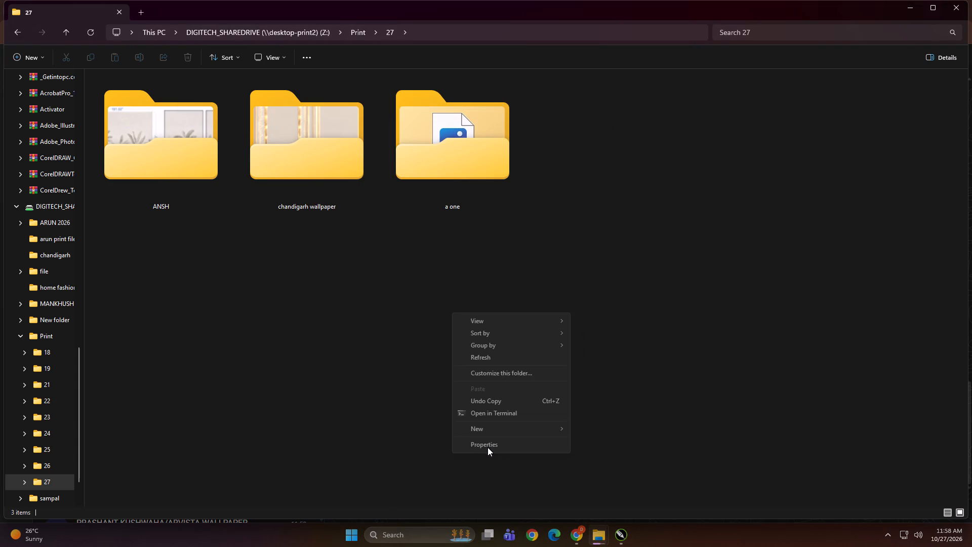
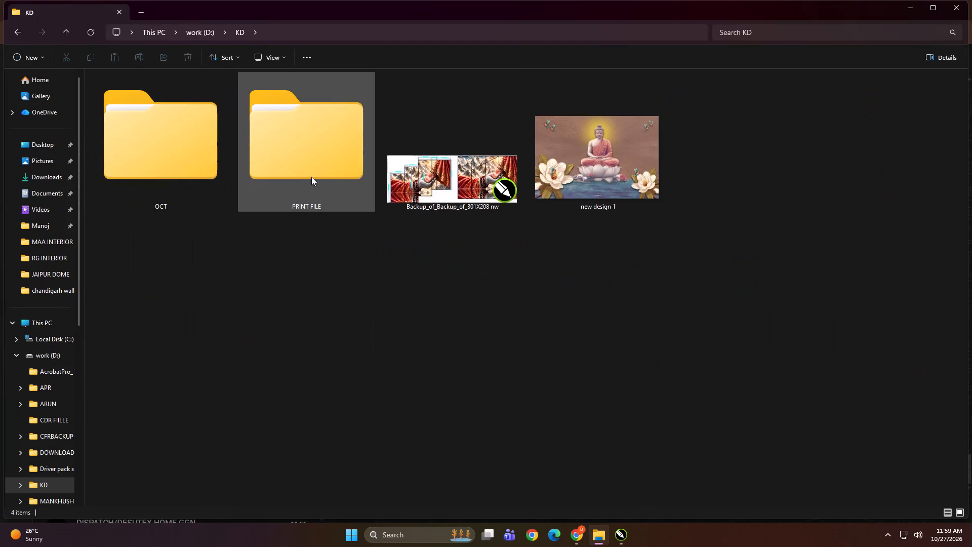
Check the PRINT FILE folder inside KD on work (D:), and close that File Explorer window.
{"action": "double_click", "coordinate": [291, 169]}
{"action": "left_click", "coordinate": [636, 286]}
{"action": "left_click", "coordinate": [960, 15]}
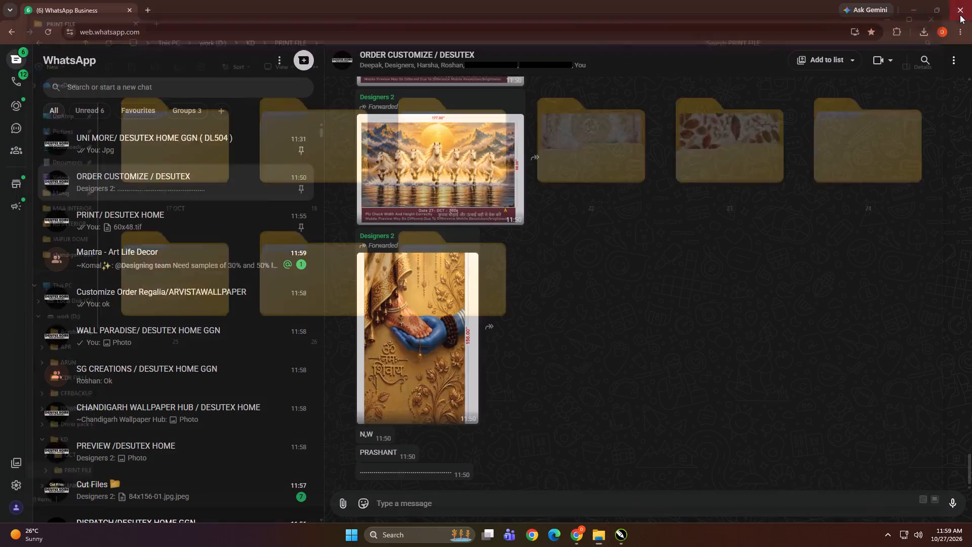
{"action": "scroll", "coordinate": [581, 254], "scroll_direction": "down", "scroll_amount": 4}
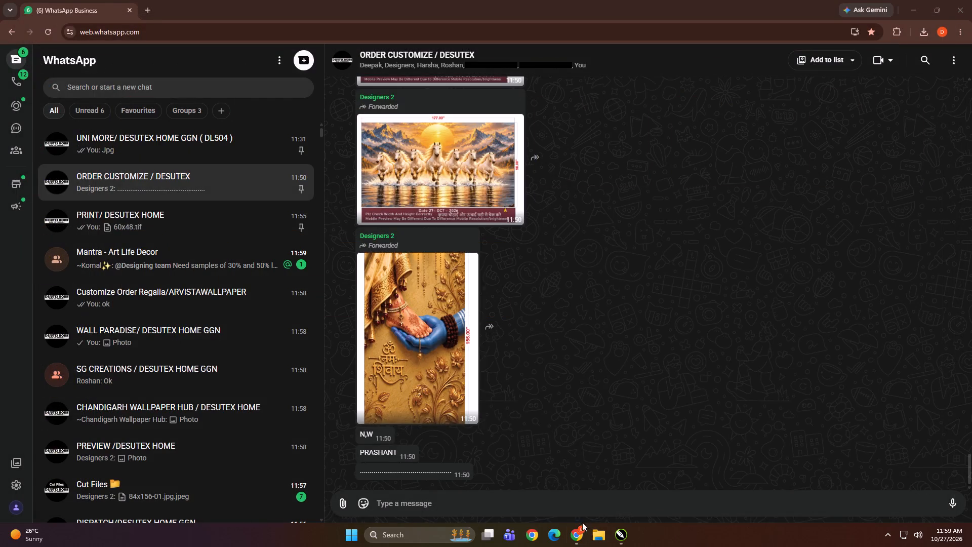
Open a new File Explorer window and go to the top level of DIGITECH_SHAREDRIVE (Z:) through This PC.
{"action": "left_click", "coordinate": [595, 534]}
{"action": "scroll", "coordinate": [130, 280], "scroll_direction": "up", "scroll_amount": 4}
{"action": "triple_click", "coordinate": [53, 313]}
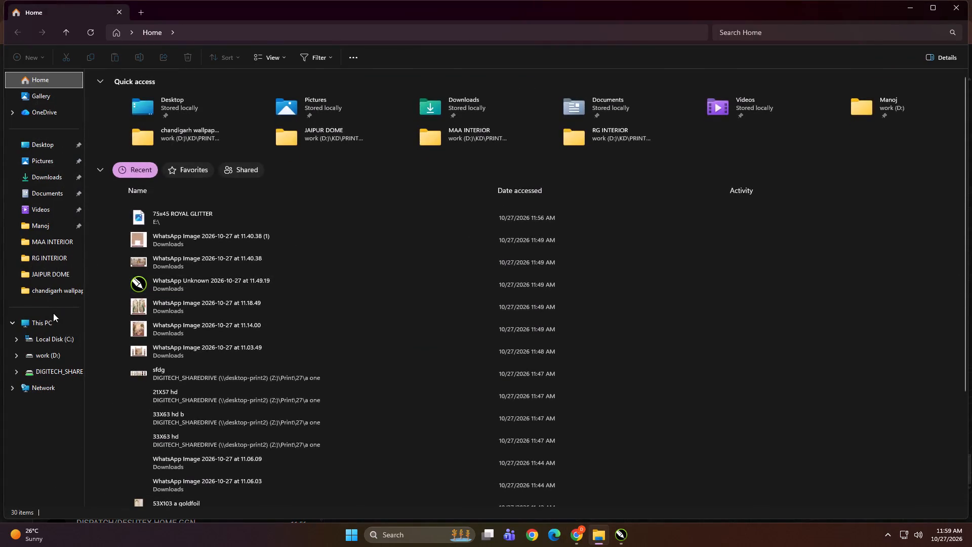
{"action": "double_click", "coordinate": [166, 295]}
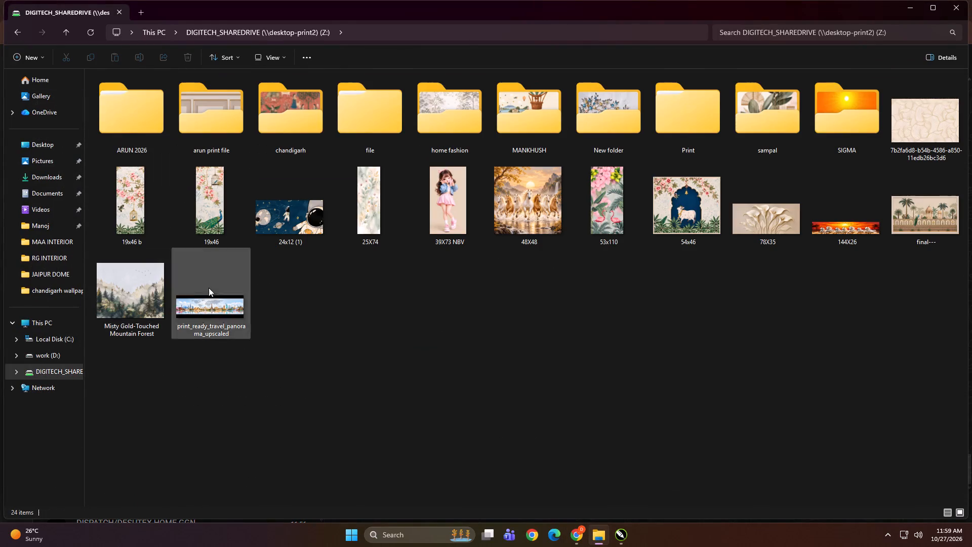
{"action": "right_click", "coordinate": [426, 305]}
{"action": "left_click", "coordinate": [393, 340]}
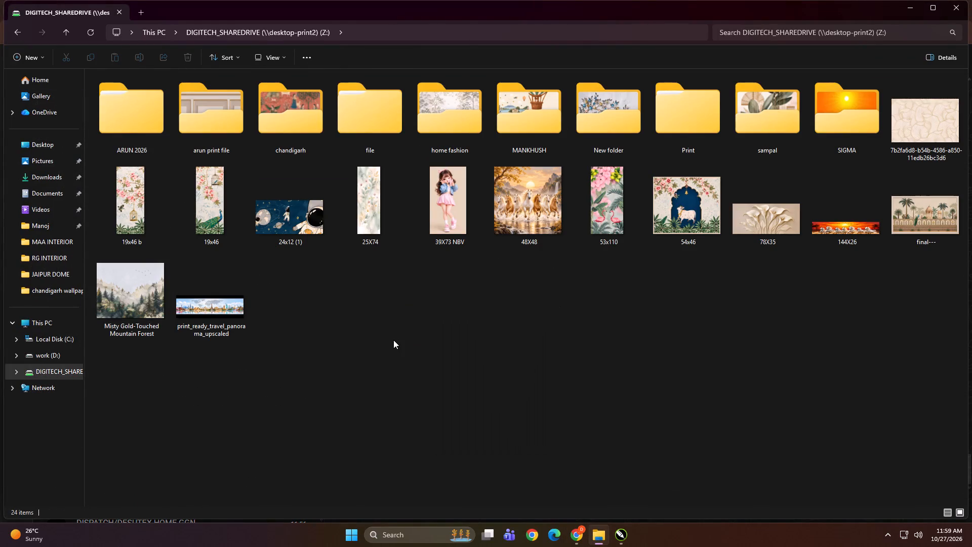
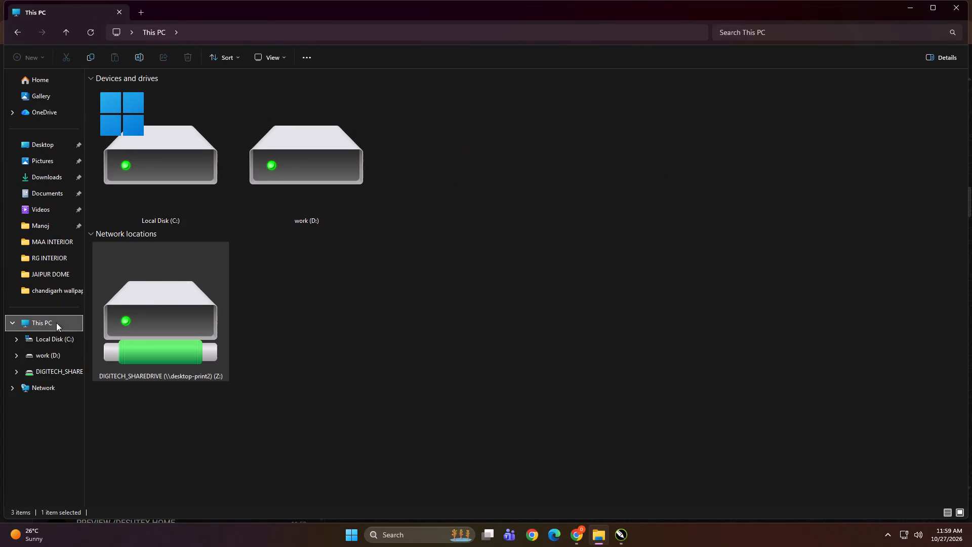
Check folder 27 inside the file folder on DIGITECH_SHAREDRIVE (Z:), and go back to the file folder.
{"action": "double_click", "coordinate": [185, 299]}
{"action": "double_click", "coordinate": [354, 110]}
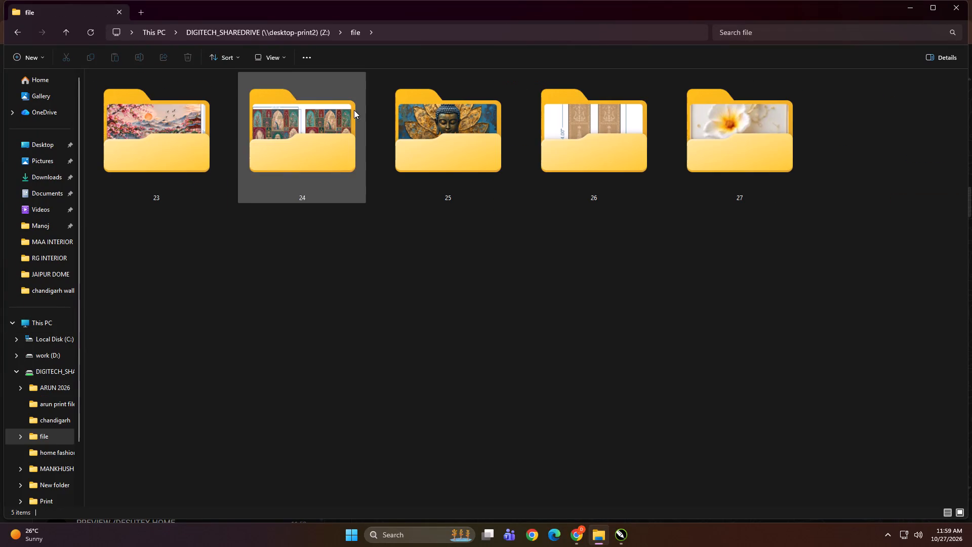
{"action": "double_click", "coordinate": [740, 120]}
{"action": "left_click", "coordinate": [337, 328]}
{"action": "key", "text": "BackSpace"}
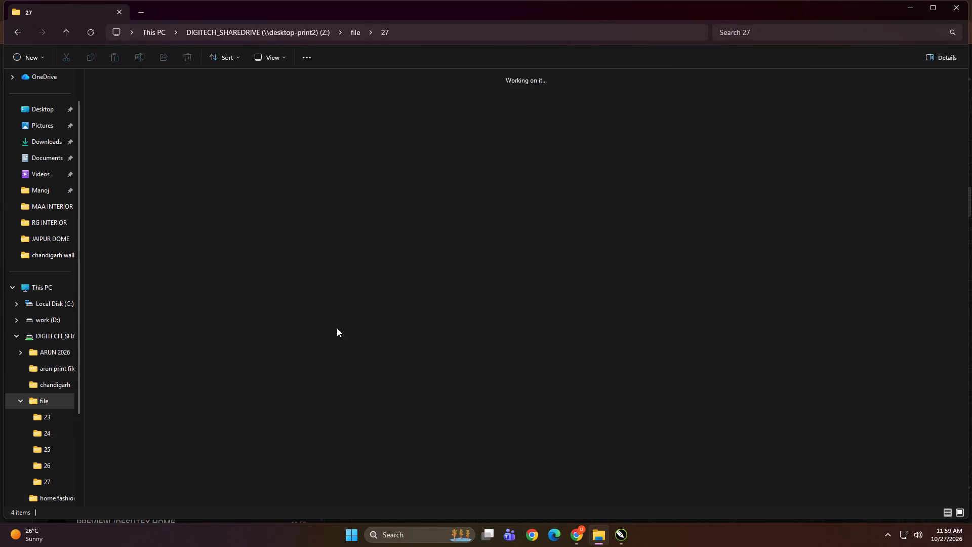
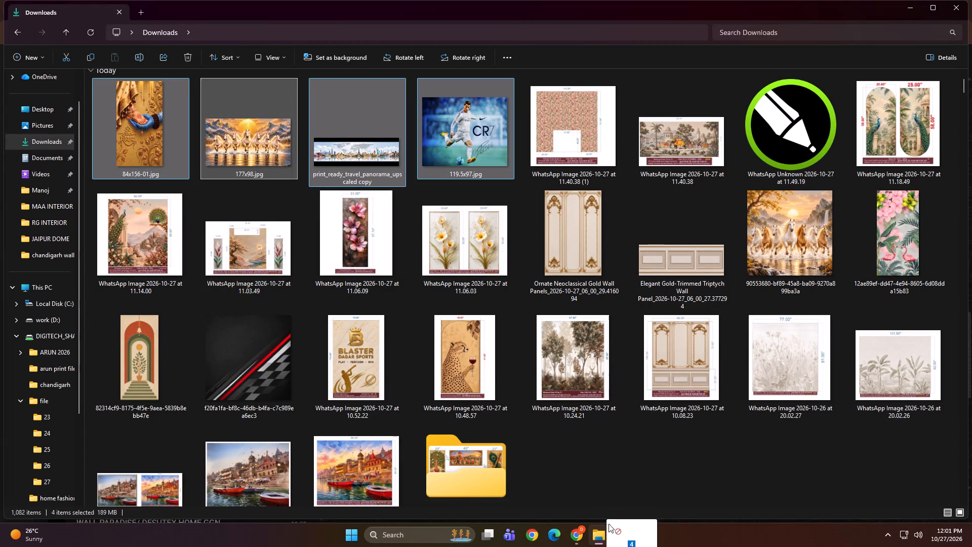
Import the four selected images, 84x156-01, 177x98, print_ready_travel_panorama_upscaled copy and 119.5x97, from Downloads into the Untitled-1 document in CorelDRAW.
{"action": "left_click_drag", "start_coordinate": [609, 524], "coordinate": [303, 316]}
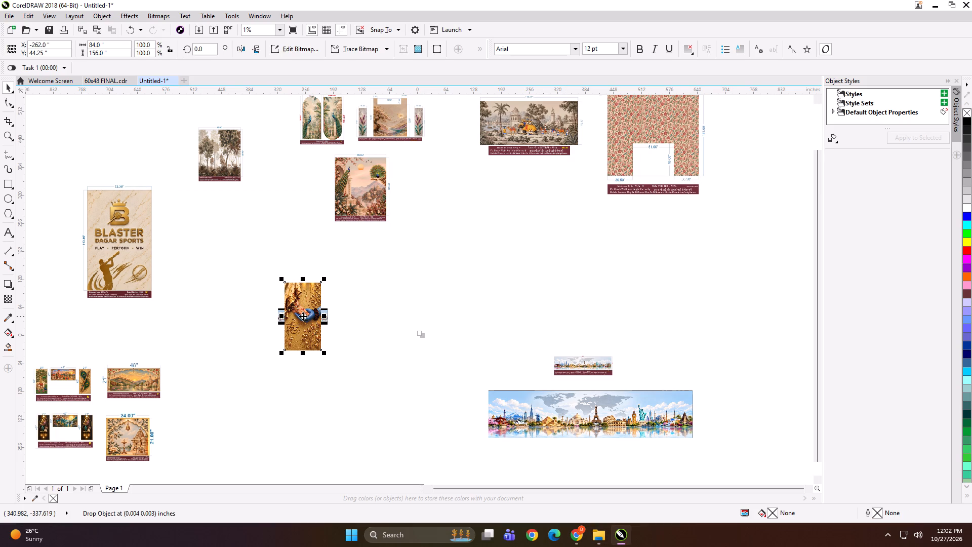
{"action": "left_click", "coordinate": [415, 296]}
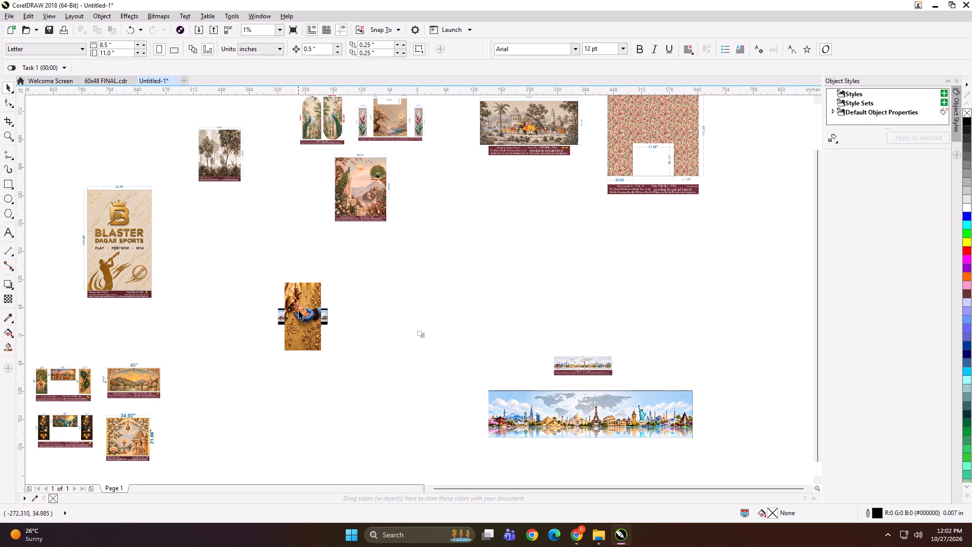
Move the 84x156 gold picture off the stack, then place the CR7 footballer image beside it, enlarged to about 119 by 97 inches.
{"action": "left_click_drag", "start_coordinate": [301, 307], "coordinate": [242, 373]}
{"action": "left_click", "coordinate": [301, 316]}
{"action": "left_click_drag", "start_coordinate": [301, 317], "coordinate": [300, 354]}
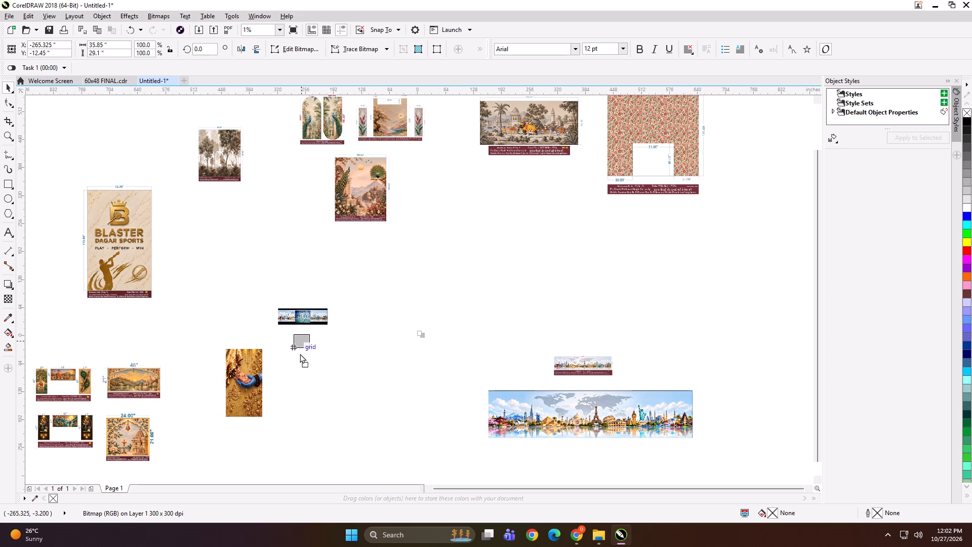
{"action": "left_click_drag", "start_coordinate": [300, 354], "coordinate": [300, 356]}
{"action": "left_click_drag", "start_coordinate": [310, 367], "coordinate": [334, 382], "text": "shift"}
{"action": "left_click_drag", "start_coordinate": [307, 370], "coordinate": [307, 403]}
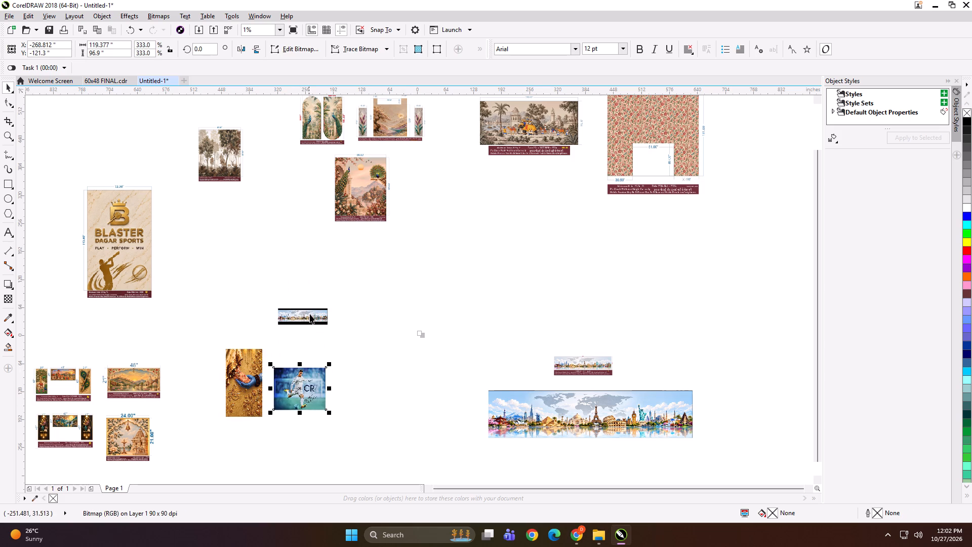
Enlarge the newly imported travel panorama to about 271 by 91 inches and place it below the gold and CR7 images.
{"action": "left_click_drag", "start_coordinate": [310, 314], "coordinate": [282, 311]}
{"action": "left_click_drag", "start_coordinate": [302, 328], "coordinate": [336, 343], "text": "shift"}
{"action": "left_click_drag", "start_coordinate": [309, 320], "coordinate": [318, 454]}
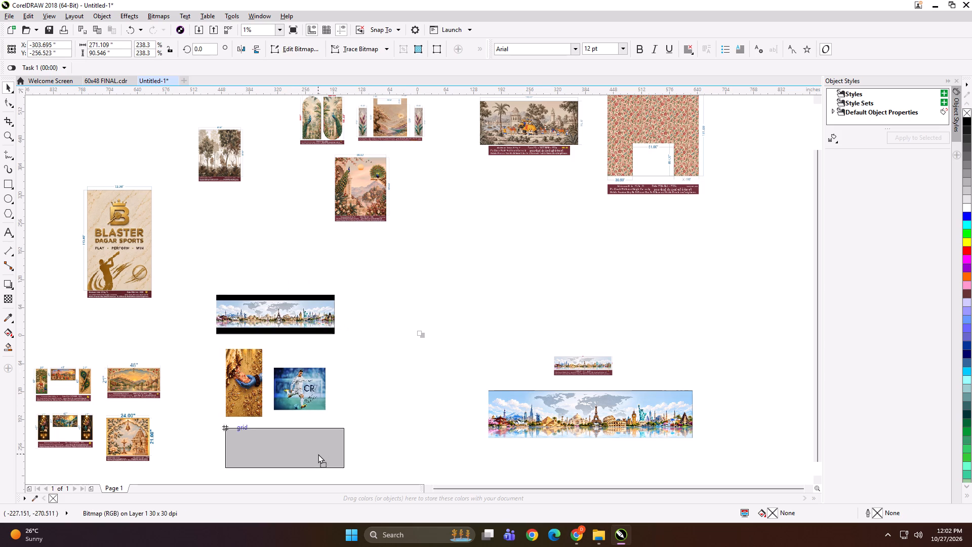
{"action": "left_click_drag", "start_coordinate": [318, 454], "coordinate": [313, 461]}
Enlarge the running horses image to about 180 by 101 inches and place it just above the CR7 image.
{"action": "left_click", "coordinate": [301, 318]}
{"action": "left_click_drag", "start_coordinate": [316, 324], "coordinate": [346, 352], "text": "shift"}
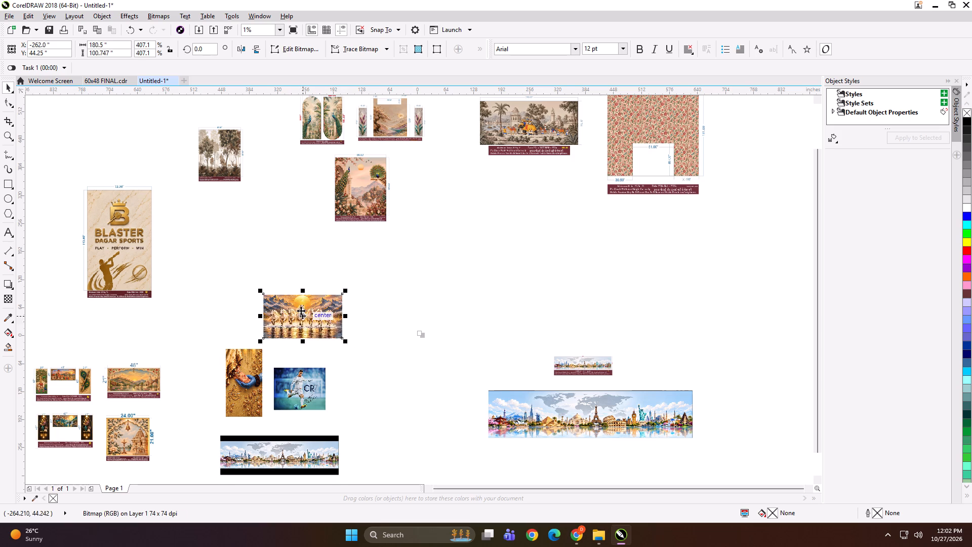
{"action": "left_click_drag", "start_coordinate": [301, 310], "coordinate": [305, 331]}
{"action": "left_click", "coordinate": [371, 291]}
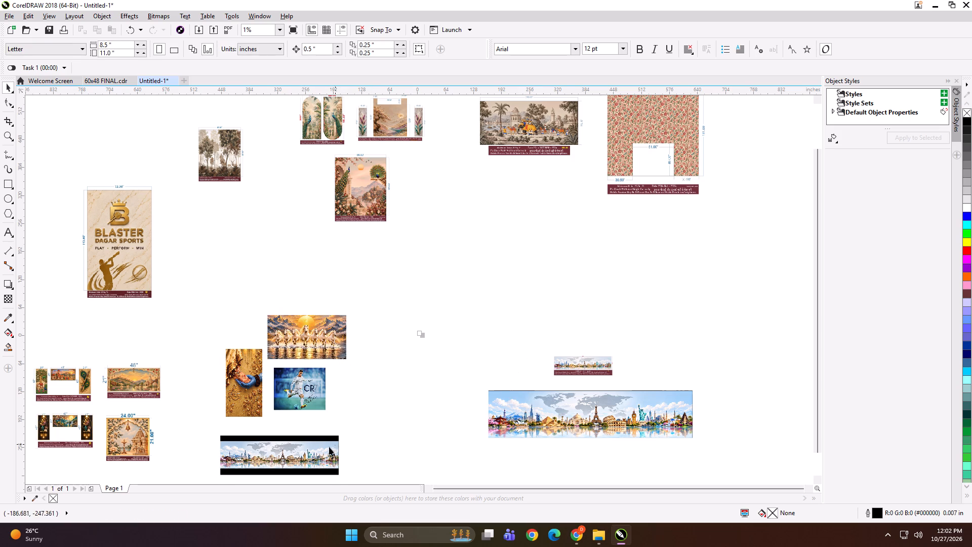
Replace the old borderless panorama by moving the black-banded one beside the small travel proof and deleting the old one.
{"action": "left_click_drag", "start_coordinate": [305, 451], "coordinate": [598, 335]}
{"action": "left_click", "coordinate": [578, 413]}
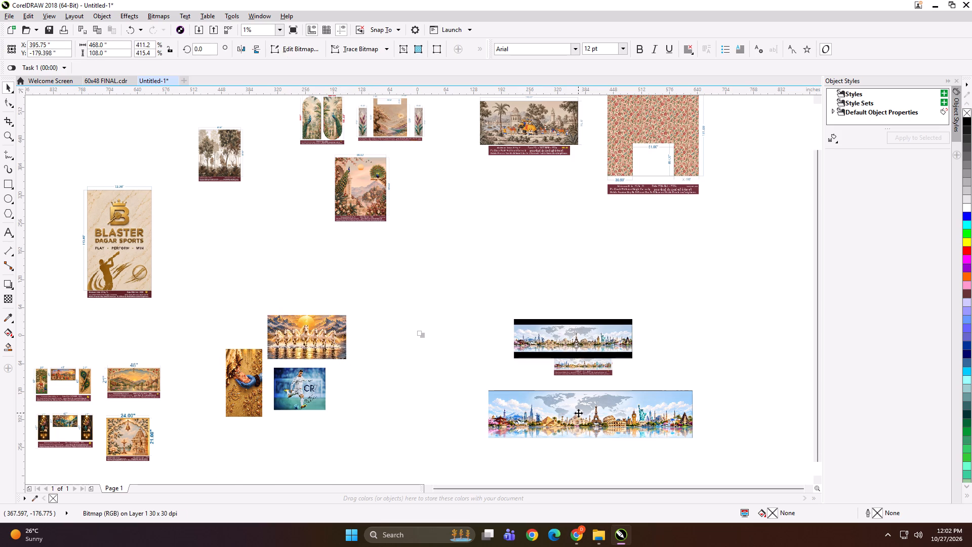
{"action": "key", "text": "Delete"}
Place the travel proof above the black-banded panorama for comparison and enlarge it to about 292 by 109 inches.
{"action": "scroll", "coordinate": [612, 360], "scroll_direction": "up", "scroll_amount": 1}
{"action": "left_click_drag", "start_coordinate": [626, 322], "coordinate": [614, 317]}
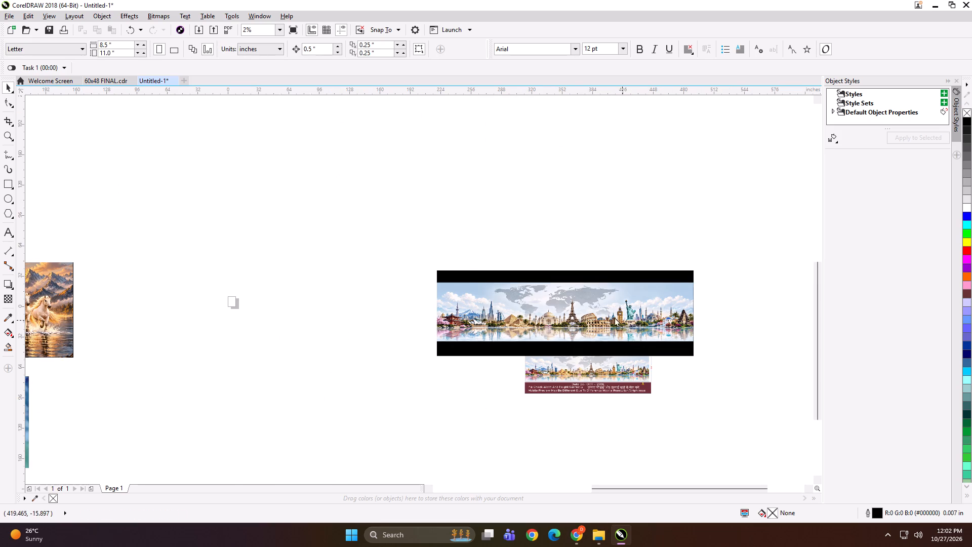
{"action": "left_click_drag", "start_coordinate": [614, 317], "coordinate": [470, 395]}
{"action": "left_click_drag", "start_coordinate": [585, 390], "coordinate": [418, 252]}
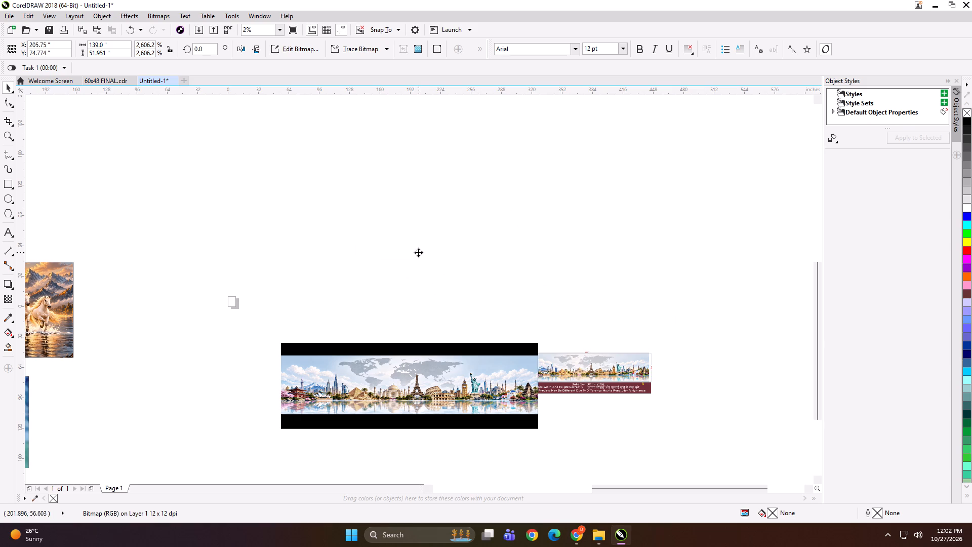
{"action": "left_click_drag", "start_coordinate": [418, 252], "coordinate": [419, 252]}
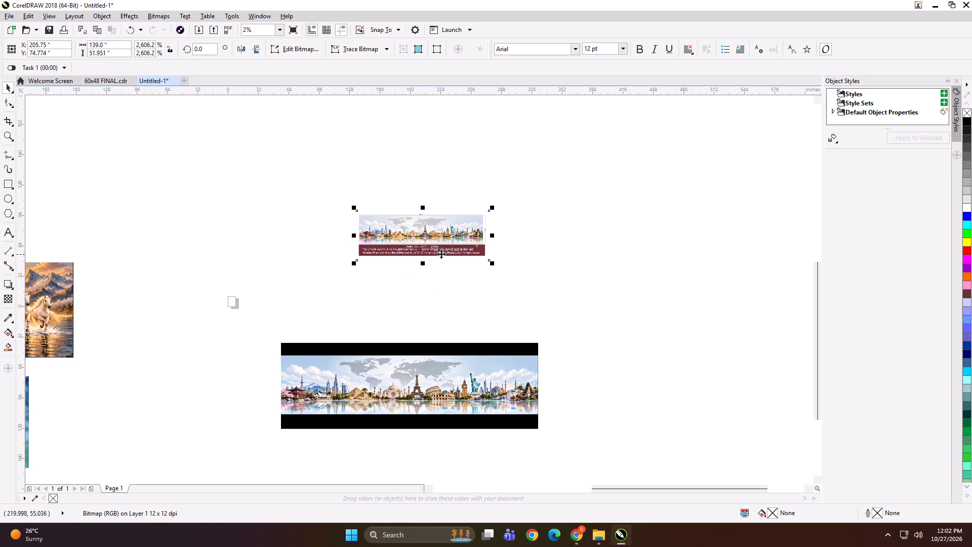
{"action": "left_click_drag", "start_coordinate": [491, 264], "coordinate": [563, 300], "text": "shift"}
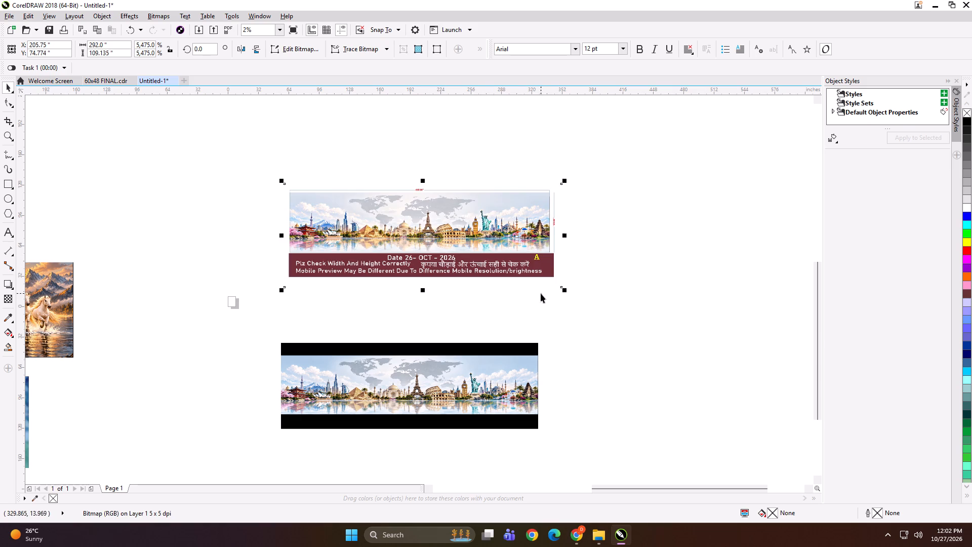
{"action": "left_click_drag", "start_coordinate": [449, 363], "coordinate": [534, 356]}
{"action": "left_click_drag", "start_coordinate": [503, 249], "coordinate": [529, 251]}
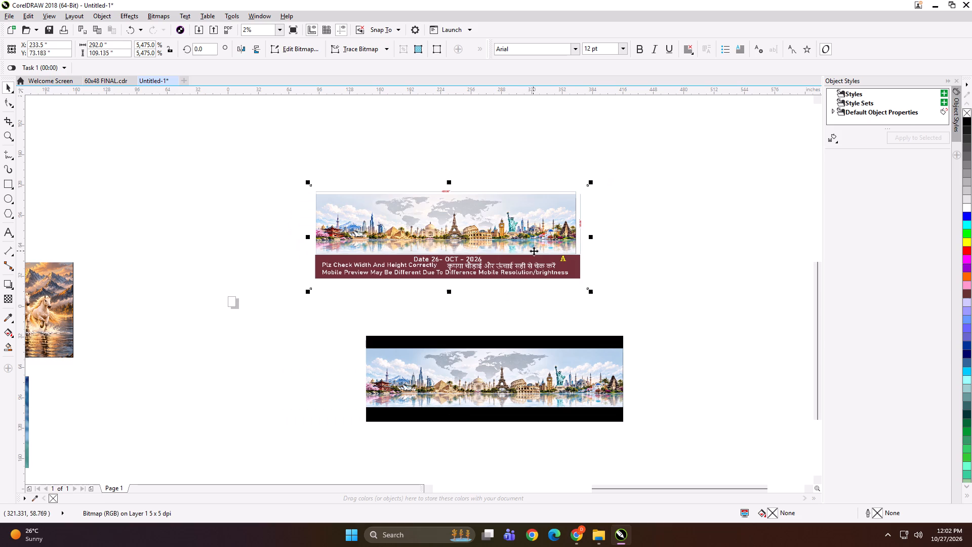
{"action": "left_click_drag", "start_coordinate": [529, 250], "coordinate": [575, 279]}
{"action": "left_click", "coordinate": [566, 378], "text": "shift"}
{"action": "key", "text": "shift+F2"}
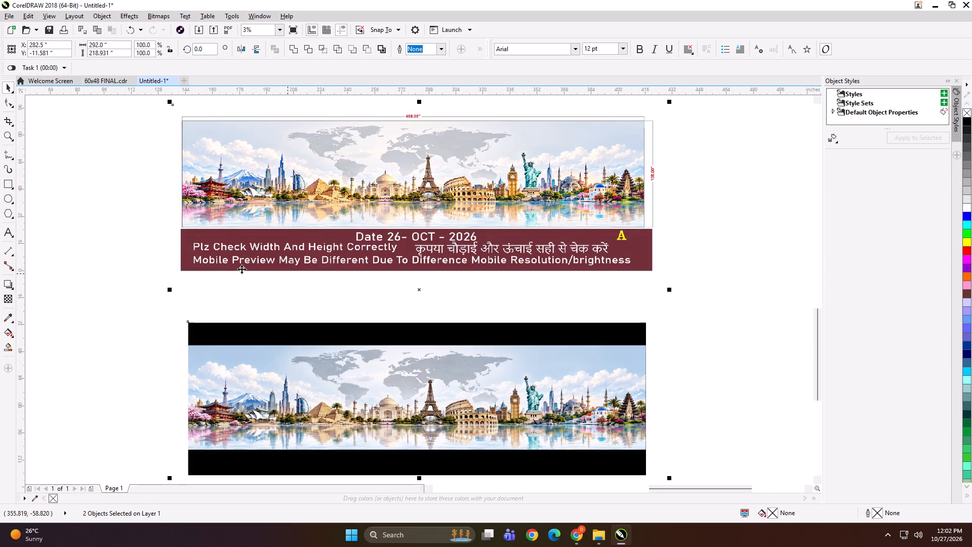
{"action": "left_click", "coordinate": [98, 244]}
Crop off the black band along the panorama's upper edge by shifting its two top nodes down to the picture.
{"action": "left_click", "coordinate": [342, 355]}
{"action": "key", "text": "F10"}
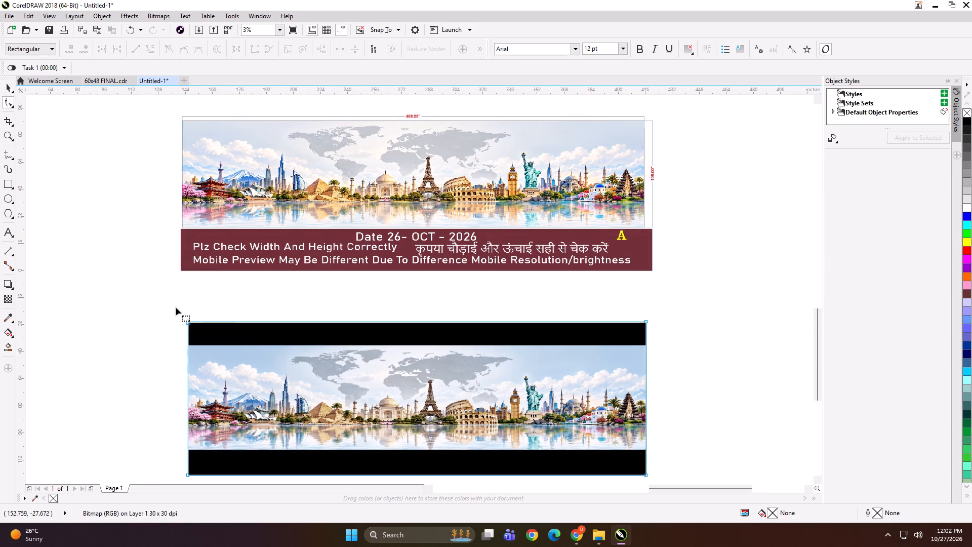
{"action": "left_click_drag", "start_coordinate": [127, 300], "coordinate": [671, 350]}
{"action": "key", "text": "Down"}
{"action": "key", "text": "Down"}
{"action": "key", "text": "Down"}
{"action": "key", "text": "Down"}
{"action": "key", "text": "Down"}
{"action": "key", "text": "Down"}
{"action": "key", "text": "Down"}
{"action": "key", "text": "Down"}
{"action": "key", "text": "Down"}
{"action": "key", "text": "Down"}
{"action": "key", "text": "Down"}
{"action": "key", "text": "Down"}
{"action": "key", "text": "Down"}
{"action": "key", "text": "Down"}
{"action": "key", "text": "Down"}
{"action": "key", "text": "Down"}
{"action": "key", "text": "Down"}
{"action": "key", "text": "Down"}
{"action": "key", "text": "Down"}
{"action": "key", "text": "Down"}
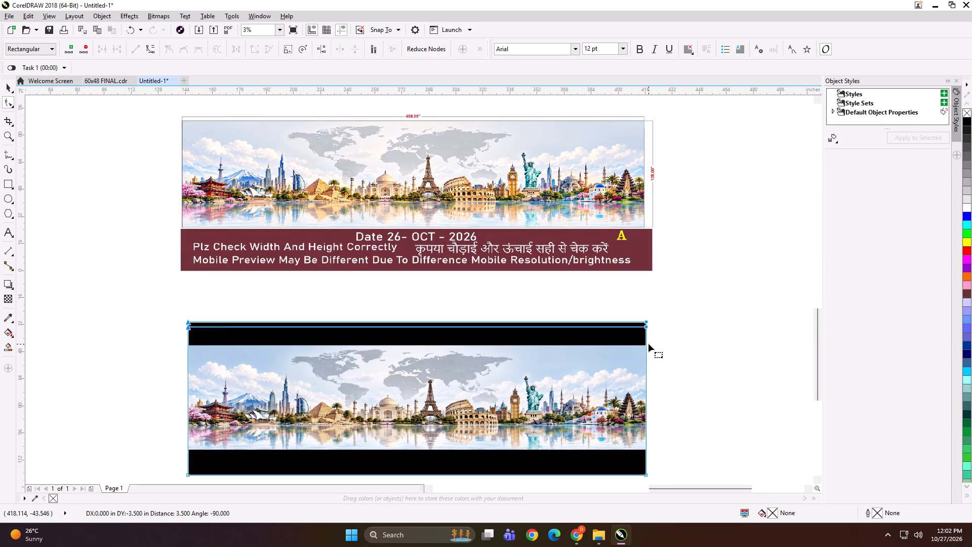
{"action": "key", "text": "Down"}
{"action": "key", "text": "Down"}
{"action": "key", "text": "Down"}
{"action": "key", "text": "Down"}
{"action": "key", "text": "Down"}
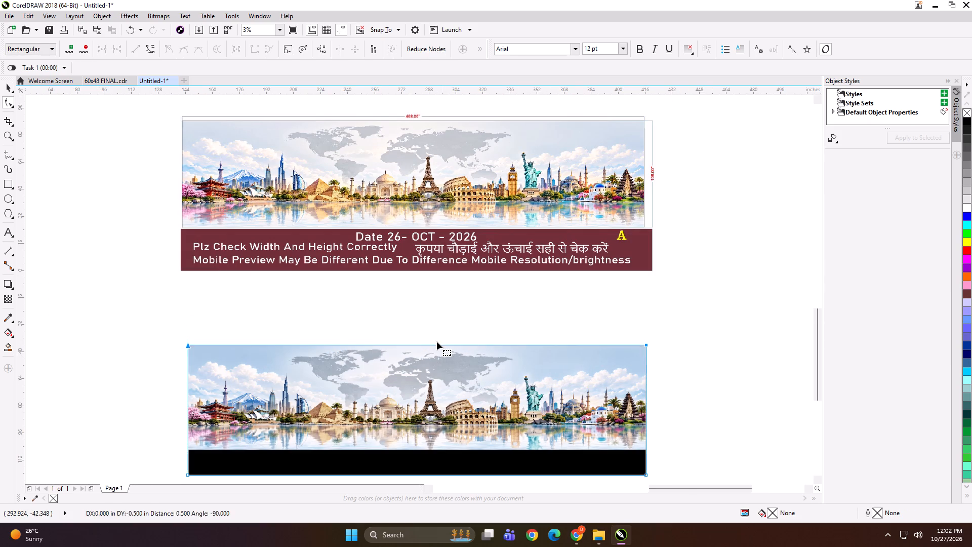
{"action": "scroll", "coordinate": [430, 356], "scroll_direction": "up", "scroll_amount": 2}
{"action": "key", "text": "Up"}
{"action": "scroll", "coordinate": [445, 316], "scroll_direction": "up", "scroll_amount": 2}
{"action": "key", "text": "Down"}
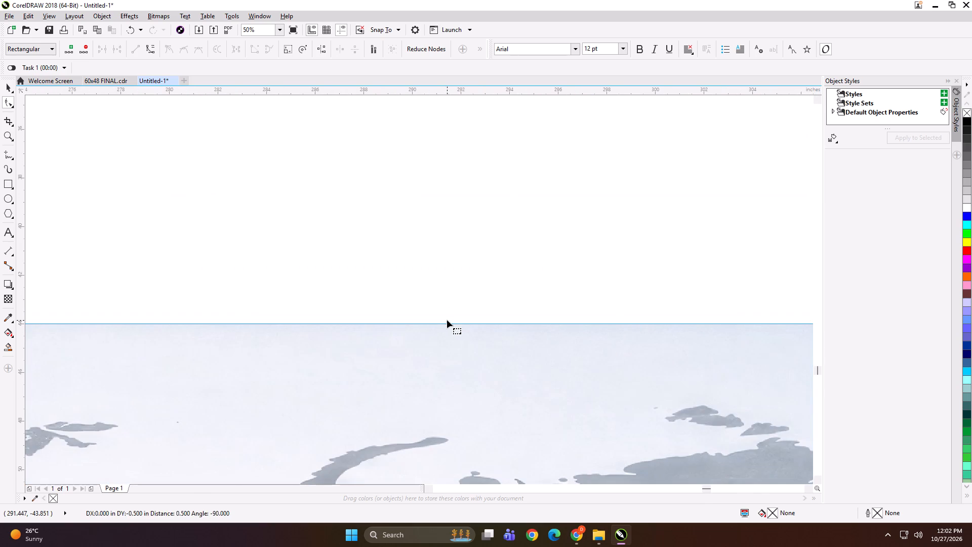
Crop off the black band along the panorama's lower edge by shifting its two bottom nodes up to the picture.
{"action": "scroll", "coordinate": [450, 309], "scroll_direction": "down", "scroll_amount": 5}
{"action": "left_click_drag", "start_coordinate": [313, 329], "coordinate": [761, 407]}
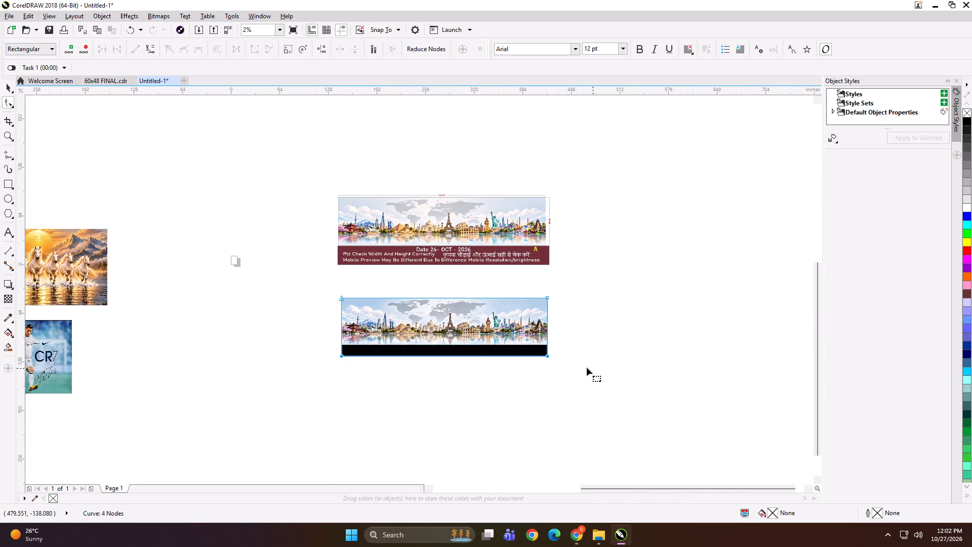
{"action": "scroll", "coordinate": [505, 354], "scroll_direction": "up", "scroll_amount": 2}
{"action": "scroll", "coordinate": [425, 325], "scroll_direction": "up", "scroll_amount": 1}
{"action": "key", "text": "Up"}
{"action": "key", "text": "Up"}
{"action": "key", "text": "Up"}
{"action": "key", "text": "Up"}
{"action": "key", "text": "Up"}
{"action": "key", "text": "Up"}
{"action": "key", "text": "Up"}
{"action": "key", "text": "Up"}
{"action": "key", "text": "Up"}
{"action": "key", "text": "Up"}
{"action": "key", "text": "Up"}
{"action": "key", "text": "Up"}
{"action": "key", "text": "Up"}
{"action": "key", "text": "Up"}
{"action": "key", "text": "Up"}
{"action": "key", "text": "Up"}
{"action": "key", "text": "Up"}
{"action": "key", "text": "Up"}
{"action": "key", "text": "Up"}
{"action": "key", "text": "Up"}
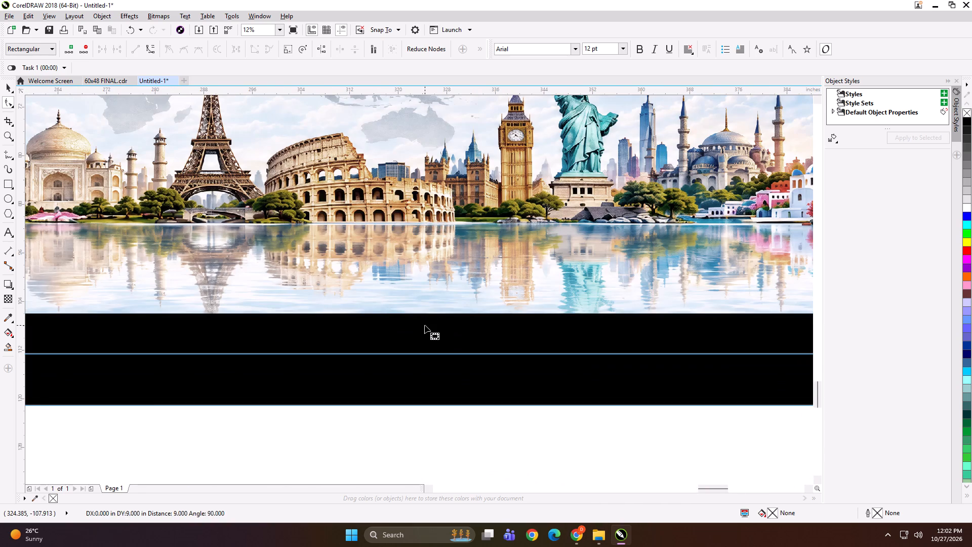
{"action": "key", "text": "Up"}
{"action": "key", "text": "Up"}
{"action": "key", "text": "Up"}
{"action": "key", "text": "Up"}
{"action": "key", "text": "Up"}
Trim the remaining thin dark strip from the panorama's lower edge by moving that edge up about 0.14 inch.
{"action": "scroll", "coordinate": [558, 314], "scroll_direction": "up", "scroll_amount": 1}
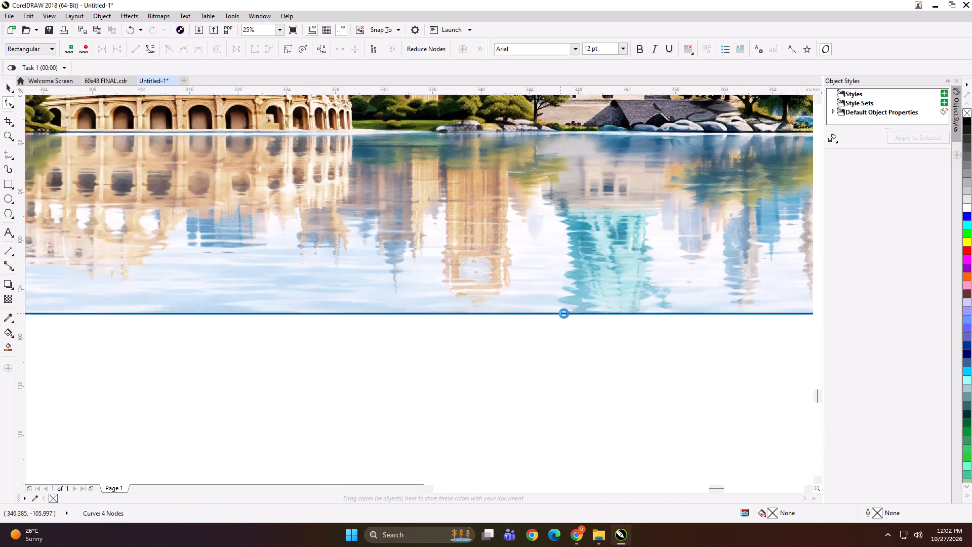
{"action": "scroll", "coordinate": [564, 314], "scroll_direction": "up", "scroll_amount": 5}
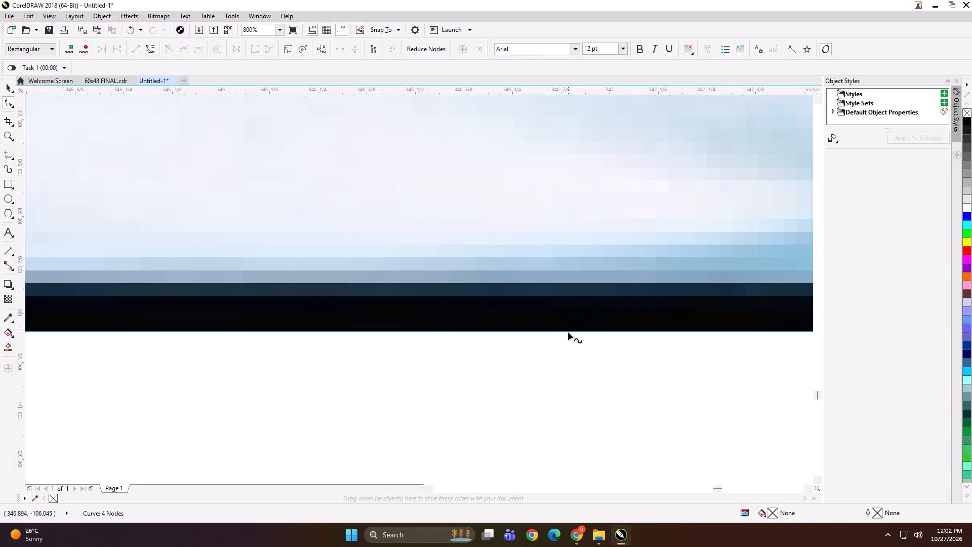
{"action": "left_click_drag", "start_coordinate": [570, 331], "coordinate": [571, 277]}
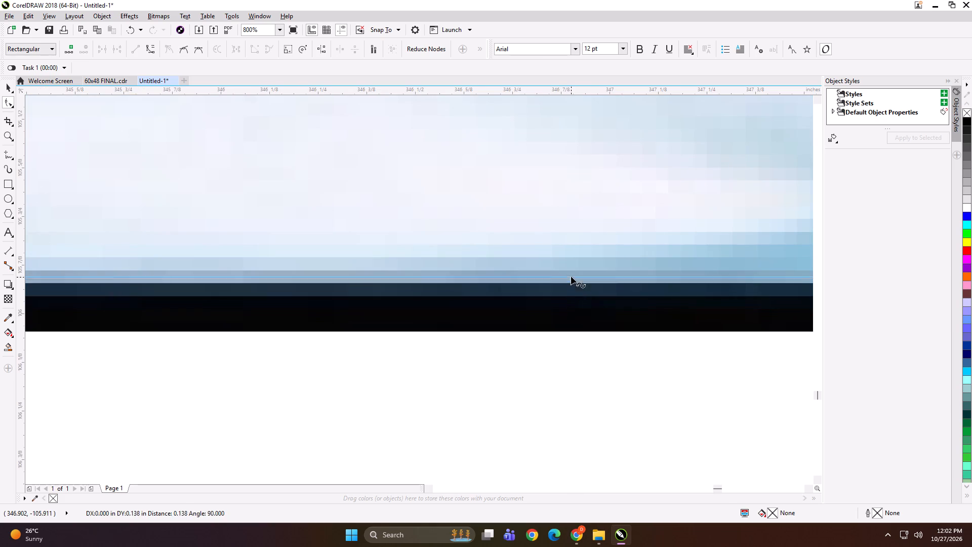
{"action": "left_click_drag", "start_coordinate": [571, 277], "coordinate": [571, 277]}
{"action": "key", "text": "space"}
{"action": "scroll", "coordinate": [511, 291], "scroll_direction": "down", "scroll_amount": 10}
{"action": "scroll", "coordinate": [480, 318], "scroll_direction": "down", "scroll_amount": 1}
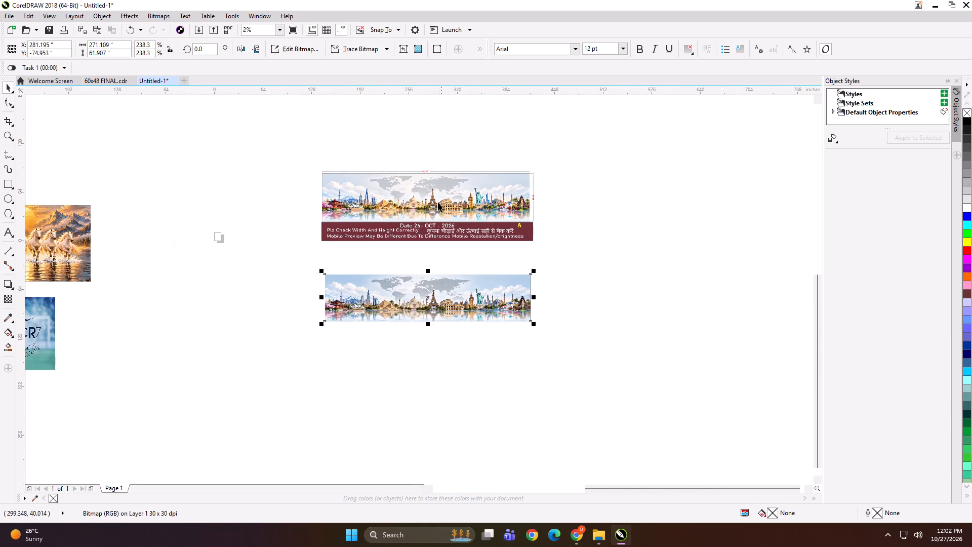
Resize the cropped panorama to the proof's dimensions, 468 inches wide by 108 inches high.
{"action": "left_click", "coordinate": [438, 202], "text": "shift"}
{"action": "key", "text": "shift+F2"}
{"action": "left_click", "coordinate": [92, 223]}
{"action": "left_click", "coordinate": [312, 391]}
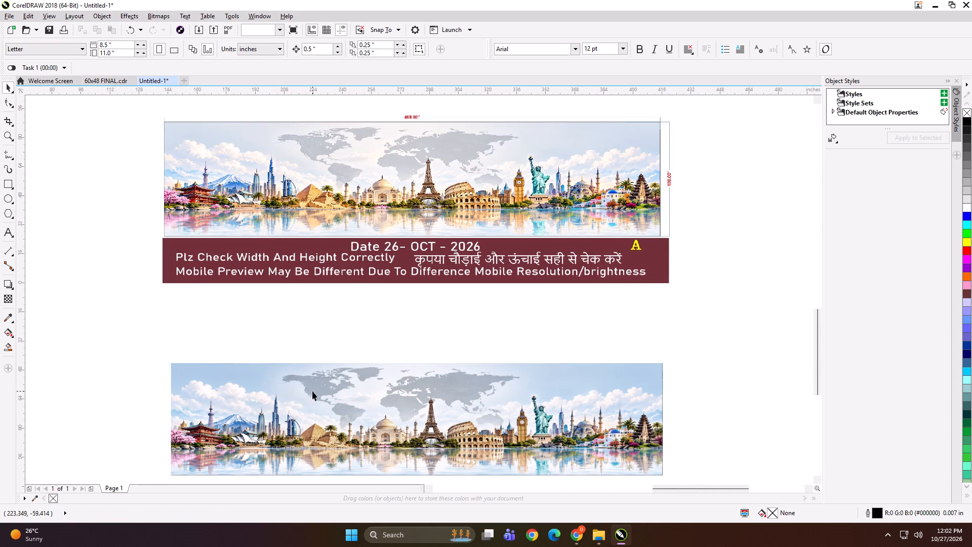
{"action": "left_click_drag", "start_coordinate": [124, 47], "coordinate": [43, 53]}
{"action": "scroll", "coordinate": [457, 119], "scroll_direction": "up", "scroll_amount": 1}
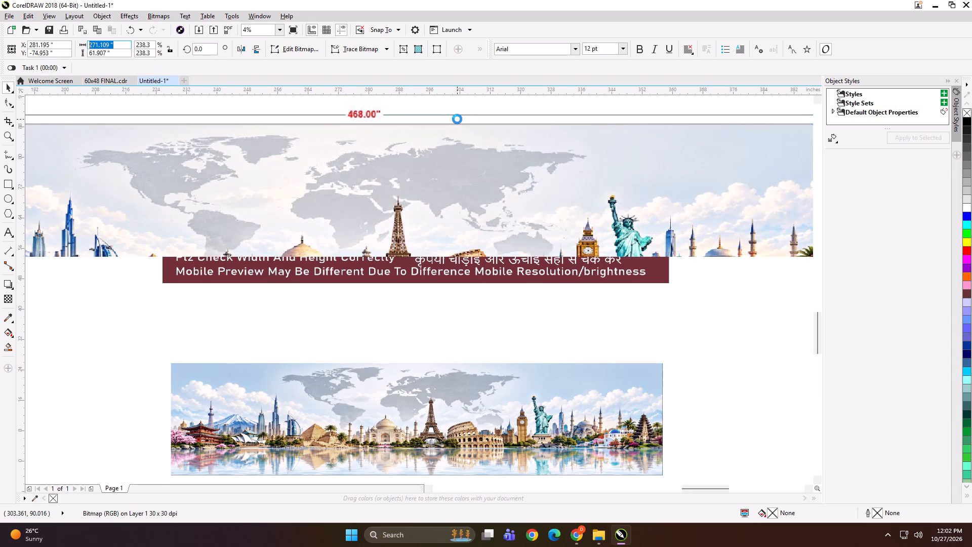
{"action": "type", "text": "468"}
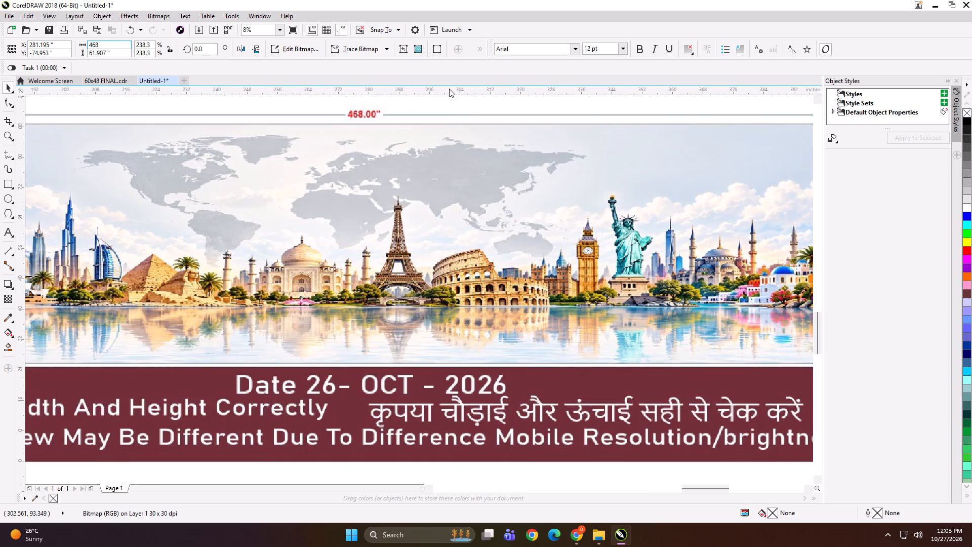
{"action": "scroll", "coordinate": [496, 250], "scroll_direction": "down", "scroll_amount": 1}
{"action": "scroll", "coordinate": [722, 212], "scroll_direction": "up", "scroll_amount": 1}
{"action": "key", "text": "Tab"}
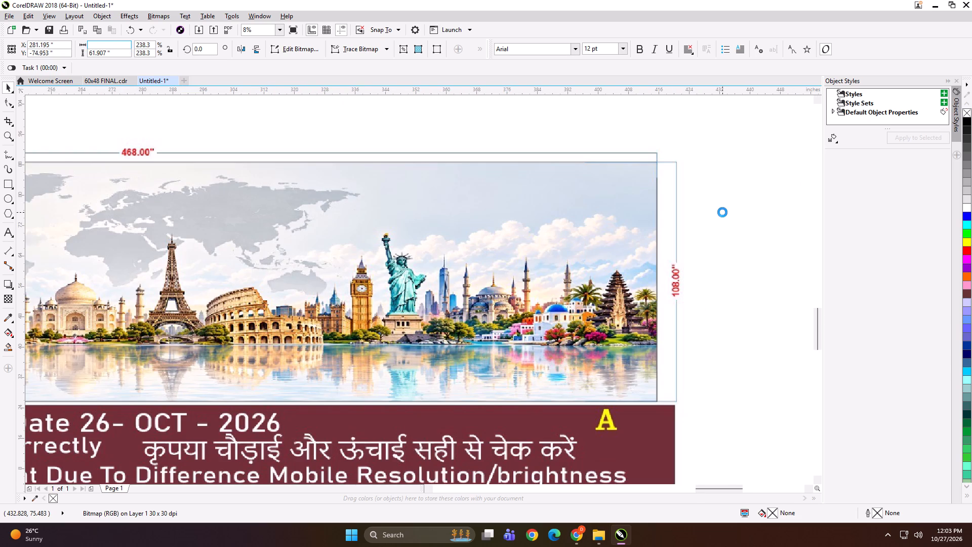
{"action": "type", "text": "108"}
{"action": "key", "text": "Return"}
{"action": "scroll", "coordinate": [589, 245], "scroll_direction": "down", "scroll_amount": 2}
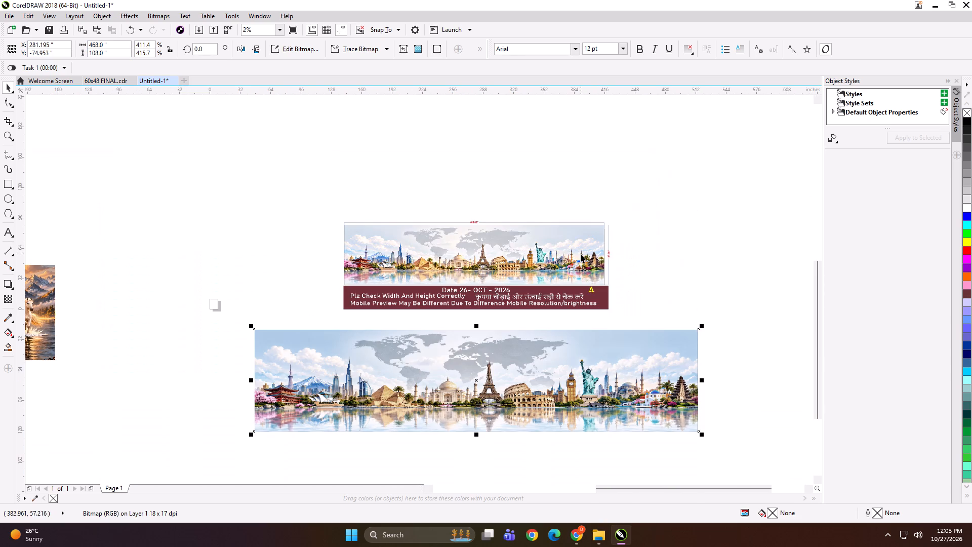
Enlarge the travel proof to about 485 by 181 inches and arrange it directly above the resized panorama for comparison.
{"action": "left_click_drag", "start_coordinate": [559, 258], "coordinate": [514, 238]}
{"action": "left_click_drag", "start_coordinate": [573, 301], "coordinate": [714, 336], "text": "shift"}
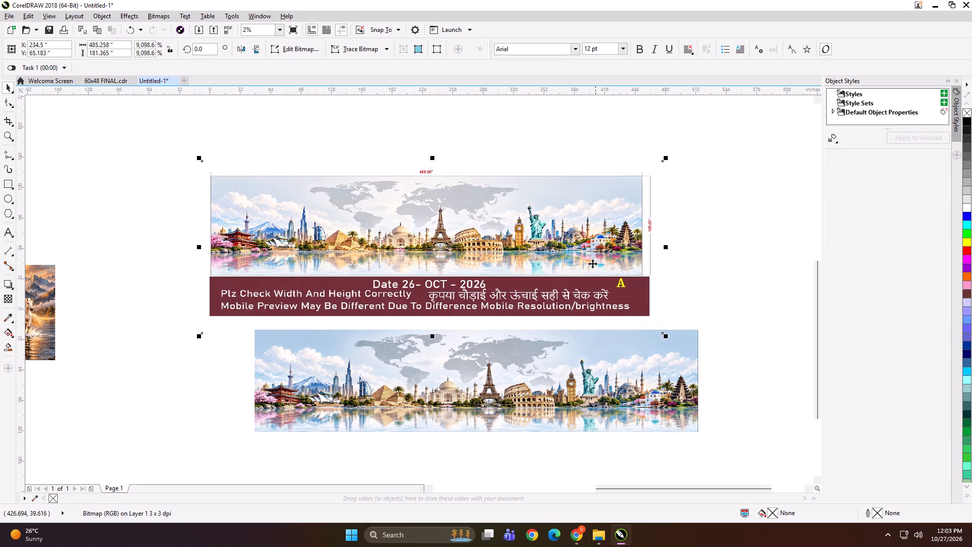
{"action": "left_click_drag", "start_coordinate": [590, 262], "coordinate": [624, 250]}
{"action": "left_click", "coordinate": [545, 368], "text": "shift"}
{"action": "key", "text": "shift+F2"}
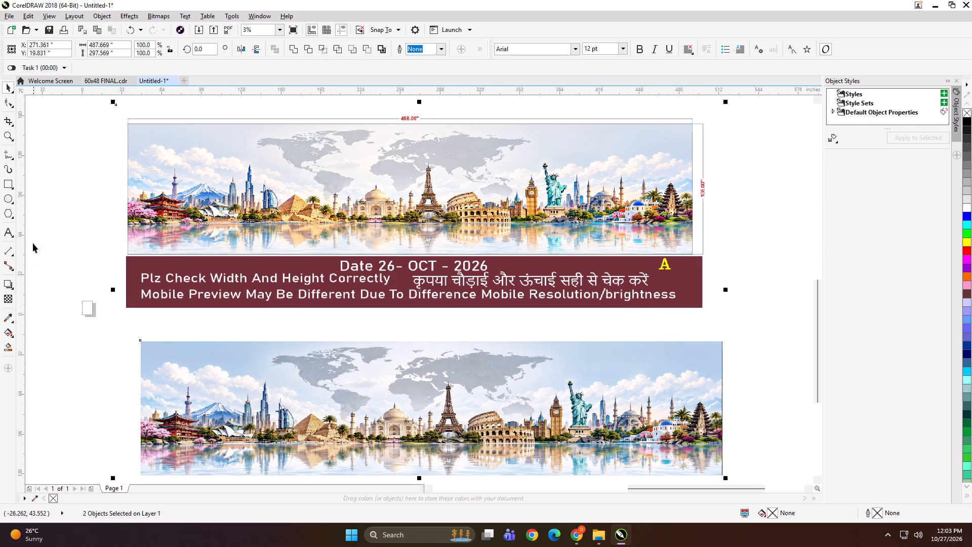
{"action": "left_click", "coordinate": [50, 237]}
{"action": "left_click", "coordinate": [309, 380]}
{"action": "left_click_drag", "start_coordinate": [348, 251], "coordinate": [350, 242]}
{"action": "left_click_drag", "start_coordinate": [334, 378], "coordinate": [330, 373]}
Create a rectangle matching the panorama's bounds and set its width to 59 inches.
{"action": "double_click", "coordinate": [7, 181], "text": "shift"}
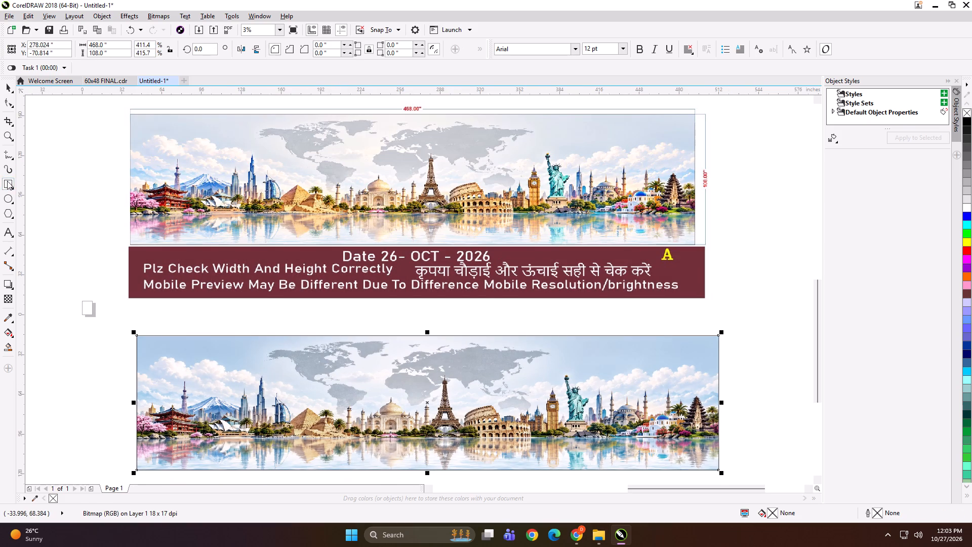
{"action": "key", "text": "shift+space"}
{"action": "left_click_drag", "start_coordinate": [114, 44], "coordinate": [72, 44]}
{"action": "type", "text": "59"}
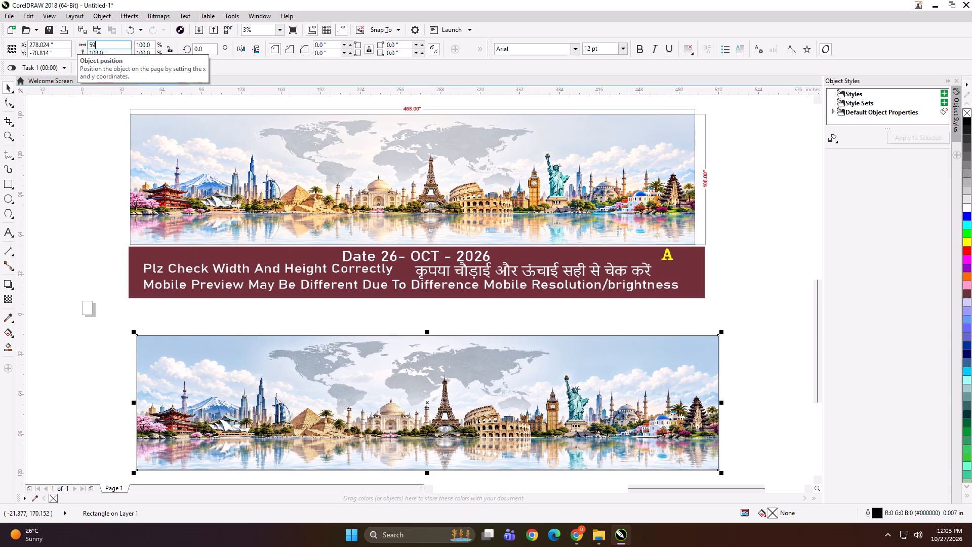
{"action": "key", "text": "Return"}
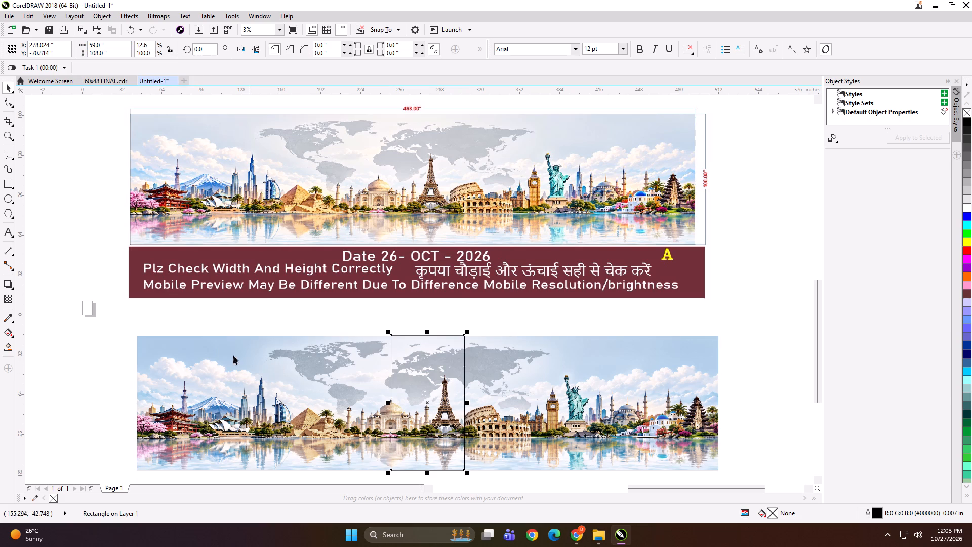
Set the panel rectangle's width to 53 inches.
{"action": "left_click_drag", "start_coordinate": [117, 45], "coordinate": [0, 56]}
{"action": "type", "text": "53"}
{"action": "key", "text": "Return"}
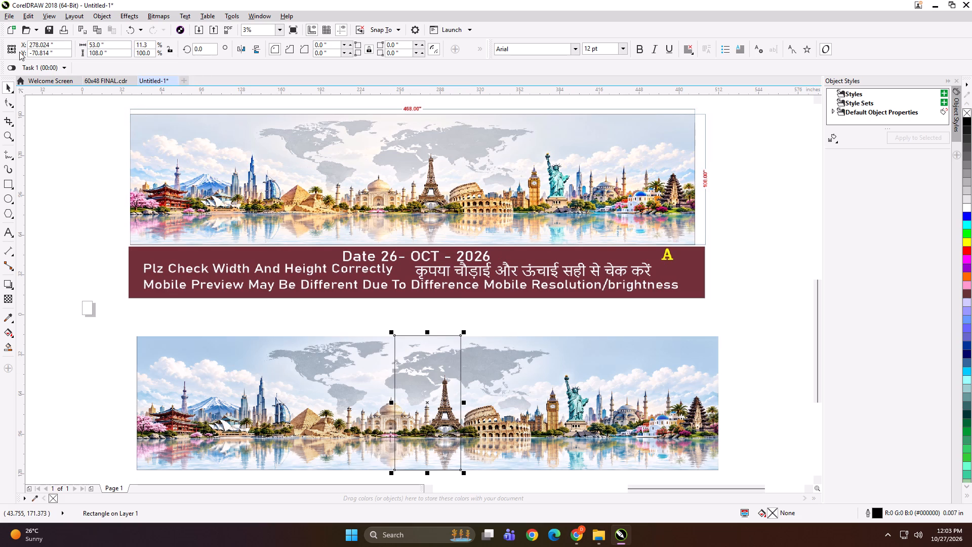
Align the 53-inch-wide panel rectangle to the left edge of the resized panorama.
{"action": "left_click", "coordinate": [279, 396], "text": "shift"}
{"action": "key", "text": "l"}
{"action": "left_click", "coordinate": [92, 355]}
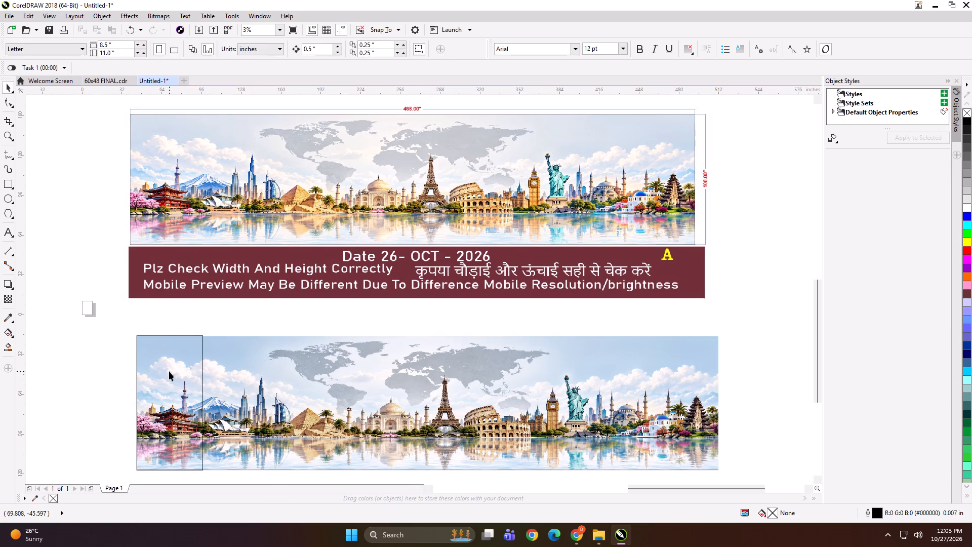
Duplicate the panel rectangle directly to its right and nudge the copy 0.5 inch left so the two overlap.
{"action": "left_click", "coordinate": [169, 371]}
{"action": "left_click_drag", "start_coordinate": [132, 403], "coordinate": [223, 396]}
{"action": "right_click", "coordinate": [223, 396], "text": "ctrl"}
{"action": "key", "text": "Left"}
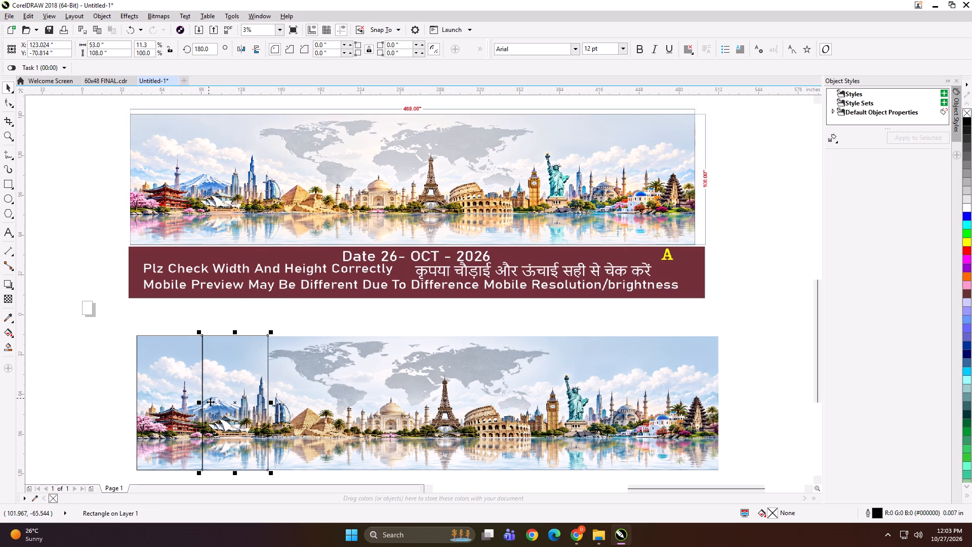
Duplicate the pair of panel rectangles directly to their right, overlapping the second panel by 0.5 inch.
{"action": "left_click", "coordinate": [161, 382], "text": "shift"}
{"action": "left_click_drag", "start_coordinate": [132, 403], "coordinate": [503, 420]}
{"action": "right_click", "coordinate": [503, 420], "text": "ctrl"}
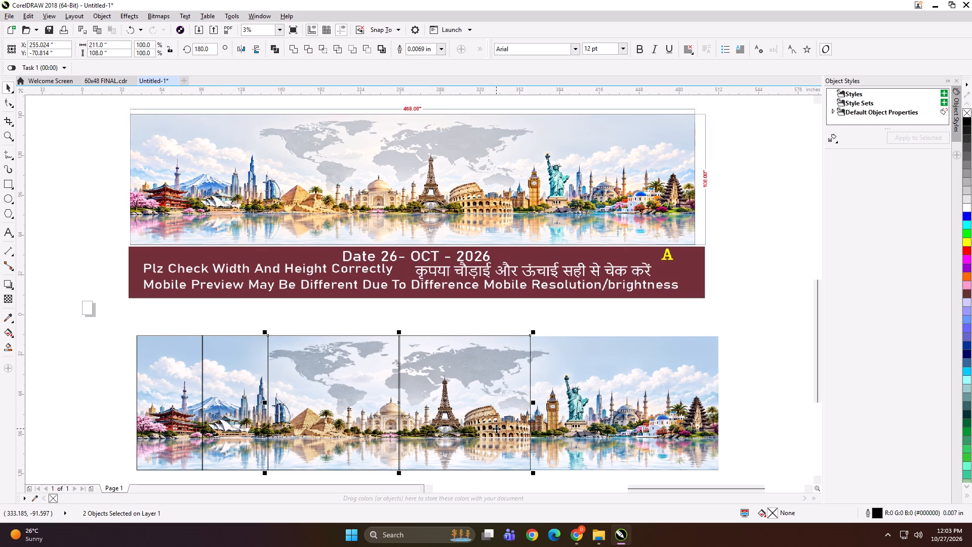
{"action": "key", "text": "ctrl+z"}
{"action": "left_click_drag", "start_coordinate": [135, 403], "coordinate": [422, 411]}
{"action": "right_click", "coordinate": [419, 411], "text": "ctrl"}
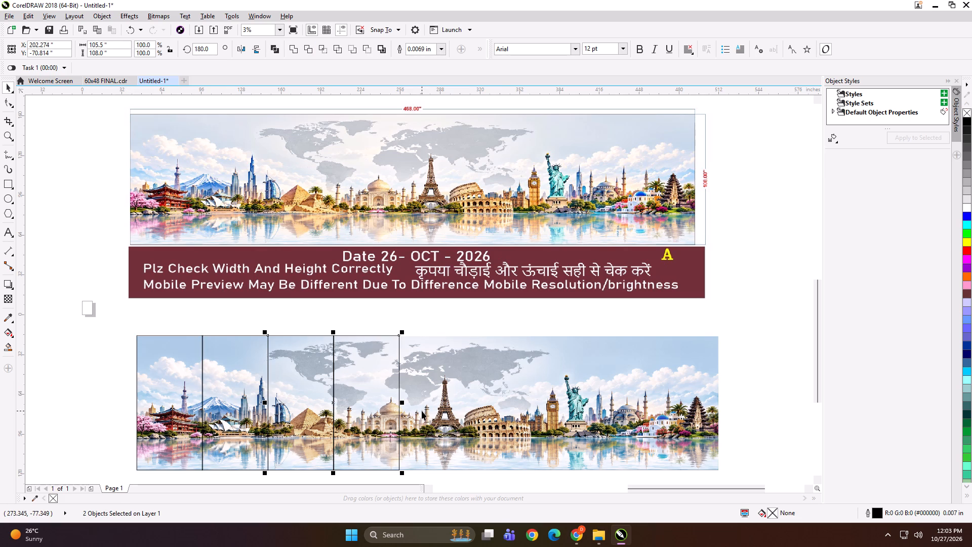
{"action": "key", "text": "Left"}
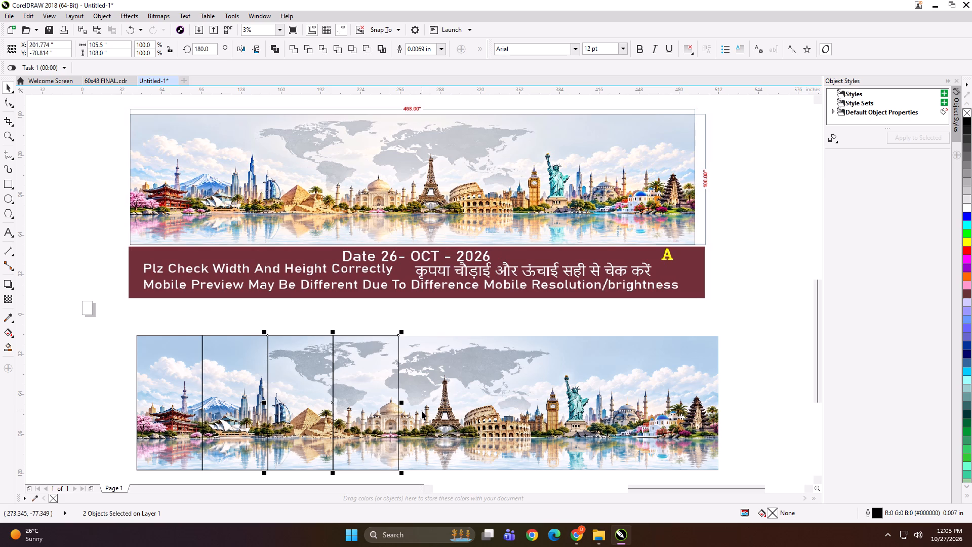
Duplicate the latest three panel rectangles twice to the right, overlapping each new set by 0.5 inch.
{"action": "left_click", "coordinate": [221, 381], "text": "shift"}
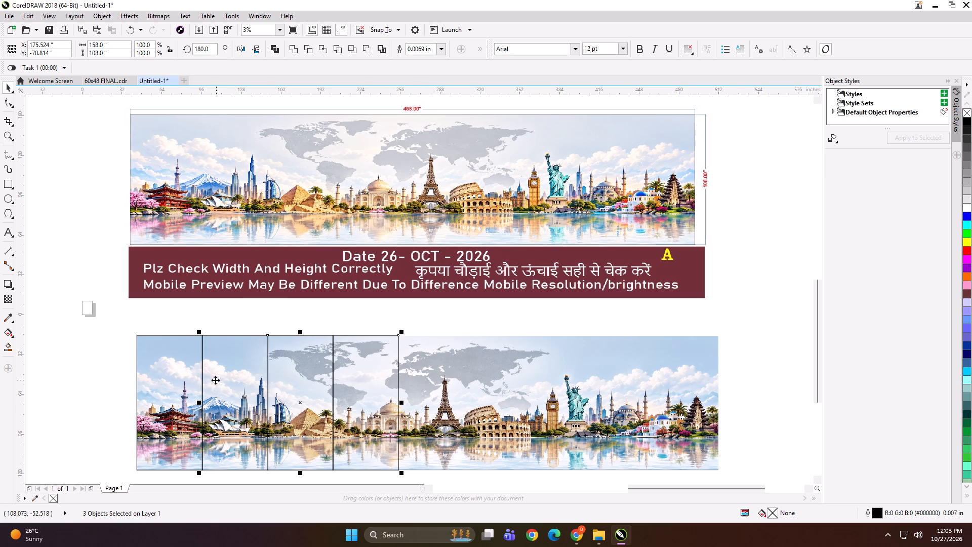
{"action": "left_click_drag", "start_coordinate": [199, 402], "coordinate": [557, 414]}
{"action": "right_click", "coordinate": [557, 414], "text": "ctrl"}
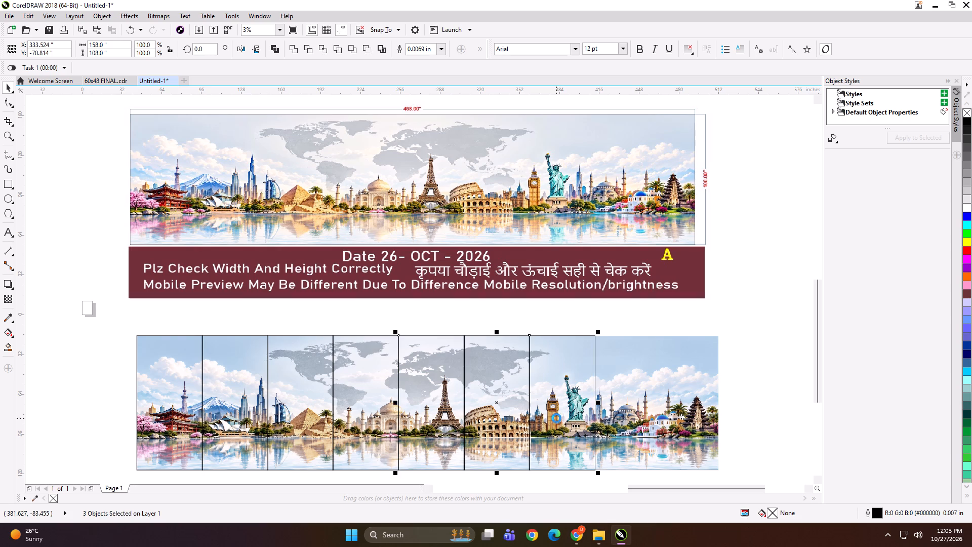
{"action": "key", "text": "Left"}
{"action": "left_click_drag", "start_coordinate": [395, 402], "coordinate": [651, 404]}
{"action": "right_click", "coordinate": [651, 404], "text": "ctrl"}
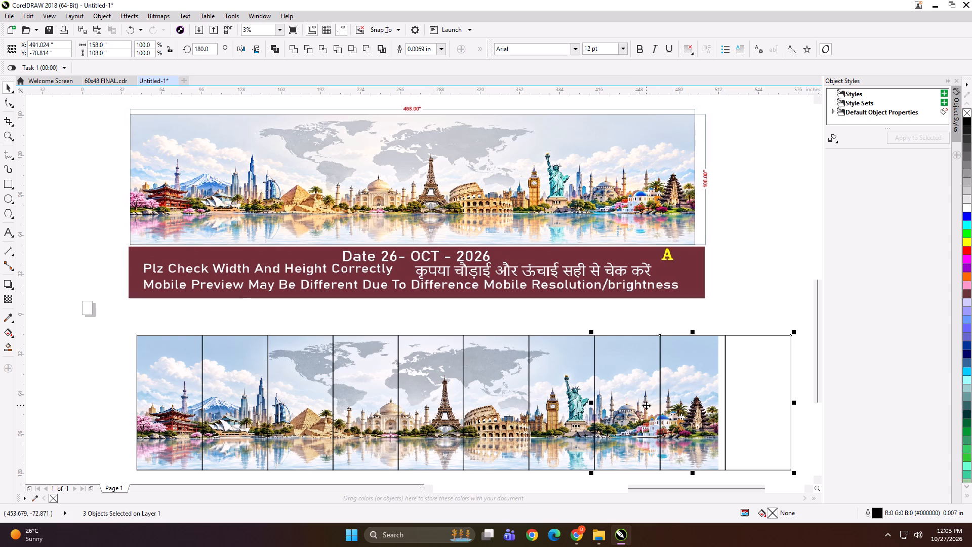
{"action": "key", "text": "Left"}
Delete the surplus panel rectangle lying entirely beyond the panorama's right end.
{"action": "left_click", "coordinate": [752, 317]}
{"action": "left_click", "coordinate": [758, 384]}
{"action": "key", "text": "Delete"}
Shorten the last panel rectangle so its right side meets the panorama's right edge.
{"action": "left_click", "coordinate": [696, 378]}
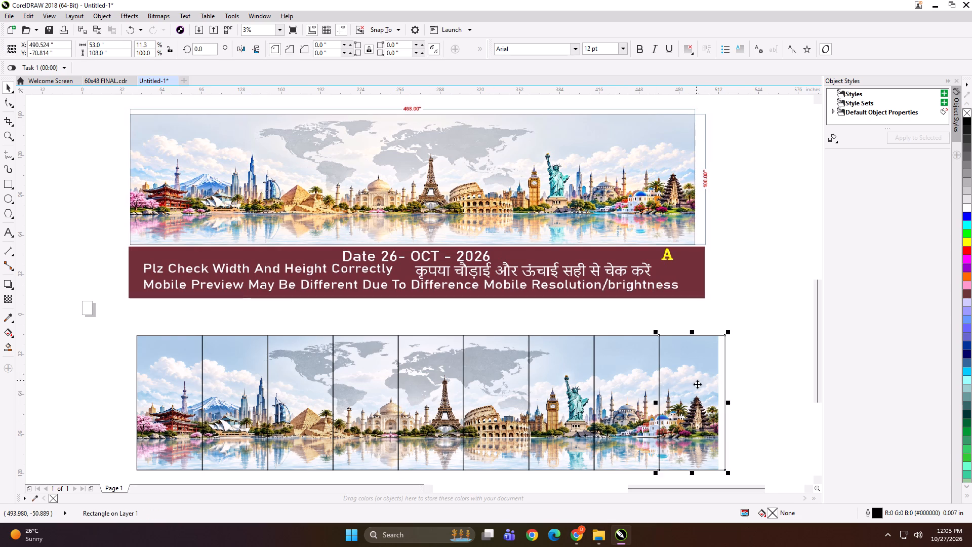
{"action": "scroll", "coordinate": [712, 401], "scroll_direction": "up", "scroll_amount": 3}
{"action": "left_click_drag", "start_coordinate": [739, 395], "coordinate": [722, 394]}
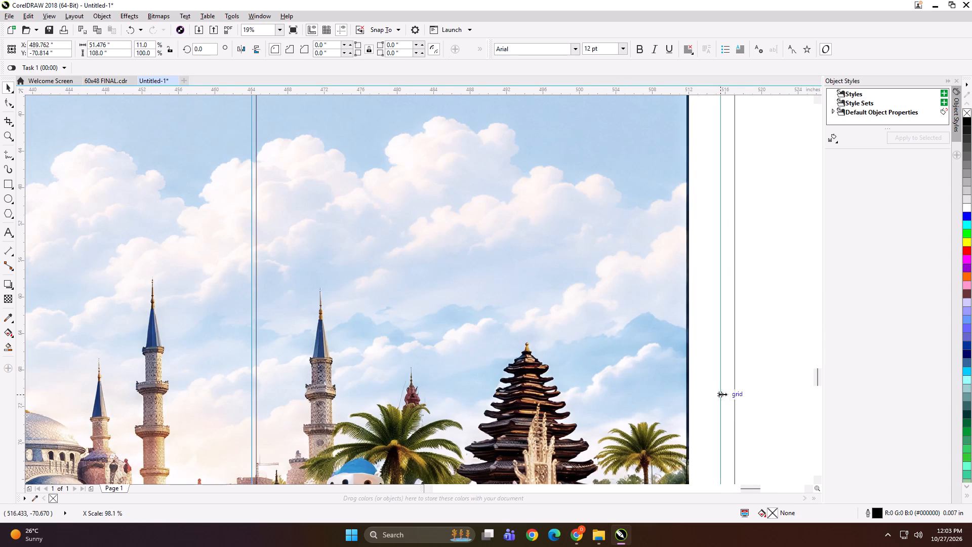
{"action": "left_click_drag", "start_coordinate": [722, 394], "coordinate": [695, 393]}
Crop the dark strip off the panorama bitmap's right edge with the Shape tool, leaving it about 467.7 inches wide.
{"action": "scroll", "coordinate": [623, 331], "scroll_direction": "down", "scroll_amount": 2}
{"action": "left_click", "coordinate": [682, 326]}
{"action": "left_click", "coordinate": [582, 345], "text": "alt"}
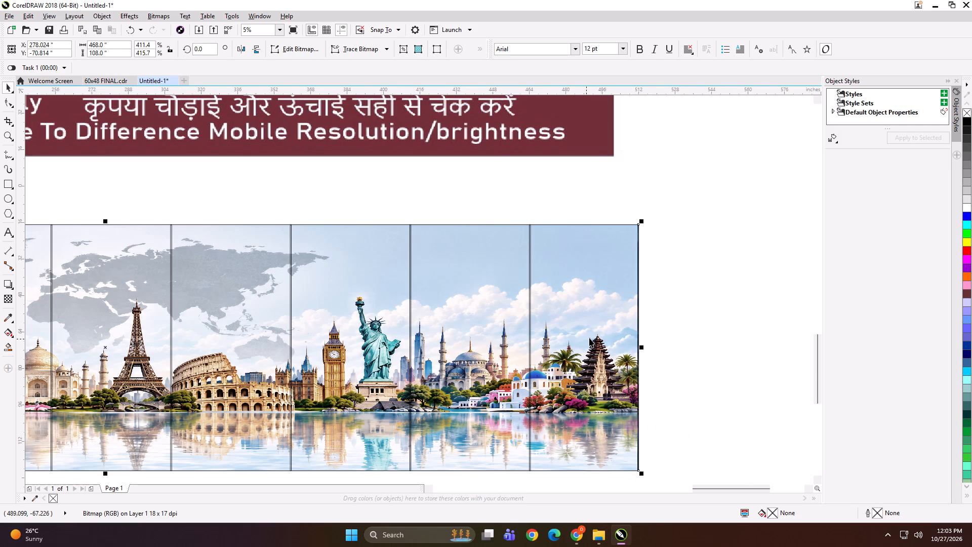
{"action": "key", "text": "F10"}
{"action": "left_click_drag", "start_coordinate": [667, 216], "coordinate": [627, 481]}
{"action": "scroll", "coordinate": [632, 322], "scroll_direction": "up", "scroll_amount": 2}
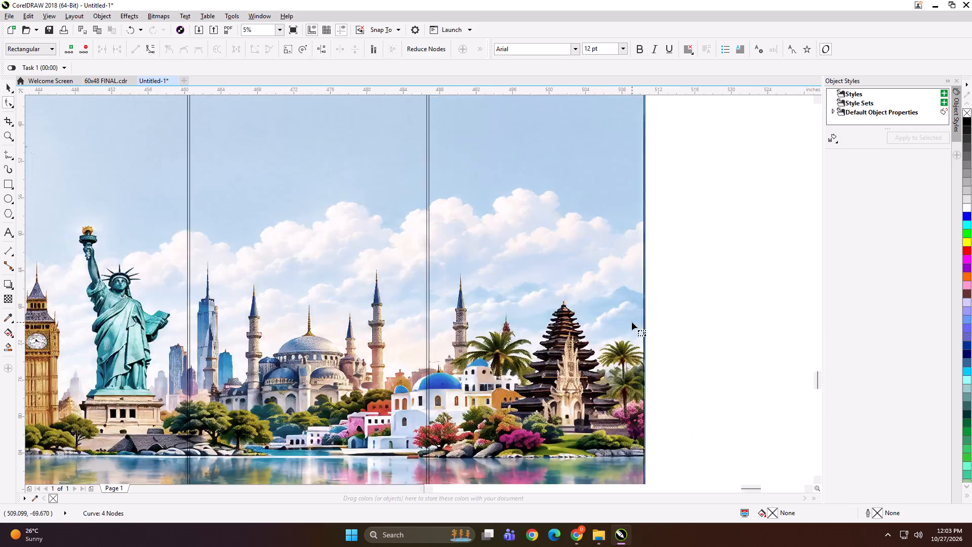
{"action": "scroll", "coordinate": [632, 322], "scroll_direction": "up", "scroll_amount": 1}
{"action": "scroll", "coordinate": [698, 321], "scroll_direction": "up", "scroll_amount": 3}
{"action": "scroll", "coordinate": [631, 320], "scroll_direction": "up", "scroll_amount": 1}
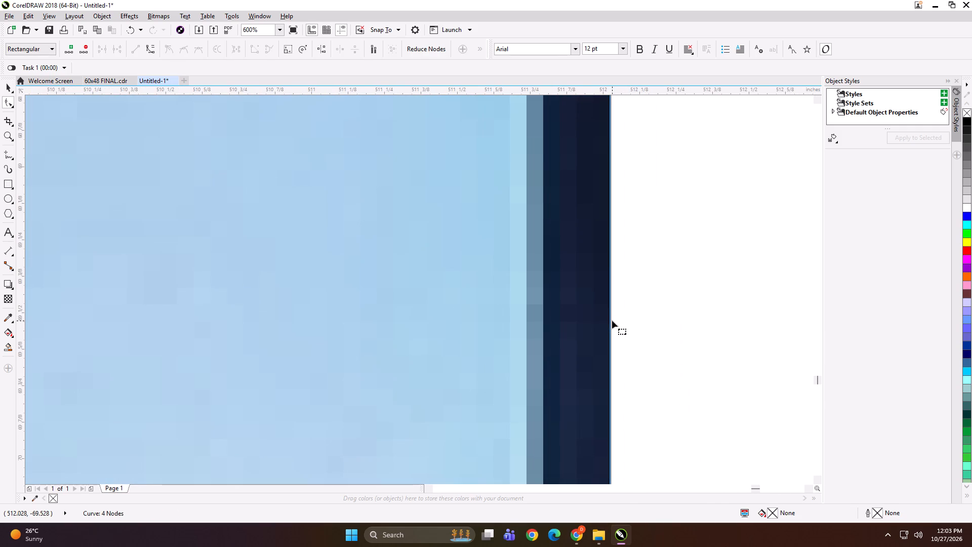
{"action": "left_click_drag", "start_coordinate": [611, 321], "coordinate": [544, 324]}
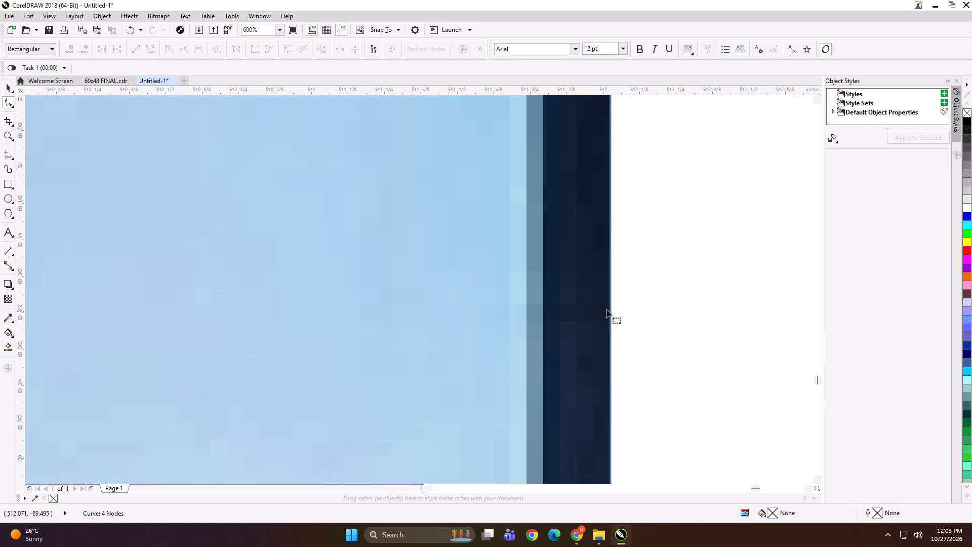
{"action": "left_click_drag", "start_coordinate": [611, 307], "coordinate": [531, 310]}
{"action": "key", "text": "space"}
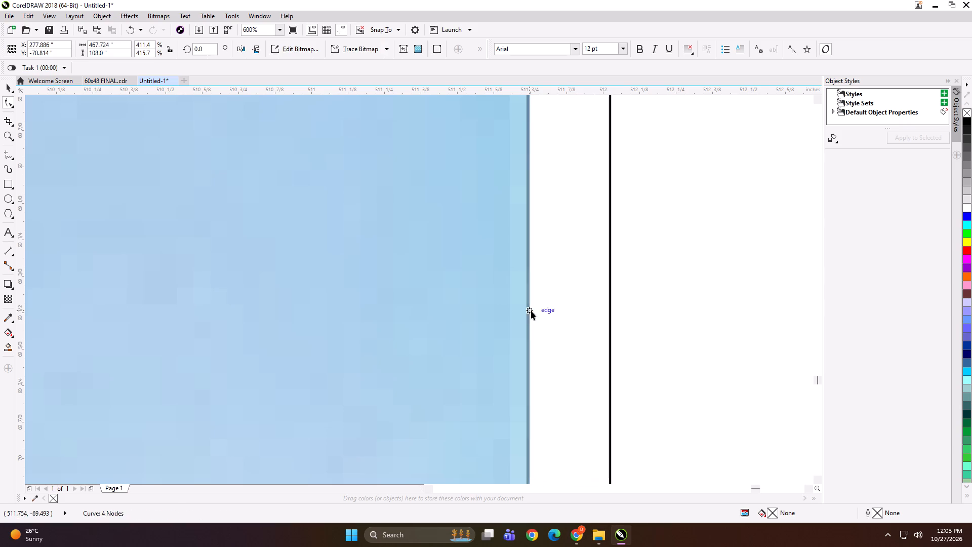
Stretch the panorama bitmap's right edge back out to the last panel rectangle's outer side.
{"action": "scroll", "coordinate": [597, 302], "scroll_direction": "down", "scroll_amount": 4}
{"action": "scroll", "coordinate": [605, 345], "scroll_direction": "up", "scroll_amount": 3}
{"action": "left_click_drag", "start_coordinate": [553, 322], "coordinate": [594, 320]}
{"action": "scroll", "coordinate": [618, 320], "scroll_direction": "down", "scroll_amount": 7}
{"action": "left_click", "coordinate": [655, 308]}
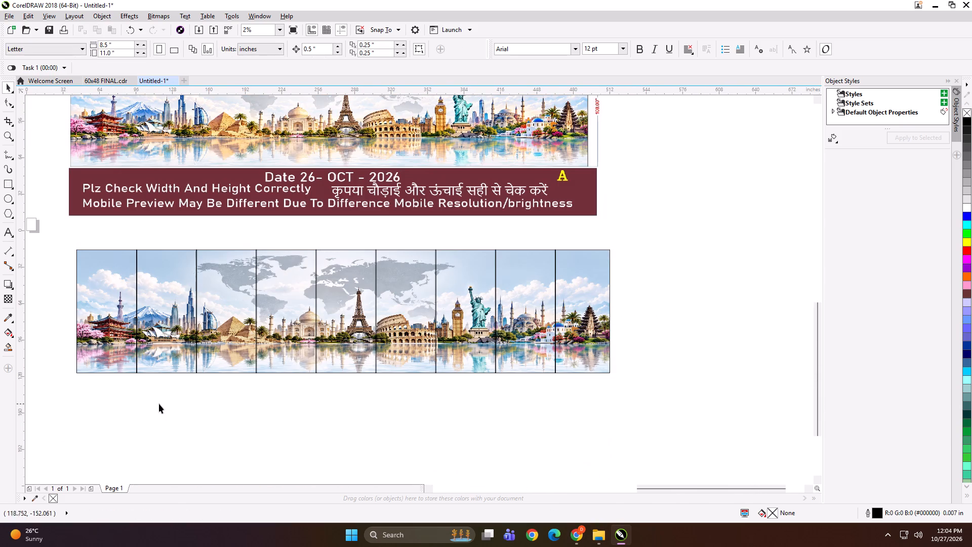
Group the nine panel rectangles over the panorama, leaving the bitmap out of the group.
{"action": "left_click_drag", "start_coordinate": [131, 402], "coordinate": [700, 231]}
{"action": "left_click", "coordinate": [115, 311], "text": "shift"}
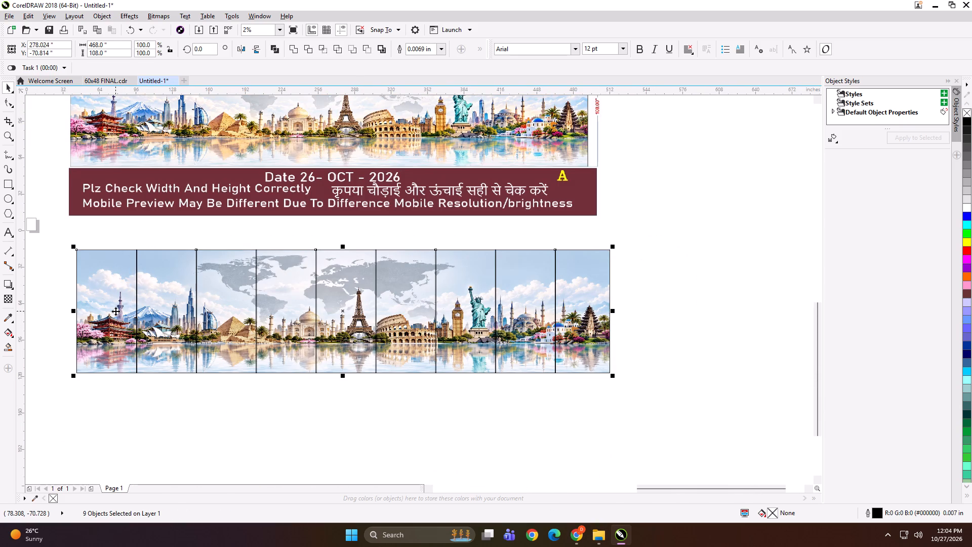
{"action": "key", "text": "ctrl+g"}
PowerClip the panorama bitmap into the grouped rectangles and ungroup them into separate panels.
{"action": "left_click", "coordinate": [206, 419]}
{"action": "left_click", "coordinate": [235, 326], "text": "alt"}
{"action": "key", "text": "shift+Return"}
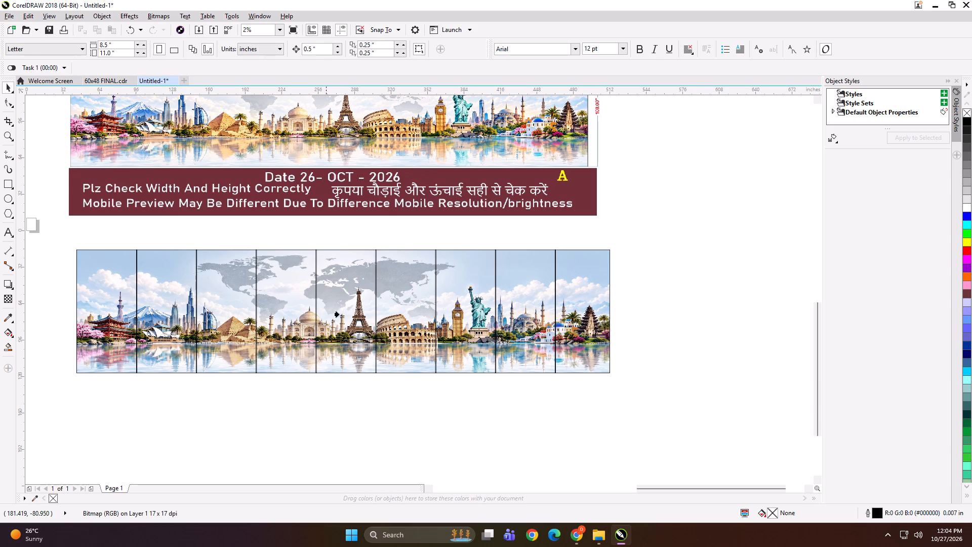
{"action": "left_click", "coordinate": [339, 314]}
{"action": "key", "text": "ctrl+u"}
{"action": "left_click", "coordinate": [381, 416]}
Move the travel proof from above the divided panorama to directly below it.
{"action": "scroll", "coordinate": [403, 325], "scroll_direction": "down", "scroll_amount": 1}
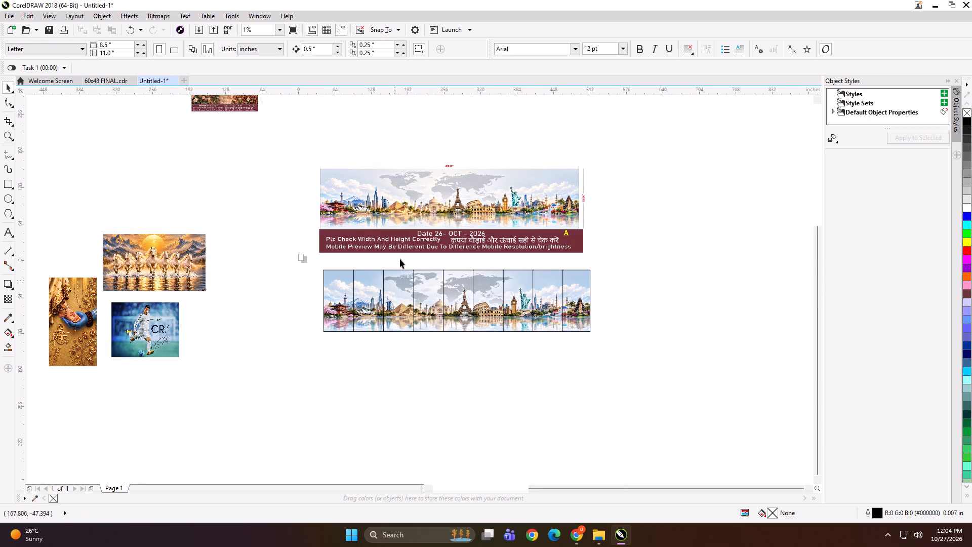
{"action": "left_click", "coordinate": [411, 236]}
{"action": "left_click_drag", "start_coordinate": [620, 243], "coordinate": [113, 401], "text": "shift"}
{"action": "key", "text": "F2"}
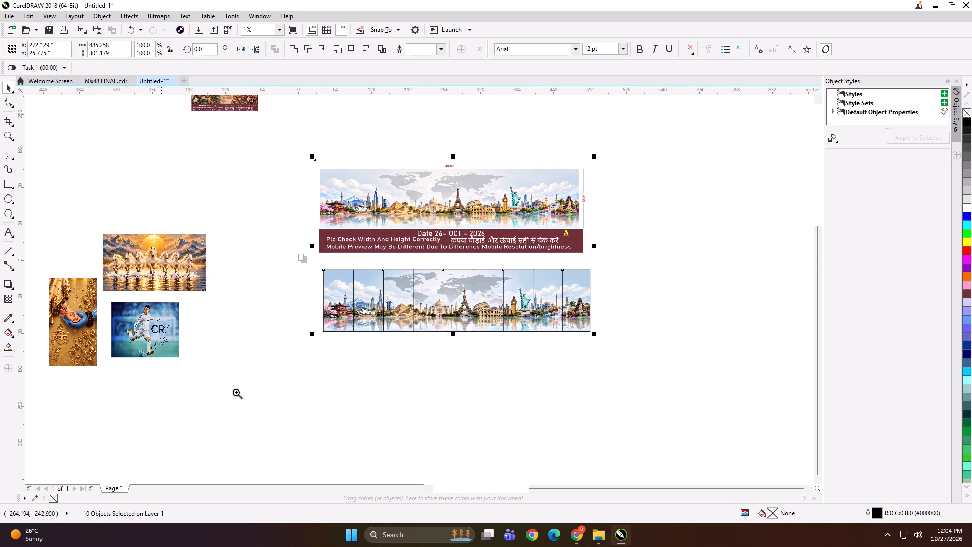
{"action": "key", "text": "shift+F2"}
{"action": "left_click", "coordinate": [79, 348]}
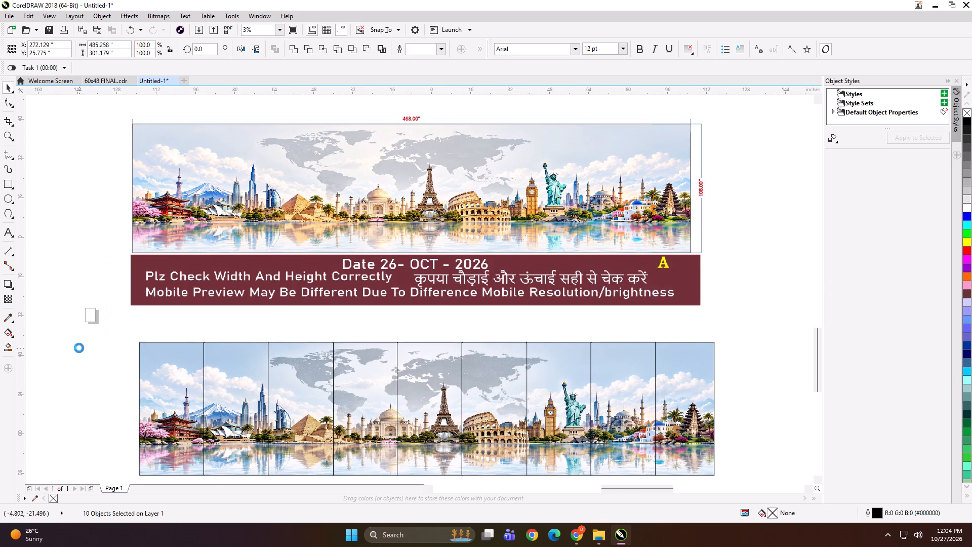
{"action": "scroll", "coordinate": [297, 305], "scroll_direction": "down", "scroll_amount": 2}
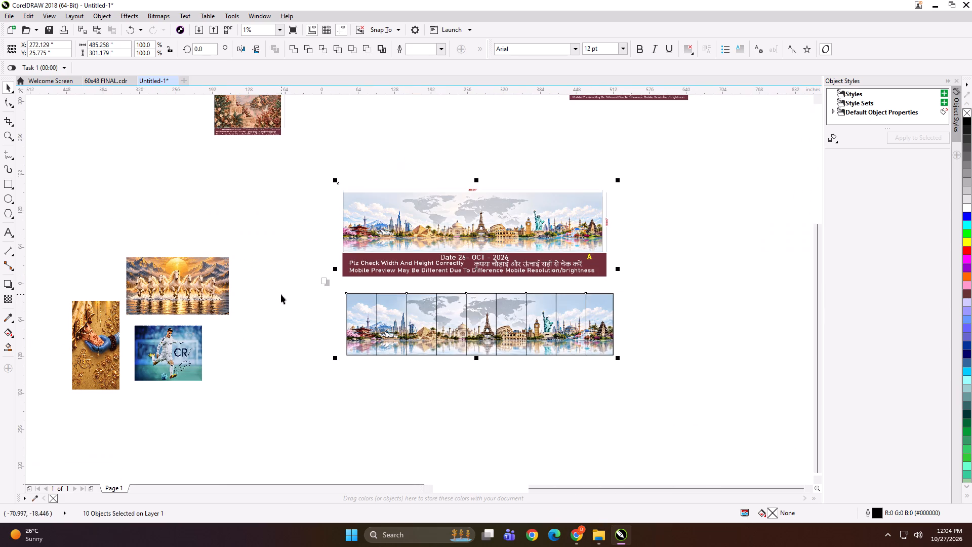
{"action": "left_click", "coordinate": [303, 251]}
{"action": "left_click_drag", "start_coordinate": [570, 244], "coordinate": [574, 423]}
{"action": "left_click_drag", "start_coordinate": [655, 257], "coordinate": [313, 389], "text": "shift"}
{"action": "key", "text": "shift+F2"}
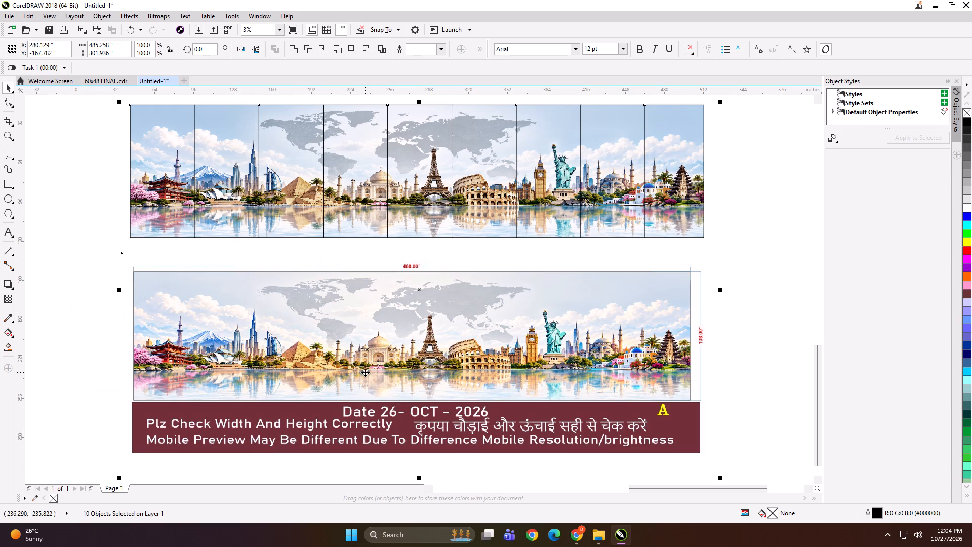
{"action": "left_click", "coordinate": [107, 264]}
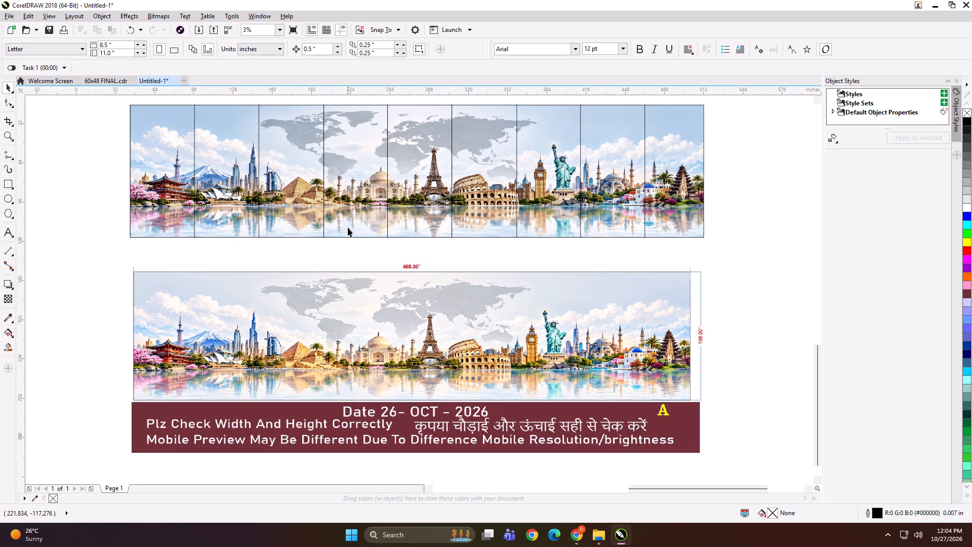
Add the text "468*108 panel 1" at the top of the first panel and copy it.
{"action": "scroll", "coordinate": [347, 245], "scroll_direction": "down", "scroll_amount": 1}
{"action": "scroll", "coordinate": [431, 229], "scroll_direction": "up", "scroll_amount": 1}
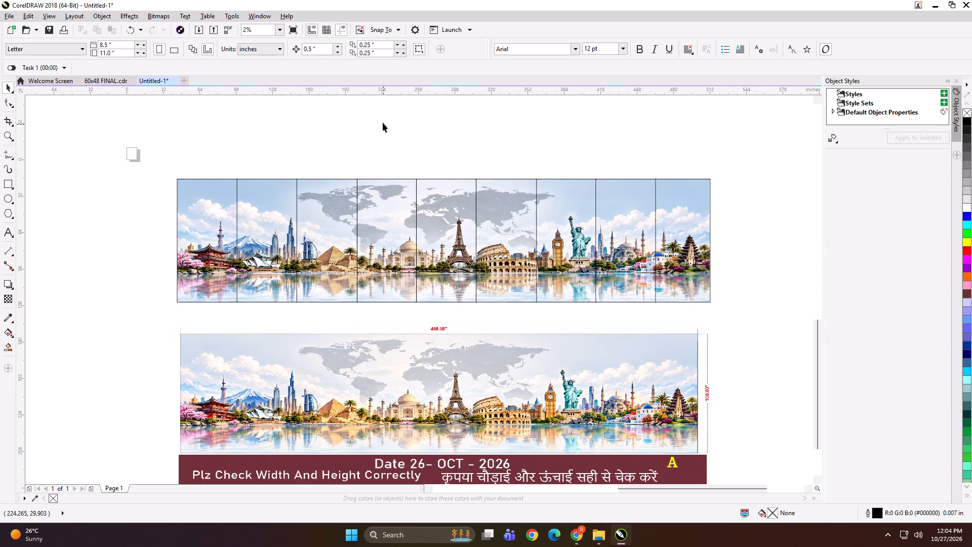
{"action": "left_click", "coordinate": [11, 228]}
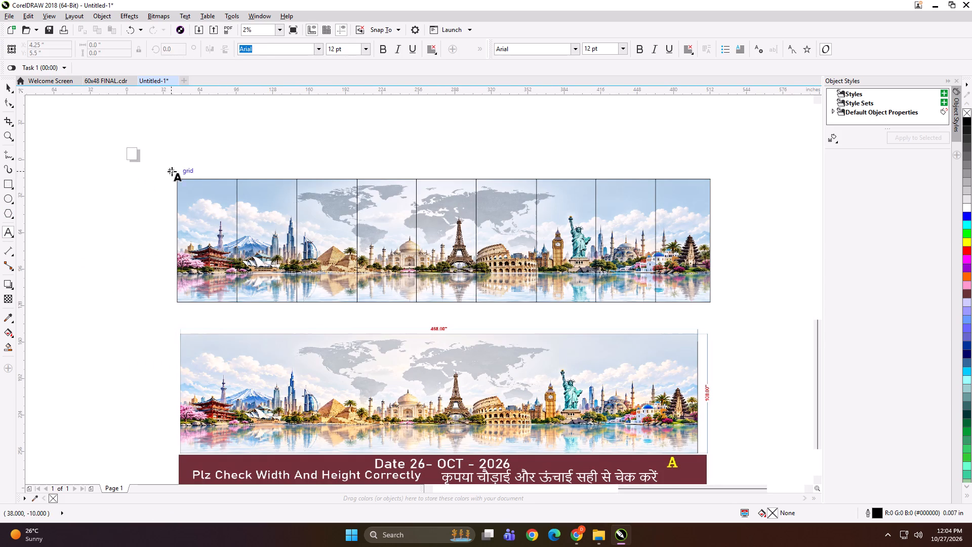
{"action": "left_click", "coordinate": [191, 177]}
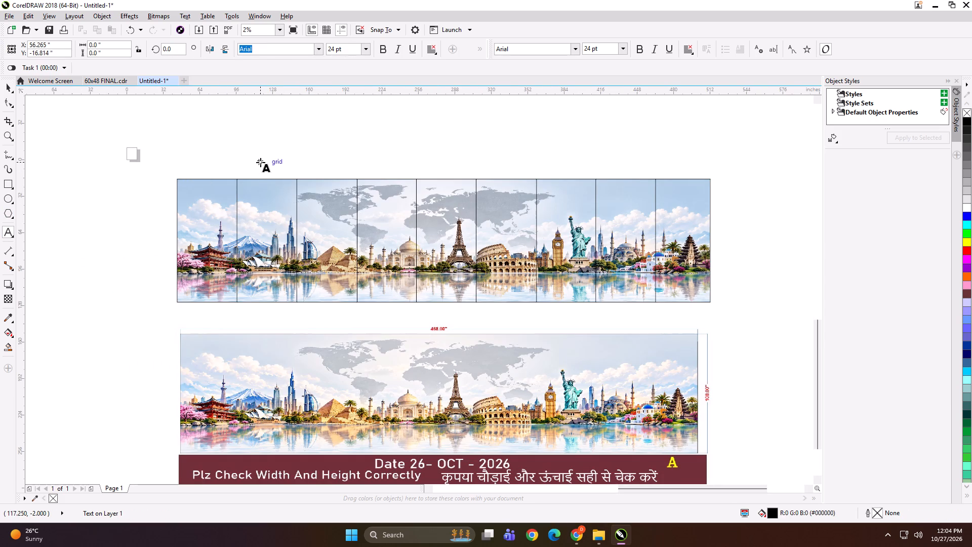
{"action": "type", "text": "468*"}
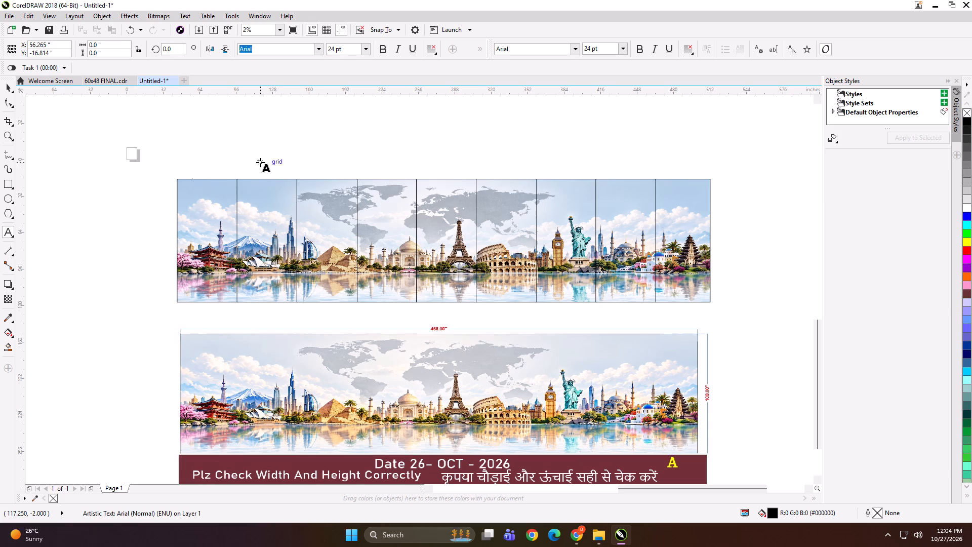
{"action": "type", "text": "108 panel 1"}
{"action": "key", "text": "ctrl+a"}
{"action": "key", "text": "ctrl+c"}
Delete the small label text at the top of the first panel.
{"action": "scroll", "coordinate": [183, 174], "scroll_direction": "up", "scroll_amount": 2}
{"action": "scroll", "coordinate": [226, 188], "scroll_direction": "up", "scroll_amount": 3}
{"action": "scroll", "coordinate": [171, 221], "scroll_direction": "up", "scroll_amount": 1}
{"action": "scroll", "coordinate": [273, 208], "scroll_direction": "down", "scroll_amount": 1}
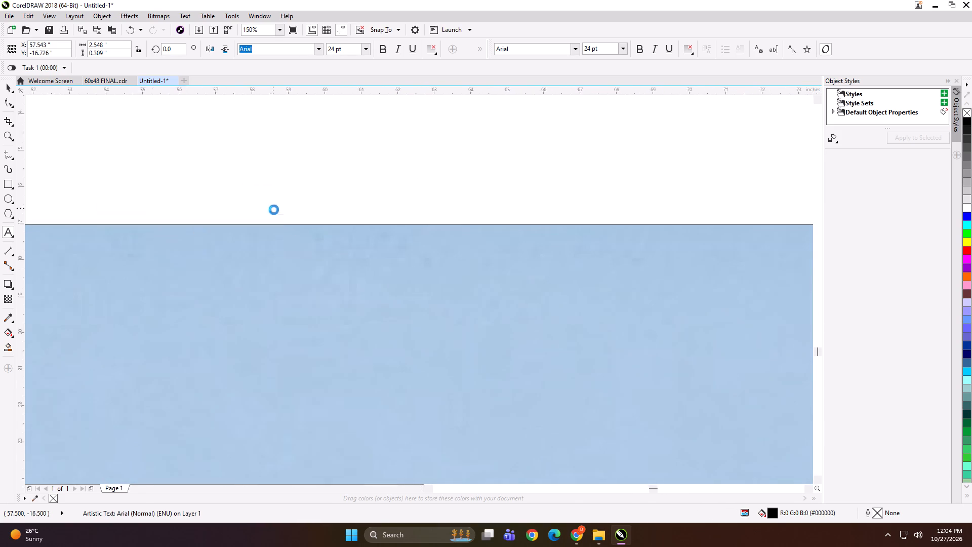
{"action": "scroll", "coordinate": [274, 210], "scroll_direction": "down", "scroll_amount": 3}
{"action": "scroll", "coordinate": [230, 199], "scroll_direction": "down", "scroll_amount": 1}
{"action": "scroll", "coordinate": [214, 350], "scroll_direction": "up", "scroll_amount": 4}
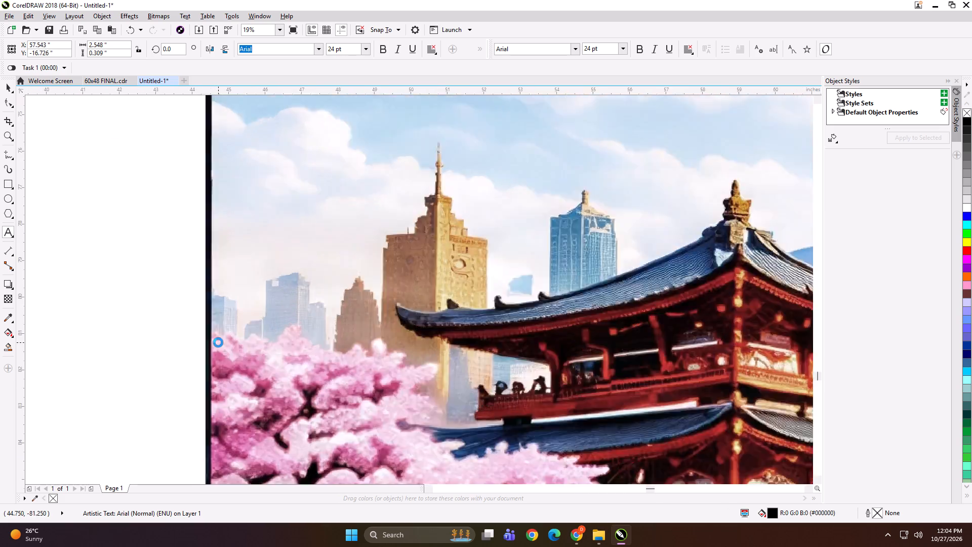
{"action": "scroll", "coordinate": [218, 342], "scroll_direction": "up", "scroll_amount": 1}
{"action": "scroll", "coordinate": [206, 324], "scroll_direction": "down", "scroll_amount": 5}
{"action": "scroll", "coordinate": [218, 177], "scroll_direction": "up", "scroll_amount": 3}
{"action": "scroll", "coordinate": [327, 215], "scroll_direction": "up", "scroll_amount": 2}
{"action": "key", "text": "ctrl+a"}
{"action": "key", "text": "Delete"}
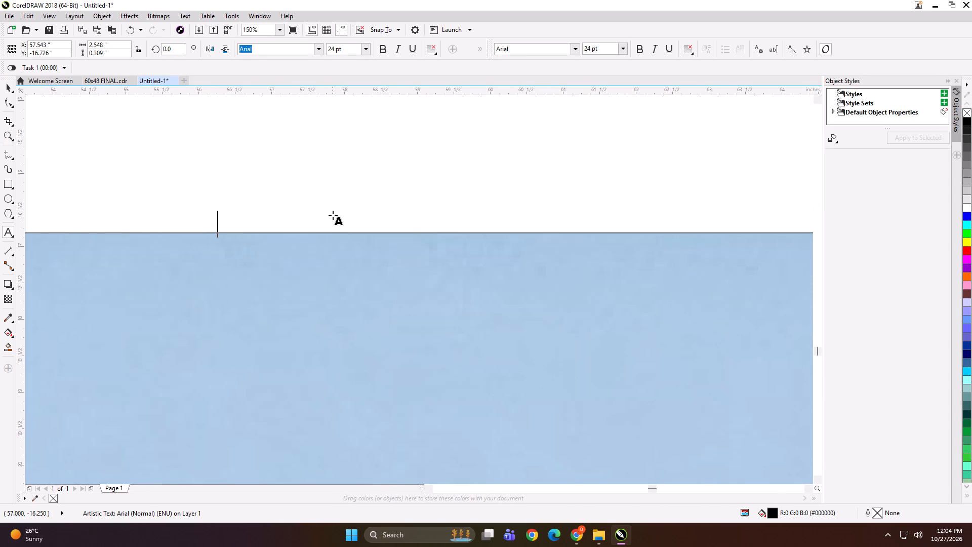
{"action": "scroll", "coordinate": [333, 215], "scroll_direction": "down", "scroll_amount": 4}
{"action": "left_click", "coordinate": [6, 87]}
Inspect the outer left and right edges of the divided panorama up close.
{"action": "scroll", "coordinate": [187, 124], "scroll_direction": "down", "scroll_amount": 2}
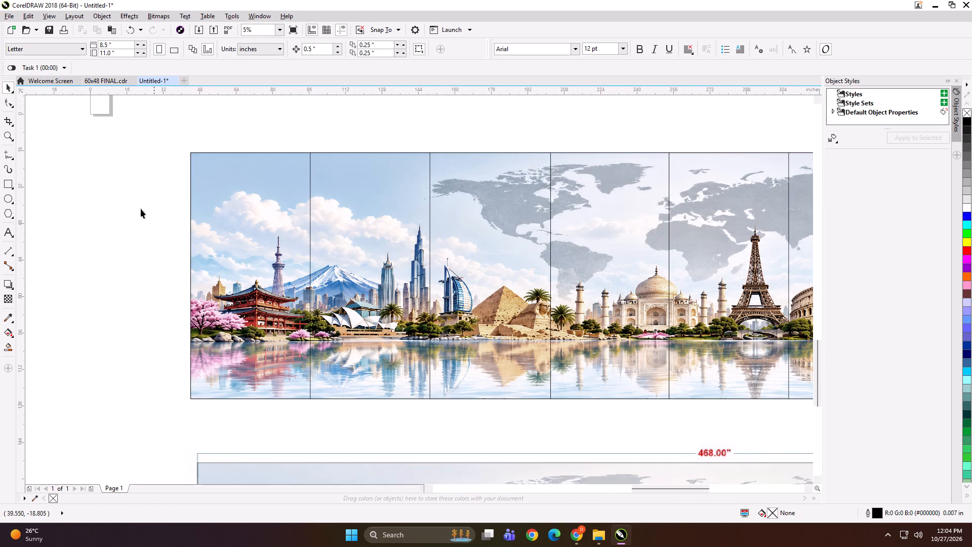
{"action": "left_click", "coordinate": [133, 220]}
{"action": "left_click", "coordinate": [225, 223]}
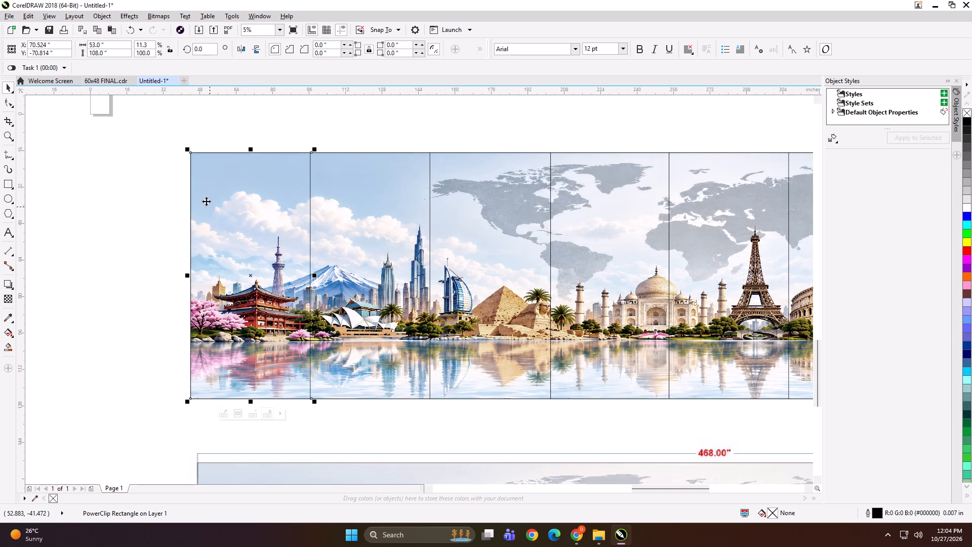
{"action": "scroll", "coordinate": [189, 279], "scroll_direction": "up", "scroll_amount": 3}
{"action": "scroll", "coordinate": [198, 238], "scroll_direction": "up", "scroll_amount": 2}
{"action": "scroll", "coordinate": [192, 253], "scroll_direction": "down", "scroll_amount": 3}
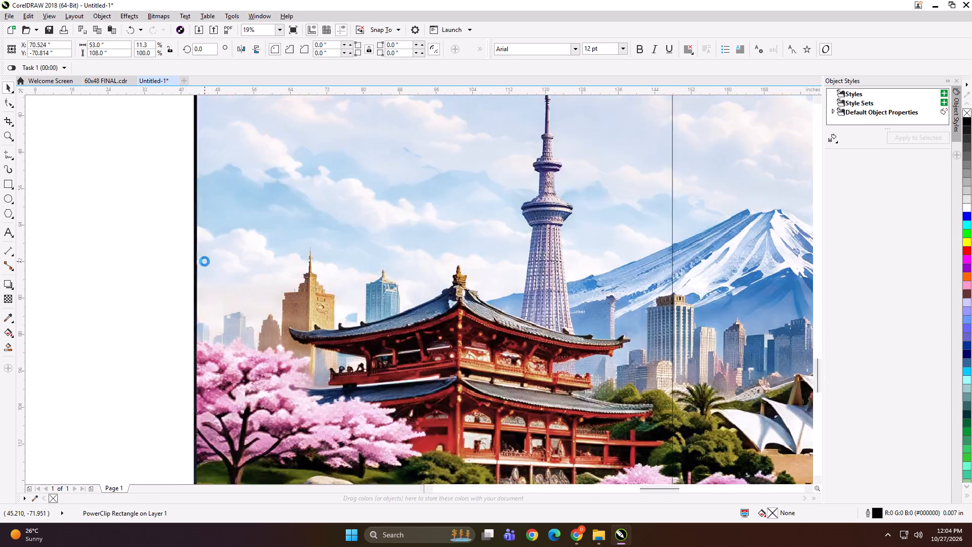
{"action": "scroll", "coordinate": [205, 261], "scroll_direction": "down", "scroll_amount": 3}
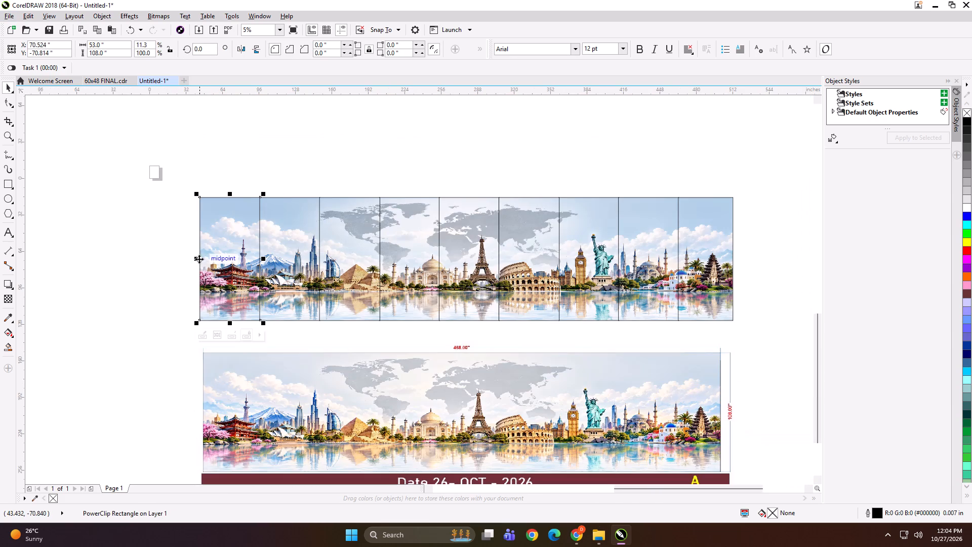
{"action": "scroll", "coordinate": [745, 242], "scroll_direction": "up", "scroll_amount": 3}
{"action": "scroll", "coordinate": [684, 279], "scroll_direction": "up", "scroll_amount": 2}
{"action": "scroll", "coordinate": [652, 290], "scroll_direction": "down", "scroll_amount": 4}
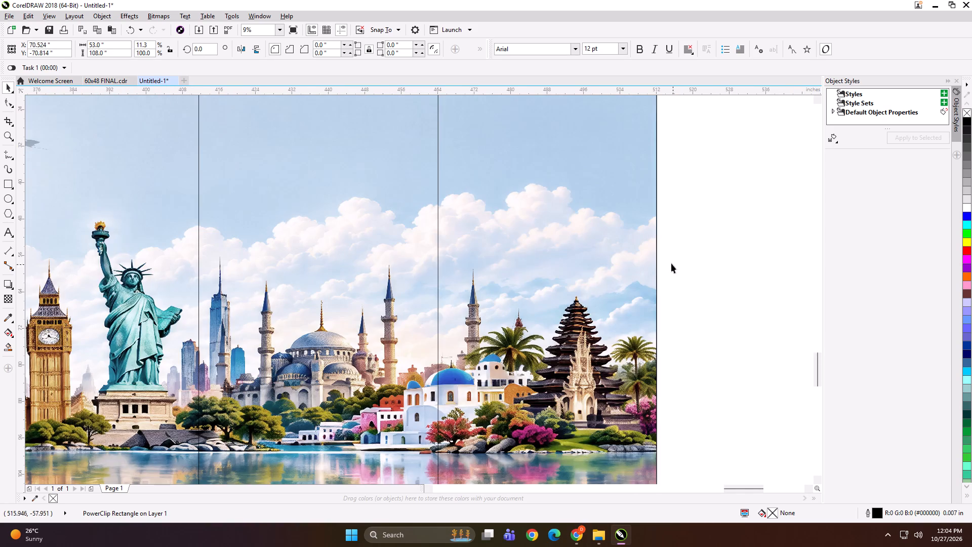
{"action": "scroll", "coordinate": [680, 241], "scroll_direction": "down", "scroll_amount": 2}
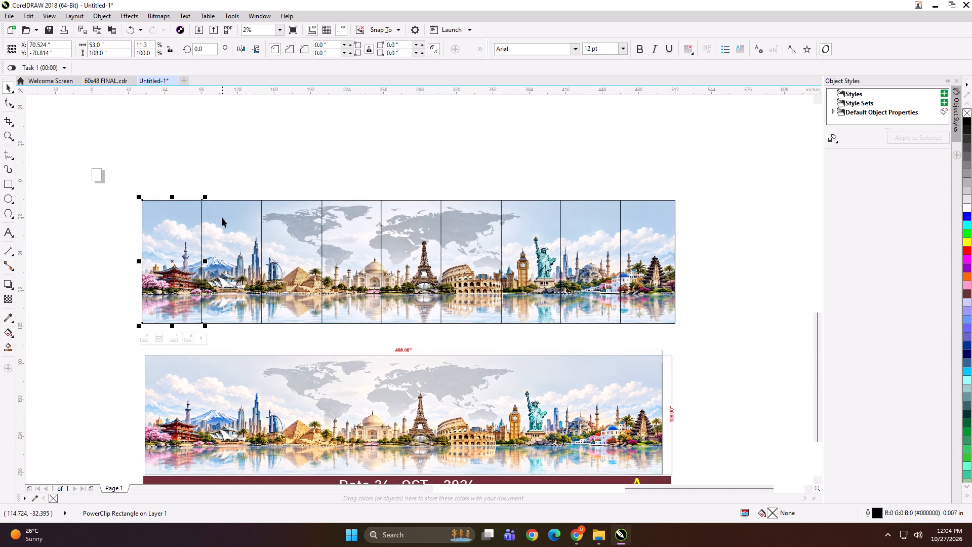
Undo the labelling, proof move and PowerClip, back to nine loose rectangles over the panorama with the last one 48 inches wide.
{"action": "key", "text": "ctrl+z"}
{"action": "key", "text": "ctrl+z"}
{"action": "key", "text": "ctrl+z"}
{"action": "key", "text": "ctrl+z"}
{"action": "key", "text": "ctrl+z"}
{"action": "key", "text": "ctrl+z"}
{"action": "key", "text": "ctrl+z"}
{"action": "key", "text": "ctrl+z"}
{"action": "key", "text": "ctrl+z"}
{"action": "key", "text": "ctrl+z"}
{"action": "key", "text": "ctrl+z"}
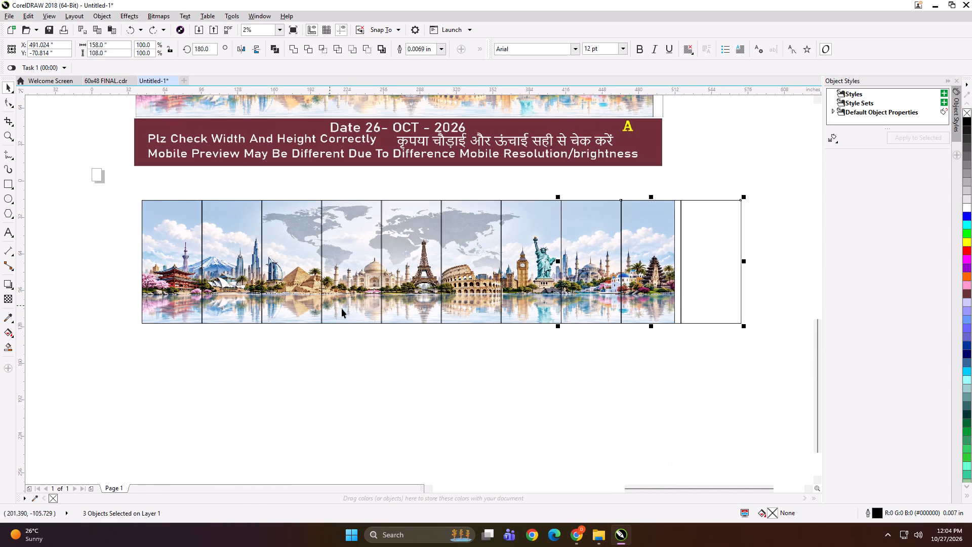
{"action": "key", "text": "ctrl+shift+z"}
{"action": "key", "text": "ctrl+shift+z"}
{"action": "key", "text": "ctrl+shift+z"}
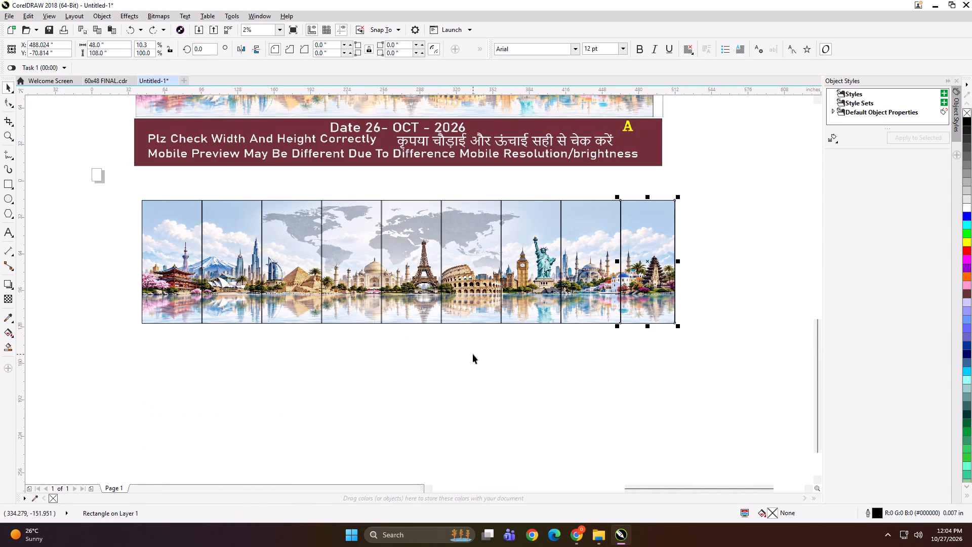
Crop about 0.44 inch off the panorama bitmap's dark left edge by moving its left boundary nodes inward.
{"action": "left_click", "coordinate": [473, 354]}
{"action": "left_click", "coordinate": [148, 260], "text": "alt"}
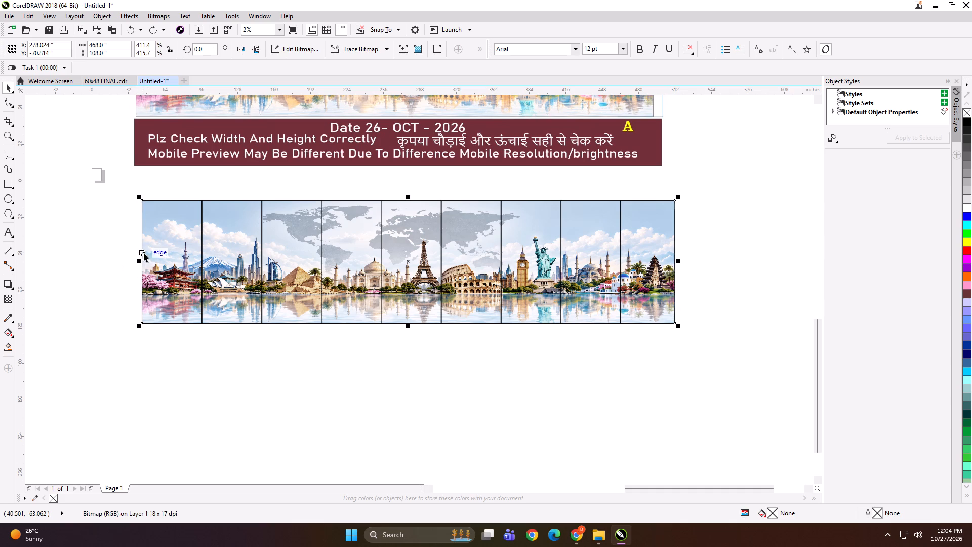
{"action": "key", "text": "F10"}
{"action": "left_click_drag", "start_coordinate": [128, 190], "coordinate": [152, 360]}
{"action": "scroll", "coordinate": [140, 268], "scroll_direction": "up", "scroll_amount": 2}
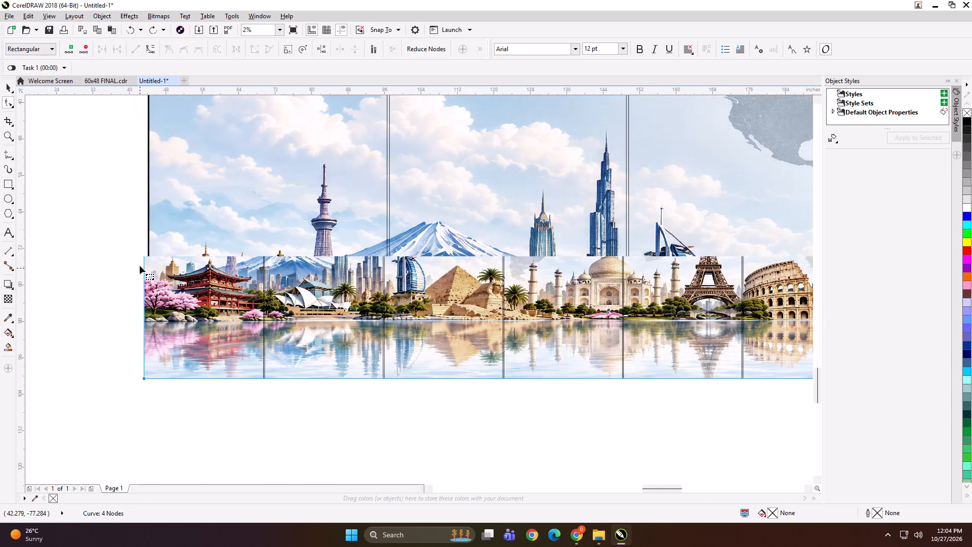
{"action": "scroll", "coordinate": [145, 263], "scroll_direction": "up", "scroll_amount": 6}
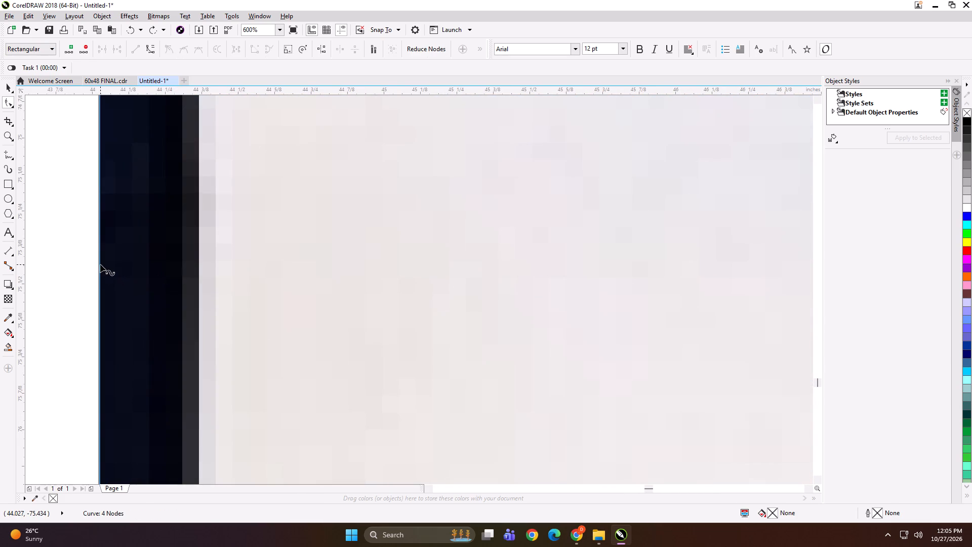
{"action": "left_click_drag", "start_coordinate": [100, 264], "coordinate": [229, 259]}
{"action": "key", "text": "space"}
Stretch the panorama bitmap's left side back to the first rectangle's outer edge, making it 468 inches wide.
{"action": "scroll", "coordinate": [229, 260], "scroll_direction": "down", "scroll_amount": 5}
{"action": "scroll", "coordinate": [241, 228], "scroll_direction": "up", "scroll_amount": 3}
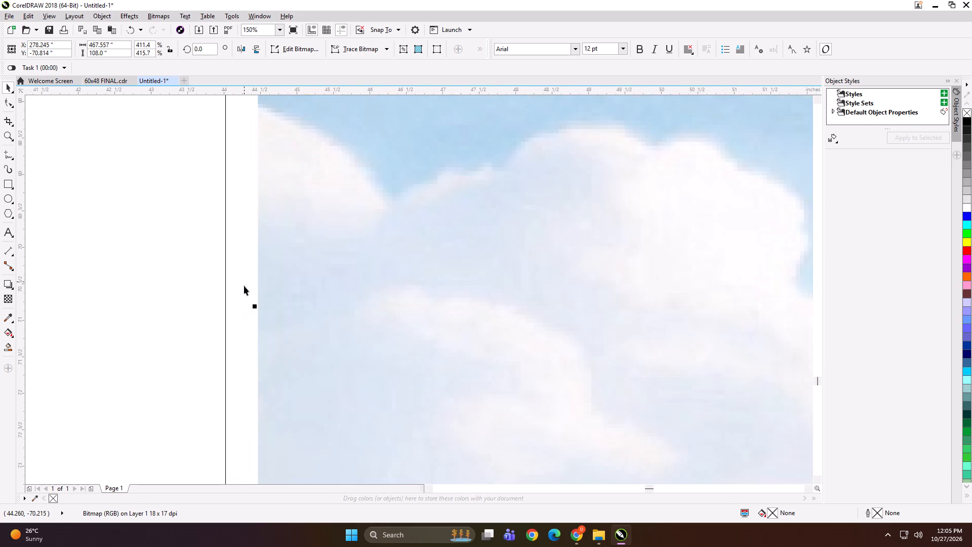
{"action": "scroll", "coordinate": [244, 288], "scroll_direction": "up", "scroll_amount": 2}
{"action": "left_click_drag", "start_coordinate": [296, 361], "coordinate": [168, 346]}
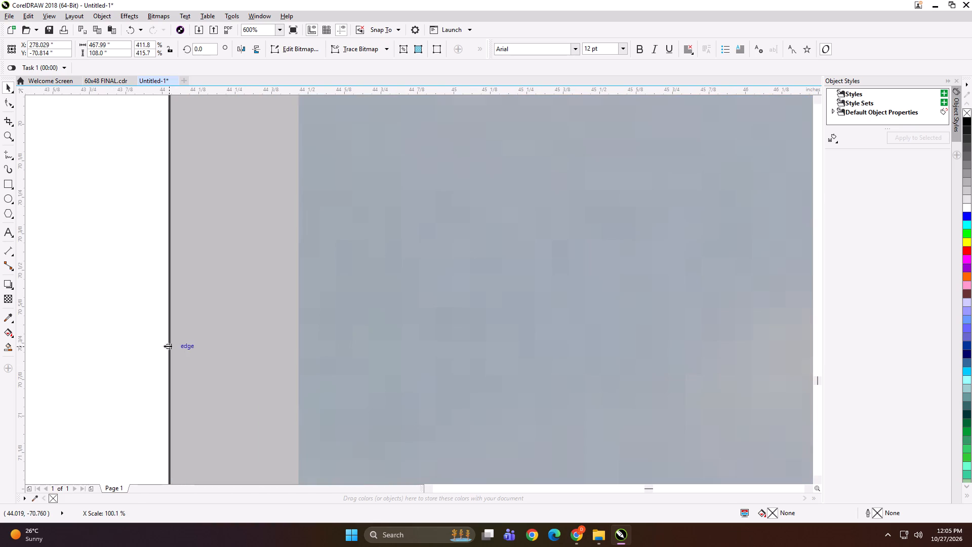
{"action": "left_click_drag", "start_coordinate": [168, 346], "coordinate": [166, 346]}
{"action": "scroll", "coordinate": [192, 280], "scroll_direction": "down", "scroll_amount": 8}
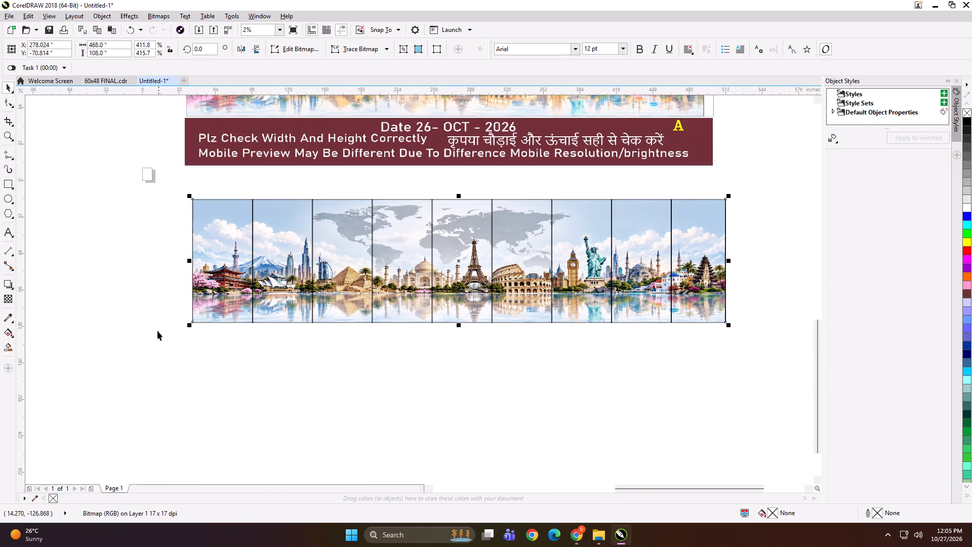
Select all nine panel rectangles over the panorama and group them.
{"action": "left_click", "coordinate": [130, 323]}
{"action": "left_click", "coordinate": [214, 263]}
{"action": "left_click", "coordinate": [276, 255], "text": "shift"}
{"action": "left_click", "coordinate": [334, 245], "text": "shift"}
{"action": "left_click", "coordinate": [391, 242], "text": "shift"}
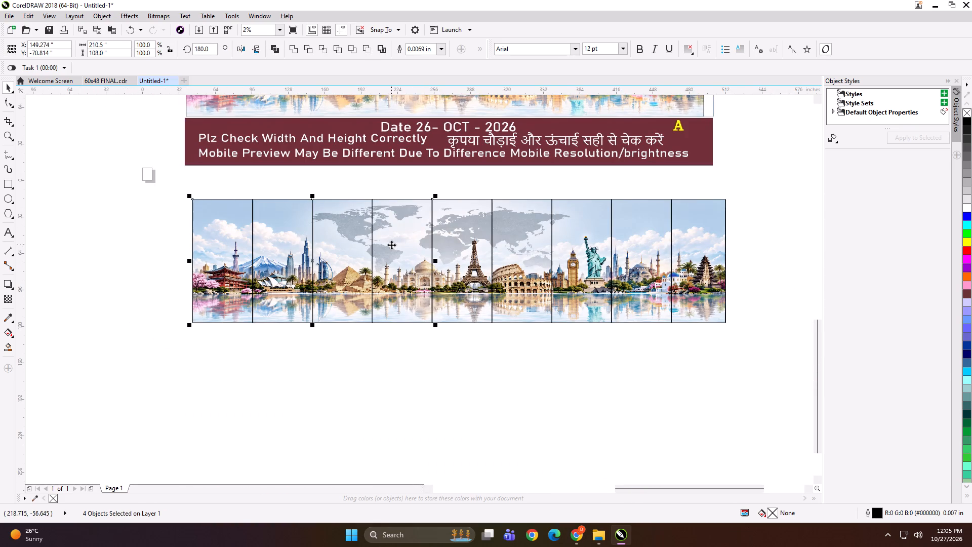
{"action": "left_click", "coordinate": [457, 239], "text": "shift"}
{"action": "left_click", "coordinate": [515, 237], "text": "shift"}
{"action": "left_click", "coordinate": [589, 237], "text": "shift"}
{"action": "left_click", "coordinate": [653, 242], "text": "shift"}
{"action": "left_click", "coordinate": [699, 241], "text": "shift"}
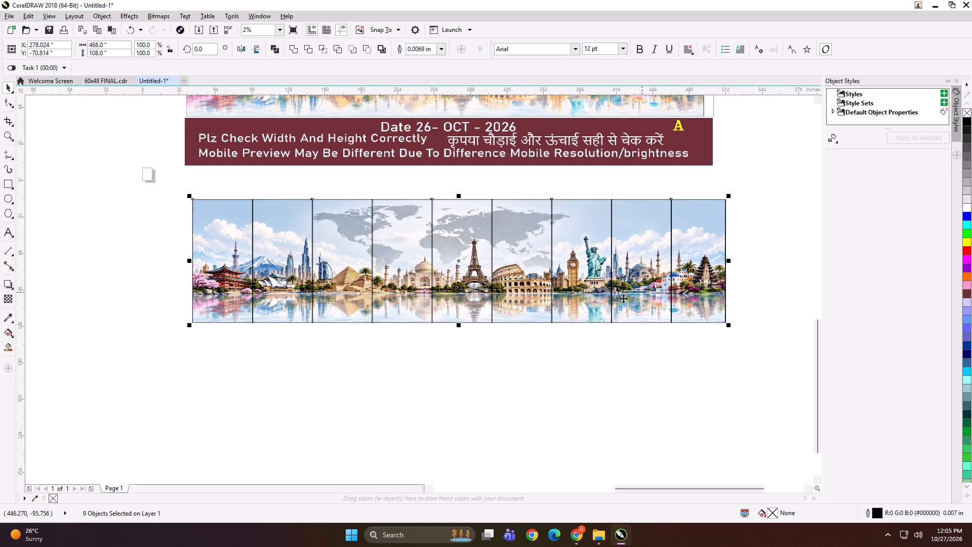
{"action": "key", "text": "ctrl+g"}
PowerClip the panorama bitmap into the grouped rectangles and ungroup them into separate panels.
{"action": "left_click", "coordinate": [532, 353]}
{"action": "left_click", "coordinate": [522, 276], "text": "alt"}
{"action": "key", "text": "shift+Return"}
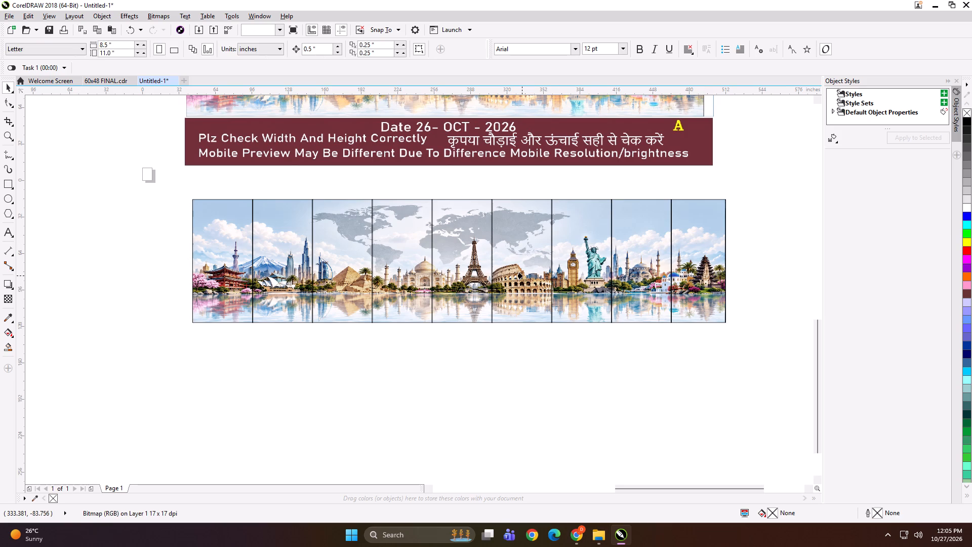
{"action": "left_click", "coordinate": [526, 253]}
{"action": "key", "text": "ctrl+u"}
{"action": "left_click", "coordinate": [457, 356]}
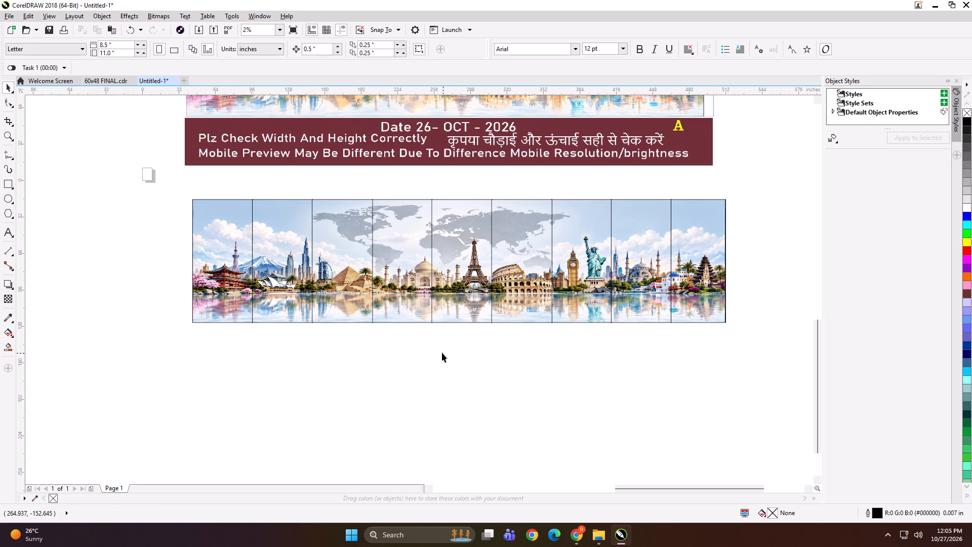
Scale the travel proof above the panels down proportionally to about 419 by 157 inches.
{"action": "scroll", "coordinate": [441, 353], "scroll_direction": "down", "scroll_amount": 1}
{"action": "left_click", "coordinate": [386, 173]}
{"action": "left_click_drag", "start_coordinate": [301, 230], "coordinate": [565, 335], "text": "shift"}
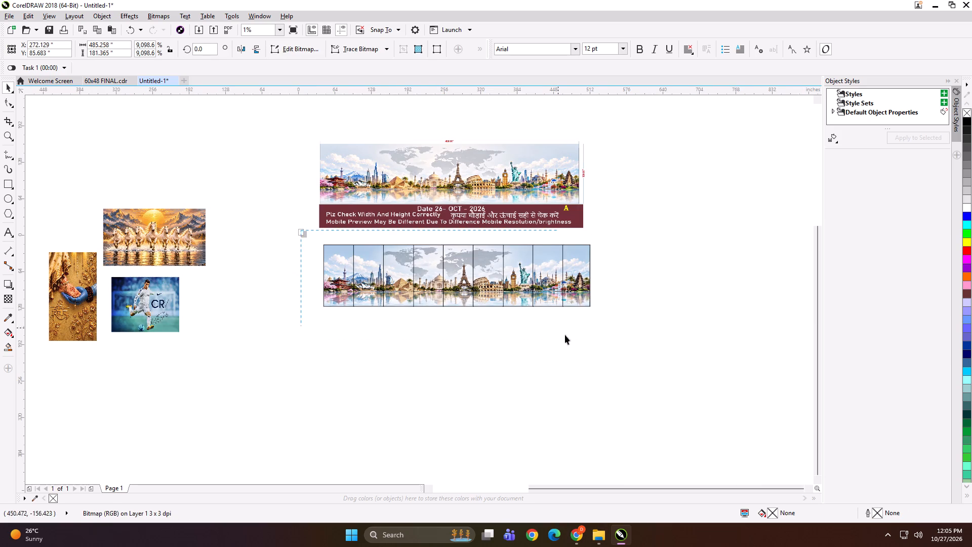
{"action": "left_click_drag", "start_coordinate": [565, 335], "coordinate": [623, 350], "text": "shift"}
{"action": "key", "text": "shift+F2"}
{"action": "left_click", "coordinate": [85, 338]}
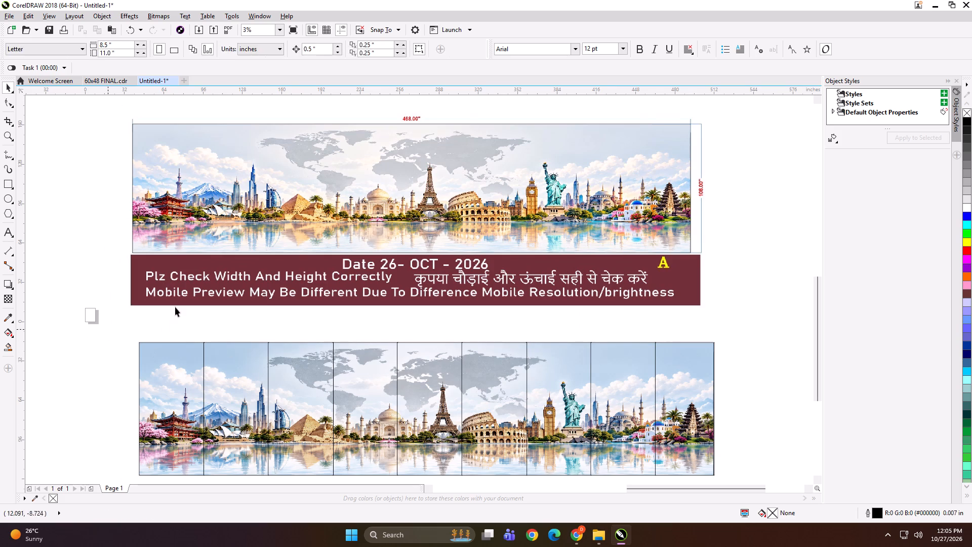
{"action": "left_click", "coordinate": [300, 269]}
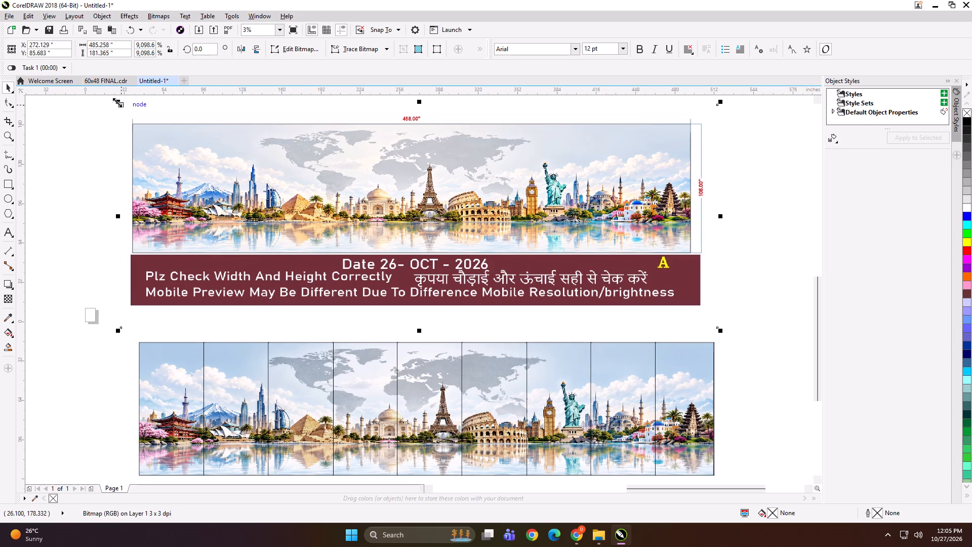
{"action": "left_click_drag", "start_coordinate": [117, 102], "coordinate": [148, 118]}
Select all nine panorama panels and move them slightly up towards the proof.
{"action": "left_click", "coordinate": [166, 385]}
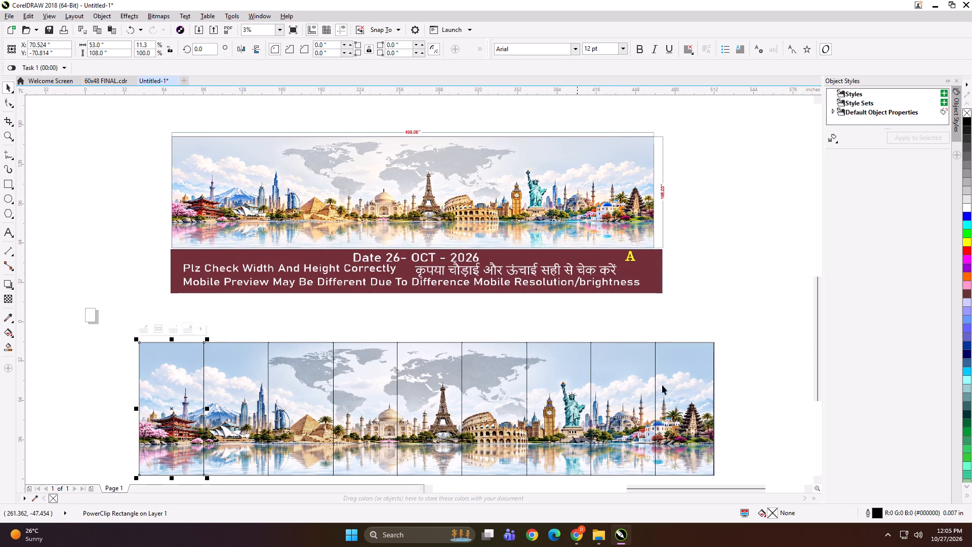
{"action": "left_click", "coordinate": [231, 391], "text": "shift"}
{"action": "left_click", "coordinate": [128, 348]}
{"action": "left_click_drag", "start_coordinate": [124, 329], "coordinate": [718, 478]}
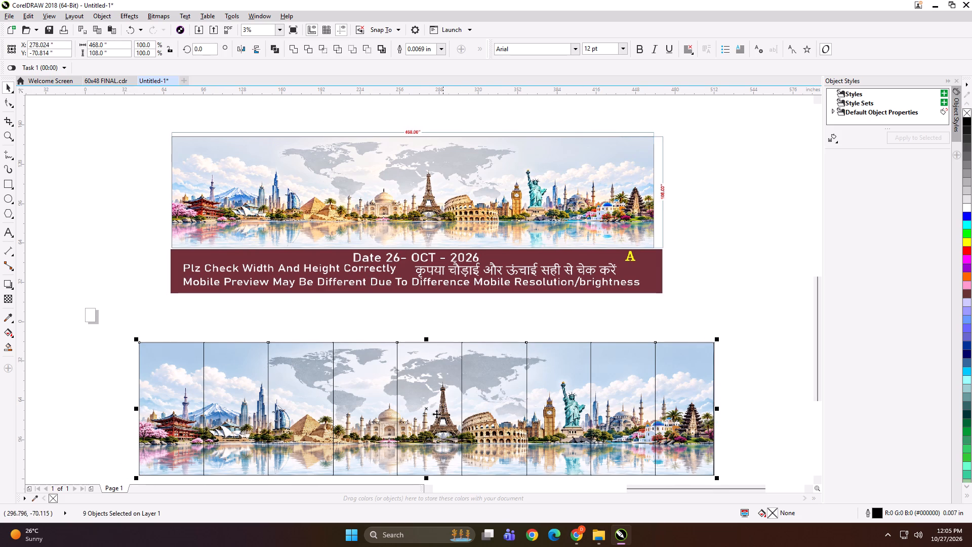
{"action": "left_click_drag", "start_coordinate": [431, 412], "coordinate": [430, 398]}
{"action": "left_click", "coordinate": [115, 275]}
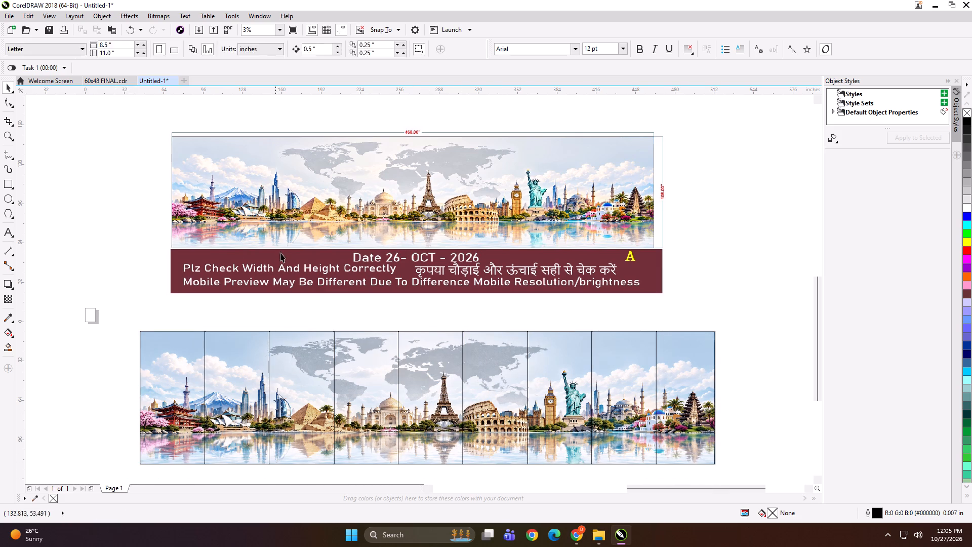
Move the travel proof slightly up, widening the gap above the panels.
{"action": "left_click", "coordinate": [280, 253]}
{"action": "left_click_drag", "start_coordinate": [344, 273], "coordinate": [345, 264]}
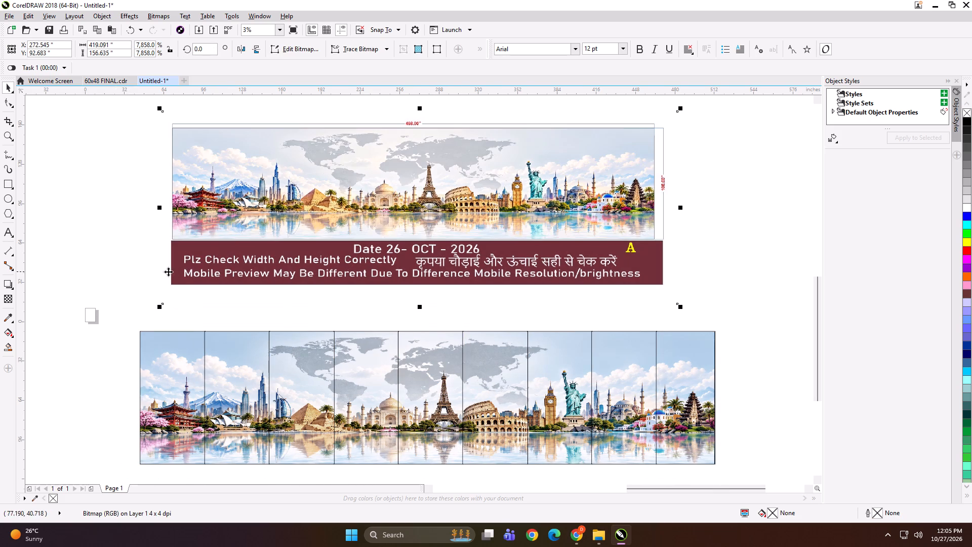
{"action": "left_click", "coordinate": [136, 273]}
{"action": "left_click", "coordinate": [243, 273]}
{"action": "left_click", "coordinate": [147, 284]}
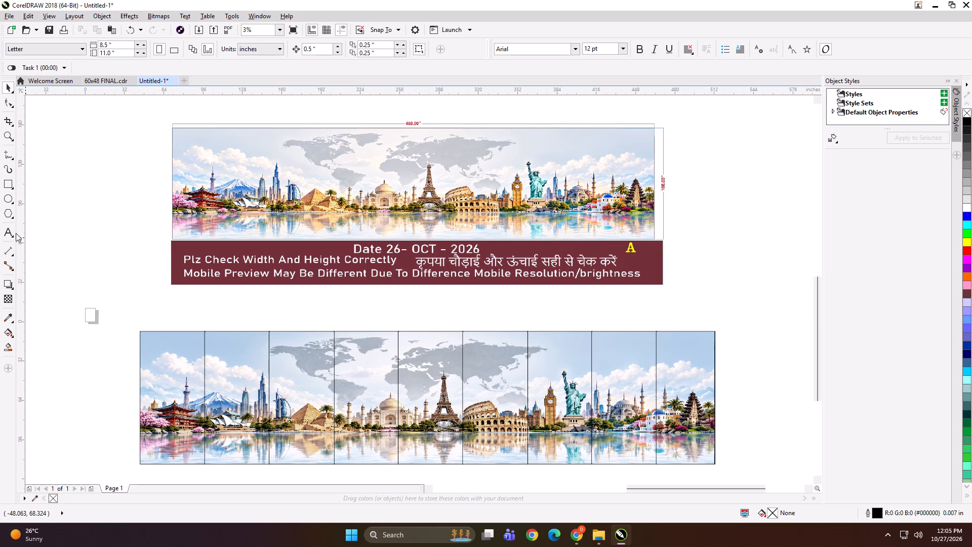
Add the text "468*108 pANEL 1" on the first panel's top edge and copy it.
{"action": "left_click", "coordinate": [8, 230]}
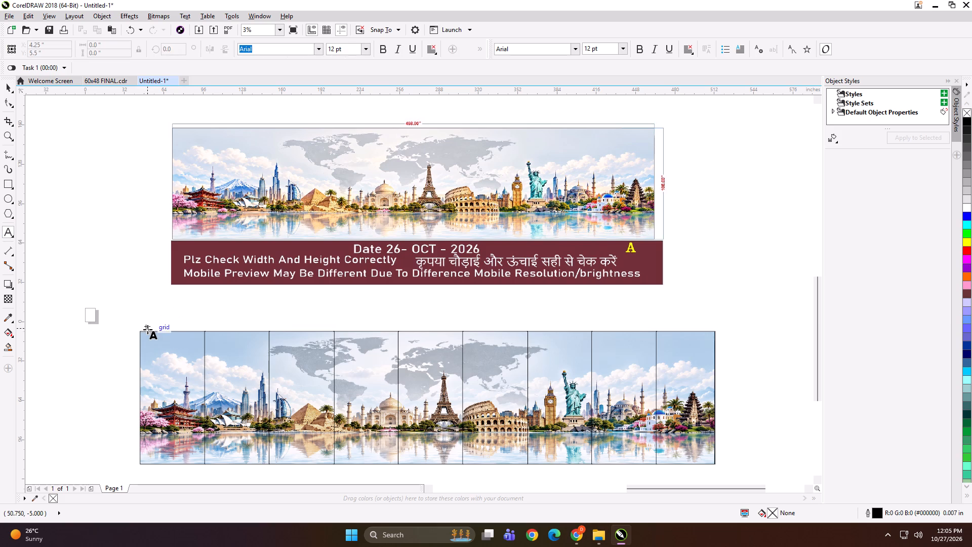
{"action": "left_click", "coordinate": [148, 330]}
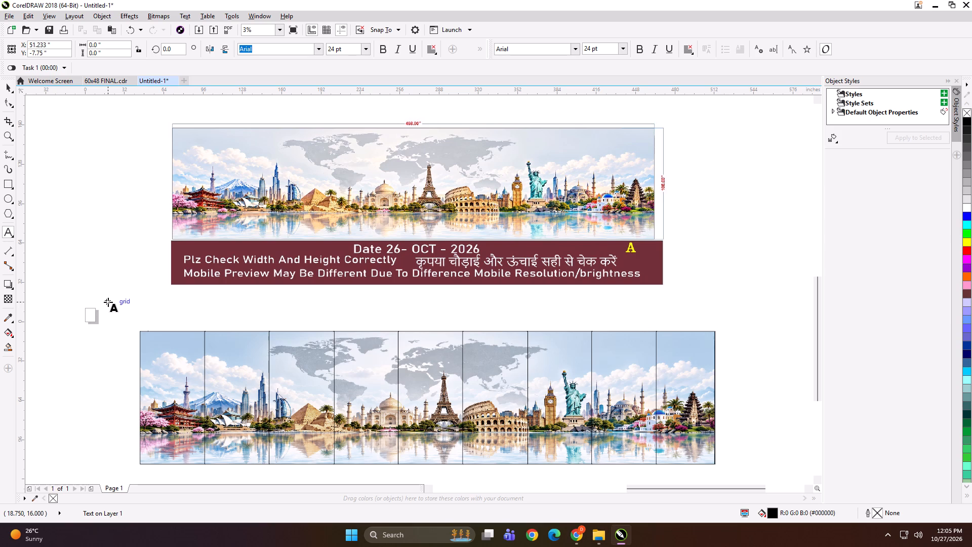
{"action": "type", "text": "468*"}
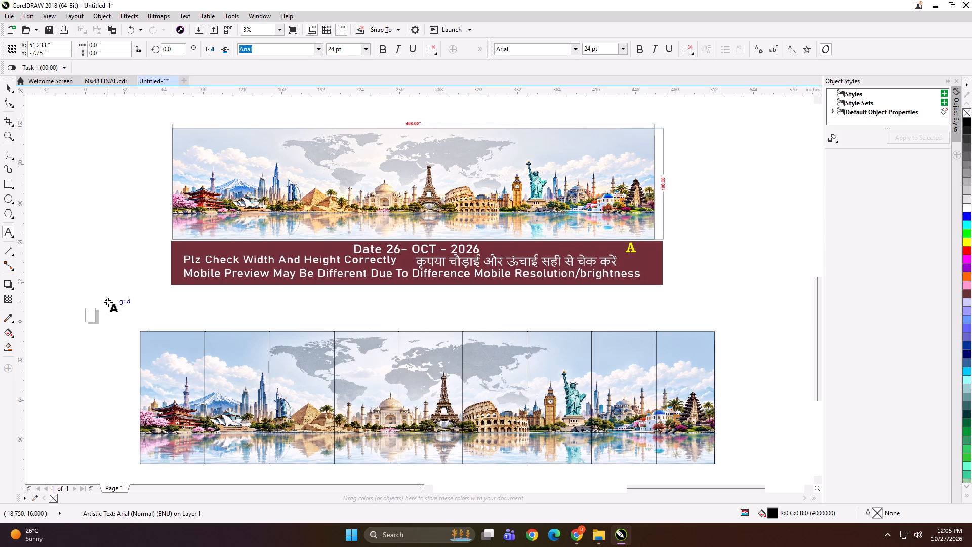
{"action": "type", "text": "108 p"}
{"action": "type", "text": "ANEL 1"}
{"action": "key", "text": "ctrl+a"}
{"action": "key", "text": "ctrl+c"}
Capitalise the first letter of the label's word so it reads "468*108 PANEL 1" and copy the corrected text.
{"action": "scroll", "coordinate": [141, 337], "scroll_direction": "up", "scroll_amount": 5}
{"action": "scroll", "coordinate": [168, 303], "scroll_direction": "up", "scroll_amount": 1}
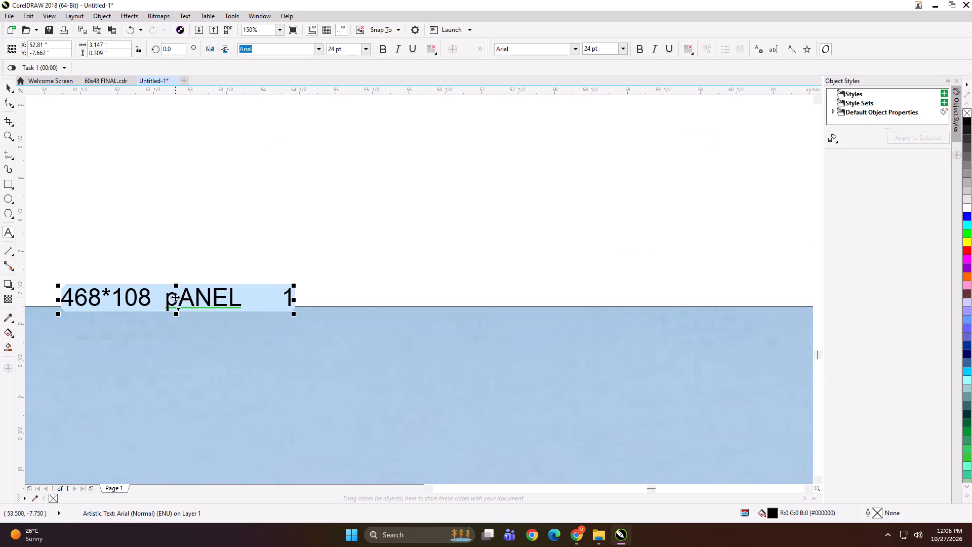
{"action": "left_click", "coordinate": [175, 297]}
{"action": "left_click", "coordinate": [182, 297]}
{"action": "key", "text": "BackSpace"}
{"action": "key", "text": "p"}
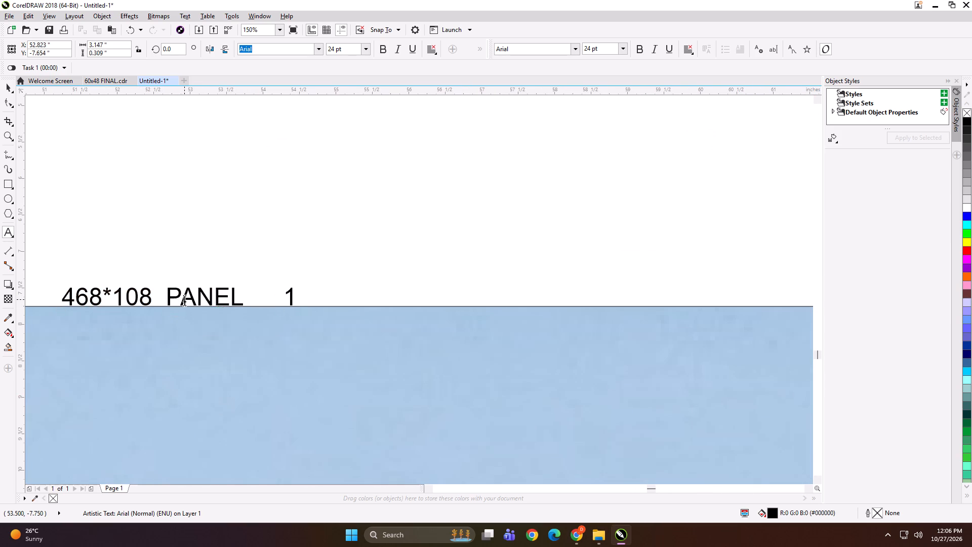
{"action": "key", "text": "ctrl+a"}
{"action": "key", "text": "ctrl+c"}
Paste the label on the second panel's top edge and change its panel number to 2.
{"action": "scroll", "coordinate": [183, 284], "scroll_direction": "down", "scroll_amount": 5}
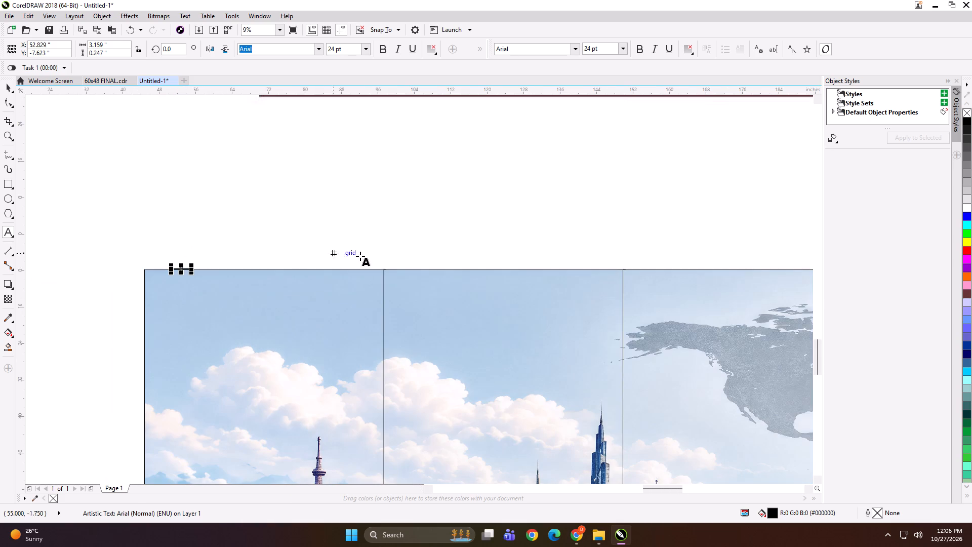
{"action": "left_click", "coordinate": [419, 267]}
{"action": "key", "text": "ctrl+v"}
{"action": "key", "text": "BackSpace"}
{"action": "key", "text": "2"}
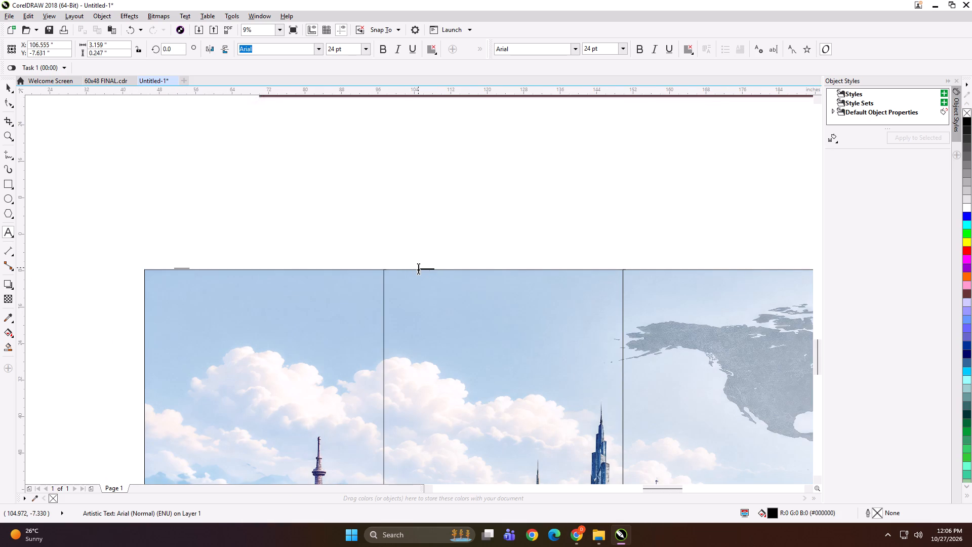
Paste the copied label on the third panel's top edge and change its panel number to 3.
{"action": "scroll", "coordinate": [331, 254], "scroll_direction": "down", "scroll_amount": 2}
{"action": "scroll", "coordinate": [419, 259], "scroll_direction": "up", "scroll_amount": 2}
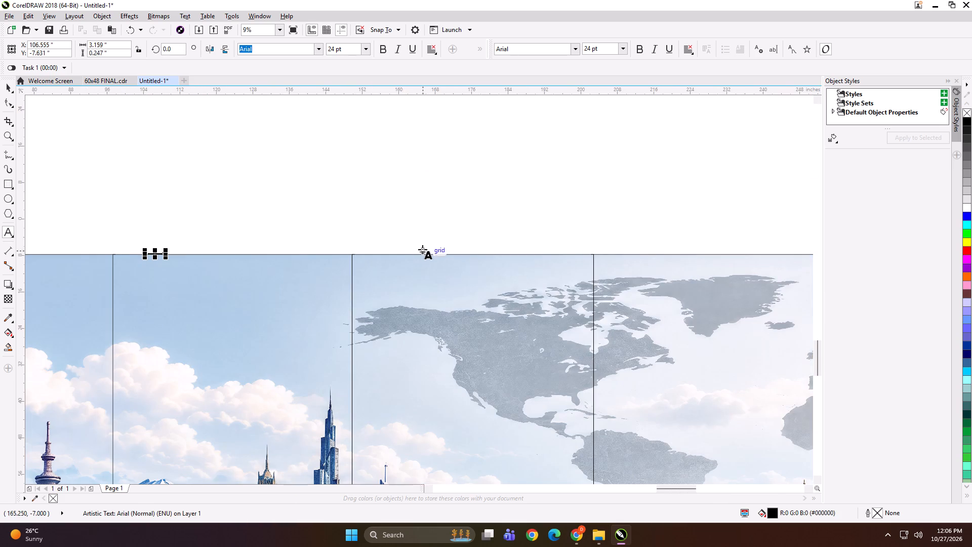
{"action": "left_click", "coordinate": [427, 253]}
{"action": "key", "text": "ctrl+v"}
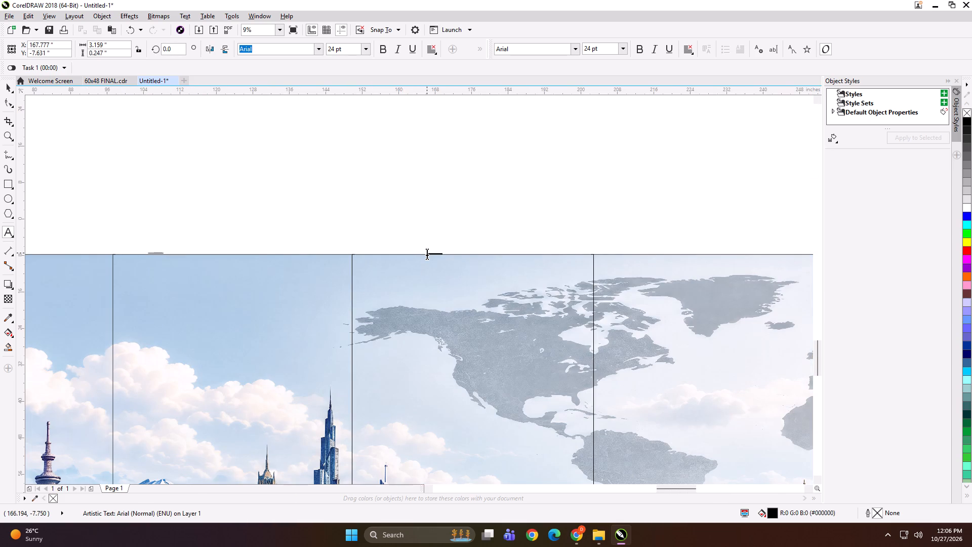
{"action": "key", "text": "BackSpace"}
{"action": "key", "text": "3"}
Paste the label on the fourth panel's top edge and change its panel number to 4.
{"action": "scroll", "coordinate": [368, 247], "scroll_direction": "down", "scroll_amount": 1}
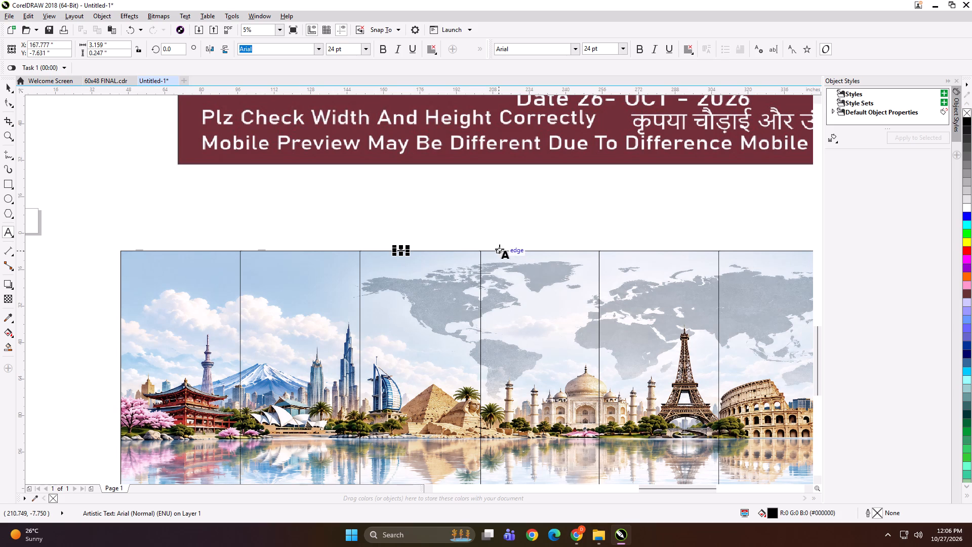
{"action": "left_click", "coordinate": [499, 249]}
{"action": "key", "text": "ctrl+v"}
{"action": "key", "text": "BackSpace"}
{"action": "key", "text": "4"}
Paste the label on the fifth panel's top edge and change its panel number to 5.
{"action": "scroll", "coordinate": [419, 257], "scroll_direction": "down", "scroll_amount": 1}
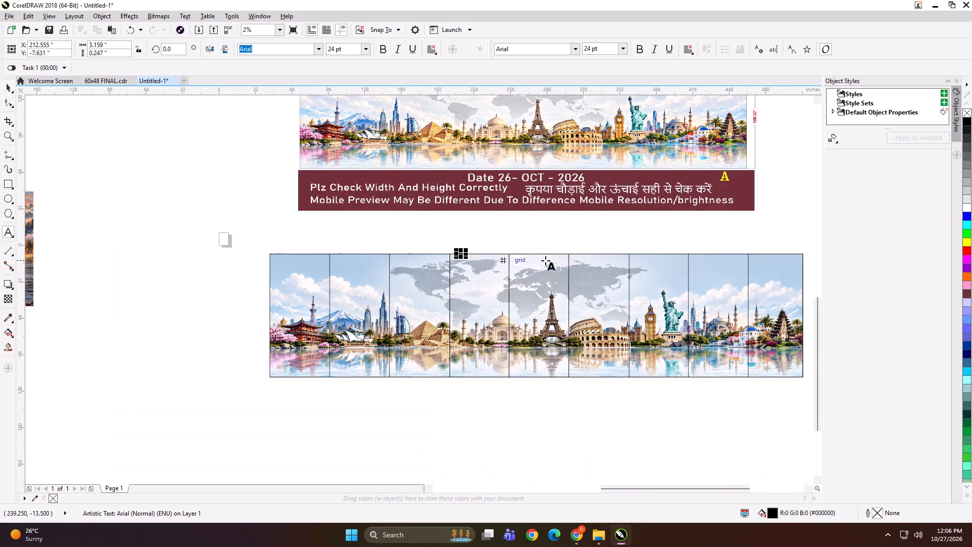
{"action": "scroll", "coordinate": [541, 250], "scroll_direction": "up", "scroll_amount": 3}
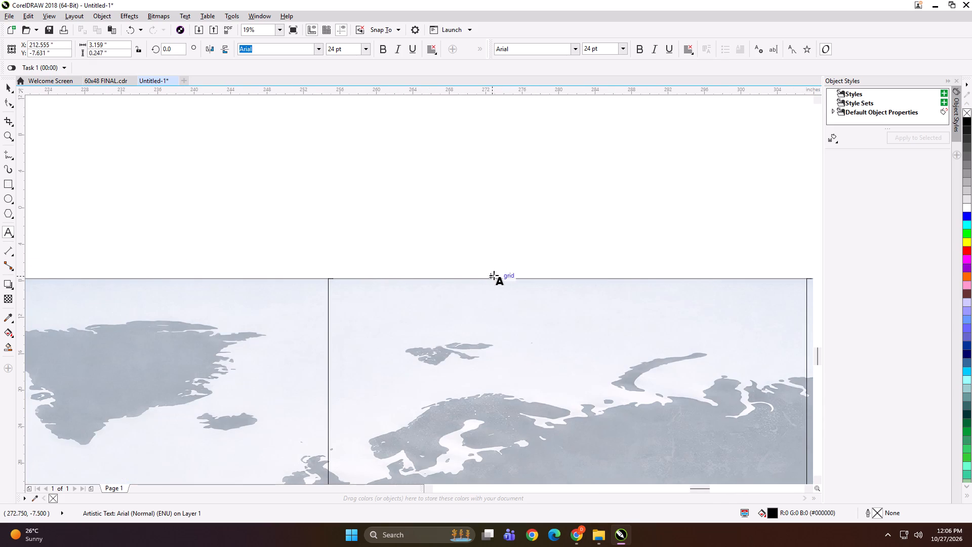
{"action": "left_click", "coordinate": [495, 276]}
{"action": "key", "text": "ctrl+v"}
{"action": "key", "text": "BackSpace"}
{"action": "key", "text": "5"}
Paste the label on the sixth panel's top edge and change its panel number to 6.
{"action": "scroll", "coordinate": [486, 267], "scroll_direction": "down", "scroll_amount": 2}
{"action": "scroll", "coordinate": [421, 241], "scroll_direction": "down", "scroll_amount": 1}
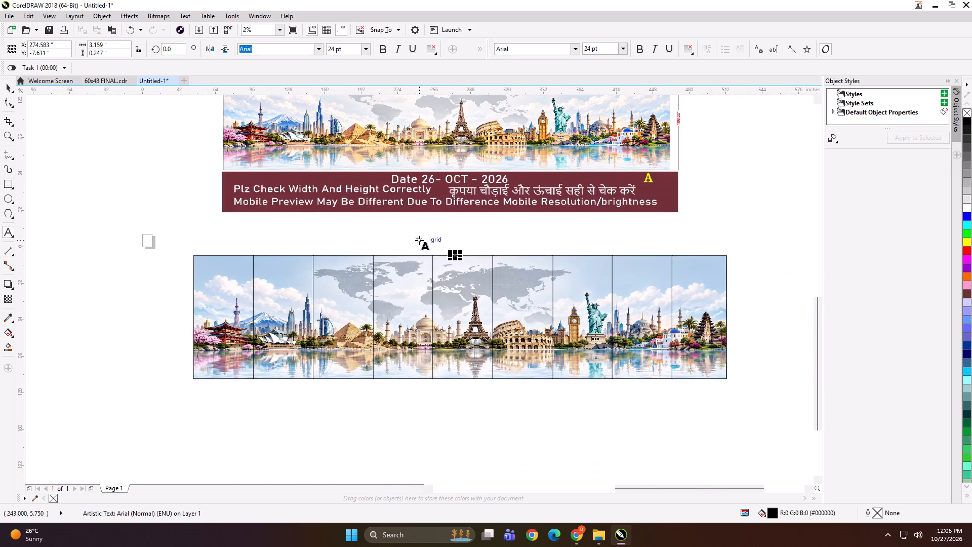
{"action": "scroll", "coordinate": [436, 246], "scroll_direction": "up", "scroll_amount": 2}
{"action": "scroll", "coordinate": [506, 288], "scroll_direction": "up", "scroll_amount": 3}
{"action": "scroll", "coordinate": [336, 228], "scroll_direction": "down", "scroll_amount": 2}
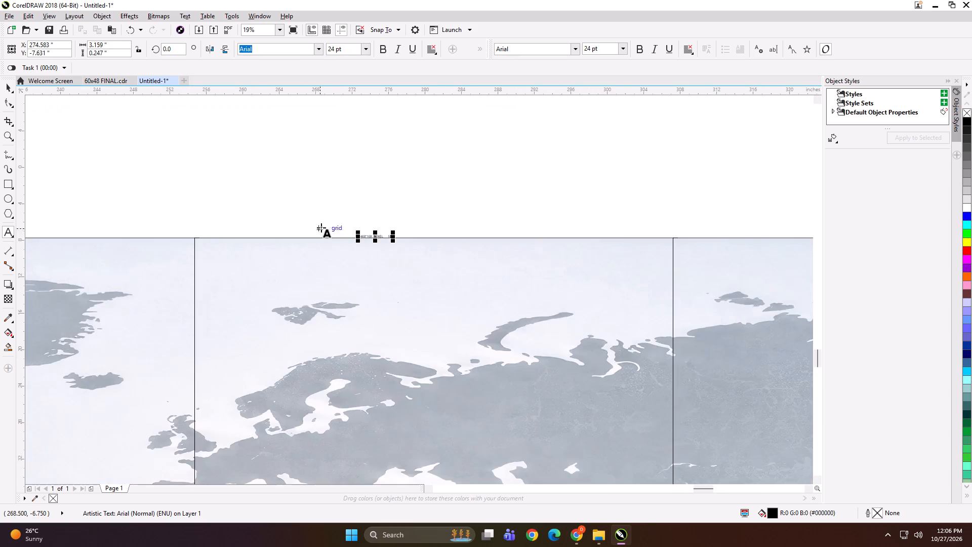
{"action": "scroll", "coordinate": [347, 311], "scroll_direction": "down", "scroll_amount": 1}
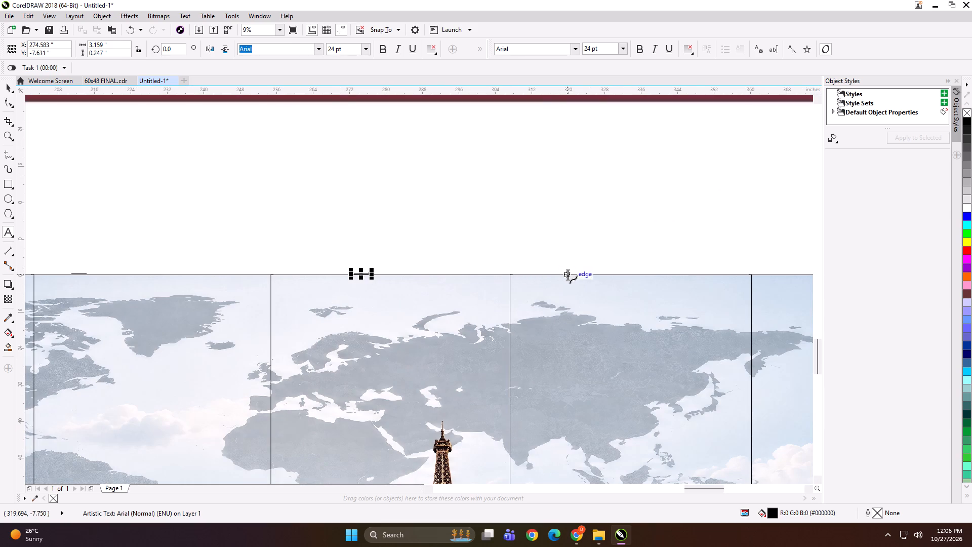
{"action": "left_click", "coordinate": [568, 273]}
{"action": "key", "text": "ctrl+v"}
{"action": "scroll", "coordinate": [571, 272], "scroll_direction": "up", "scroll_amount": 3}
{"action": "key", "text": "BackSpace"}
{"action": "key", "text": "6"}
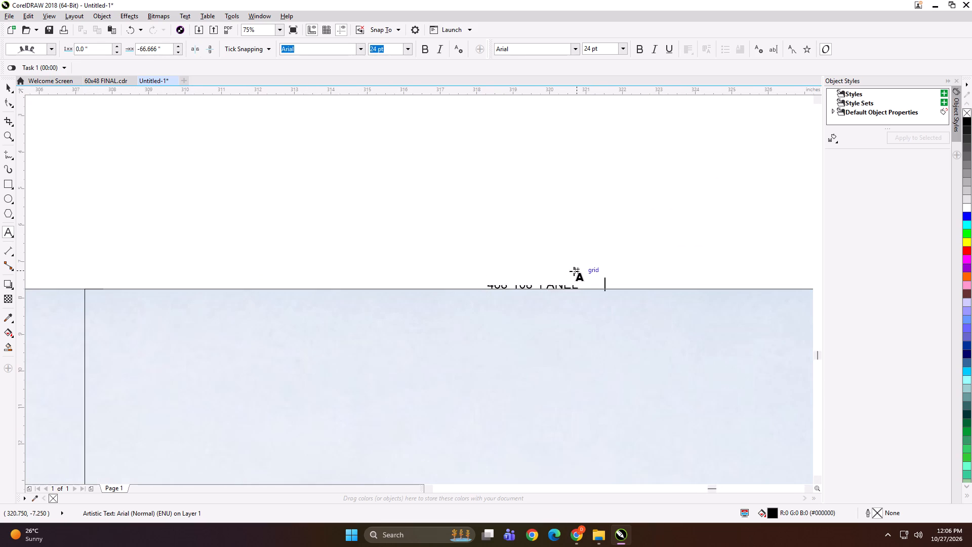
Paste the label on the seventh panel's top edge and change its panel number to 7.
{"action": "scroll", "coordinate": [574, 271], "scroll_direction": "down", "scroll_amount": 4}
{"action": "scroll", "coordinate": [569, 272], "scroll_direction": "up", "scroll_amount": 3}
{"action": "scroll", "coordinate": [423, 256], "scroll_direction": "down", "scroll_amount": 5}
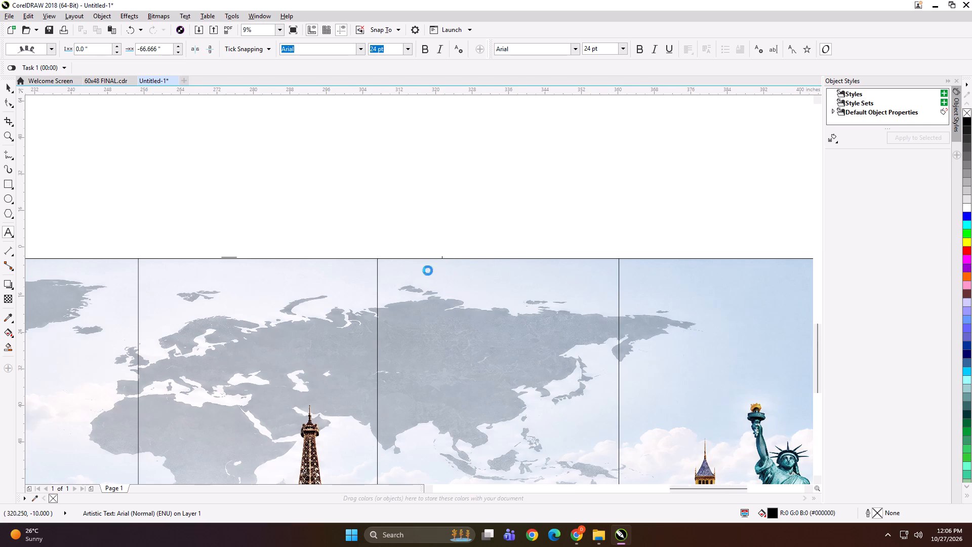
{"action": "scroll", "coordinate": [419, 260], "scroll_direction": "down", "scroll_amount": 1}
{"action": "scroll", "coordinate": [582, 268], "scroll_direction": "up", "scroll_amount": 1}
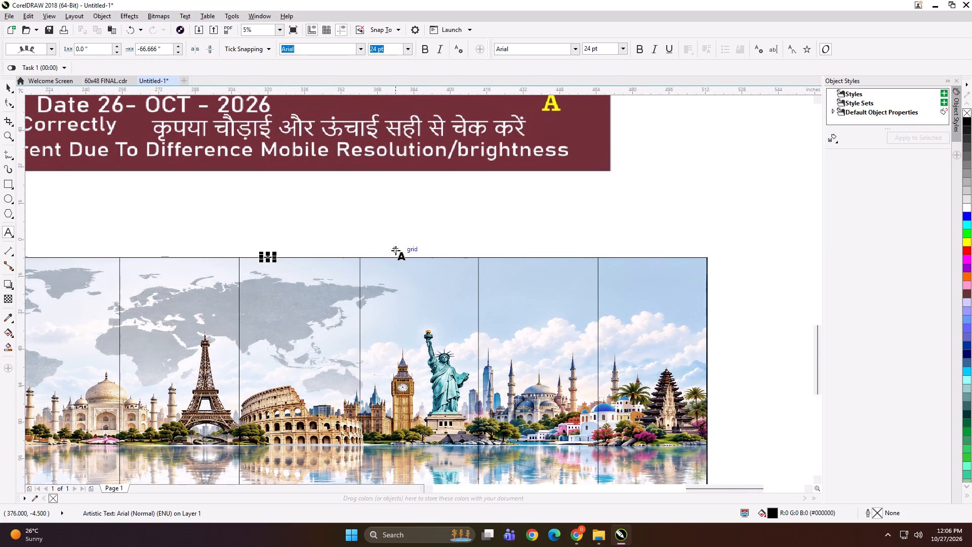
{"action": "left_click", "coordinate": [400, 255]}
{"action": "scroll", "coordinate": [400, 255], "scroll_direction": "up", "scroll_amount": 3}
{"action": "key", "text": "ctrl+v"}
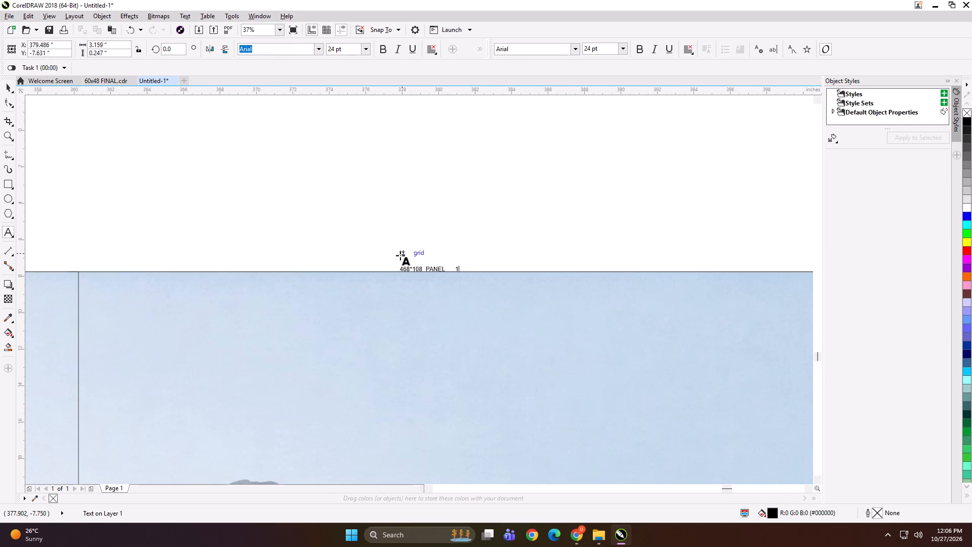
{"action": "key", "text": "BackSpace"}
{"action": "key", "text": "7"}
Paste the label on the eighth panel's top edge and change its panel number to 8.
{"action": "scroll", "coordinate": [537, 285], "scroll_direction": "down", "scroll_amount": 1}
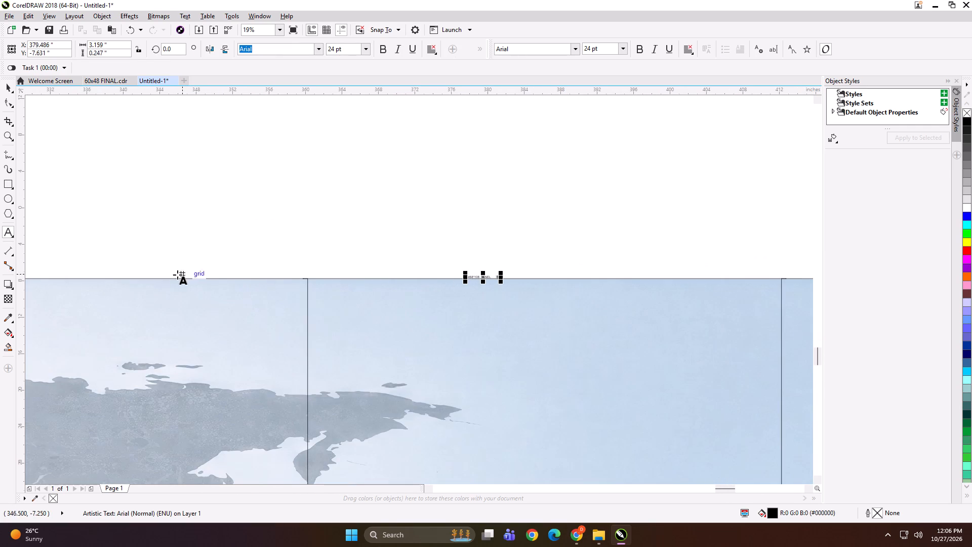
{"action": "scroll", "coordinate": [288, 280], "scroll_direction": "down", "scroll_amount": 1}
{"action": "scroll", "coordinate": [120, 276], "scroll_direction": "up", "scroll_amount": 2}
{"action": "scroll", "coordinate": [116, 277], "scroll_direction": "down", "scroll_amount": 2}
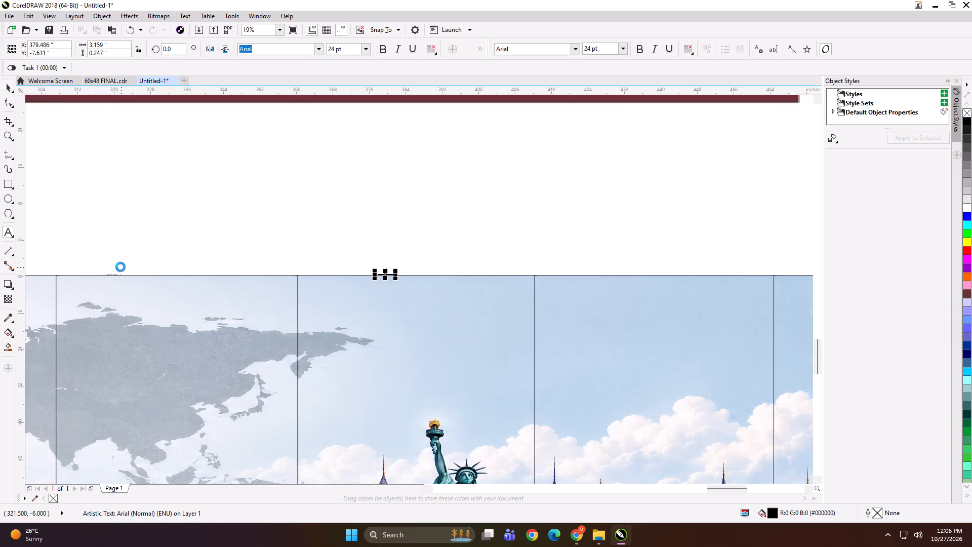
{"action": "scroll", "coordinate": [120, 267], "scroll_direction": "down", "scroll_amount": 1}
{"action": "scroll", "coordinate": [466, 272], "scroll_direction": "up", "scroll_amount": 1}
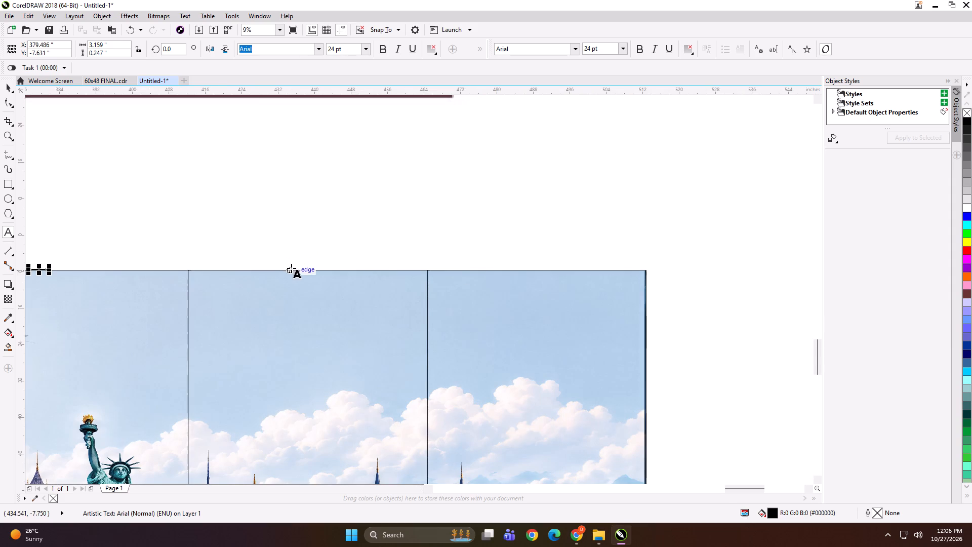
{"action": "left_click", "coordinate": [292, 268]}
{"action": "key", "text": "ctrl+v"}
{"action": "key", "text": "BackSpace"}
{"action": "key", "text": "8"}
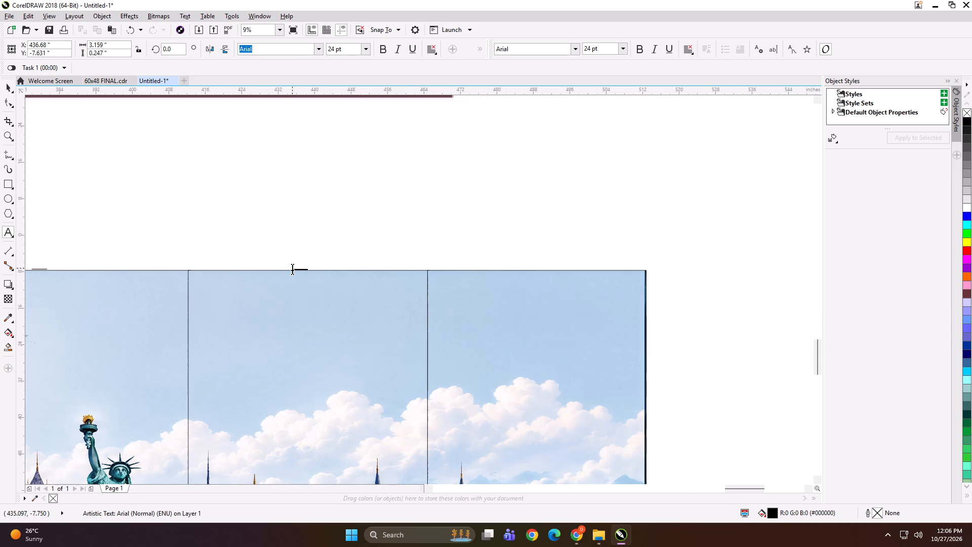
Paste the label on the ninth panel's top edge and change its panel number to 9.
{"action": "left_click", "coordinate": [492, 268]}
{"action": "key", "text": "ctrl+v"}
{"action": "key", "text": "BackSpace"}
{"action": "key", "text": "9"}
{"action": "scroll", "coordinate": [492, 268], "scroll_direction": "up", "scroll_amount": 3}
{"action": "scroll", "coordinate": [556, 241], "scroll_direction": "down", "scroll_amount": 2}
{"action": "scroll", "coordinate": [158, 246], "scroll_direction": "up", "scroll_amount": 2}
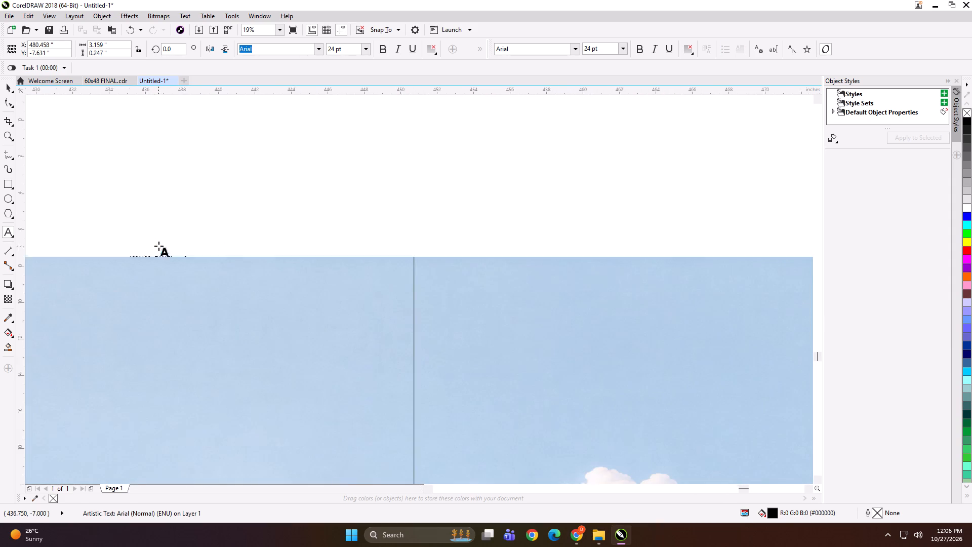
{"action": "scroll", "coordinate": [158, 246], "scroll_direction": "up", "scroll_amount": 1}
{"action": "scroll", "coordinate": [326, 243], "scroll_direction": "down", "scroll_amount": 6}
Group the ninth, eighth and seventh travel panels, each with its own label.
{"action": "left_click", "coordinate": [7, 86]}
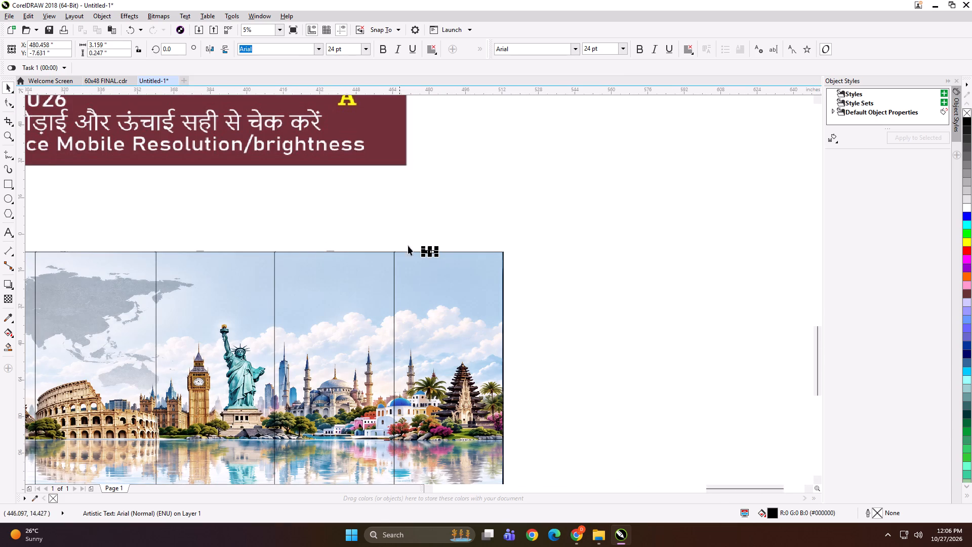
{"action": "left_click", "coordinate": [448, 329], "text": "shift"}
{"action": "key", "text": "ctrl+g"}
{"action": "left_click_drag", "start_coordinate": [548, 353], "coordinate": [273, 214]}
{"action": "left_click", "coordinate": [326, 299], "text": "shift"}
{"action": "key", "text": "ctrl+g"}
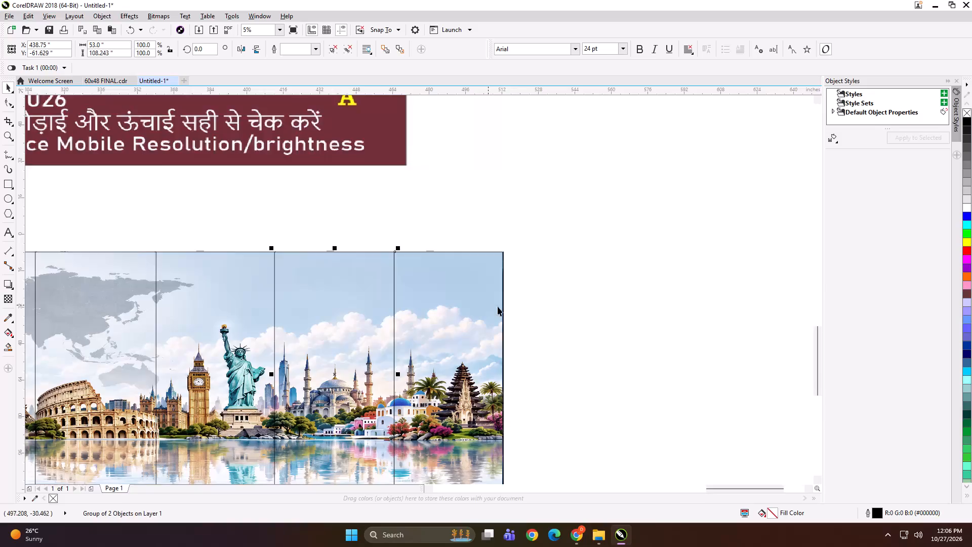
{"action": "scroll", "coordinate": [498, 306], "scroll_direction": "down", "scroll_amount": 1}
{"action": "left_click", "coordinate": [566, 341]}
{"action": "left_click_drag", "start_coordinate": [514, 333], "coordinate": [300, 254]}
{"action": "left_click", "coordinate": [363, 312], "text": "shift"}
{"action": "key", "text": "ctrl+g"}
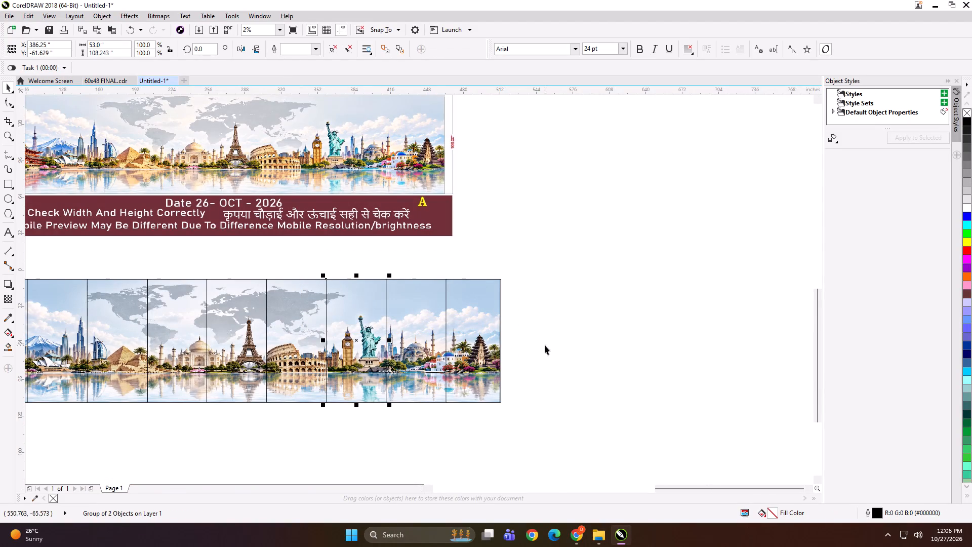
Group the sixth, fifth and fourth travel panels, each with its own label.
{"action": "left_click_drag", "start_coordinate": [545, 344], "coordinate": [252, 251]}
{"action": "key", "text": "ctrl+g"}
{"action": "left_click_drag", "start_coordinate": [288, 427], "coordinate": [190, 252]}
{"action": "key", "text": "ctrl+g"}
{"action": "left_click_drag", "start_coordinate": [231, 442], "coordinate": [130, 261]}
{"action": "key", "text": "ctrl+g"}
{"action": "scroll", "coordinate": [537, 322], "scroll_direction": "down", "scroll_amount": 1}
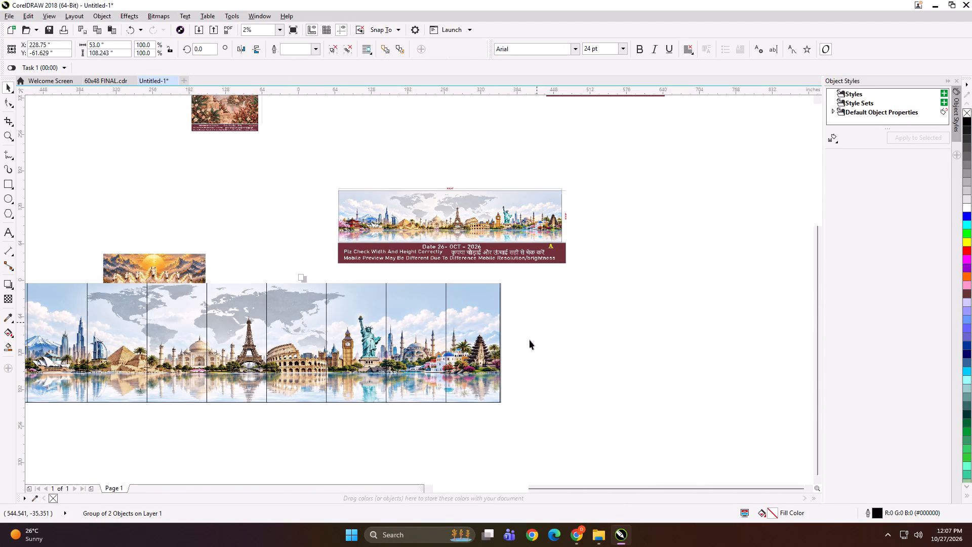
{"action": "scroll", "coordinate": [309, 337], "scroll_direction": "up", "scroll_amount": 1}
{"action": "left_click_drag", "start_coordinate": [461, 380], "coordinate": [367, 211]}
{"action": "key", "text": "ctrl+g"}
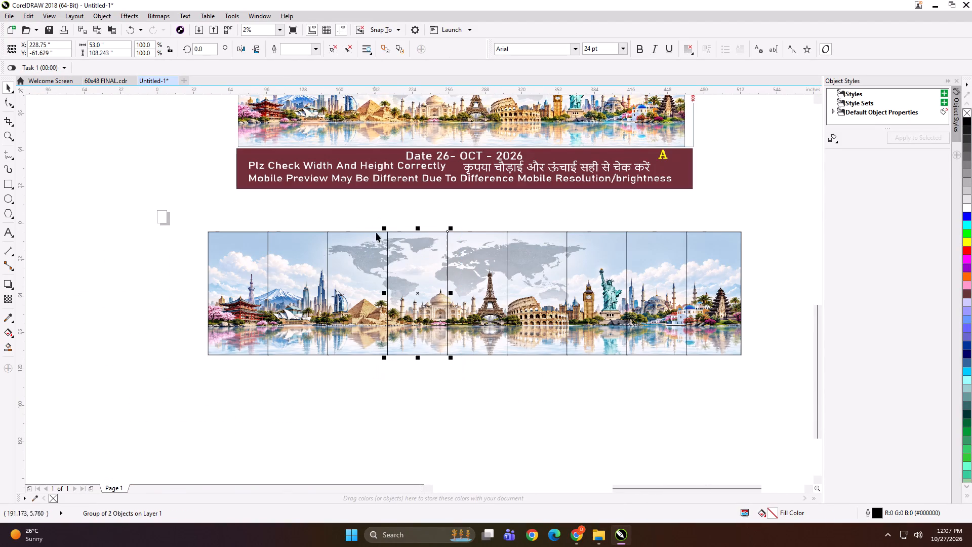
Group the third, second and first travel panels, each with its own label.
{"action": "left_click_drag", "start_coordinate": [407, 392], "coordinate": [314, 207]}
{"action": "key", "text": "ctrl+g"}
{"action": "left_click", "coordinate": [342, 383]}
{"action": "left_click_drag", "start_coordinate": [342, 383], "coordinate": [328, 341]}
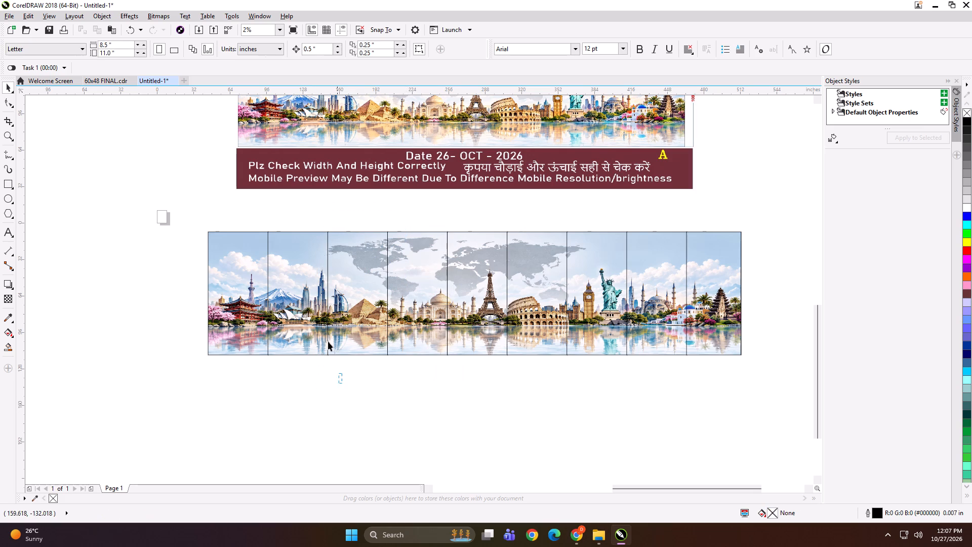
{"action": "left_click_drag", "start_coordinate": [328, 341], "coordinate": [248, 207]}
{"action": "key", "text": "ctrl+g"}
{"action": "left_click_drag", "start_coordinate": [293, 383], "coordinate": [190, 212]}
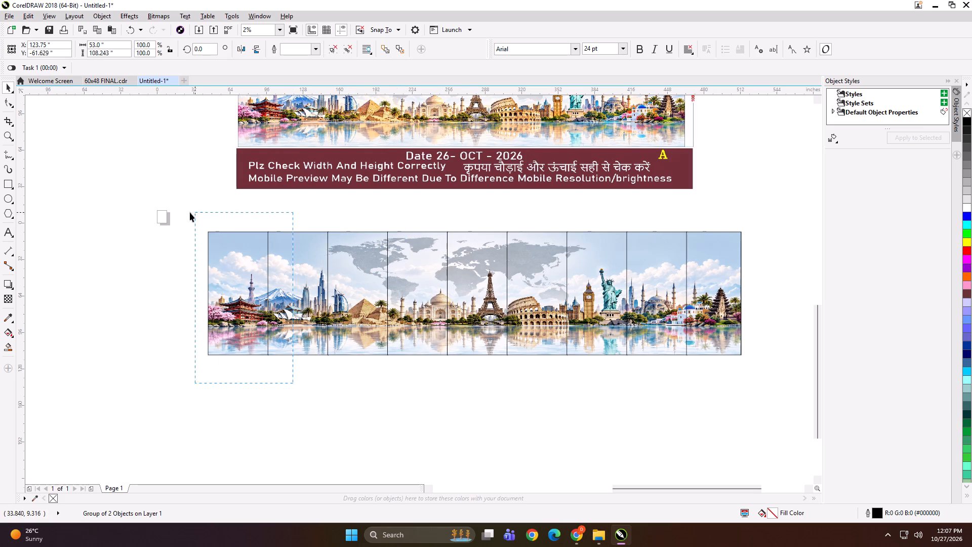
{"action": "left_click_drag", "start_coordinate": [190, 212], "coordinate": [186, 212]}
{"action": "key", "text": "ctrl+g"}
{"action": "left_click", "coordinate": [177, 274]}
Zoom to the travel proof and the nine panels and check how the proof and the end panels select.
{"action": "scroll", "coordinate": [197, 301], "scroll_direction": "down", "scroll_amount": 1}
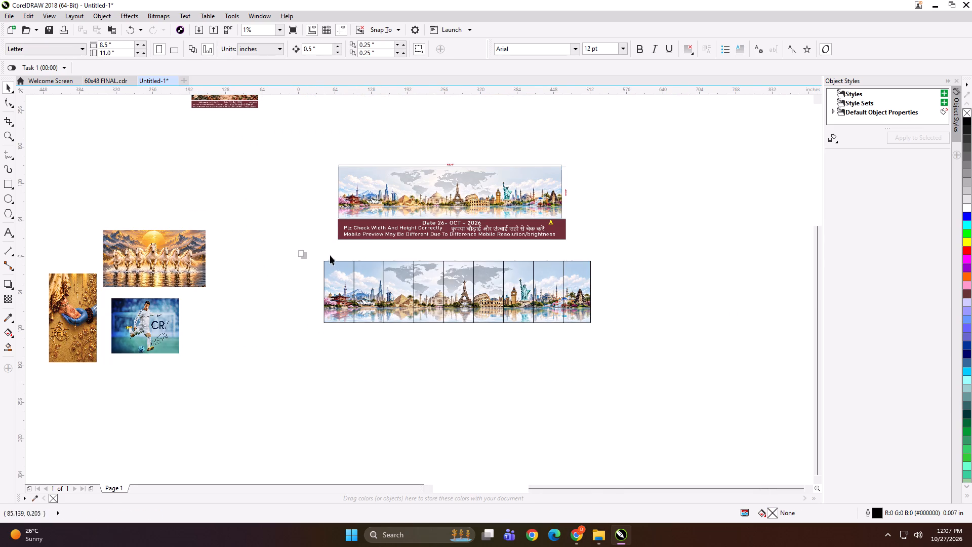
{"action": "left_click_drag", "start_coordinate": [291, 146], "coordinate": [693, 449]}
{"action": "key", "text": "shift+F2"}
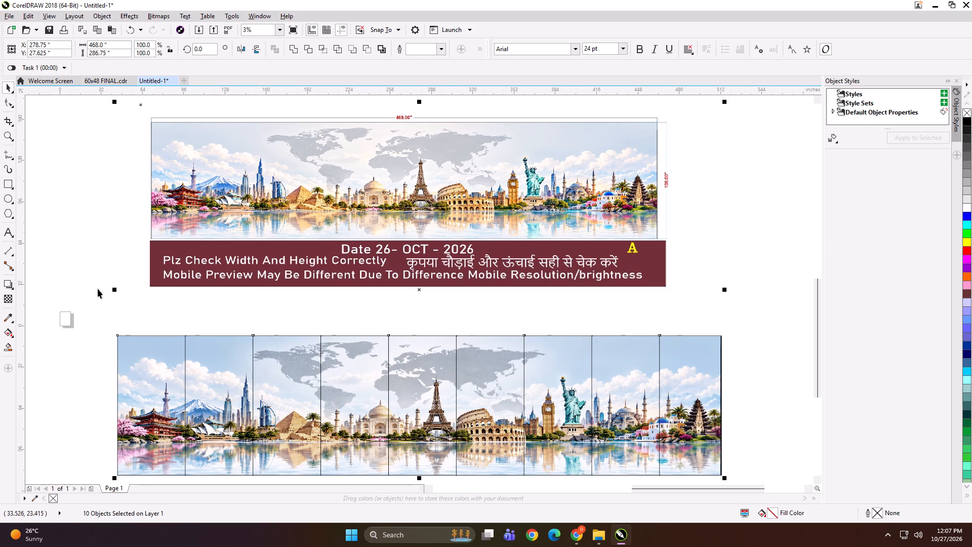
{"action": "left_click", "coordinate": [73, 261]}
{"action": "left_click", "coordinate": [149, 355]}
{"action": "left_click", "coordinate": [389, 217]}
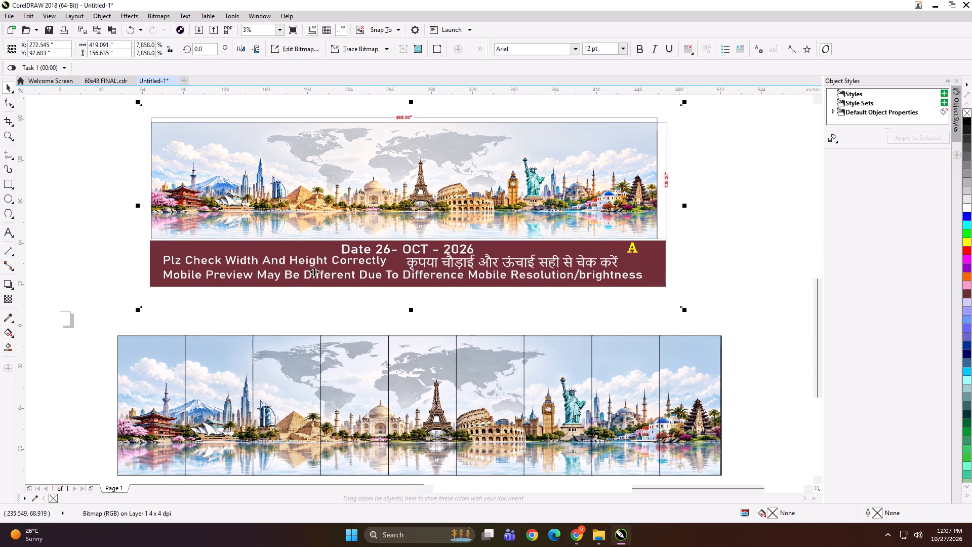
{"action": "left_click", "coordinate": [165, 356]}
{"action": "left_click", "coordinate": [680, 391], "text": "shift"}
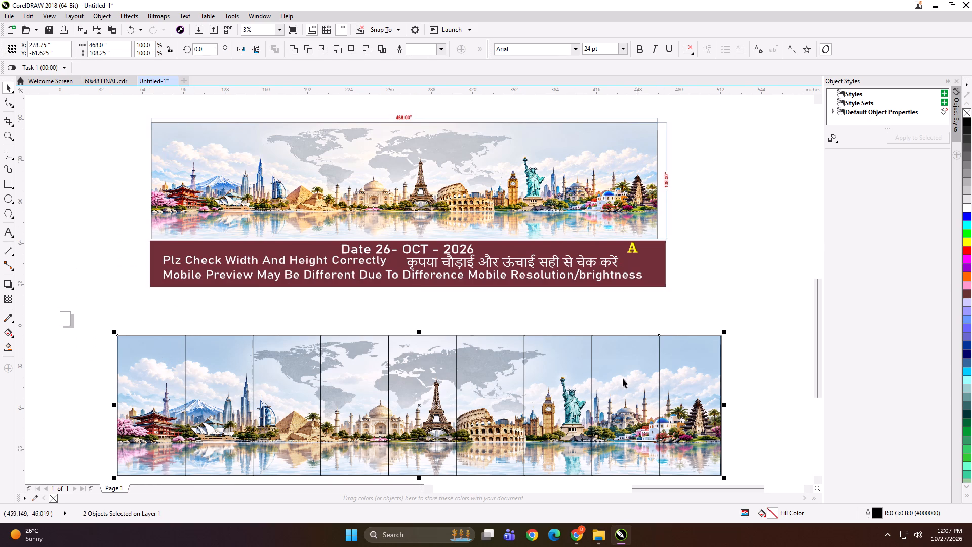
{"action": "left_click", "coordinate": [70, 286]}
Start exporting the first travel panel and create a folder named CHANDIGARH in work (D:) > KD > PRINT FILE > 27.
{"action": "left_click", "coordinate": [137, 379]}
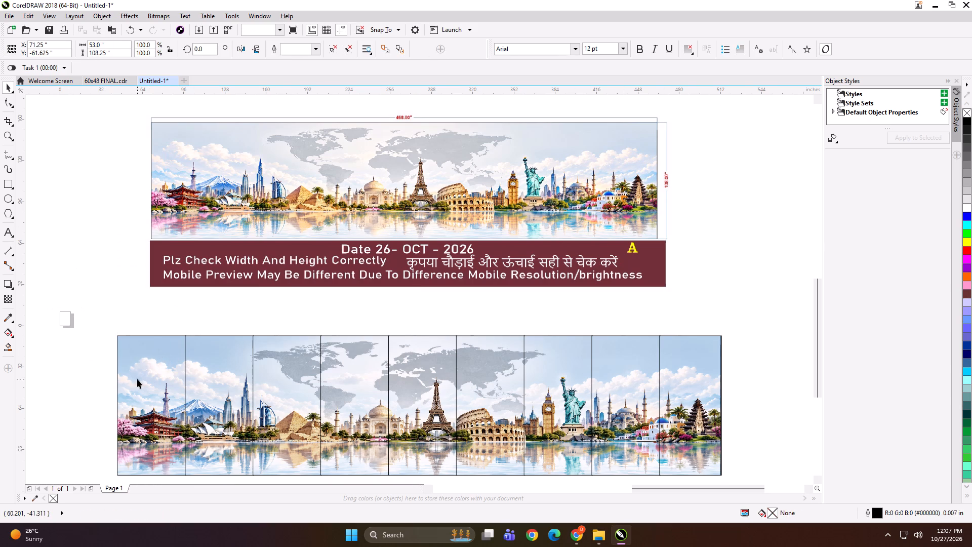
{"action": "key", "text": "ctrl+e"}
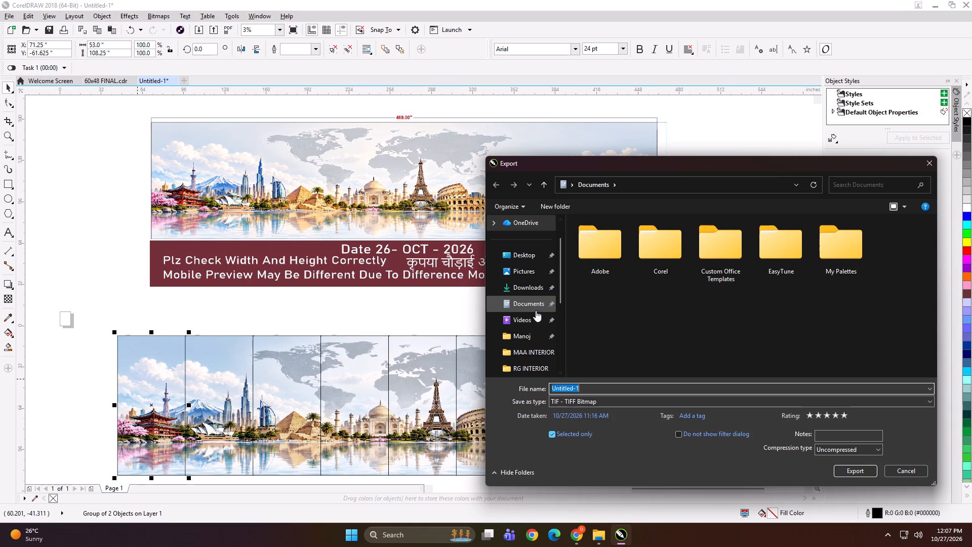
{"action": "scroll", "coordinate": [535, 354], "scroll_direction": "down", "scroll_amount": 2}
{"action": "left_click", "coordinate": [530, 286]}
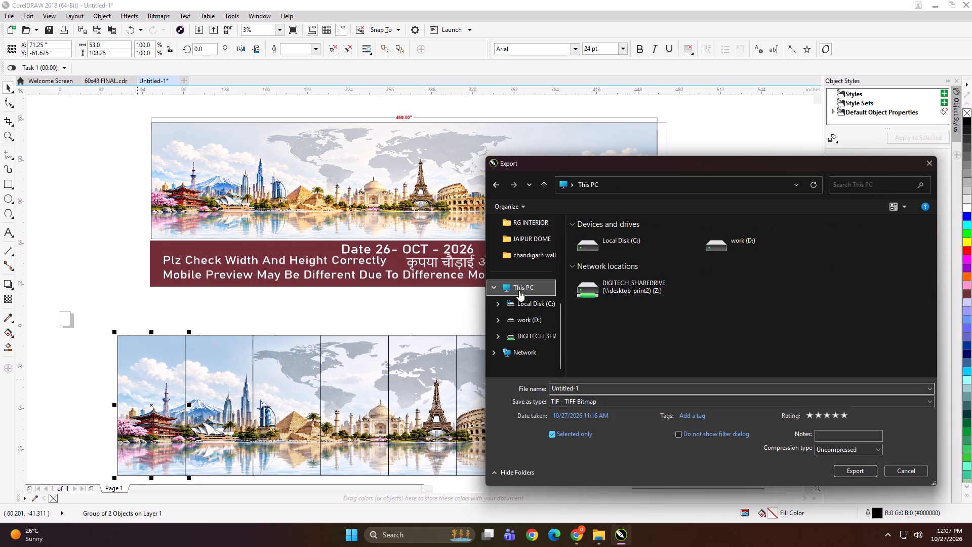
{"action": "double_click", "coordinate": [752, 244]}
{"action": "double_click", "coordinate": [759, 287]}
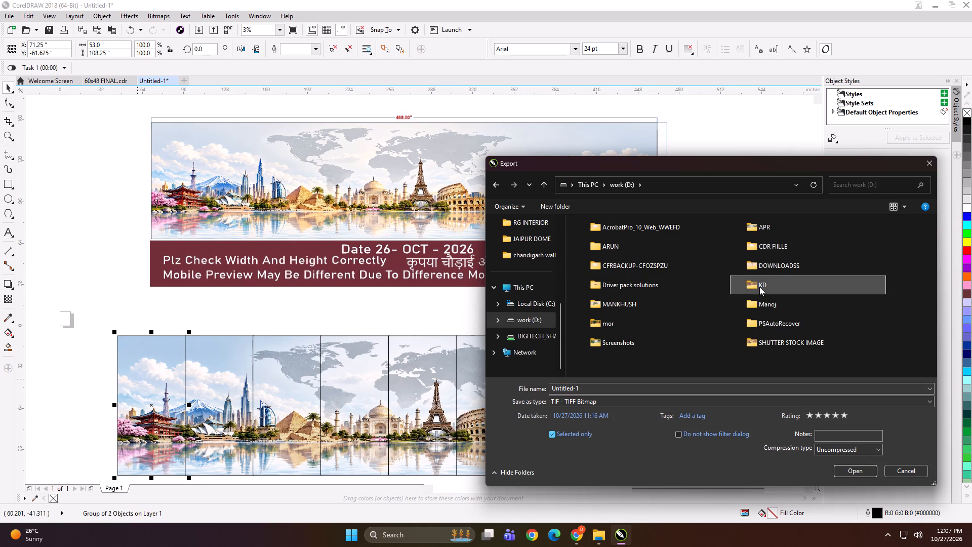
{"action": "double_click", "coordinate": [689, 270]}
{"action": "double_click", "coordinate": [647, 296]}
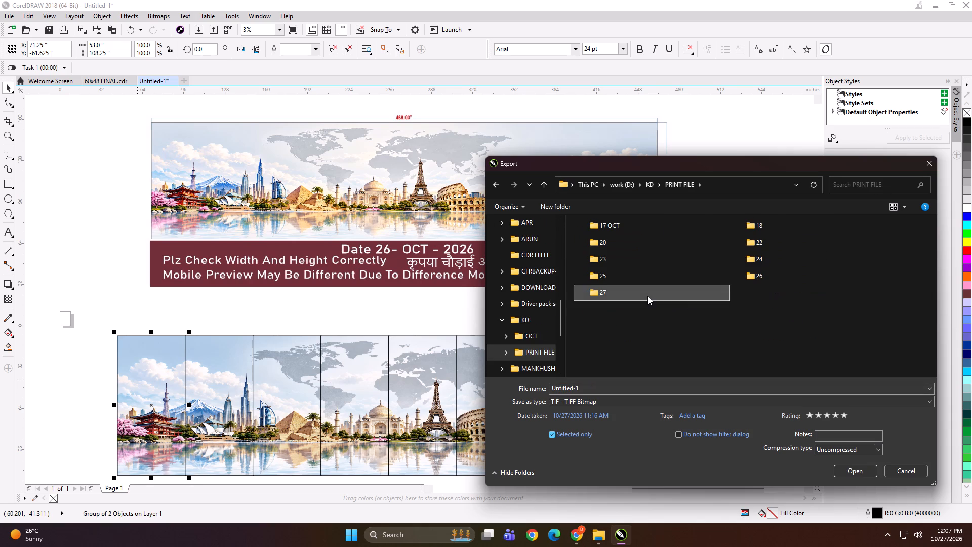
{"action": "left_click", "coordinate": [624, 319]}
{"action": "left_click", "coordinate": [557, 210]}
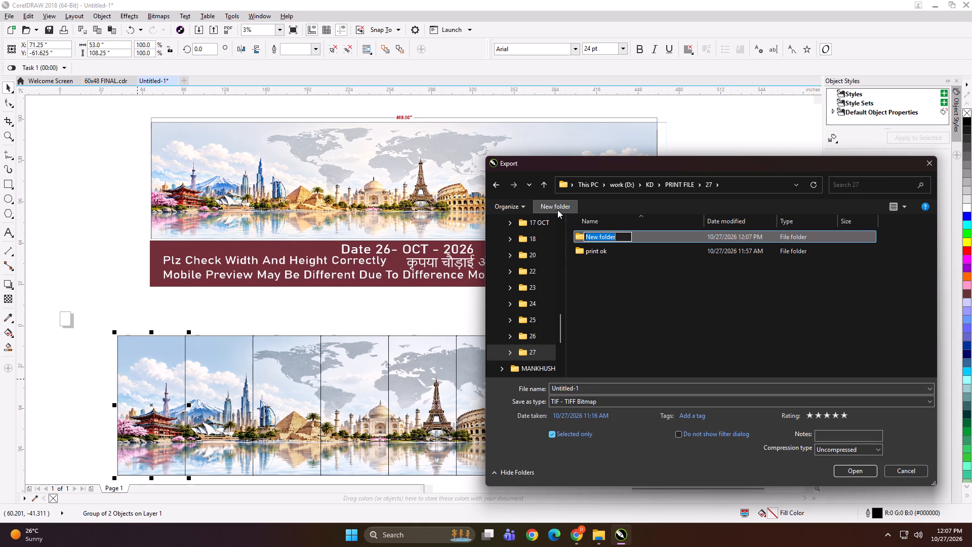
{"action": "type", "text": "468x"}
{"action": "key", "text": "ctrl+a"}
{"action": "type", "text": "CHANDIGARH"}
{"action": "key", "text": "Return"}
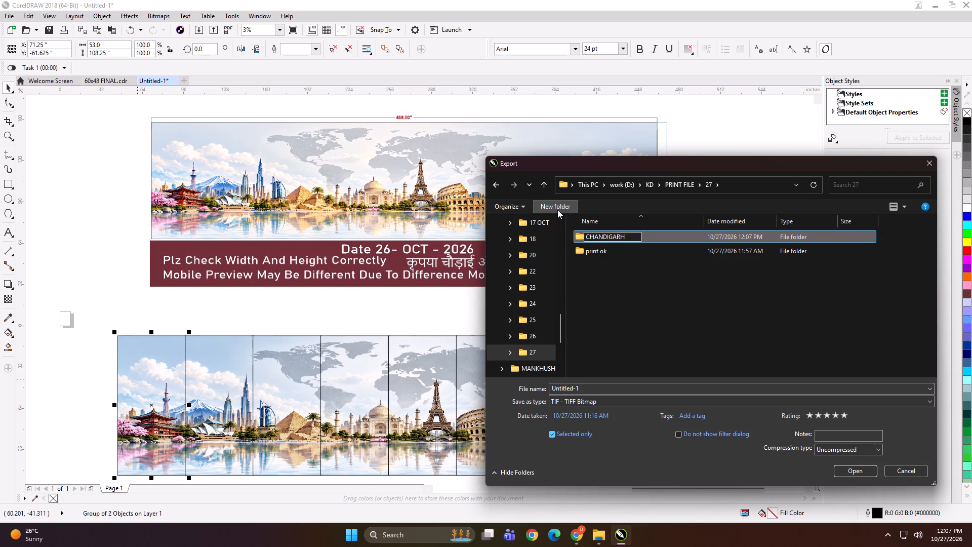
Export the first travel panel into the CHANDIGARH folder as TIFF file "53x108 A NW".
{"action": "double_click", "coordinate": [643, 239]}
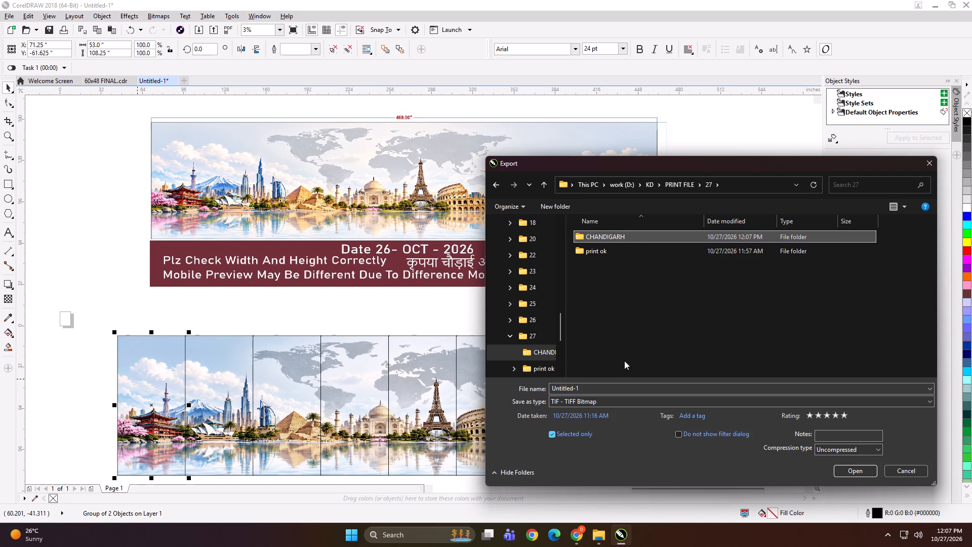
{"action": "left_click", "coordinate": [618, 387]}
{"action": "type", "text": "53x10 A"}
{"action": "key", "text": "space"}
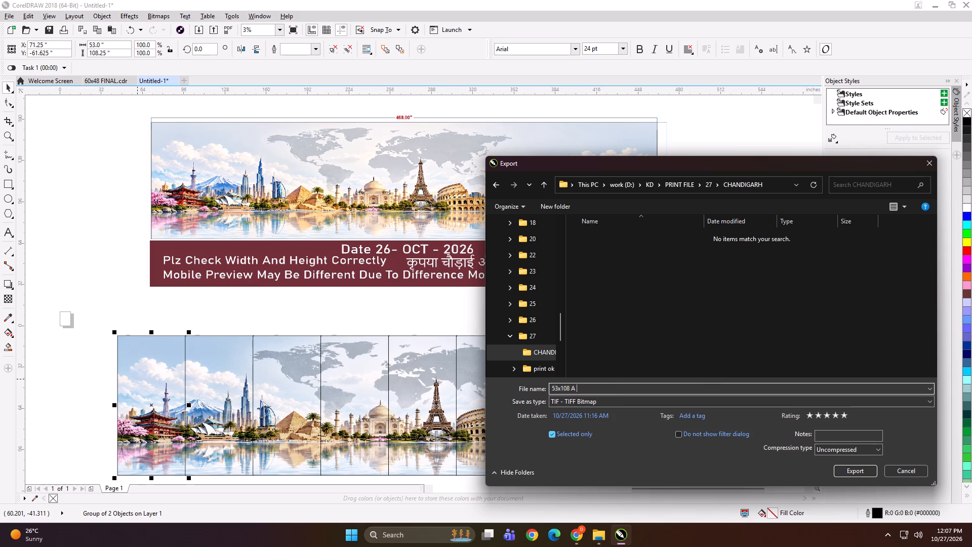
{"action": "type", "text": "NW"}
{"action": "key", "text": "Return"}
{"action": "key", "text": "Return"}
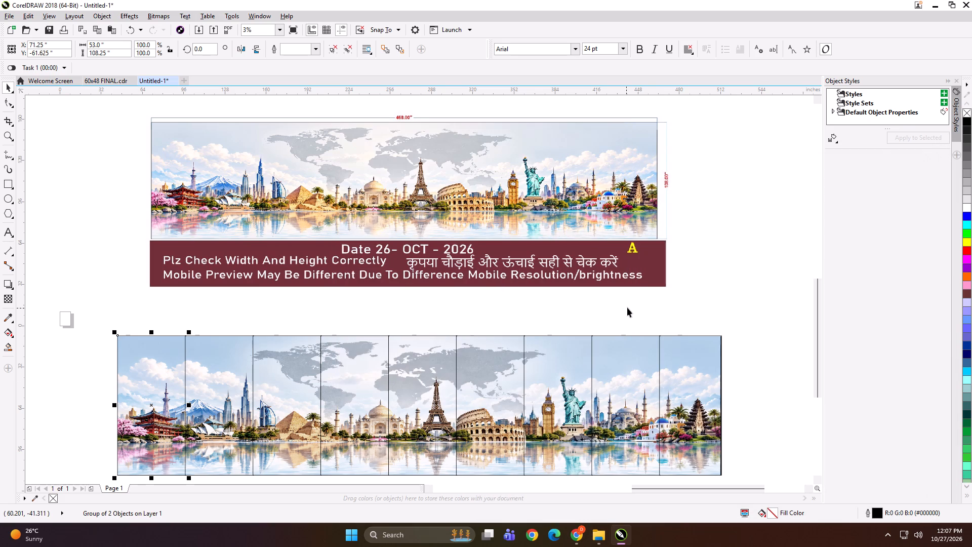
Export the second travel panel into the same folder as TIFF file "53x108 B NW".
{"action": "left_click", "coordinate": [207, 371]}
{"action": "key", "text": "ctrl+e"}
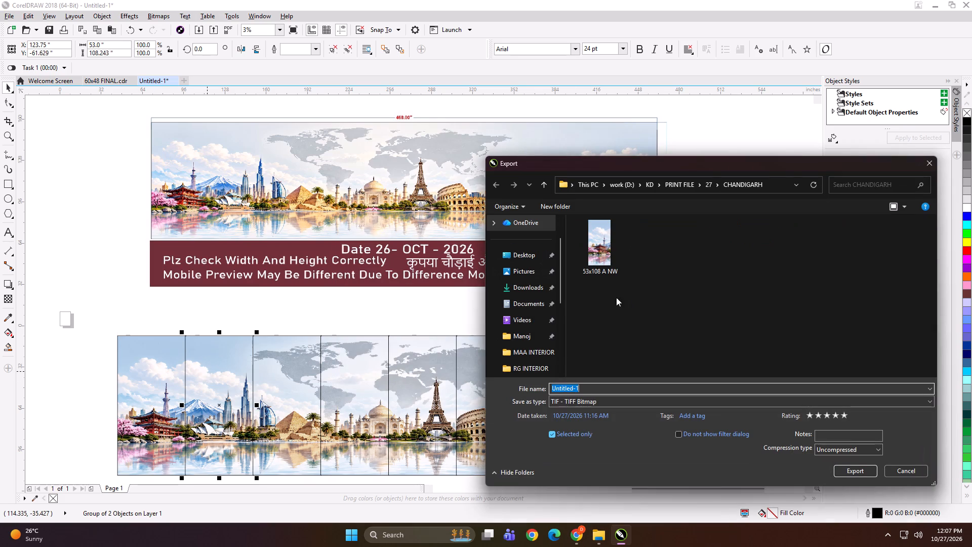
{"action": "left_click", "coordinate": [605, 260]}
{"action": "double_click", "coordinate": [575, 389]}
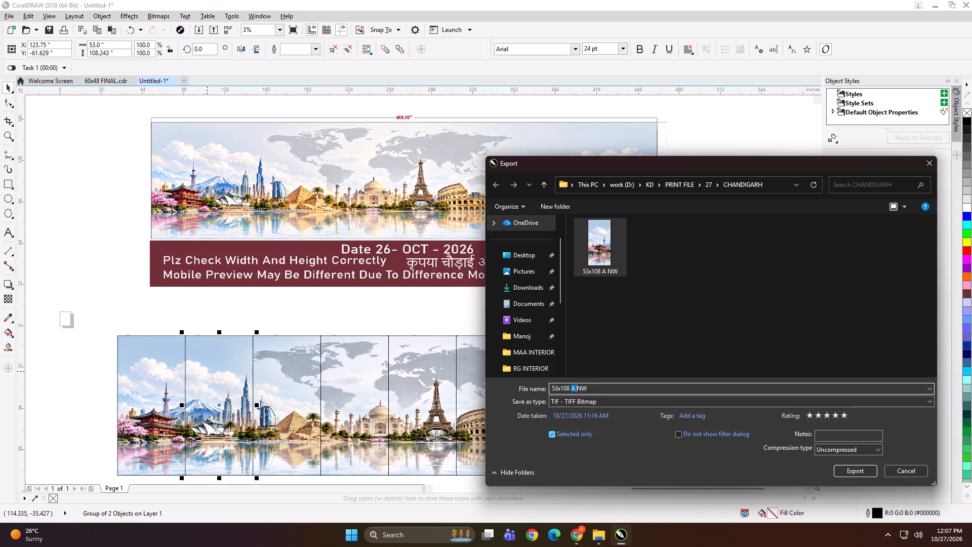
{"action": "type", "text": "B"}
{"action": "key", "text": "space"}
{"action": "key", "text": "Return"}
{"action": "key", "text": "Return"}
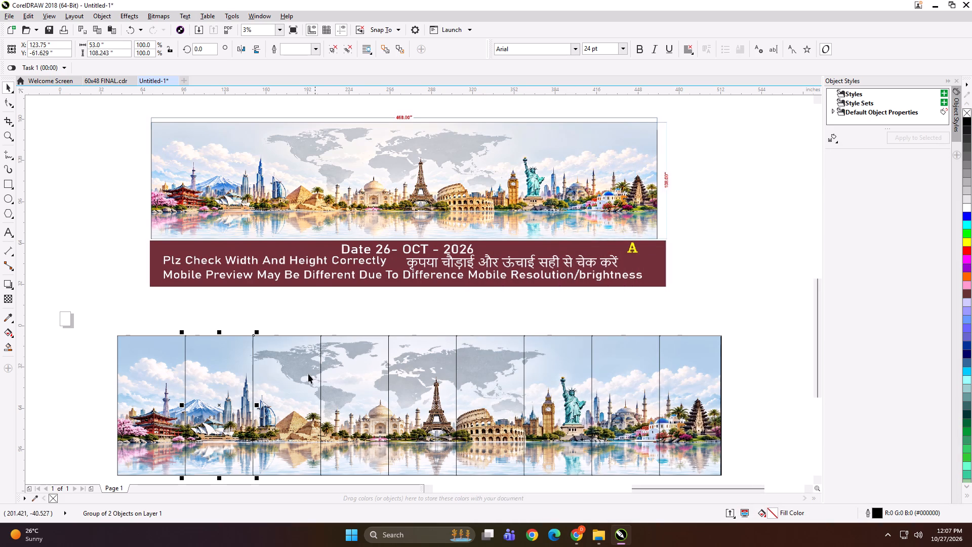
Export the third travel panel into the same folder as TIFF file "53x108 C NW".
{"action": "left_click", "coordinate": [308, 373]}
{"action": "key", "text": "ctrl+e"}
{"action": "left_click", "coordinate": [667, 252]}
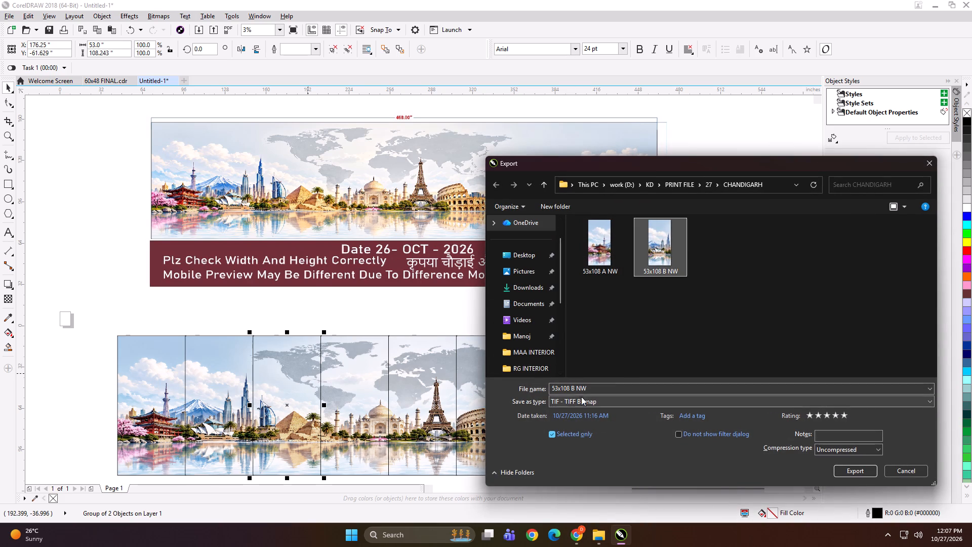
{"action": "double_click", "coordinate": [574, 386]}
{"action": "type", "text": "C"}
{"action": "key", "text": "space"}
{"action": "key", "text": "Return"}
{"action": "key", "text": "Return"}
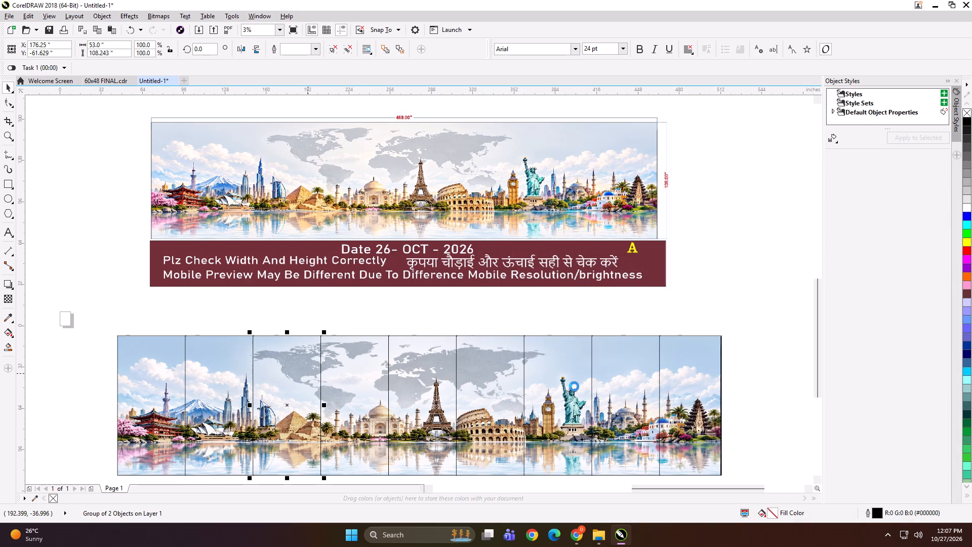
Export the fourth travel panel into the same folder as TIFF file "53x108 D NW".
{"action": "left_click", "coordinate": [344, 376]}
{"action": "key", "text": "ctrl+e"}
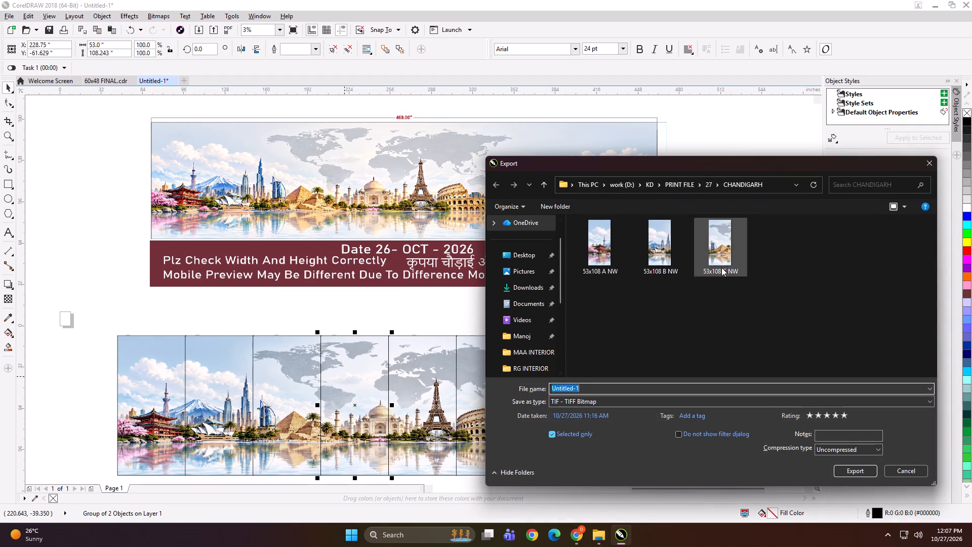
{"action": "left_click", "coordinate": [721, 262]}
{"action": "left_click", "coordinate": [577, 388]}
{"action": "left_click", "coordinate": [575, 388]}
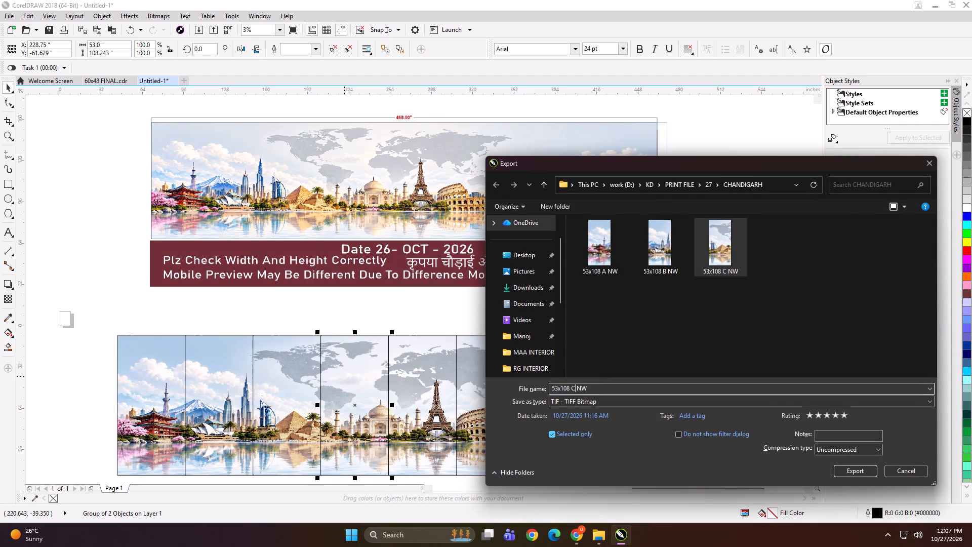
{"action": "left_click", "coordinate": [575, 388]}
{"action": "type", "text": "D"}
{"action": "key", "text": "space"}
{"action": "key", "text": "Return"}
{"action": "key", "text": "Return"}
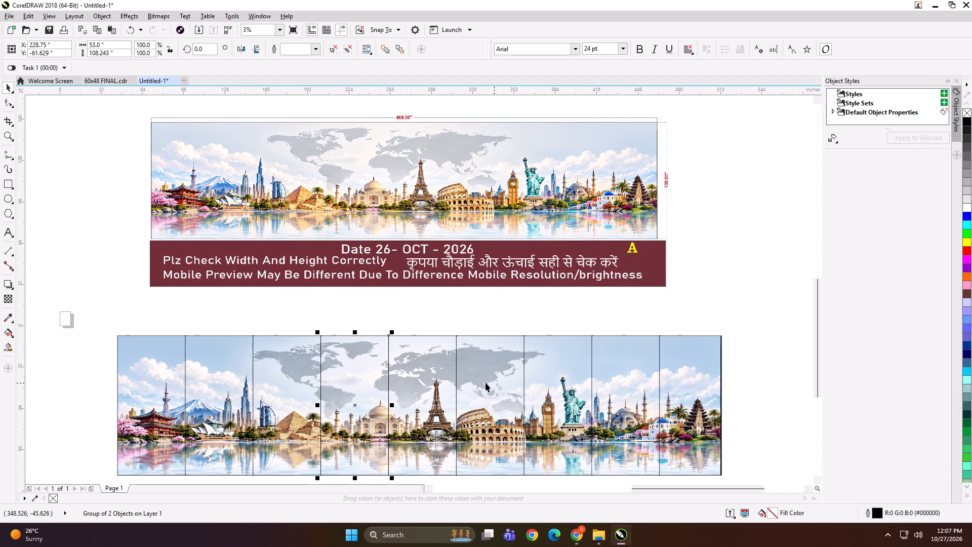
Export the fifth travel panel, with the Eiffel Tower, into the same folder as TIFF file "53x108 E NW".
{"action": "left_click", "coordinate": [386, 370]}
{"action": "left_click", "coordinate": [433, 382]}
{"action": "key", "text": "ctrl+e"}
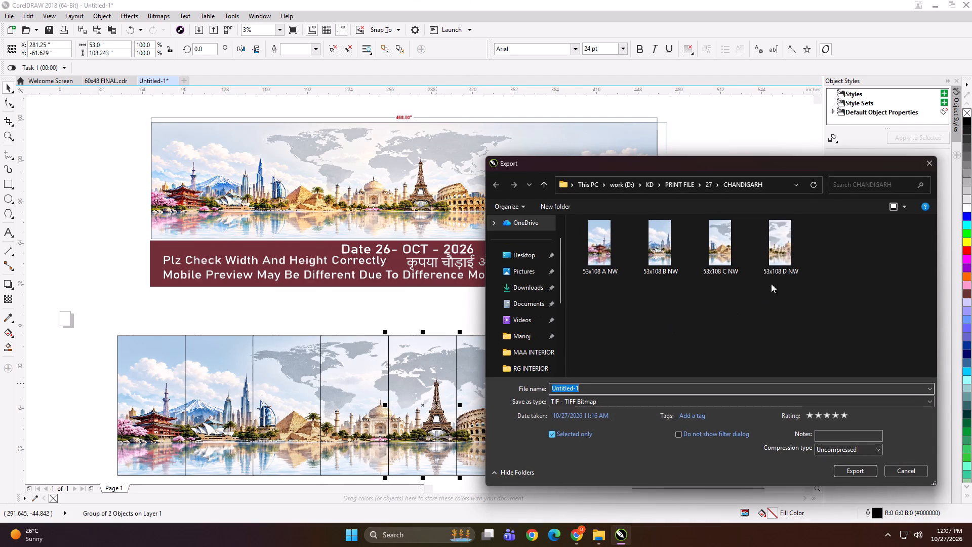
{"action": "left_click", "coordinate": [777, 255]}
{"action": "double_click", "coordinate": [575, 389]}
{"action": "type", "text": "E"}
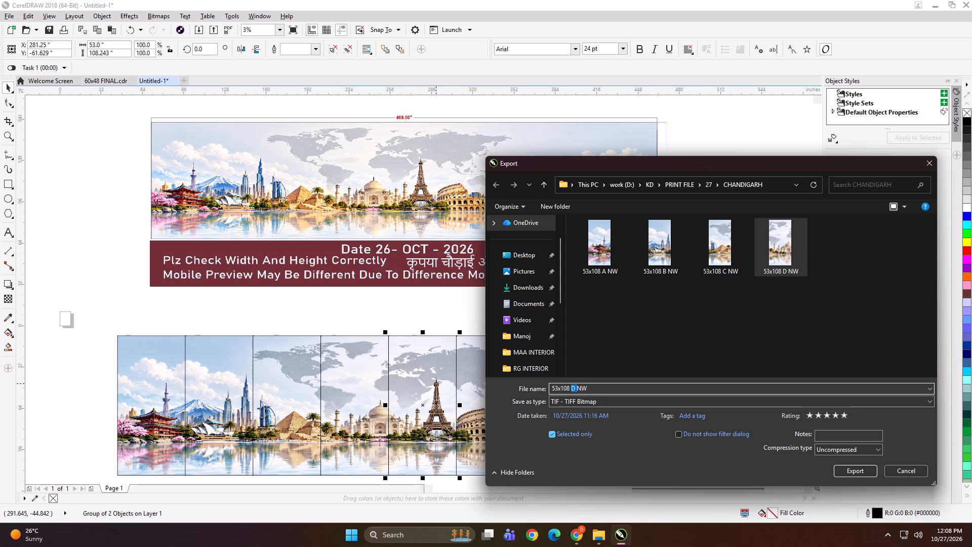
{"action": "key", "text": "space"}
{"action": "key", "text": "Return"}
{"action": "key", "text": "Return"}
Export the sixth travel panel, with the Colosseum, into the same folder as TIFF file "53x108 F NW".
{"action": "left_click", "coordinate": [484, 383]}
{"action": "key", "text": "ctrl+e"}
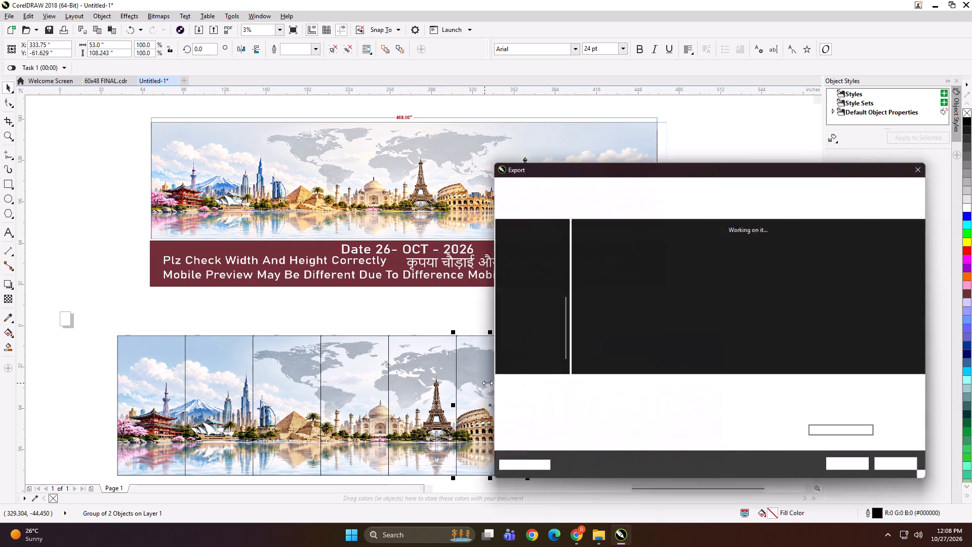
{"action": "left_click", "coordinate": [845, 245]}
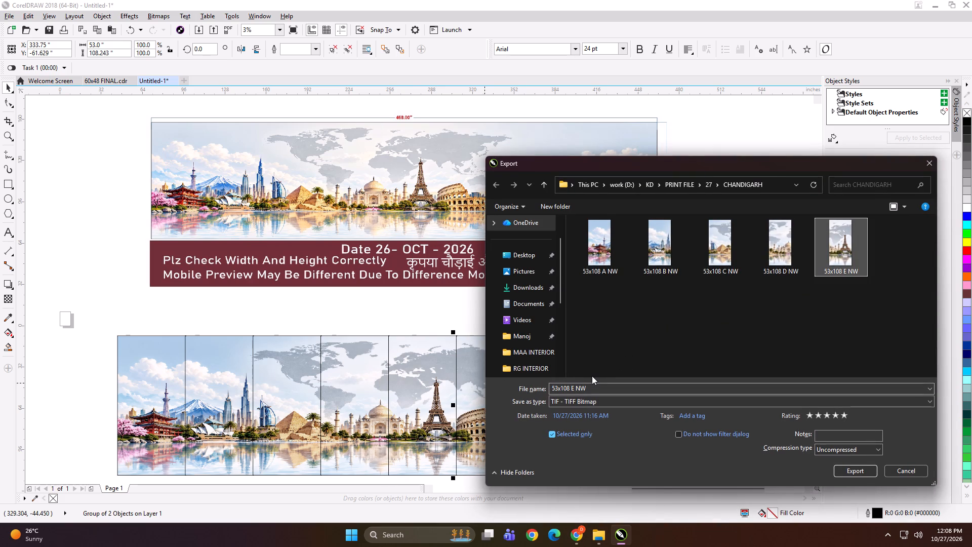
{"action": "double_click", "coordinate": [575, 387]}
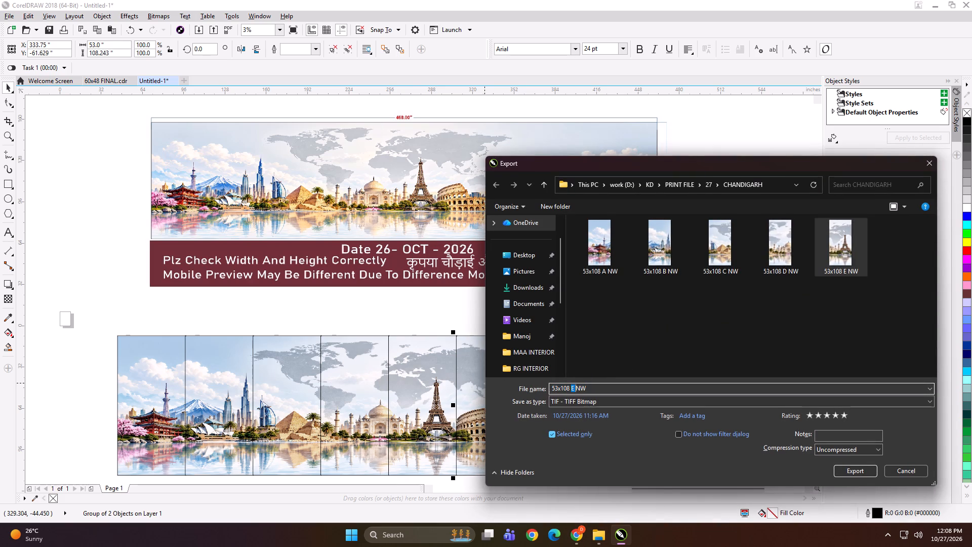
{"action": "type", "text": "F"}
{"action": "key", "text": "space"}
{"action": "key", "text": "Return"}
{"action": "key", "text": "Return"}
Export the seventh travel panel, with the Statue of Liberty, into the same folder as TIFF file "53x108 G NW".
{"action": "left_click", "coordinate": [575, 387]}
{"action": "key", "text": "ctrl+e"}
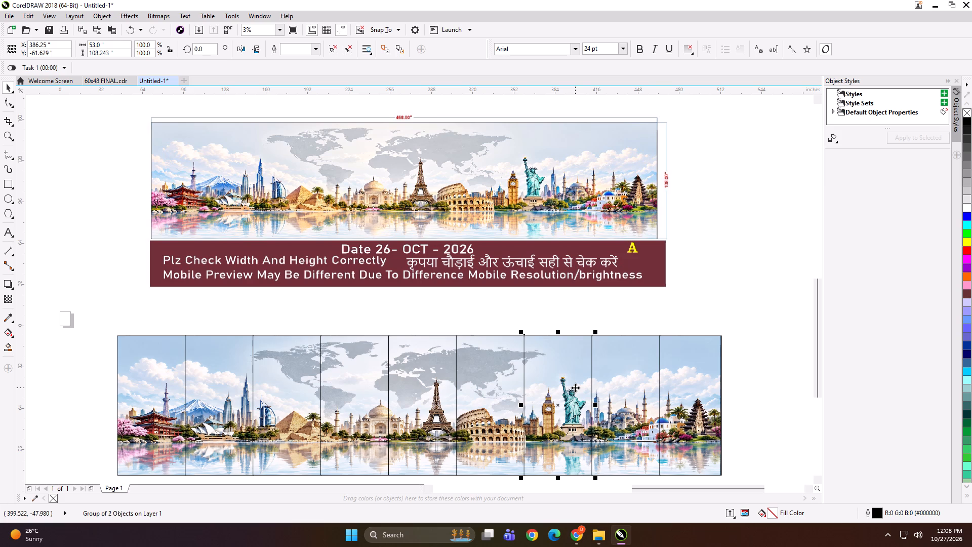
{"action": "key", "text": "ctrl+e"}
{"action": "left_click", "coordinate": [889, 250]}
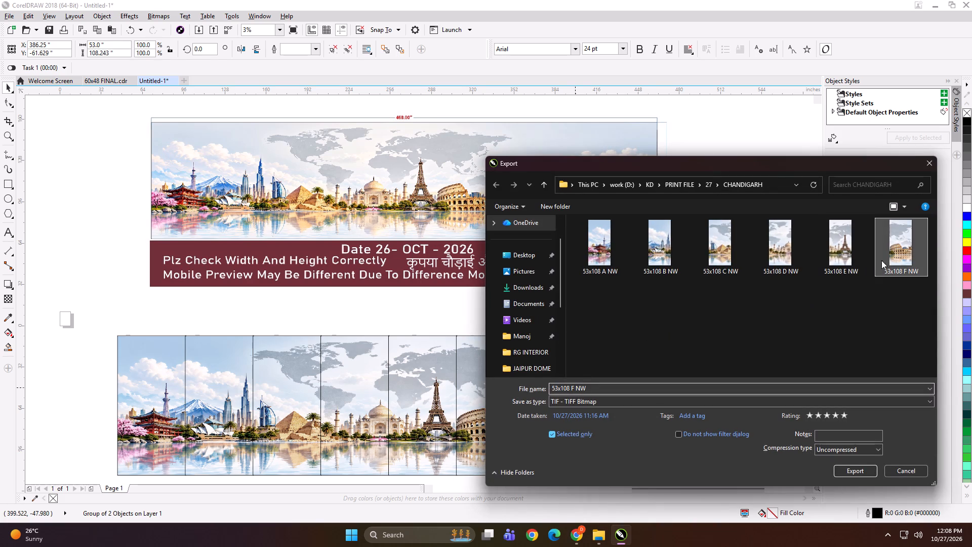
{"action": "left_click", "coordinate": [574, 390]}
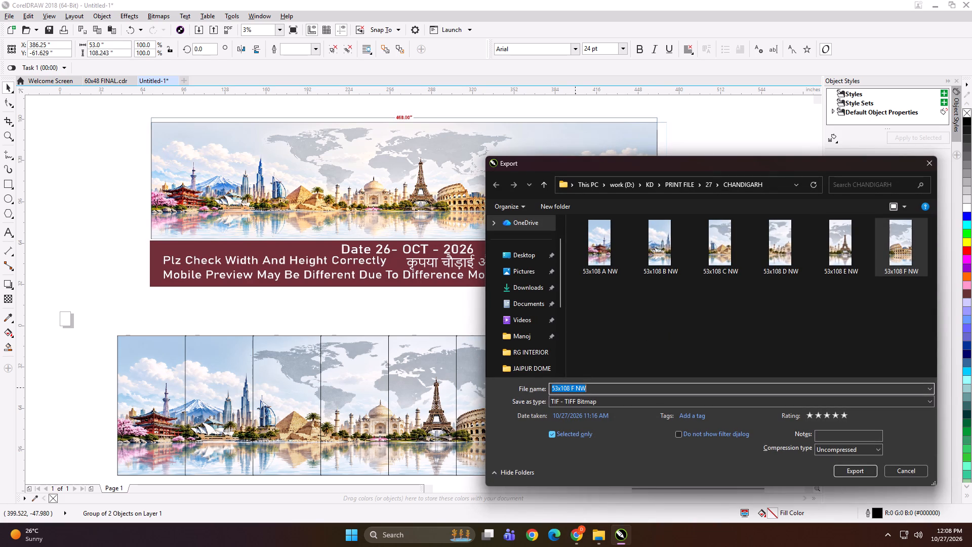
{"action": "double_click", "coordinate": [573, 388]}
{"action": "type", "text": "G"}
{"action": "key", "text": "space"}
{"action": "key", "text": "Return"}
{"action": "key", "text": "Return"}
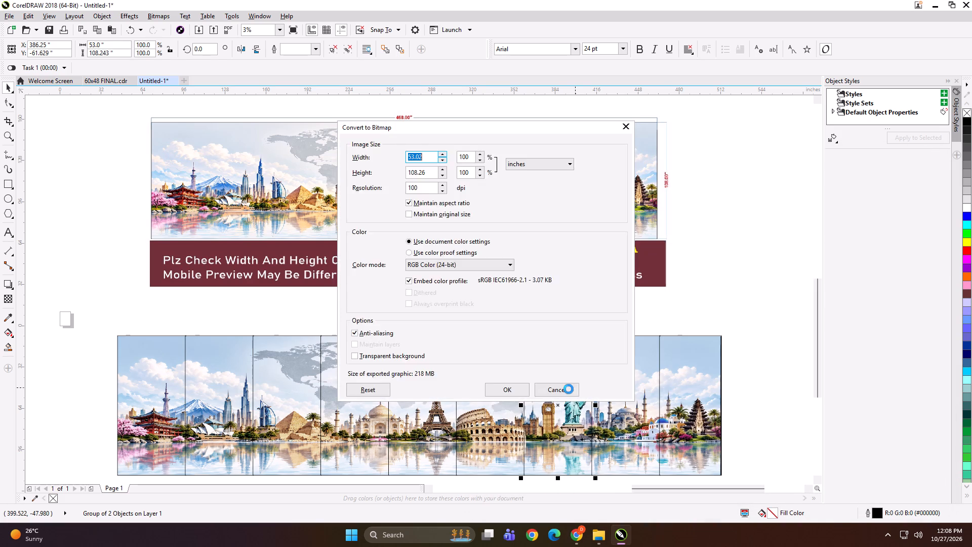
Export the eighth travel panel into the same folder as TIFF file "53x108 H NW".
{"action": "left_click", "coordinate": [595, 385]}
{"action": "left_click", "coordinate": [761, 355]}
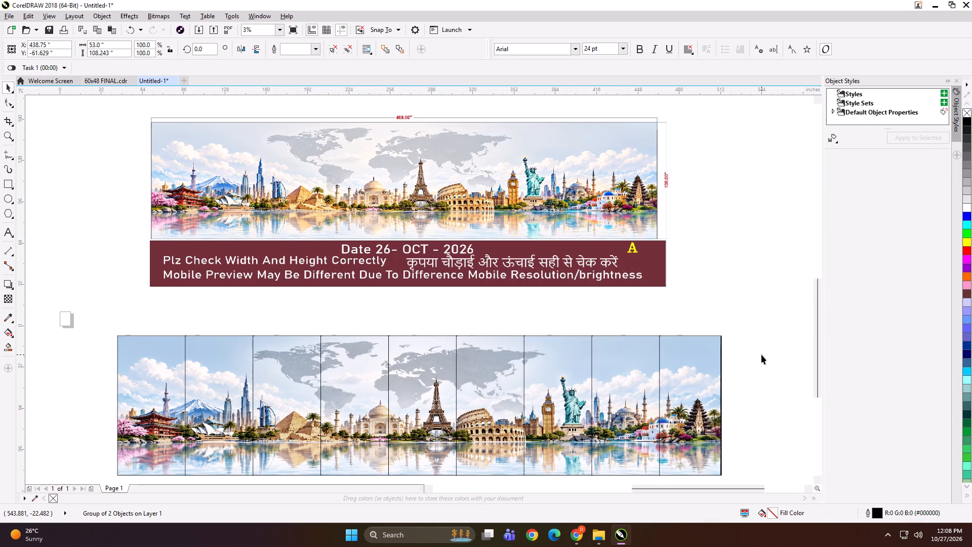
{"action": "left_click", "coordinate": [634, 375]}
{"action": "key", "text": "ctrl+e"}
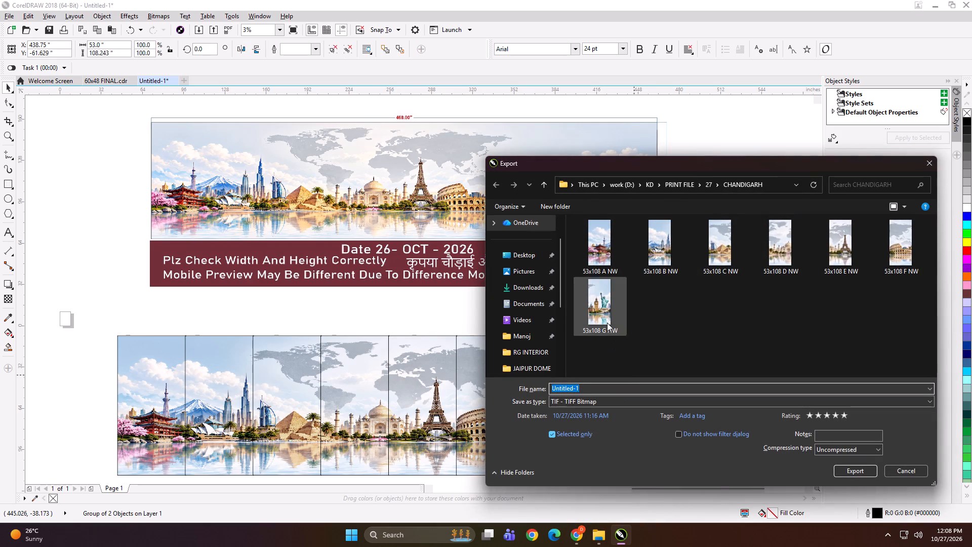
{"action": "left_click", "coordinate": [607, 323]}
{"action": "double_click", "coordinate": [575, 386]}
{"action": "type", "text": "H"}
{"action": "key", "text": "space"}
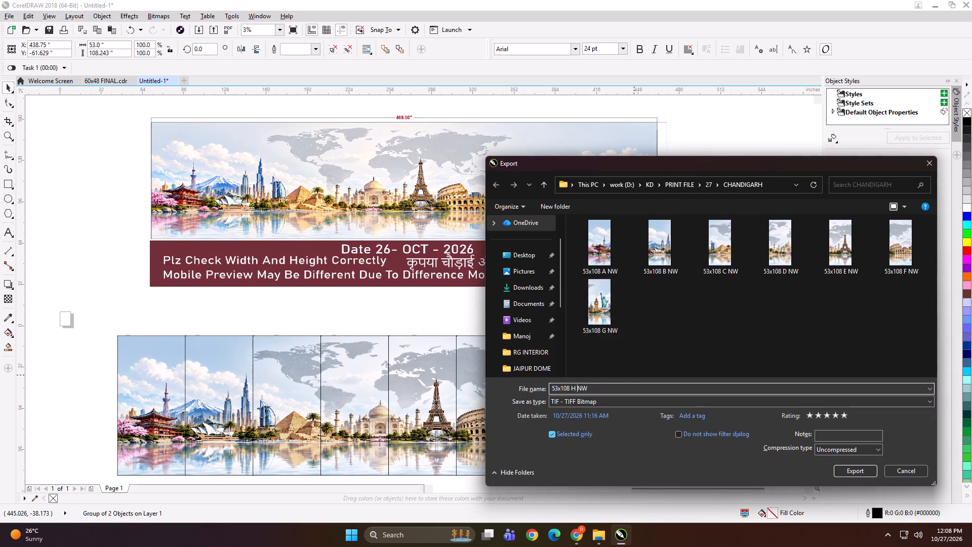
{"action": "key", "text": "Return"}
{"action": "key", "text": "Return"}
Export the ninth, narrower travel panel into the same folder as TIFF file "48x108 I NW".
{"action": "left_click", "coordinate": [682, 392]}
{"action": "key", "text": "ctrl+e"}
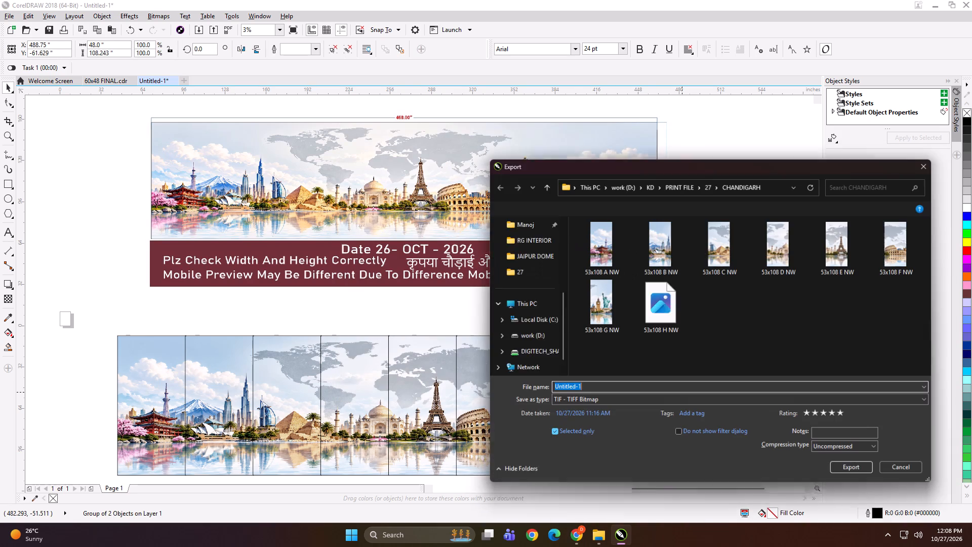
{"action": "type", "text": "48x"}
{"action": "type", "text": "108"}
{"action": "key", "text": "space"}
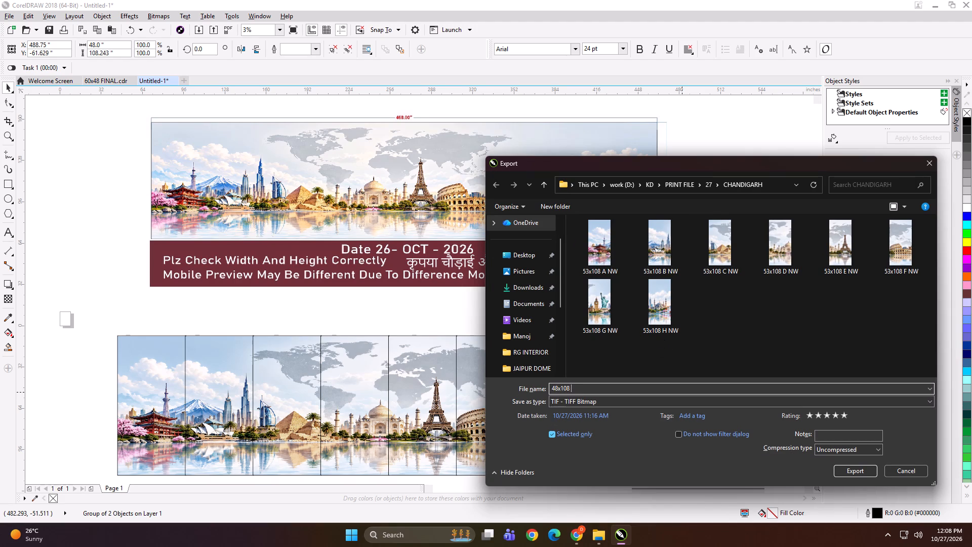
{"action": "type", "text": "I NW"}
{"action": "key", "text": "Return"}
{"action": "key", "text": "Return"}
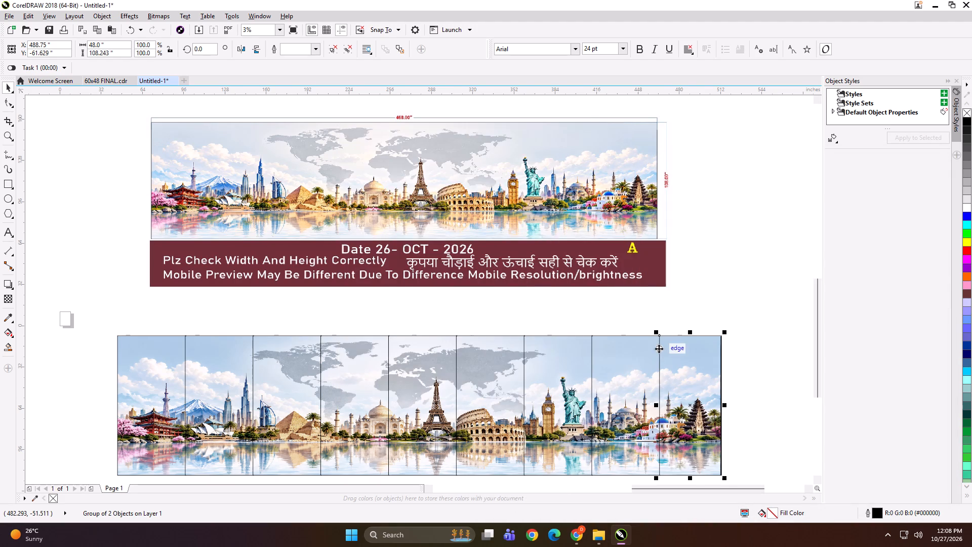
Shift the second to ninth travel panels together to the right, opening a gap after the first panel.
{"action": "scroll", "coordinate": [573, 305], "scroll_direction": "down", "scroll_amount": 1}
{"action": "left_click", "coordinate": [395, 401]}
{"action": "left_click_drag", "start_coordinate": [395, 400], "coordinate": [669, 300]}
{"action": "key", "text": "Right"}
{"action": "key", "text": "Right"}
{"action": "key", "text": "Right"}
{"action": "key", "text": "Right"}
{"action": "key", "text": "Right"}
{"action": "key", "text": "Right"}
{"action": "key", "text": "Right"}
{"action": "key", "text": "Right"}
{"action": "key", "text": "Right"}
{"action": "key", "text": "Right"}
{"action": "key", "text": "Right"}
{"action": "key", "text": "Right"}
{"action": "key", "text": "Right"}
{"action": "key", "text": "Right"}
{"action": "key", "text": "Right"}
{"action": "key", "text": "Right"}
{"action": "key", "text": "Right"}
{"action": "key", "text": "Right"}
{"action": "key", "text": "Right"}
{"action": "key", "text": "Right"}
Open gaps after the second and third travel panels by shifting all the panels beyond each one to the right.
{"action": "left_click_drag", "start_coordinate": [417, 398], "coordinate": [687, 307]}
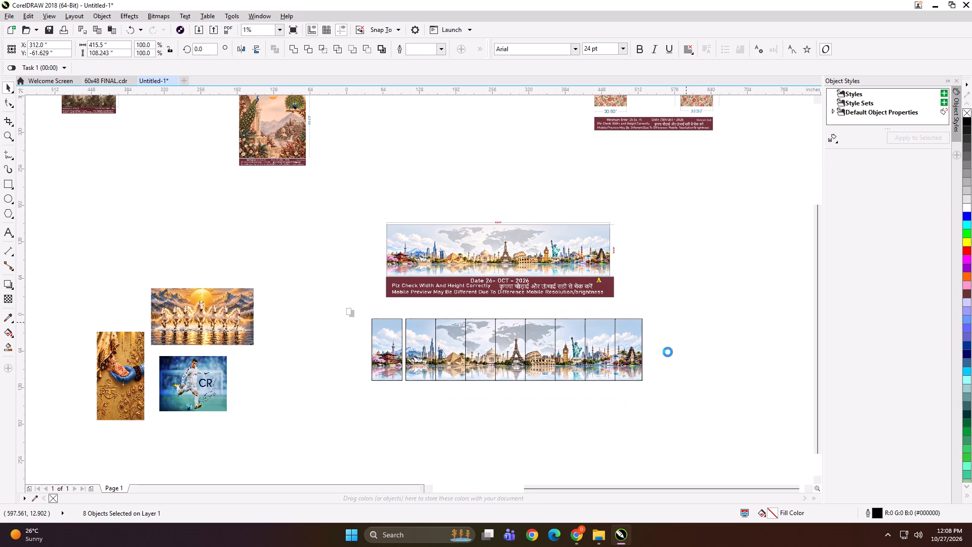
{"action": "left_click_drag", "start_coordinate": [461, 402], "coordinate": [733, 301]}
{"action": "key", "text": "Right"}
{"action": "key", "text": "Right"}
{"action": "key", "text": "Right"}
{"action": "key", "text": "Right"}
{"action": "key", "text": "Right"}
{"action": "key", "text": "Right"}
{"action": "key", "text": "Right"}
{"action": "key", "text": "Right"}
{"action": "key", "text": "Right"}
{"action": "key", "text": "Right"}
{"action": "key", "text": "Right"}
{"action": "key", "text": "Right"}
{"action": "key", "text": "Right"}
{"action": "key", "text": "Right"}
{"action": "key", "text": "Right"}
{"action": "key", "text": "Right"}
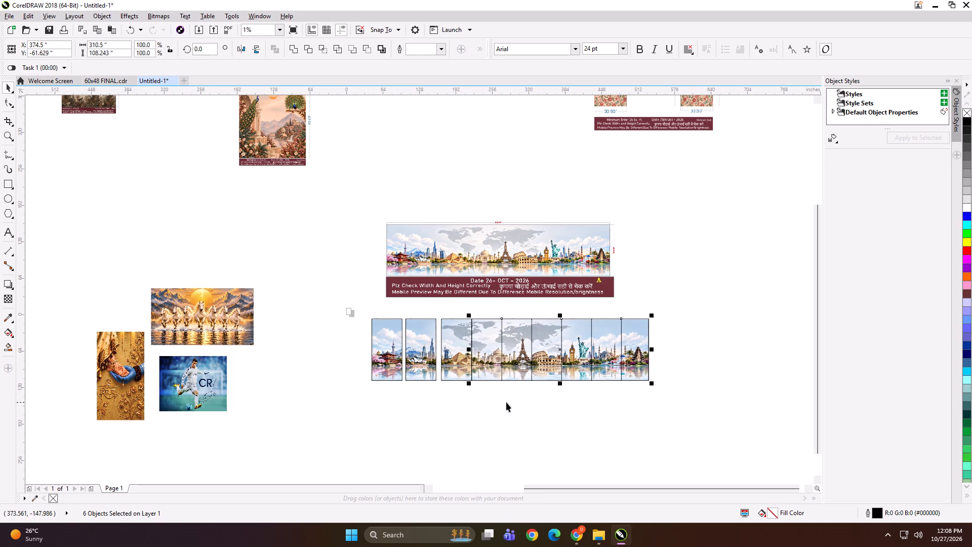
Shift the fifth to ninth travel panels together to the right, opening a matching gap after the fourth panel.
{"action": "left_click_drag", "start_coordinate": [493, 402], "coordinate": [696, 313]}
{"action": "key", "text": "Right"}
{"action": "key", "text": "Right"}
{"action": "key", "text": "Right"}
{"action": "key", "text": "Right"}
{"action": "key", "text": "Right"}
{"action": "key", "text": "Right"}
{"action": "key", "text": "Right"}
{"action": "key", "text": "Right"}
{"action": "key", "text": "Right"}
{"action": "key", "text": "Right"}
{"action": "key", "text": "Right"}
{"action": "key", "text": "Right"}
{"action": "key", "text": "Right"}
{"action": "key", "text": "Right"}
{"action": "key", "text": "Right"}
{"action": "key", "text": "Right"}
{"action": "key", "text": "Right"}
{"action": "key", "text": "Right"}
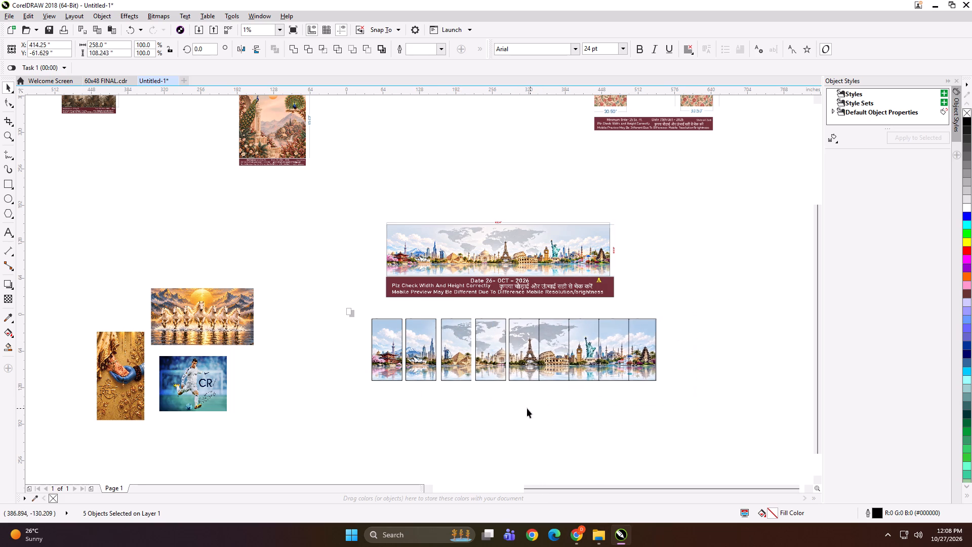
Shift the sixth to ninth travel panels together to the right, opening a matching gap after the Eiffel Tower panel.
{"action": "left_click_drag", "start_coordinate": [526, 408], "coordinate": [707, 309]}
{"action": "key", "text": "Right"}
{"action": "key", "text": "Right"}
{"action": "key", "text": "Right"}
{"action": "key", "text": "Right"}
{"action": "key", "text": "Right"}
{"action": "key", "text": "Right"}
{"action": "key", "text": "Right"}
{"action": "key", "text": "Right"}
{"action": "key", "text": "Right"}
{"action": "key", "text": "Right"}
{"action": "key", "text": "Right"}
{"action": "key", "text": "Right"}
{"action": "key", "text": "Right"}
{"action": "key", "text": "Right"}
{"action": "key", "text": "Right"}
{"action": "key", "text": "Right"}
{"action": "key", "text": "Right"}
{"action": "key", "text": "Right"}
{"action": "key", "text": "Right"}
Shift the seventh to ninth travel panels together to the right, opening a matching gap after the Colosseum panel.
{"action": "left_click_drag", "start_coordinate": [559, 400], "coordinate": [725, 319]}
{"action": "key", "text": "Right"}
{"action": "key", "text": "Right"}
{"action": "key", "text": "Right"}
{"action": "key", "text": "Right"}
{"action": "key", "text": "Right"}
{"action": "key", "text": "Right"}
{"action": "key", "text": "Right"}
{"action": "key", "text": "Right"}
{"action": "key", "text": "Right"}
{"action": "key", "text": "Right"}
{"action": "key", "text": "Right"}
{"action": "key", "text": "Right"}
{"action": "key", "text": "Right"}
{"action": "key", "text": "Right"}
{"action": "key", "text": "Right"}
{"action": "key", "text": "Right"}
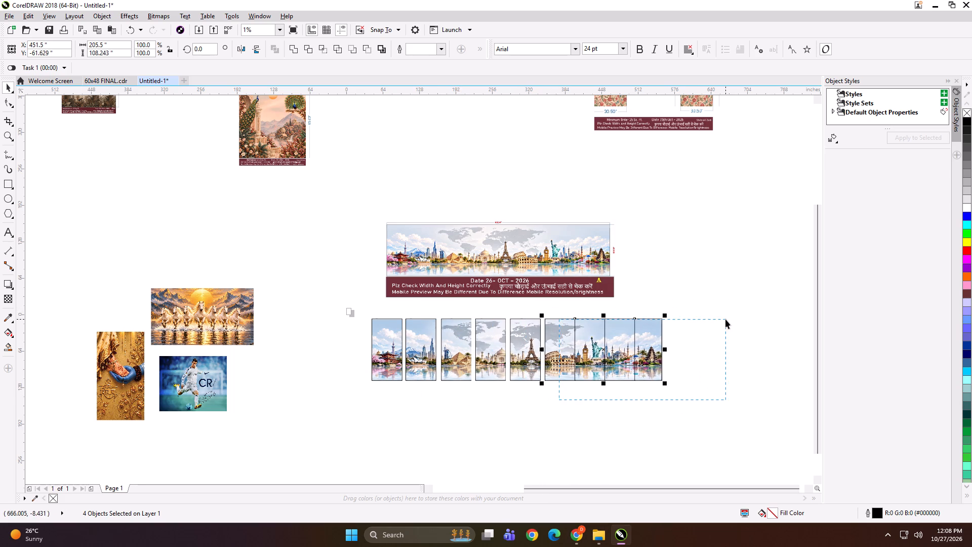
{"action": "left_click_drag", "start_coordinate": [725, 319], "coordinate": [735, 303]}
Shift the eighth and ninth travel panels together to the right, opening a matching gap after the Statue of Liberty panel.
{"action": "left_click_drag", "start_coordinate": [598, 387], "coordinate": [698, 294]}
{"action": "key", "text": "Right"}
{"action": "key", "text": "Right"}
{"action": "key", "text": "Right"}
{"action": "key", "text": "Right"}
{"action": "key", "text": "Right"}
{"action": "key", "text": "Right"}
{"action": "key", "text": "Right"}
{"action": "key", "text": "Right"}
{"action": "key", "text": "Right"}
{"action": "key", "text": "Right"}
{"action": "key", "text": "Right"}
{"action": "key", "text": "Right"}
{"action": "key", "text": "Right"}
{"action": "key", "text": "Right"}
{"action": "key", "text": "Right"}
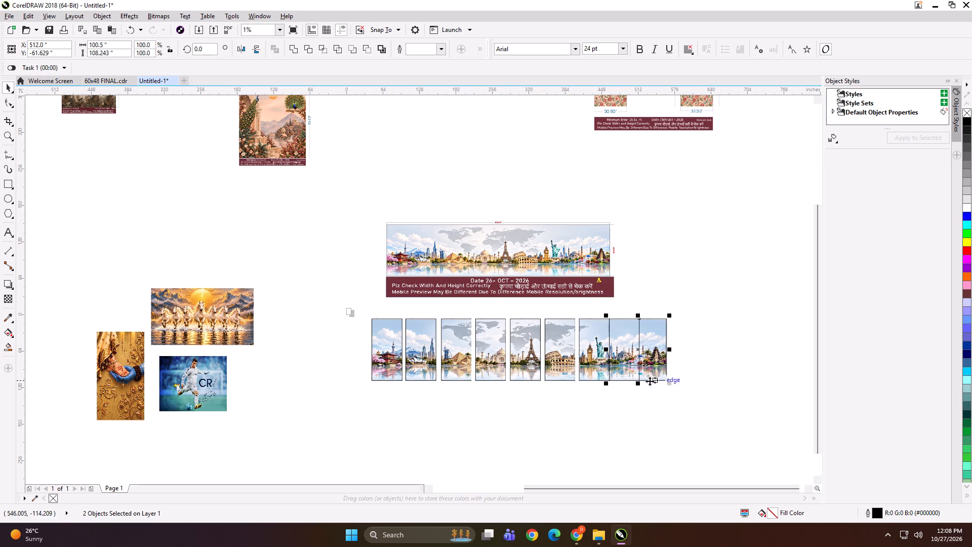
Shift the ninth travel panel to the right, opening a gap after the eighth panel.
{"action": "left_click_drag", "start_coordinate": [626, 402], "coordinate": [710, 304]}
{"action": "key", "text": "Right"}
{"action": "key", "text": "Right"}
{"action": "key", "text": "Right"}
{"action": "key", "text": "Right"}
{"action": "key", "text": "Right"}
{"action": "key", "text": "Right"}
{"action": "key", "text": "Right"}
{"action": "key", "text": "Right"}
{"action": "key", "text": "Right"}
{"action": "key", "text": "Right"}
{"action": "key", "text": "Right"}
{"action": "key", "text": "Right"}
{"action": "key", "text": "Right"}
{"action": "key", "text": "Right"}
{"action": "key", "text": "Right"}
{"action": "key", "text": "Right"}
{"action": "key", "text": "Right"}
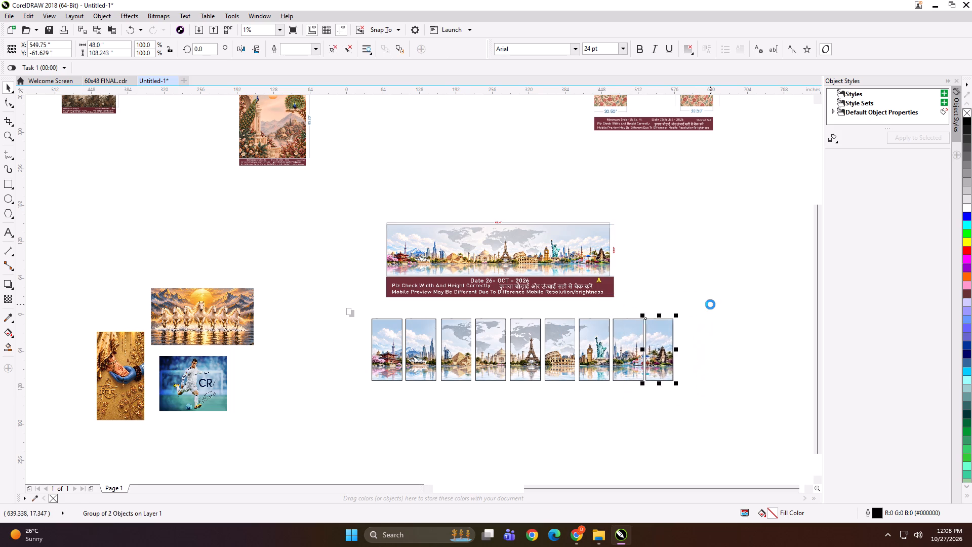
Scale the nine spaced panels down to about the preview banner's width and place the row directly beneath the banner.
{"action": "left_click_drag", "start_coordinate": [724, 296], "coordinate": [359, 409]}
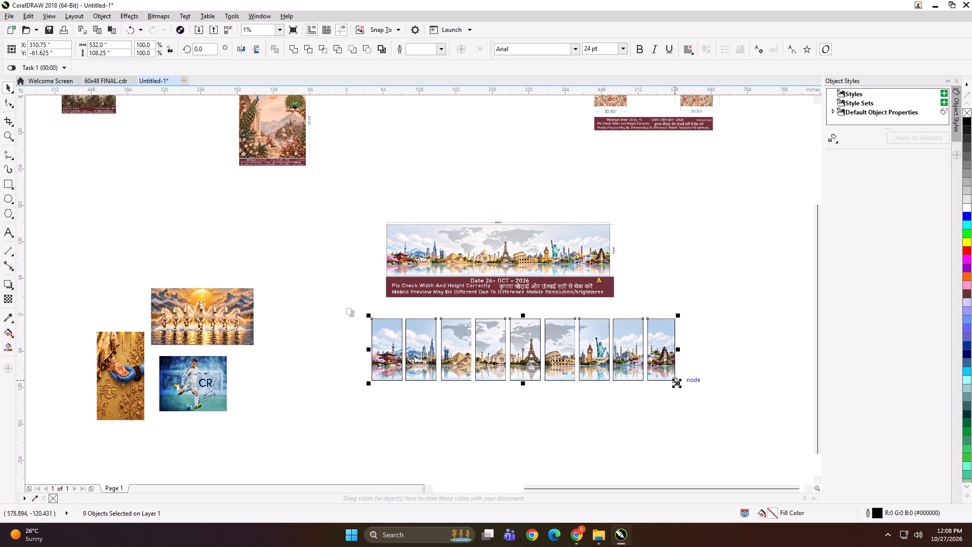
{"action": "left_click_drag", "start_coordinate": [677, 383], "coordinate": [623, 384], "text": "shift"}
{"action": "left_click_drag", "start_coordinate": [525, 351], "coordinate": [496, 336]}
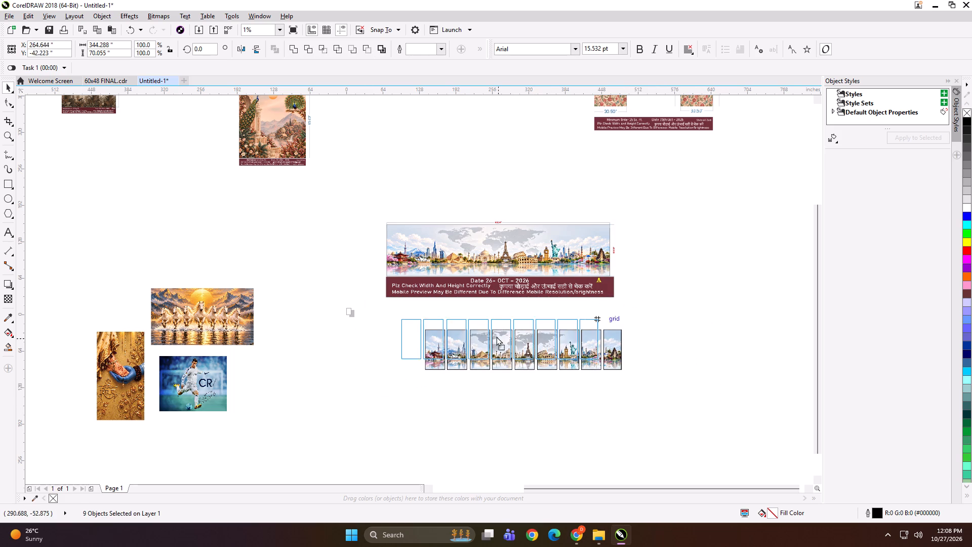
{"action": "left_click_drag", "start_coordinate": [496, 336], "coordinate": [488, 330]}
{"action": "left_click_drag", "start_coordinate": [591, 352], "coordinate": [607, 357]}
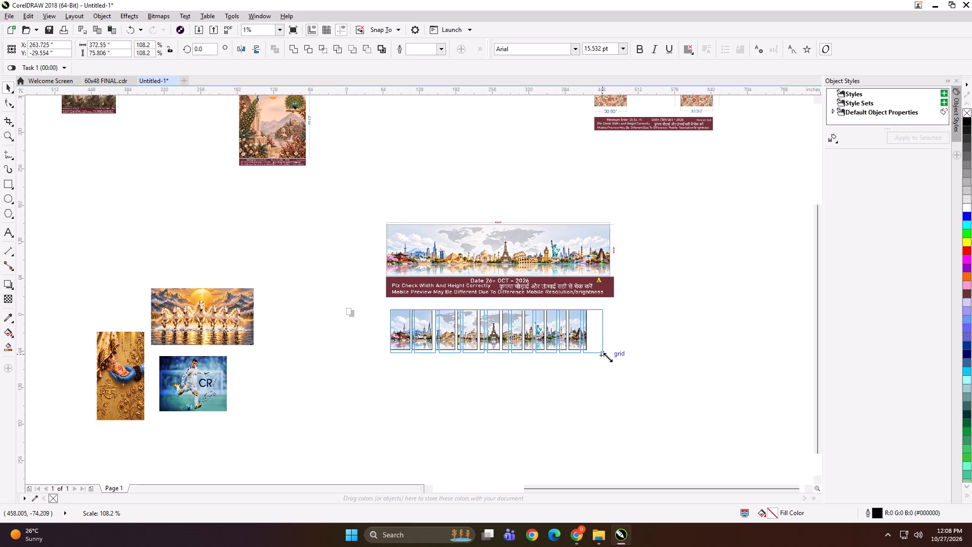
{"action": "left_click_drag", "start_coordinate": [607, 357], "coordinate": [619, 361]}
Group the row of nine panels with the travel preview banner above it.
{"action": "left_click", "coordinate": [521, 295], "text": "shift"}
{"action": "key", "text": "ctrl+g"}
Shrink the grouped banner and panel row proportionally to about 6.7 by 3.9 inches.
{"action": "left_click_drag", "start_coordinate": [623, 359], "coordinate": [516, 301], "text": "shift"}
{"action": "scroll", "coordinate": [502, 281], "scroll_direction": "up", "scroll_amount": 3}
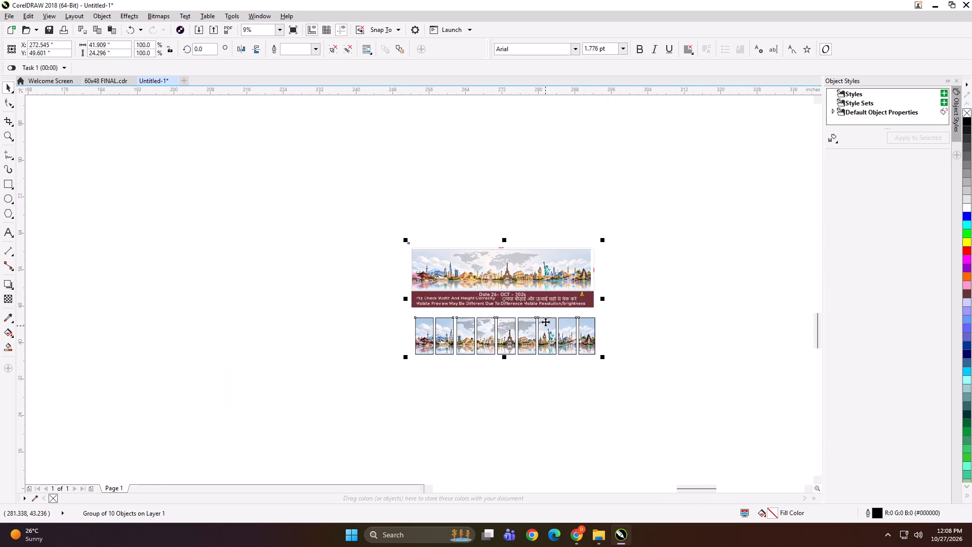
{"action": "scroll", "coordinate": [545, 321], "scroll_direction": "up", "scroll_amount": 1}
{"action": "left_click_drag", "start_coordinate": [659, 390], "coordinate": [524, 329], "text": "shift"}
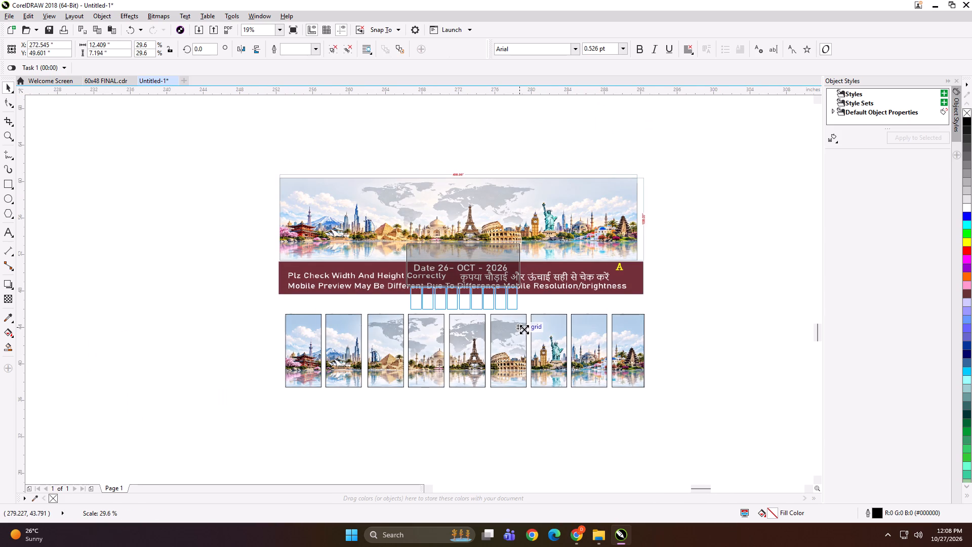
{"action": "left_click_drag", "start_coordinate": [524, 329], "coordinate": [498, 311], "text": "shift"}
Export the shrunken travel preview group under the file name "DGFH".
{"action": "scroll", "coordinate": [472, 282], "scroll_direction": "up", "scroll_amount": 2}
{"action": "key", "text": "ctrl+e"}
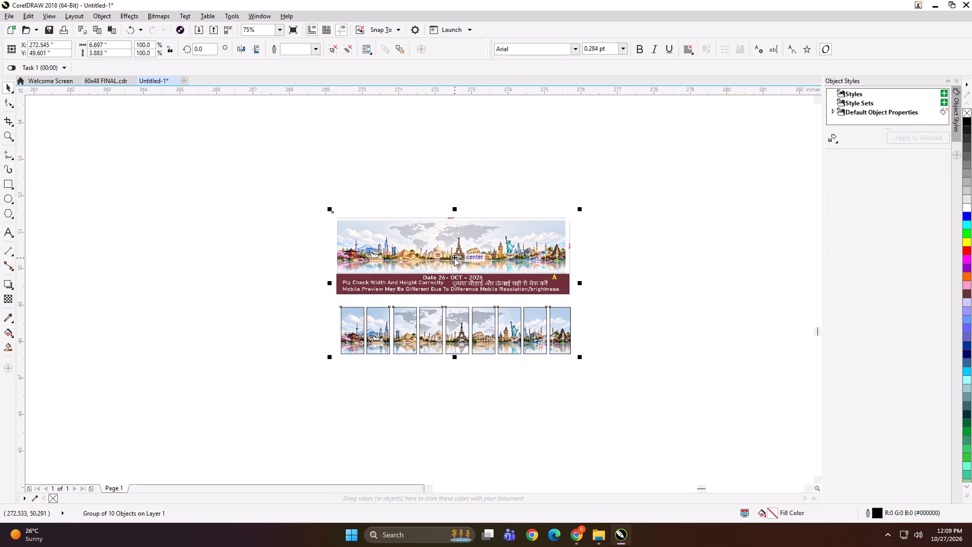
{"action": "type", "text": "DGFH"}
{"action": "key", "text": "Return"}
{"action": "key", "text": "Return"}
{"action": "key", "text": "Return"}
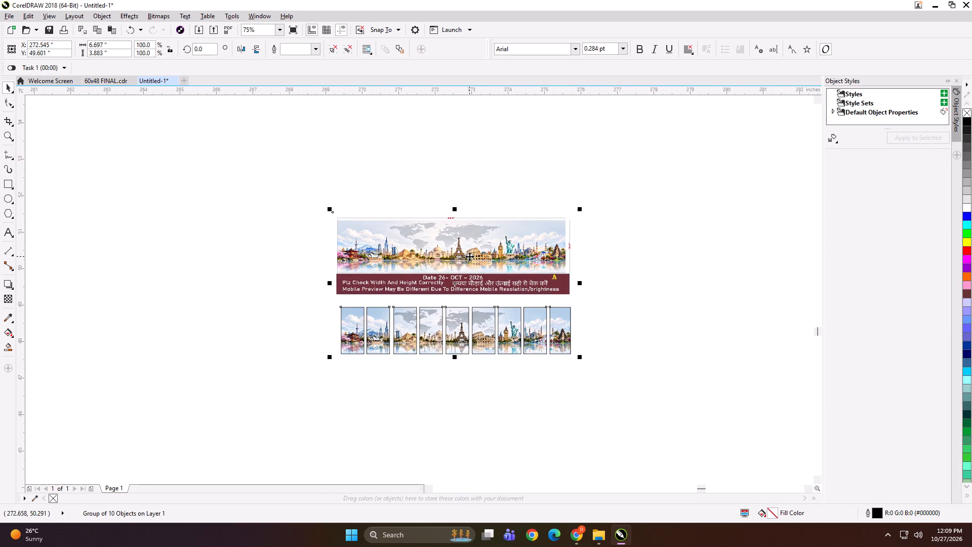
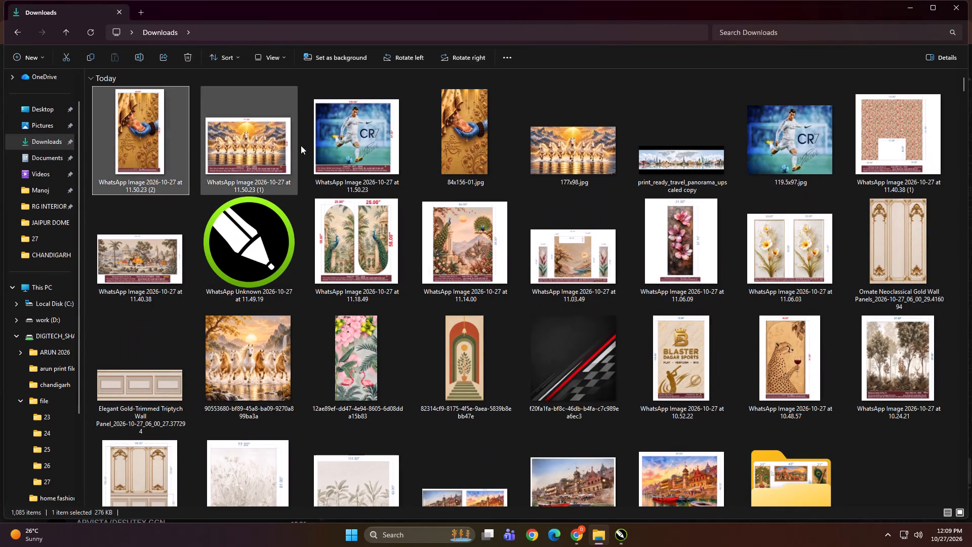
Bring the three WhatsApp reference images timed 11.50.23 from the Downloads folder into the untitled CorelDRAW drawing.
{"action": "left_click", "coordinate": [310, 143], "text": "shift"}
{"action": "left_click_drag", "start_coordinate": [254, 144], "coordinate": [621, 535]}
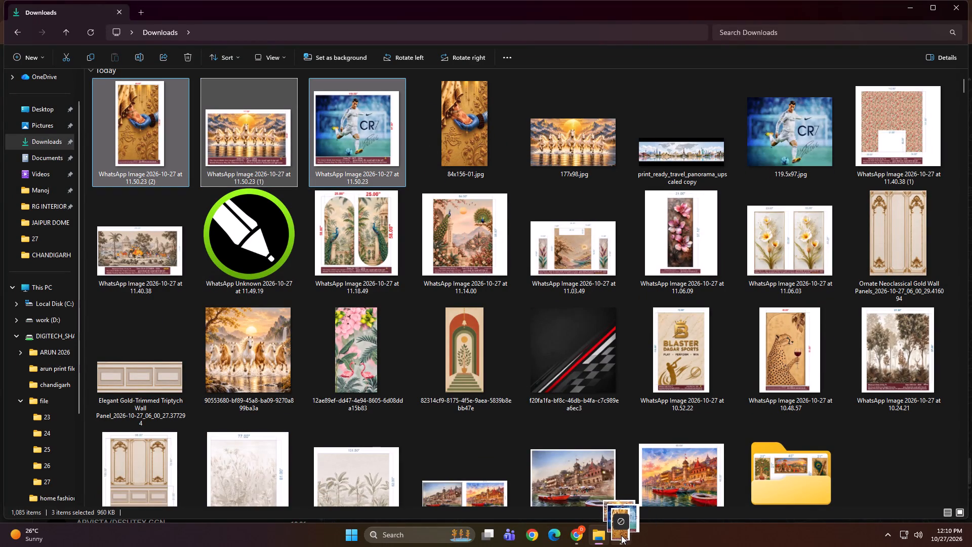
{"action": "left_click_drag", "start_coordinate": [621, 535], "coordinate": [548, 358]}
Enlarge the three stacked reference images proportionally to about 172 inches tall, in the space beyond the horses print.
{"action": "left_click_drag", "start_coordinate": [517, 337], "coordinate": [573, 385]}
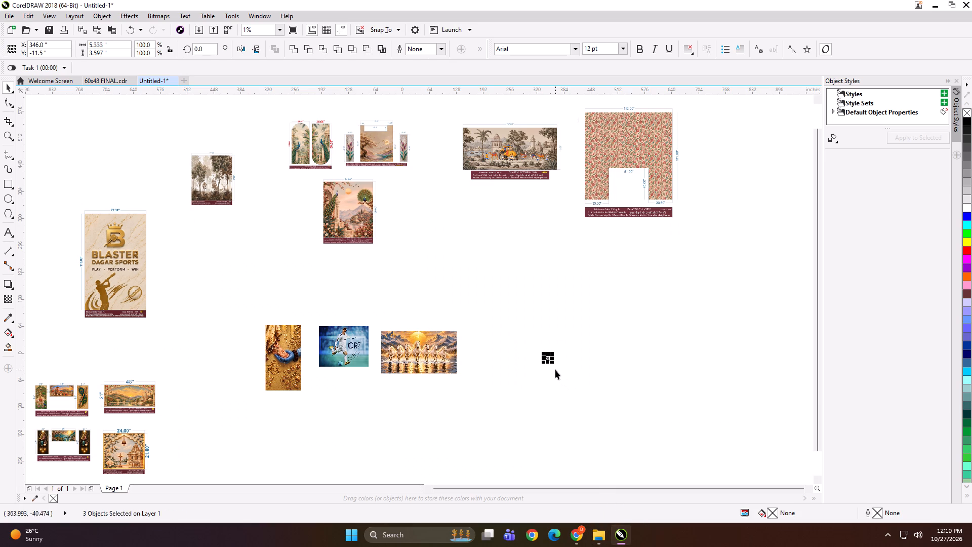
{"action": "left_click_drag", "start_coordinate": [554, 363], "coordinate": [607, 409], "text": "shift"}
{"action": "left_click", "coordinate": [579, 453]}
Spread out the stacked references by moving the gold hand-and-foot image and the footballer image below the row of prints.
{"action": "left_click_drag", "start_coordinate": [549, 369], "coordinate": [430, 432]}
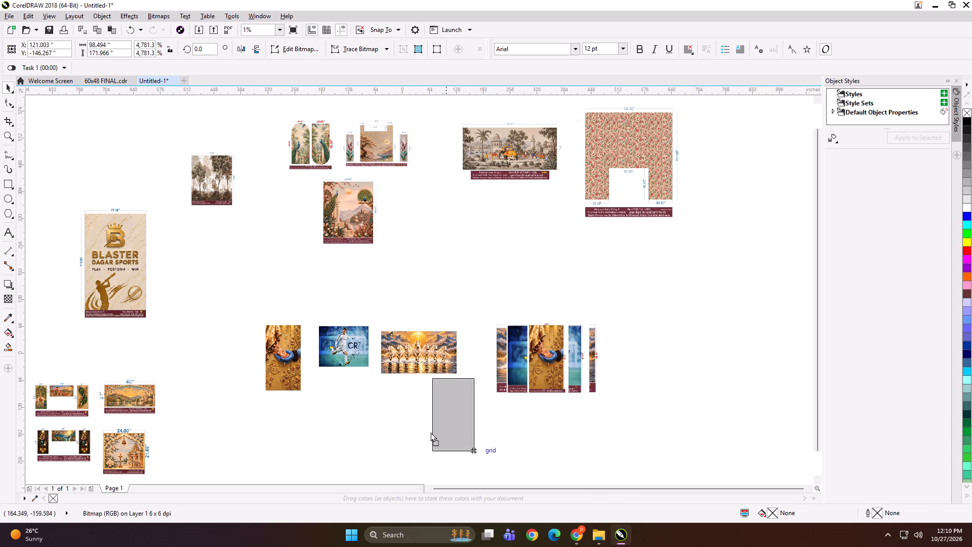
{"action": "left_click_drag", "start_coordinate": [430, 432], "coordinate": [296, 450]}
{"action": "left_click_drag", "start_coordinate": [536, 370], "coordinate": [360, 442]}
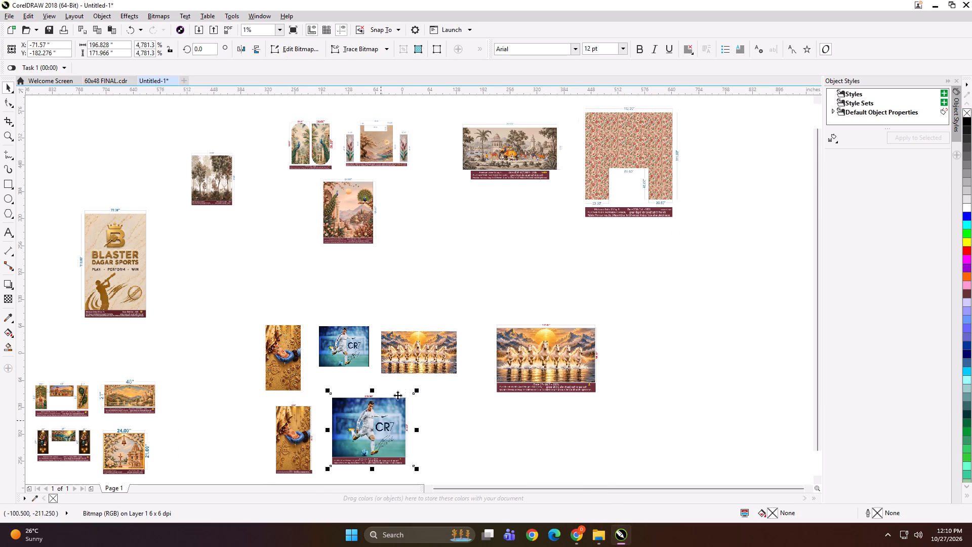
Place the horses, footballer and gold hand-and-foot prints each beside its matching dimensioned reference image, keeping the three pairs apart.
{"action": "left_click_drag", "start_coordinate": [412, 368], "coordinate": [447, 373]}
{"action": "left_click", "coordinate": [575, 367], "text": "shift"}
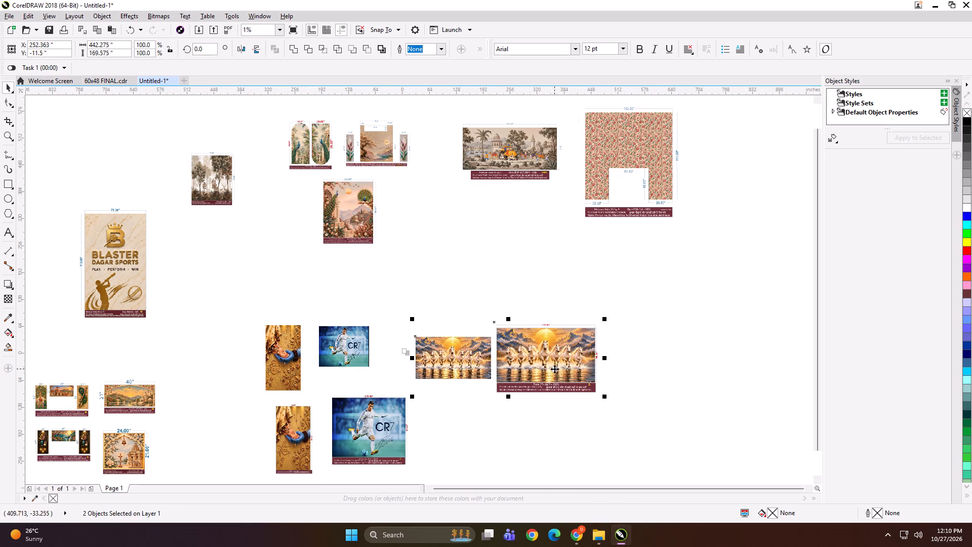
{"action": "left_click_drag", "start_coordinate": [530, 357], "coordinate": [557, 349]}
{"action": "left_click_drag", "start_coordinate": [351, 344], "coordinate": [465, 424]}
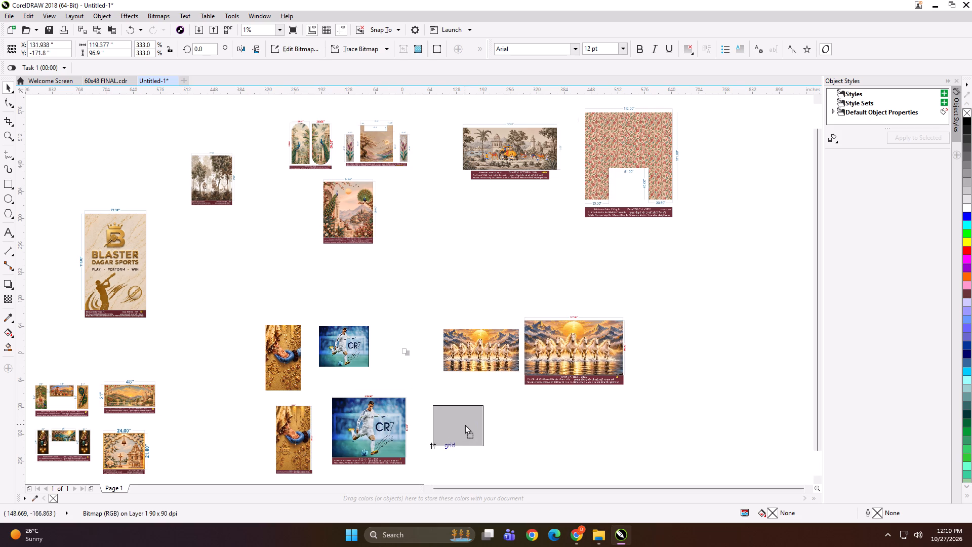
{"action": "left_click_drag", "start_coordinate": [465, 424], "coordinate": [460, 424]}
{"action": "left_click_drag", "start_coordinate": [293, 352], "coordinate": [275, 379]}
{"action": "left_click_drag", "start_coordinate": [296, 434], "coordinate": [294, 351]}
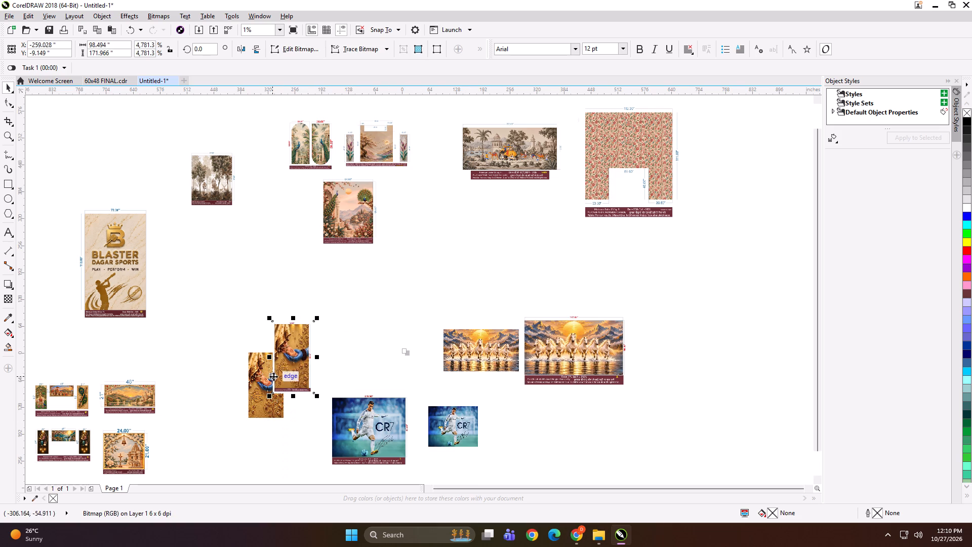
{"action": "left_click_drag", "start_coordinate": [264, 381], "coordinate": [339, 357]}
Compare the gold hand-and-foot print up close with its dimensioned reference image.
{"action": "left_click", "coordinate": [303, 357], "text": "shift"}
{"action": "scroll", "coordinate": [310, 353], "scroll_direction": "up", "scroll_amount": 2}
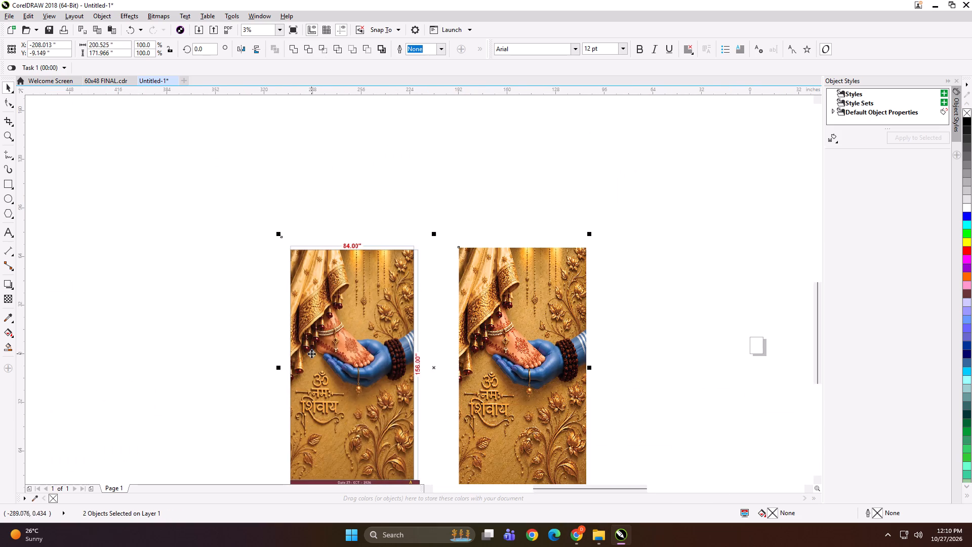
{"action": "scroll", "coordinate": [458, 333], "scroll_direction": "up", "scroll_amount": 1}
{"action": "scroll", "coordinate": [398, 310], "scroll_direction": "down", "scroll_amount": 2}
{"action": "scroll", "coordinate": [325, 275], "scroll_direction": "down", "scroll_amount": 1}
{"action": "scroll", "coordinate": [685, 285], "scroll_direction": "up", "scroll_amount": 1}
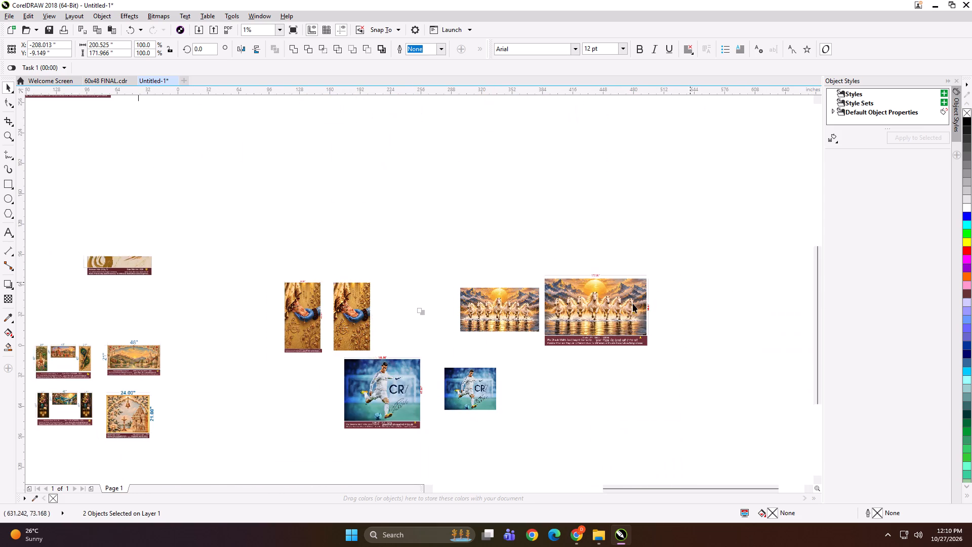
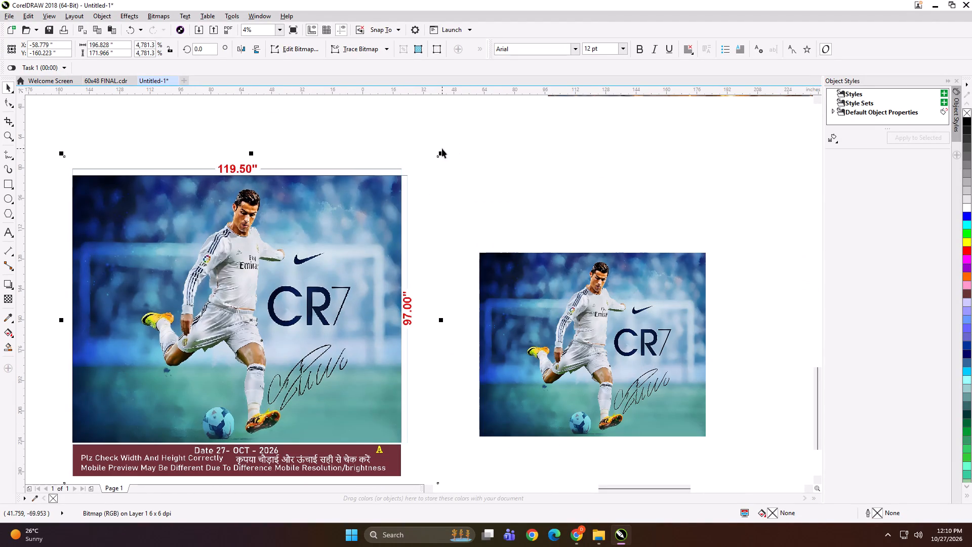
Scale the dimensioned footballer reference down proportionally to roughly match the print's size, and move the two images closer into line.
{"action": "left_click_drag", "start_coordinate": [442, 152], "coordinate": [432, 200], "text": "shift"}
{"action": "left_click_drag", "start_coordinate": [311, 309], "coordinate": [381, 301]}
{"action": "left_click_drag", "start_coordinate": [482, 306], "coordinate": [483, 289]}
Set the footballer print's size to 119.5 inches wide by 97 inches high.
{"action": "left_click_drag", "start_coordinate": [119, 45], "coordinate": [84, 44]}
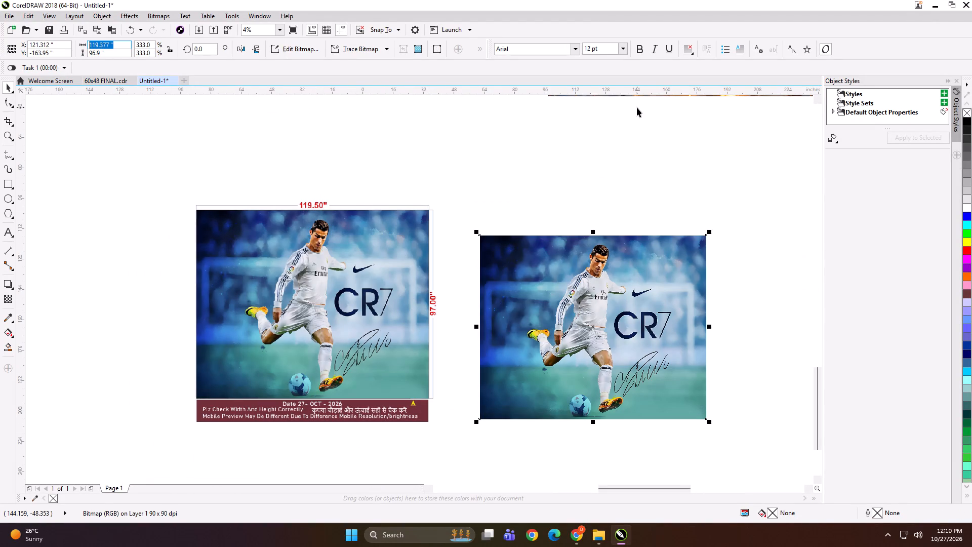
{"action": "type", "text": "119.5"}
{"action": "key", "text": "Tab"}
{"action": "type", "text": "97"}
{"action": "key", "text": "Return"}
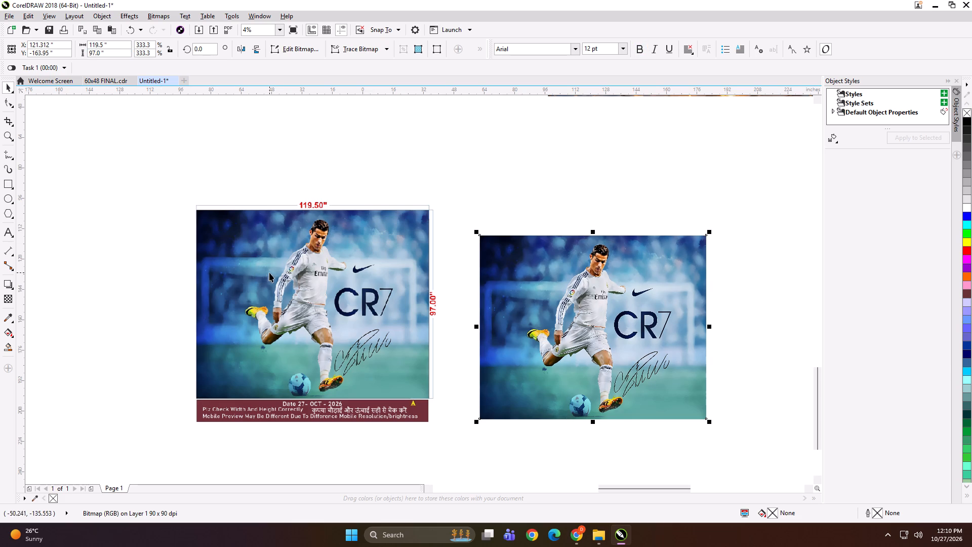
Add an unfilled, black-outlined rectangle exactly around the footballer print, matching its 119.5 by 97 inch size.
{"action": "triple_click", "coordinate": [9, 183], "text": "shift"}
{"action": "key", "text": "space"}
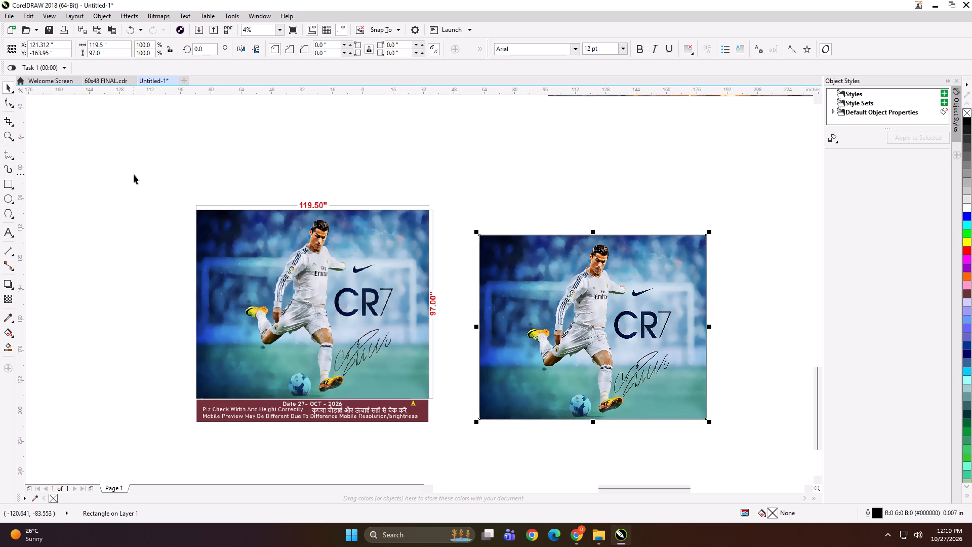
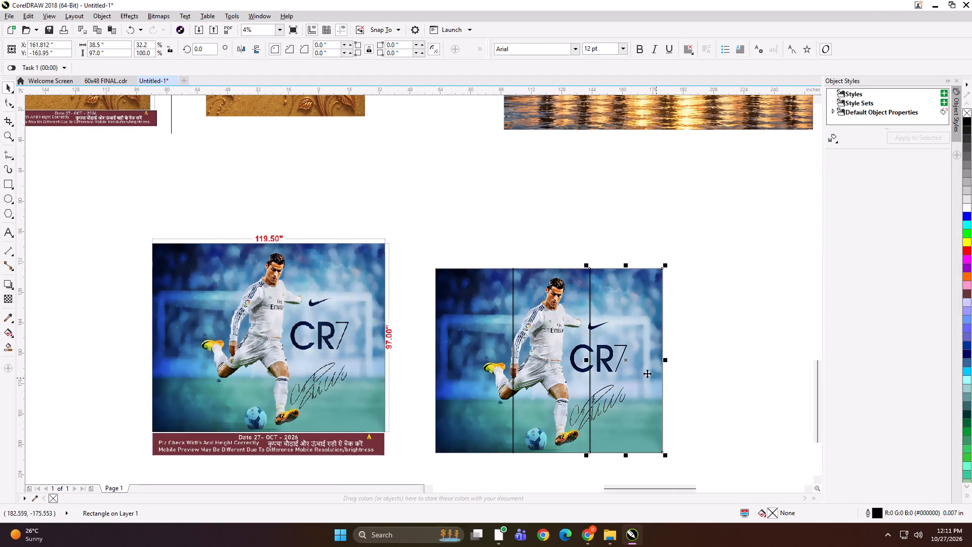
Group the three panel rectangles, PowerClip the footballer print inside them, and ungroup the result into separate panels.
{"action": "left_click", "coordinate": [549, 353], "text": "shift"}
{"action": "left_click", "coordinate": [491, 352], "text": "shift"}
{"action": "key", "text": "ctrl+g"}
{"action": "left_click", "coordinate": [517, 254]}
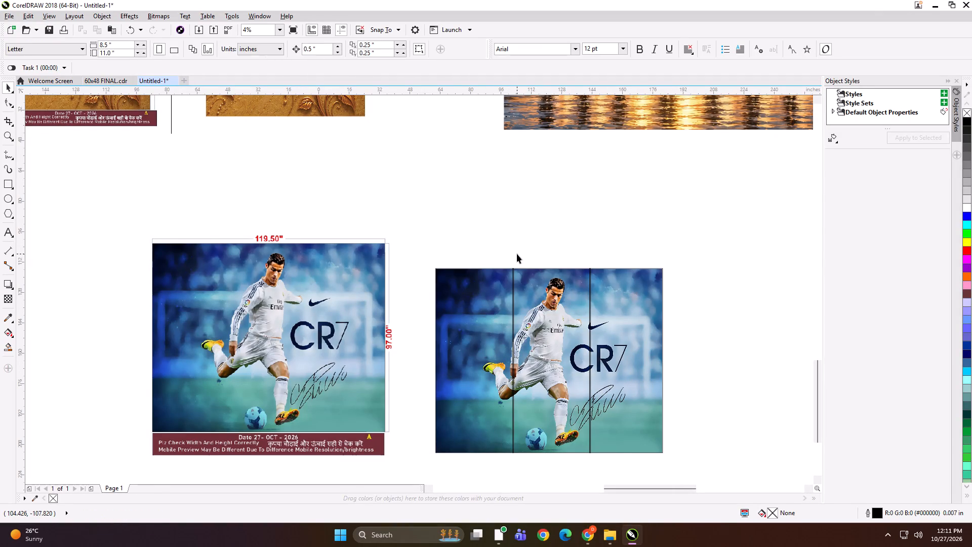
{"action": "left_click", "coordinate": [537, 300], "text": "alt"}
{"action": "key", "text": "shift+Return"}
{"action": "left_click", "coordinate": [551, 300]}
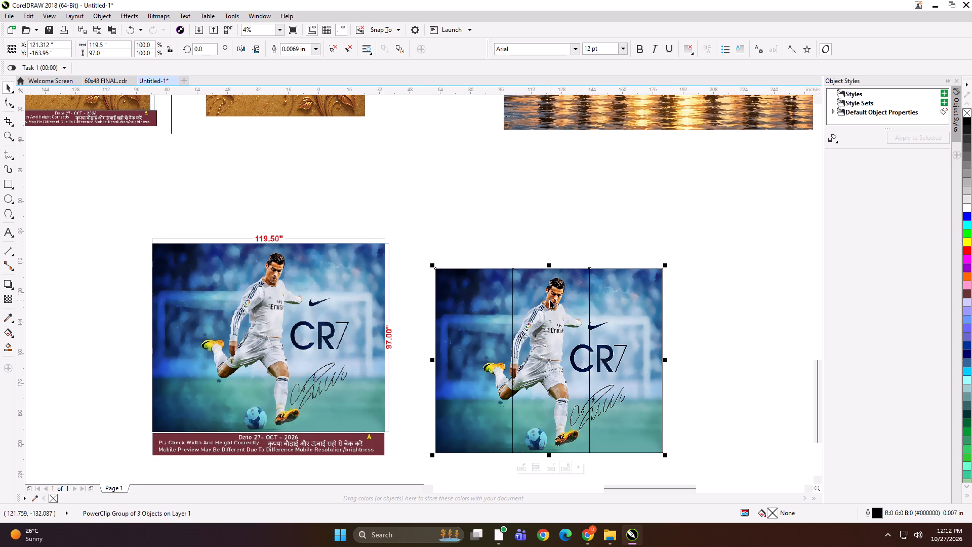
{"action": "key", "text": "ctrl+u"}
{"action": "left_click", "coordinate": [708, 317]}
Move the dimensioned running-horses reference about 20 inches further right, widening the gap to the horses print.
{"action": "scroll", "coordinate": [533, 322], "scroll_direction": "down", "scroll_amount": 1}
{"action": "scroll", "coordinate": [484, 344], "scroll_direction": "down", "scroll_amount": 1}
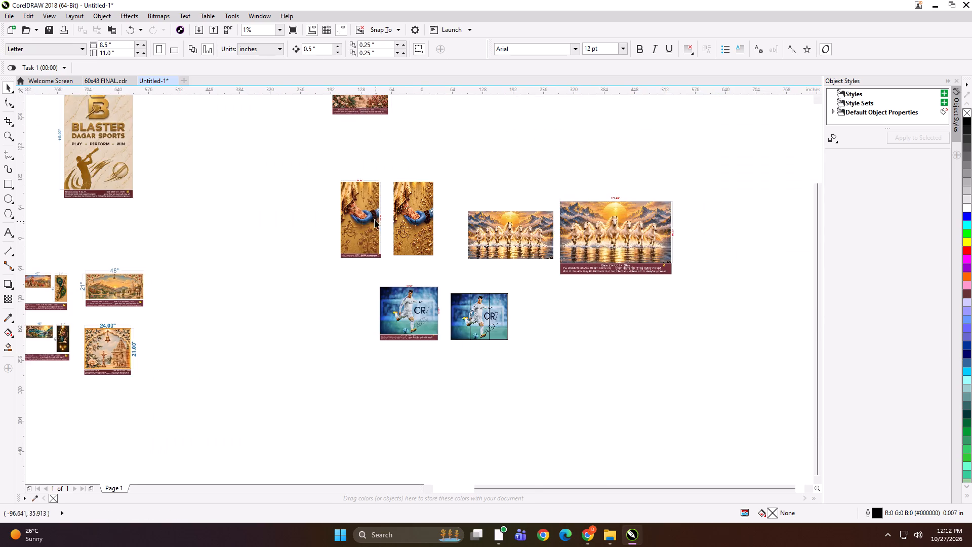
{"action": "scroll", "coordinate": [374, 219], "scroll_direction": "up", "scroll_amount": 1}
{"action": "scroll", "coordinate": [360, 131], "scroll_direction": "up", "scroll_amount": 2}
{"action": "scroll", "coordinate": [269, 152], "scroll_direction": "down", "scroll_amount": 2}
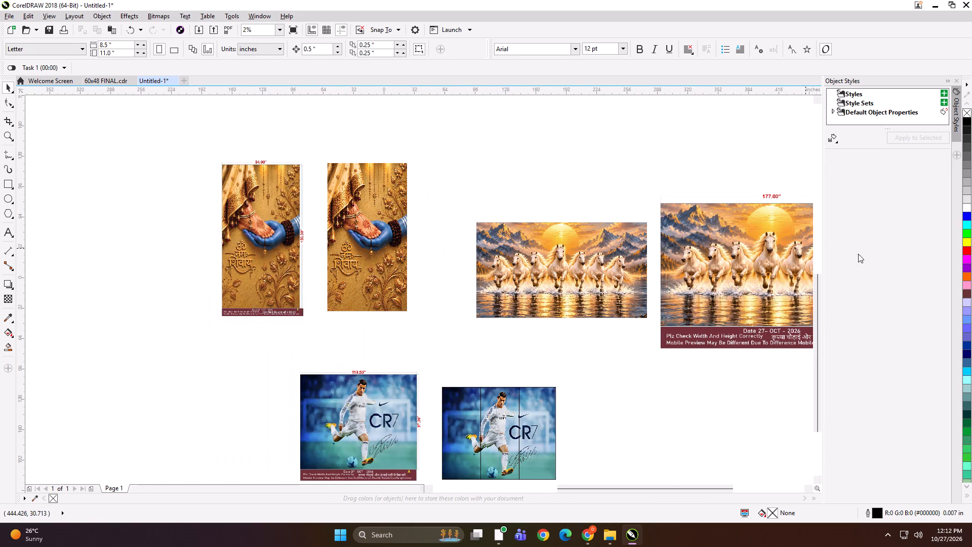
{"action": "scroll", "coordinate": [499, 240], "scroll_direction": "down", "scroll_amount": 1}
{"action": "scroll", "coordinate": [686, 237], "scroll_direction": "up", "scroll_amount": 1}
{"action": "left_click_drag", "start_coordinate": [610, 270], "coordinate": [629, 270]}
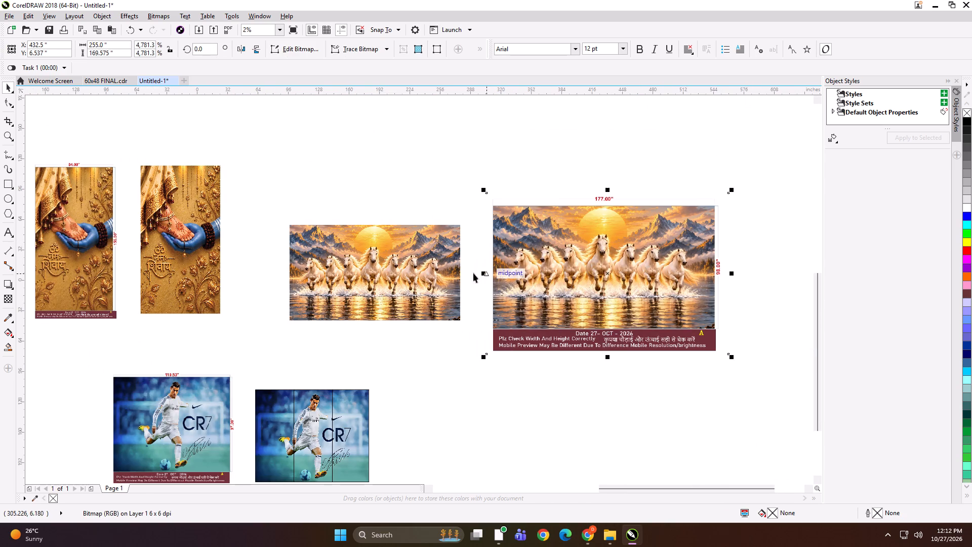
Select the running-horses print beside its dimensioned reference.
{"action": "left_click", "coordinate": [392, 272]}
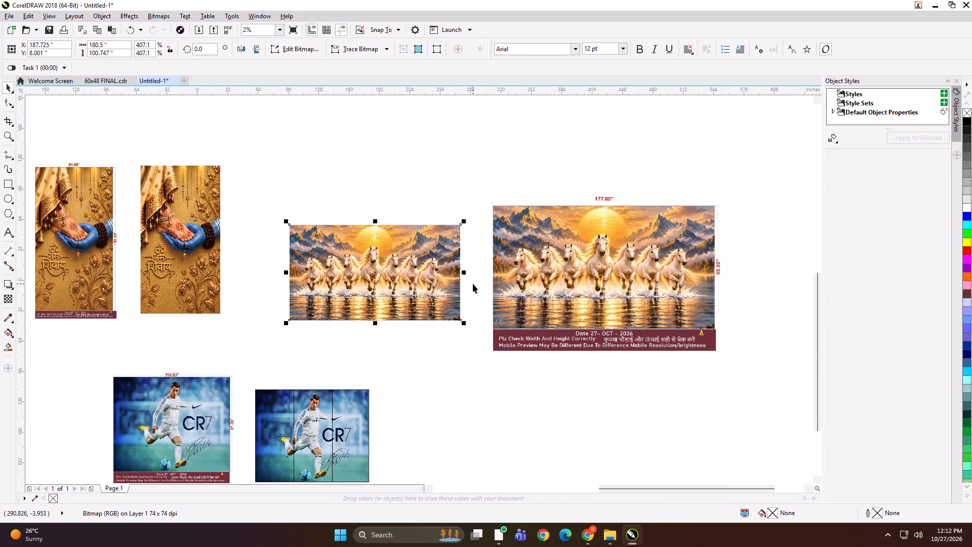
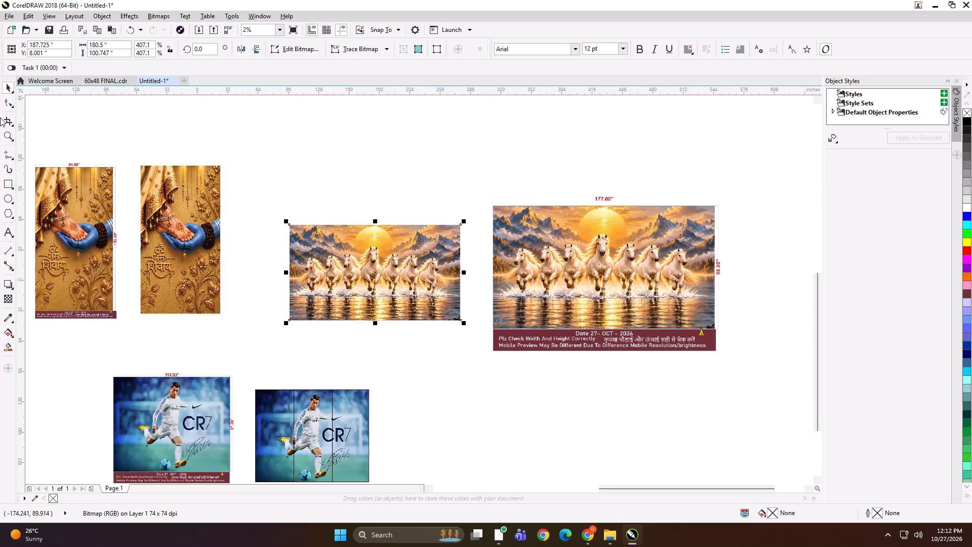
Set the running-horses print to 177 inches wide and 98 inches high.
{"action": "left_click_drag", "start_coordinate": [116, 45], "coordinate": [48, 45]}
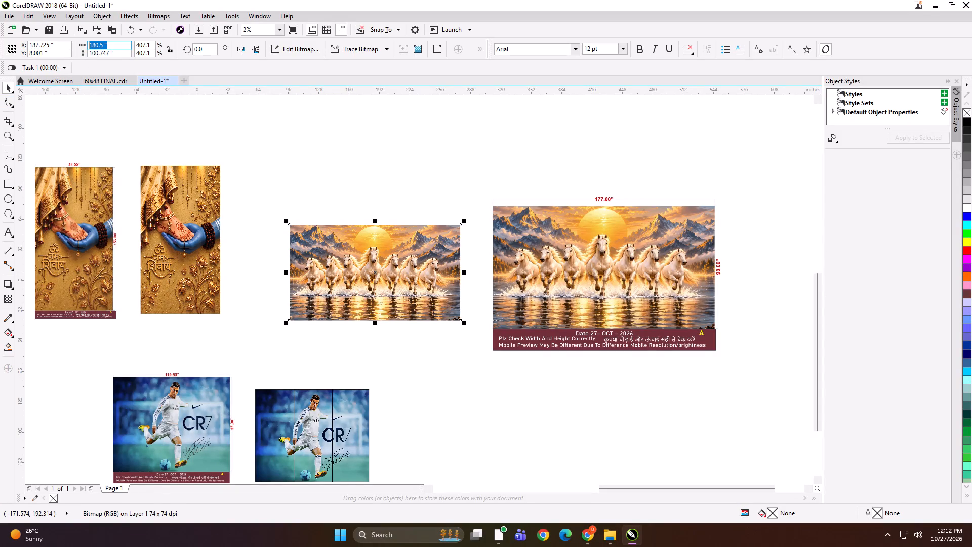
{"action": "left_click_drag", "start_coordinate": [48, 45], "coordinate": [44, 45]}
{"action": "type", "text": "177"}
{"action": "key", "text": "Tab"}
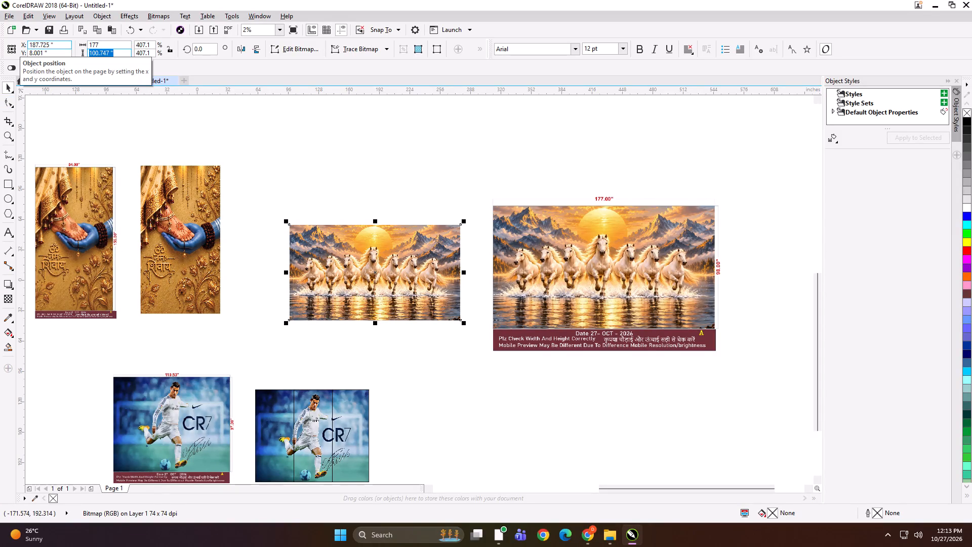
{"action": "type", "text": "98"}
{"action": "key", "text": "Return"}
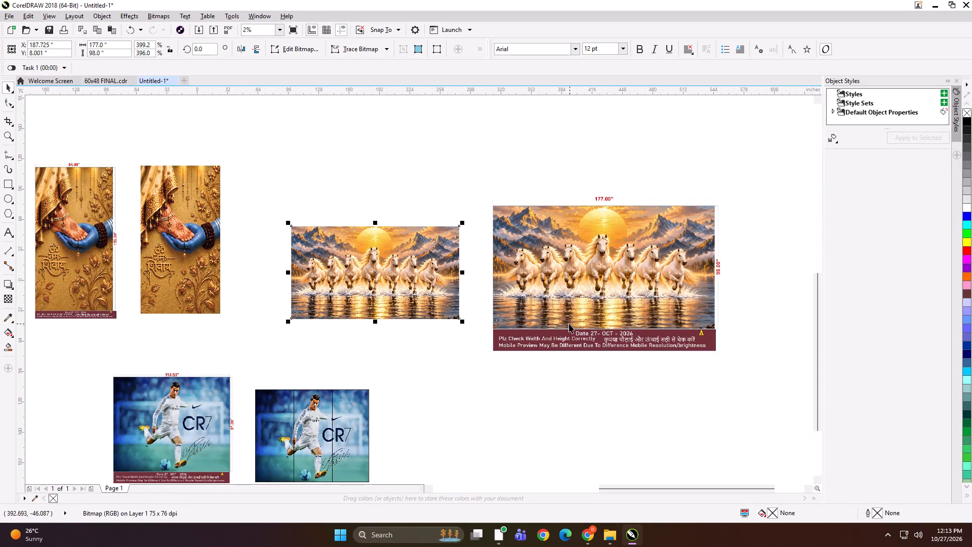
Add the text label "119.5*97 PANEL 1" on the top edge of the footballer print's left panel, with wide spacing before PANEL.
{"action": "scroll", "coordinate": [444, 270], "scroll_direction": "down", "scroll_amount": 1}
{"action": "scroll", "coordinate": [421, 376], "scroll_direction": "up", "scroll_amount": 1}
{"action": "scroll", "coordinate": [379, 363], "scroll_direction": "up", "scroll_amount": 2}
{"action": "left_click", "coordinate": [384, 349]}
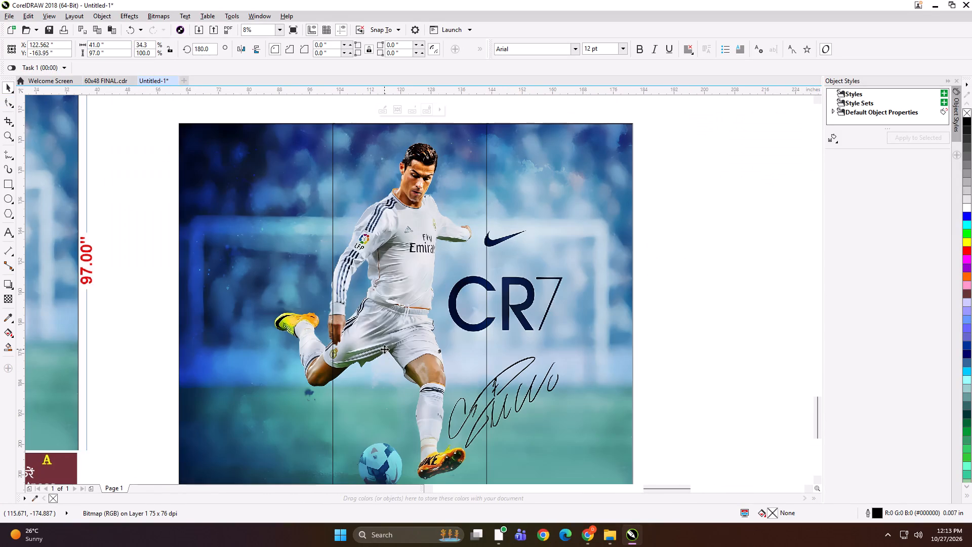
{"action": "scroll", "coordinate": [383, 333], "scroll_direction": "down", "scroll_amount": 1}
{"action": "left_click", "coordinate": [622, 306]}
{"action": "scroll", "coordinate": [448, 225], "scroll_direction": "up", "scroll_amount": 3}
{"action": "scroll", "coordinate": [448, 224], "scroll_direction": "down", "scroll_amount": 2}
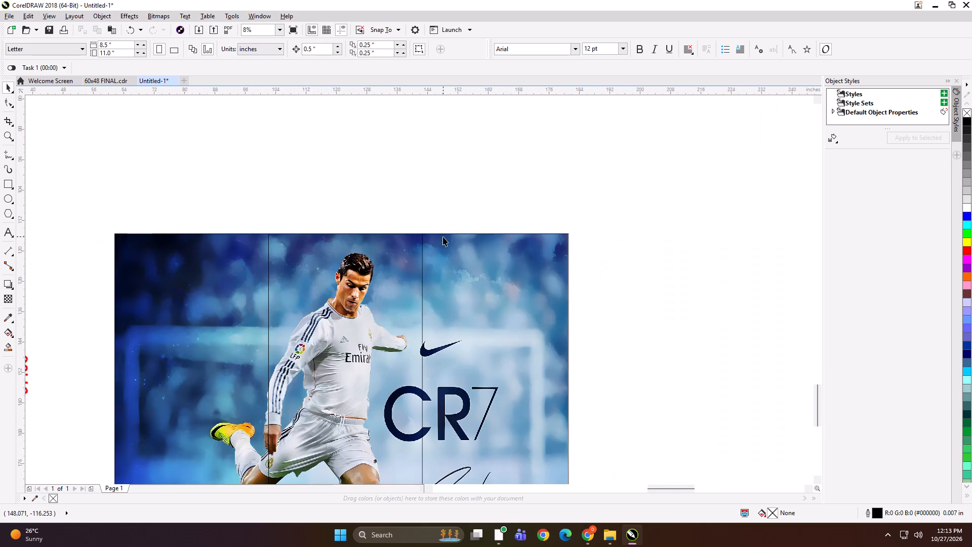
{"action": "scroll", "coordinate": [437, 276], "scroll_direction": "down", "scroll_amount": 1}
{"action": "left_click", "coordinate": [9, 227]}
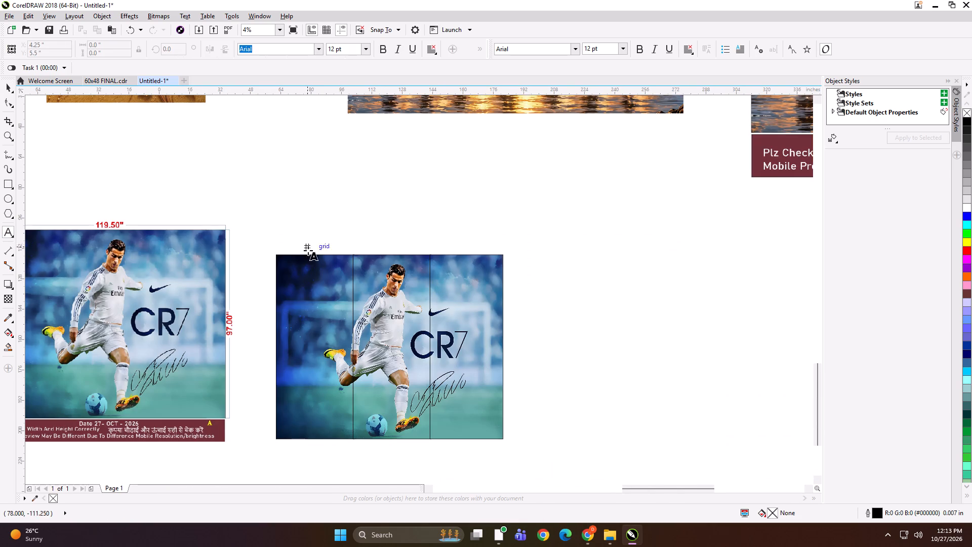
{"action": "left_click", "coordinate": [302, 253]}
{"action": "type", "text": "119*"}
{"action": "key", "text": "BackSpace"}
{"action": "type", "text": ".5*97"}
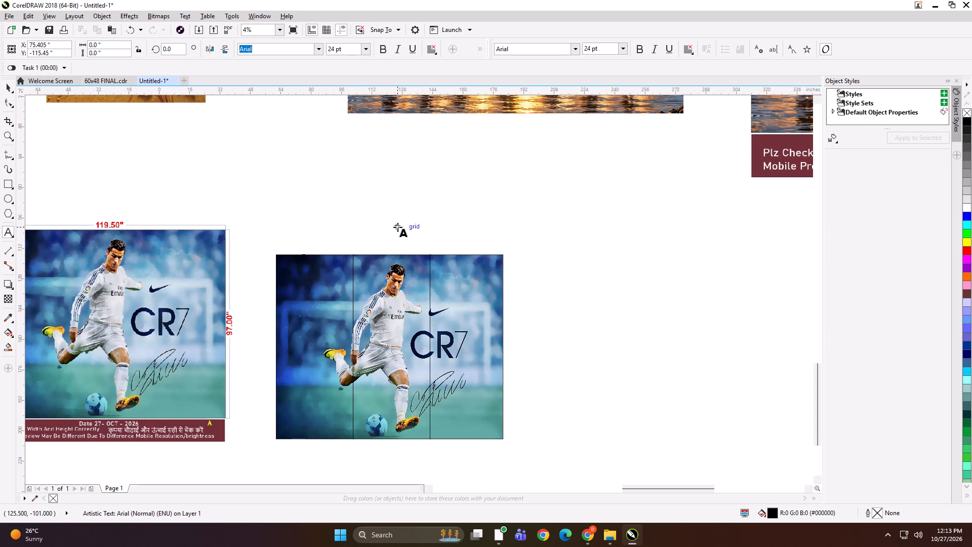
{"action": "scroll", "coordinate": [316, 248], "scroll_direction": "up", "scroll_amount": 2}
{"action": "scroll", "coordinate": [253, 277], "scroll_direction": "up", "scroll_amount": 2}
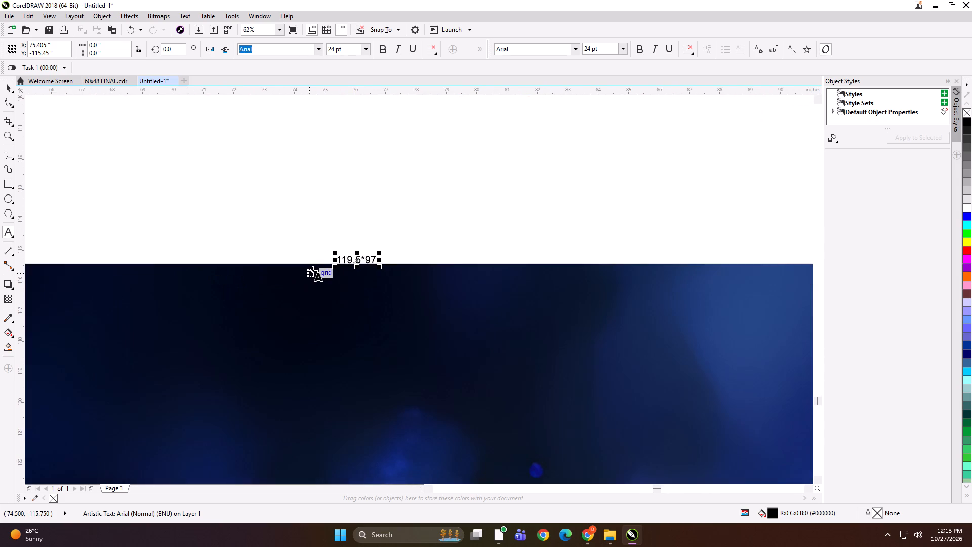
{"action": "scroll", "coordinate": [312, 271], "scroll_direction": "down", "scroll_amount": 3}
{"action": "key", "text": "space"}
{"action": "key", "text": "space"}
{"action": "key", "text": "space"}
{"action": "key", "text": "space"}
{"action": "key", "text": "space"}
{"action": "key", "text": "space"}
{"action": "key", "text": "space"}
{"action": "key", "text": "space"}
{"action": "key", "text": "space"}
{"action": "key", "text": "space"}
{"action": "type", "text": "PANEL 1"}
Copy the size label onto the top edges of the middle and right footballer panels, numbering them PANEL 2 and PANEL 3.
{"action": "key", "text": "ctrl+a"}
{"action": "key", "text": "ctrl+c"}
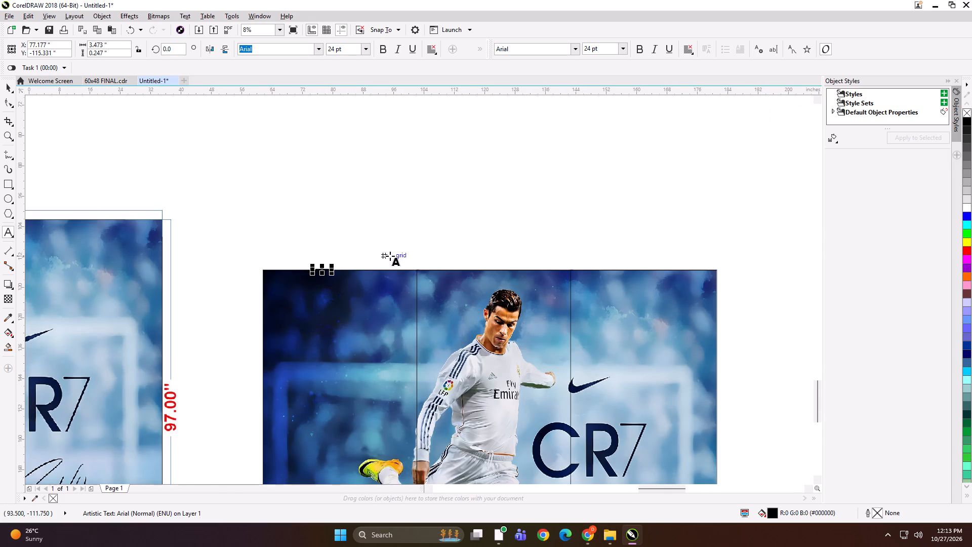
{"action": "left_click", "coordinate": [456, 267]}
{"action": "key", "text": "ctrl+v"}
{"action": "key", "text": "BackSpace"}
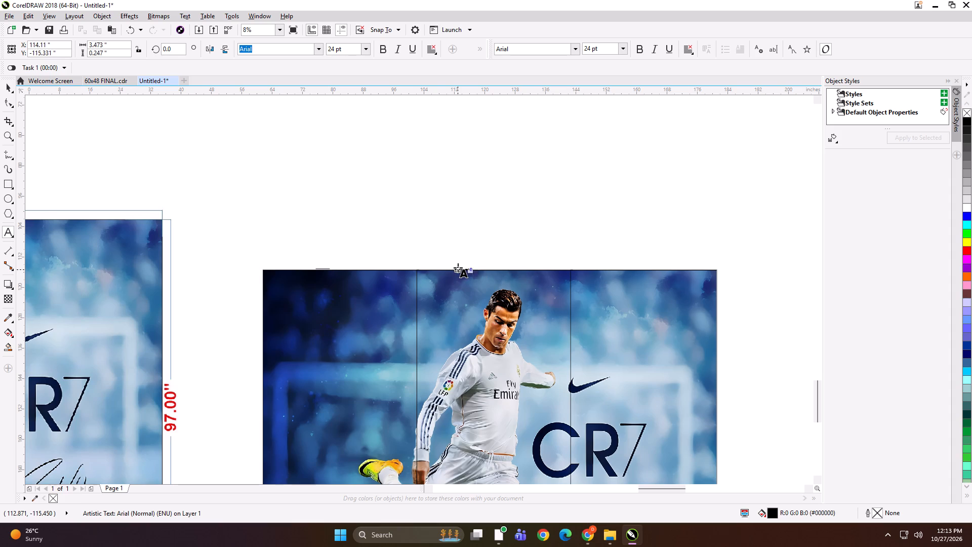
{"action": "key", "text": "2"}
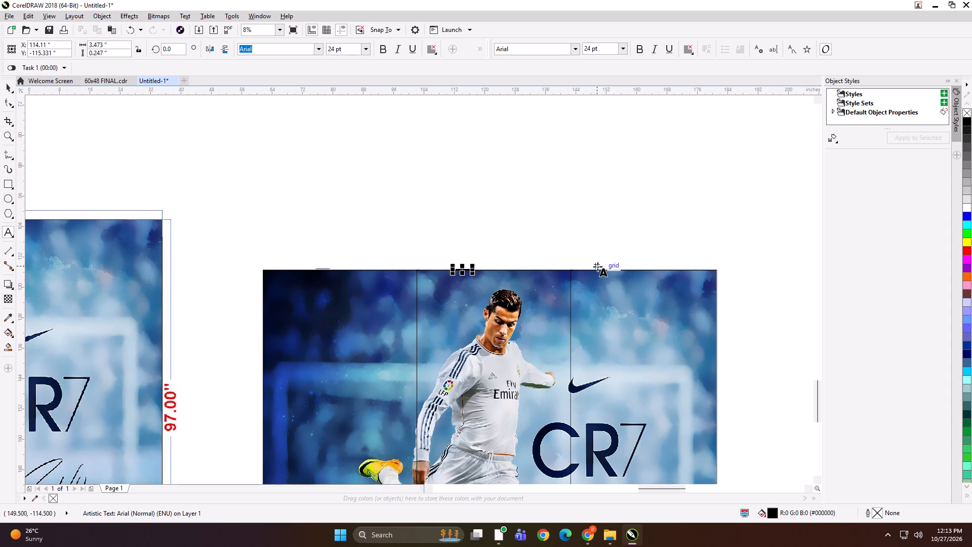
{"action": "left_click", "coordinate": [600, 267]}
{"action": "key", "text": "ctrl+v"}
{"action": "key", "text": "BackSpace"}
{"action": "key", "text": "3"}
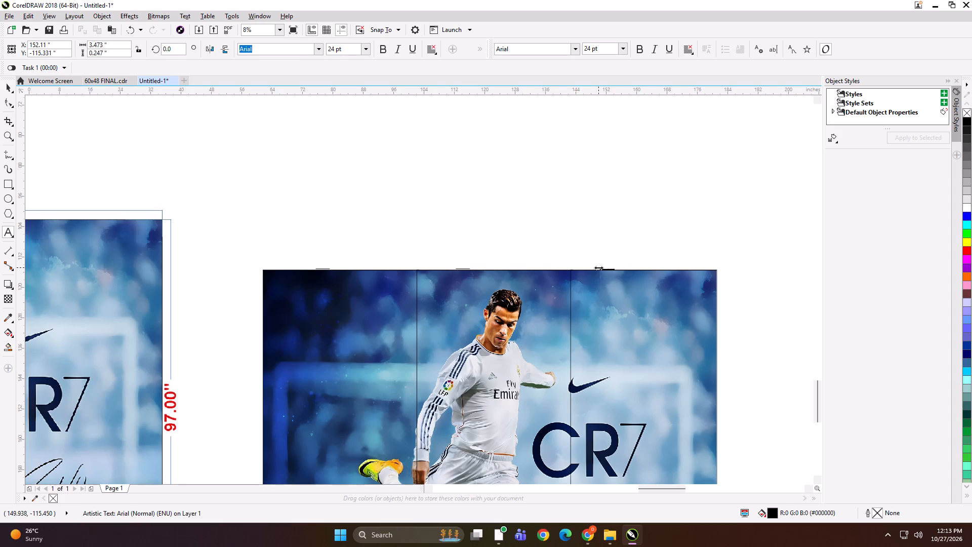
Group each of the three footballer panels with its own size label.
{"action": "left_click", "coordinate": [10, 86]}
{"action": "left_click", "coordinate": [618, 306], "text": "shift"}
{"action": "key", "text": "ctrl+g"}
{"action": "left_click_drag", "start_coordinate": [560, 237], "coordinate": [449, 336]}
{"action": "left_click", "coordinate": [457, 329], "text": "shift"}
{"action": "key", "text": "ctrl+g"}
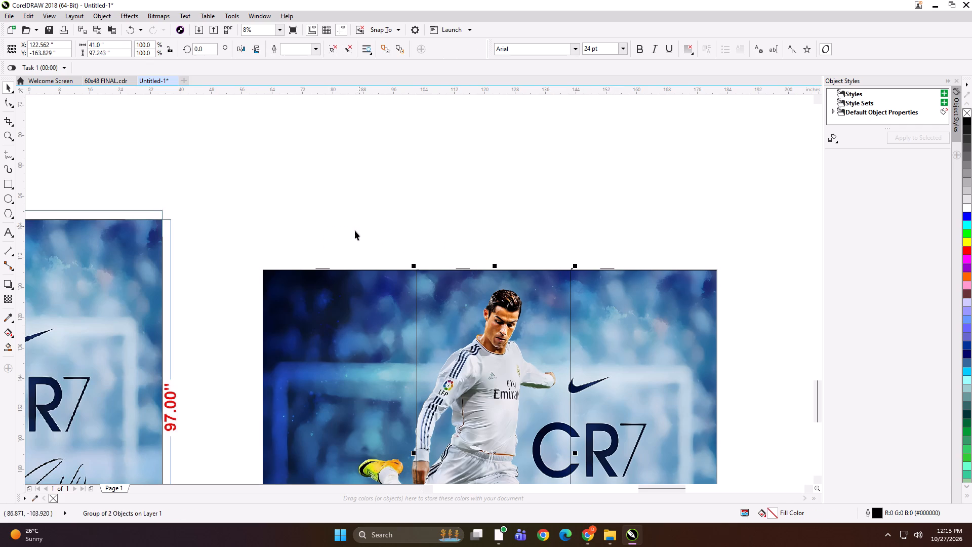
{"action": "left_click_drag", "start_coordinate": [355, 230], "coordinate": [296, 340]}
{"action": "left_click", "coordinate": [311, 339], "text": "shift"}
{"action": "key", "text": "ctrl+g"}
Open the export settings for the grouped left footballer panel.
{"action": "scroll", "coordinate": [395, 296], "scroll_direction": "down", "scroll_amount": 1}
{"action": "key", "text": "ctrl+e"}
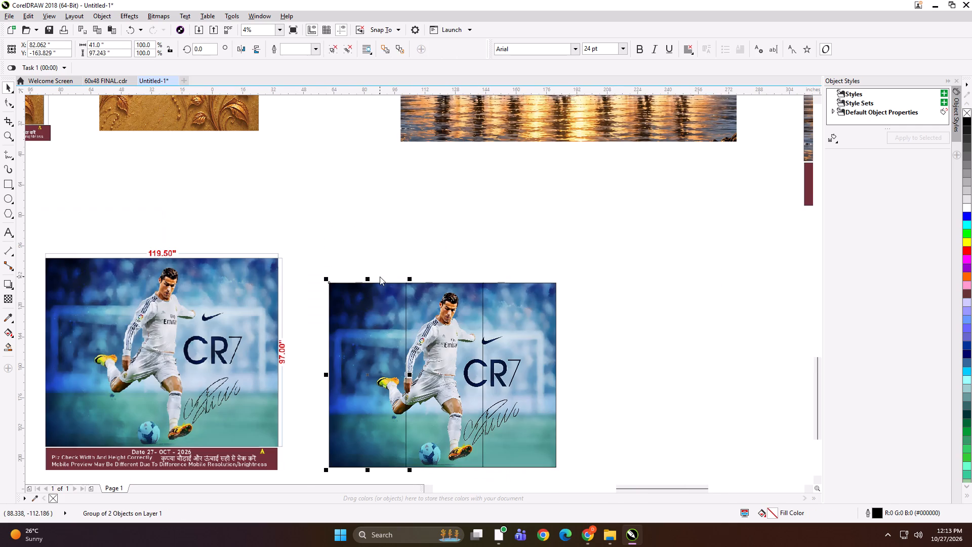
{"action": "left_click", "coordinate": [545, 182]}
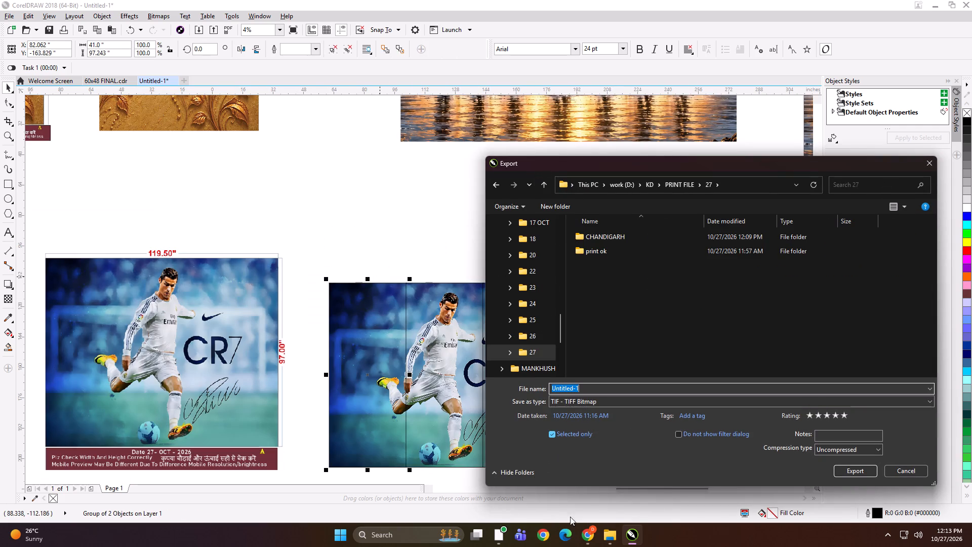
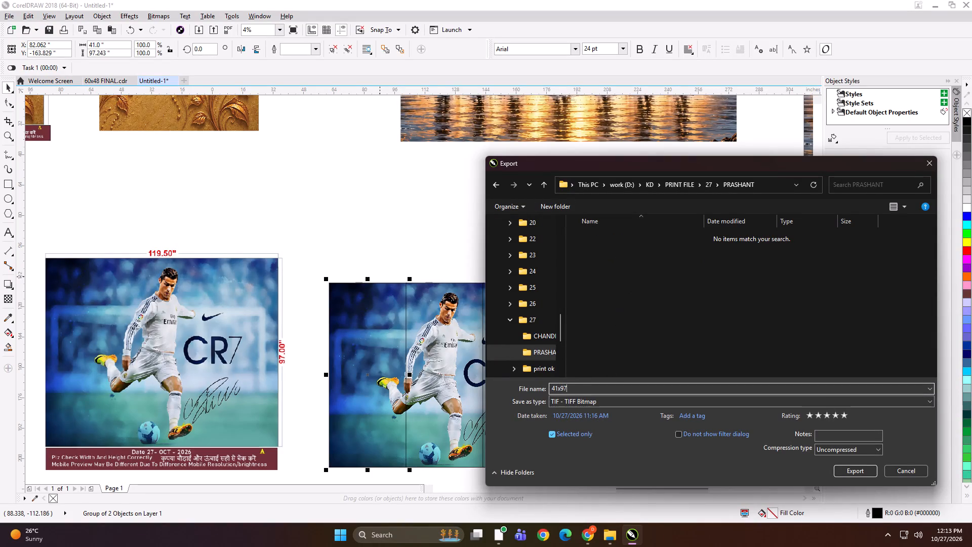
Export the selected left footballer panel as a TIFF named "41x97 A NW", keeping the bitmap conversion settings.
{"action": "key", "text": "space"}
{"action": "key", "text": "space"}
{"action": "type", "text": "A"}
{"action": "key", "text": "space"}
{"action": "key", "text": "BackSpace"}
{"action": "key", "text": "BackSpace"}
{"action": "key", "text": "BackSpace"}
{"action": "type", "text": "A NW"}
{"action": "key", "text": "Return"}
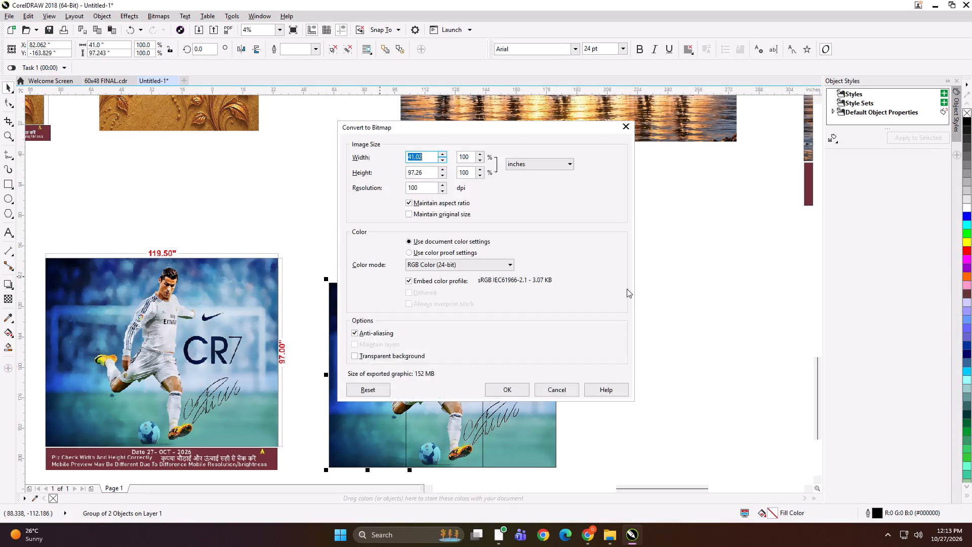
{"action": "key", "text": "Return"}
Export the middle footballer panel as a TIFF named "41x97 B NW" in the same folder.
{"action": "left_click", "coordinate": [407, 320]}
{"action": "left_click", "coordinate": [447, 314]}
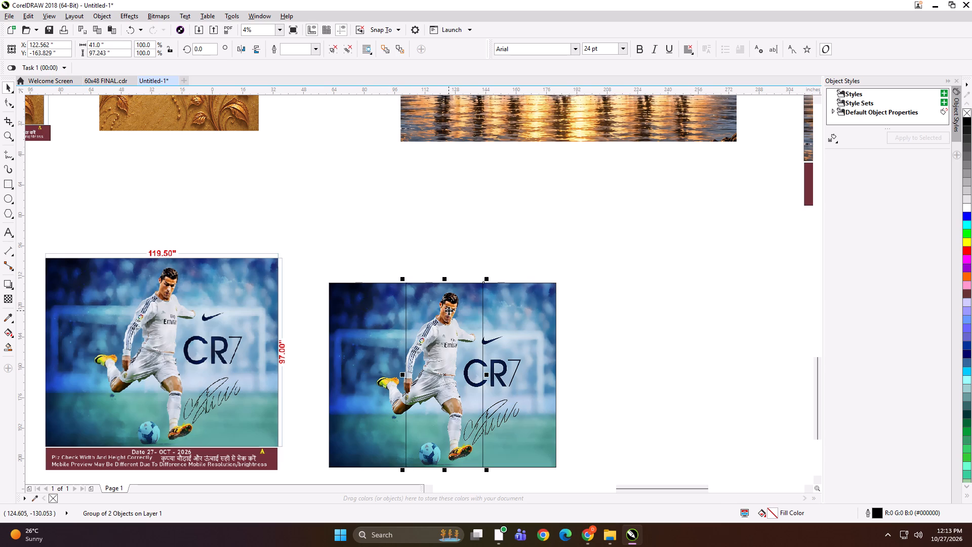
{"action": "key", "text": "ctrl+e"}
{"action": "left_click", "coordinate": [597, 259]}
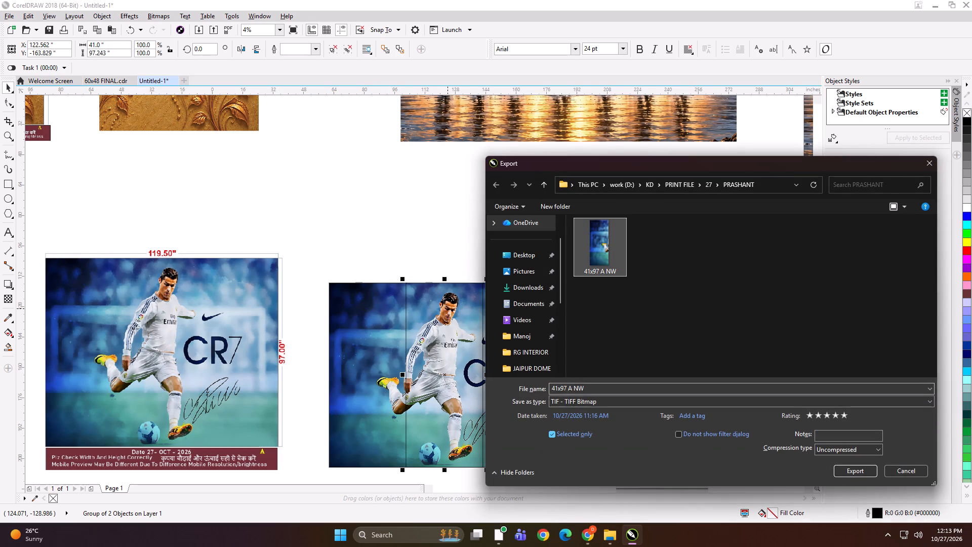
{"action": "double_click", "coordinate": [572, 388]}
{"action": "type", "text": "B"}
{"action": "key", "text": "space"}
{"action": "key", "text": "Return"}
{"action": "key", "text": "Return"}
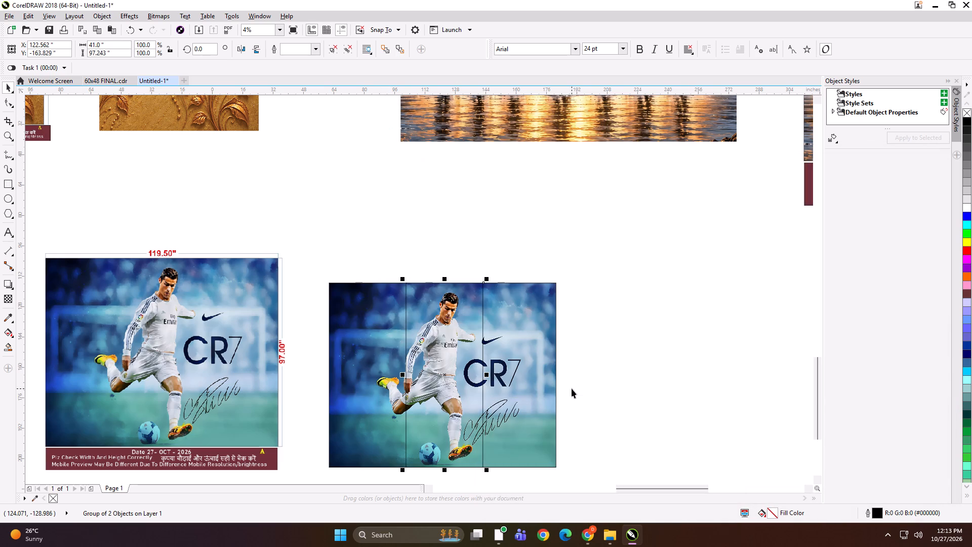
Export the right footballer panel as a TIFF named "39.5x97 C NW" in the same folder.
{"action": "left_click", "coordinate": [533, 357]}
{"action": "key", "text": "ctrl+e"}
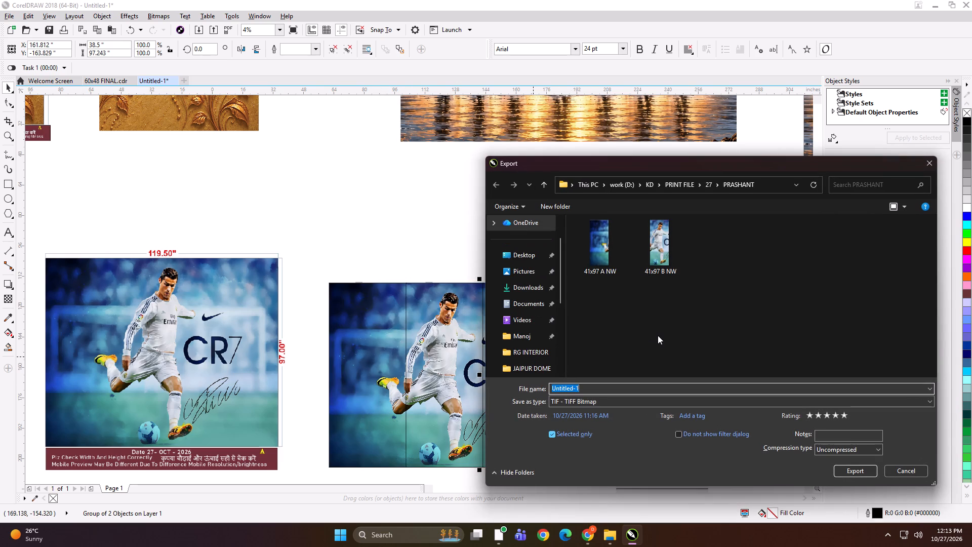
{"action": "type", "text": "39.5x"}
{"action": "type", "text": "97 C"}
{"action": "key", "text": "space"}
{"action": "type", "text": "NW"}
{"action": "key", "text": "Return"}
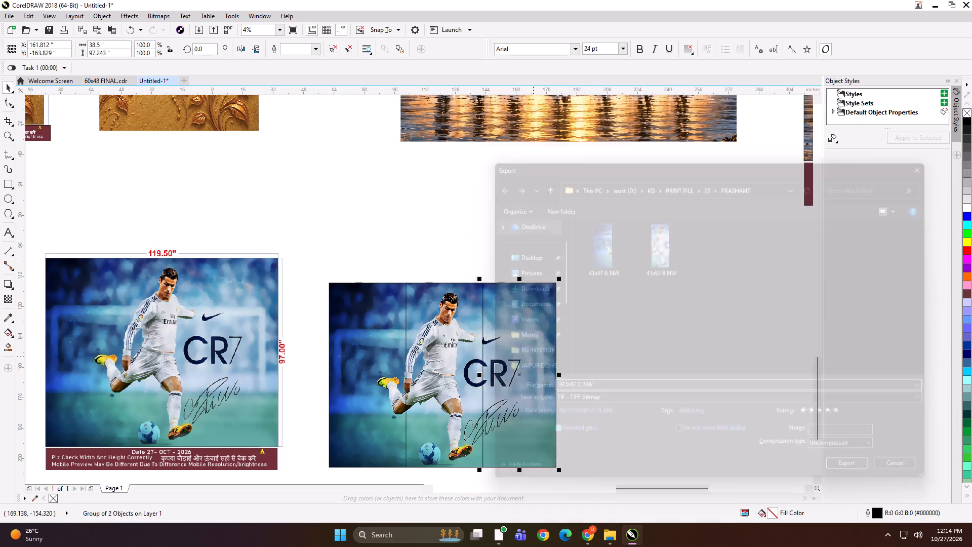
{"action": "key", "text": "Return"}
Open gaps between the footballer panels by nudging the right panel 4.5 in outward and the left panel about 5.5 in outward.
{"action": "scroll", "coordinate": [582, 288], "scroll_direction": "down", "scroll_amount": 1}
{"action": "key", "text": "Right"}
{"action": "key", "text": "Right"}
{"action": "key", "text": "Right"}
{"action": "key", "text": "Right"}
{"action": "key", "text": "Right"}
{"action": "key", "text": "Right"}
{"action": "key", "text": "Right"}
{"action": "key", "text": "Right"}
{"action": "key", "text": "Right"}
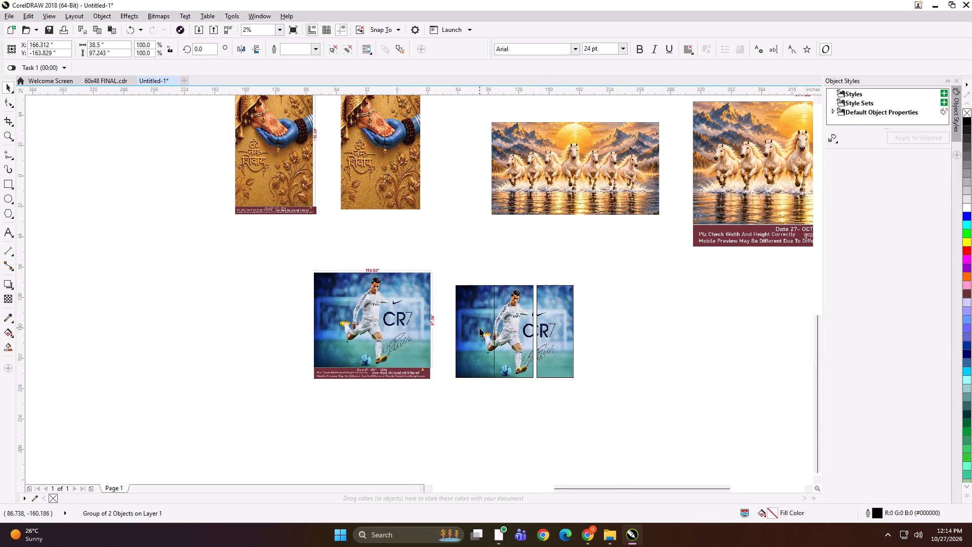
{"action": "left_click", "coordinate": [479, 328]}
{"action": "key", "text": "Left"}
{"action": "key", "text": "Left"}
{"action": "key", "text": "Left"}
{"action": "key", "text": "Left"}
{"action": "key", "text": "Left"}
{"action": "key", "text": "Left"}
{"action": "key", "text": "Left"}
{"action": "key", "text": "Left"}
{"action": "key", "text": "Left"}
{"action": "key", "text": "Left"}
{"action": "key", "text": "Left"}
{"action": "key", "text": "Left"}
{"action": "scroll", "coordinate": [507, 339], "scroll_direction": "up", "scroll_amount": 1}
Enlarge the three separated footballer panels together to about 150 by 112 in.
{"action": "left_click", "coordinate": [508, 340], "text": "shift"}
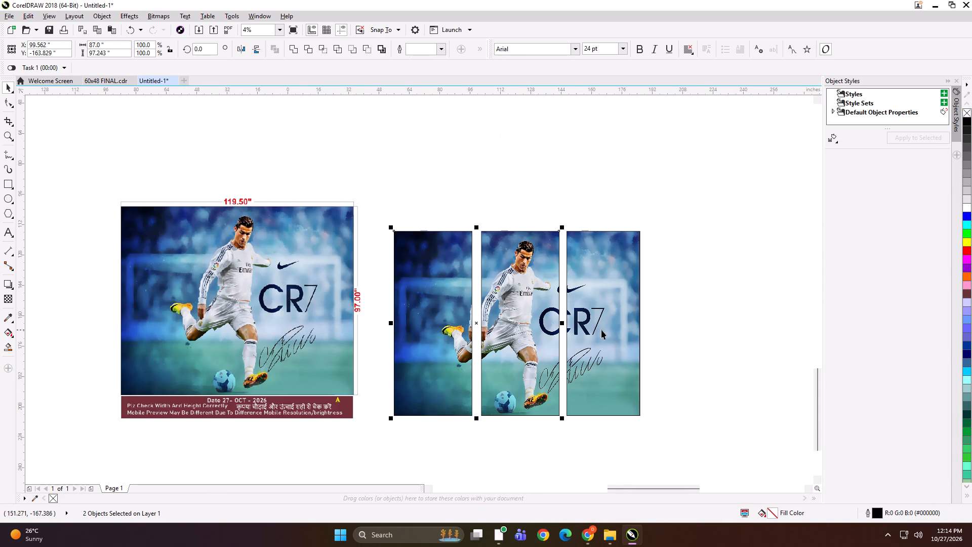
{"action": "left_click", "coordinate": [602, 330], "text": "shift"}
{"action": "left_click_drag", "start_coordinate": [646, 225], "coordinate": [697, 197]}
{"action": "left_click_drag", "start_coordinate": [697, 197], "coordinate": [692, 199]}
{"action": "left_click", "coordinate": [692, 199]}
Group the three footballer panels with their dimensioned preview and shrink the group to about 5.2 in wide.
{"action": "left_click", "coordinate": [618, 264]}
{"action": "left_click", "coordinate": [539, 275], "text": "shift"}
{"action": "left_click", "coordinate": [444, 289], "text": "shift"}
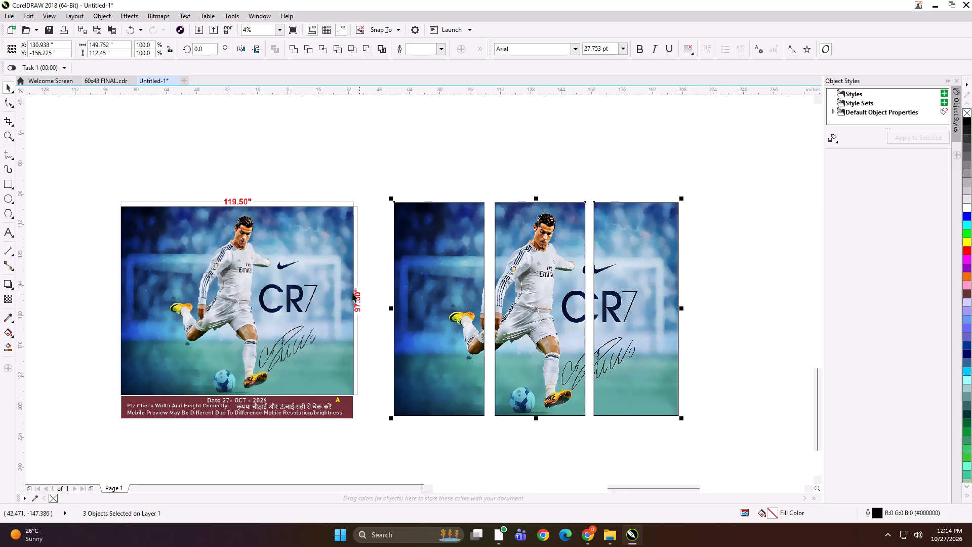
{"action": "left_click", "coordinate": [349, 293], "text": "shift"}
{"action": "key", "text": "ctrl+g"}
{"action": "left_click_drag", "start_coordinate": [682, 427], "coordinate": [490, 363], "text": "shift"}
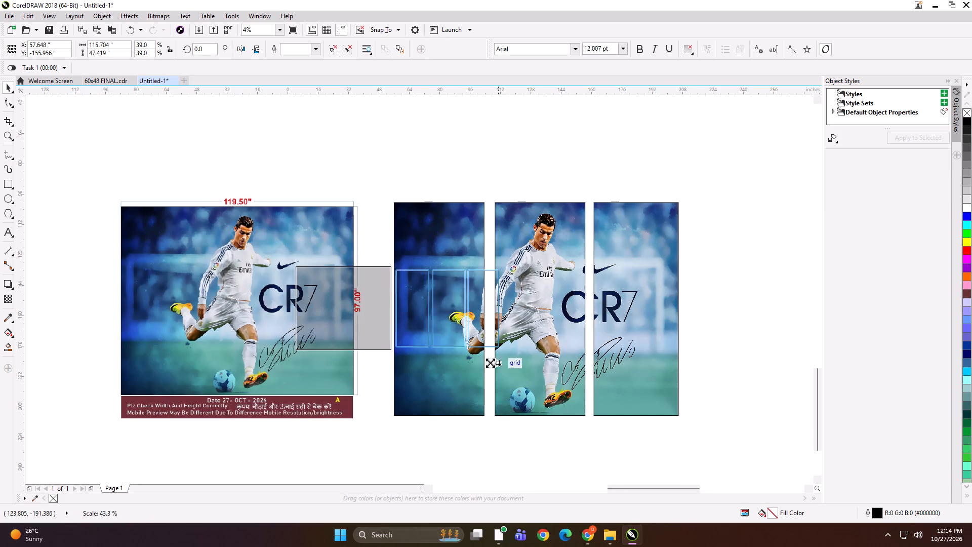
{"action": "left_click_drag", "start_coordinate": [490, 363], "coordinate": [414, 321], "text": "shift"}
{"action": "left_click", "coordinate": [414, 321], "text": "shift"}
{"action": "scroll", "coordinate": [396, 311], "scroll_direction": "up", "scroll_amount": 4}
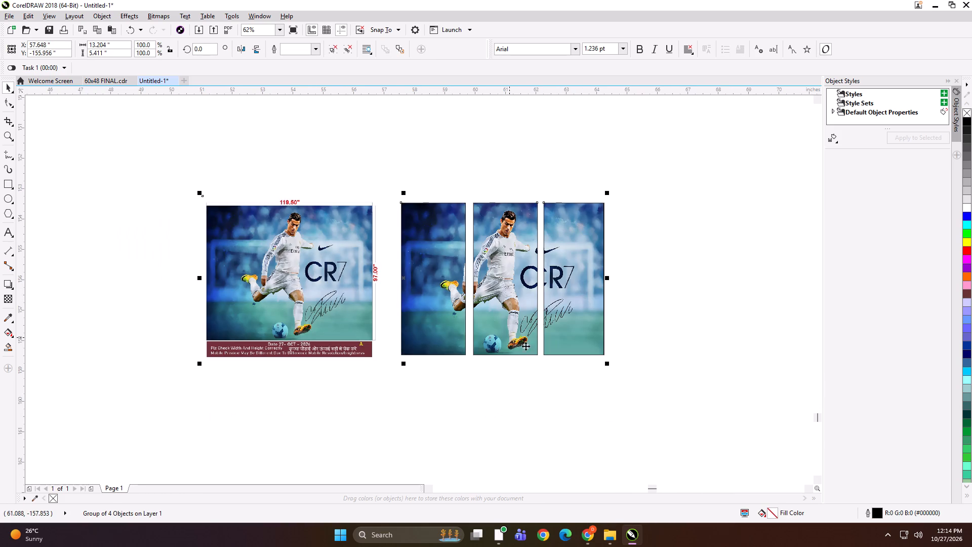
{"action": "left_click_drag", "start_coordinate": [608, 365], "coordinate": [481, 324], "text": "shift"}
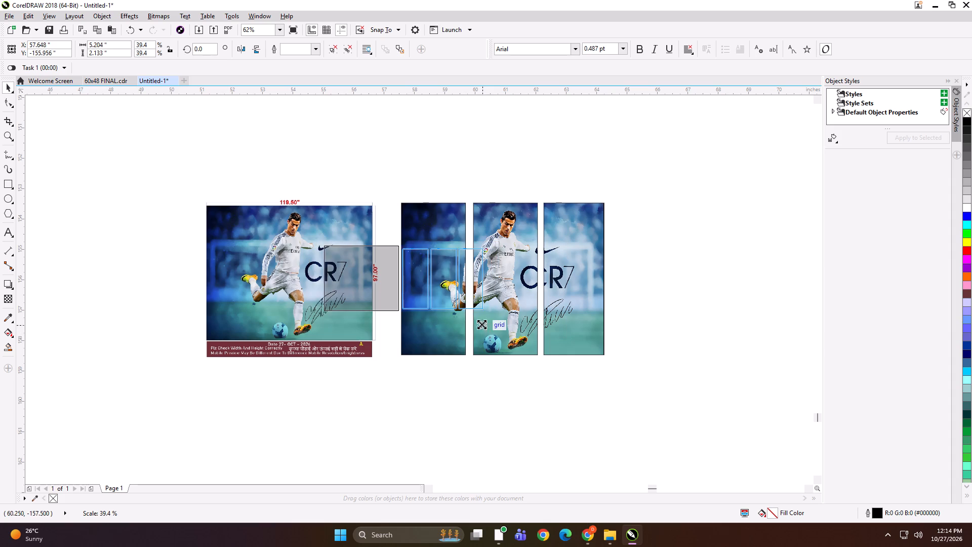
{"action": "left_click_drag", "start_coordinate": [481, 324], "coordinate": [483, 323], "text": "shift"}
Export the shrunken footballer group as FSFGDGH, then delete the group from the drawing.
{"action": "key", "text": "ctrl+e"}
{"action": "type", "text": "FSFGDGH"}
{"action": "key", "text": "Return"}
{"action": "key", "text": "Return"}
{"action": "key", "text": "Return"}
{"action": "key", "text": "Delete"}
Frame the undimensioned foot-and-hand print with a rectangle, set its width to 53 in and align it to the print's left edge.
{"action": "key", "text": "F4"}
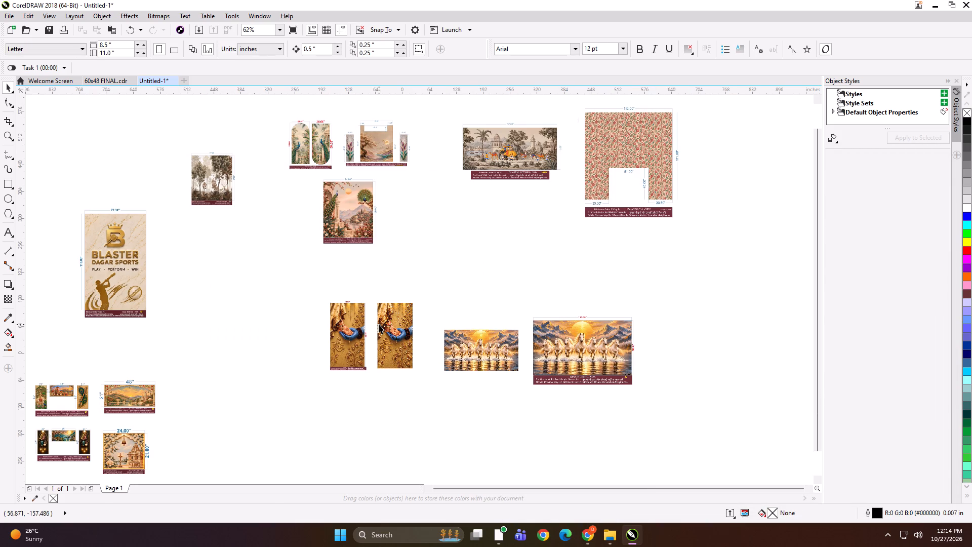
{"action": "left_click", "coordinate": [466, 277]}
{"action": "scroll", "coordinate": [566, 375], "scroll_direction": "up", "scroll_amount": 1}
{"action": "scroll", "coordinate": [207, 319], "scroll_direction": "up", "scroll_amount": 1}
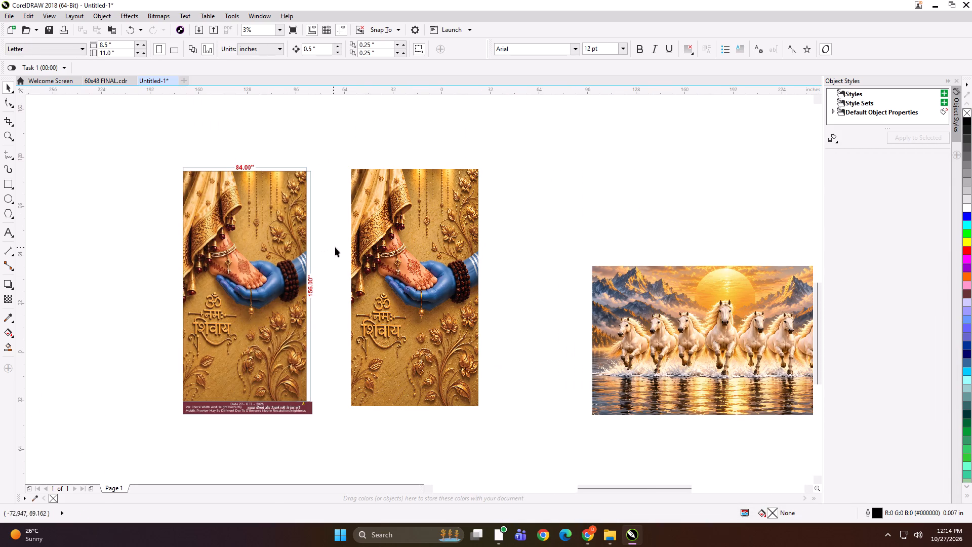
{"action": "left_click", "coordinate": [426, 234]}
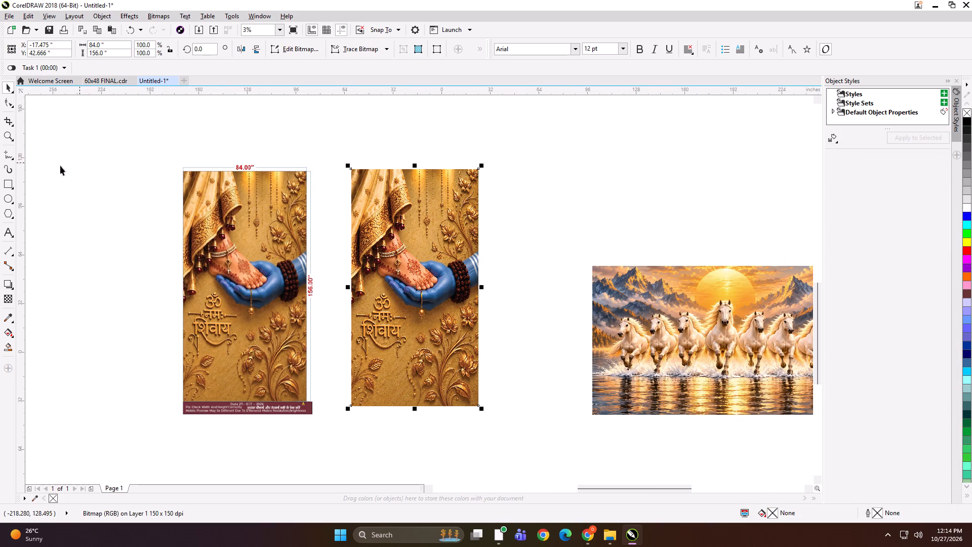
{"action": "double_click", "coordinate": [7, 183], "text": "shift"}
{"action": "key", "text": "shift+space"}
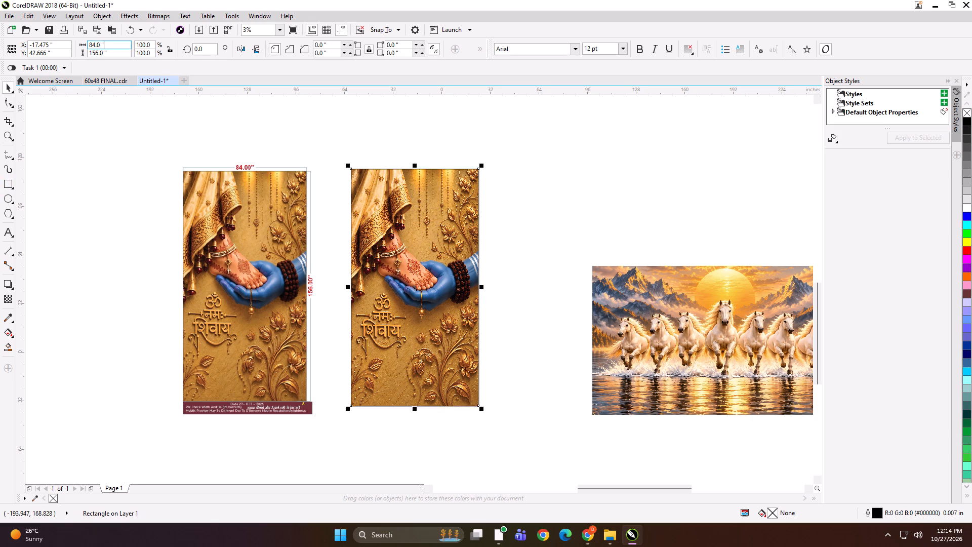
{"action": "left_click", "coordinate": [116, 42]}
{"action": "key", "text": "ctrl+a"}
{"action": "type", "text": "53"}
{"action": "key", "text": "Return"}
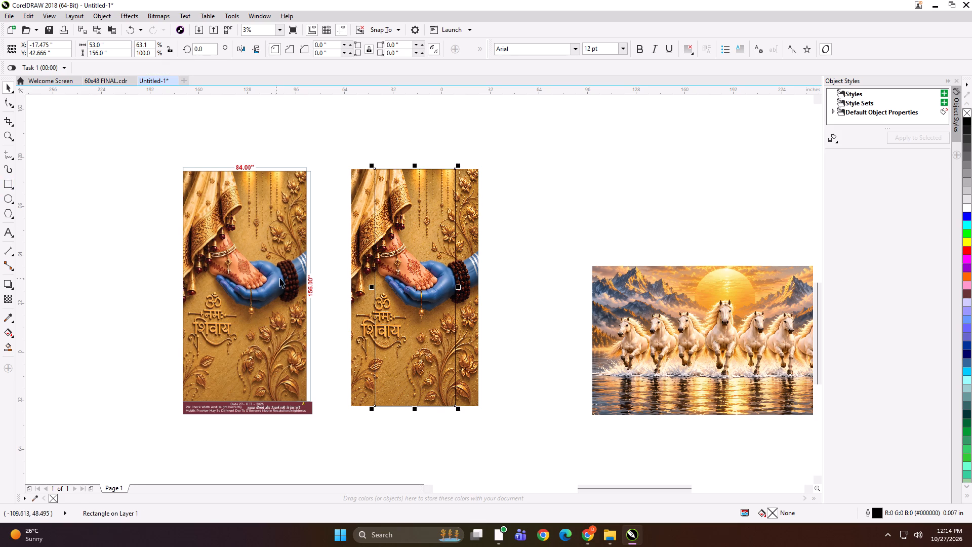
{"action": "left_click", "coordinate": [360, 291], "text": "shift"}
{"action": "key", "text": "l"}
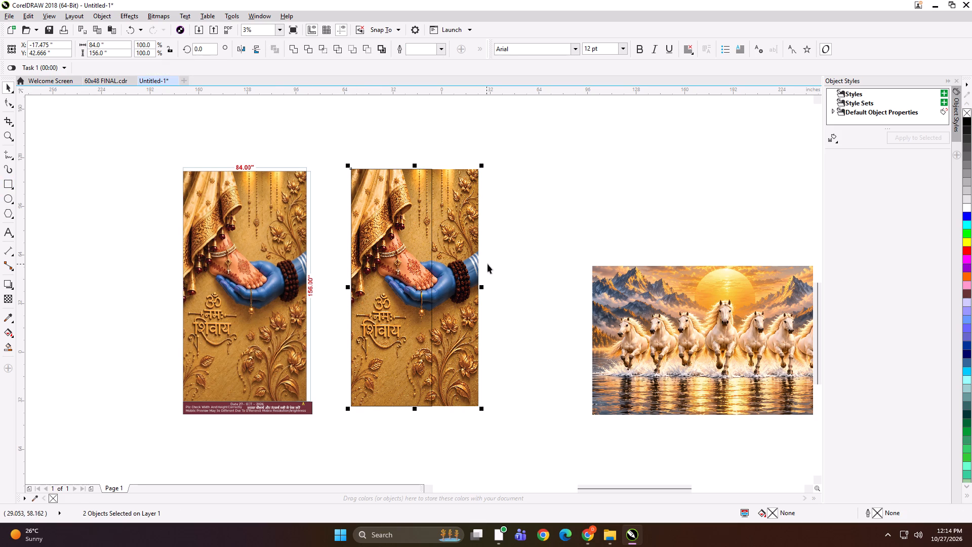
Mirror a copy of the 53 in rectangle to its right and narrow it to 31.5 in, ending at the print's right edge.
{"action": "left_click", "coordinate": [498, 262]}
{"action": "left_click", "coordinate": [414, 272]}
{"action": "left_click_drag", "start_coordinate": [347, 287], "coordinate": [521, 295]}
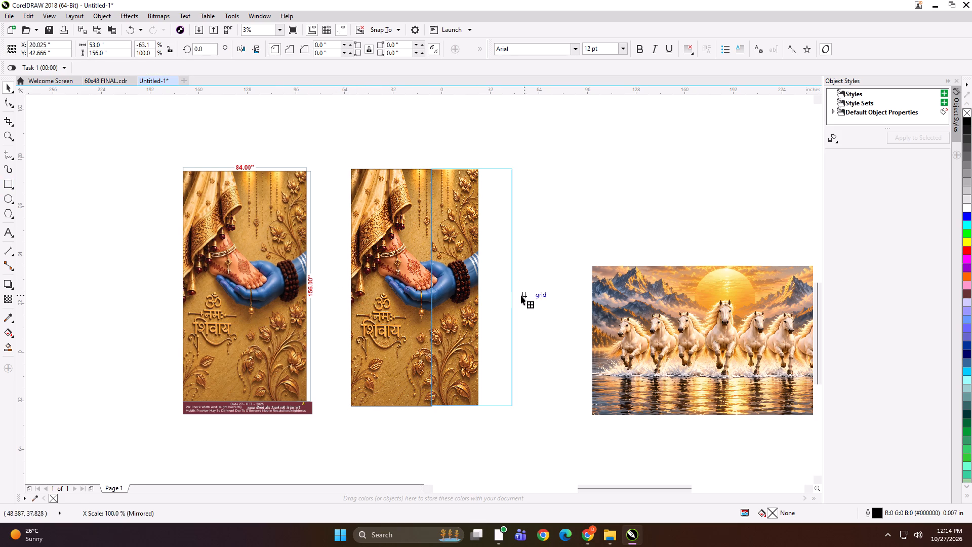
{"action": "right_click", "coordinate": [520, 295], "text": "ctrl"}
{"action": "left_click_drag", "start_coordinate": [521, 295], "coordinate": [521, 295]}
{"action": "key", "text": "Left"}
{"action": "left_click_drag", "start_coordinate": [516, 288], "coordinate": [497, 286]}
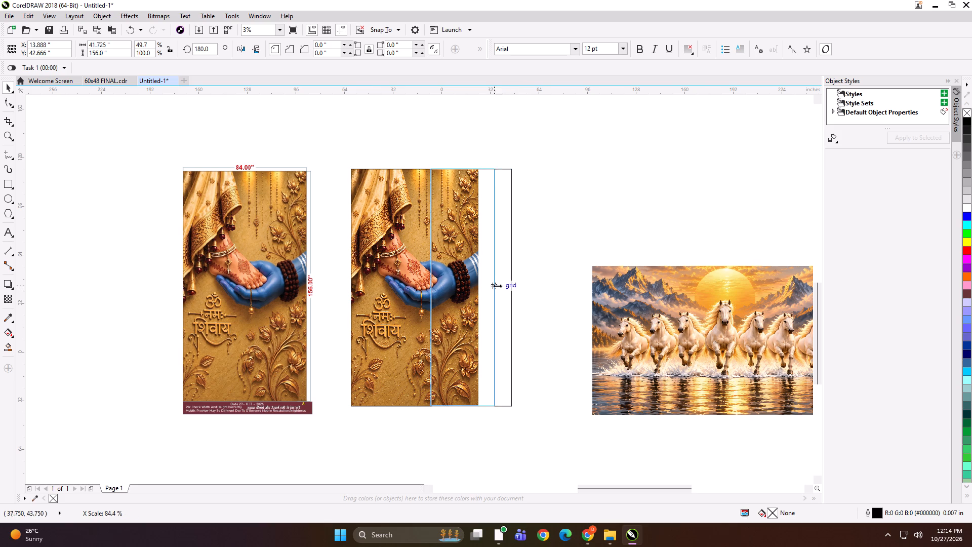
{"action": "left_click_drag", "start_coordinate": [497, 286], "coordinate": [483, 284]}
{"action": "left_click", "coordinate": [419, 227]}
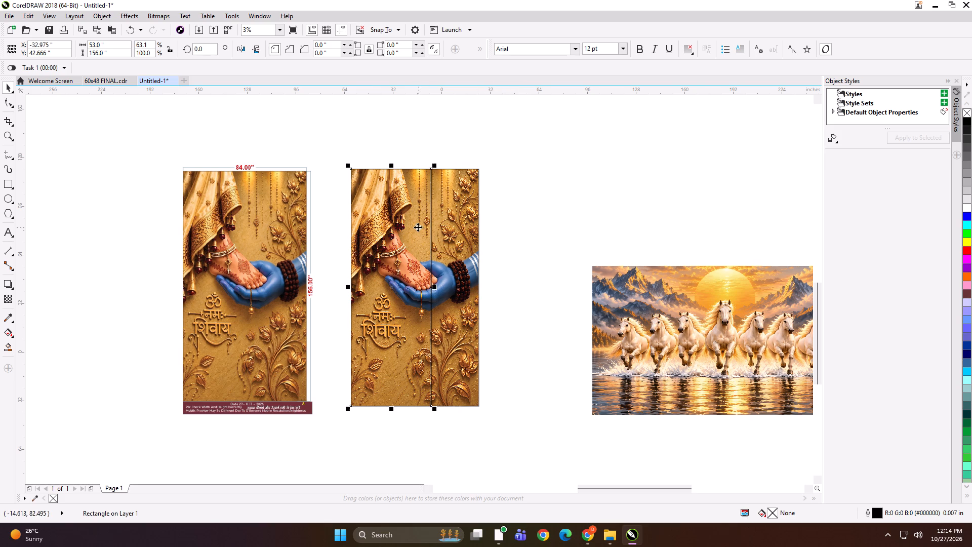
Group the two rectangles, PowerClip the foot-and-hand print into them, and ungroup them into separate panels.
{"action": "left_click", "coordinate": [456, 225]}
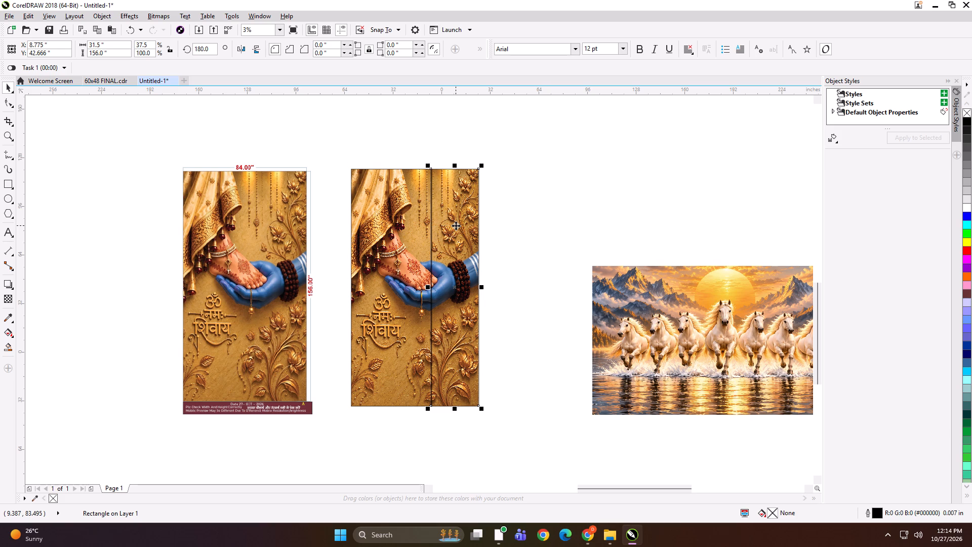
{"action": "left_click", "coordinate": [398, 227], "text": "shift"}
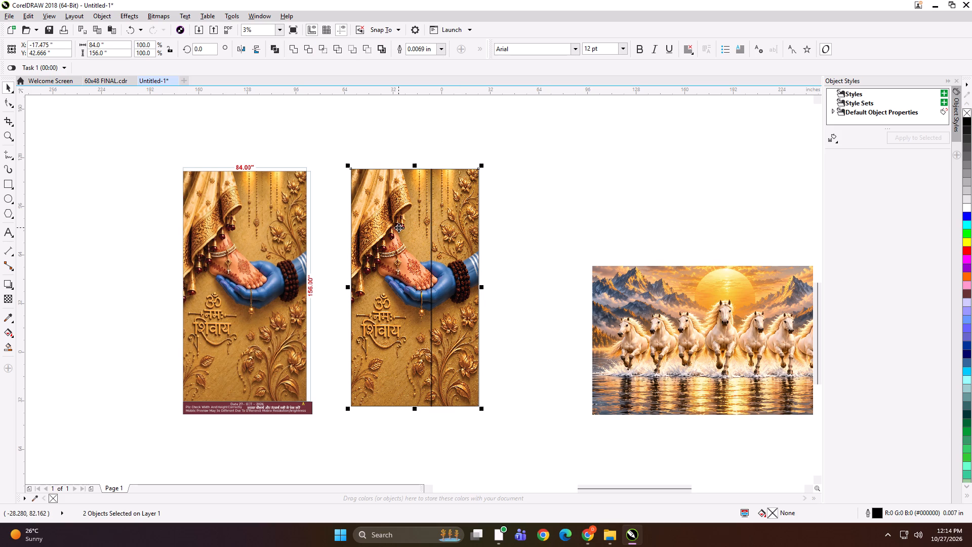
{"action": "key", "text": "ctrl+g"}
{"action": "left_click", "coordinate": [404, 134]}
{"action": "left_click", "coordinate": [414, 217], "text": "alt"}
{"action": "key", "text": "shift+Return"}
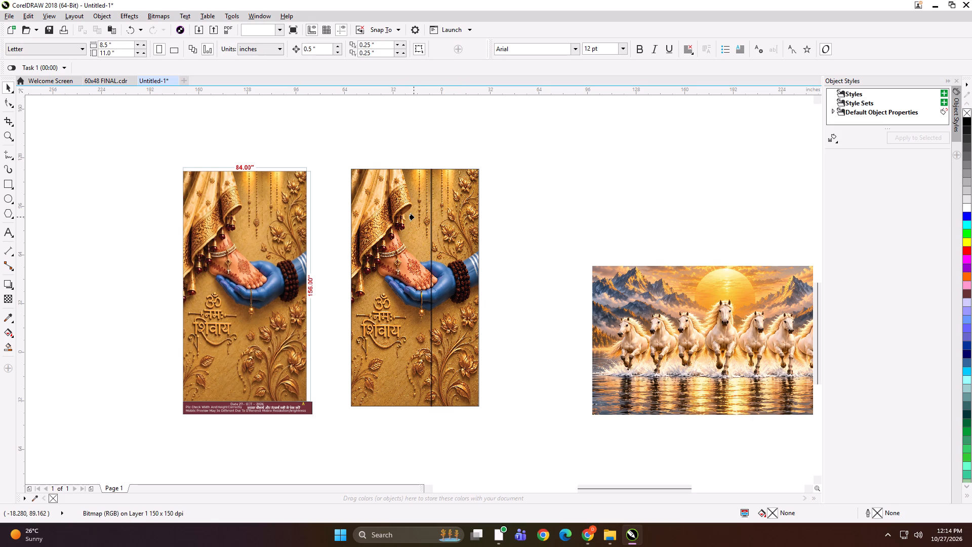
{"action": "left_click", "coordinate": [414, 217]}
{"action": "key", "text": "ctrl+u"}
{"action": "left_click", "coordinate": [511, 191]}
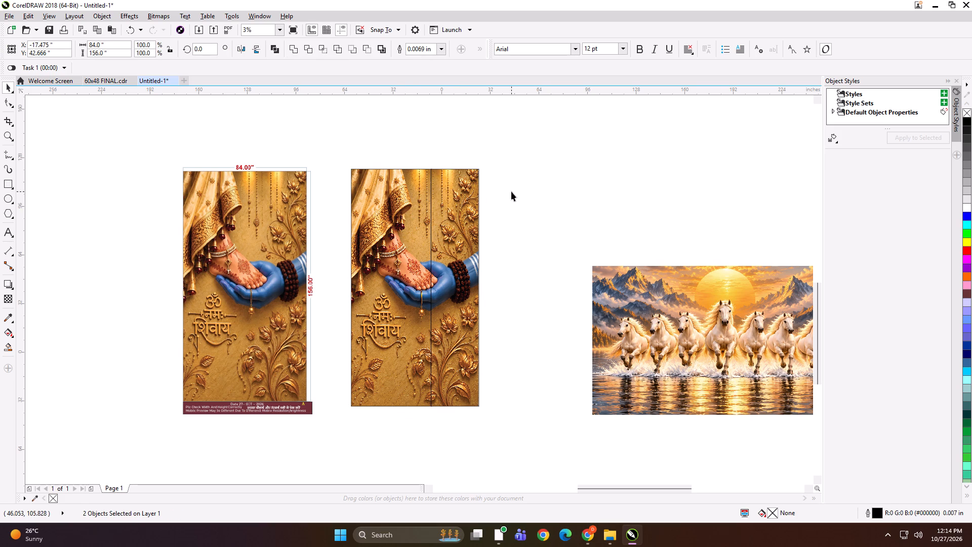
Check the seam between the two foot-and-hand panels by nudging the right panel out and back.
{"action": "left_click", "coordinate": [447, 201]}
{"action": "scroll", "coordinate": [446, 293], "scroll_direction": "up", "scroll_amount": 2}
{"action": "key", "text": "Right"}
{"action": "key", "text": "Left"}
{"action": "scroll", "coordinate": [402, 283], "scroll_direction": "down", "scroll_amount": 1}
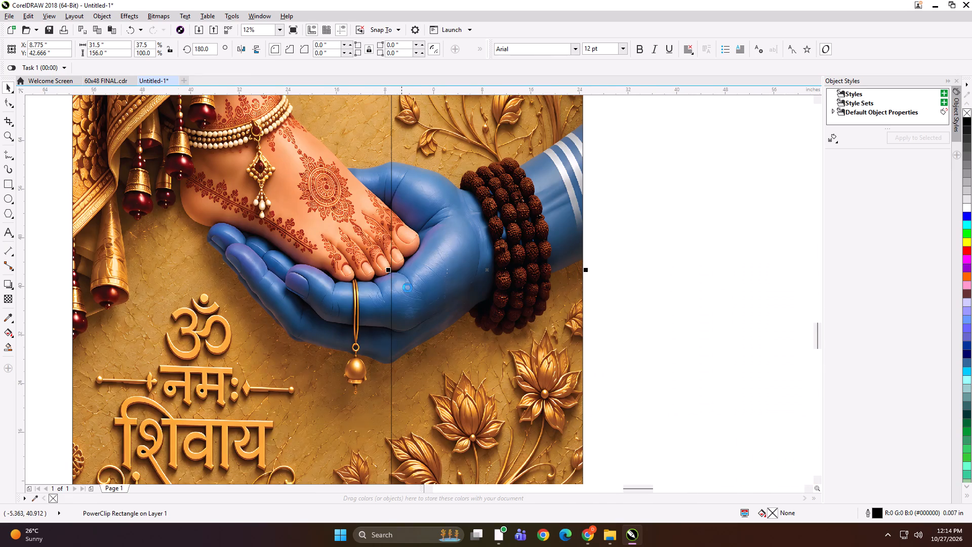
{"action": "scroll", "coordinate": [408, 288], "scroll_direction": "down", "scroll_amount": 1}
{"action": "left_click", "coordinate": [501, 248]}
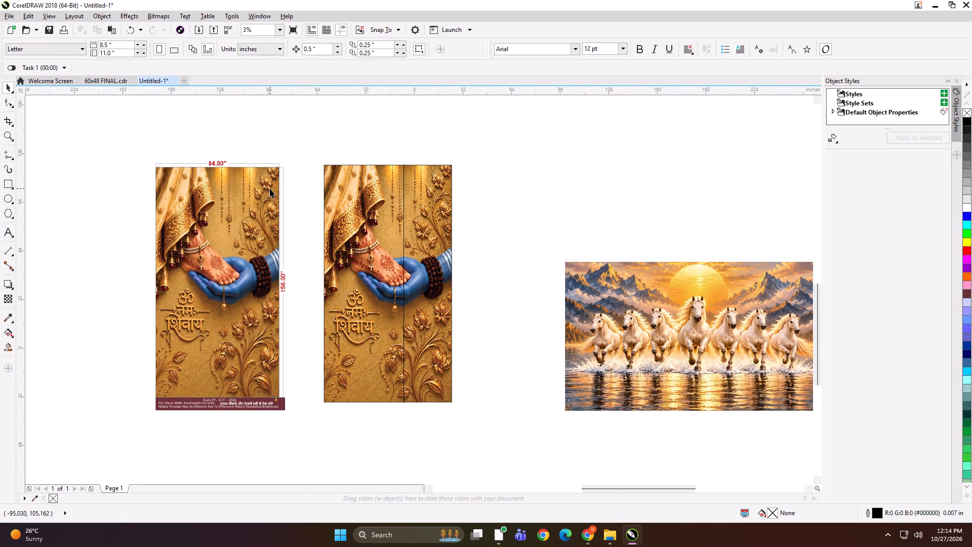
Add the text label "84*156 PANEL 1" on the top edge of the left foot-and-hand panel.
{"action": "left_click", "coordinate": [360, 211]}
{"action": "left_click", "coordinate": [429, 203], "text": "shift"}
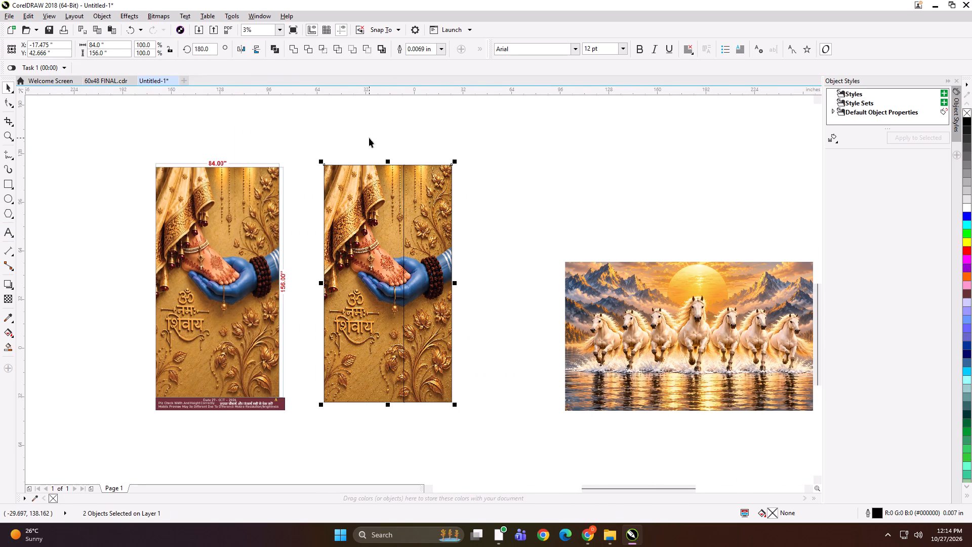
{"action": "left_click", "coordinate": [369, 138]}
{"action": "key", "text": "space"}
{"action": "key", "text": "space"}
{"action": "left_click", "coordinate": [11, 229]}
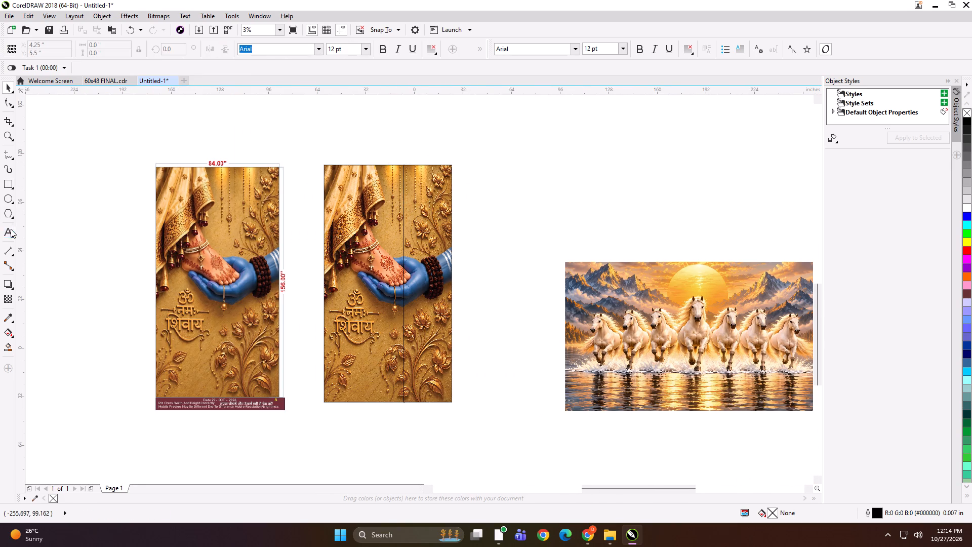
{"action": "left_click", "coordinate": [351, 163]}
{"action": "type", "text": "84*"}
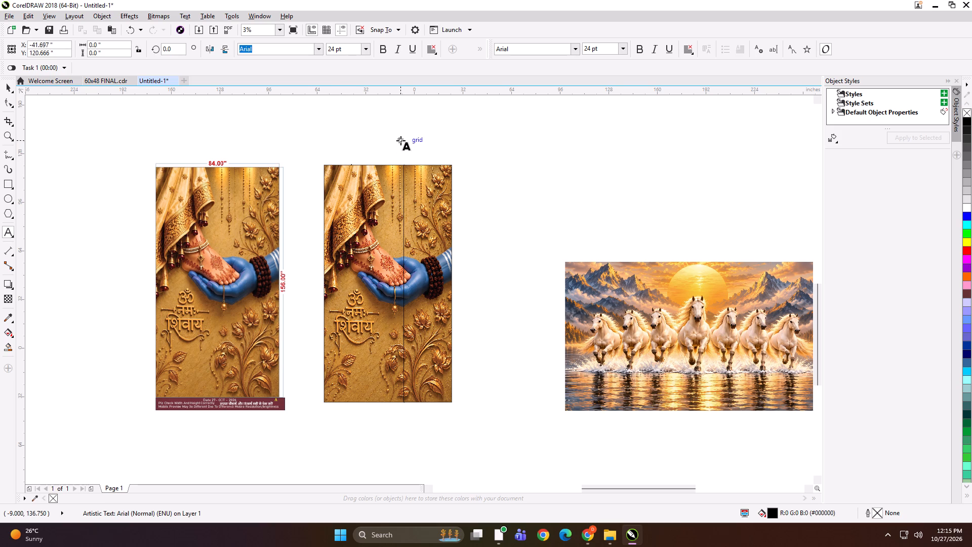
{"action": "type", "text": "56 PANEL 1"}
Copy the size label onto the right foot-and-hand panel's top edge and change its number to PANEL 2.
{"action": "key", "text": "ctrl+a"}
{"action": "key", "text": "ctrl+c"}
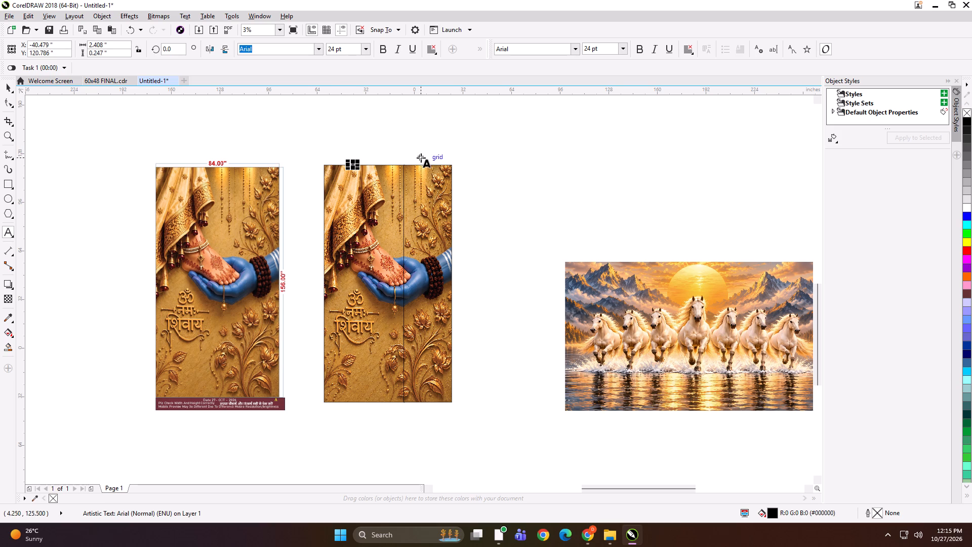
{"action": "left_click", "coordinate": [420, 164]}
{"action": "scroll", "coordinate": [420, 164], "scroll_direction": "up", "scroll_amount": 3}
{"action": "key", "text": "ctrl+v"}
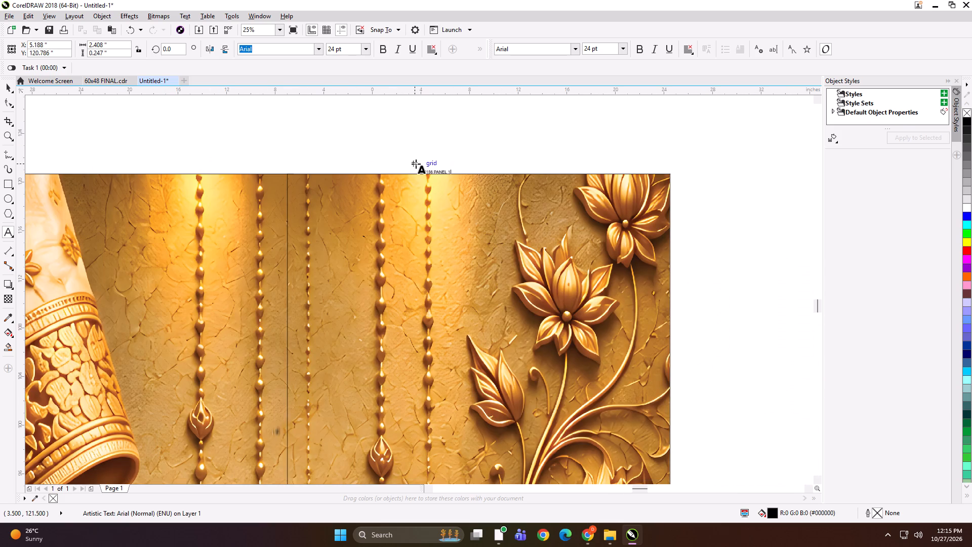
{"action": "key", "text": "BackSpace"}
{"action": "key", "text": "2"}
{"action": "scroll", "coordinate": [431, 165], "scroll_direction": "up", "scroll_amount": 2}
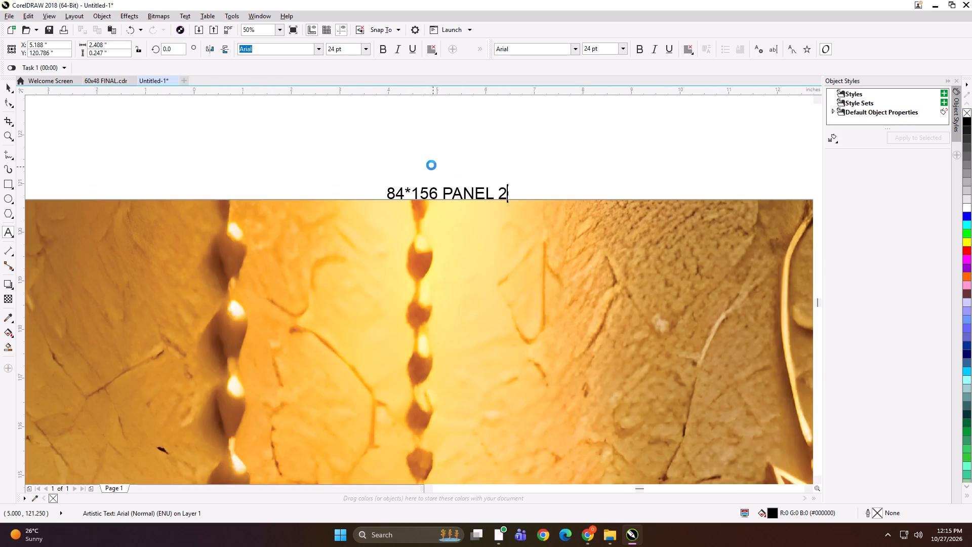
{"action": "scroll", "coordinate": [457, 168], "scroll_direction": "down", "scroll_amount": 4}
{"action": "left_click", "coordinate": [10, 87]}
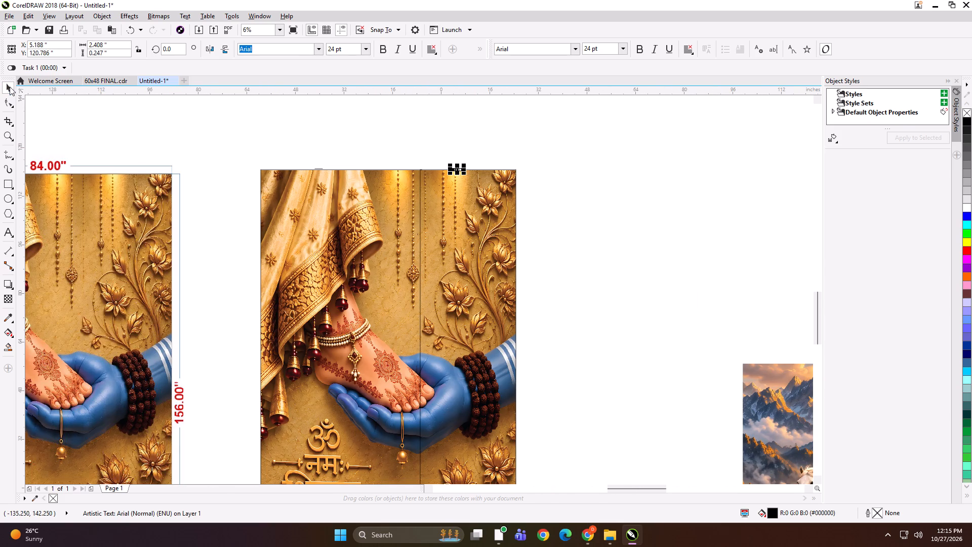
Group each size label with its foot-and-hand panel, PANEL 2 first and PANEL 1 second.
{"action": "left_click", "coordinate": [473, 224], "text": "shift"}
{"action": "key", "text": "ctrl+g"}
{"action": "left_click_drag", "start_coordinate": [434, 151], "coordinate": [274, 235]}
{"action": "left_click", "coordinate": [331, 217], "text": "shift"}
{"action": "key", "text": "ctrl+g"}
Export the left foot-and-hand panel group as a TIFF bitmap named "53x156 A NW".
{"action": "key", "text": "ctrl+e"}
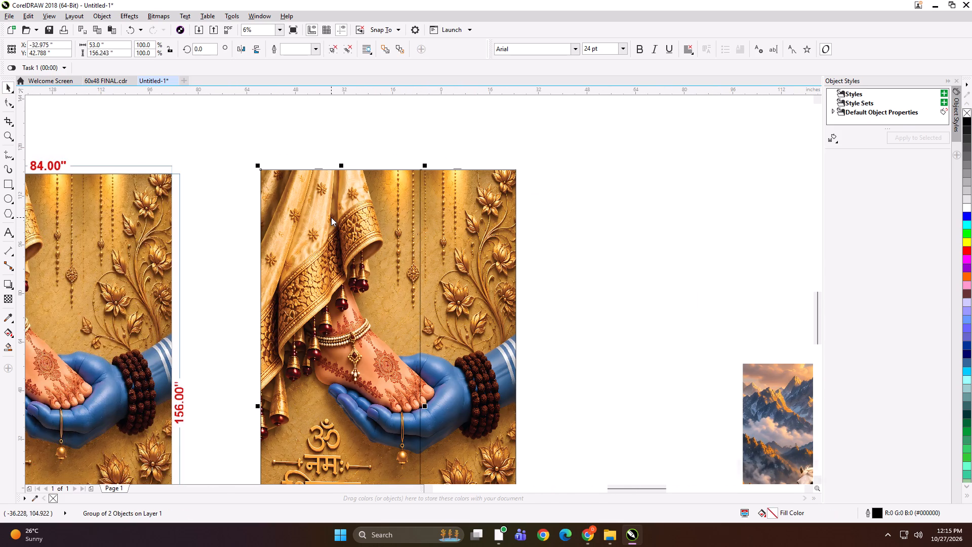
{"action": "type", "text": "53x156 A NW"}
{"action": "key", "text": "Return"}
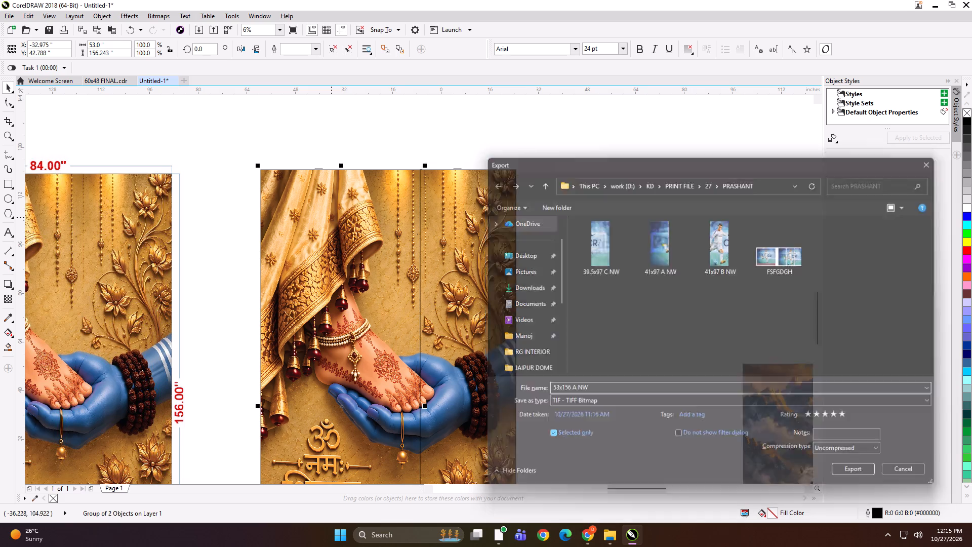
{"action": "key", "text": "Return"}
Export the right foot-and-hand panel group under the file name "31.5x16 B NW".
{"action": "left_click", "coordinate": [479, 242]}
{"action": "key", "text": "ctrl+e"}
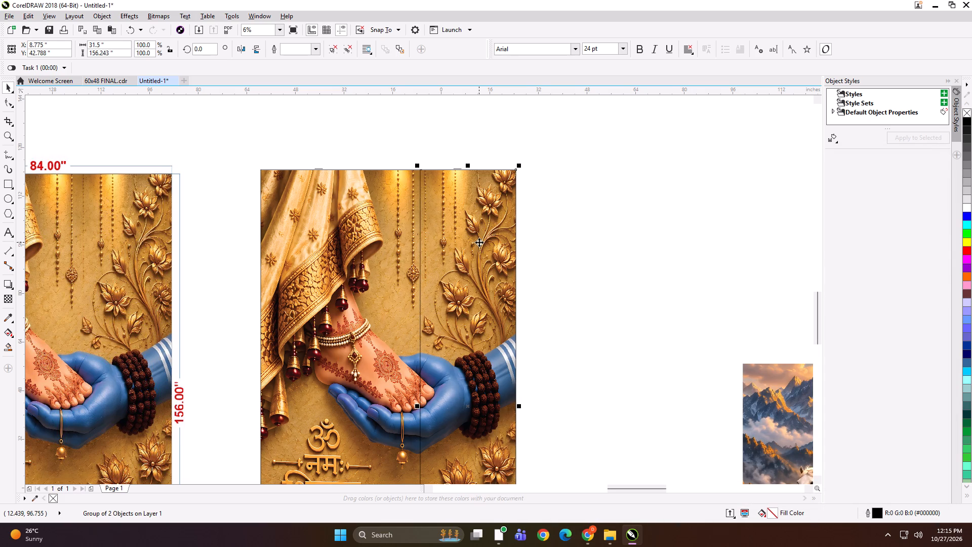
{"action": "key", "text": "ctrl+e"}
{"action": "type", "text": "31.5x16 B NW"}
{"action": "key", "text": "Return"}
{"action": "key", "text": "Return"}
Move the right foot-and-hand panel away to leave a gap, then group both panels with the dimensioned 84 × 156 proof.
{"action": "scroll", "coordinate": [526, 248], "scroll_direction": "down", "scroll_amount": 1}
{"action": "key", "text": "Right"}
{"action": "key", "text": "Right"}
{"action": "key", "text": "Right"}
{"action": "key", "text": "Right"}
{"action": "key", "text": "Right"}
{"action": "key", "text": "Right"}
{"action": "key", "text": "Right"}
{"action": "key", "text": "Right"}
{"action": "key", "text": "Right"}
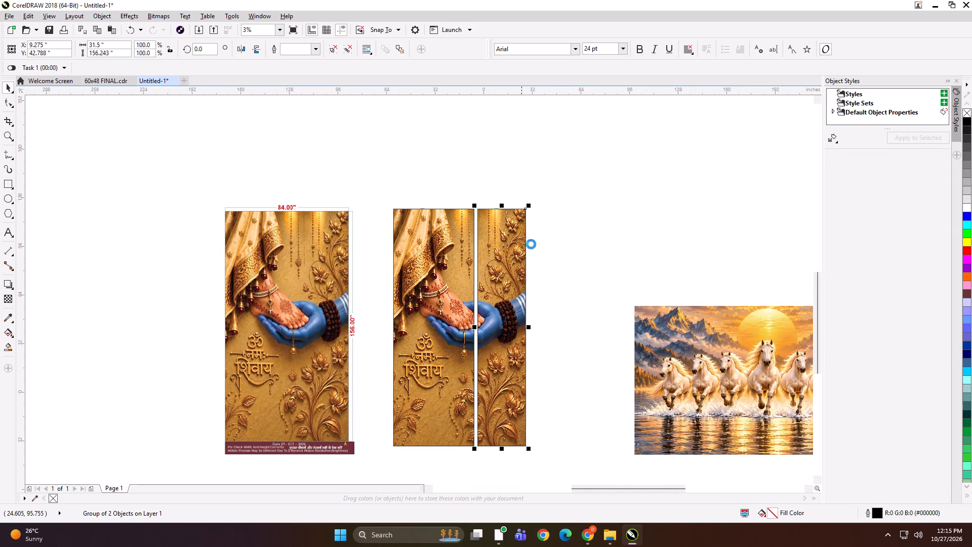
{"action": "left_click", "coordinate": [448, 250], "text": "shift"}
{"action": "left_click_drag", "start_coordinate": [432, 277], "coordinate": [422, 277]}
{"action": "left_click", "coordinate": [326, 280], "text": "shift"}
{"action": "key", "text": "ctrl+g"}
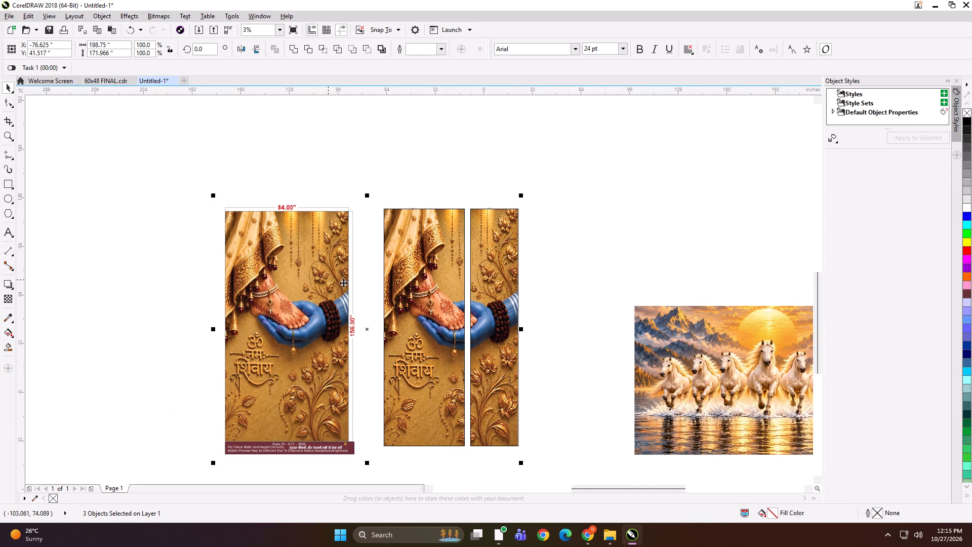
Scale the grouped foot-and-hand proof and panels down proportionally to about 2.35 × 2.03 inches.
{"action": "left_click_drag", "start_coordinate": [523, 463], "coordinate": [474, 418], "text": "shift"}
{"action": "scroll", "coordinate": [400, 335], "scroll_direction": "down", "scroll_amount": 1}
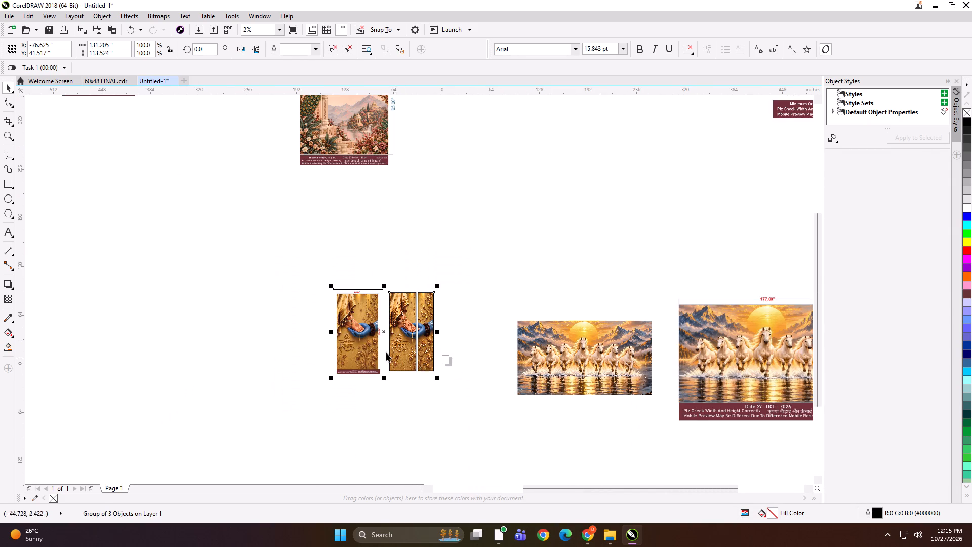
{"action": "scroll", "coordinate": [386, 353], "scroll_direction": "up", "scroll_amount": 2}
{"action": "left_click_drag", "start_coordinate": [542, 445], "coordinate": [390, 311], "text": "shift"}
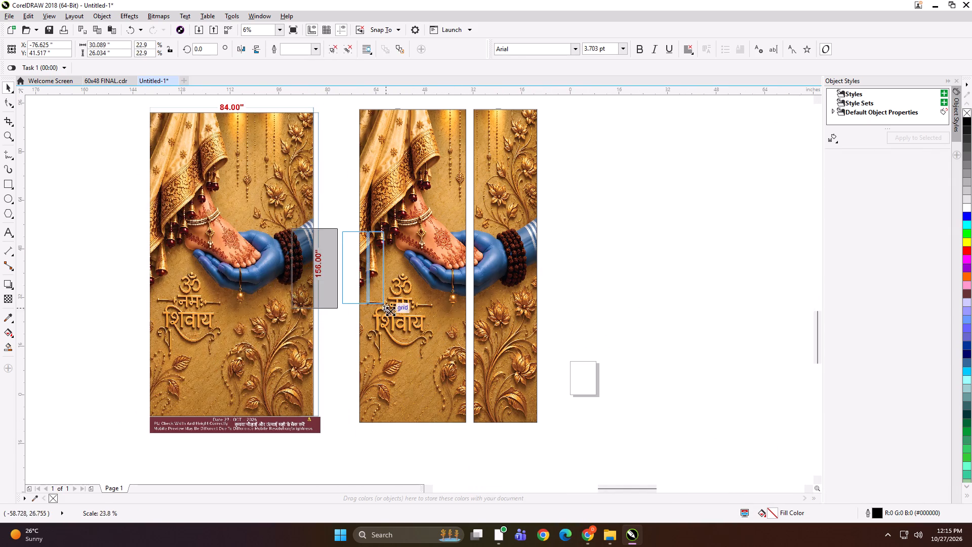
{"action": "left_click_drag", "start_coordinate": [390, 311], "coordinate": [357, 281], "text": "shift"}
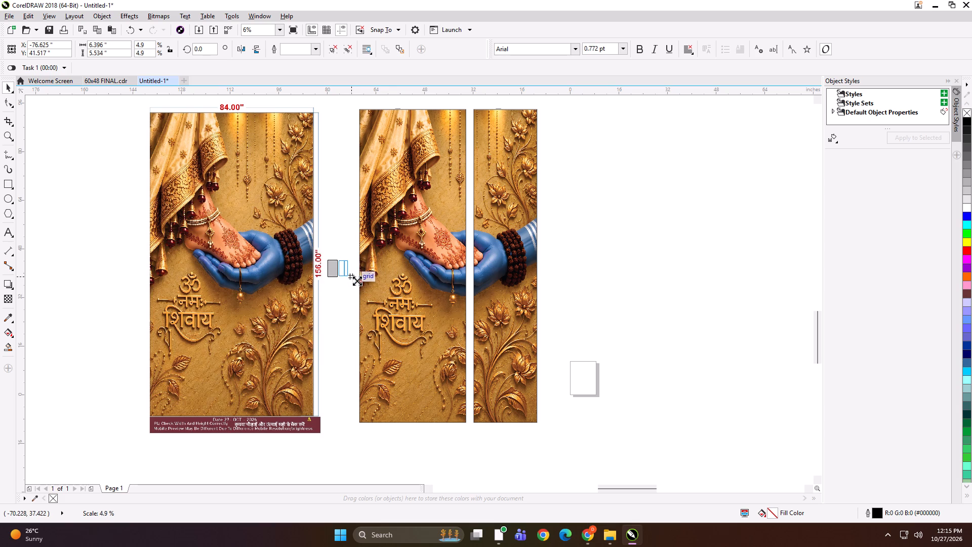
{"action": "left_click_drag", "start_coordinate": [357, 281], "coordinate": [354, 280], "text": "shift"}
{"action": "scroll", "coordinate": [350, 276], "scroll_direction": "up", "scroll_amount": 2}
{"action": "scroll", "coordinate": [276, 240], "scroll_direction": "up", "scroll_amount": 2}
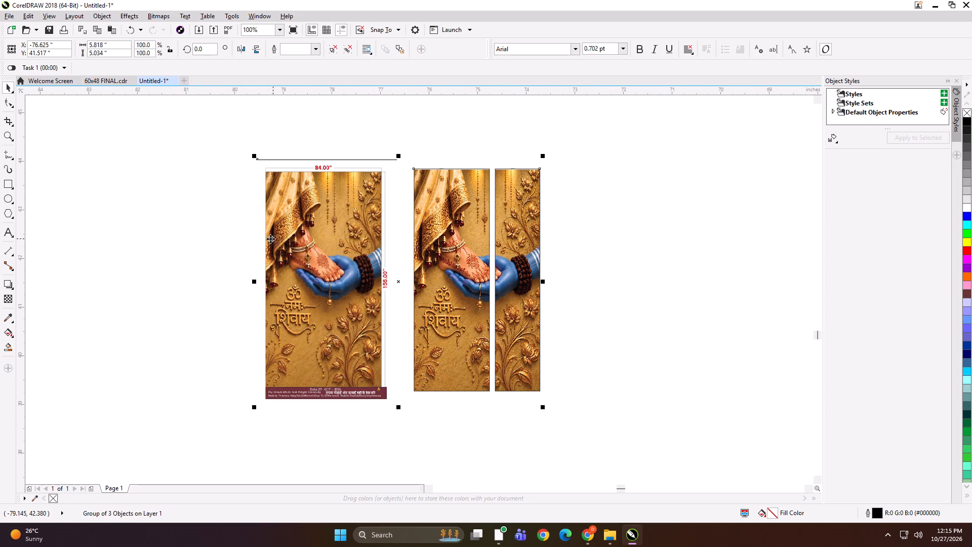
{"action": "left_click_drag", "start_coordinate": [544, 408], "coordinate": [495, 362], "text": "shift"}
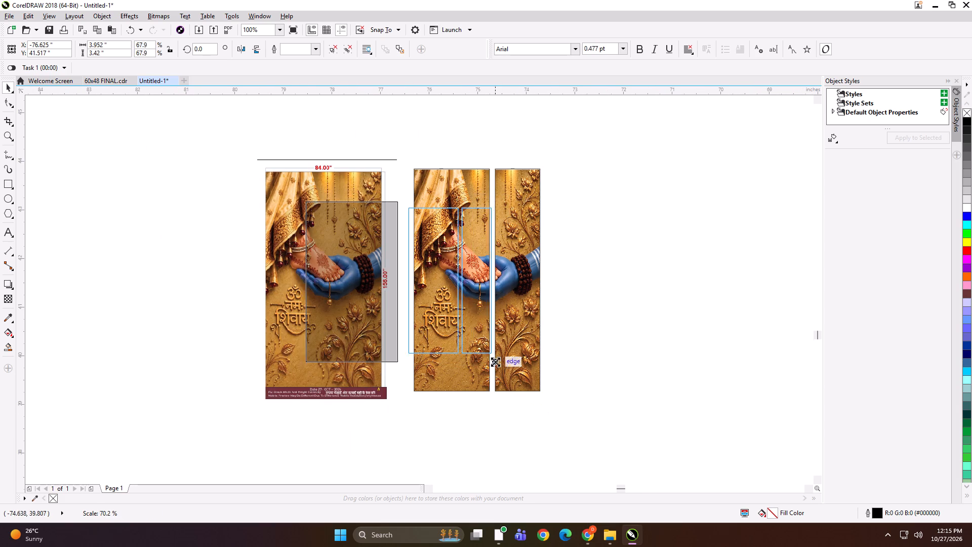
{"action": "left_click_drag", "start_coordinate": [495, 362], "coordinate": [467, 333], "text": "shift"}
Export the reduced foot-and-hand group under the file name "FDGFH".
{"action": "key", "text": "ctrl+e"}
{"action": "type", "text": "FDGFH"}
{"action": "key", "text": "Return"}
{"action": "key", "text": "Return"}
{"action": "key", "text": "Return"}
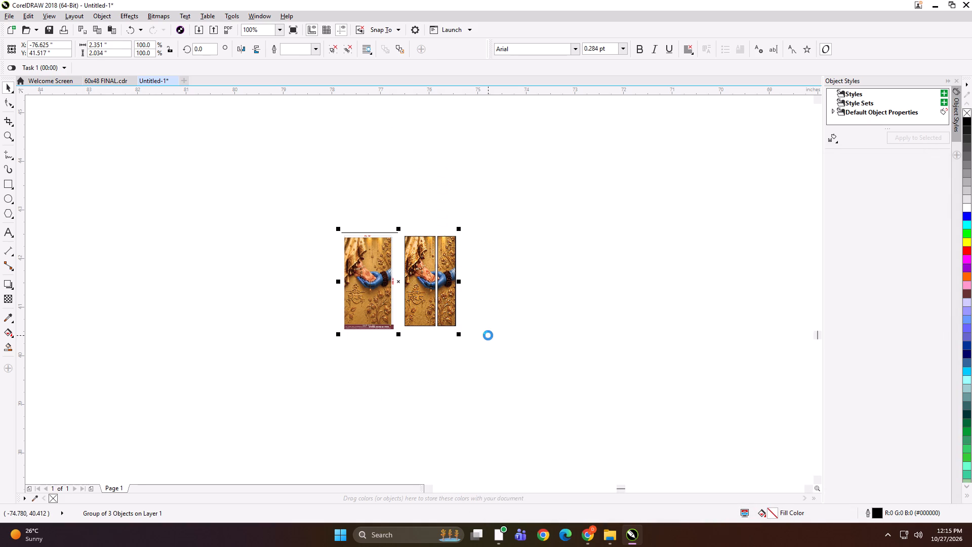
Delete the reduced foot-and-hand group from the drawing.
{"action": "key", "text": "Delete"}
Create a rectangle matching the undimensioned running-horses print and set its width to 53 inches.
{"action": "key", "text": "F4"}
{"action": "left_click", "coordinate": [385, 299]}
{"action": "scroll", "coordinate": [654, 372], "scroll_direction": "up", "scroll_amount": 1}
{"action": "scroll", "coordinate": [573, 362], "scroll_direction": "up", "scroll_amount": 1}
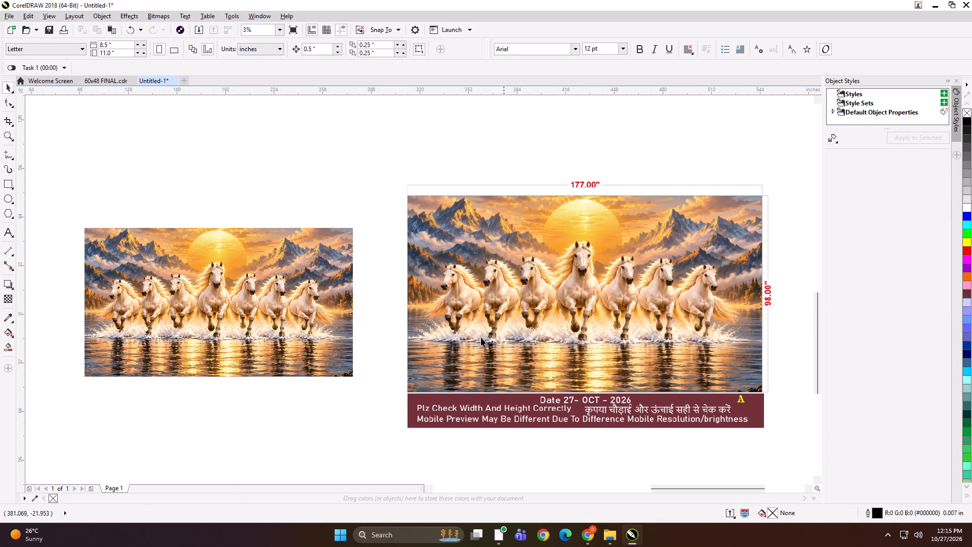
{"action": "left_click", "coordinate": [369, 312]}
{"action": "left_click", "coordinate": [282, 286]}
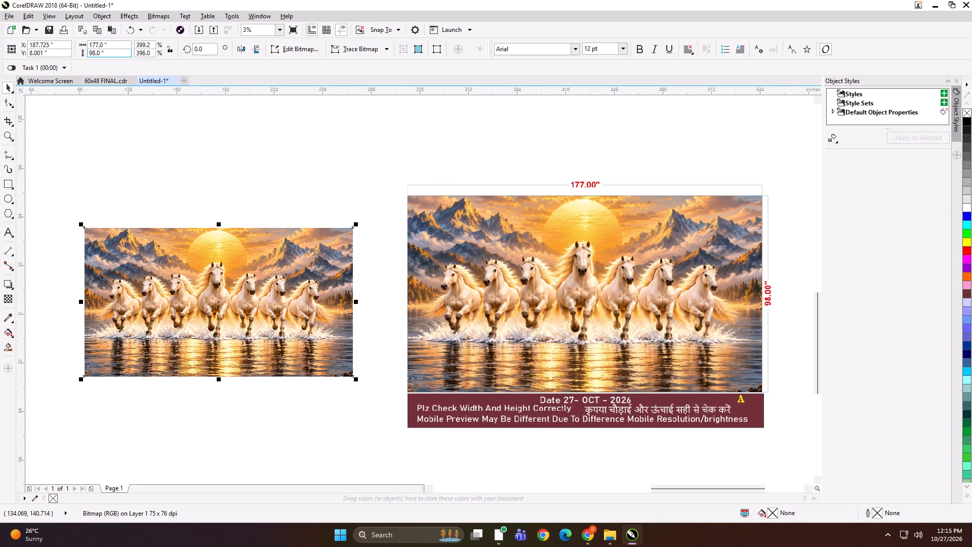
{"action": "left_click", "coordinate": [226, 189]}
{"action": "left_click", "coordinate": [228, 270]}
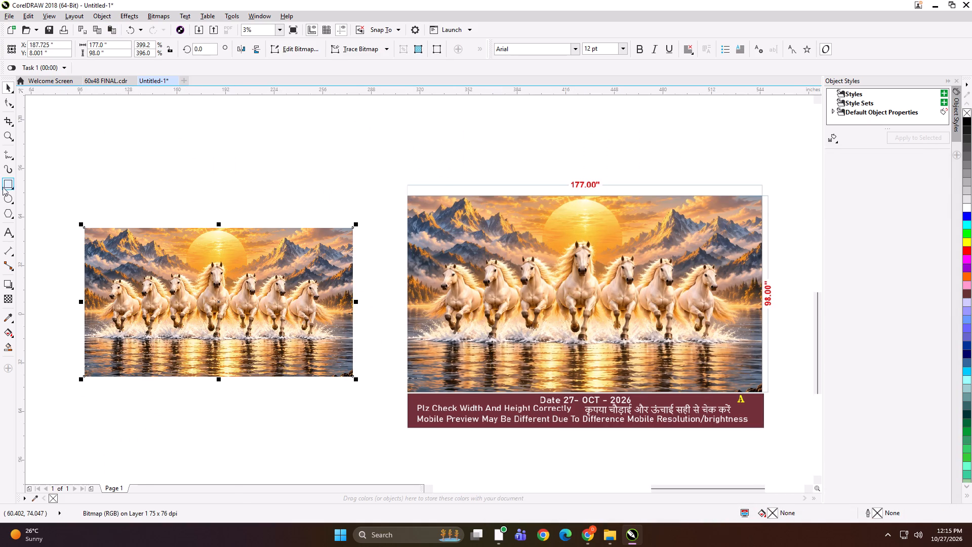
{"action": "double_click", "coordinate": [6, 183], "text": "shift"}
{"action": "key", "text": "space"}
{"action": "left_click", "coordinate": [112, 46]}
{"action": "key", "text": "ctrl+a"}
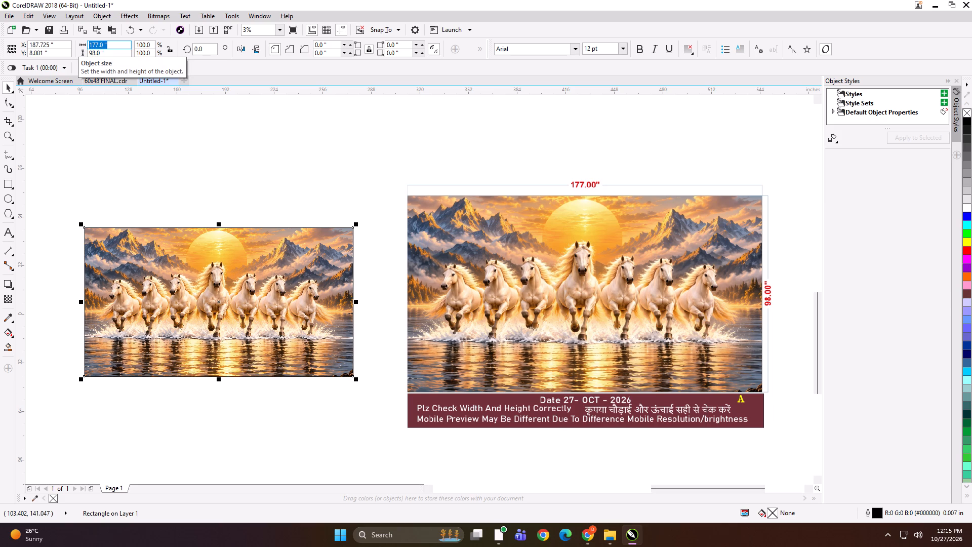
{"action": "type", "text": "53"}
{"action": "key", "text": "Return"}
Align the 53-inch rectangle with the left edge of the running-horses print.
{"action": "left_click", "coordinate": [117, 272], "text": "shift"}
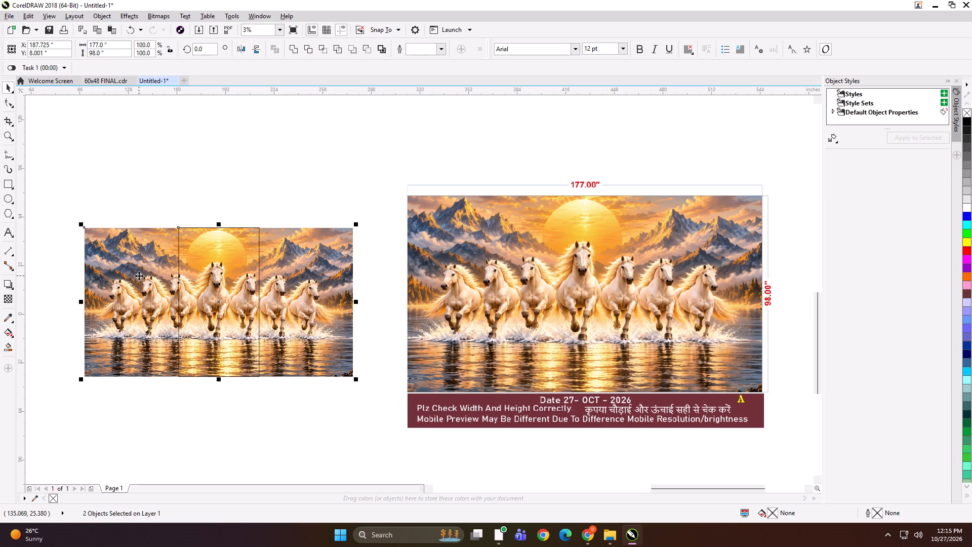
{"action": "key", "text": "l"}
{"action": "left_click", "coordinate": [143, 207]}
{"action": "left_click", "coordinate": [132, 277]}
Mirror-copy the 53-inch rectangle rightward three times across the horses print, nudging each copy back for a 0.5-inch overlap.
{"action": "left_click_drag", "start_coordinate": [79, 302], "coordinate": [245, 308]}
{"action": "right_click", "coordinate": [245, 308], "text": "ctrl"}
{"action": "scroll", "coordinate": [195, 300], "scroll_direction": "up", "scroll_amount": 1}
{"action": "key", "text": "Left"}
{"action": "scroll", "coordinate": [252, 293], "scroll_direction": "down", "scroll_amount": 1}
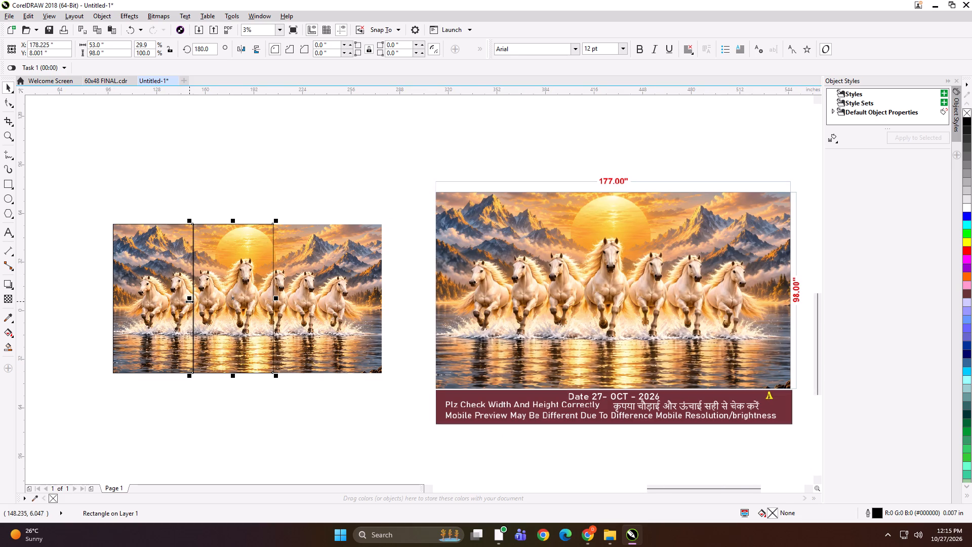
{"action": "left_click_drag", "start_coordinate": [189, 301], "coordinate": [302, 306]}
{"action": "right_click", "coordinate": [301, 306], "text": "ctrl"}
{"action": "key", "text": "Left"}
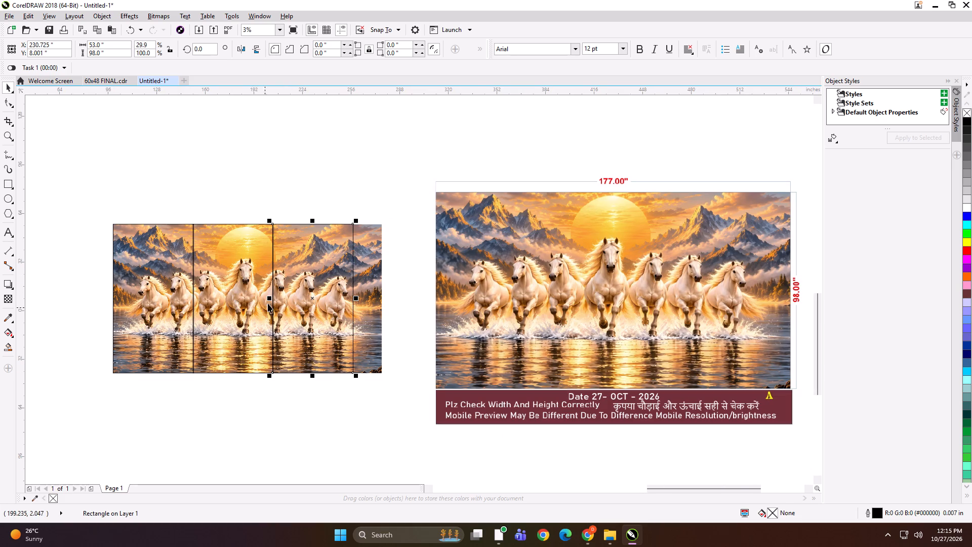
{"action": "left_click_drag", "start_coordinate": [269, 299], "coordinate": [369, 304]}
{"action": "right_click", "coordinate": [369, 304], "text": "ctrl"}
{"action": "key", "text": "Left"}
Narrow the fourth rectangle to 19.5 inches so it ends at the horses print's right edge.
{"action": "scroll", "coordinate": [346, 292], "scroll_direction": "up", "scroll_amount": 1}
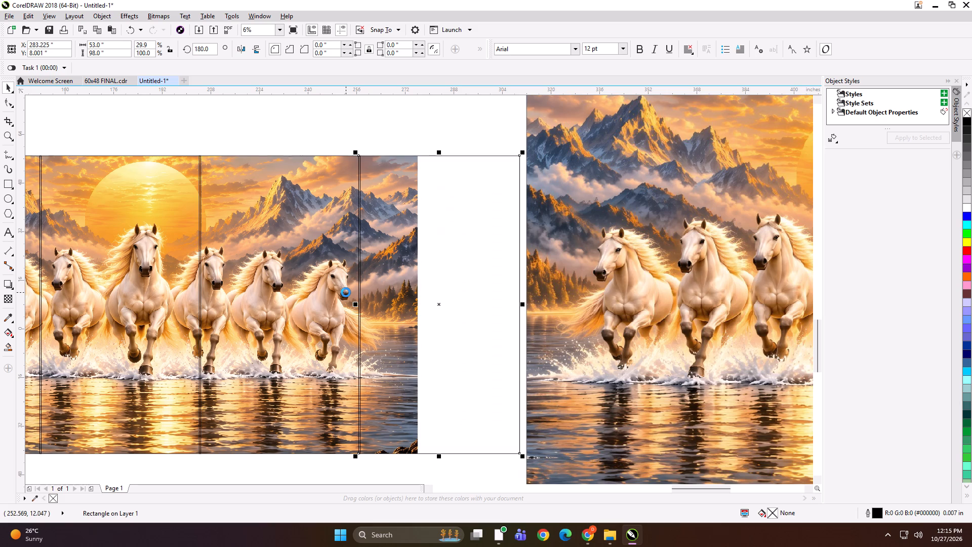
{"action": "left_click_drag", "start_coordinate": [524, 305], "coordinate": [424, 299]}
Group the four panel rectangles over the horses print.
{"action": "scroll", "coordinate": [445, 288], "scroll_direction": "down", "scroll_amount": 1}
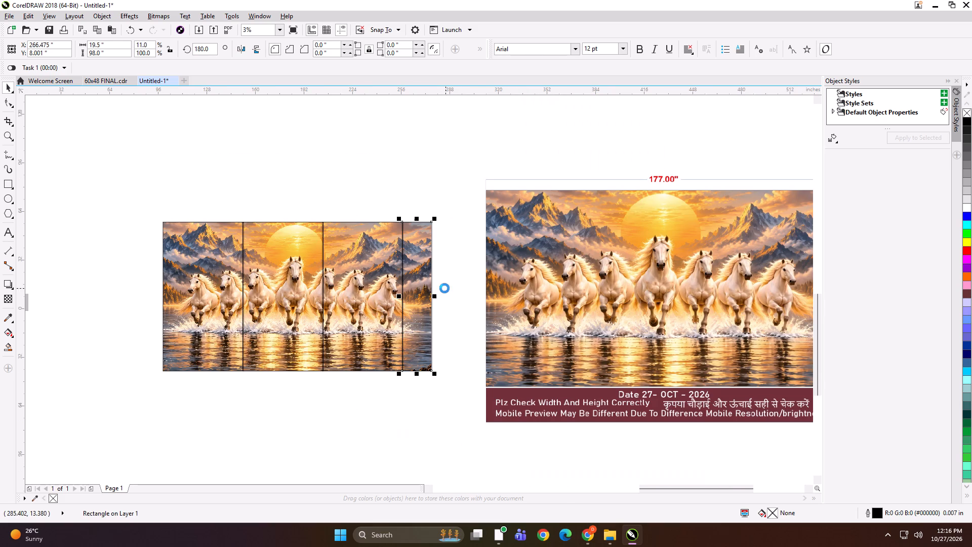
{"action": "left_click", "coordinate": [349, 280], "text": "shift"}
{"action": "left_click", "coordinate": [288, 280], "text": "shift"}
{"action": "left_click", "coordinate": [222, 281], "text": "shift"}
{"action": "key", "text": "ctrl+g"}
PowerClip the horses print into the grouped rectangles and ungroup them into four separate panels.
{"action": "left_click", "coordinate": [213, 194]}
{"action": "left_click", "coordinate": [287, 276], "text": "alt"}
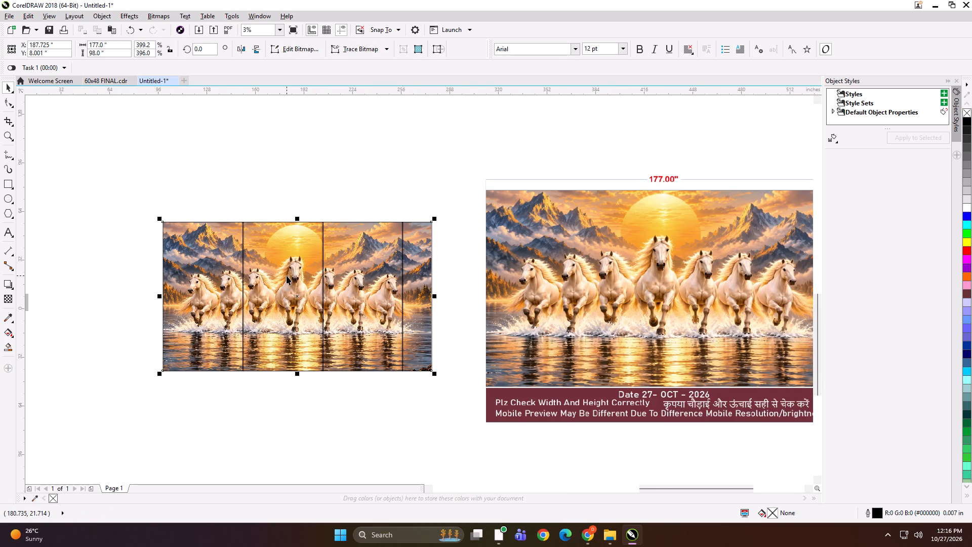
{"action": "key", "text": "shift+Return"}
{"action": "left_click", "coordinate": [320, 258]}
{"action": "key", "text": "ctrl+u"}
{"action": "left_click", "coordinate": [264, 176]}
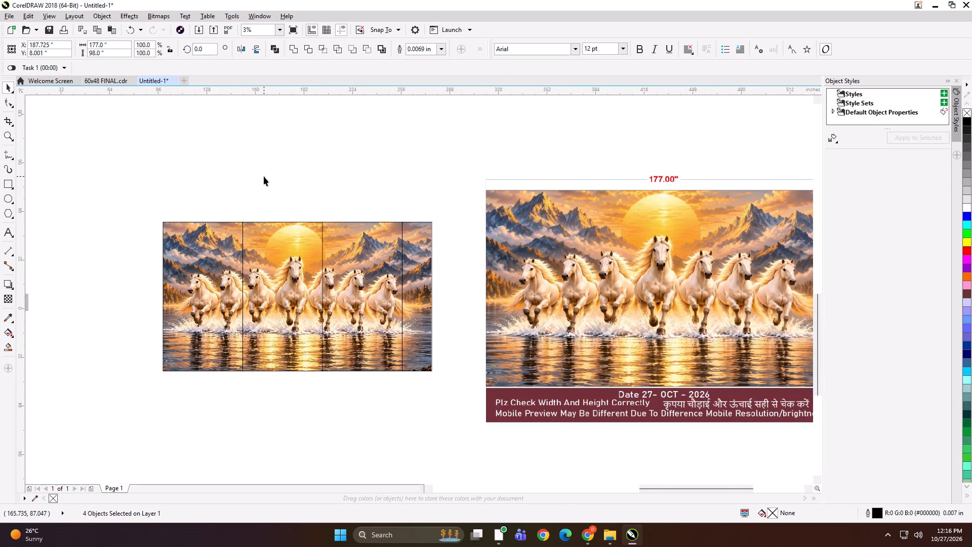
Add the text label "177*98 PANEL 1" on the top edge of the first horses panel.
{"action": "left_click", "coordinate": [14, 229]}
{"action": "left_click", "coordinate": [7, 228]}
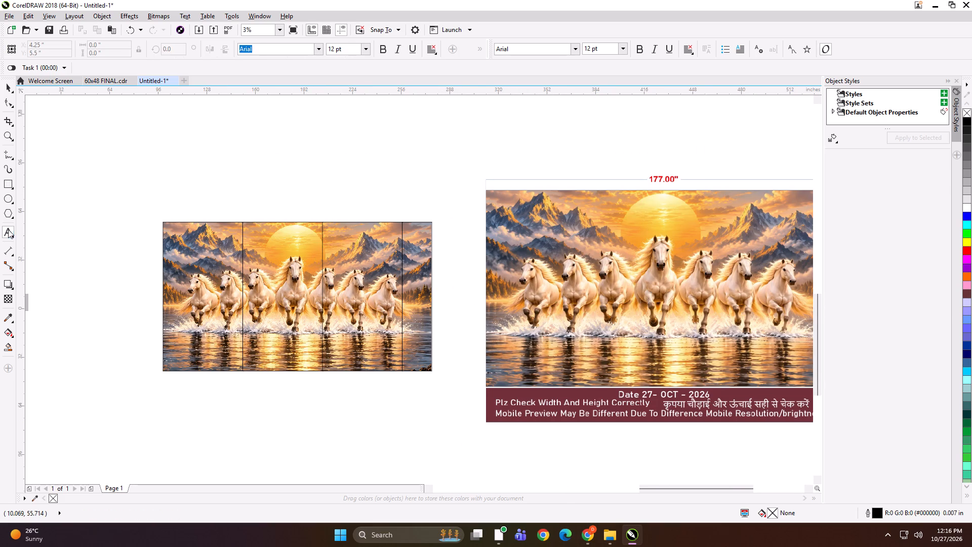
{"action": "left_click", "coordinate": [180, 221]}
{"action": "type", "text": "177*"}
{"action": "type", "text": "98"}
{"action": "key", "text": "space"}
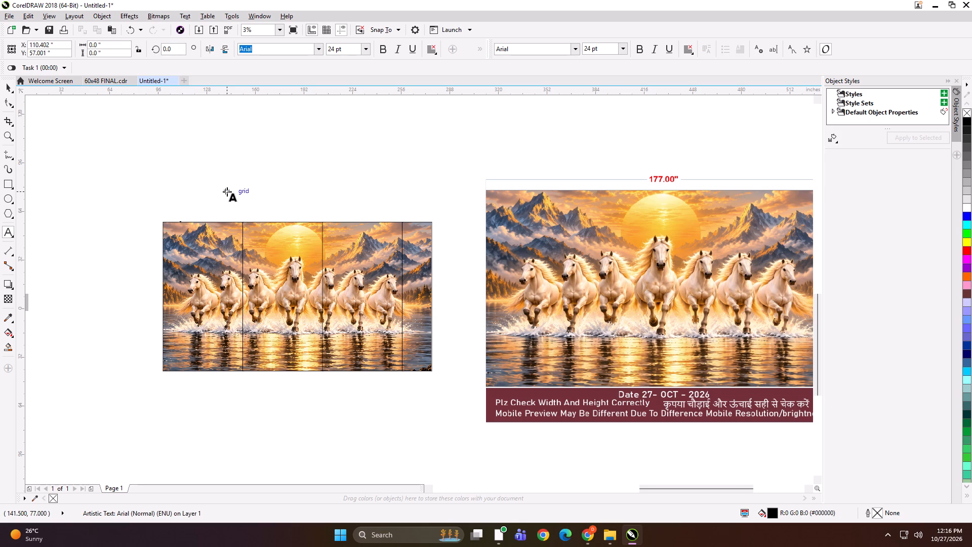
{"action": "key", "text": "a"}
{"action": "key", "text": "BackSpace"}
{"action": "type", "text": "PANEL 1"}
Copy the size label onto the second horses panel's top edge and change its number to PANEL 2.
{"action": "key", "text": "ctrl+a"}
{"action": "key", "text": "ctrl+c"}
{"action": "scroll", "coordinate": [183, 232], "scroll_direction": "up", "scroll_amount": 2}
{"action": "scroll", "coordinate": [170, 183], "scroll_direction": "up", "scroll_amount": 1}
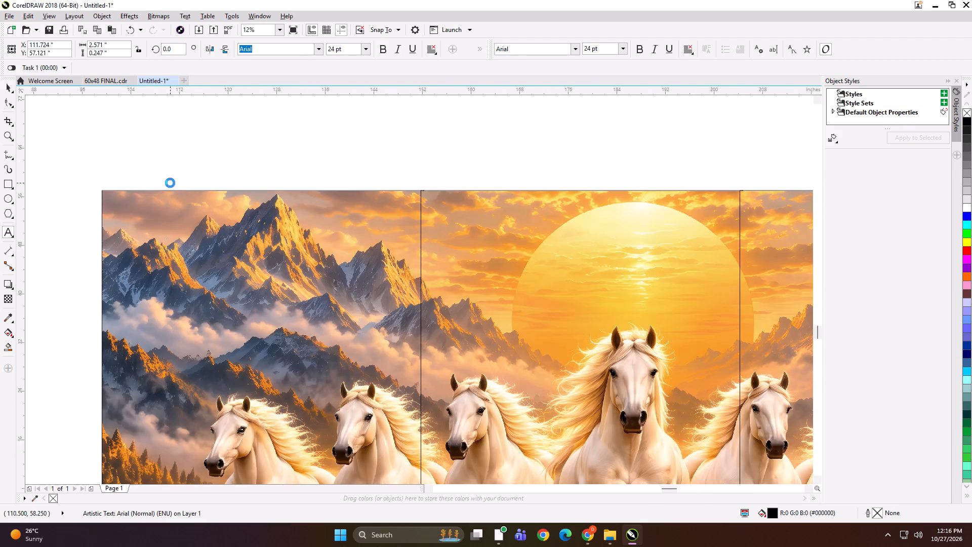
{"action": "scroll", "coordinate": [170, 183], "scroll_direction": "up", "scroll_amount": 1}
{"action": "scroll", "coordinate": [159, 186], "scroll_direction": "down", "scroll_amount": 3}
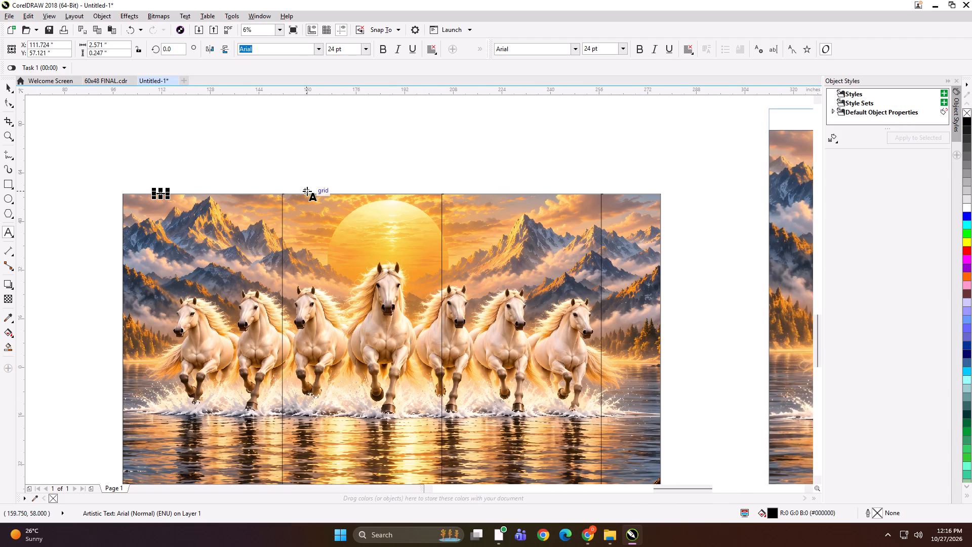
{"action": "left_click", "coordinate": [310, 192]}
{"action": "scroll", "coordinate": [314, 192], "scroll_direction": "up", "scroll_amount": 3}
{"action": "key", "text": "ctrl+v"}
{"action": "key", "text": "BackSpace"}
{"action": "key", "text": "2"}
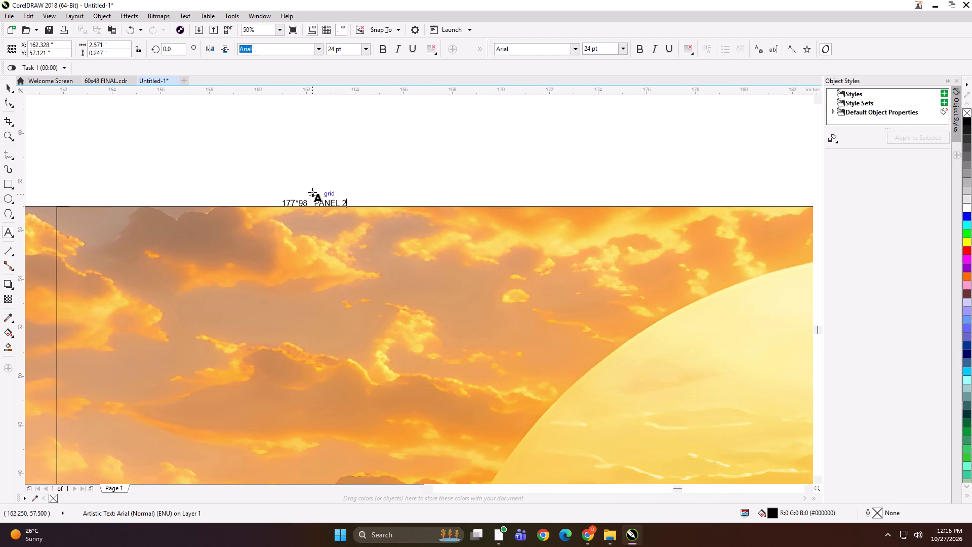
Paste the size label on the third horses panel's top edge and change its number to PANEL 3.
{"action": "scroll", "coordinate": [261, 191], "scroll_direction": "down", "scroll_amount": 4}
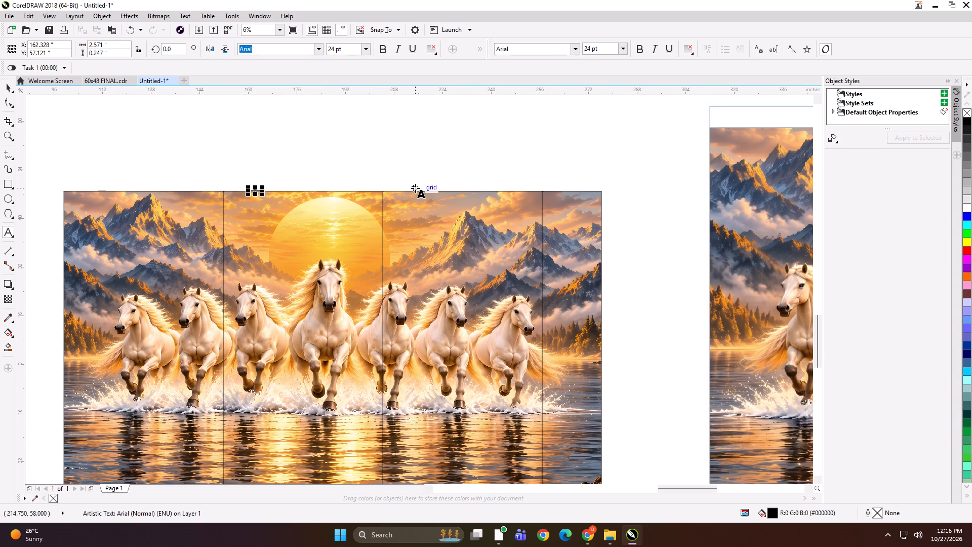
{"action": "left_click", "coordinate": [417, 189]}
{"action": "key", "text": "ctrl+v"}
{"action": "key", "text": "BackSpace"}
{"action": "key", "text": "3"}
Paste the size label on the fourth horses panel's top edge and change its number to PANEL 4.
{"action": "scroll", "coordinate": [416, 190], "scroll_direction": "up", "scroll_amount": 3}
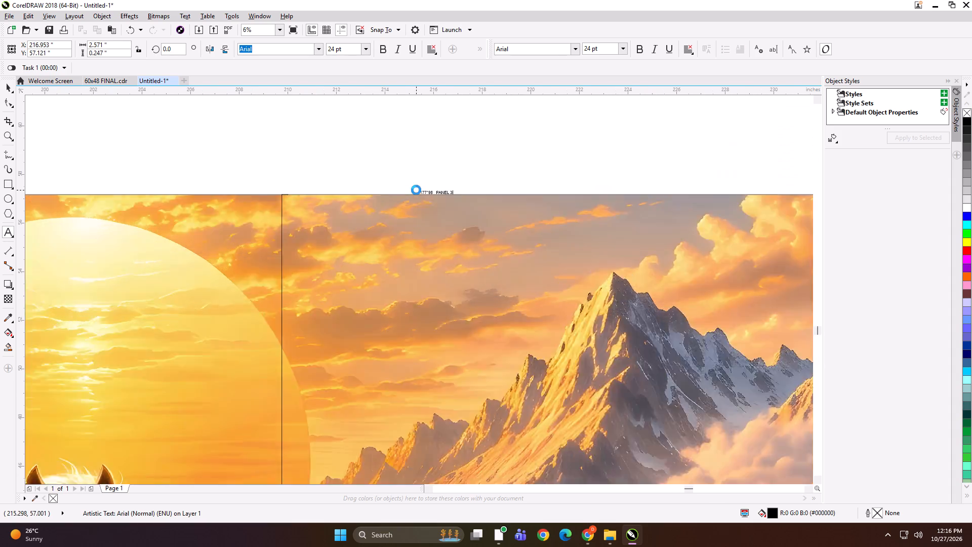
{"action": "scroll", "coordinate": [288, 192], "scroll_direction": "down", "scroll_amount": 3}
{"action": "scroll", "coordinate": [450, 202], "scroll_direction": "up", "scroll_amount": 2}
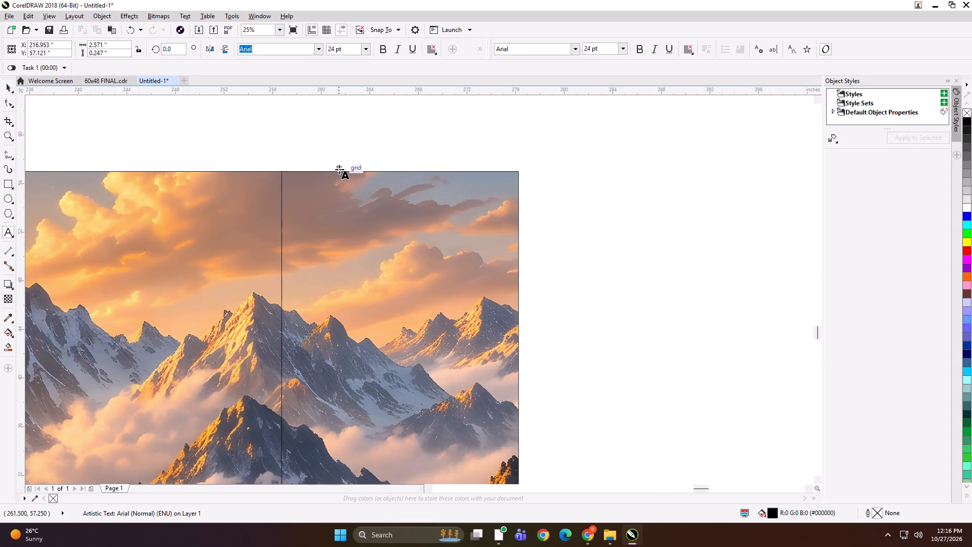
{"action": "left_click", "coordinate": [341, 169]}
{"action": "key", "text": "ctrl+v"}
{"action": "key", "text": "BackSpace"}
{"action": "key", "text": "4"}
Group each of the four horses panels with its own size label.
{"action": "scroll", "coordinate": [403, 179], "scroll_direction": "down", "scroll_amount": 2}
{"action": "scroll", "coordinate": [252, 182], "scroll_direction": "up", "scroll_amount": 3}
{"action": "scroll", "coordinate": [252, 183], "scroll_direction": "down", "scroll_amount": 4}
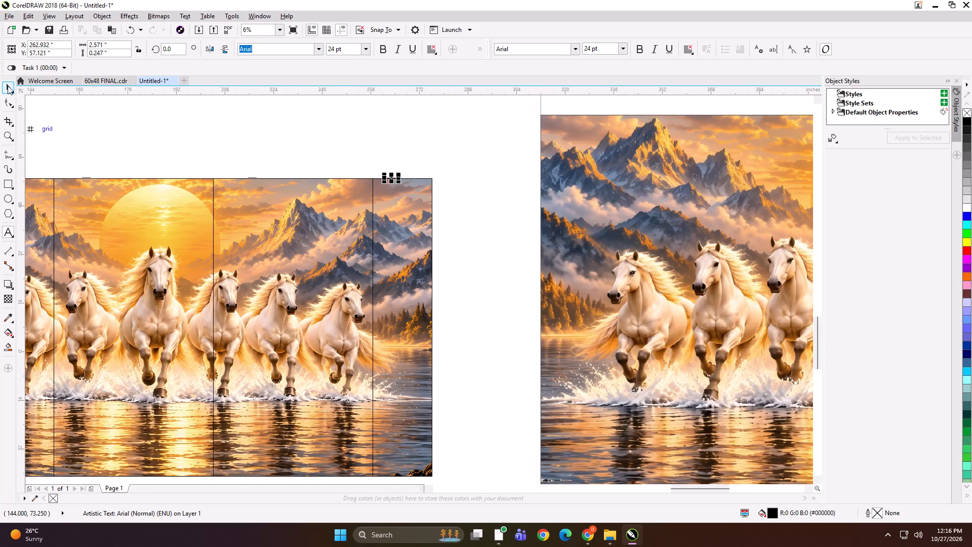
{"action": "left_click", "coordinate": [7, 86]}
{"action": "left_click", "coordinate": [415, 233], "text": "shift"}
{"action": "key", "text": "ctrl+g"}
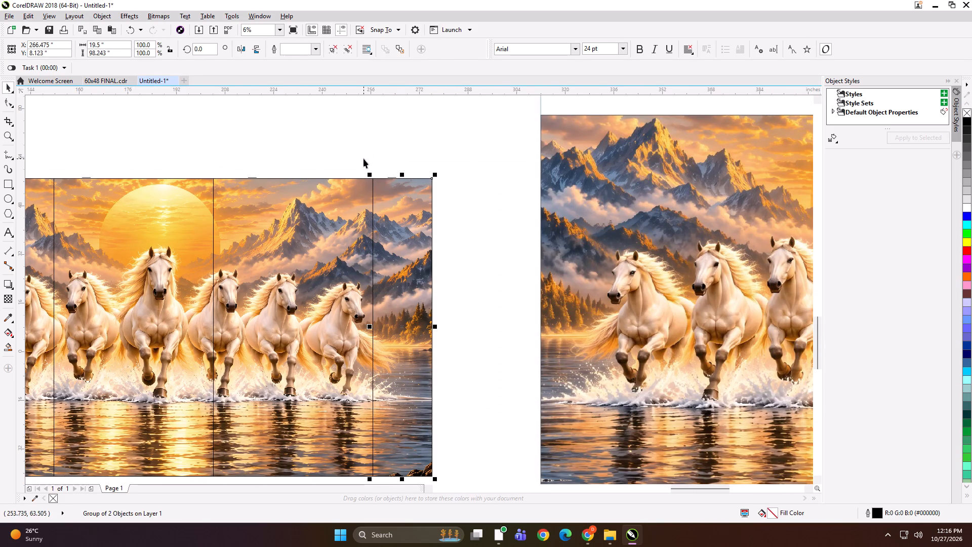
{"action": "scroll", "coordinate": [363, 159], "scroll_direction": "down", "scroll_amount": 1}
{"action": "left_click_drag", "start_coordinate": [296, 151], "coordinate": [339, 232]}
{"action": "left_click", "coordinate": [330, 228], "text": "shift"}
{"action": "key", "text": "ctrl+g"}
{"action": "left_click_drag", "start_coordinate": [242, 131], "coordinate": [213, 233]}
{"action": "left_click", "coordinate": [222, 226], "text": "shift"}
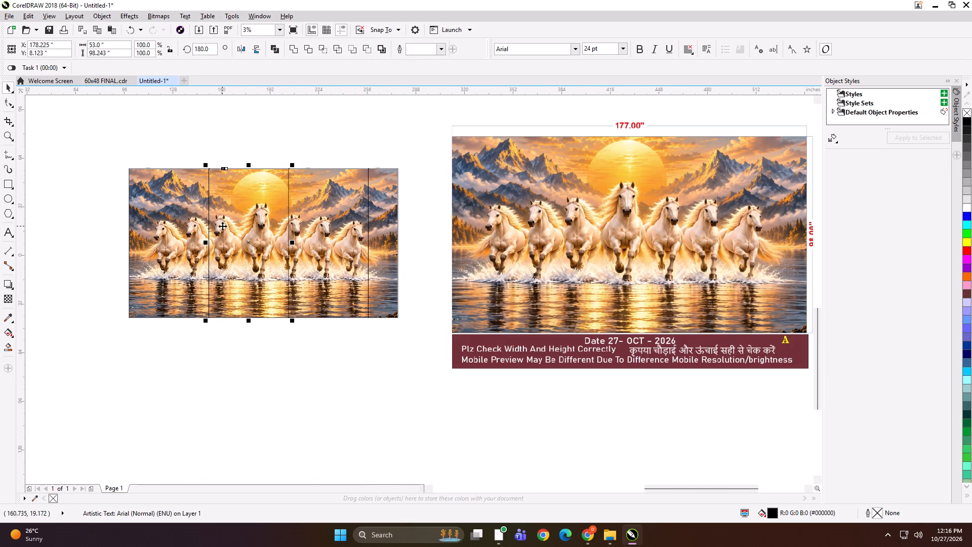
{"action": "key", "text": "ctrl+g"}
{"action": "left_click_drag", "start_coordinate": [250, 131], "coordinate": [53, 423]}
{"action": "key", "text": "ctrl+g"}
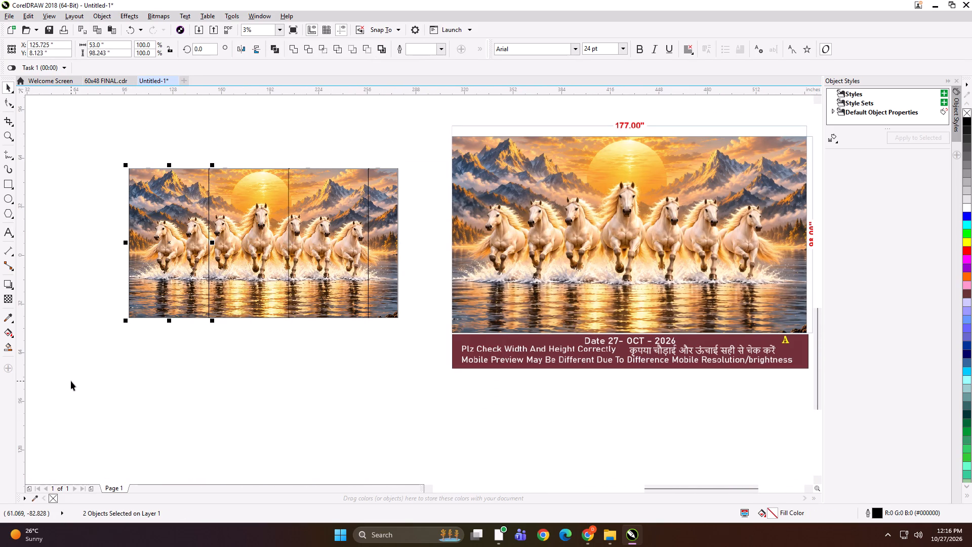
Export the first horses panel as an uncompressed TIFF named "53x98 A NW", selected objects only.
{"action": "key", "text": "ctrl+e"}
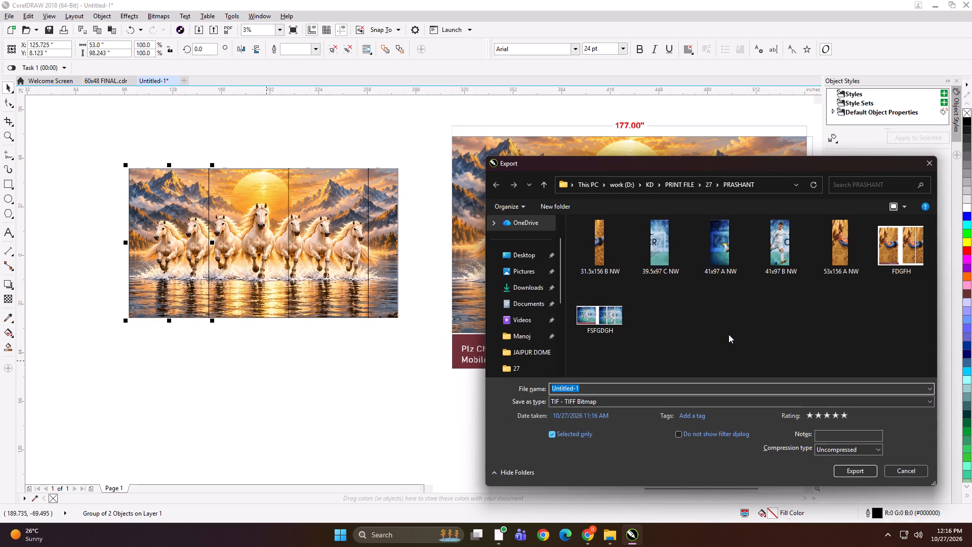
{"action": "type", "text": "53x958 A"}
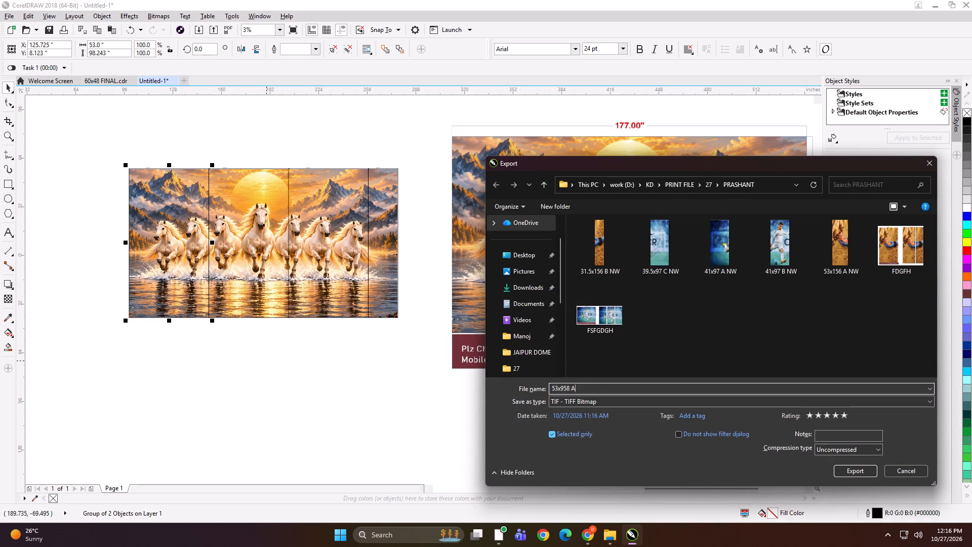
{"action": "key", "text": "BackSpace"}
{"action": "key", "text": "BackSpace"}
{"action": "key", "text": "BackSpace"}
{"action": "key", "text": "BackSpace"}
{"action": "type", "text": "8 A NW"}
{"action": "key", "text": "Return"}
{"action": "key", "text": "Return"}
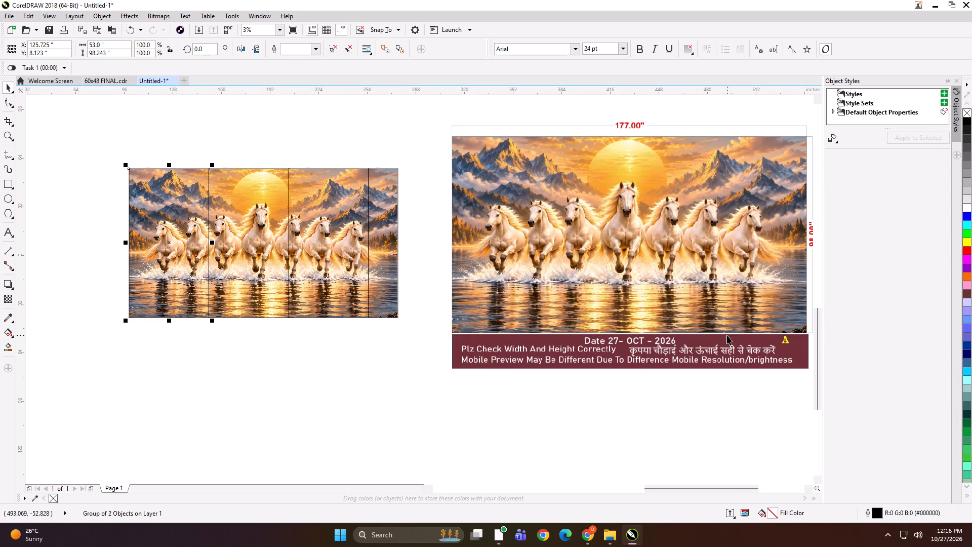
Export the second horses panel as a TIFF named "53x98 B NW".
{"action": "left_click", "coordinate": [250, 261]}
{"action": "key", "text": "ctrl+e"}
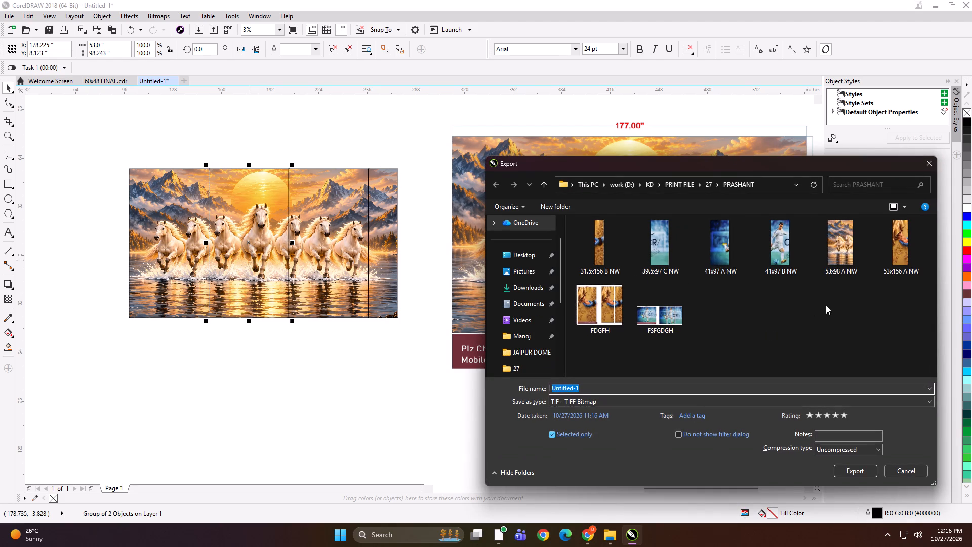
{"action": "left_click", "coordinate": [831, 251]}
{"action": "double_click", "coordinate": [572, 387]}
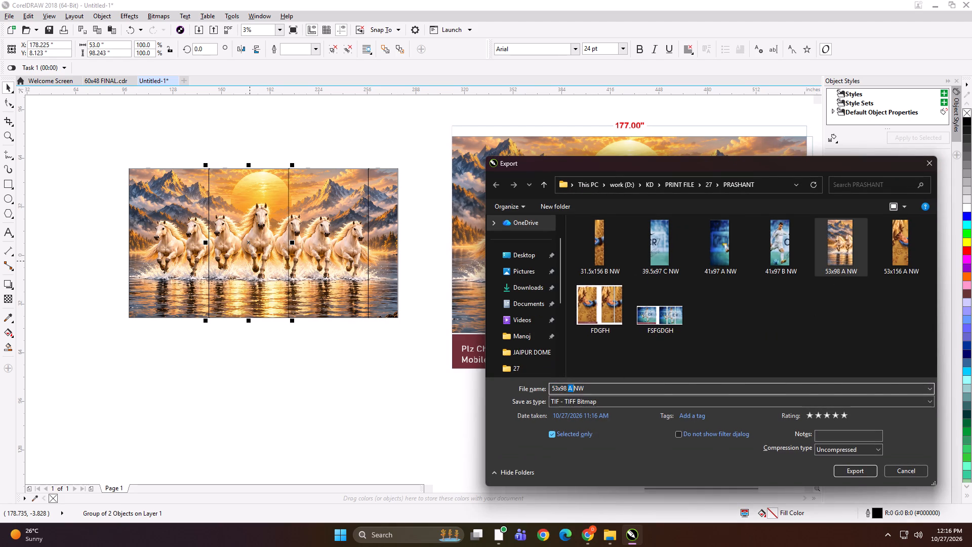
{"action": "type", "text": "B"}
{"action": "key", "text": "space"}
{"action": "key", "text": "Return"}
{"action": "key", "text": "Return"}
Export the third horses panel as a TIFF named "53x98 C NW".
{"action": "left_click", "coordinate": [325, 251]}
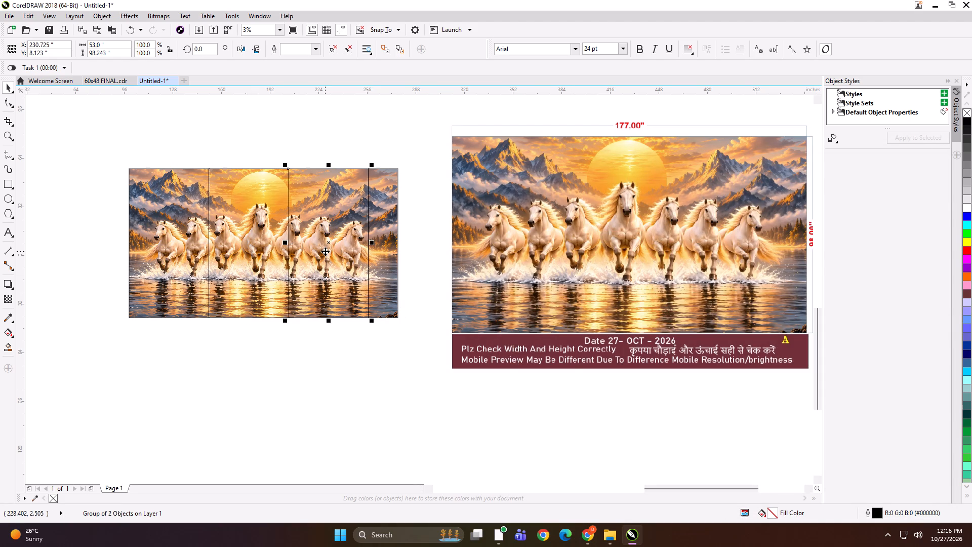
{"action": "key", "text": "ctrl+e"}
{"action": "left_click", "coordinate": [899, 253]}
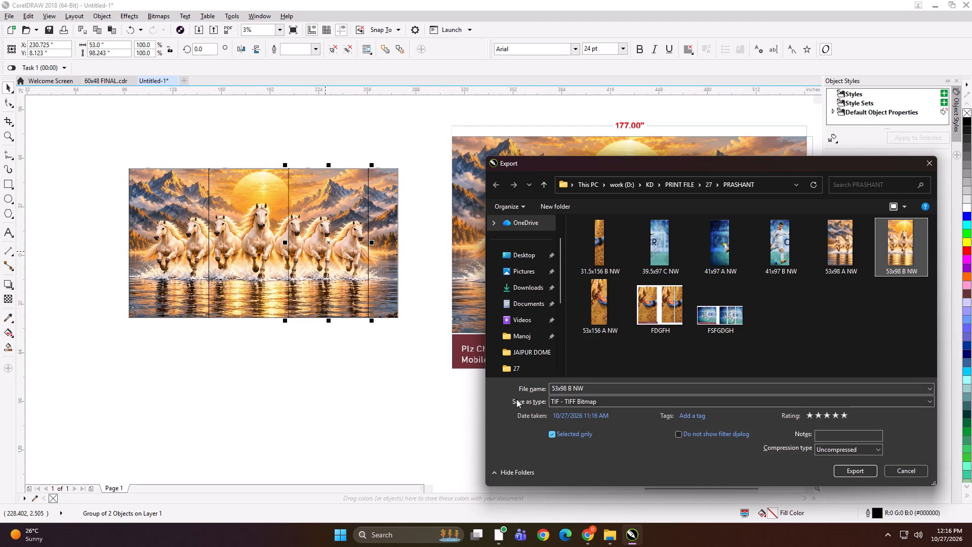
{"action": "double_click", "coordinate": [572, 388]}
{"action": "type", "text": "C"}
{"action": "key", "text": "space"}
{"action": "key", "text": "Return"}
{"action": "key", "text": "Return"}
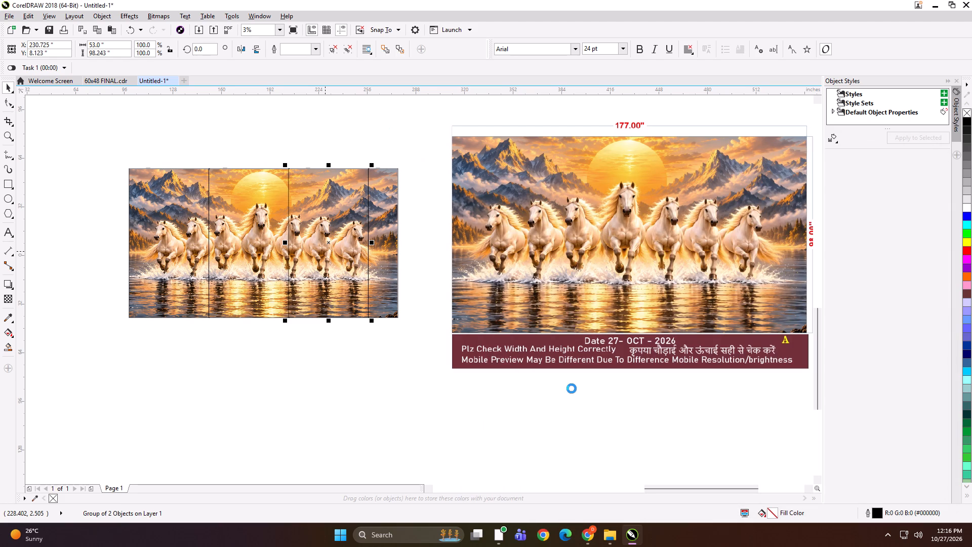
Export the narrow fourth horses panel as a TIFF named "19.5x98 D NW".
{"action": "left_click", "coordinate": [383, 199]}
{"action": "key", "text": "ctrl+e"}
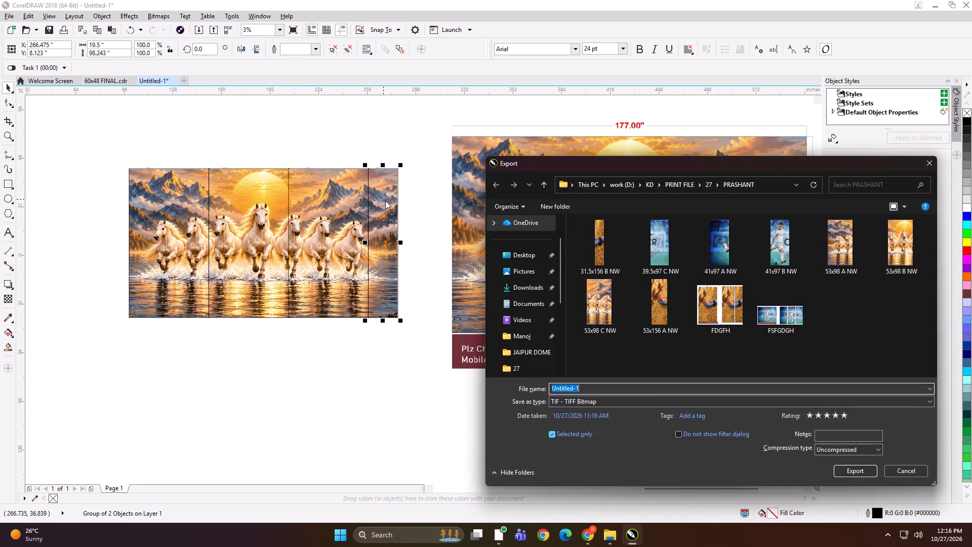
{"action": "type", "text": "19.5x98"}
{"action": "key", "text": "space"}
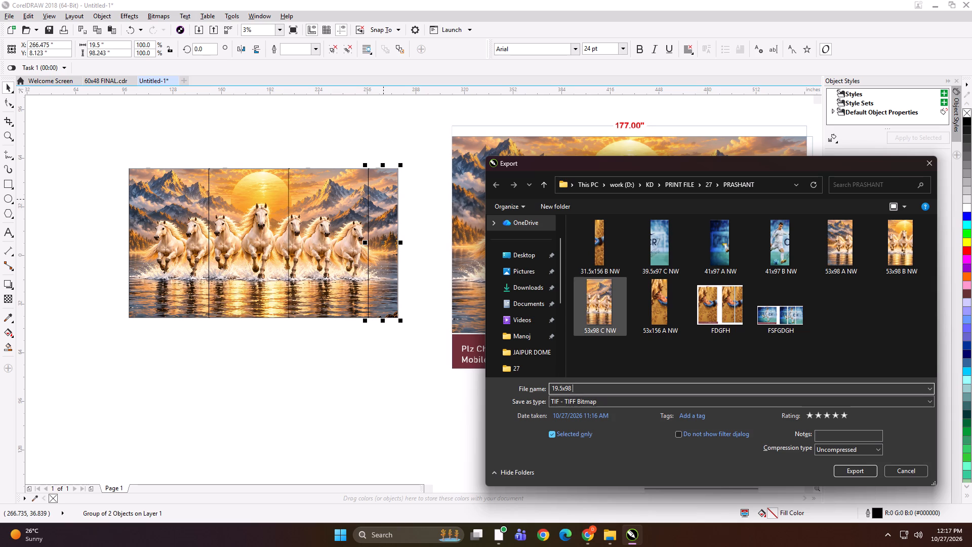
{"action": "type", "text": "D"}
{"action": "key", "text": "space"}
{"action": "type", "text": "NW"}
{"action": "key", "text": "Return"}
{"action": "key", "text": "Return"}
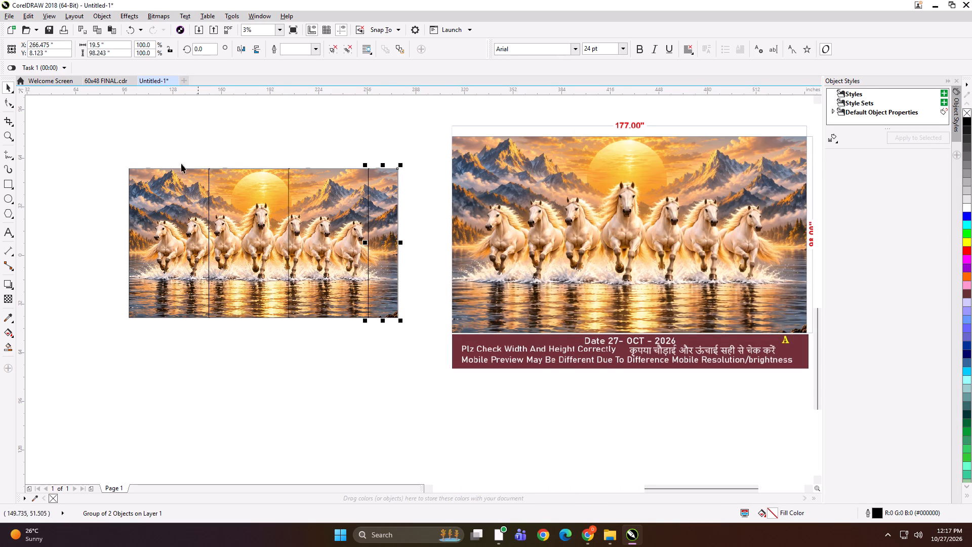
Shift the first three horses panels left together to leave a small gap before the narrow fourth panel.
{"action": "left_click_drag", "start_coordinate": [82, 147], "coordinate": [374, 374]}
{"action": "key", "text": "Left"}
{"action": "key", "text": "Left"}
{"action": "key", "text": "Left"}
{"action": "key", "text": "Left"}
{"action": "key", "text": "Left"}
{"action": "key", "text": "Left"}
{"action": "key", "text": "Left"}
{"action": "key", "text": "Left"}
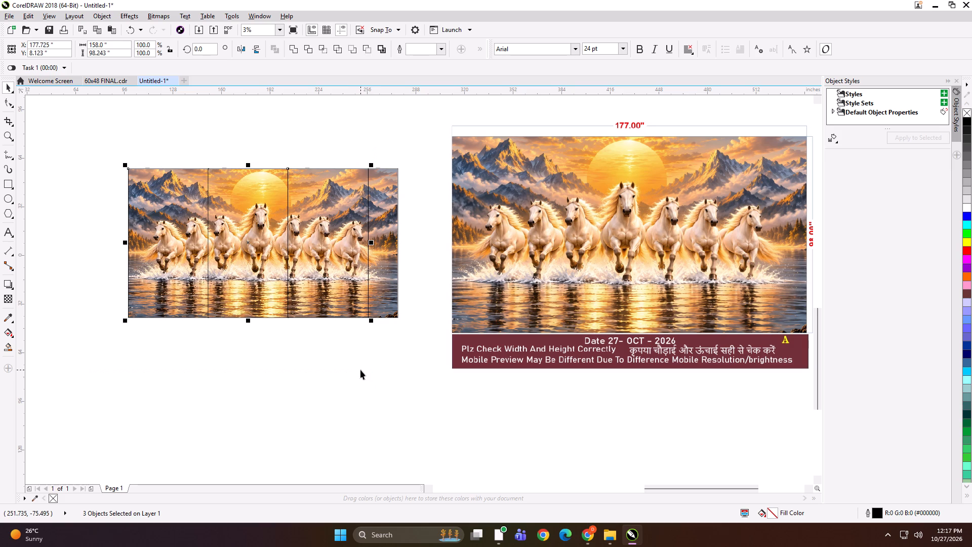
{"action": "left_click_drag", "start_coordinate": [133, 201], "coordinate": [291, 365]}
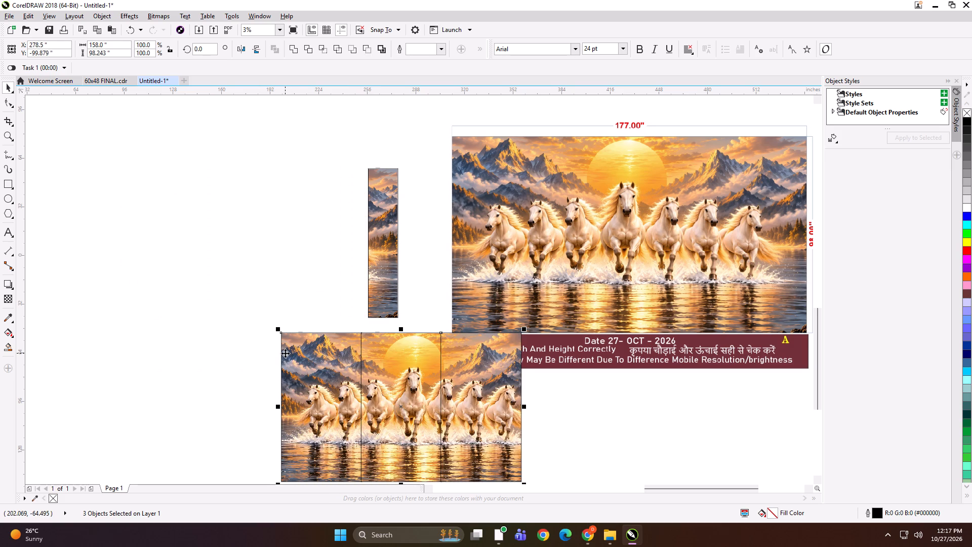
{"action": "key", "text": "ctrl+z"}
{"action": "left_click", "coordinate": [69, 153]}
Shift the first two horses panels left together to leave a gap before the third panel.
{"action": "left_click_drag", "start_coordinate": [71, 152], "coordinate": [308, 367]}
{"action": "key", "text": "Left"}
{"action": "key", "text": "Left"}
{"action": "key", "text": "Left"}
{"action": "key", "text": "Left"}
{"action": "key", "text": "Left"}
{"action": "key", "text": "Left"}
{"action": "key", "text": "Left"}
{"action": "key", "text": "Left"}
{"action": "key", "text": "Left"}
{"action": "key", "text": "Left"}
{"action": "key", "text": "Left"}
Shift the first horses panel left to leave a gap before the second panel.
{"action": "left_click_drag", "start_coordinate": [74, 155], "coordinate": [228, 372]}
{"action": "key", "text": "Left"}
{"action": "key", "text": "Left"}
{"action": "key", "text": "Left"}
{"action": "key", "text": "Left"}
{"action": "key", "text": "Left"}
{"action": "key", "text": "Left"}
{"action": "key", "text": "Left"}
{"action": "key", "text": "Left"}
{"action": "key", "text": "Left"}
{"action": "key", "text": "Left"}
{"action": "key", "text": "Left"}
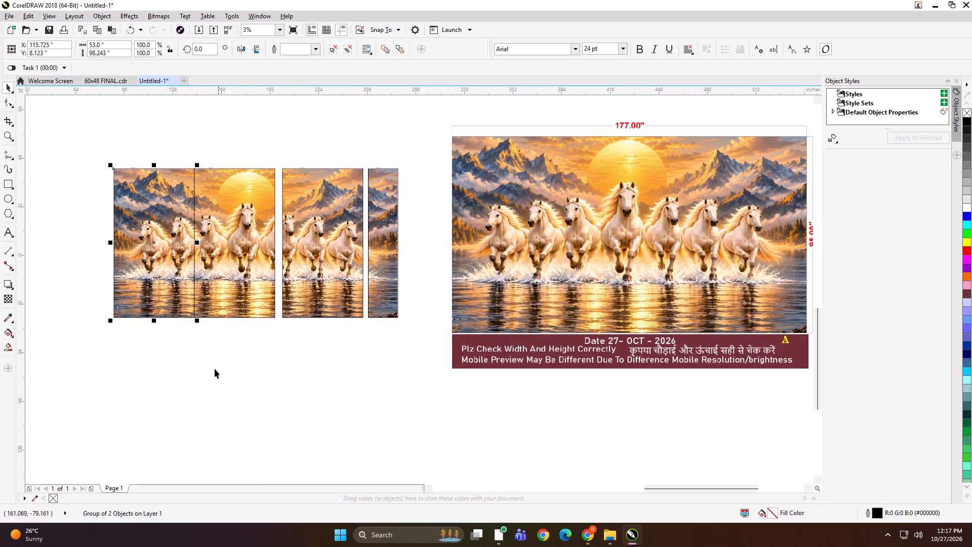
Enlarge the four spaced panels to about the height of the 177 × 98 preview picture, and group them with that preview.
{"action": "left_click_drag", "start_coordinate": [71, 150], "coordinate": [423, 387]}
{"action": "left_click_drag", "start_coordinate": [403, 322], "coordinate": [420, 336], "text": "shift"}
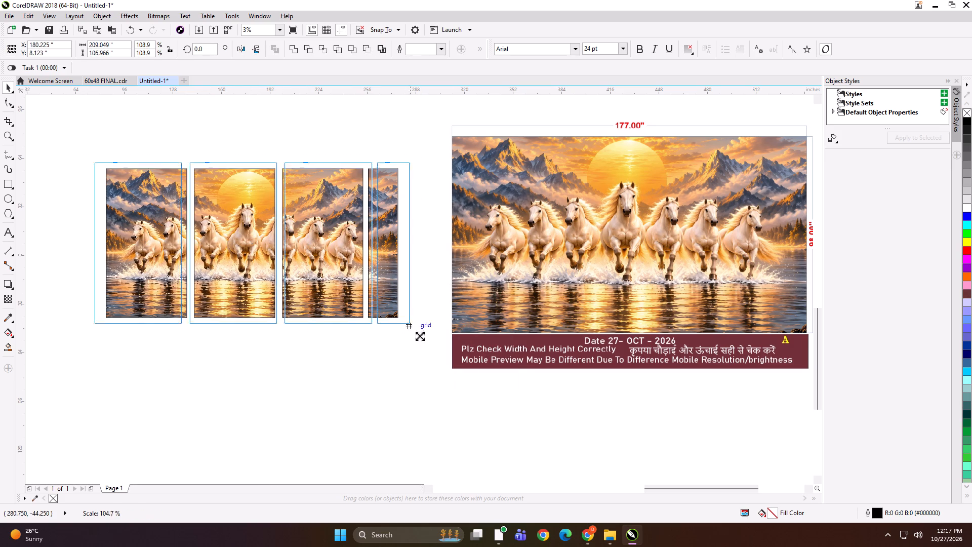
{"action": "left_click_drag", "start_coordinate": [420, 336], "coordinate": [450, 357], "text": "shift"}
{"action": "left_click_drag", "start_coordinate": [430, 291], "coordinate": [416, 289]}
{"action": "left_click", "coordinate": [471, 291], "text": "shift"}
{"action": "key", "text": "ctrl+g"}
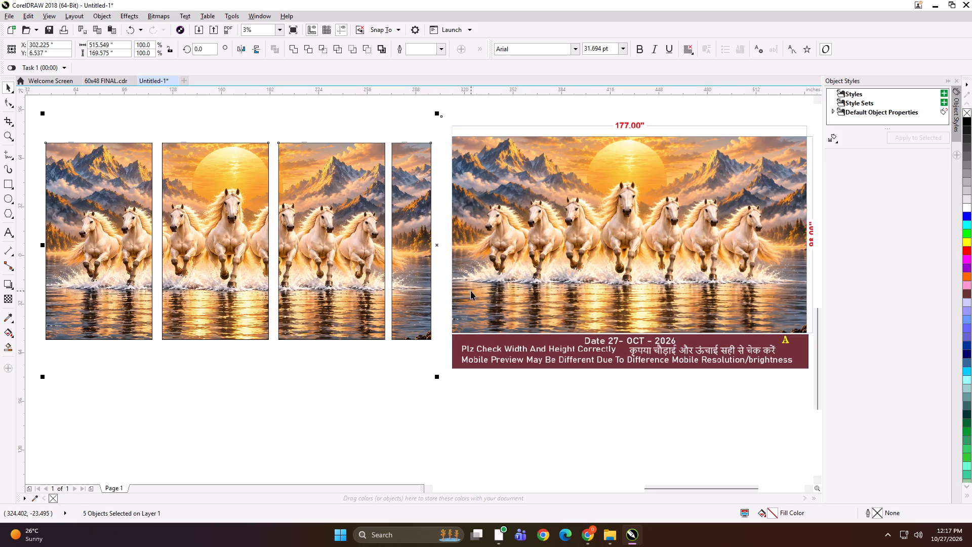
Scale the grouped panels and preview down to about 6.3 × 2.1 inches.
{"action": "scroll", "coordinate": [438, 294], "scroll_direction": "down", "scroll_amount": 1}
{"action": "left_click_drag", "start_coordinate": [635, 340], "coordinate": [452, 296], "text": "shift"}
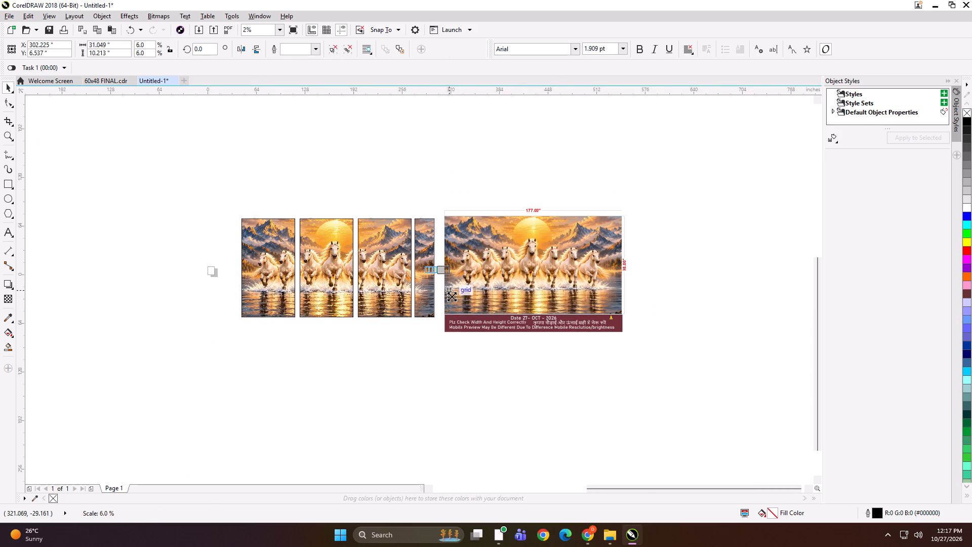
{"action": "left_click_drag", "start_coordinate": [452, 296], "coordinate": [448, 290], "text": "shift"}
{"action": "scroll", "coordinate": [435, 265], "scroll_direction": "up", "scroll_amount": 5}
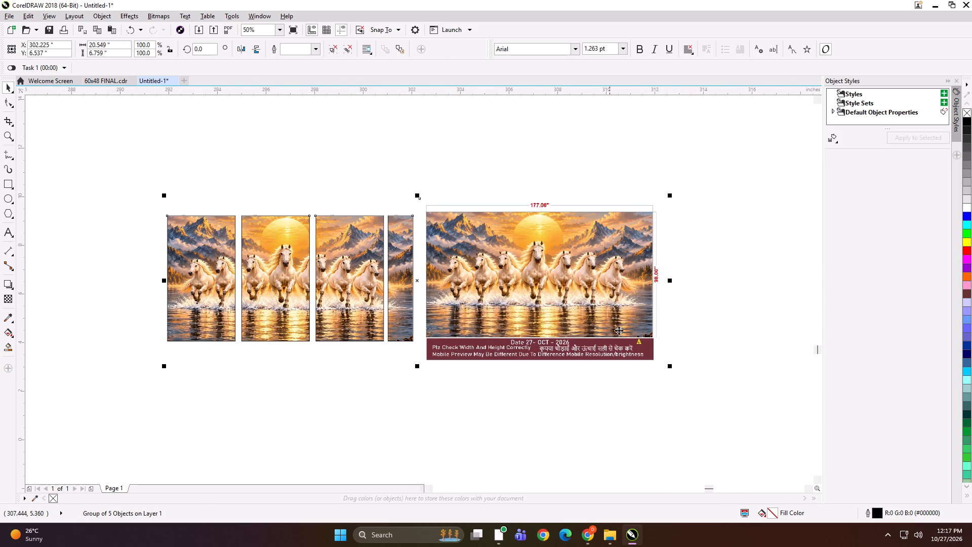
{"action": "double_click", "coordinate": [673, 366], "text": "shift"}
{"action": "left_click_drag", "start_coordinate": [671, 366], "coordinate": [575, 335], "text": "shift"}
{"action": "left_click_drag", "start_coordinate": [669, 368], "coordinate": [520, 318], "text": "shift"}
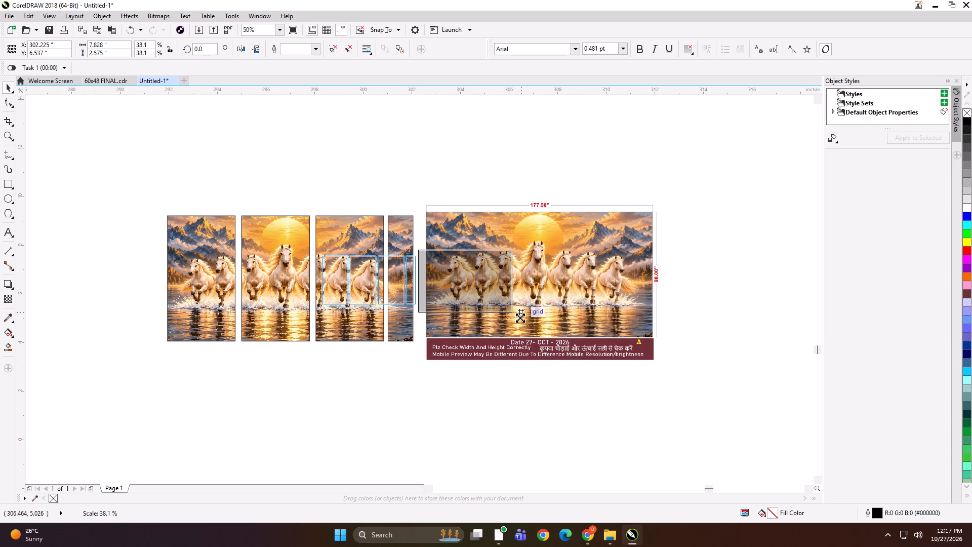
{"action": "left_click_drag", "start_coordinate": [520, 318], "coordinate": [484, 307], "text": "shift"}
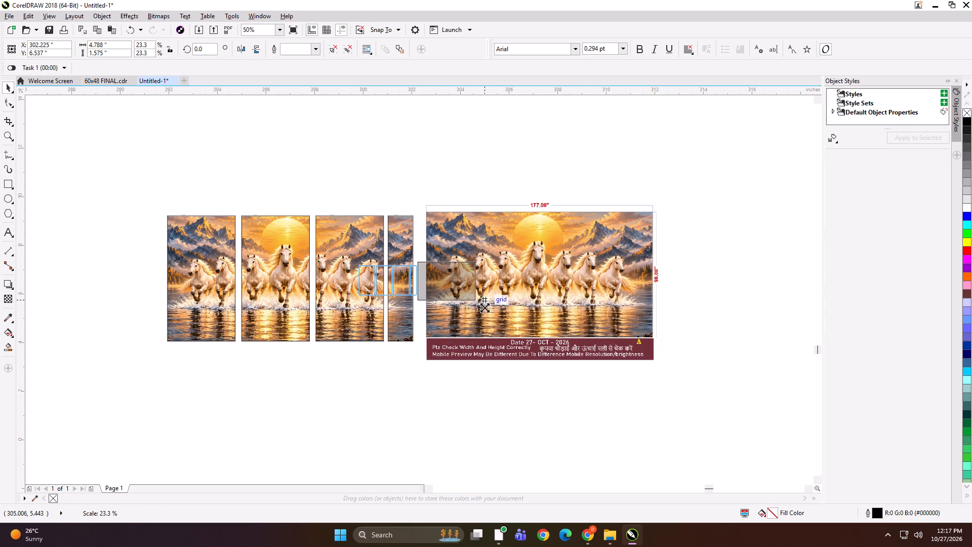
{"action": "left_click_drag", "start_coordinate": [484, 307], "coordinate": [504, 310], "text": "shift"}
Export the reduced panels-and-preview group under the file name "SFGDGH".
{"action": "key", "text": "ctrl+e"}
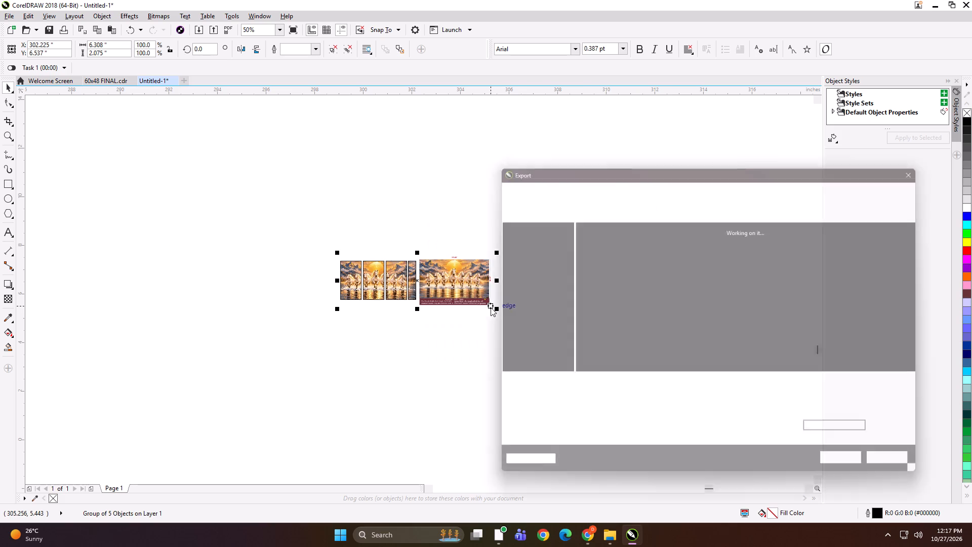
{"action": "type", "text": "SFGDGH"}
{"action": "key", "text": "Return"}
{"action": "key", "text": "Return"}
{"action": "key", "text": "Return"}
Delete the exported horses panels-and-preview group from the workspace.
{"action": "key", "text": "Delete"}
Move the picture of the wide palace landscape design to the empty area below the floral-patterned wall panel.
{"action": "key", "text": "F4"}
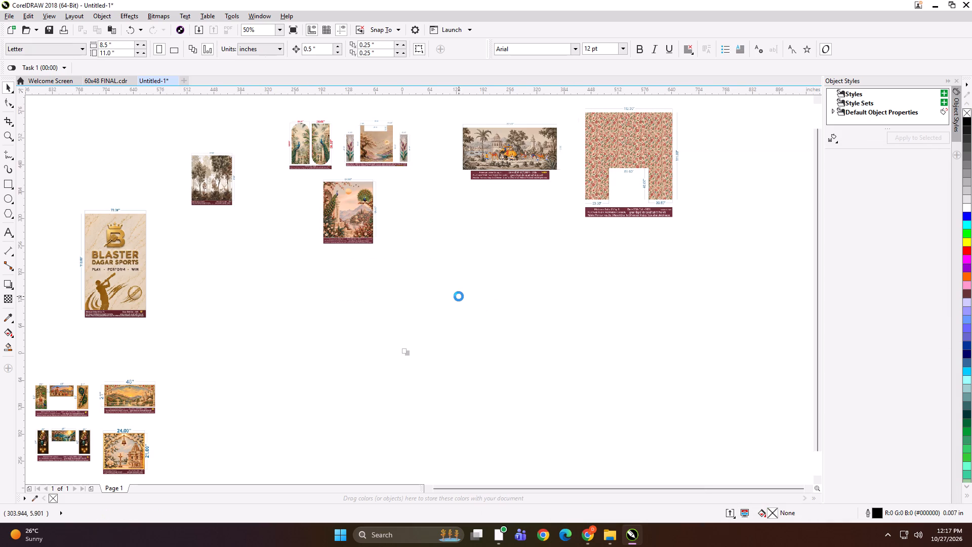
{"action": "left_click", "coordinate": [459, 296]}
{"action": "left_click_drag", "start_coordinate": [510, 136], "coordinate": [632, 284]}
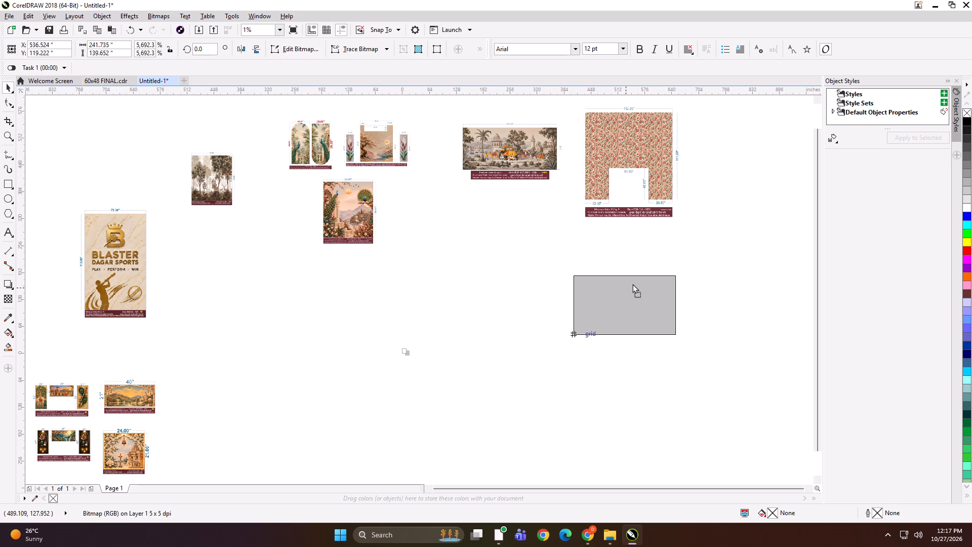
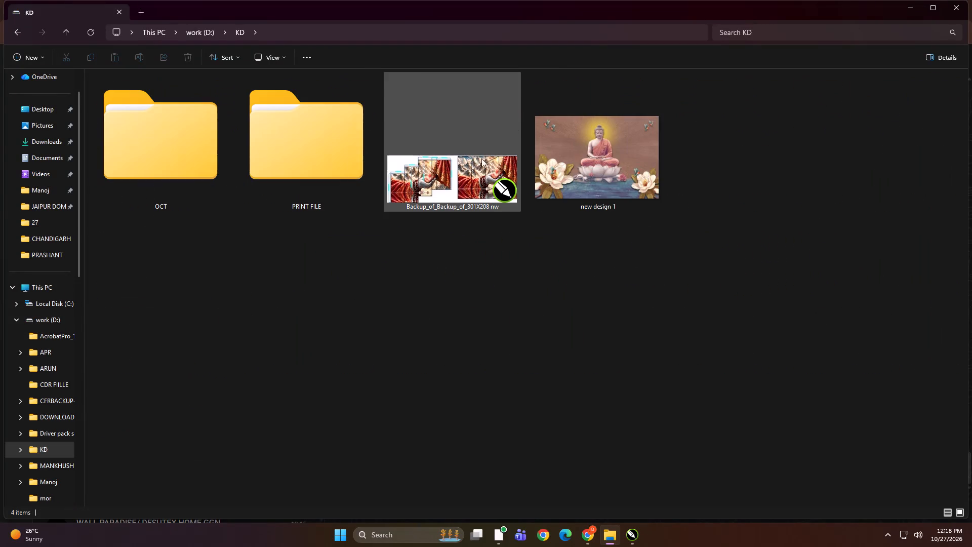
In D:\KD\PRINT FILE\27, move the CHANDIGARH and PRASHANT folders into the "print ok" folder.
{"action": "double_click", "coordinate": [307, 180]}
{"action": "double_click", "coordinate": [447, 292]}
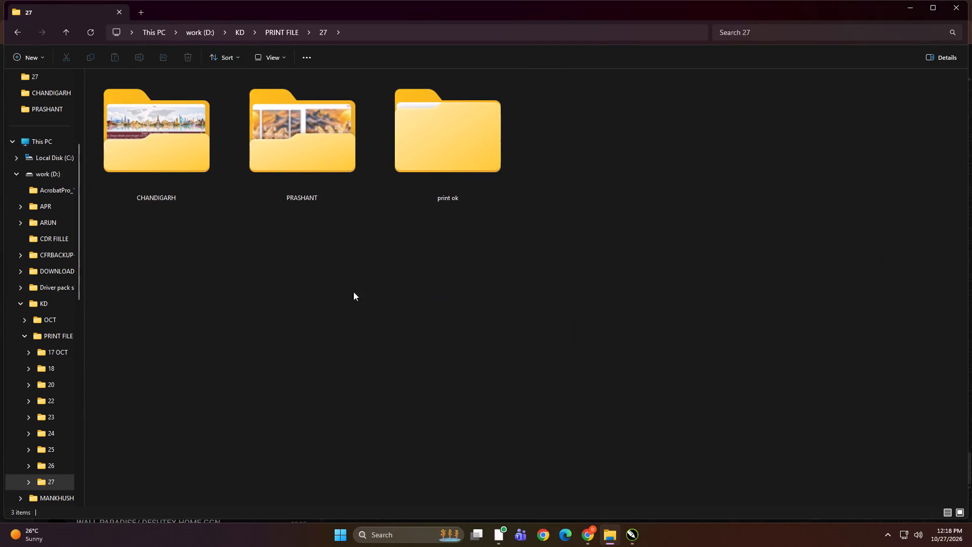
{"action": "scroll", "coordinate": [320, 296], "scroll_direction": "up", "scroll_amount": 19, "text": "ctrl"}
{"action": "left_click", "coordinate": [154, 153]}
{"action": "left_click", "coordinate": [286, 150], "text": "ctrl"}
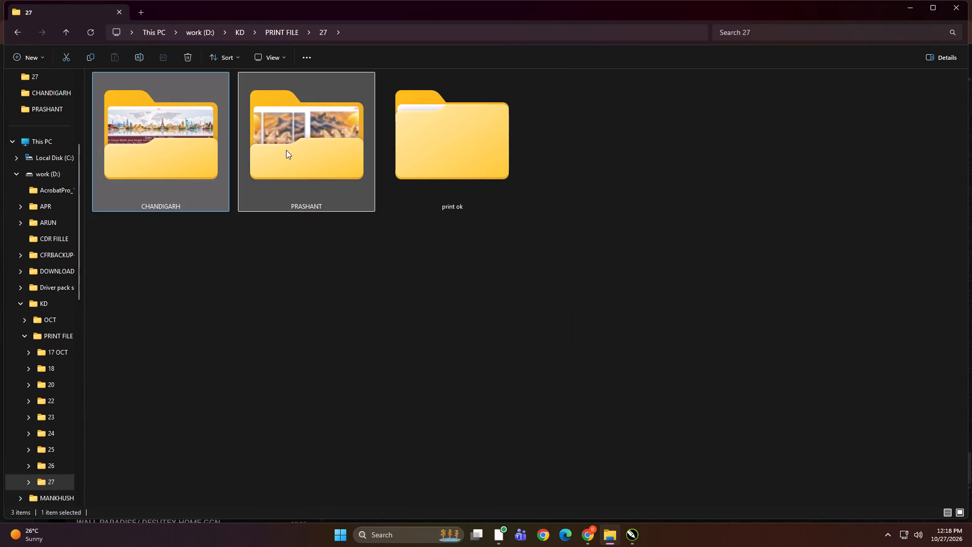
{"action": "key", "text": "ctrl+x"}
{"action": "double_click", "coordinate": [419, 140]}
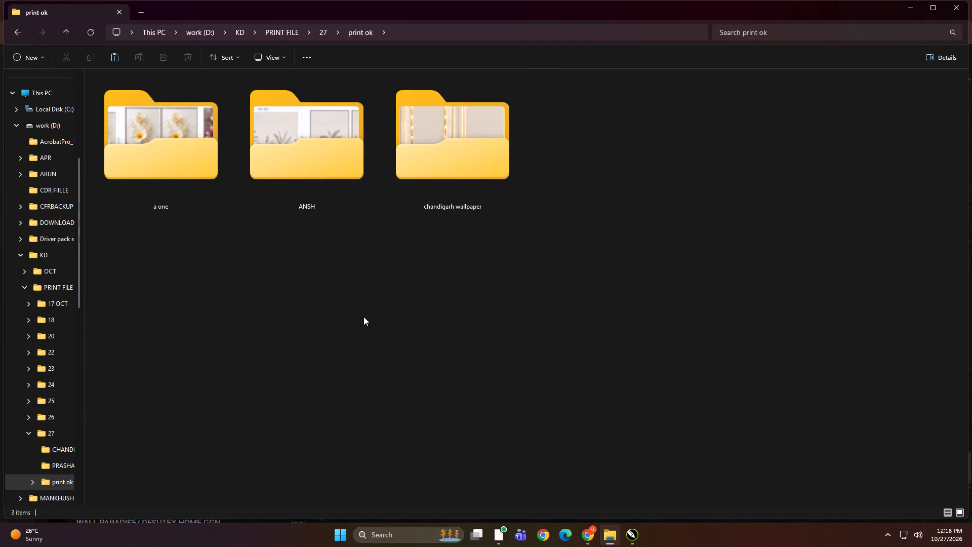
{"action": "right_click", "coordinate": [363, 317]}
{"action": "left_click", "coordinate": [380, 327]}
Copy the moved CHANDIGARH and PRASHANT folders into Print\27 on the DIGITECH_SHAREDRIVE (Z:) network drive.
{"action": "key", "text": "ctrl+c"}
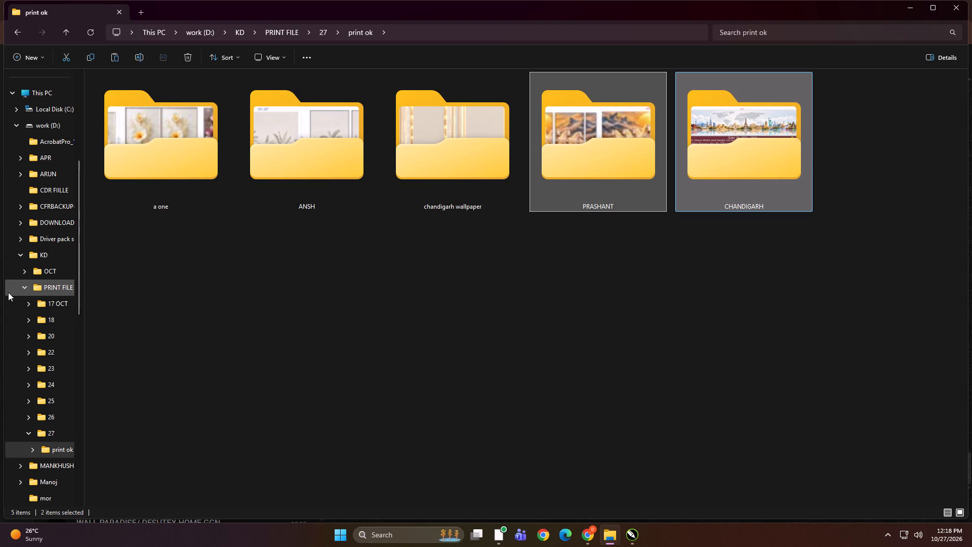
{"action": "scroll", "coordinate": [7, 292], "scroll_direction": "up", "scroll_amount": 5}
{"action": "left_click", "coordinate": [39, 317]}
{"action": "double_click", "coordinate": [184, 304]}
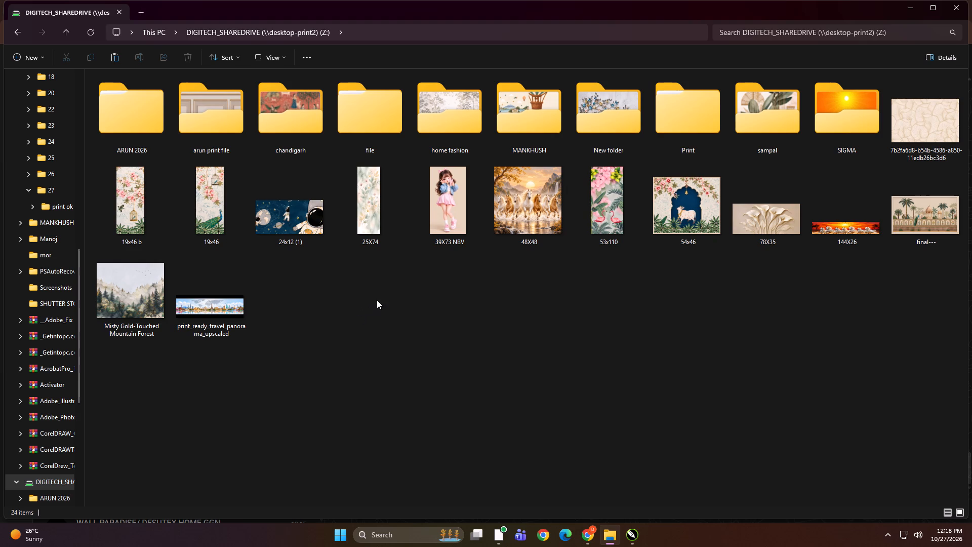
{"action": "double_click", "coordinate": [700, 127]}
{"action": "double_click", "coordinate": [563, 109]}
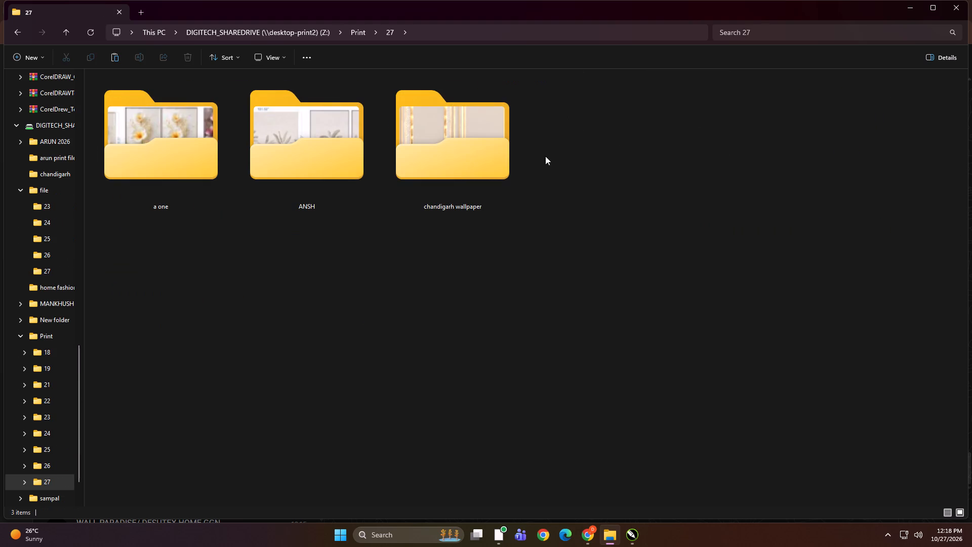
{"action": "right_click", "coordinate": [539, 270]}
{"action": "left_click", "coordinate": [552, 282]}
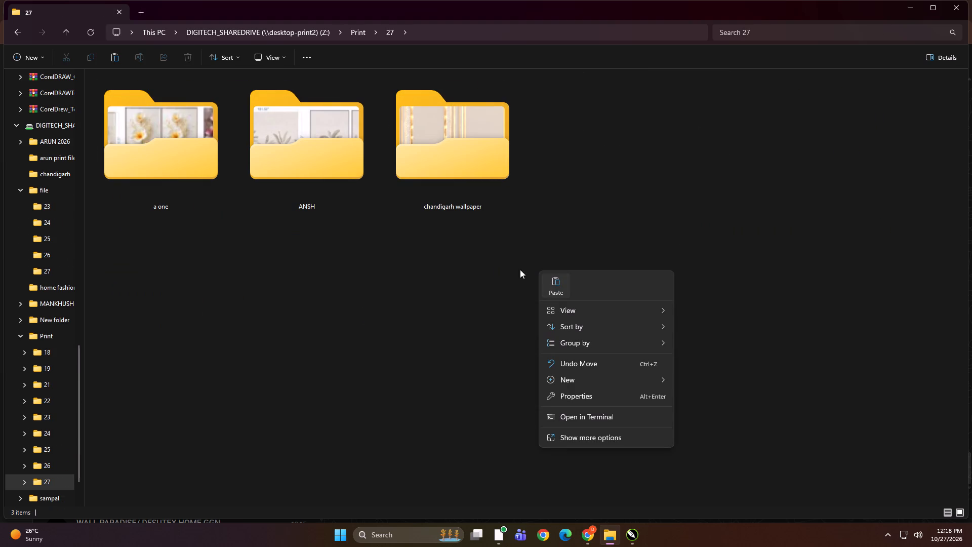
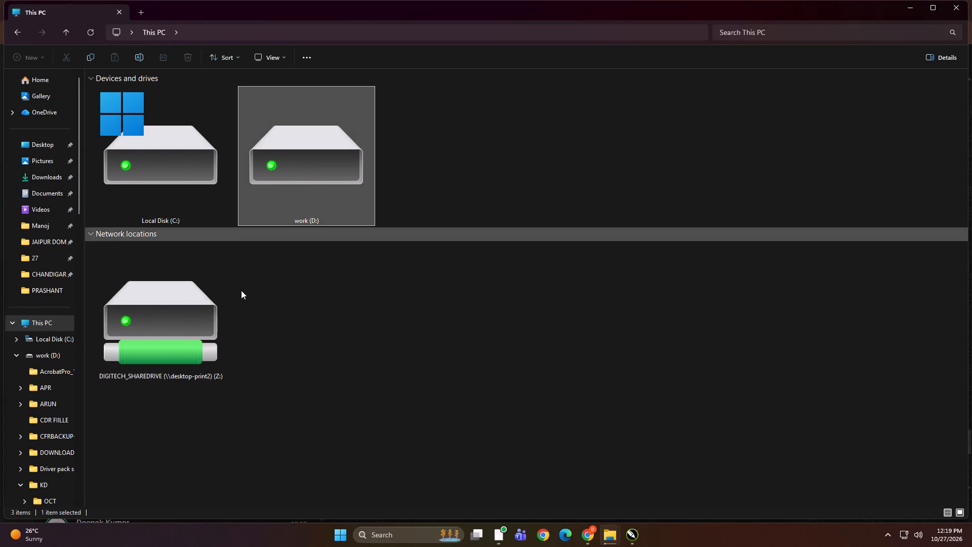
Look through the file\27 folder on the DIGITECH_SHAREDRIVE (Z:) network drive, then the files at the drive's top level.
{"action": "double_click", "coordinate": [215, 327]}
{"action": "double_click", "coordinate": [382, 105]}
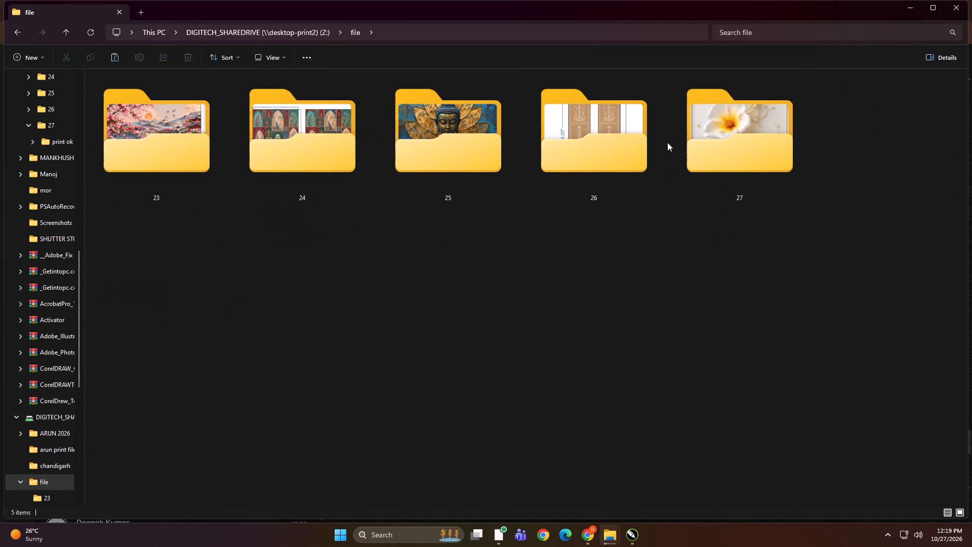
{"action": "double_click", "coordinate": [667, 142]}
{"action": "triple_click", "coordinate": [732, 159]}
{"action": "scroll", "coordinate": [544, 258], "scroll_direction": "up", "scroll_amount": 5, "text": "ctrl"}
{"action": "left_click", "coordinate": [544, 258]}
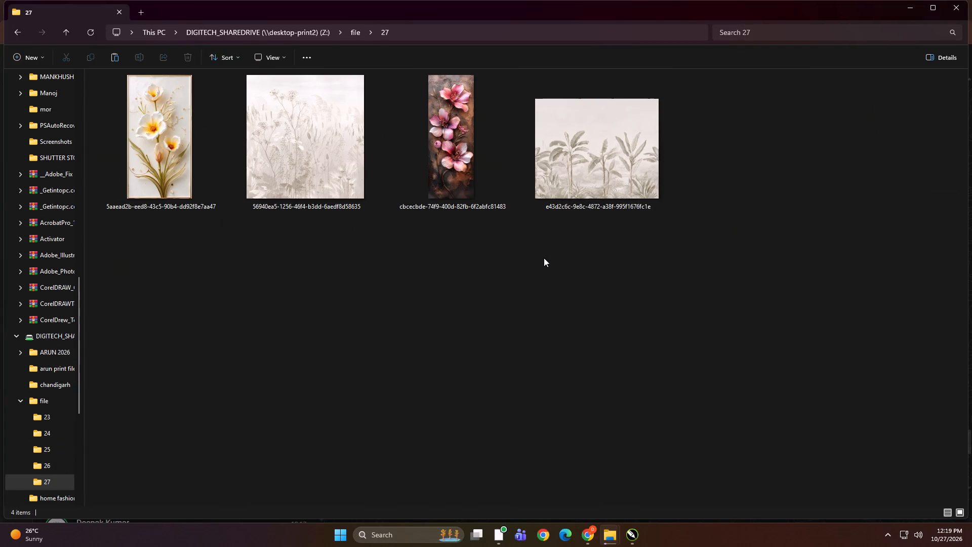
{"action": "key", "text": "BackSpace"}
{"action": "left_click", "coordinate": [498, 288]}
{"action": "key", "text": "BackSpace"}
{"action": "left_click", "coordinate": [435, 332]}
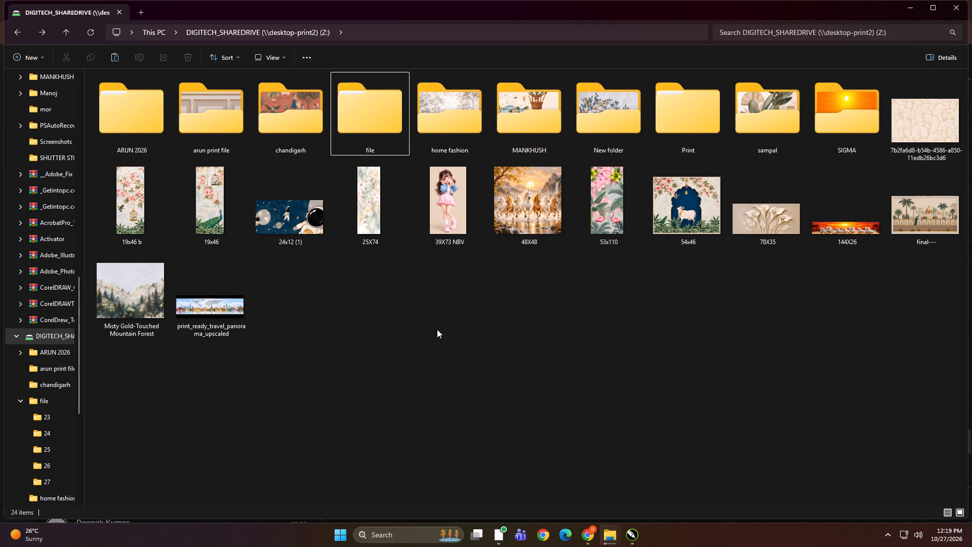
{"action": "left_click", "coordinate": [437, 329]}
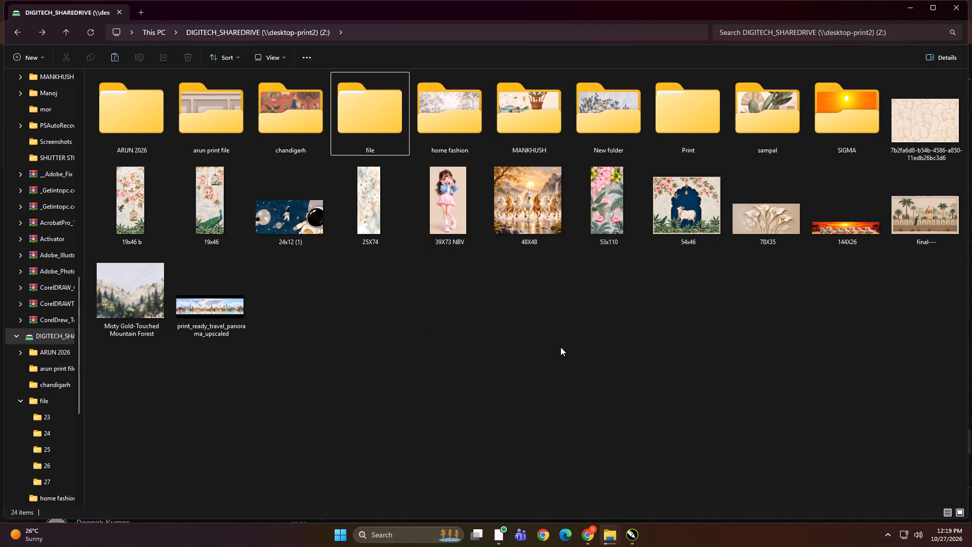
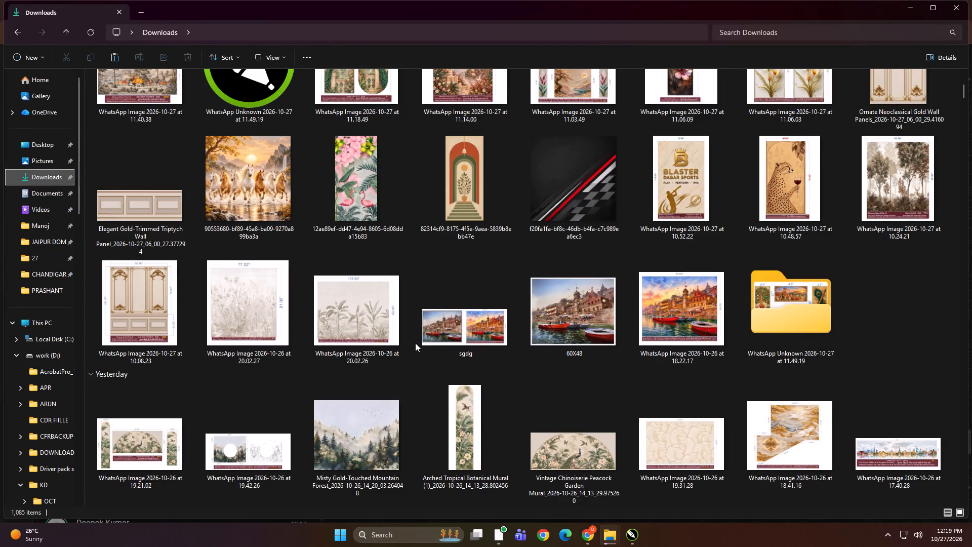
Search the Downloads folder for 77x56.
{"action": "scroll", "coordinate": [415, 343], "scroll_direction": "down", "scroll_amount": 1}
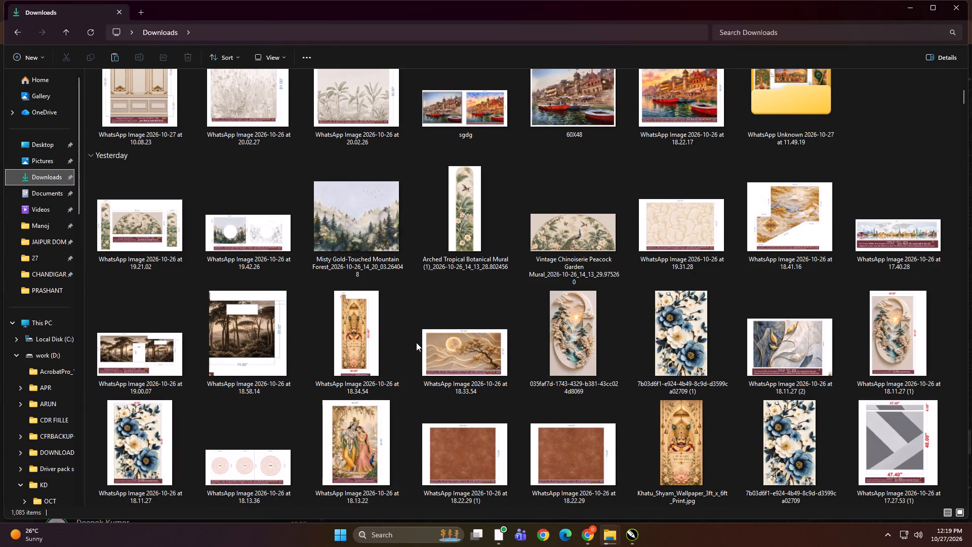
{"action": "left_click", "coordinate": [857, 36]}
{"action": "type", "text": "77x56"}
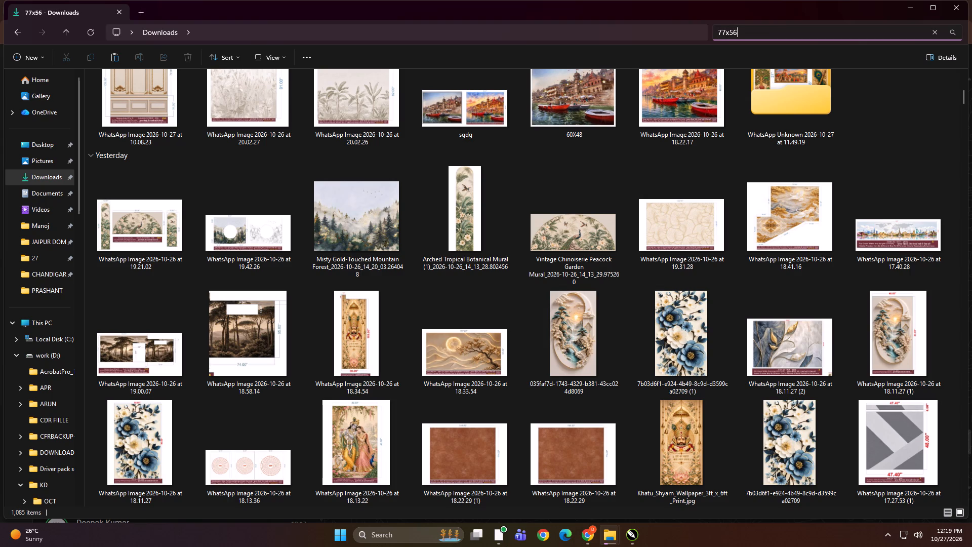
Search D:\KD\PRINT FILE for the same term, 77x56, and open the 77X56 GOLD FOIL image for viewing.
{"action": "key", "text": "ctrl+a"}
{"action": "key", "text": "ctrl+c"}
{"action": "scroll", "coordinate": [35, 272], "scroll_direction": "up", "scroll_amount": 3}
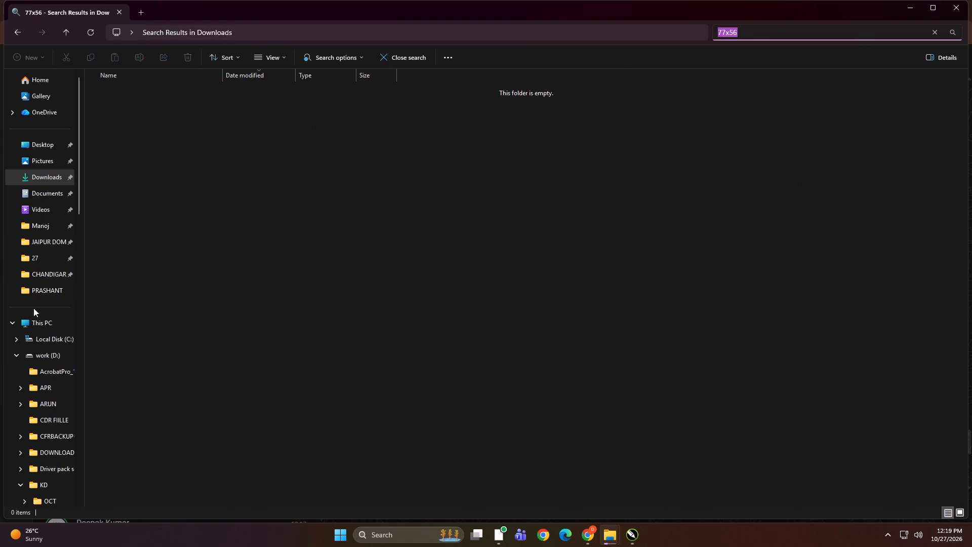
{"action": "left_click", "coordinate": [34, 319]}
{"action": "double_click", "coordinate": [277, 164]}
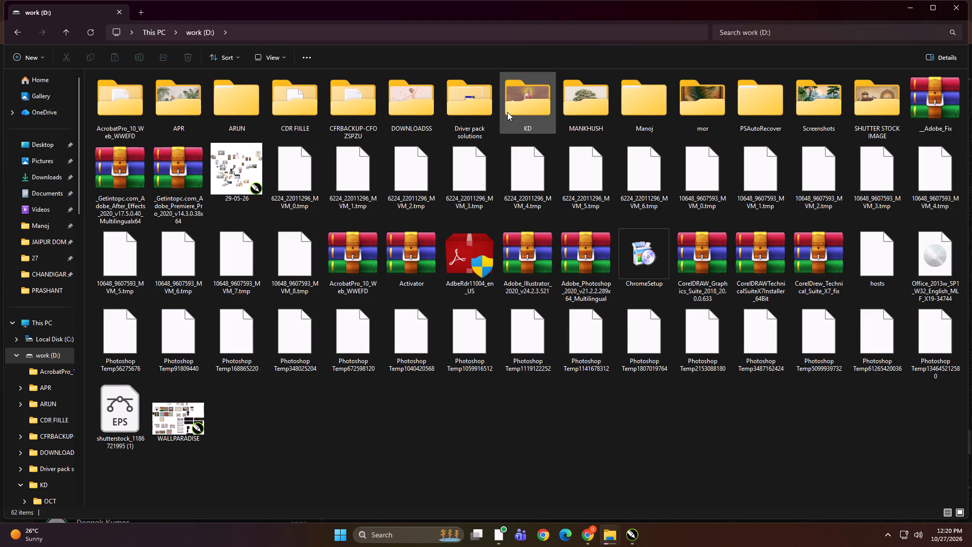
{"action": "double_click", "coordinate": [509, 111]}
{"action": "double_click", "coordinate": [302, 150]}
{"action": "left_click", "coordinate": [704, 278]}
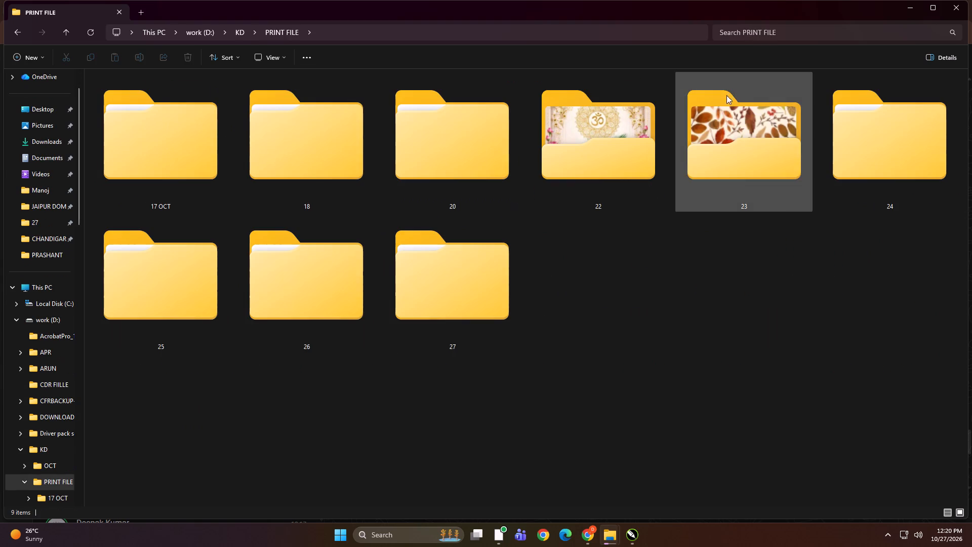
{"action": "left_click", "coordinate": [739, 31]}
{"action": "key", "text": "ctrl+v"}
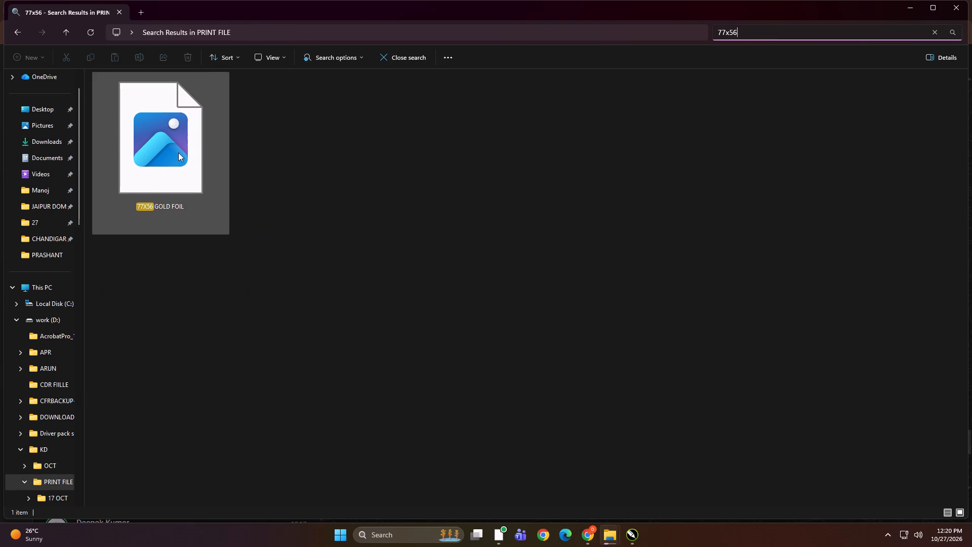
{"action": "double_click", "coordinate": [163, 150]}
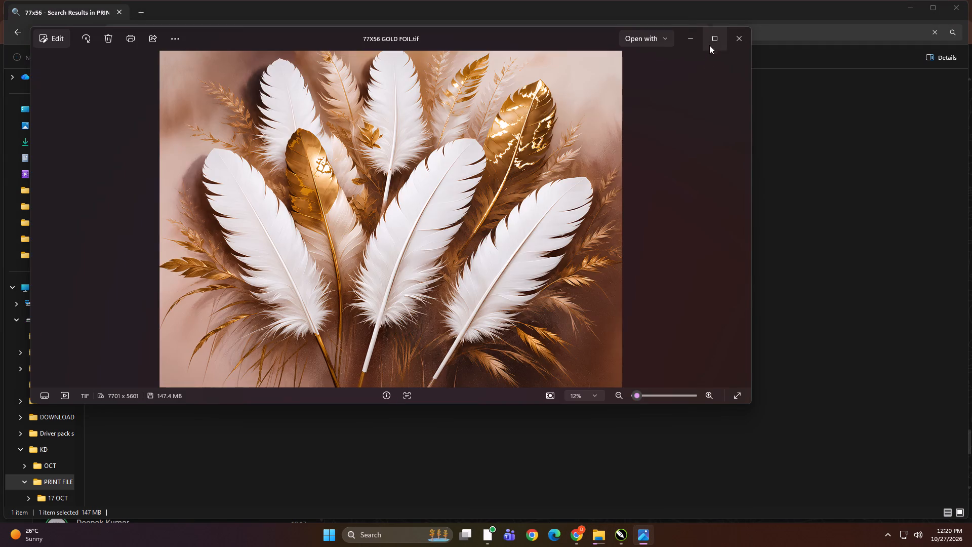
Examine the feather and gold details of 77X56 GOLD FOIL.tif at full-window size and close the photo viewer.
{"action": "left_click", "coordinate": [709, 41]}
{"action": "scroll", "coordinate": [588, 225], "scroll_direction": "up", "scroll_amount": 14}
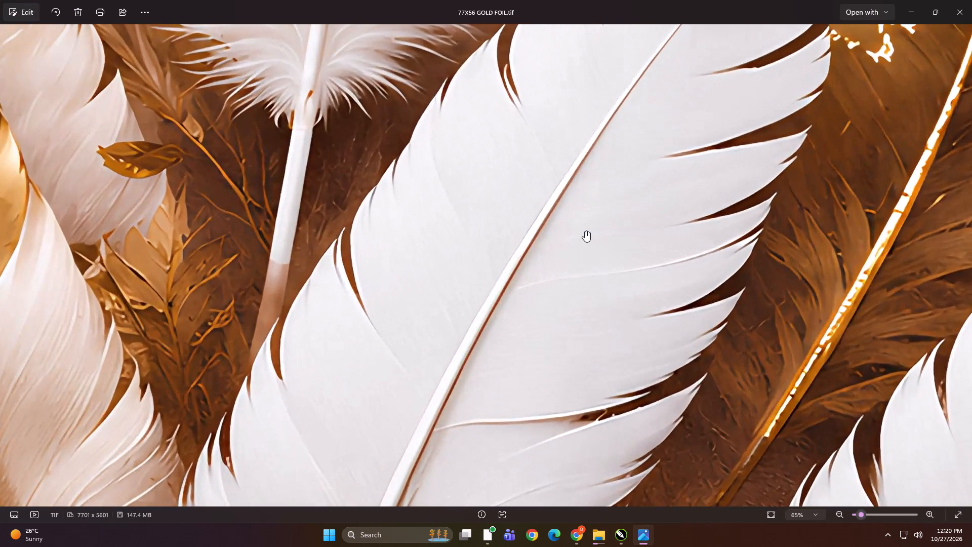
{"action": "scroll", "coordinate": [585, 231], "scroll_direction": "up", "scroll_amount": 7}
{"action": "scroll", "coordinate": [585, 231], "scroll_direction": "down", "scroll_amount": 18}
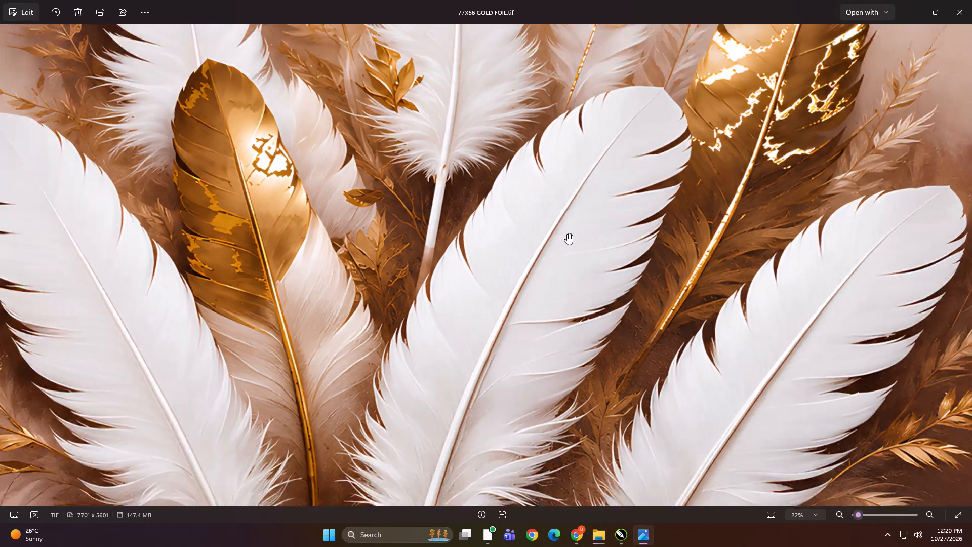
{"action": "scroll", "coordinate": [571, 218], "scroll_direction": "down", "scroll_amount": 18}
{"action": "scroll", "coordinate": [307, 325], "scroll_direction": "up", "scroll_amount": 20}
{"action": "scroll", "coordinate": [307, 325], "scroll_direction": "up", "scroll_amount": 2}
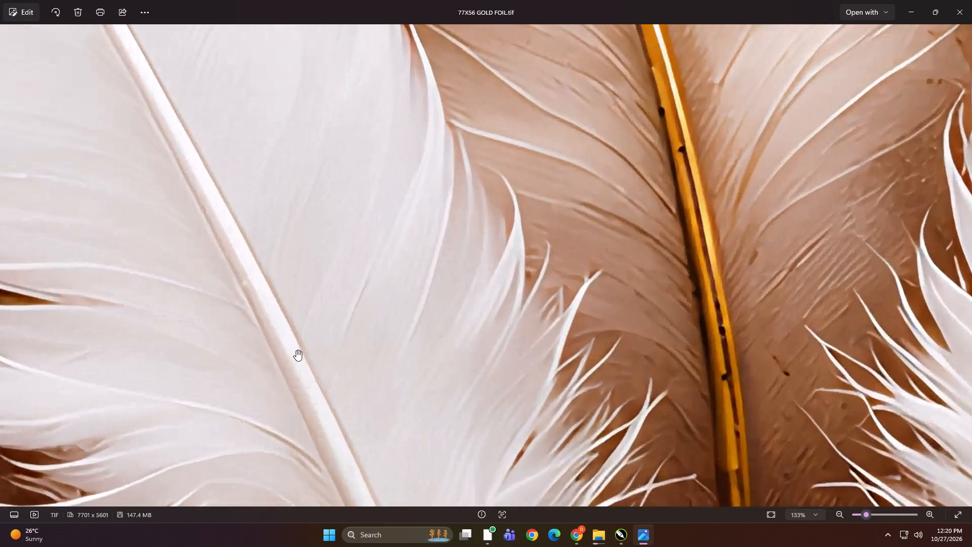
{"action": "scroll", "coordinate": [342, 269], "scroll_direction": "down", "scroll_amount": 9}
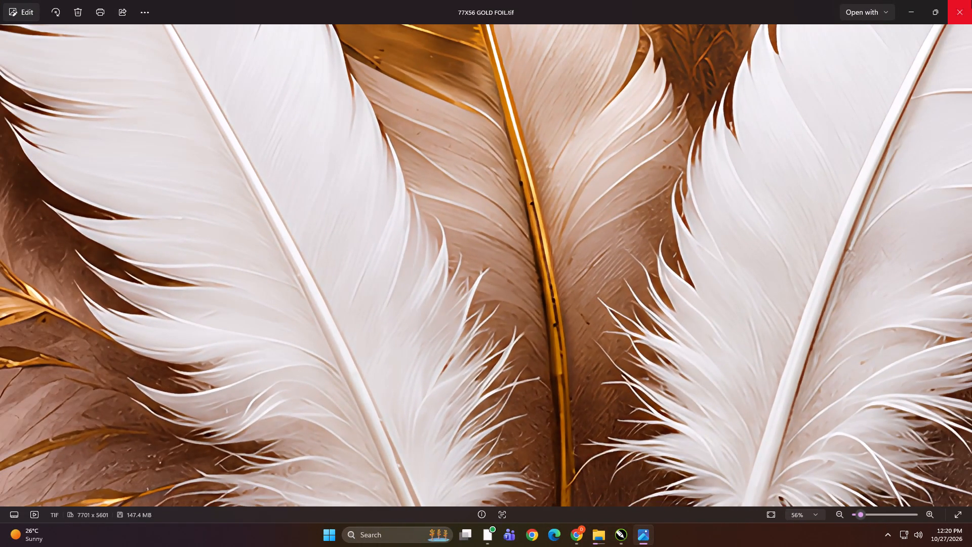
{"action": "left_click", "coordinate": [971, 0]}
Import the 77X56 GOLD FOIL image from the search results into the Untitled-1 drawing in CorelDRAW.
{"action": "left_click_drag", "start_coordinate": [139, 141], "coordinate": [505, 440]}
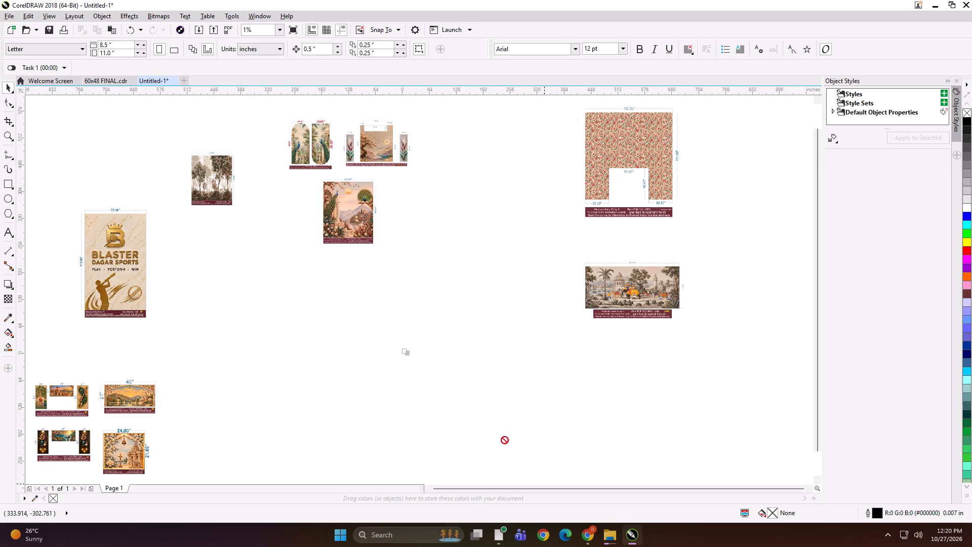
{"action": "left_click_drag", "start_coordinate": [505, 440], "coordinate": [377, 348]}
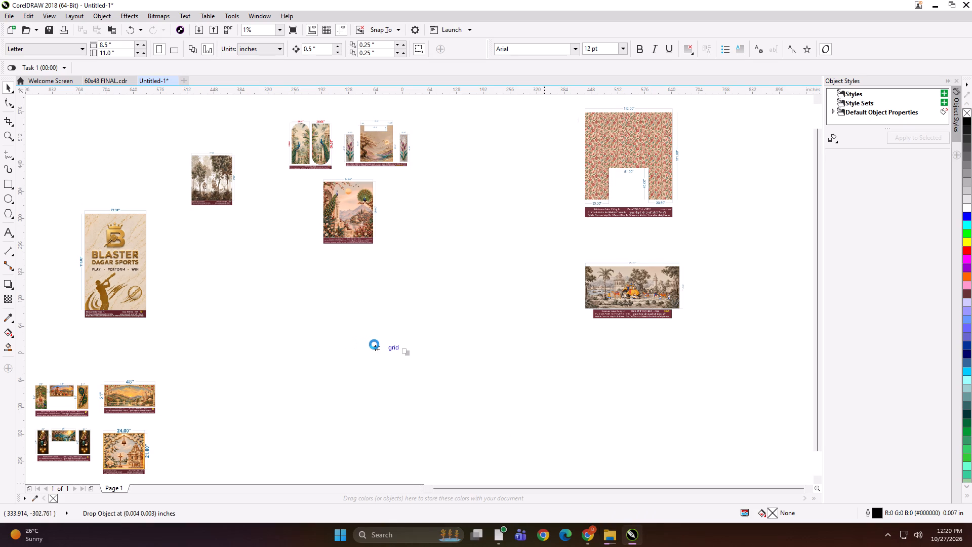
Examine the imported feather image up close, checking the white feathers and the brown background detail.
{"action": "scroll", "coordinate": [378, 350], "scroll_direction": "up", "scroll_amount": 1}
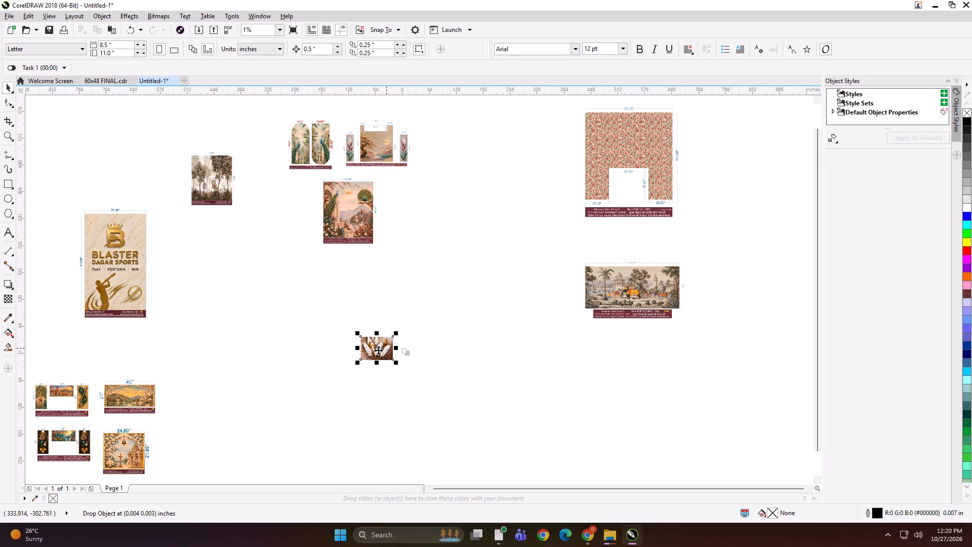
{"action": "scroll", "coordinate": [378, 350], "scroll_direction": "up", "scroll_amount": 4}
{"action": "left_click", "coordinate": [312, 360]}
{"action": "scroll", "coordinate": [451, 356], "scroll_direction": "up", "scroll_amount": 6}
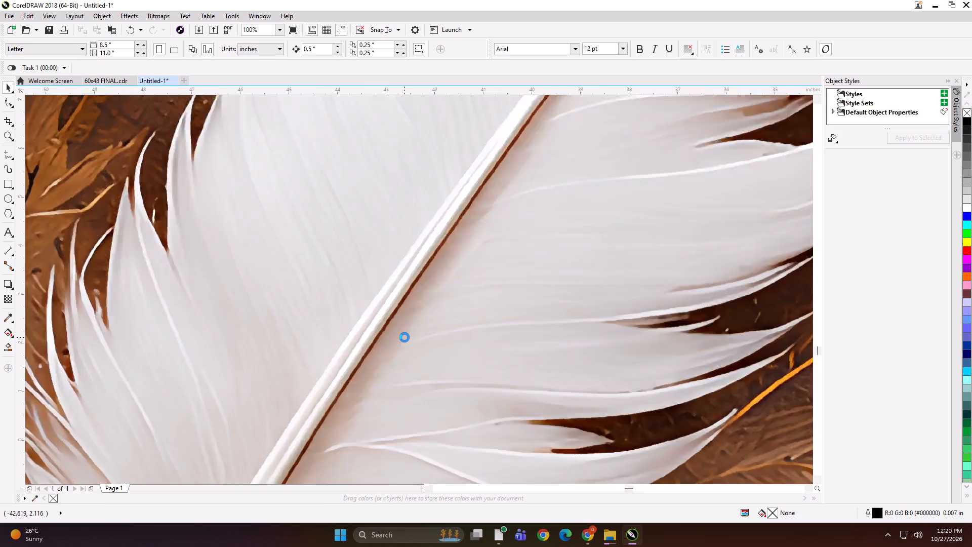
{"action": "scroll", "coordinate": [404, 337], "scroll_direction": "up", "scroll_amount": 1}
{"action": "scroll", "coordinate": [448, 319], "scroll_direction": "down", "scroll_amount": 2}
{"action": "scroll", "coordinate": [220, 238], "scroll_direction": "up", "scroll_amount": 1}
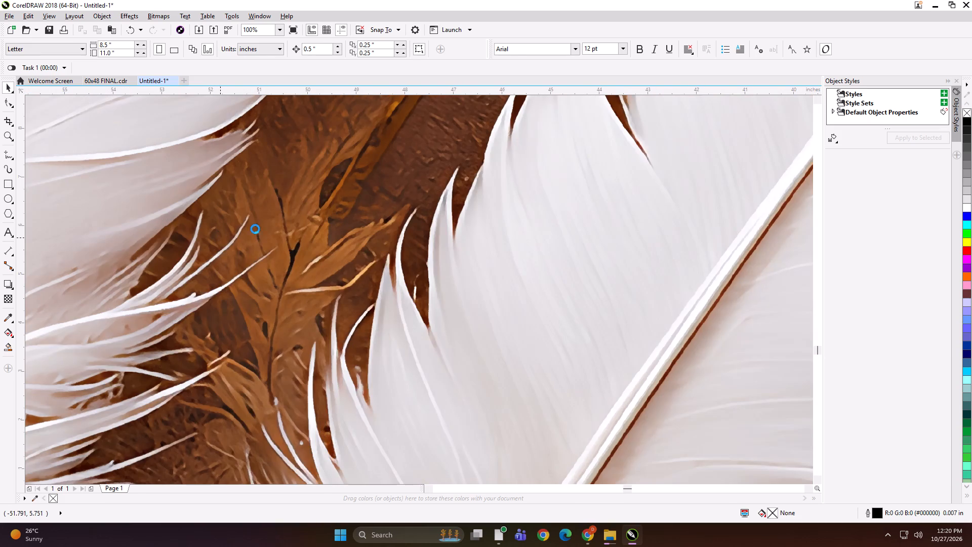
{"action": "scroll", "coordinate": [294, 237], "scroll_direction": "down", "scroll_amount": 6}
{"action": "scroll", "coordinate": [424, 259], "scroll_direction": "down", "scroll_amount": 4}
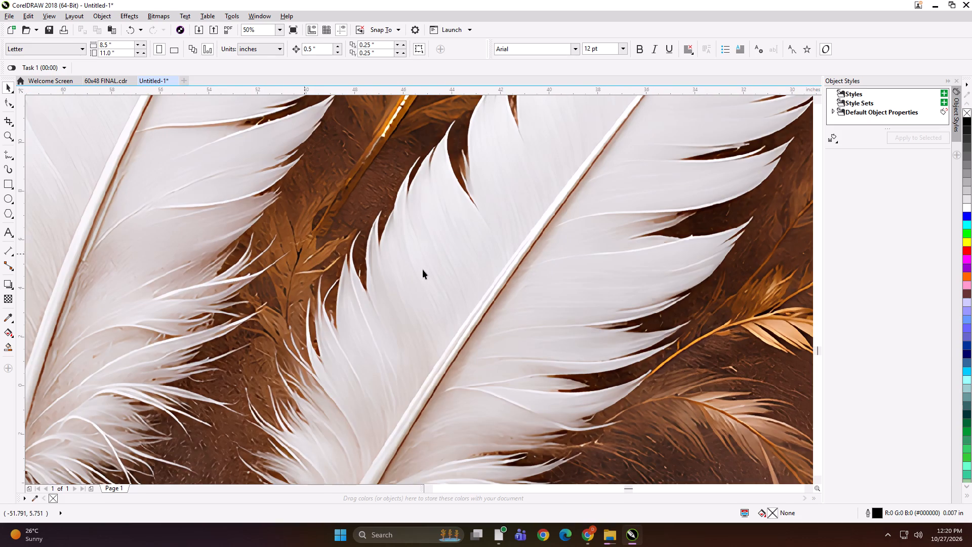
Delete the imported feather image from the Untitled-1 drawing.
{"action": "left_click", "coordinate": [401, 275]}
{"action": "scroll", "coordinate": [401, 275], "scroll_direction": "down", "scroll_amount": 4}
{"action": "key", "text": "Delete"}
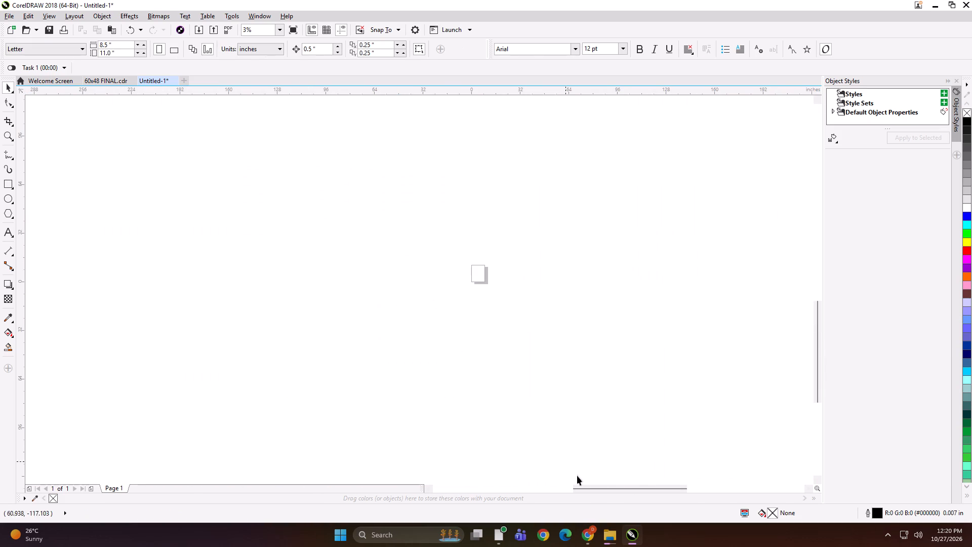
Return to the 77x56 search results in File Explorer and launch Adobe Photoshop 2020.
{"action": "left_click", "coordinate": [605, 536]}
{"action": "left_click", "coordinate": [578, 479]}
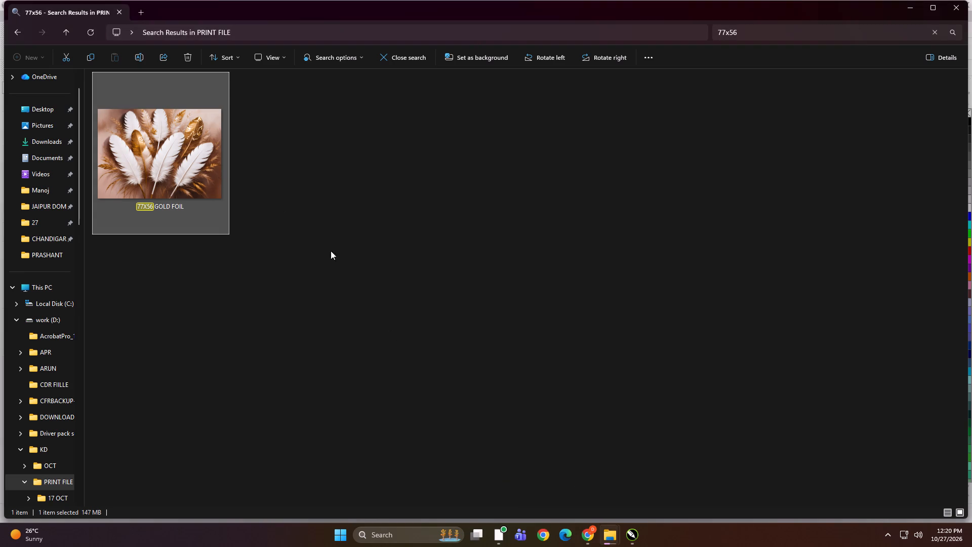
{"action": "left_click", "coordinate": [428, 534]}
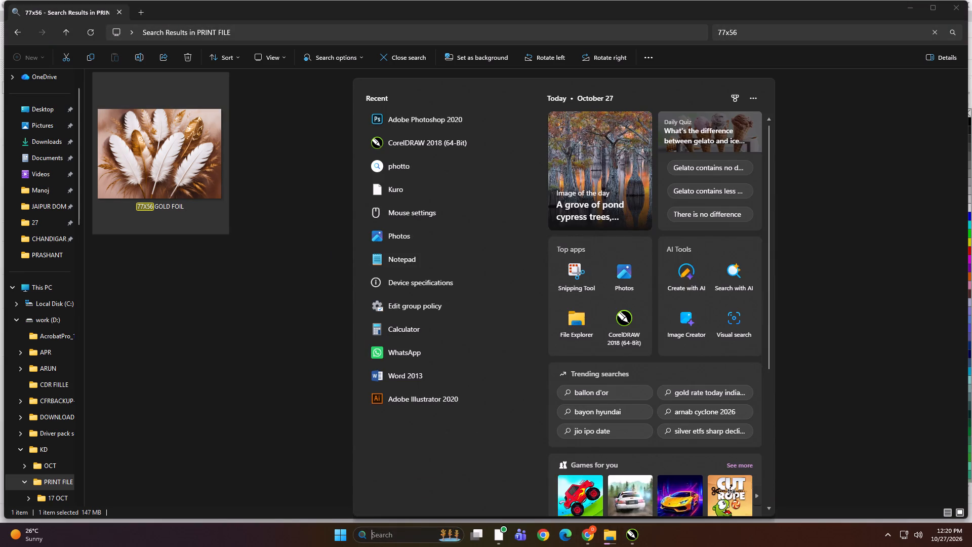
{"action": "type", "text": "PHOTO"}
{"action": "key", "text": "Return"}
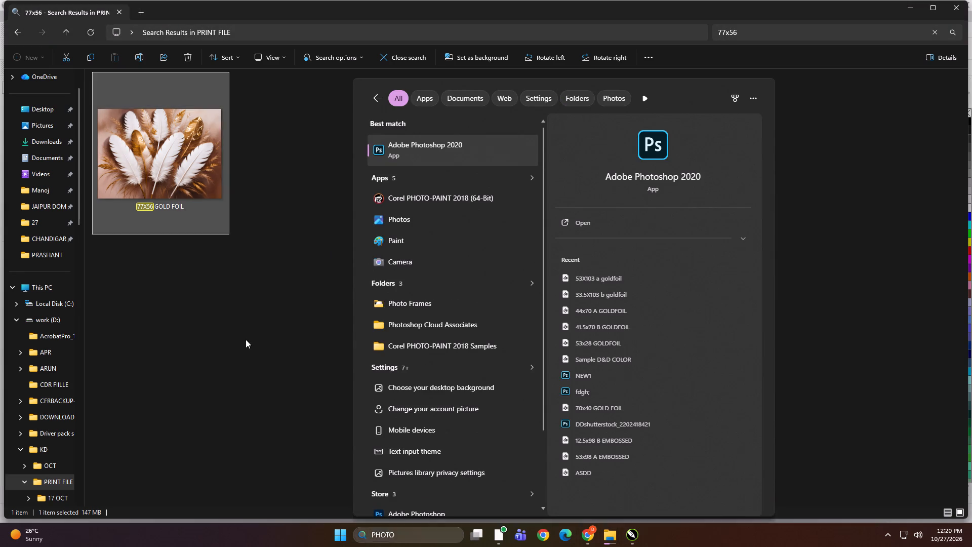
{"action": "left_click", "coordinate": [246, 339]}
Open 77X56 GOLD FOIL.tif from the search results in Photoshop to check its colours, and close Photoshop.
{"action": "left_click", "coordinate": [166, 140]}
{"action": "left_click_drag", "start_coordinate": [139, 130], "coordinate": [649, 532]}
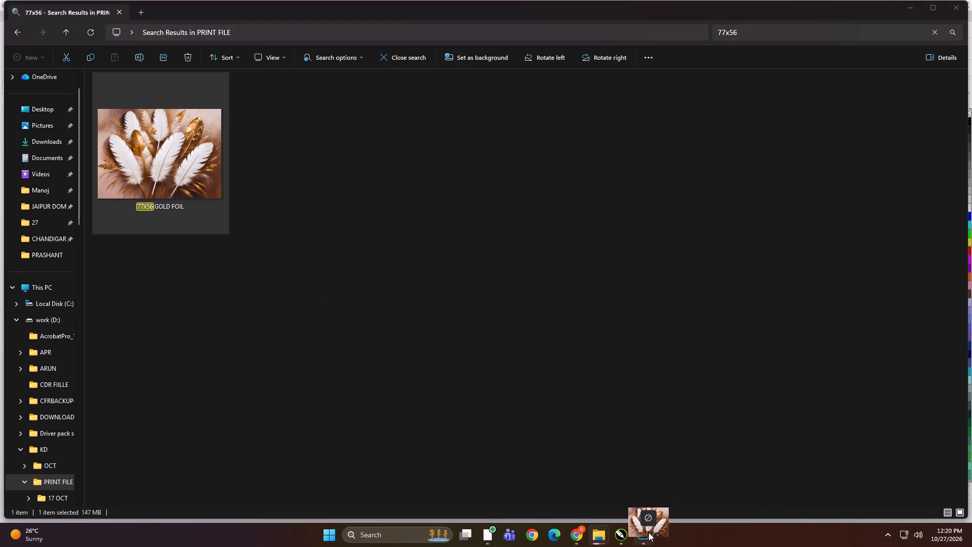
{"action": "left_click_drag", "start_coordinate": [649, 532], "coordinate": [640, 533]}
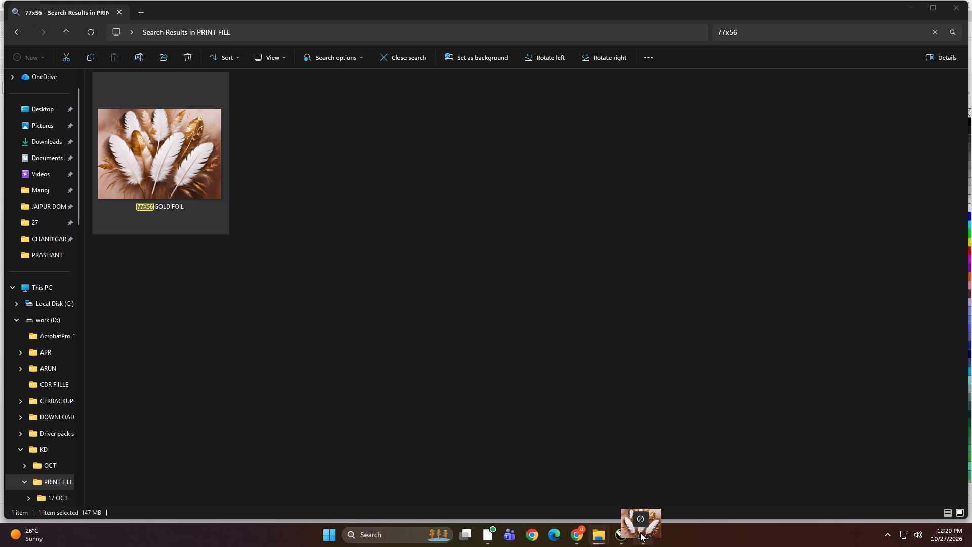
{"action": "left_click_drag", "start_coordinate": [640, 533], "coordinate": [643, 533]}
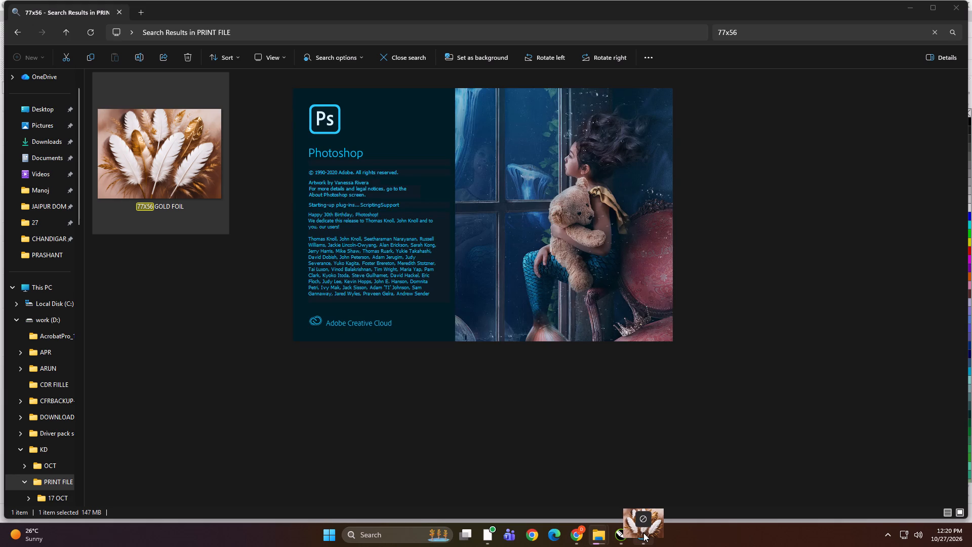
{"action": "left_click_drag", "start_coordinate": [643, 533], "coordinate": [546, 321]}
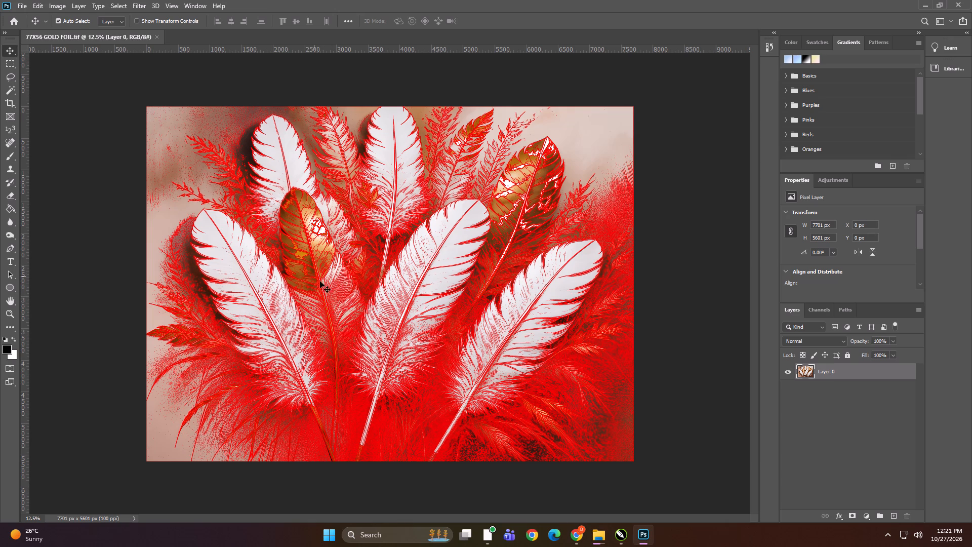
{"action": "left_click", "coordinate": [962, 0]}
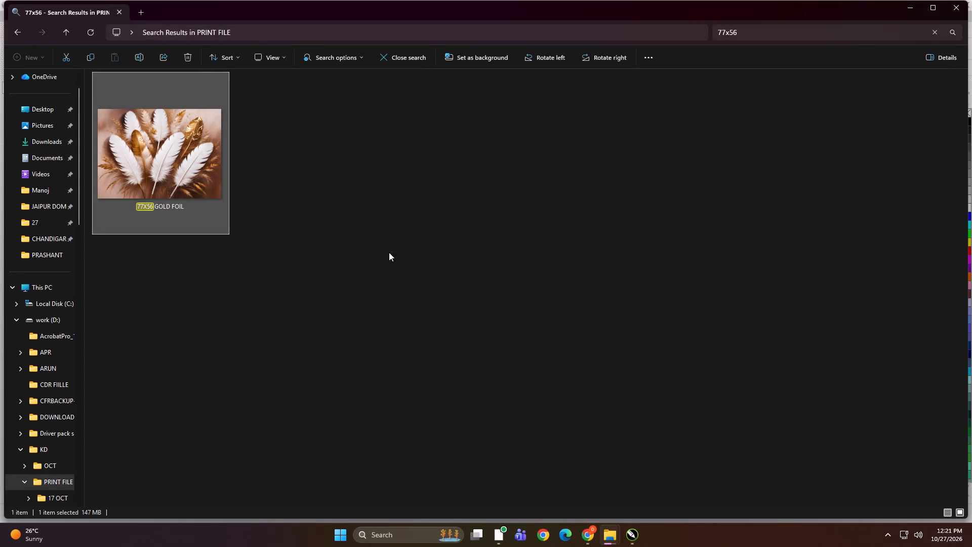
Leave the 77x56 search results and go back to the PRINT FILE folder.
{"action": "left_click", "coordinate": [389, 252]}
{"action": "key", "text": "BackSpace"}
{"action": "left_click", "coordinate": [622, 291]}
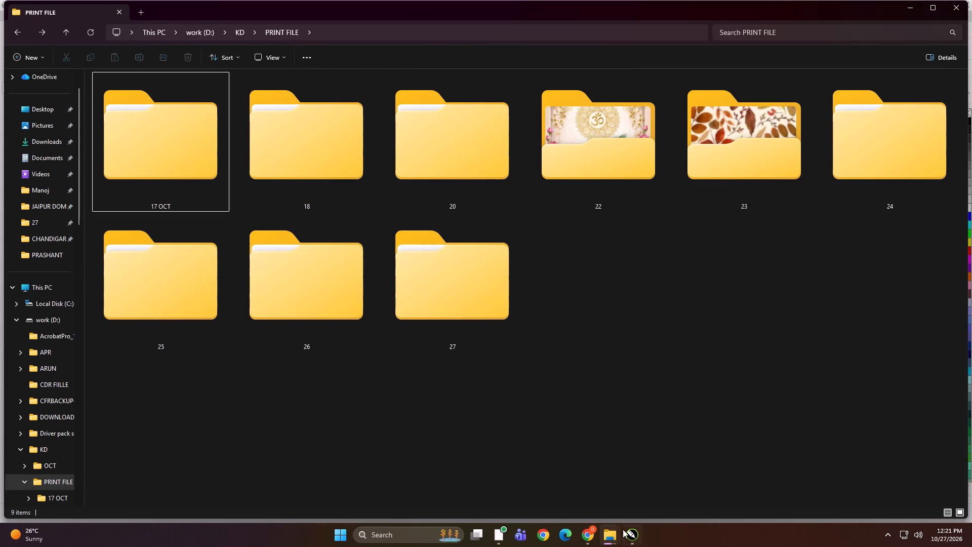
Switch to the Untitled-1 drawing in CorelDRAW and look over the wall panel layouts.
{"action": "left_click", "coordinate": [633, 538]}
{"action": "scroll", "coordinate": [575, 353], "scroll_direction": "down", "scroll_amount": 10}
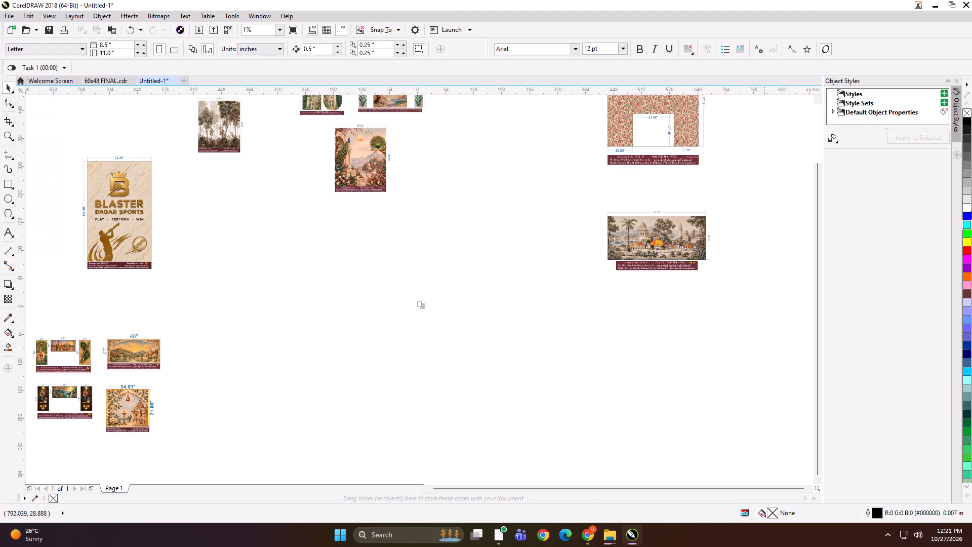
{"action": "left_click_drag", "start_coordinate": [819, 276], "coordinate": [813, 211]}
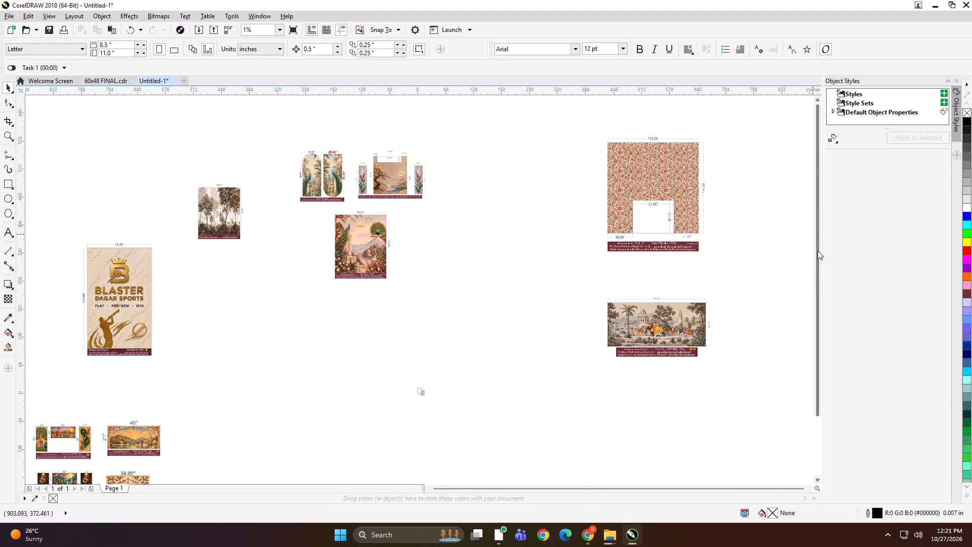
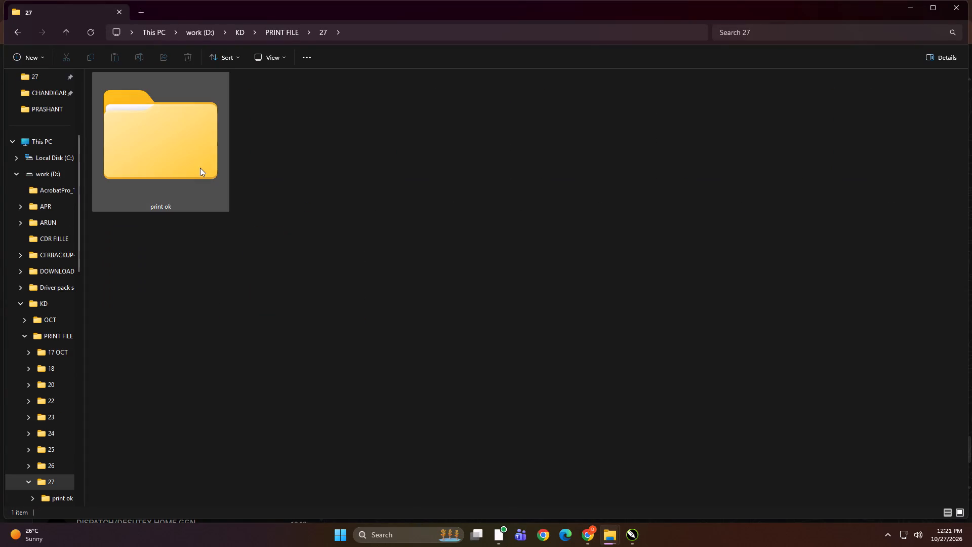
Open the print ok folder inside folder 27 to look over its customer folders.
{"action": "double_click", "coordinate": [200, 168]}
{"action": "left_click_drag", "start_coordinate": [611, 280], "coordinate": [601, 279]}
{"action": "scroll", "coordinate": [32, 134], "scroll_direction": "up", "scroll_amount": 3}
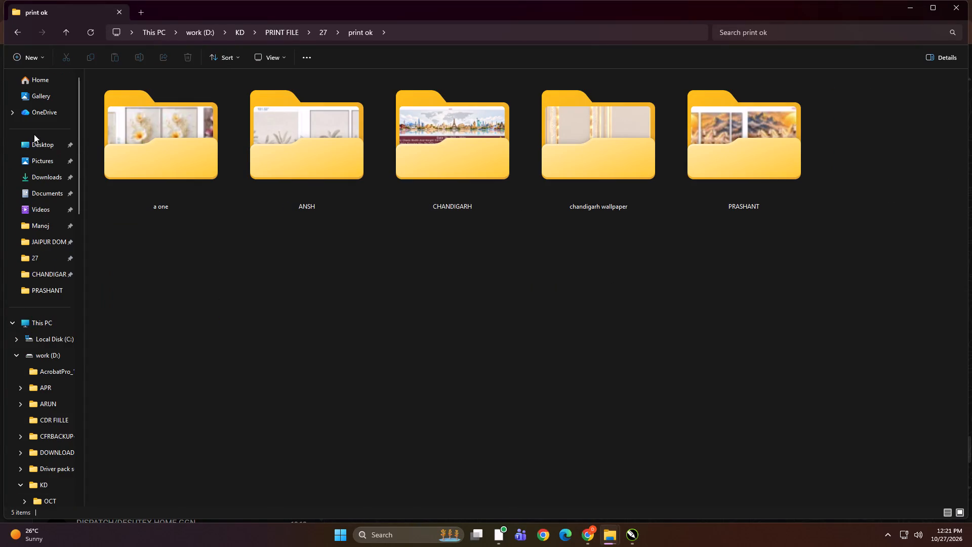
Go to This PC and open the file folder on the DIGITECH_SHAREDRIVE (Z:) network drive.
{"action": "left_click", "coordinate": [49, 325]}
{"action": "left_click", "coordinate": [163, 304]}
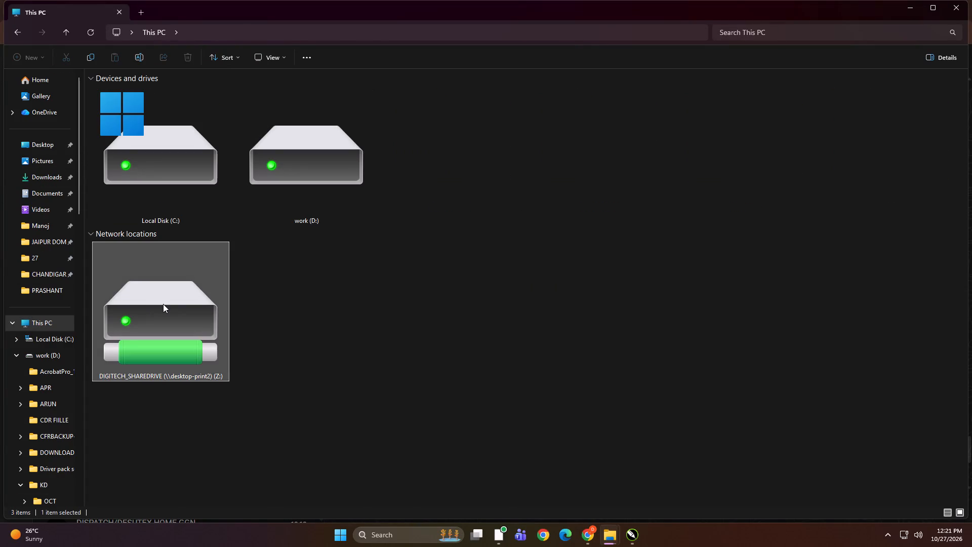
{"action": "double_click", "coordinate": [139, 304]}
{"action": "double_click", "coordinate": [152, 304]}
{"action": "double_click", "coordinate": [170, 295]}
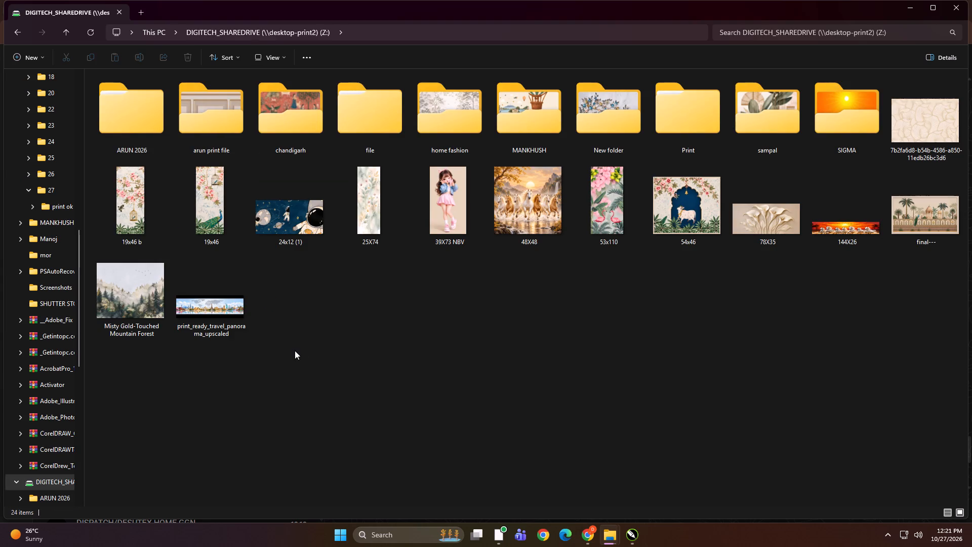
{"action": "scroll", "coordinate": [295, 350], "scroll_direction": "up", "scroll_amount": 4, "text": "ctrl"}
{"action": "double_click", "coordinate": [443, 164]}
{"action": "scroll", "coordinate": [400, 241], "scroll_direction": "up", "scroll_amount": 7, "text": "ctrl"}
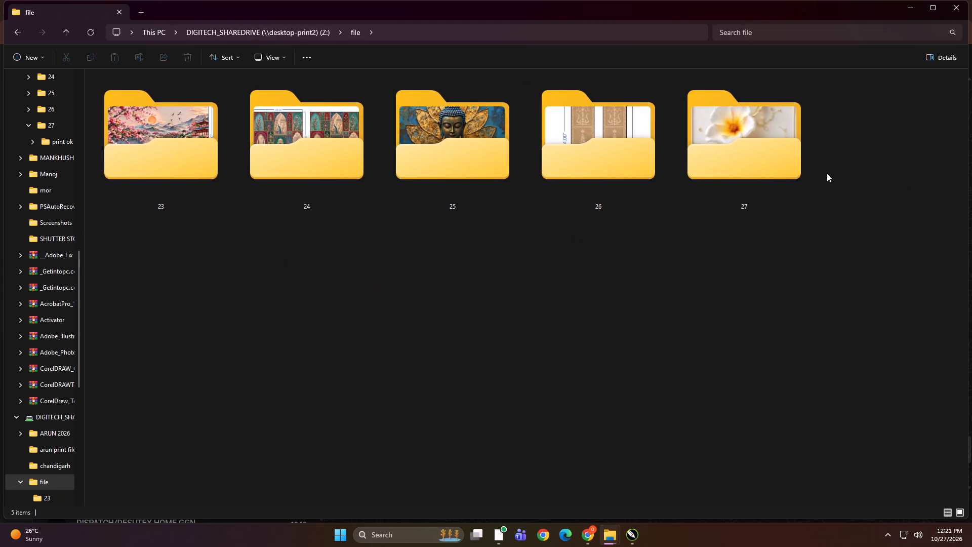
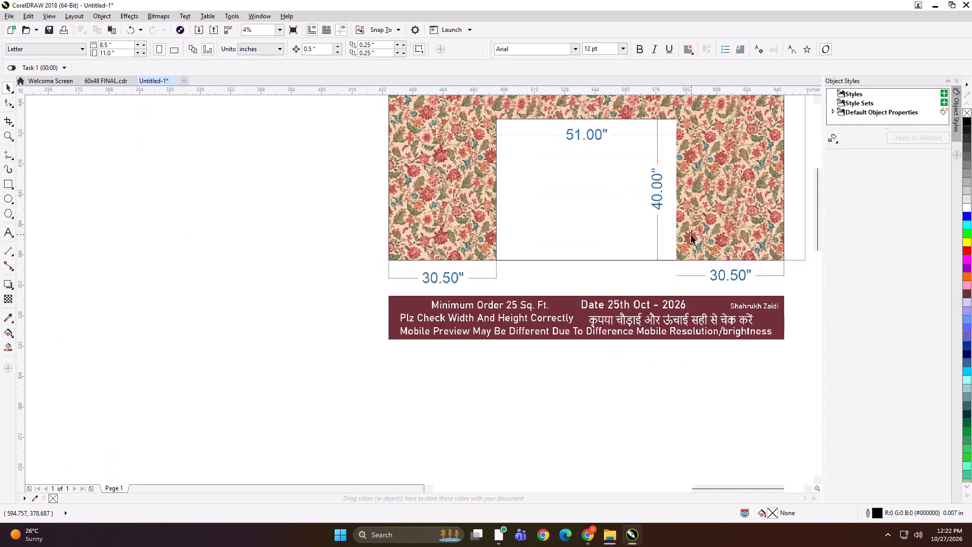
Look over the wall panel layouts in the Untitled-1 drawing and examine the elephant procession mural with its dimensions and label.
{"action": "scroll", "coordinate": [677, 241], "scroll_direction": "down", "scroll_amount": 3}
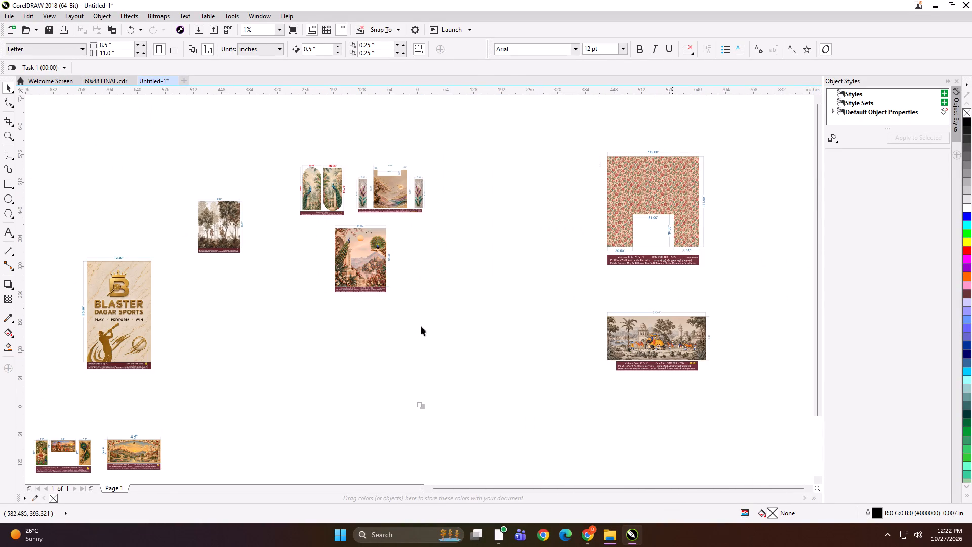
{"action": "scroll", "coordinate": [129, 357], "scroll_direction": "up", "scroll_amount": 2}
{"action": "scroll", "coordinate": [156, 355], "scroll_direction": "down", "scroll_amount": 3}
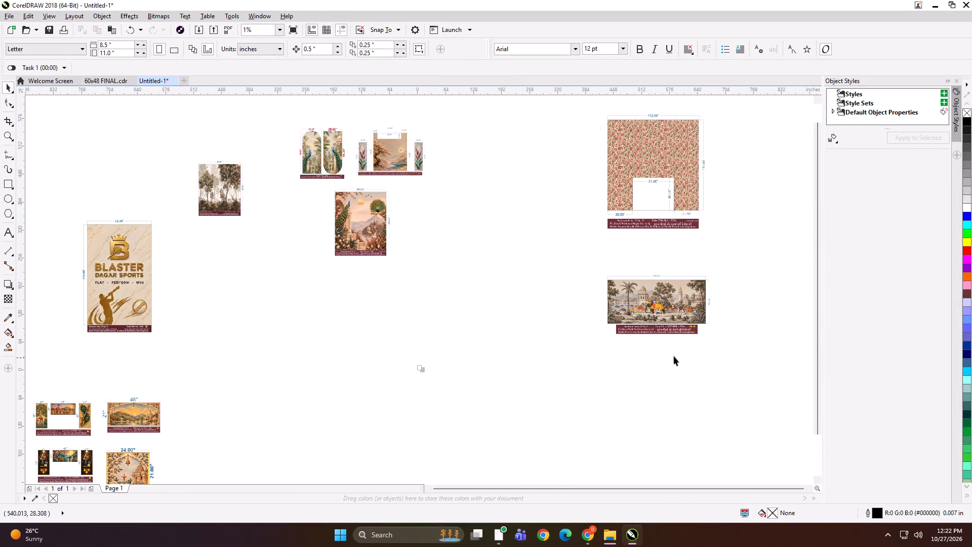
{"action": "scroll", "coordinate": [688, 299], "scroll_direction": "up", "scroll_amount": 2}
{"action": "scroll", "coordinate": [470, 308], "scroll_direction": "down", "scroll_amount": 1}
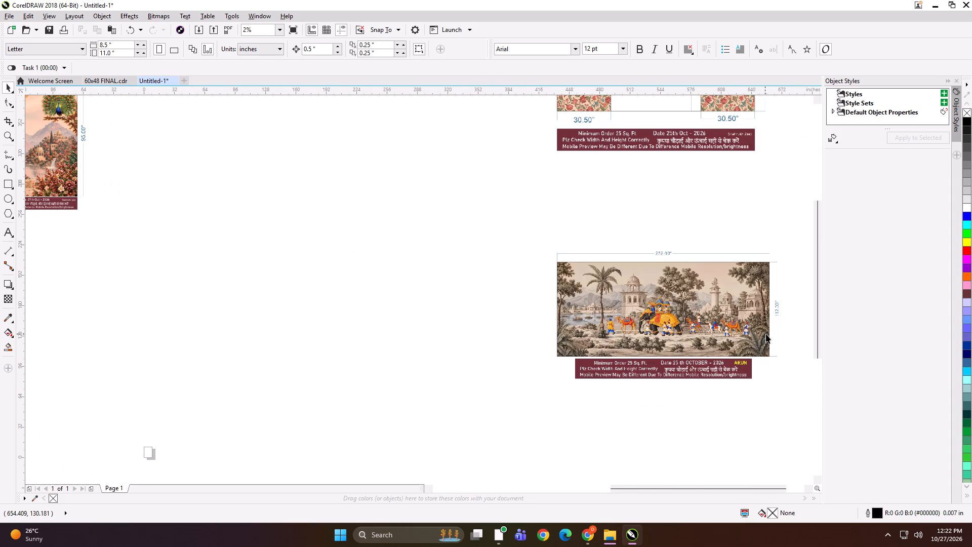
{"action": "scroll", "coordinate": [766, 334], "scroll_direction": "up", "scroll_amount": 1}
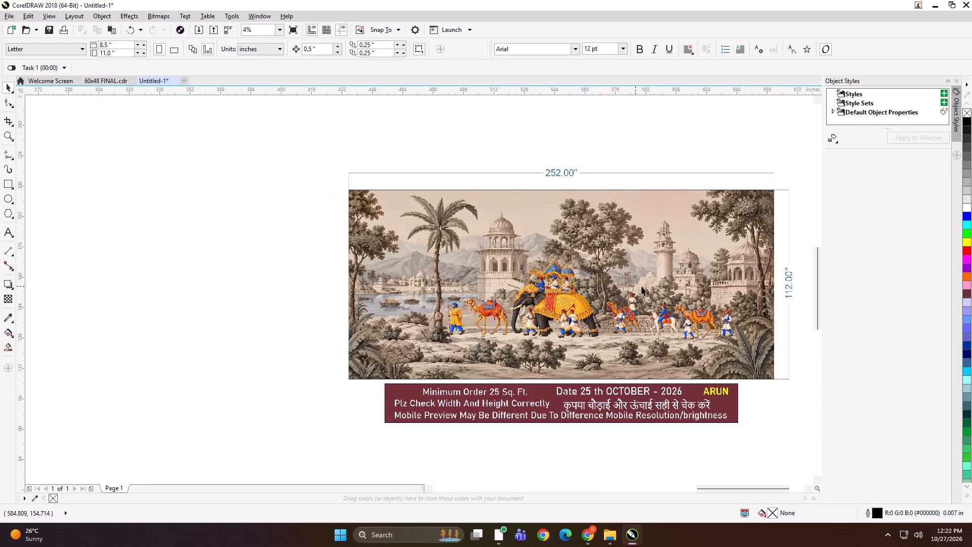
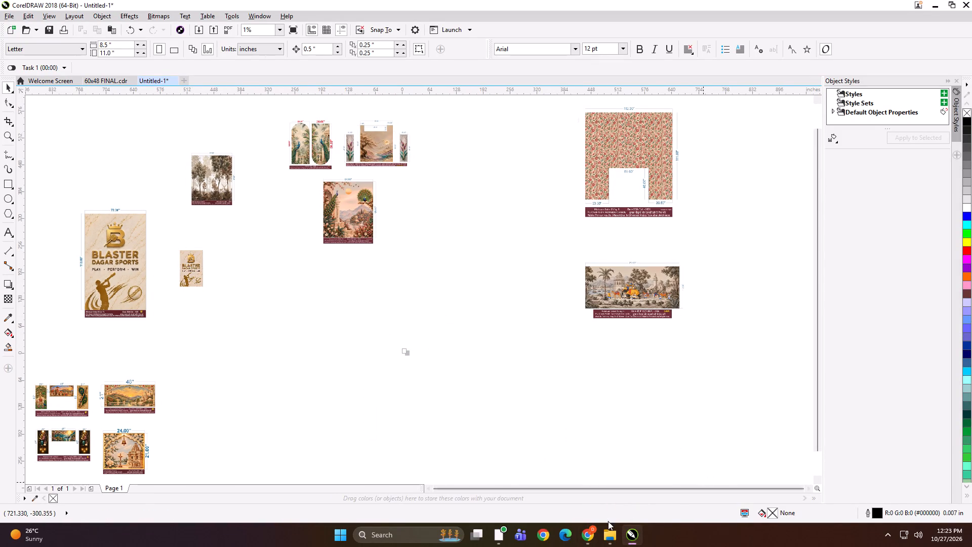
Switch to WhatsApp in Chrome and look over the recent previews and files in the PREVIEW /DESUTEX HOME chat.
{"action": "left_click", "coordinate": [589, 528]}
{"action": "scroll", "coordinate": [527, 374], "scroll_direction": "up", "scroll_amount": 2}
{"action": "scroll", "coordinate": [527, 374], "scroll_direction": "down", "scroll_amount": 7}
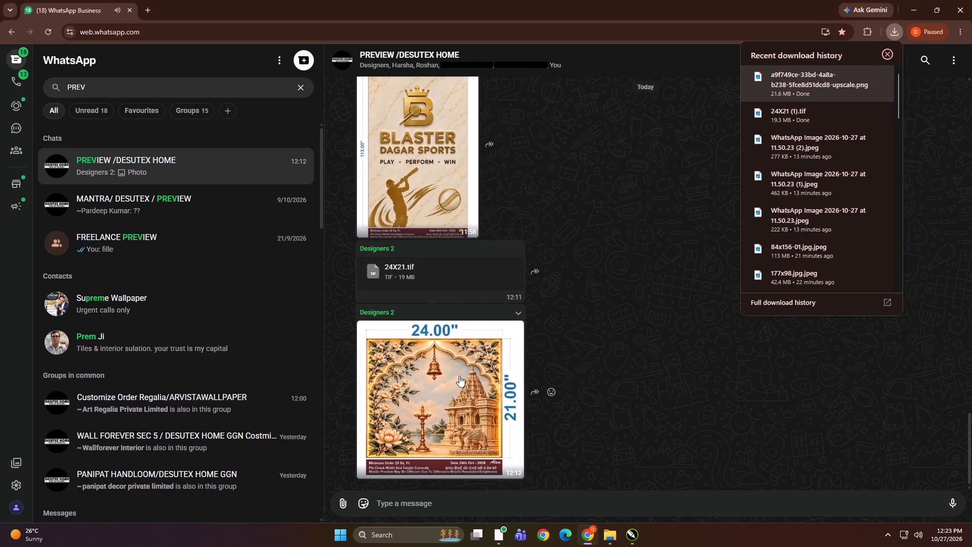
Switch to File Explorer and open the Downloads folder.
{"action": "left_click", "coordinate": [610, 540]}
{"action": "scroll", "coordinate": [93, 249], "scroll_direction": "up", "scroll_amount": 11}
{"action": "left_click_drag", "start_coordinate": [45, 189], "coordinate": [45, 183]}
{"action": "left_click", "coordinate": [45, 176]}
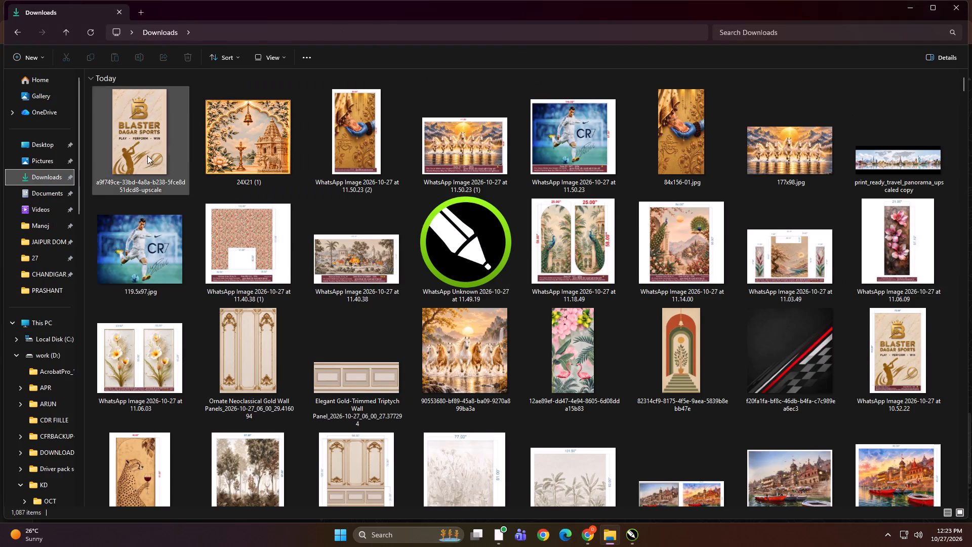
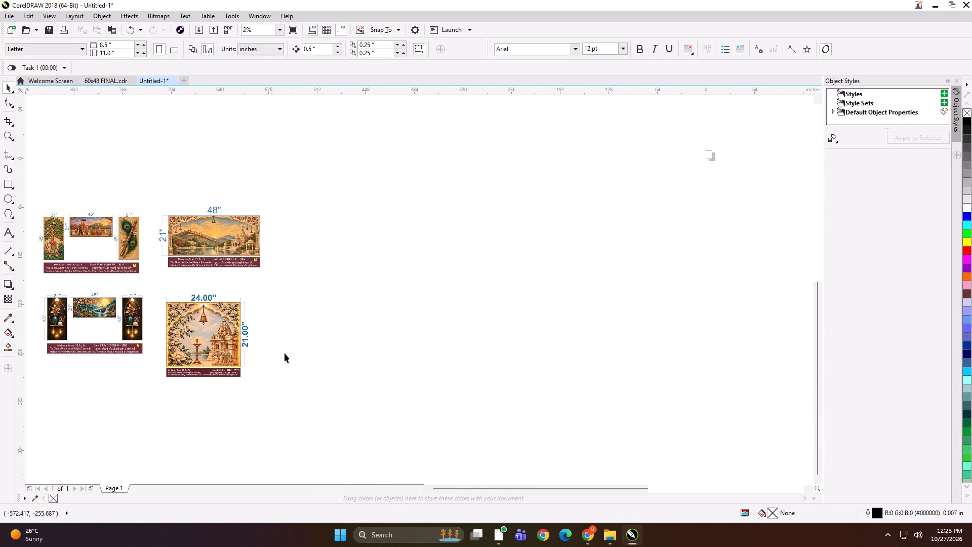
Bring the 24X21 (1) temple image from Downloads into the CorelDRAW drawing and enlarge it to about 92.6 x 81 inches beside the 24.00 x 21.00 temple panel.
{"action": "left_click", "coordinate": [605, 537]}
{"action": "left_click_drag", "start_coordinate": [271, 183], "coordinate": [628, 492]}
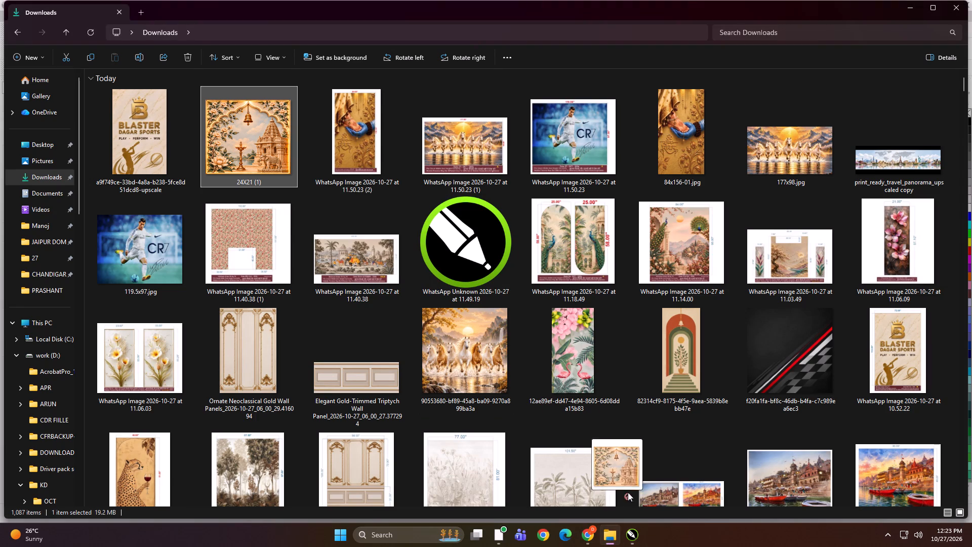
{"action": "left_click_drag", "start_coordinate": [628, 492], "coordinate": [367, 296]}
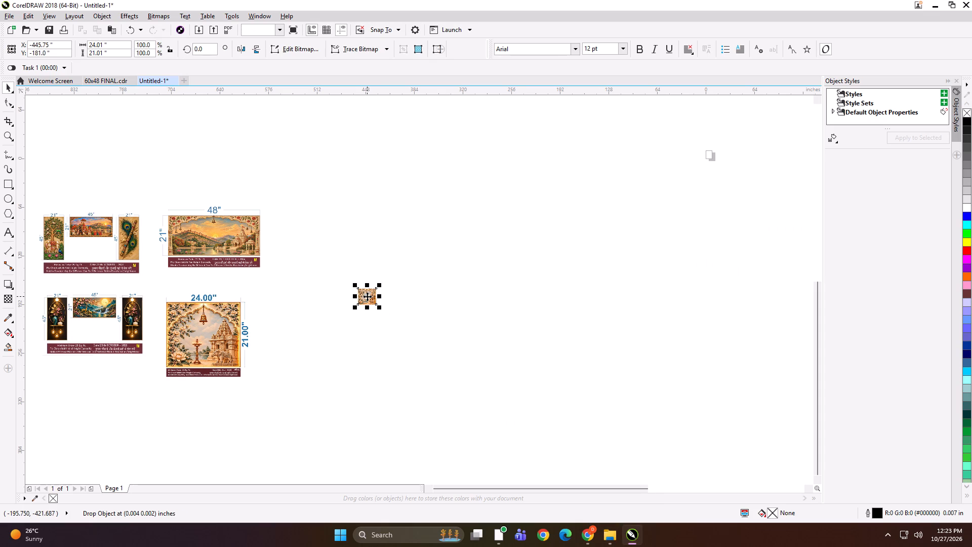
{"action": "left_click_drag", "start_coordinate": [371, 297], "coordinate": [297, 312]}
{"action": "left_click_drag", "start_coordinate": [310, 325], "coordinate": [364, 371]}
{"action": "left_click_drag", "start_coordinate": [317, 333], "coordinate": [287, 335]}
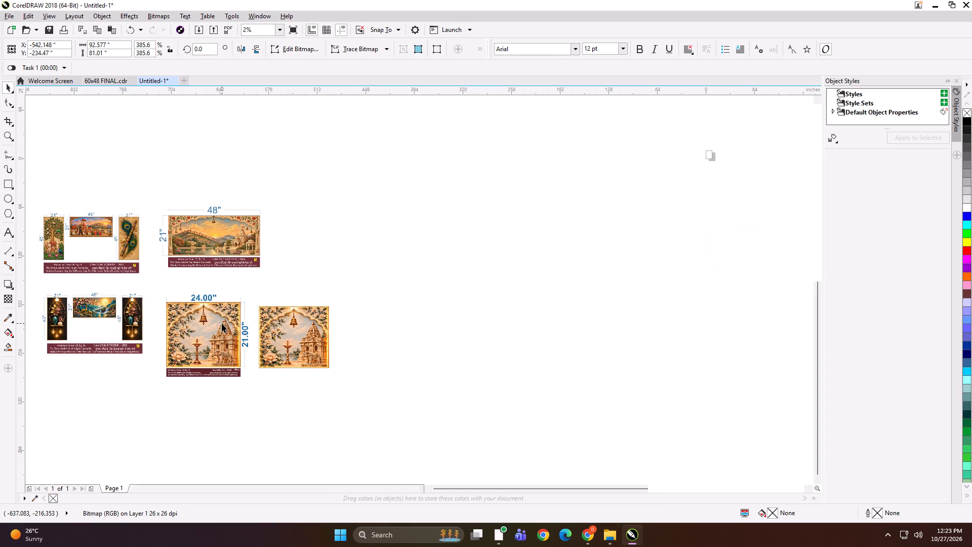
Move the dimensioned 24.00 x 21.00 temple panel and its enlarged image together to the empty space below the dark lamp panel layout.
{"action": "left_click", "coordinate": [222, 323], "text": "shift"}
{"action": "left_click_drag", "start_coordinate": [221, 325], "coordinate": [89, 405]}
{"action": "left_click", "coordinate": [381, 371]}
Look over all the layouts in the drawing, including the area around the Blaster Dagar Sports panel.
{"action": "key", "text": "F4"}
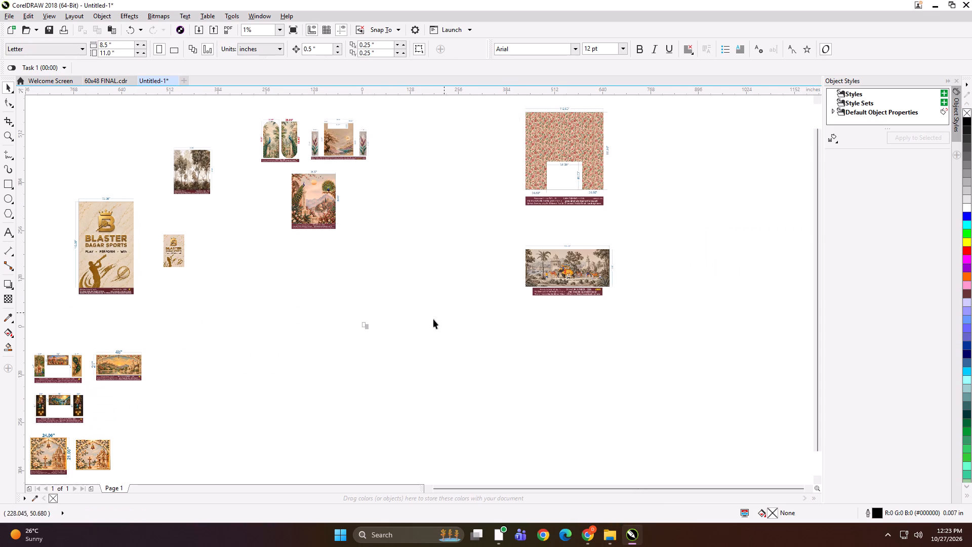
{"action": "left_click", "coordinate": [431, 321]}
{"action": "scroll", "coordinate": [45, 231], "scroll_direction": "up", "scroll_amount": 1}
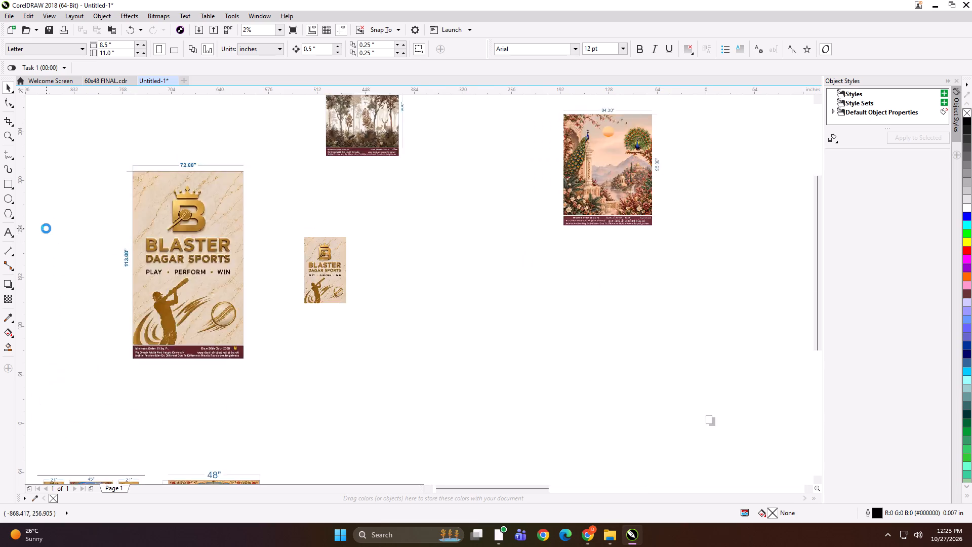
Scale the dimensioned Blaster Dagar Sports preview down proportionally to about 98 × 149 inches.
{"action": "scroll", "coordinate": [46, 228], "scroll_direction": "up", "scroll_amount": 1}
{"action": "left_click", "coordinate": [397, 241]}
{"action": "scroll", "coordinate": [460, 320], "scroll_direction": "down", "scroll_amount": 1}
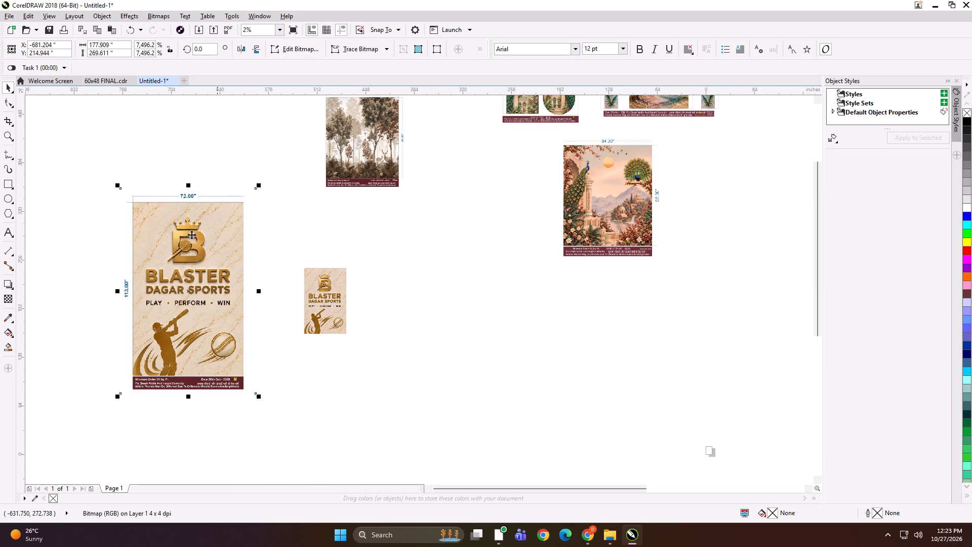
{"action": "left_click_drag", "start_coordinate": [121, 190], "coordinate": [166, 241], "text": "shift"}
{"action": "left_click", "coordinate": [168, 233]}
{"action": "left_click_drag", "start_coordinate": [118, 182], "coordinate": [147, 228], "text": "shift"}
{"action": "scroll", "coordinate": [184, 301], "scroll_direction": "up", "scroll_amount": 1}
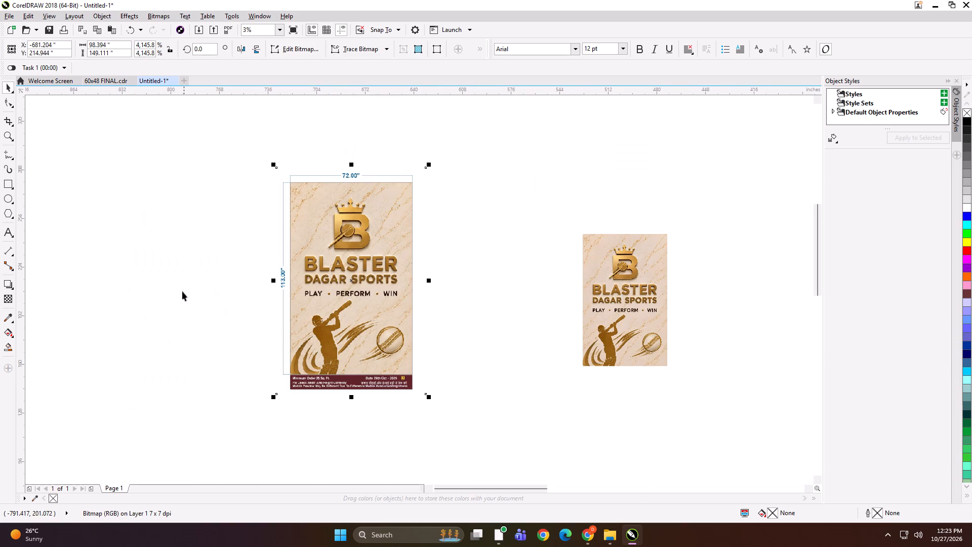
Move the plain Blaster Dagar Sports artwork closer to its dimensioned preview and resize it to 72 × 113 inches.
{"action": "left_click_drag", "start_coordinate": [618, 275], "coordinate": [500, 250]}
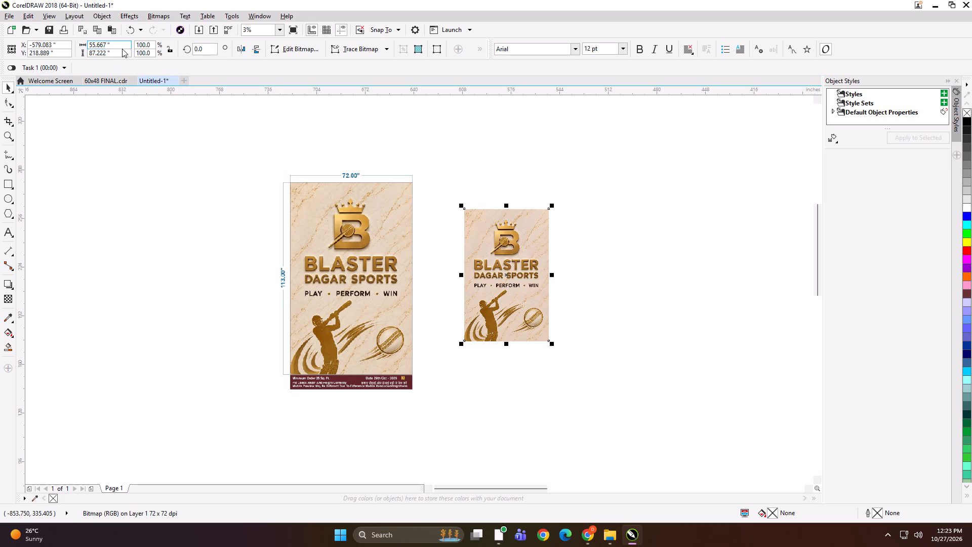
{"action": "left_click_drag", "start_coordinate": [122, 47], "coordinate": [69, 46]}
{"action": "type", "text": "72"}
{"action": "key", "text": "Tab"}
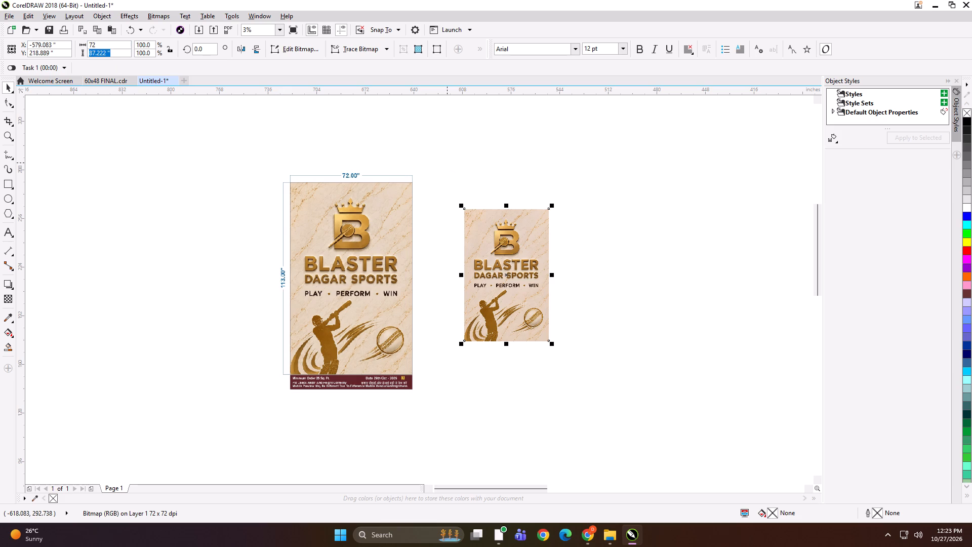
{"action": "type", "text": "113"}
{"action": "key", "text": "Return"}
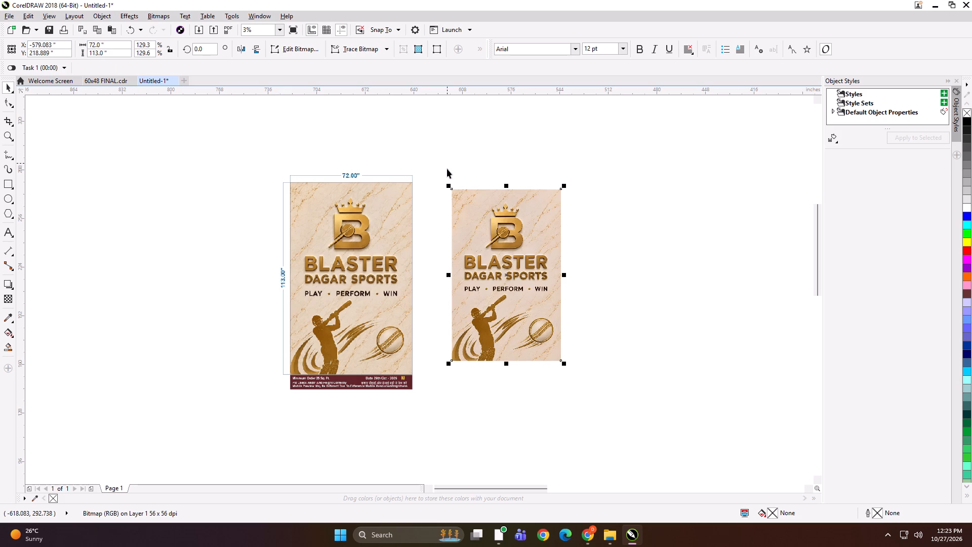
Compare the resized Blaster Dagar Sports artwork with its dimensioned preview up close.
{"action": "left_click", "coordinate": [361, 242], "text": "shift"}
{"action": "key", "text": "shift+F2"}
{"action": "left_click", "coordinate": [123, 195]}
{"action": "left_click", "coordinate": [500, 221]}
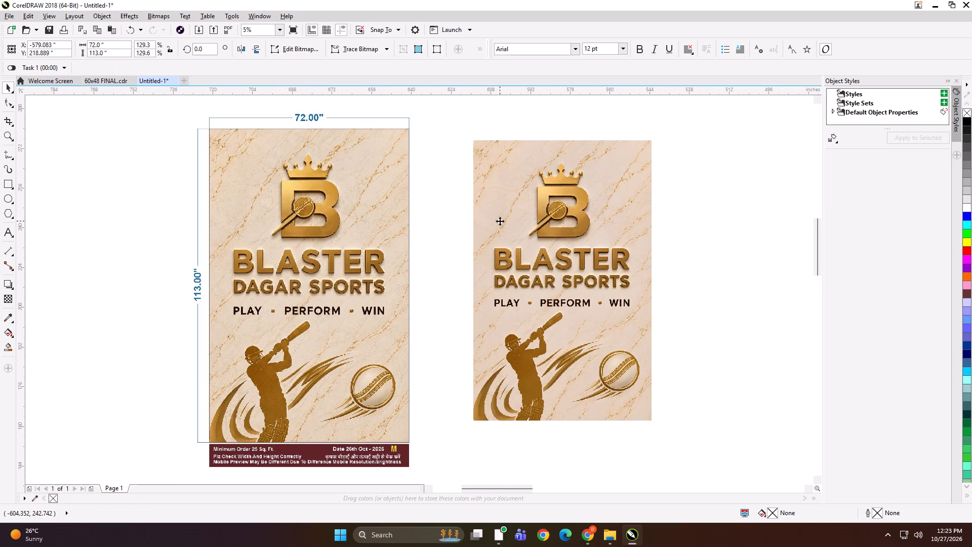
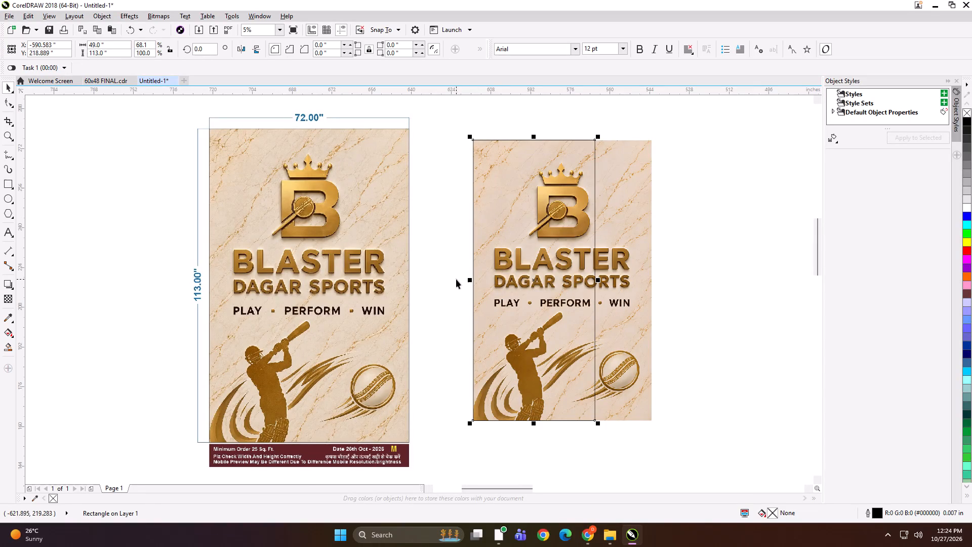
Mirror-copy the 49-inch frame to its right with a 0.5-inch overlap and narrow it to 23.5 inches, ending at the artwork's edge.
{"action": "left_click_drag", "start_coordinate": [468, 280], "coordinate": [662, 291]}
{"action": "right_click", "coordinate": [662, 291], "text": "ctrl"}
{"action": "key", "text": "Left"}
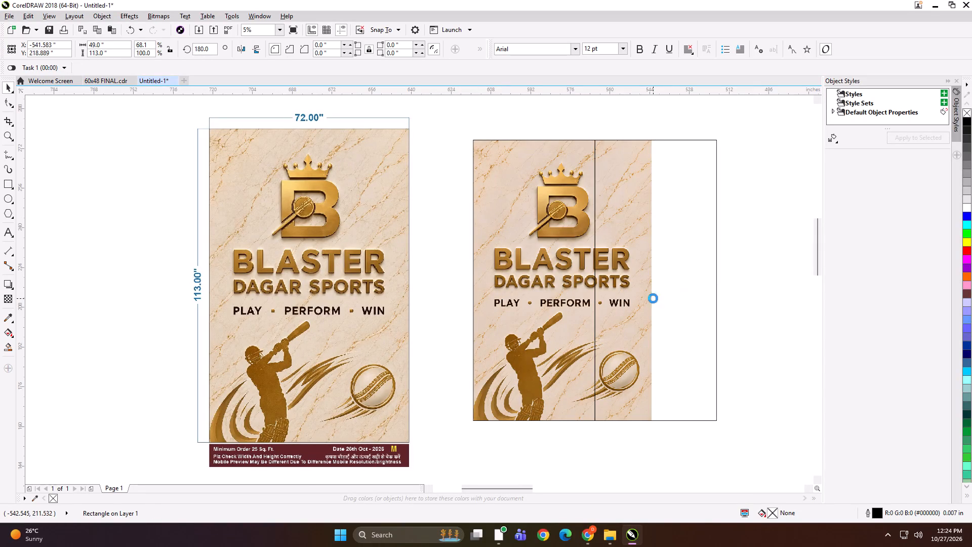
{"action": "left_click_drag", "start_coordinate": [717, 281], "coordinate": [657, 272]}
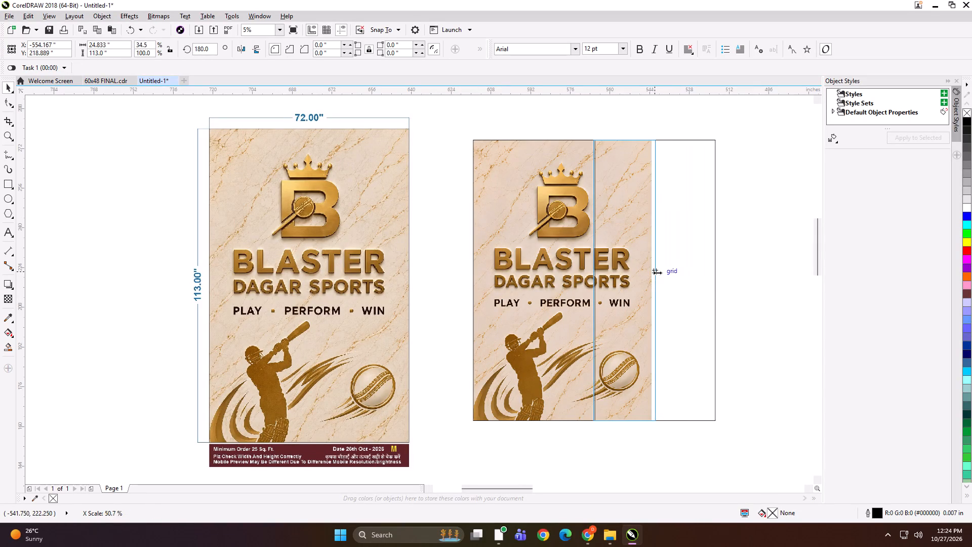
{"action": "left_click_drag", "start_coordinate": [657, 272], "coordinate": [655, 272]}
Group the two frames, PowerClip the plain Blaster Dagar Sports artwork inside them, and ungroup the result into separate panels.
{"action": "left_click", "coordinate": [544, 207], "text": "shift"}
{"action": "key", "text": "ctrl+g"}
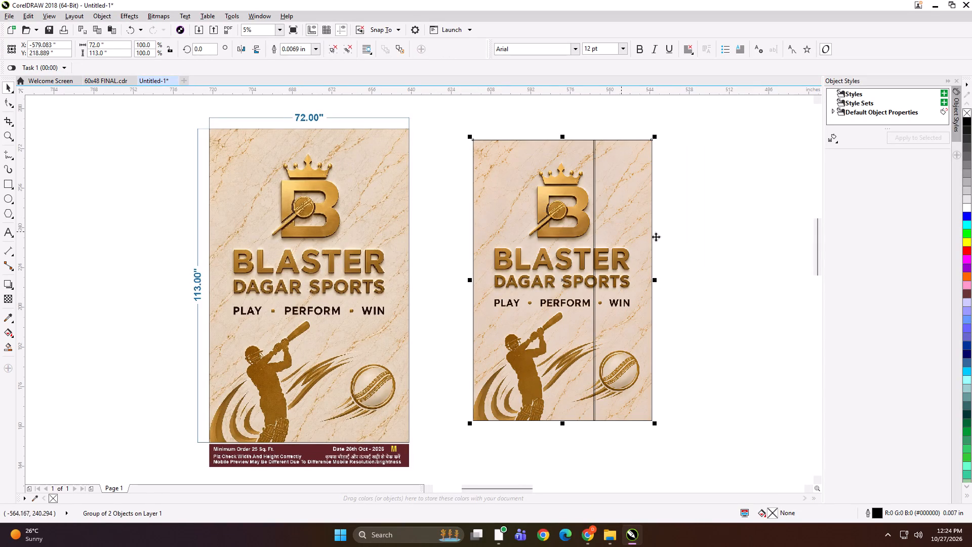
{"action": "left_click", "coordinate": [684, 244]}
{"action": "left_click", "coordinate": [642, 248], "text": "alt"}
{"action": "key", "text": "shift+Return"}
{"action": "left_click", "coordinate": [613, 240]}
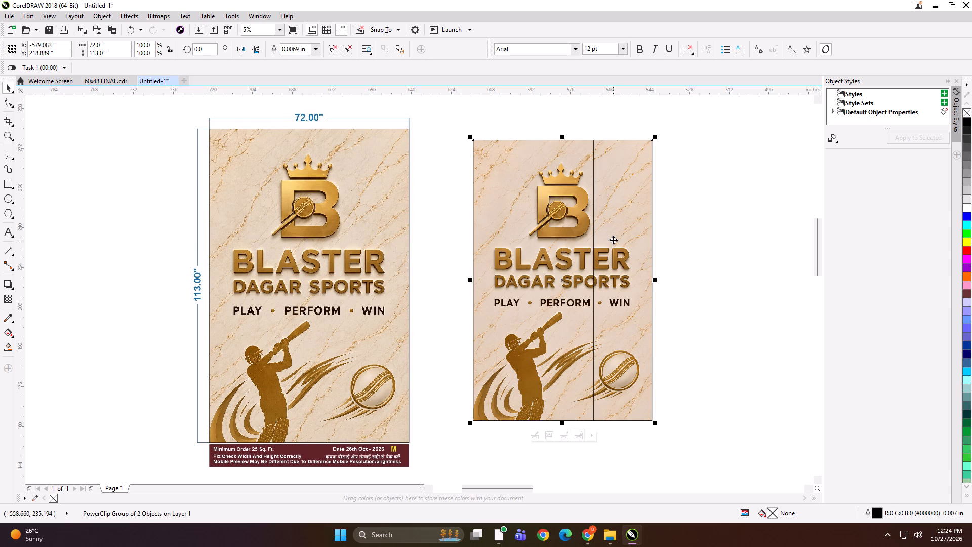
{"action": "key", "text": "ctrl+u"}
{"action": "left_click", "coordinate": [674, 258]}
Add the text label "72*113 PANEL 1" on the top edge of the wide panel and copy its text.
{"action": "left_click", "coordinate": [7, 234]}
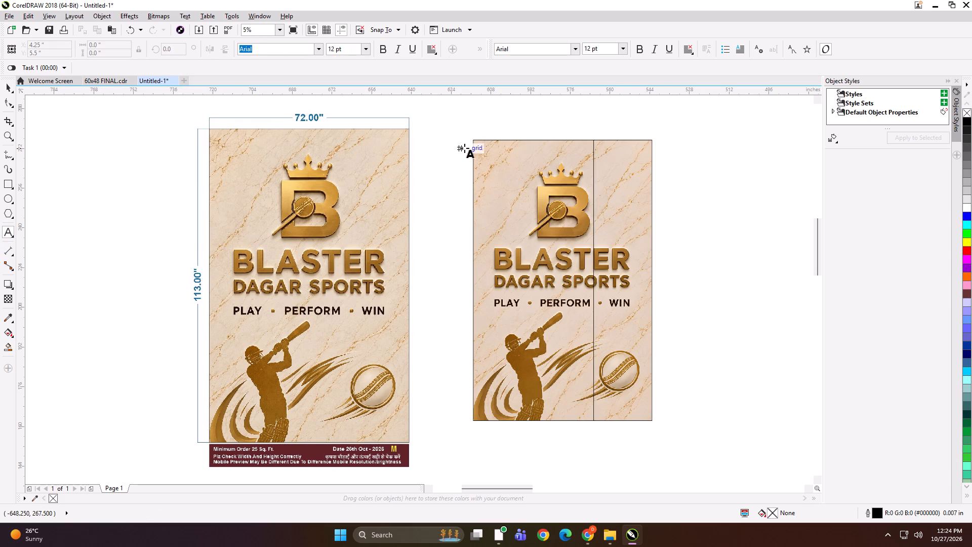
{"action": "left_click", "coordinate": [513, 138]}
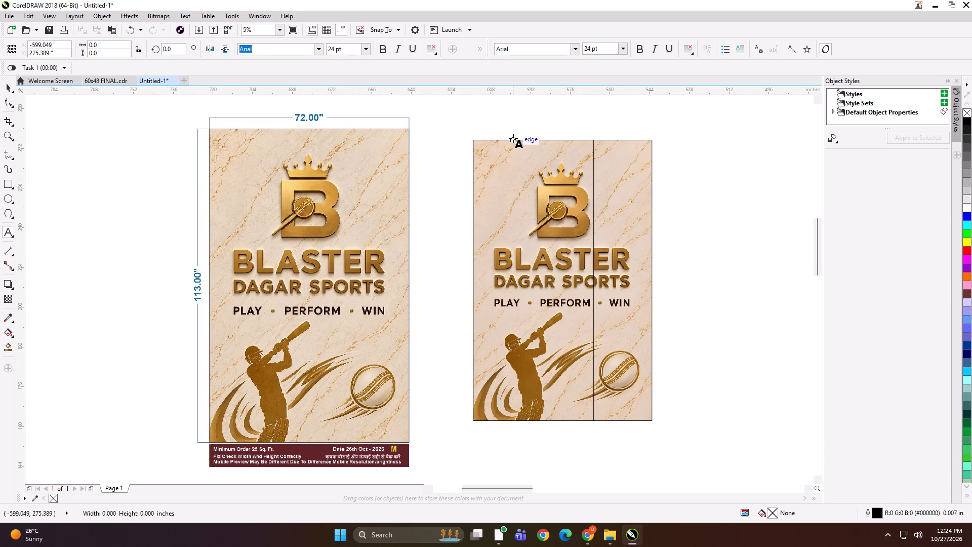
{"action": "type", "text": "72*113"}
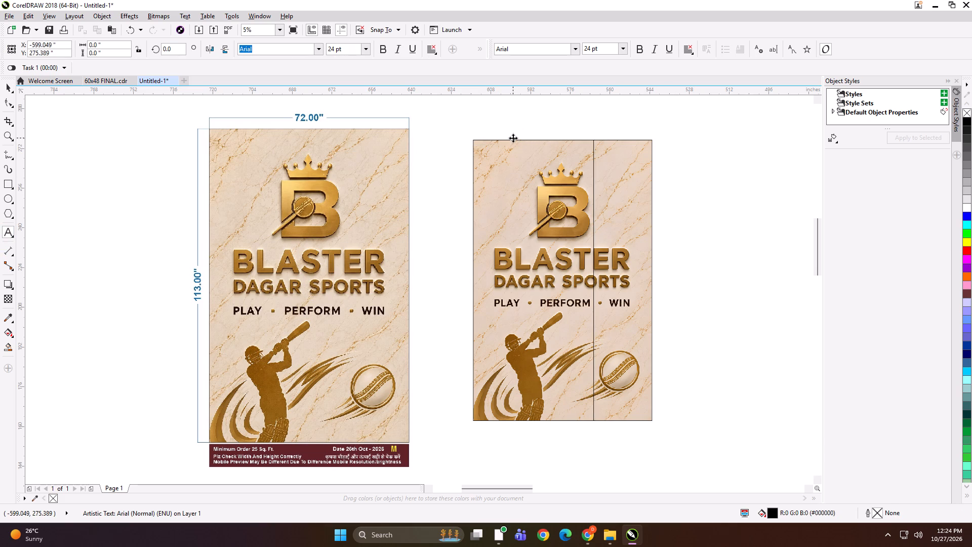
{"action": "key", "text": "space"}
{"action": "type", "text": "PANEL 1"}
{"action": "key", "text": "ctrl+a"}
{"action": "key", "text": "ctrl+c"}
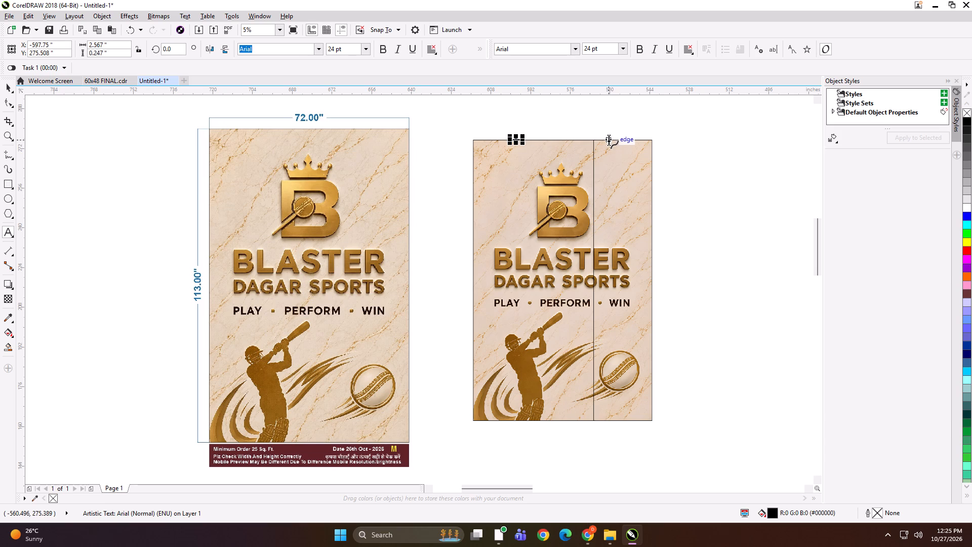
Paste the label onto the top edge of the narrow panel and change it to "72*113 PANEL 2".
{"action": "left_click", "coordinate": [609, 138]}
{"action": "key", "text": "ctrl+v"}
{"action": "key", "text": "BackSpace"}
{"action": "key", "text": "2"}
{"action": "left_click", "coordinate": [7, 94]}
{"action": "left_click", "coordinate": [7, 92]}
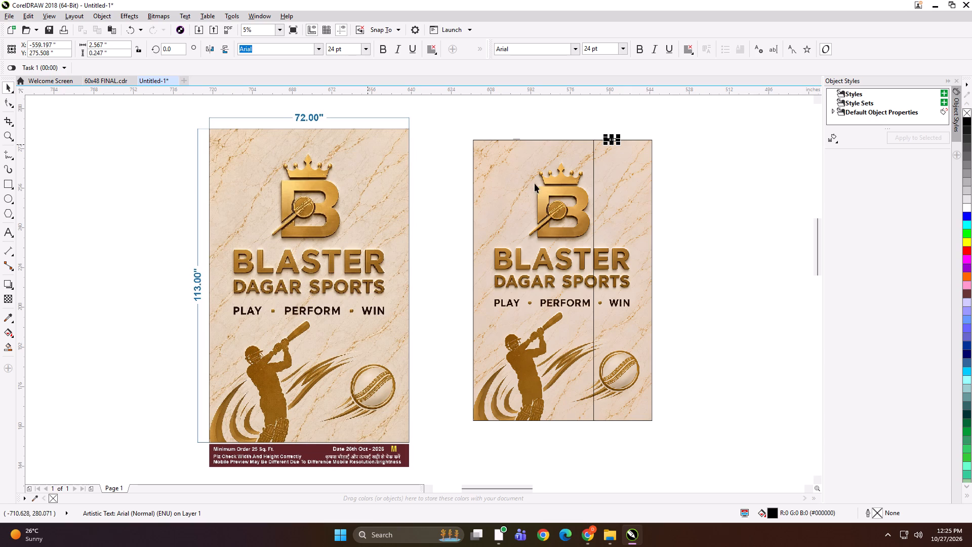
Group each panel with its own label, the narrow panel first and the wide one second.
{"action": "left_click", "coordinate": [626, 211], "text": "shift"}
{"action": "key", "text": "ctrl+g"}
{"action": "left_click_drag", "start_coordinate": [606, 116], "coordinate": [489, 204]}
{"action": "left_click", "coordinate": [525, 196], "text": "shift"}
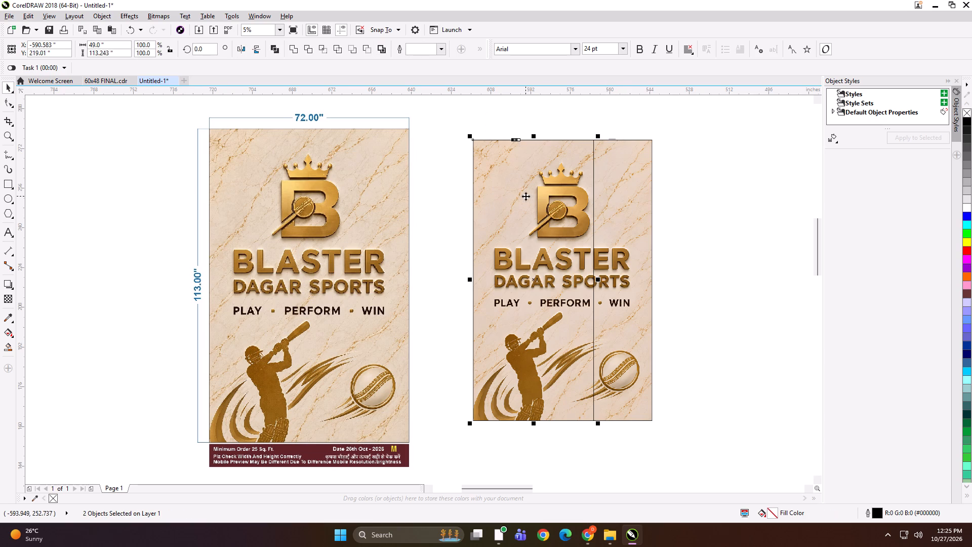
{"action": "key", "text": "ctrl+g"}
Start exporting the wide panel and create the folder "72x113 PVC+3D" in D:, KD, PRINT FILE, 27.
{"action": "key", "text": "ctrl+e"}
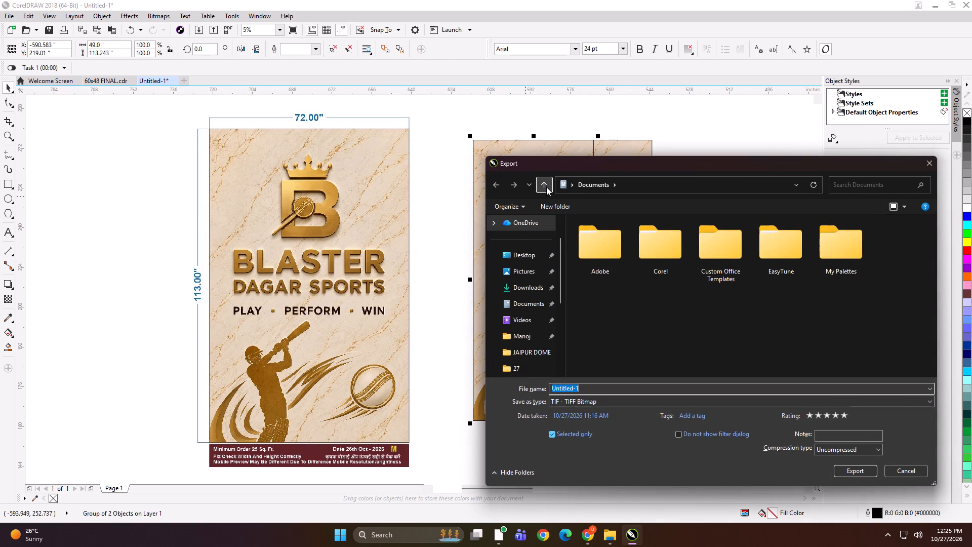
{"action": "left_click", "coordinate": [546, 187]}
{"action": "scroll", "coordinate": [538, 304], "scroll_direction": "up", "scroll_amount": 2}
{"action": "scroll", "coordinate": [538, 304], "scroll_direction": "down", "scroll_amount": 2}
{"action": "left_click", "coordinate": [528, 282]}
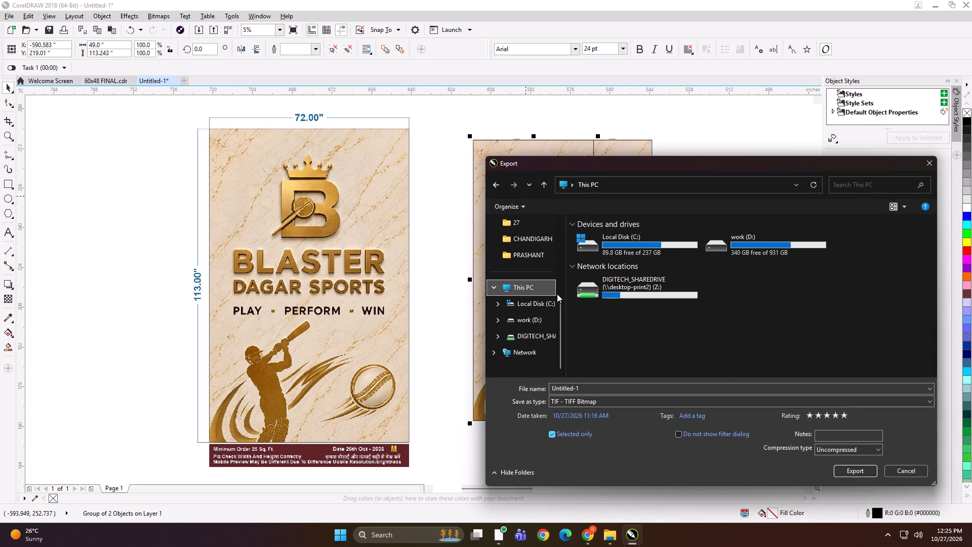
{"action": "double_click", "coordinate": [718, 239]}
{"action": "double_click", "coordinate": [795, 284]}
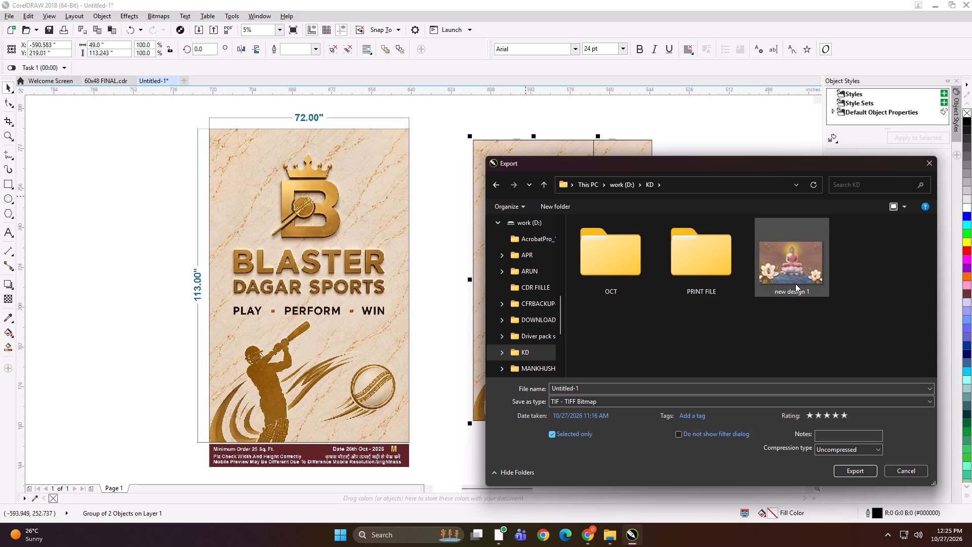
{"action": "double_click", "coordinate": [698, 287]}
{"action": "double_click", "coordinate": [681, 298]}
{"action": "left_click", "coordinate": [675, 308]}
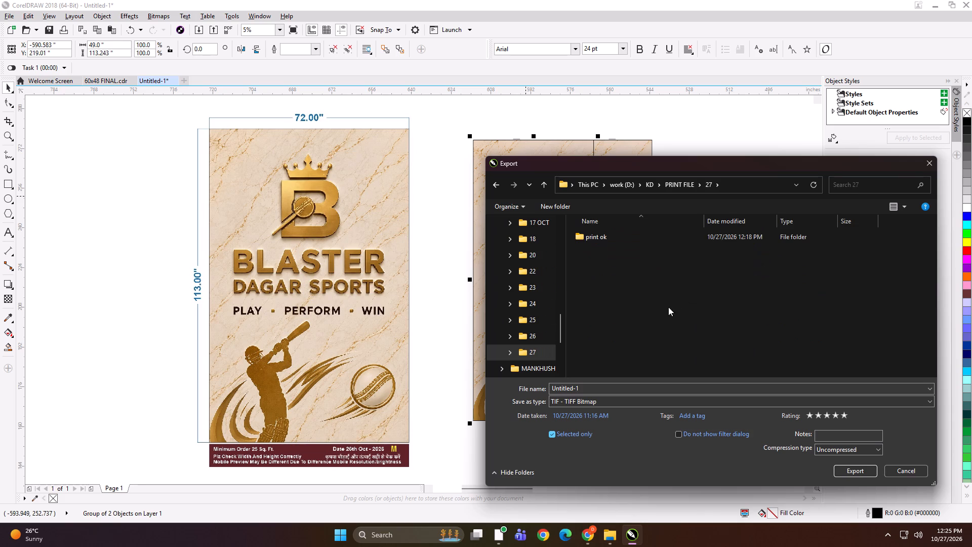
{"action": "left_click", "coordinate": [552, 203]}
{"action": "type", "text": "72x113"}
{"action": "key", "text": "space"}
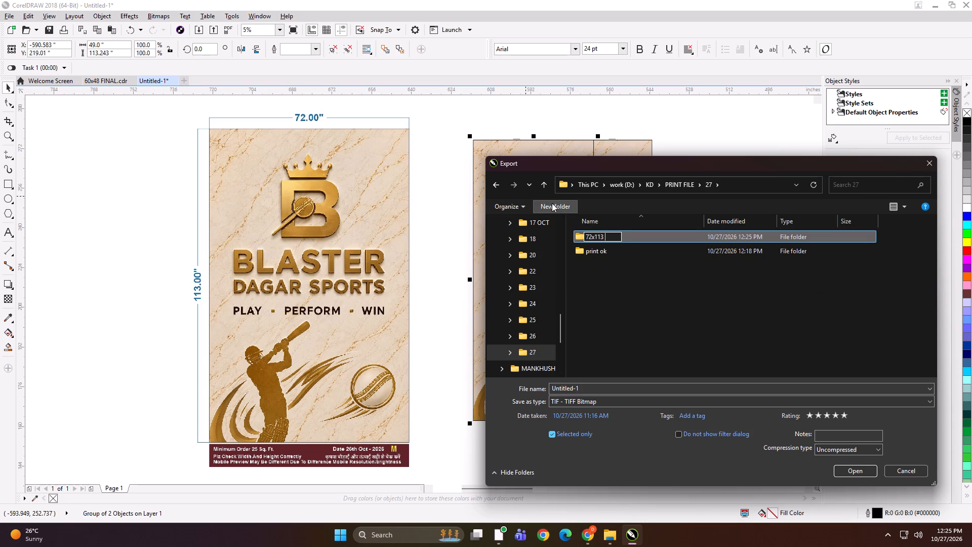
{"action": "type", "text": "PVC"}
{"action": "type", "text": "+3D"}
{"action": "key", "text": "Return"}
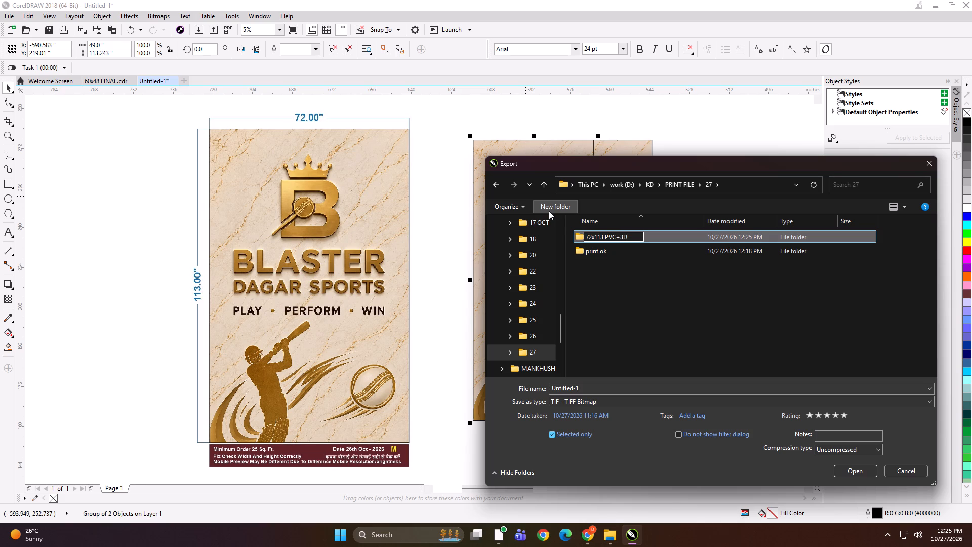
Export the wide panel as an uncompressed TIFF named 49x113 into the 72x113 PVC+3D folder.
{"action": "double_click", "coordinate": [618, 237]}
{"action": "left_click", "coordinate": [626, 386]}
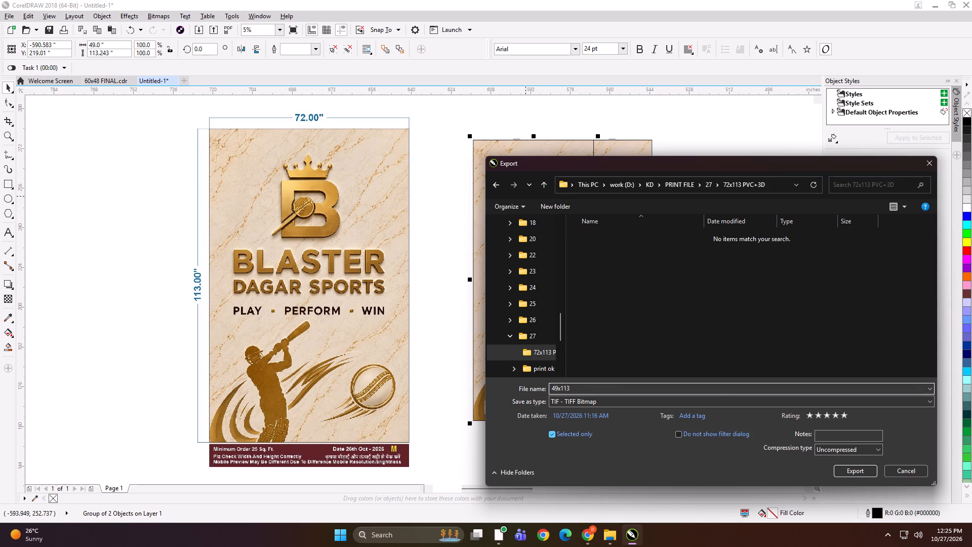
{"action": "key", "text": "Return"}
{"action": "key", "text": "Return"}
Start exporting the narrow panel and rename the existing 49x113 file in the export folder as "49x113 A".
{"action": "left_click", "coordinate": [647, 265]}
{"action": "key", "text": "ctrl+e"}
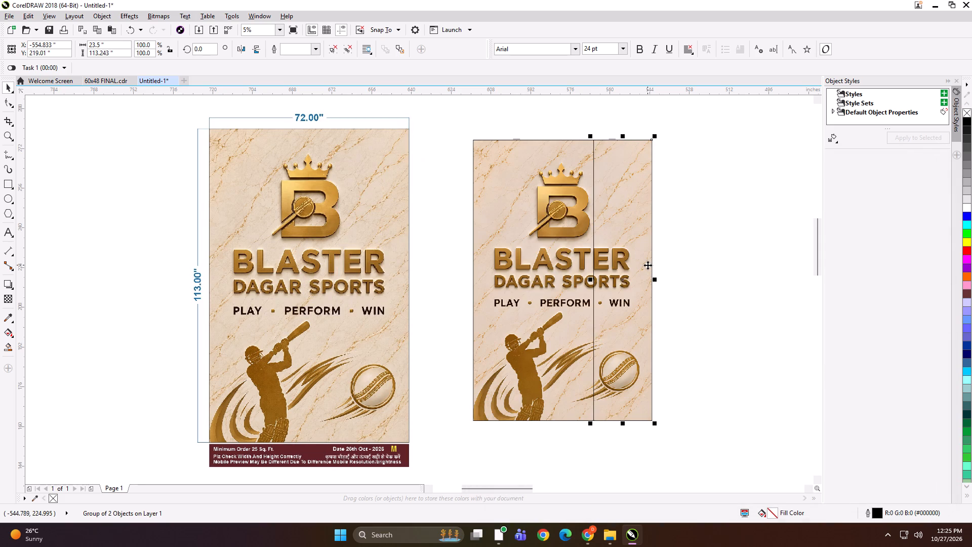
{"action": "key", "text": "ctrl+e"}
{"action": "left_click", "coordinate": [606, 253]}
{"action": "right_click", "coordinate": [606, 253]}
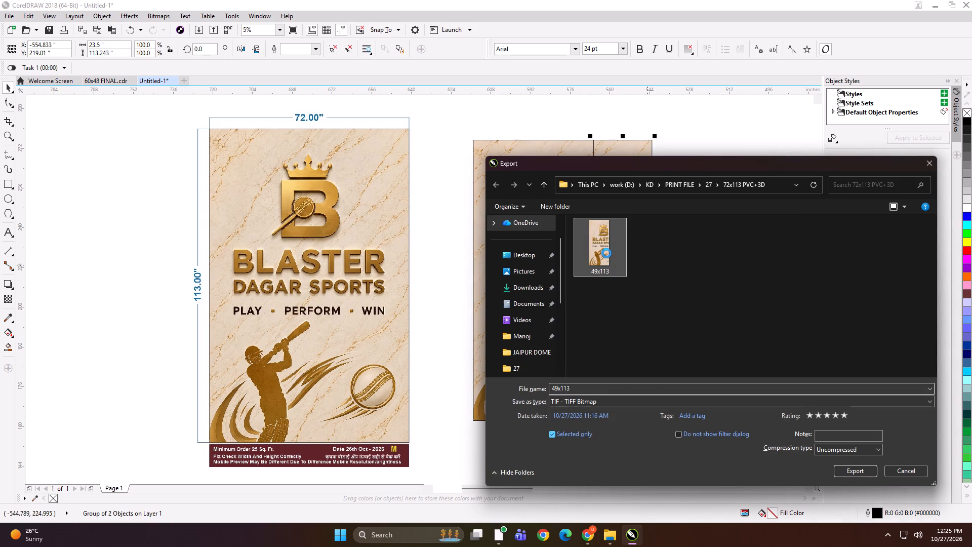
{"action": "left_click", "coordinate": [646, 499]}
{"action": "key", "text": "Right"}
{"action": "key", "text": "space"}
{"action": "type", "text": "A"}
{"action": "key", "text": "Return"}
Export the narrow panel as a TIFF in the same folder, with a file name starting with 23.5x.
{"action": "left_click", "coordinate": [605, 393]}
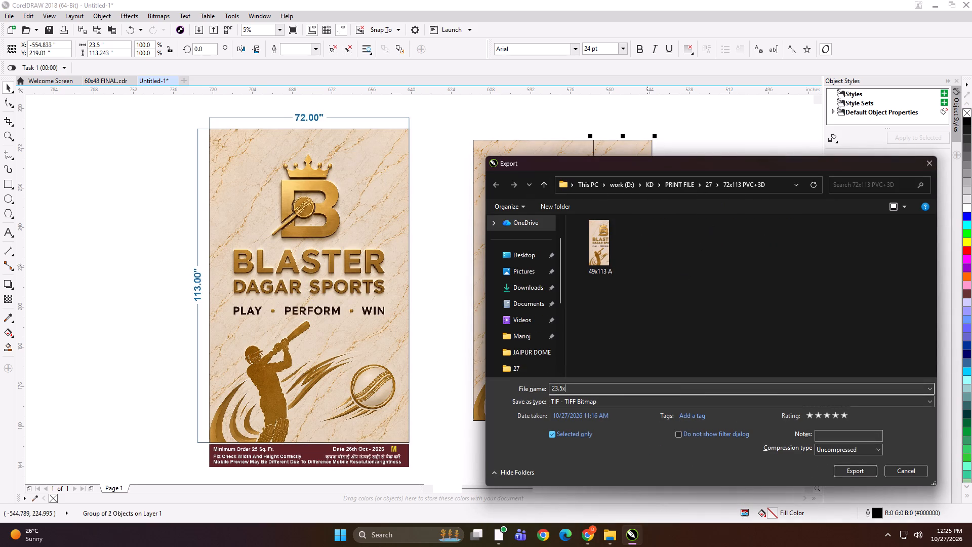
{"action": "key", "text": "Return"}
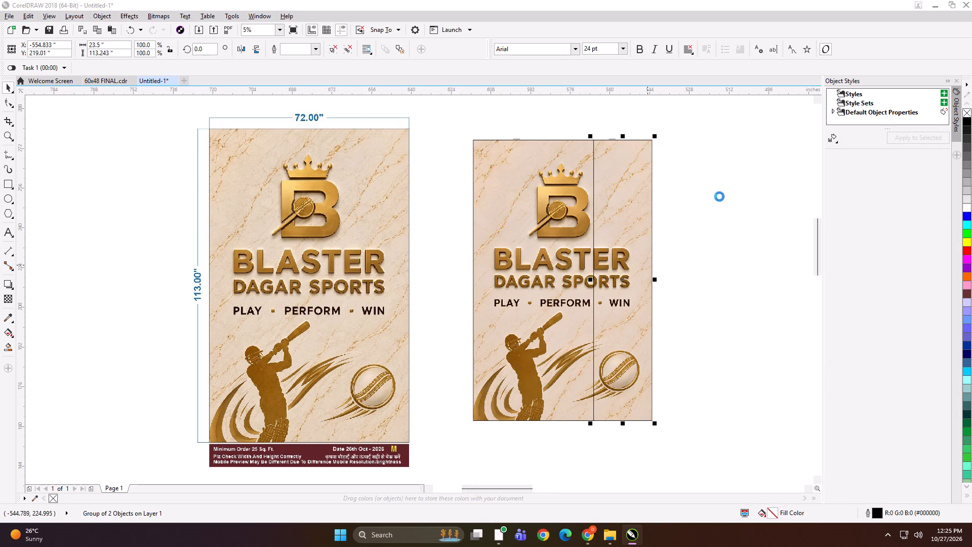
{"action": "key", "text": "Return"}
Move the narrow panel 4 inches to the right, away from the wide panel.
{"action": "key", "text": "Right"}
{"action": "key", "text": "Right"}
{"action": "key", "text": "Right"}
{"action": "key", "text": "Right"}
{"action": "key", "text": "Right"}
{"action": "key", "text": "Right"}
{"action": "key", "text": "Right"}
{"action": "key", "text": "Right"}
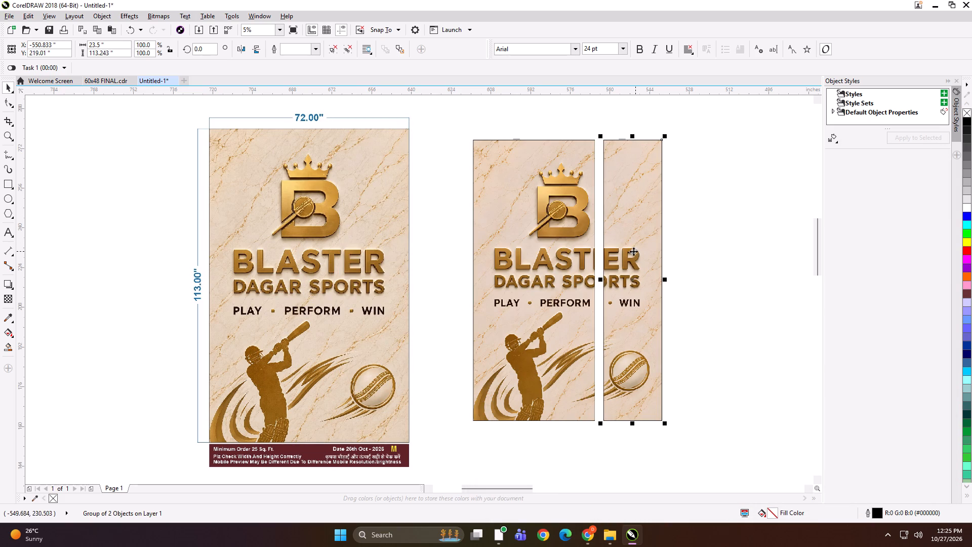
Scale both panels up together proportionally to about 86 × 128 inches and move them closer to the dimensioned preview.
{"action": "left_click", "coordinate": [522, 252], "text": "shift"}
{"action": "scroll", "coordinate": [487, 255], "scroll_direction": "down", "scroll_amount": 1}
{"action": "left_click_drag", "start_coordinate": [435, 355], "coordinate": [445, 361]}
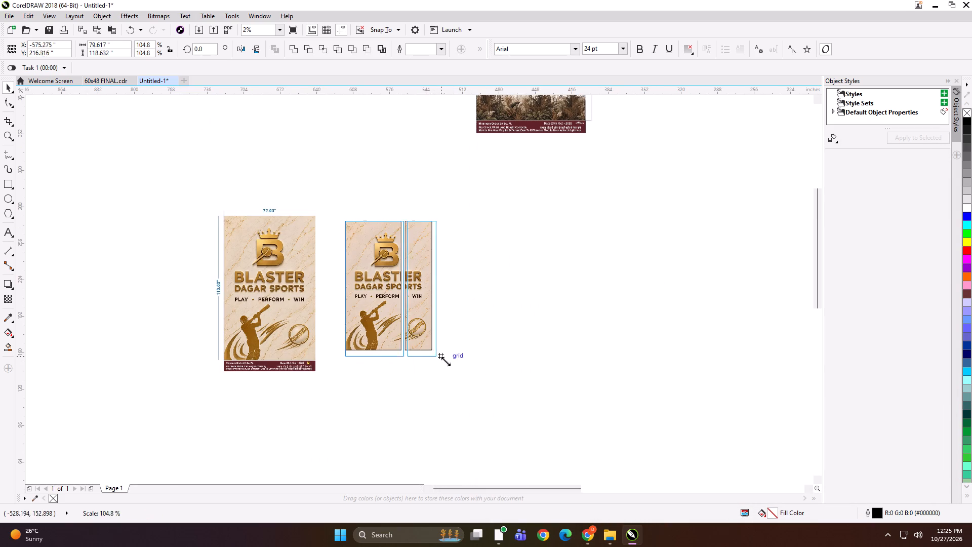
{"action": "left_click_drag", "start_coordinate": [445, 361], "coordinate": [451, 366]}
{"action": "left_click_drag", "start_coordinate": [343, 217], "coordinate": [336, 216]}
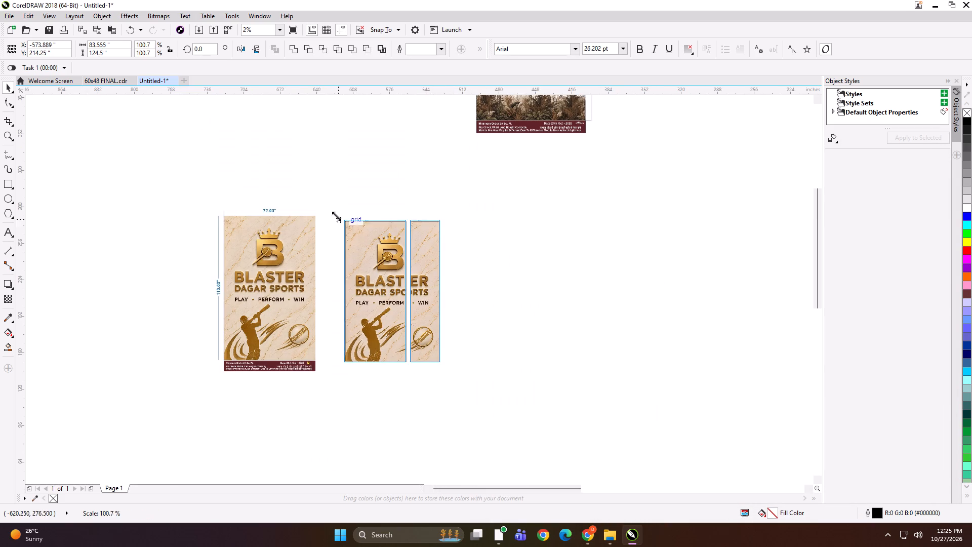
{"action": "left_click_drag", "start_coordinate": [336, 216], "coordinate": [323, 212]}
{"action": "left_click_drag", "start_coordinate": [377, 272], "coordinate": [373, 275]}
{"action": "left_click_drag", "start_coordinate": [371, 275], "coordinate": [367, 273]}
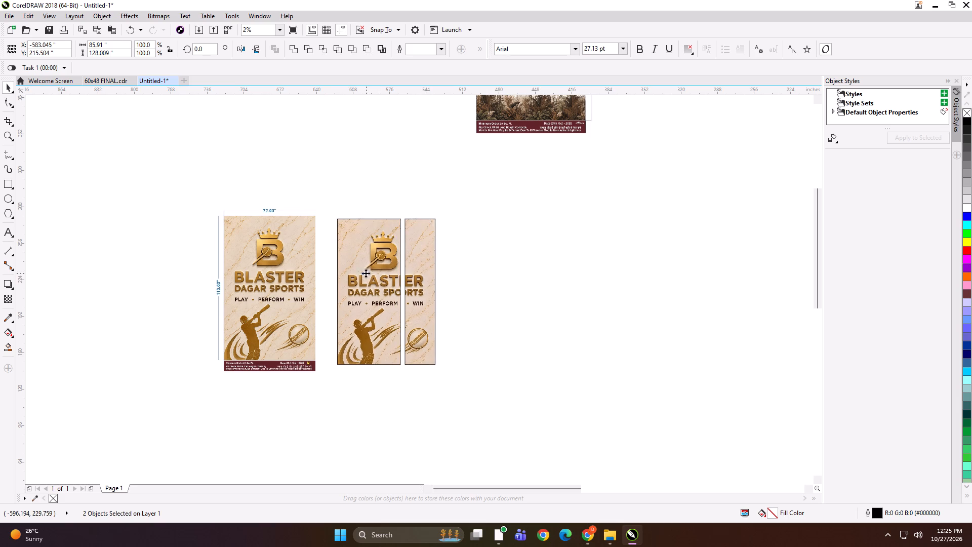
Group the two panels with the dimensioned preview and scale the group down to about 2.17 × 1.70 inches.
{"action": "left_click", "coordinate": [274, 282], "text": "shift"}
{"action": "key", "text": "ctrl+g"}
{"action": "scroll", "coordinate": [245, 288], "scroll_direction": "up", "scroll_amount": 1}
{"action": "left_click_drag", "start_coordinate": [717, 464], "coordinate": [711, 462], "text": "shift"}
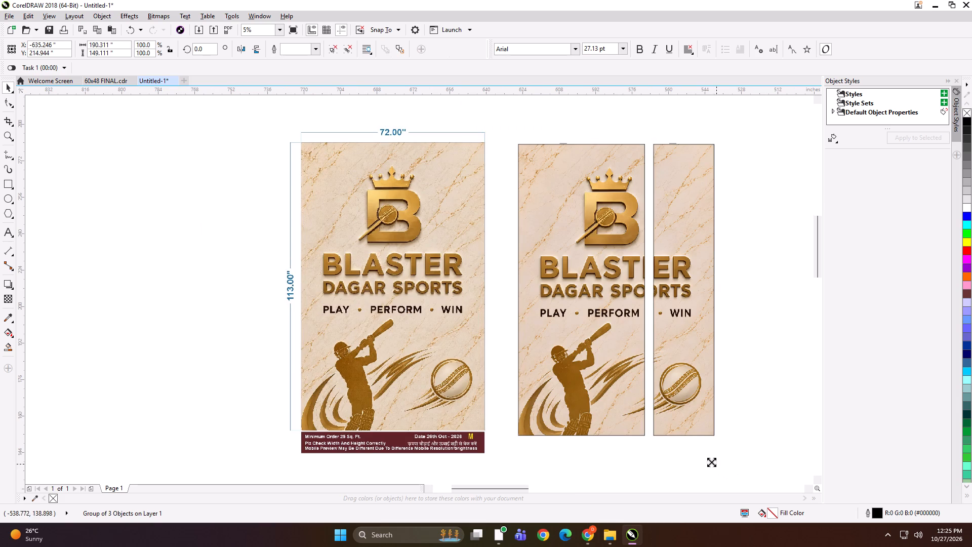
{"action": "left_click_drag", "start_coordinate": [711, 462], "coordinate": [503, 295], "text": "shift"}
{"action": "scroll", "coordinate": [502, 295], "scroll_direction": "up", "scroll_amount": 6}
{"action": "scroll", "coordinate": [456, 272], "scroll_direction": "down", "scroll_amount": 1}
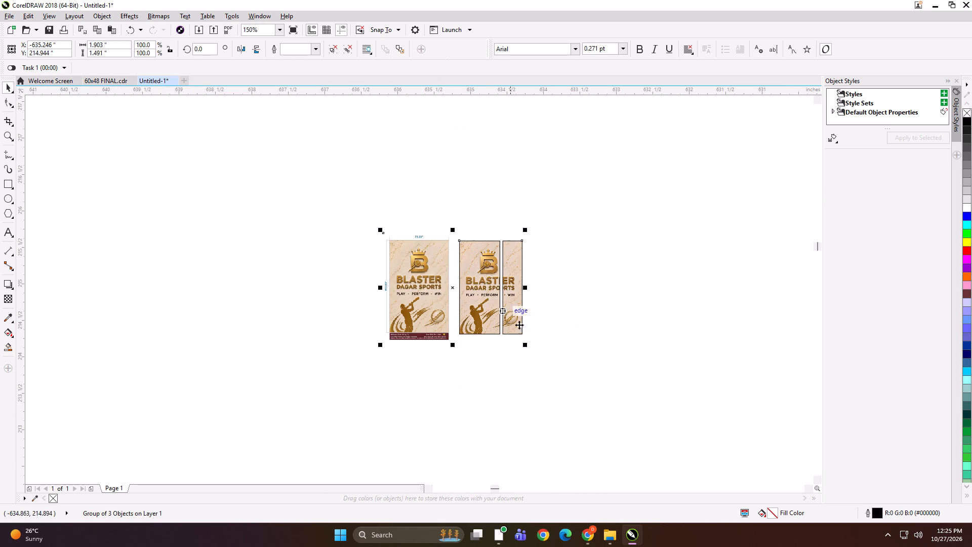
{"action": "left_click_drag", "start_coordinate": [528, 344], "coordinate": [542, 352], "text": "shift"}
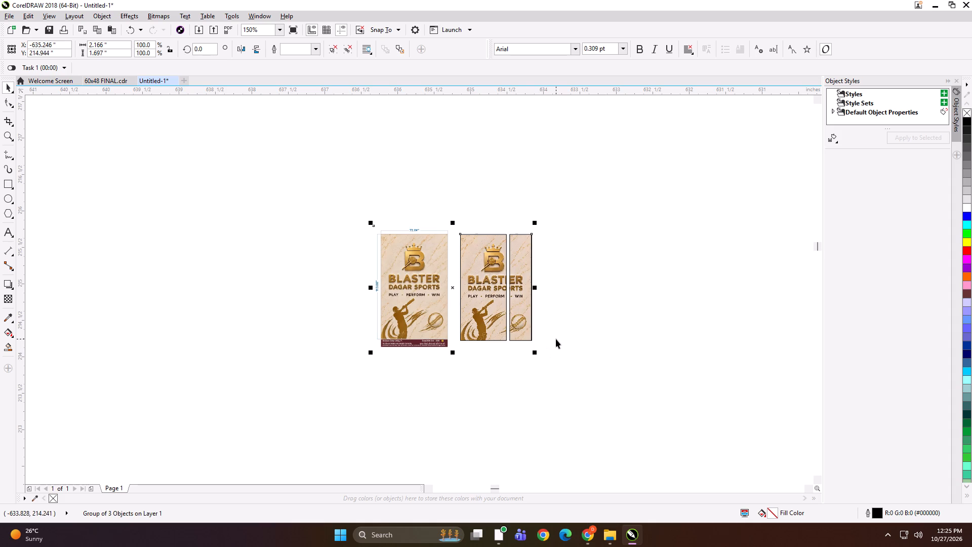
Export the reduced reference group under the file name SFDG.
{"action": "key", "text": "ctrl+e"}
{"action": "type", "text": "SFDG"}
{"action": "key", "text": "Return"}
{"action": "key", "text": "Return"}
{"action": "key", "text": "Return"}
Delete the reduced Blaster Dagar Sports group from the page and bring all remaining layouts into view.
{"action": "key", "text": "Delete"}
{"action": "key", "text": "F4"}
{"action": "left_click", "coordinate": [528, 316]}
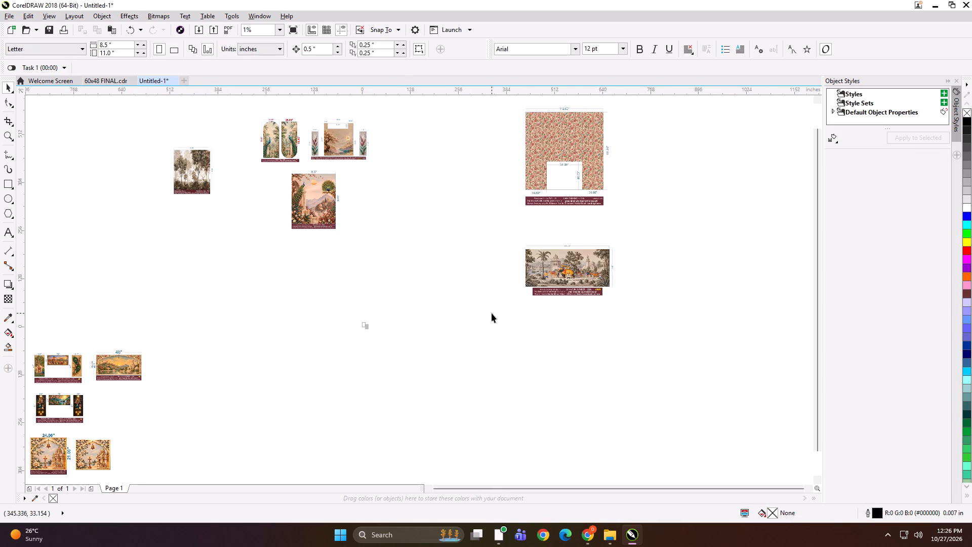
Spread out the remaining layouts: shift the floral wall and wide landscape mural down and right, and the peacock mural down and left.
{"action": "left_click", "coordinate": [572, 154]}
{"action": "left_click", "coordinate": [569, 265], "text": "shift"}
{"action": "left_click_drag", "start_coordinate": [556, 160], "coordinate": [630, 246]}
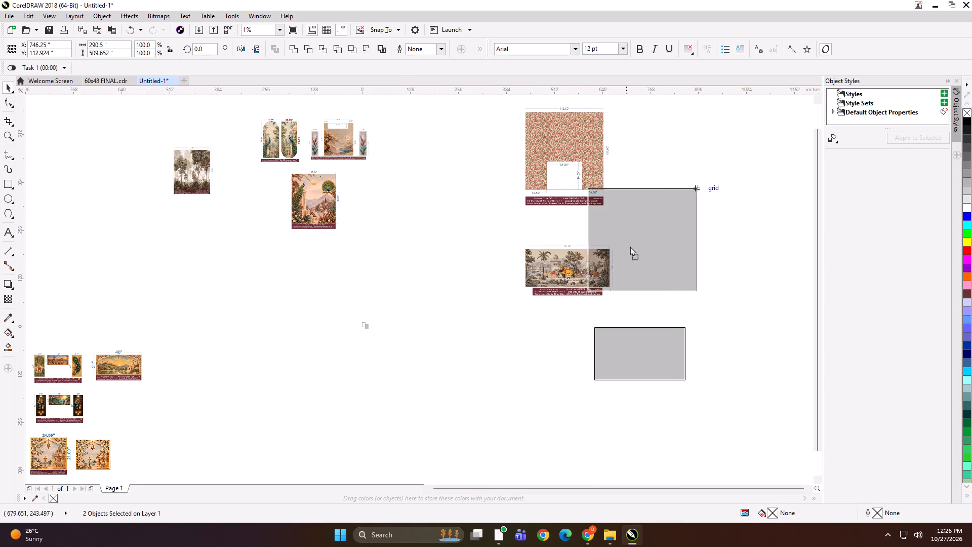
{"action": "left_click_drag", "start_coordinate": [630, 246], "coordinate": [631, 246]}
{"action": "left_click", "coordinate": [433, 284]}
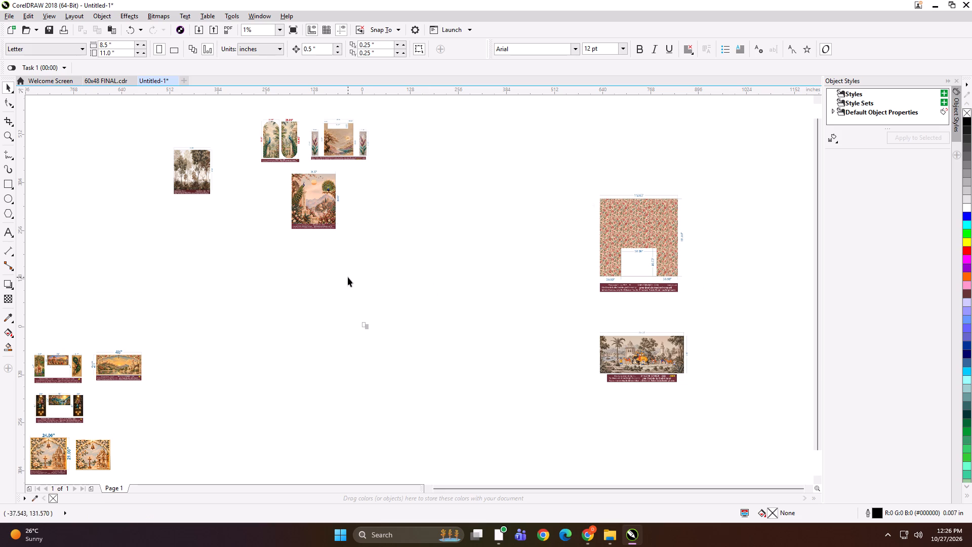
{"action": "left_click_drag", "start_coordinate": [326, 204], "coordinate": [299, 252]}
{"action": "left_click", "coordinate": [426, 293]}
Switch to File Explorer.
{"action": "left_click", "coordinate": [604, 538]}
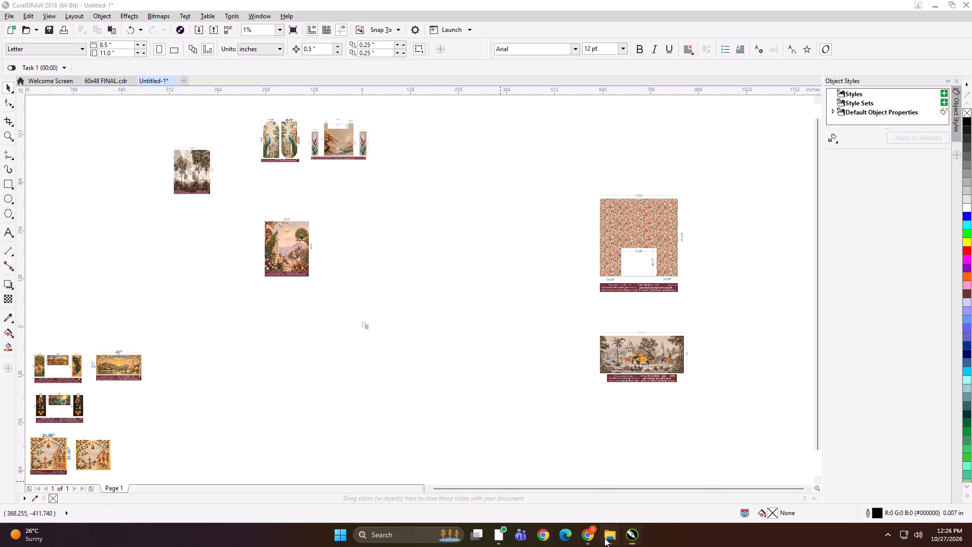
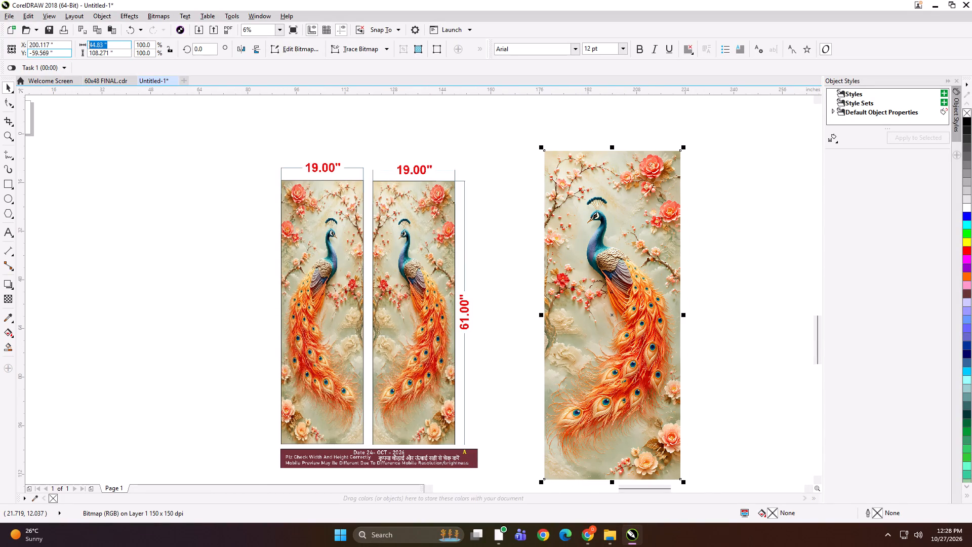
Resize the standalone peacock image to 19 × 61 inches and shift it to the right.
{"action": "key", "text": "1"}
{"action": "key", "text": "Tab"}
{"action": "type", "text": "61"}
{"action": "key", "text": "Return"}
{"action": "left_click_drag", "start_coordinate": [615, 302], "coordinate": [647, 304]}
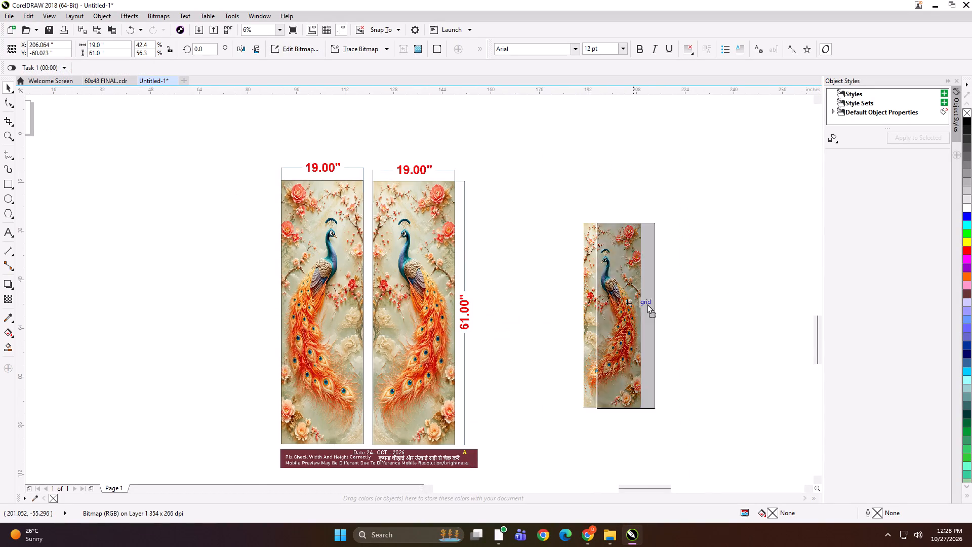
{"action": "left_click_drag", "start_coordinate": [647, 304], "coordinate": [676, 304]}
Make a mirrored copy of the resized peacock panel on its left side, leaving a 0.5-inch gap between them.
{"action": "left_click_drag", "start_coordinate": [709, 316], "coordinate": [628, 322]}
{"action": "right_click", "coordinate": [628, 322], "text": "ctrl"}
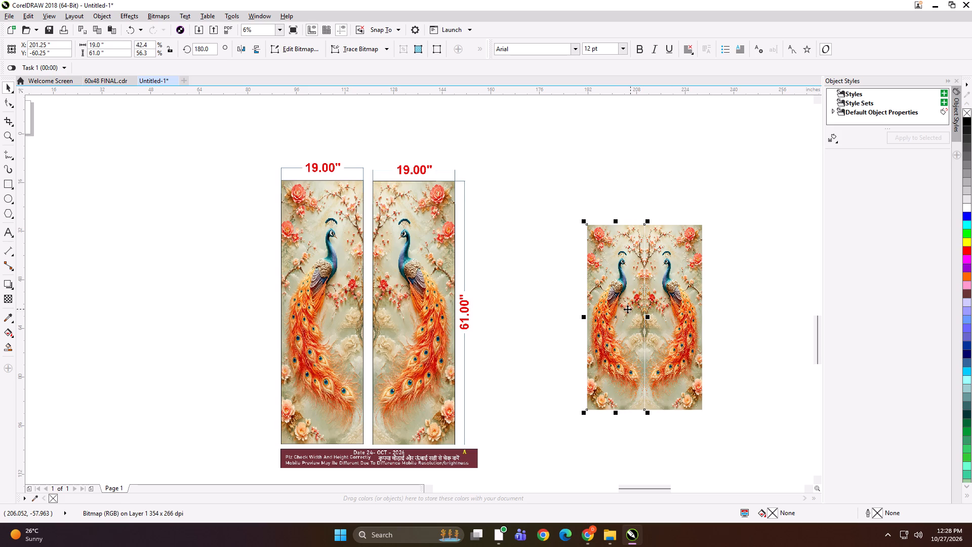
{"action": "key", "text": "Left"}
{"action": "left_click", "coordinate": [607, 181]}
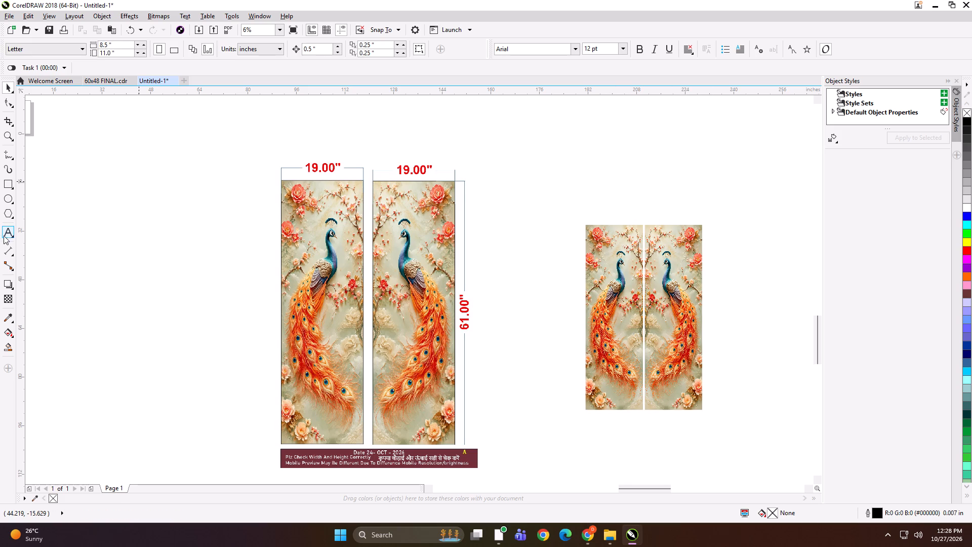
Add the text label 19* A at the top edge of the left-hand new panel and copy its text.
{"action": "left_click", "coordinate": [7, 234]}
{"action": "left_click", "coordinate": [605, 224]}
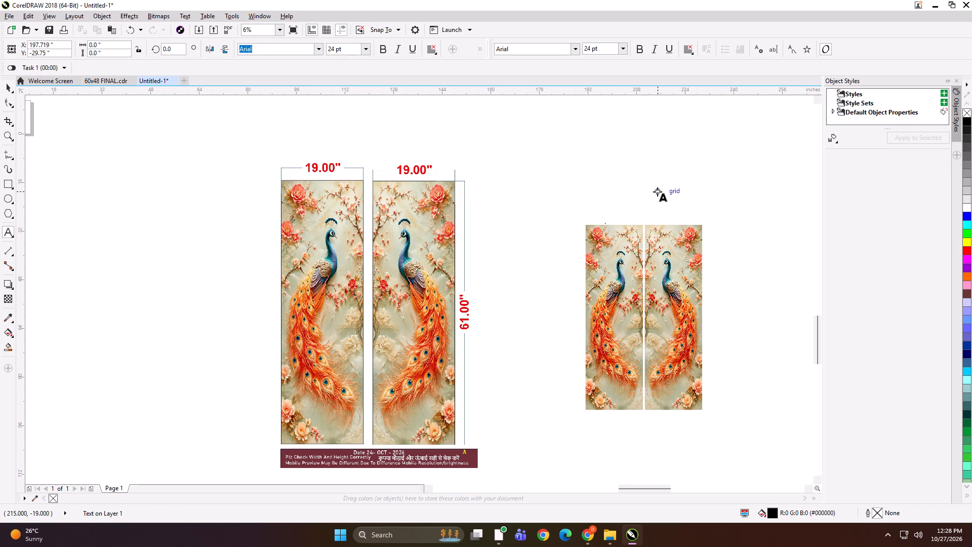
{"action": "type", "text": "19* A"}
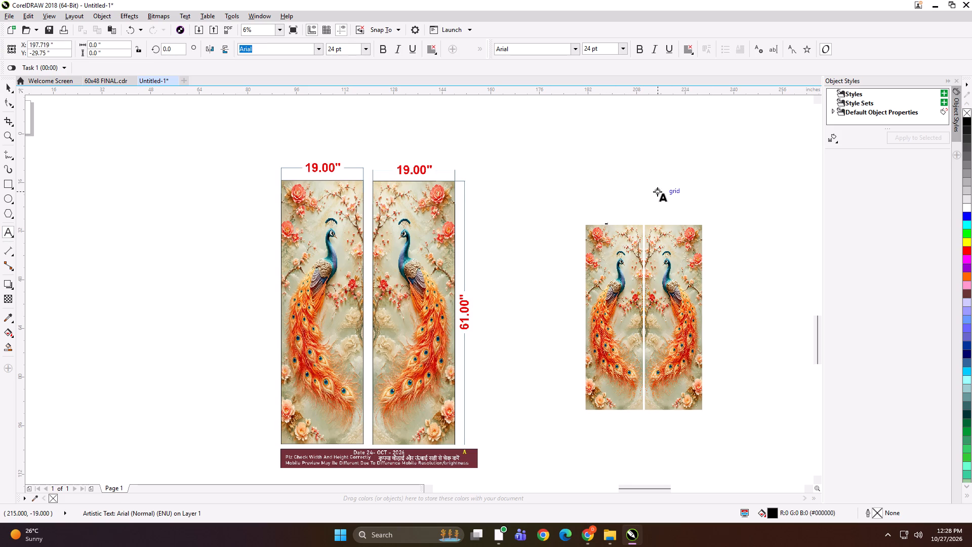
{"action": "key", "text": "ctrl+a"}
{"action": "key", "text": "ctrl+c"}
Paste the copied label above the right-hand new panel and edit it to read 19*61 B.
{"action": "left_click", "coordinate": [661, 223]}
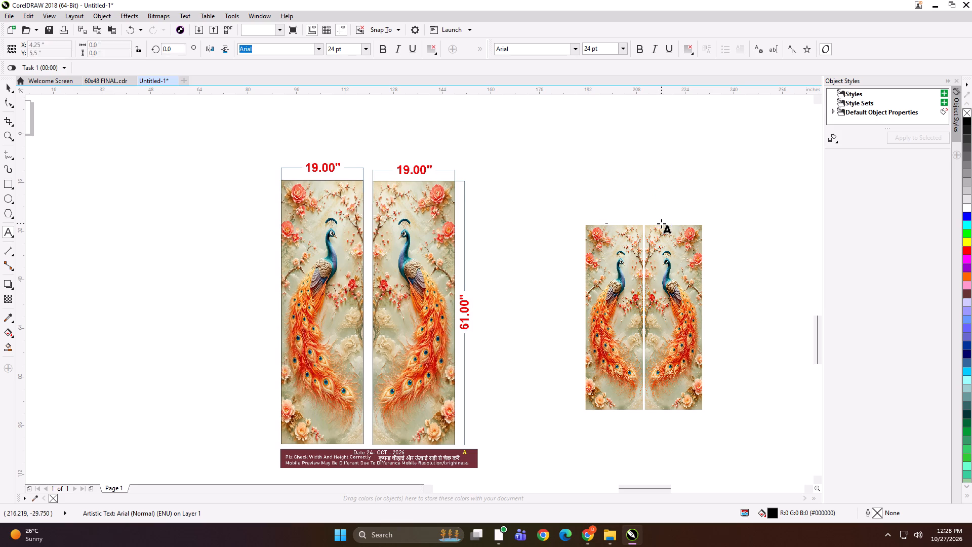
{"action": "key", "text": "ctrl+v"}
{"action": "key", "text": "BackSpace"}
{"action": "key", "text": "2"}
{"action": "scroll", "coordinate": [652, 229], "scroll_direction": "up", "scroll_amount": 4}
{"action": "scroll", "coordinate": [721, 188], "scroll_direction": "up", "scroll_amount": 2}
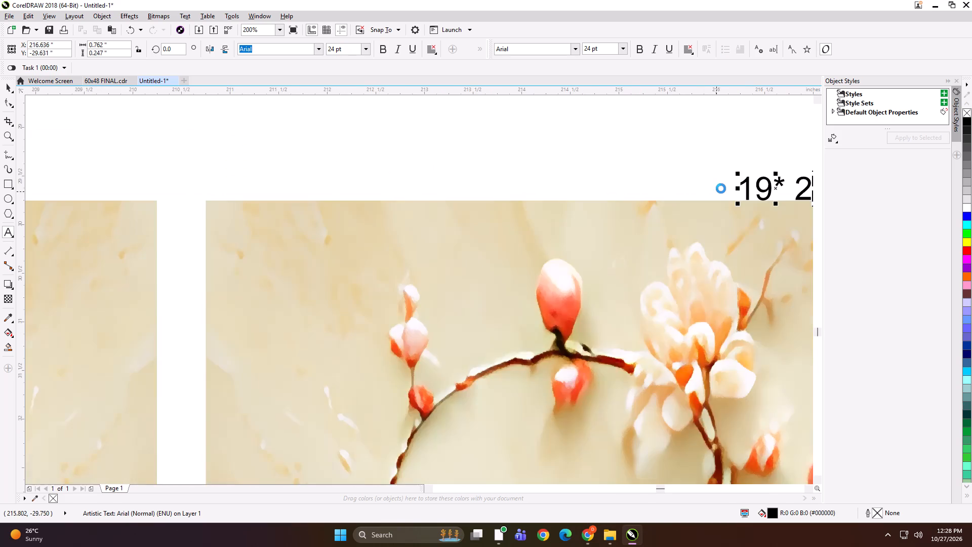
{"action": "scroll", "coordinate": [605, 185], "scroll_direction": "down", "scroll_amount": 1}
{"action": "scroll", "coordinate": [673, 187], "scroll_direction": "up", "scroll_amount": 1}
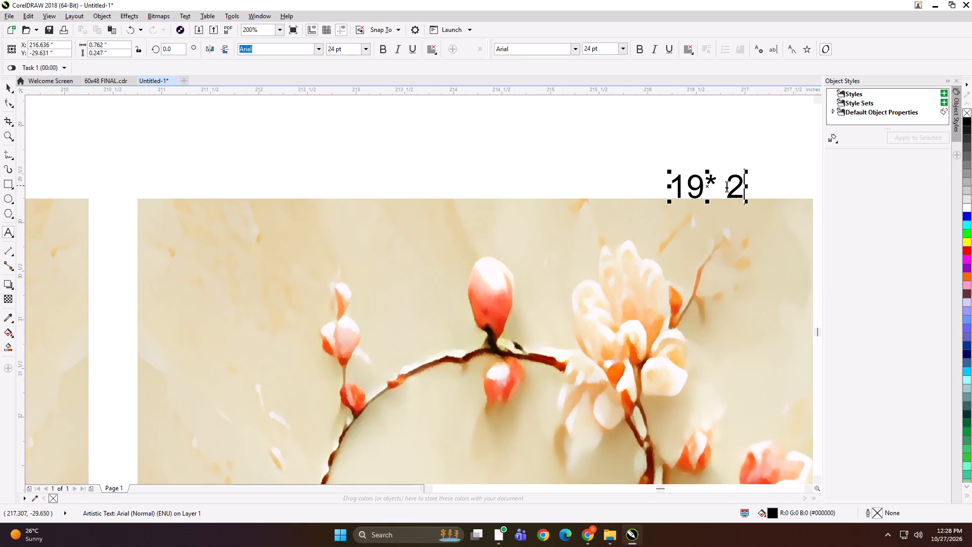
{"action": "scroll", "coordinate": [726, 191], "scroll_direction": "down", "scroll_amount": 2}
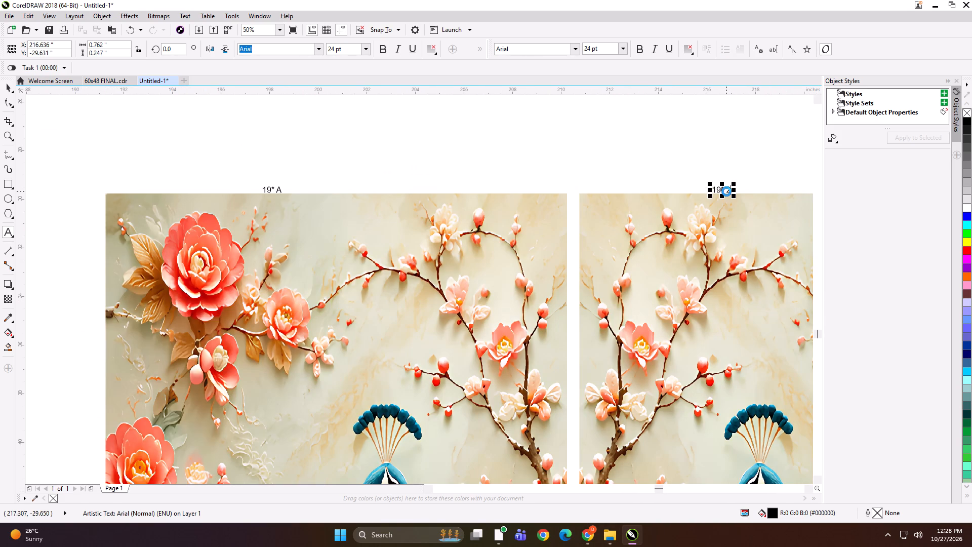
{"action": "key", "text": "BackSpace"}
{"action": "key", "text": "BackSpace"}
{"action": "type", "text": "61"}
{"action": "key", "text": "space"}
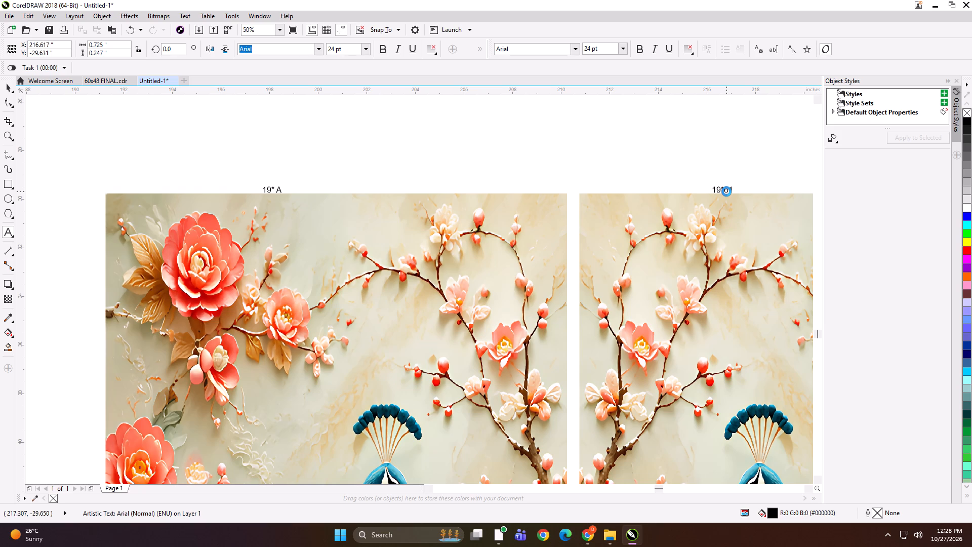
{"action": "key", "text": "b"}
Reuse the right-hand panel's label text to change the left-hand panel's label to 19*61 A.
{"action": "key", "text": "ctrl+a"}
{"action": "key", "text": "ctrl+x"}
{"action": "key", "text": "ctrl+c"}
{"action": "scroll", "coordinate": [737, 190], "scroll_direction": "up", "scroll_amount": 3}
{"action": "scroll", "coordinate": [664, 194], "scroll_direction": "down", "scroll_amount": 2}
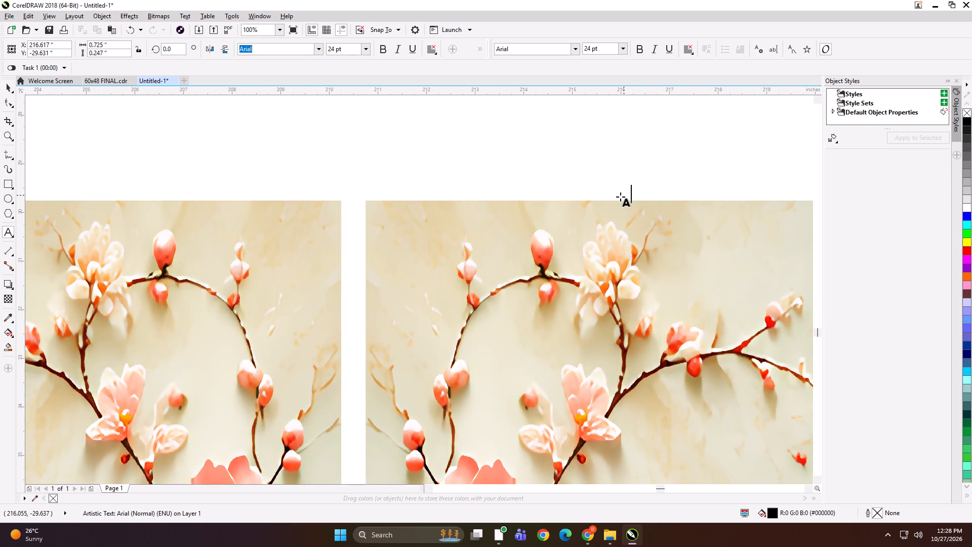
{"action": "key", "text": "ctrl+v"}
{"action": "scroll", "coordinate": [676, 194], "scroll_direction": "down", "scroll_amount": 2}
{"action": "scroll", "coordinate": [405, 190], "scroll_direction": "up", "scroll_amount": 2}
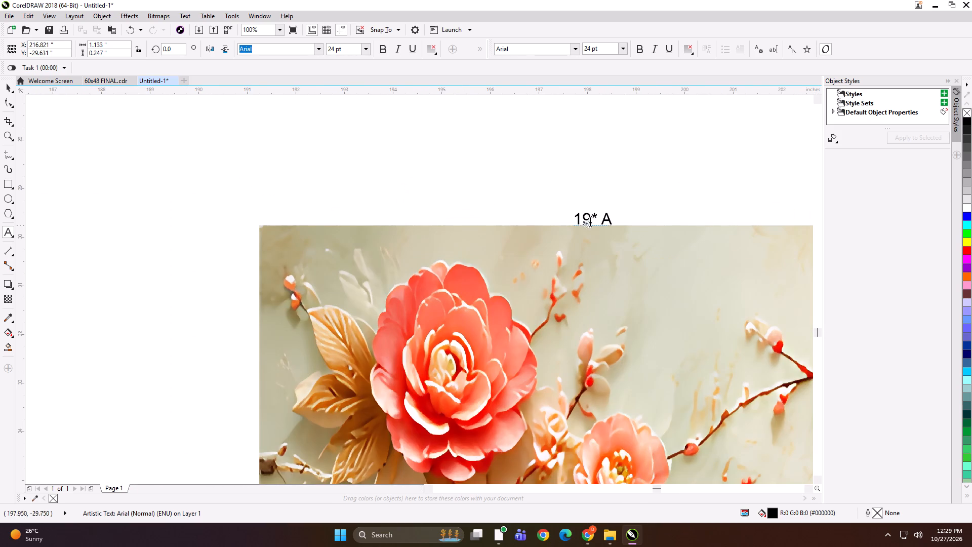
{"action": "left_click", "coordinate": [592, 218]}
{"action": "key", "text": "ctrl+a"}
{"action": "key", "text": "ctrl+v"}
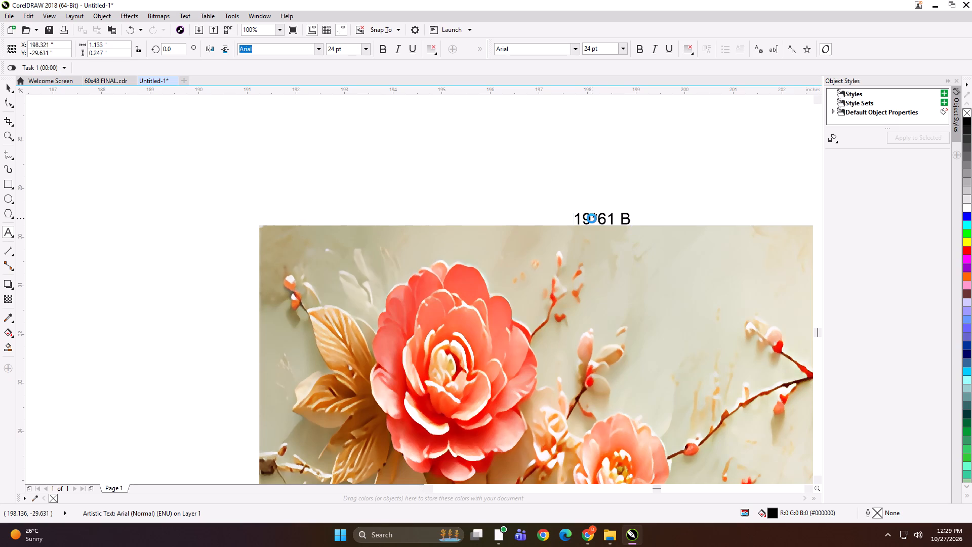
{"action": "key", "text": "BackSpace"}
{"action": "key", "text": "a"}
Group each of the two new peacock panels with its own size label.
{"action": "scroll", "coordinate": [529, 224], "scroll_direction": "down", "scroll_amount": 4}
{"action": "left_click", "coordinate": [9, 84]}
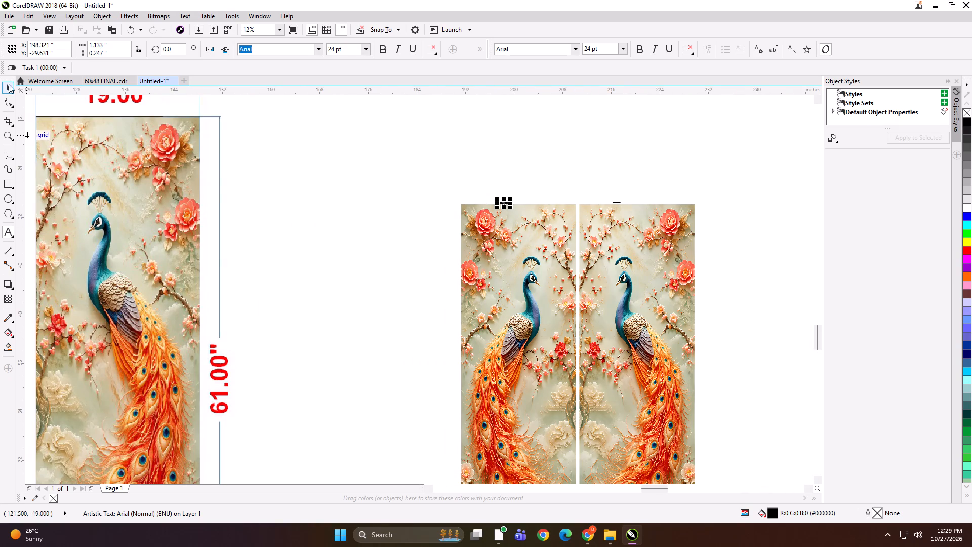
{"action": "left_click", "coordinate": [495, 244], "text": "shift"}
{"action": "key", "text": "ctrl+g"}
{"action": "left_click_drag", "start_coordinate": [580, 178], "coordinate": [633, 269]}
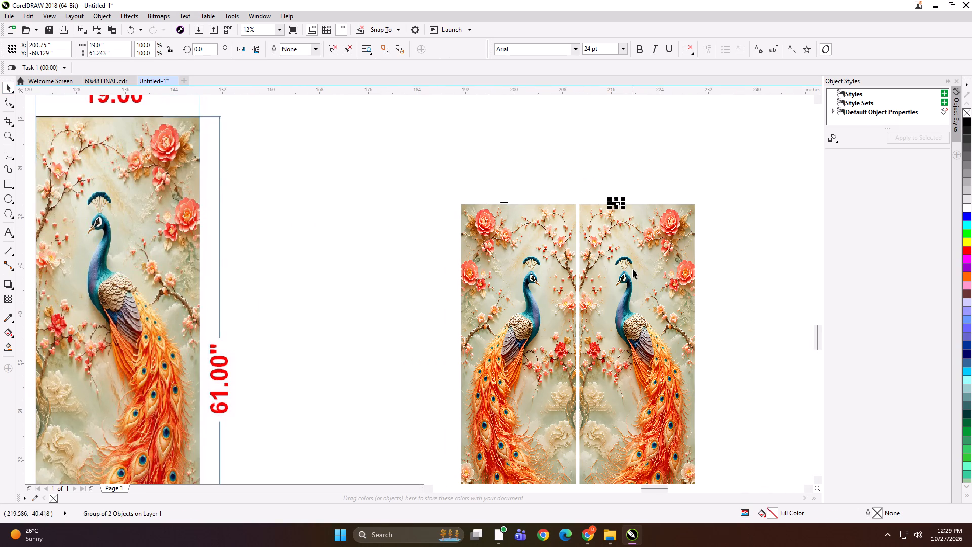
{"action": "left_click", "coordinate": [633, 269], "text": "shift"}
{"action": "key", "text": "ctrl+g"}
Start exporting the labelled left-hand panel and create a destination folder named D&D inside the print folder 27.
{"action": "scroll", "coordinate": [612, 195], "scroll_direction": "up", "scroll_amount": 3}
{"action": "scroll", "coordinate": [628, 218], "scroll_direction": "down", "scroll_amount": 4}
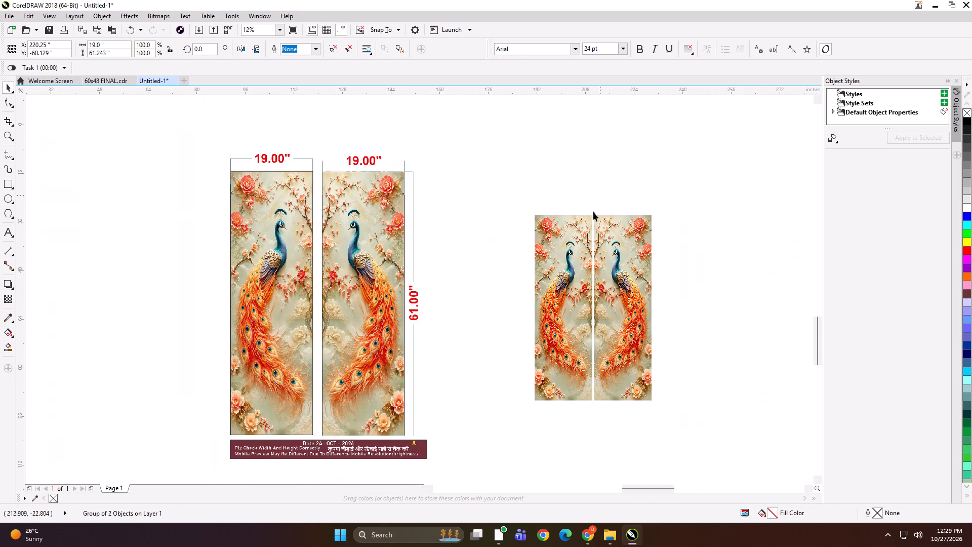
{"action": "left_click", "coordinate": [554, 241]}
{"action": "key", "text": "ctrl+e"}
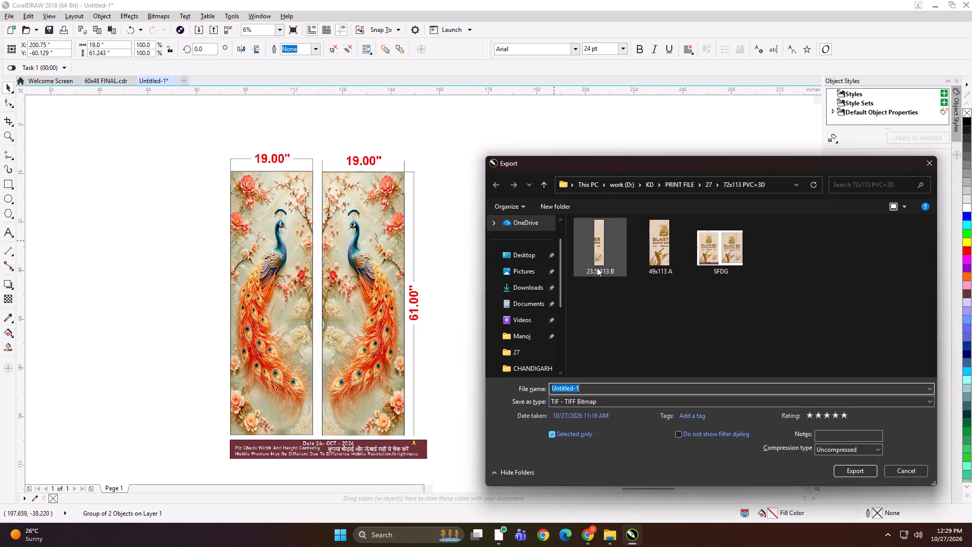
{"action": "left_click", "coordinate": [539, 182]}
{"action": "left_click", "coordinate": [551, 204]}
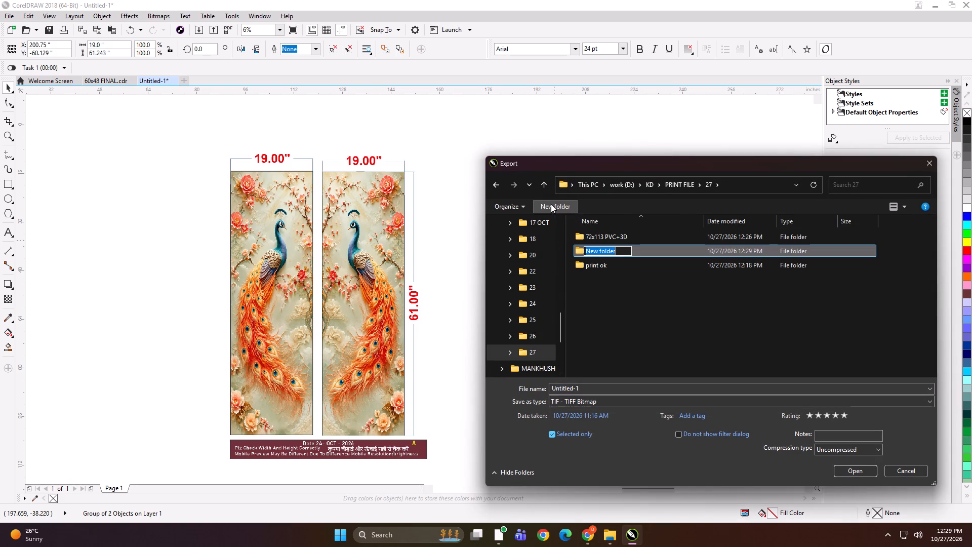
{"action": "key", "text": "d"}
{"action": "type", "text": "&D"}
{"action": "key", "text": "Return"}
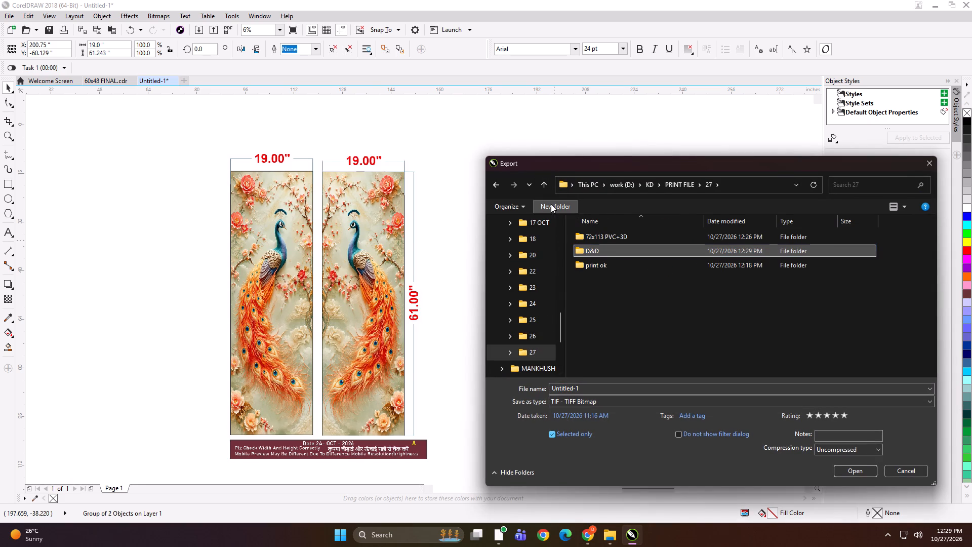
{"action": "double_click", "coordinate": [610, 247]}
Export the left-hand panel group into the D&D folder as a TIFF named 19x61 A.
{"action": "left_click", "coordinate": [602, 386]}
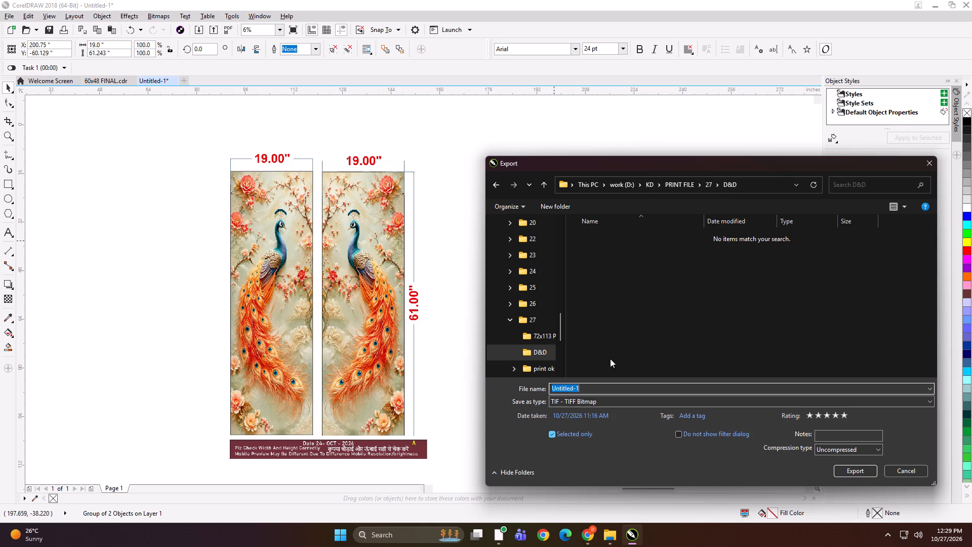
{"action": "type", "text": "19"}
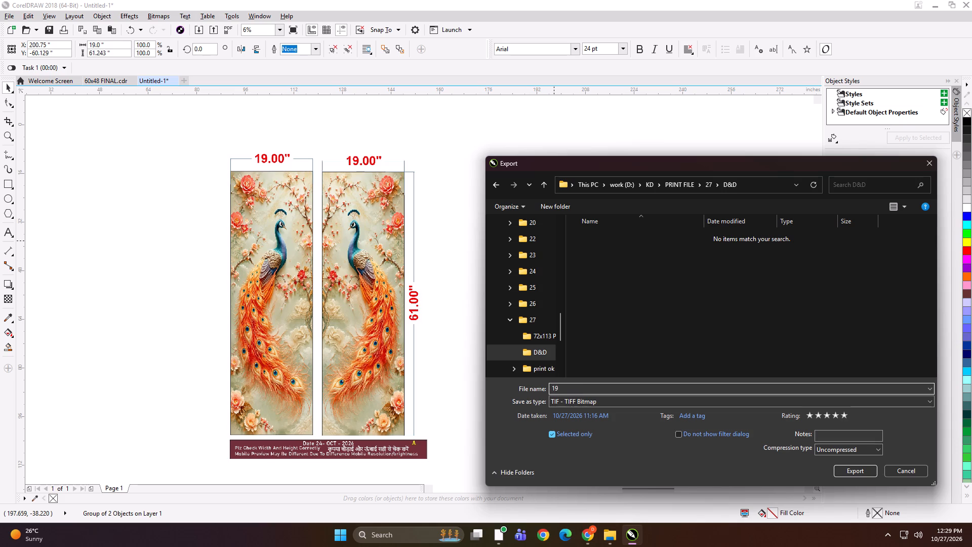
{"action": "type", "text": "x61 A"}
{"action": "key", "text": "space"}
{"action": "key", "text": "Return"}
{"action": "key", "text": "Return"}
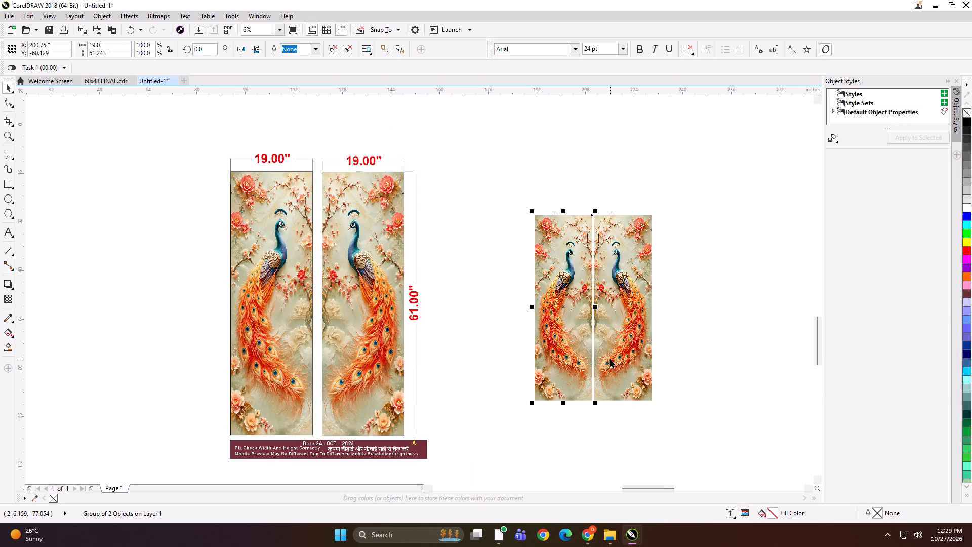
Export the right-hand panel group into the D&D folder as a TIFF named 19x61 B.
{"action": "left_click", "coordinate": [610, 359]}
{"action": "key", "text": "ctrl+e"}
{"action": "key", "text": "ctrl+e"}
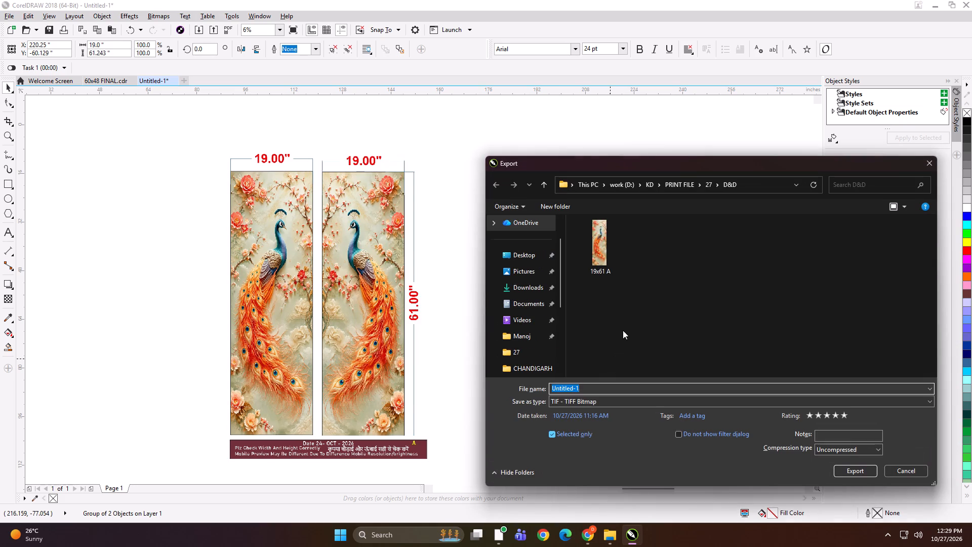
{"action": "type", "text": "19x61 B"}
{"action": "key", "text": "Return"}
{"action": "key", "text": "Return"}
Shift the right-hand panel 2 inches to the right, away from its partner.
{"action": "key", "text": "Right"}
{"action": "key", "text": "Right"}
{"action": "key", "text": "Right"}
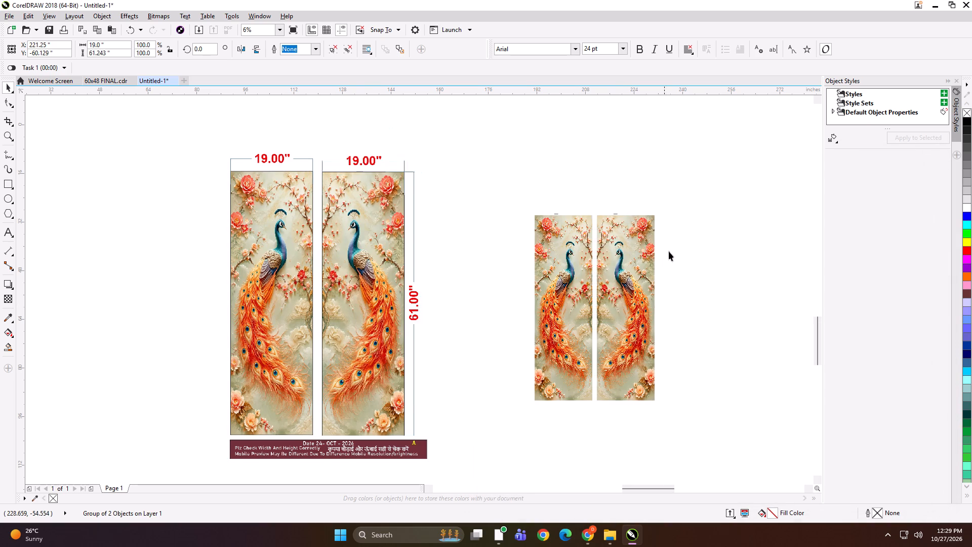
{"action": "key", "text": "Right"}
Place both exported panels beside the dimensioned peacock layout and enlarge them to about 144 %.
{"action": "left_click_drag", "start_coordinate": [699, 168], "coordinate": [481, 434]}
{"action": "left_click_drag", "start_coordinate": [562, 266], "coordinate": [474, 226]}
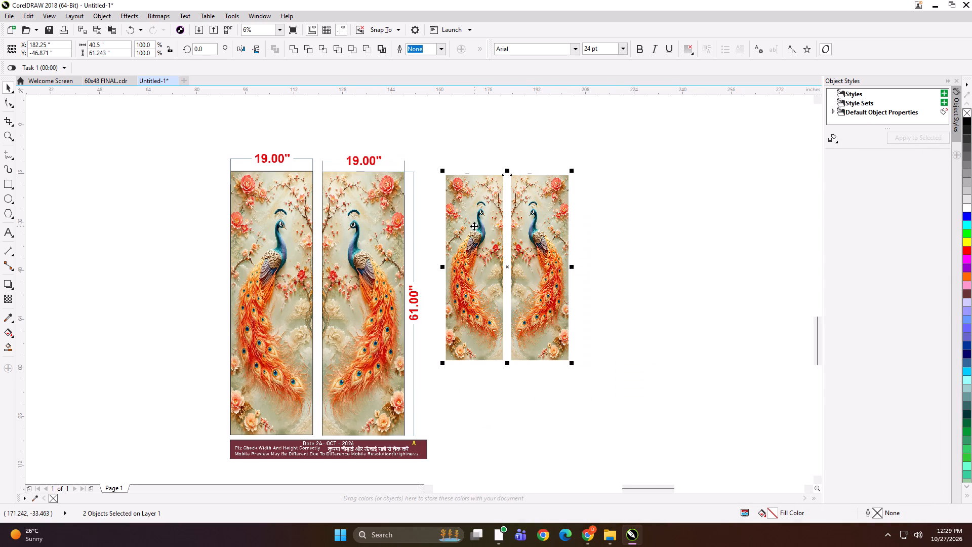
{"action": "left_click_drag", "start_coordinate": [573, 363], "coordinate": [626, 462]}
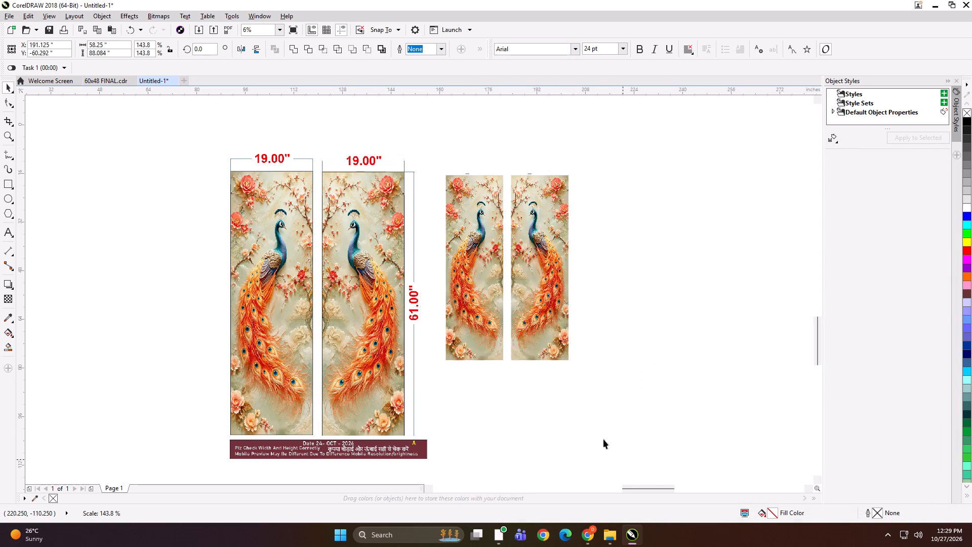
Group the enlarged panels with the dimensioned peacock layout and shrink the group to less than 3 inches wide.
{"action": "left_click", "coordinate": [426, 354], "text": "shift"}
{"action": "key", "text": "ctrl+g"}
{"action": "left_click_drag", "start_coordinate": [629, 470], "coordinate": [426, 349], "text": "shift"}
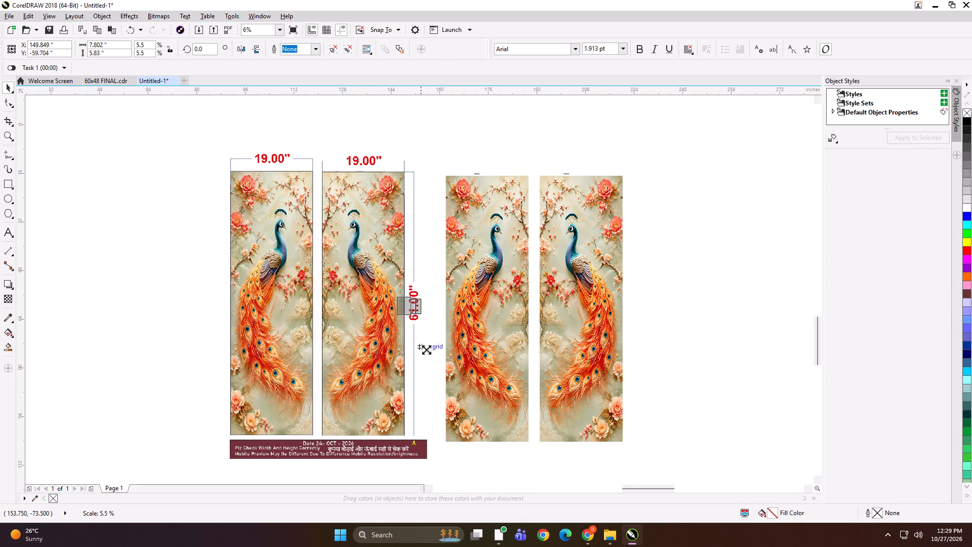
{"action": "left_click_drag", "start_coordinate": [426, 349], "coordinate": [419, 320], "text": "shift"}
{"action": "scroll", "coordinate": [413, 303], "scroll_direction": "up", "scroll_amount": 5}
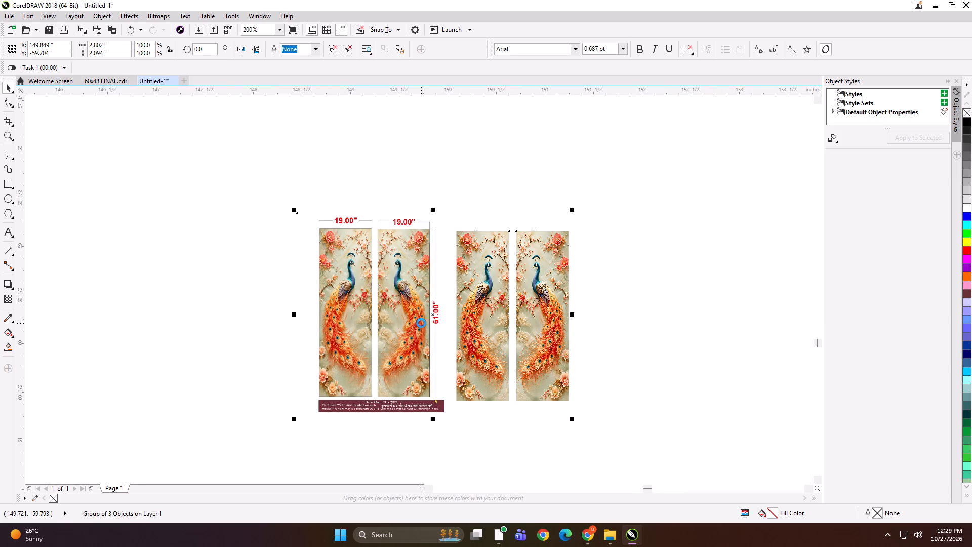
{"action": "left_click_drag", "start_coordinate": [572, 418], "coordinate": [511, 384], "text": "shift"}
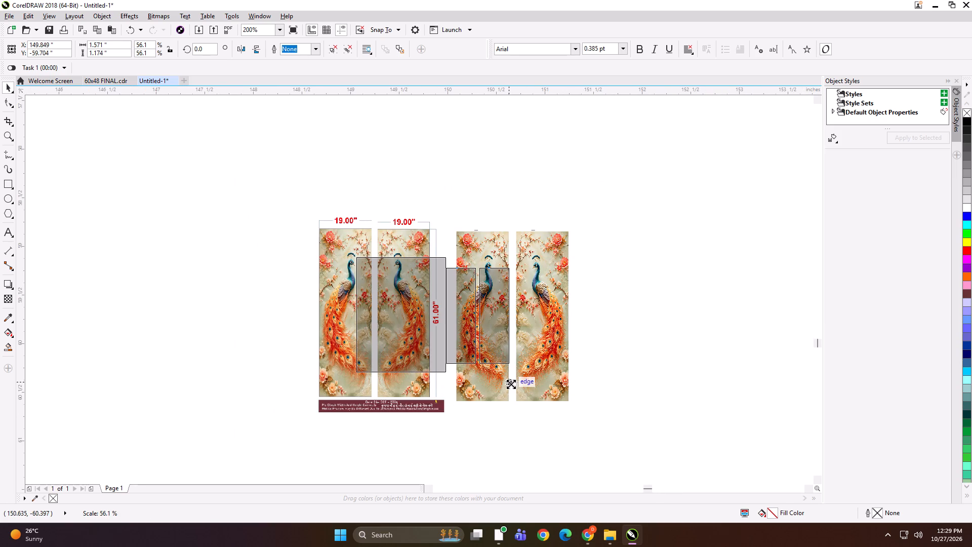
{"action": "left_click_drag", "start_coordinate": [511, 384], "coordinate": [540, 402], "text": "shift"}
Export the reduced peacock reference group under the file name FGFGD.
{"action": "key", "text": "ctrl+e"}
{"action": "type", "text": "FGFGD"}
{"action": "key", "text": "Return"}
{"action": "key", "text": "Return"}
{"action": "key", "text": "Return"}
Delete the reduced peacock reference group from the page and bring the remaining layouts into view.
{"action": "key", "text": "Delete"}
{"action": "key", "text": "F4"}
{"action": "scroll", "coordinate": [574, 206], "scroll_direction": "down", "scroll_amount": 2}
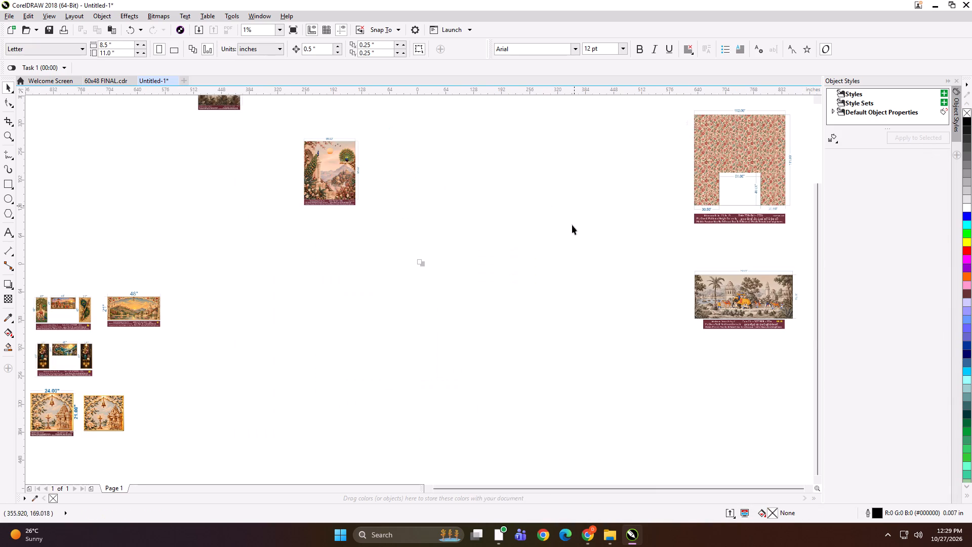
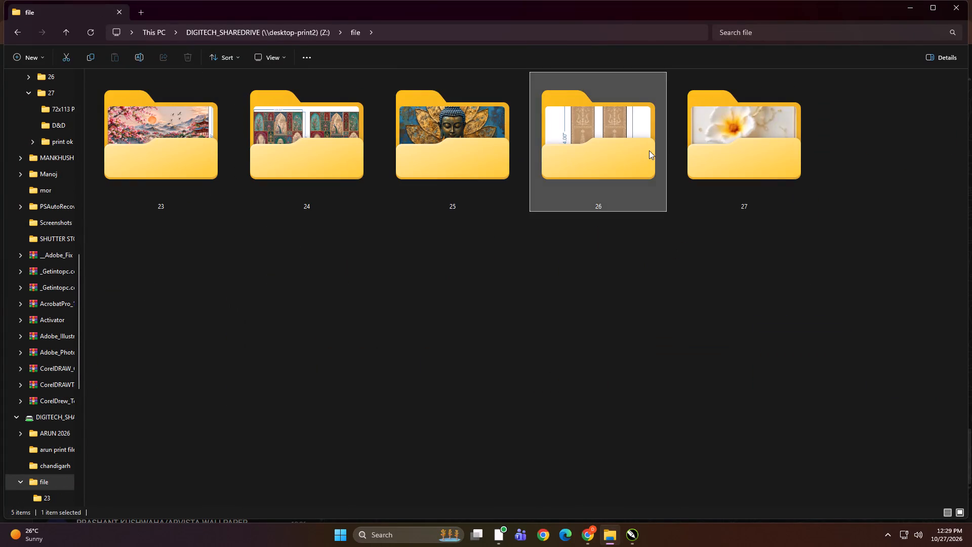
Check the images in folder 27 inside the shared drive's file folder and return to the drive's top level.
{"action": "left_click", "coordinate": [714, 152]}
{"action": "key", "text": "BackSpace"}
{"action": "double_click", "coordinate": [714, 166]}
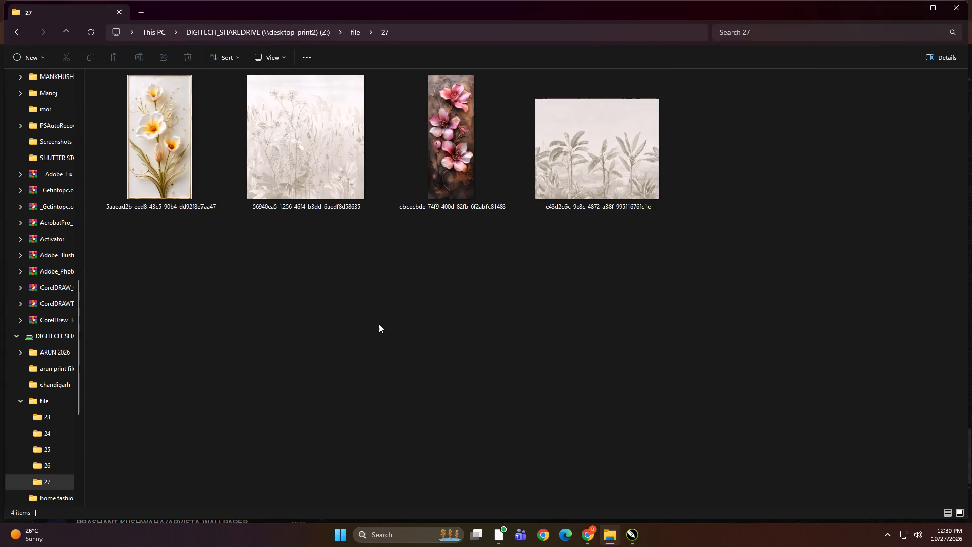
{"action": "left_click", "coordinate": [379, 324]}
{"action": "key", "text": "BackSpace"}
{"action": "key", "text": "BackSpace"}
{"action": "left_click", "coordinate": [247, 130]}
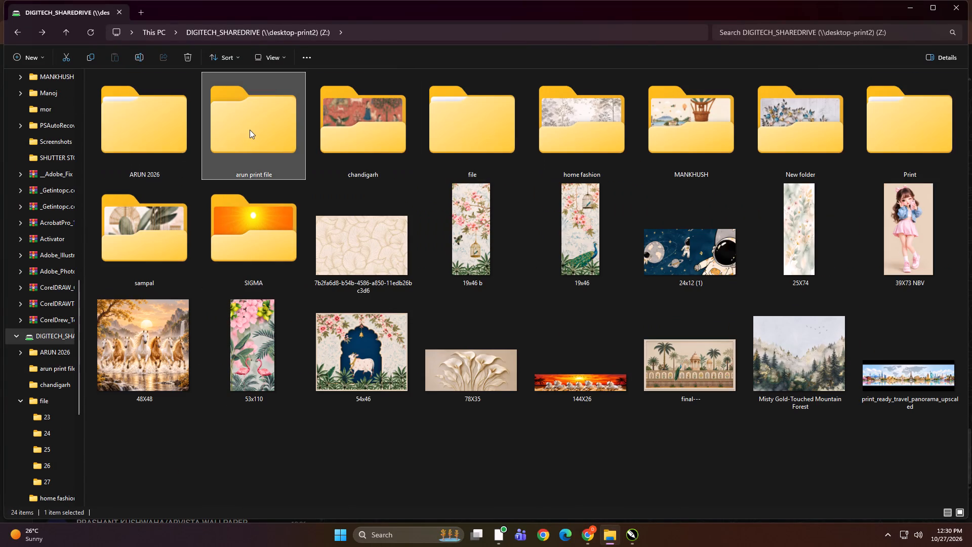
{"action": "left_click", "coordinate": [597, 115]}
{"action": "left_click", "coordinate": [522, 122]}
{"action": "triple_click", "coordinate": [508, 126]}
{"action": "triple_click", "coordinate": [786, 132]}
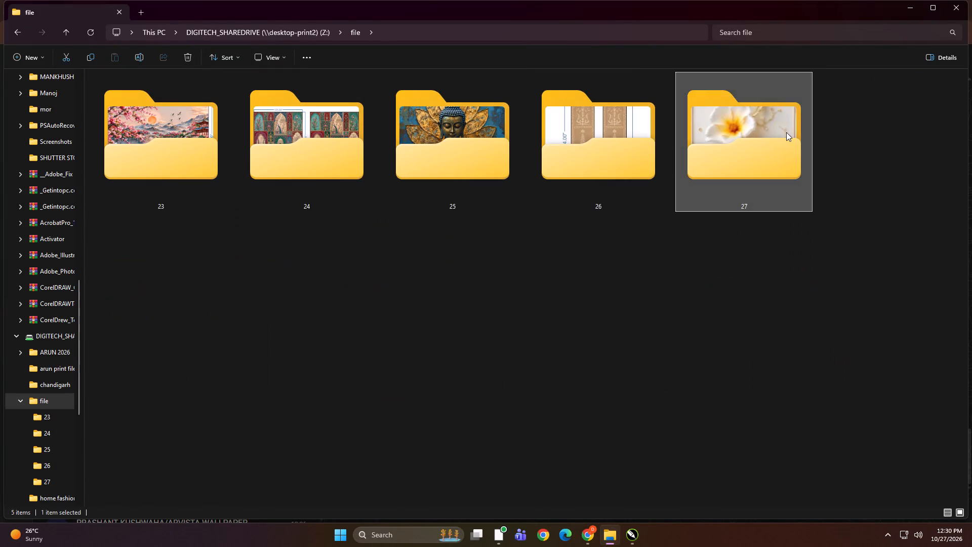
{"action": "left_click", "coordinate": [612, 343]}
{"action": "key", "text": "BackSpace"}
{"action": "key", "text": "BackSpace"}
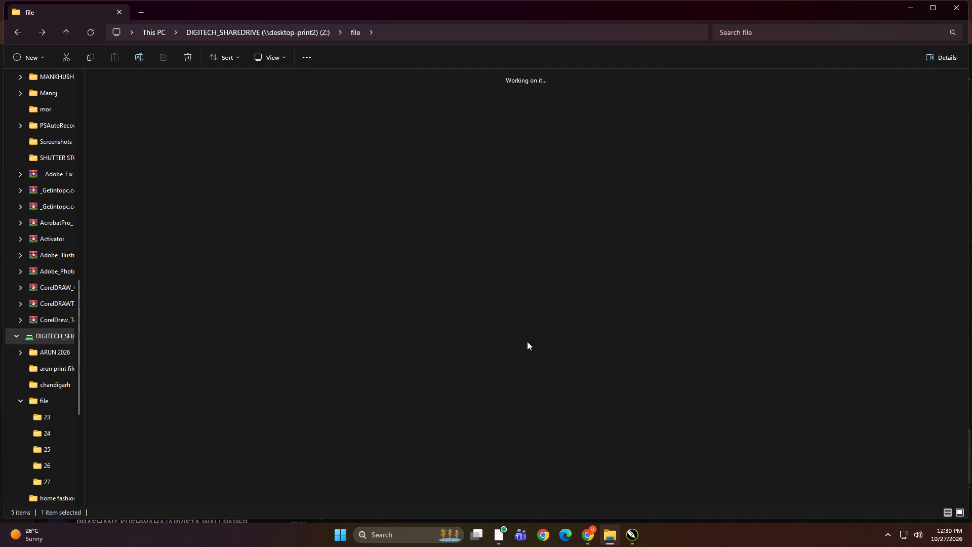
Open the arun print file folder on the shared drive and look over its image thumbnails.
{"action": "double_click", "coordinate": [284, 158]}
{"action": "left_click", "coordinate": [543, 297]}
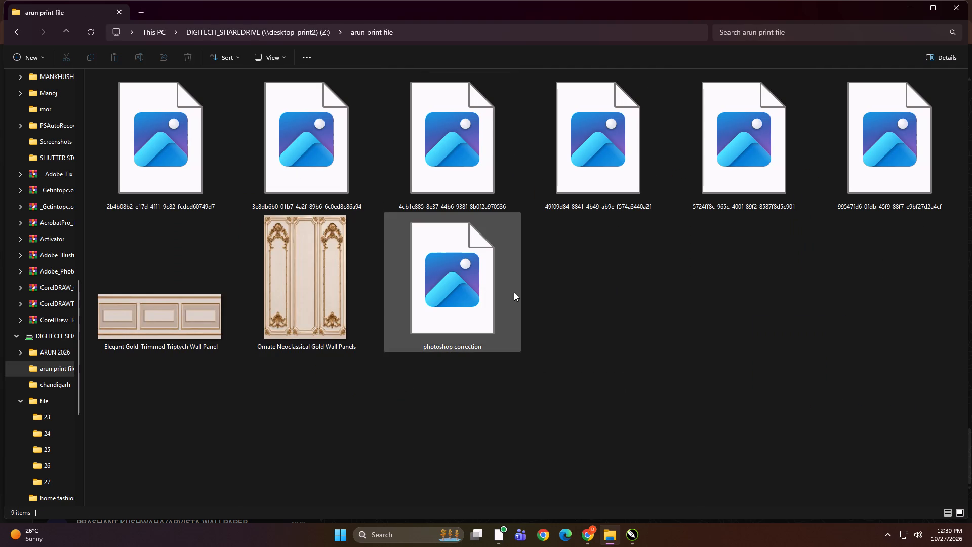
{"action": "scroll", "coordinate": [549, 304], "scroll_direction": "up", "scroll_amount": 4, "text": "ctrl"}
{"action": "scroll", "coordinate": [552, 303], "scroll_direction": "down", "scroll_amount": 6, "text": "ctrl"}
{"action": "scroll", "coordinate": [536, 313], "scroll_direction": "up", "scroll_amount": 5, "text": "ctrl"}
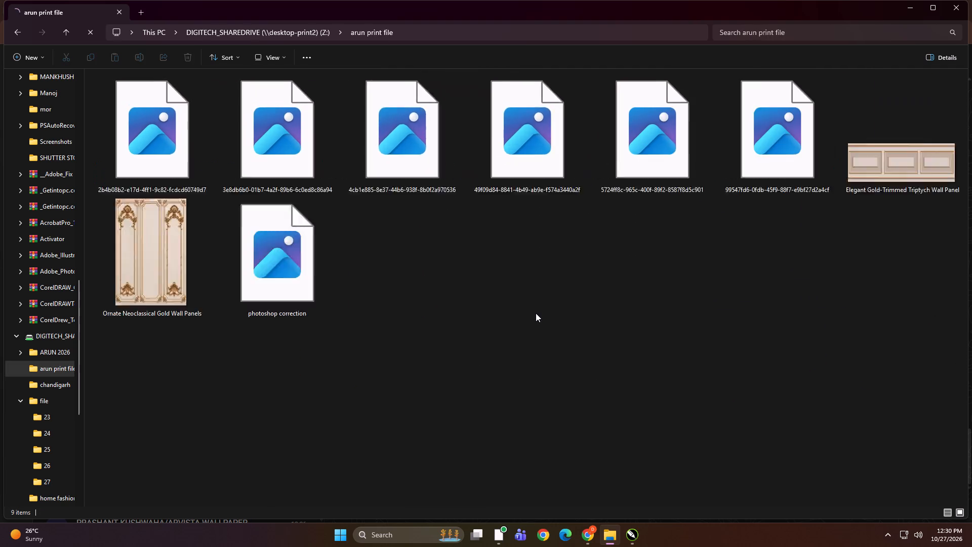
{"action": "scroll", "coordinate": [536, 313], "scroll_direction": "up", "scroll_amount": 1, "text": "ctrl"}
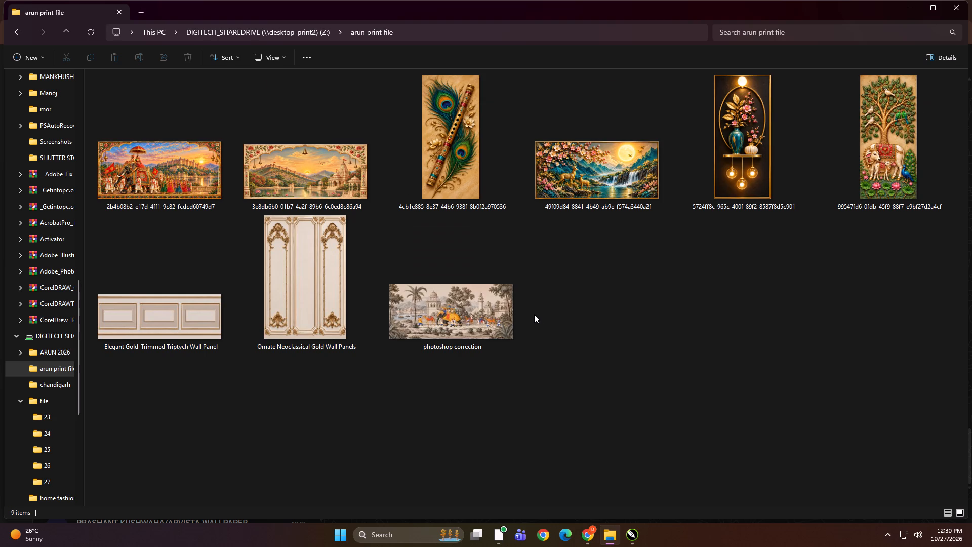
{"action": "left_click", "coordinate": [593, 323]}
Open the photoshop correction image from the arun print file folder for viewing.
{"action": "left_click", "coordinate": [458, 298]}
{"action": "left_click", "coordinate": [613, 342]}
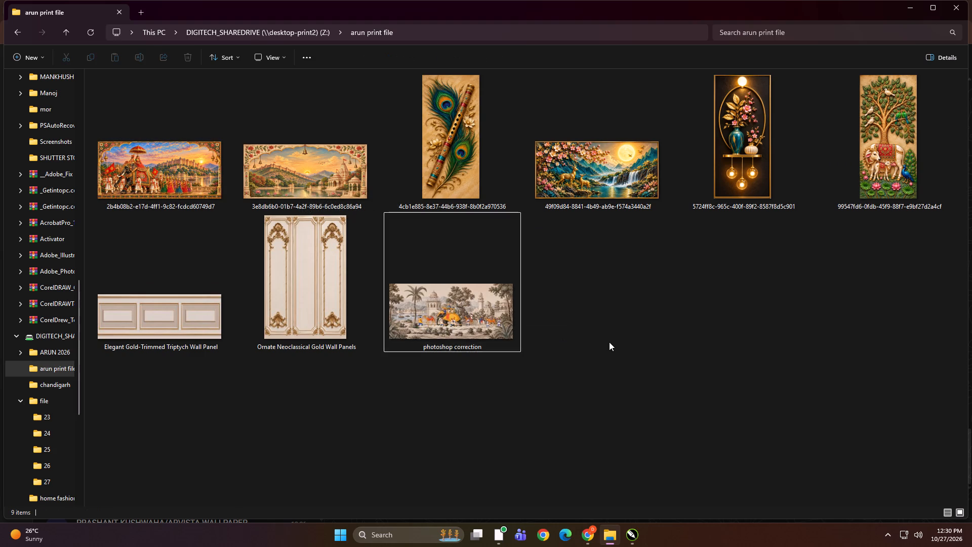
{"action": "double_click", "coordinate": [446, 309]}
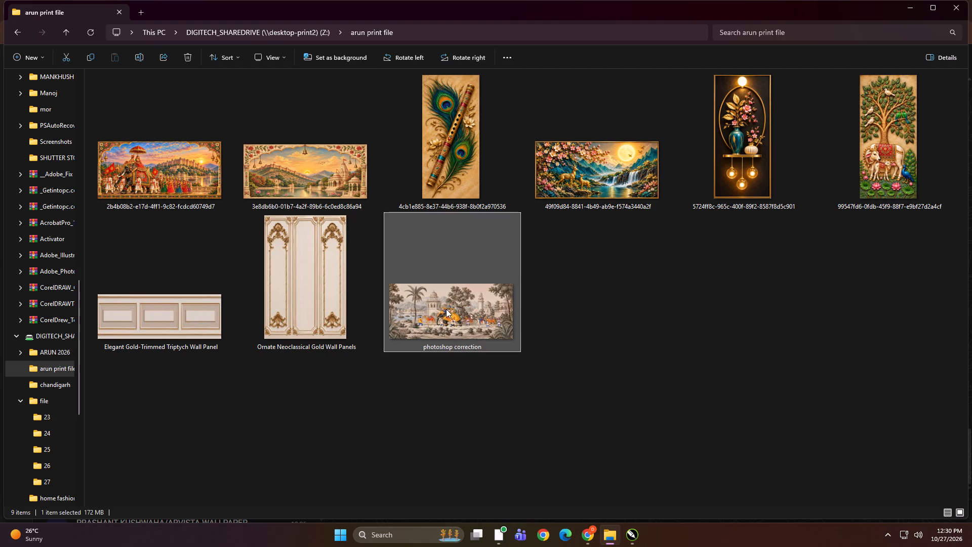
{"action": "left_click", "coordinate": [725, 51]}
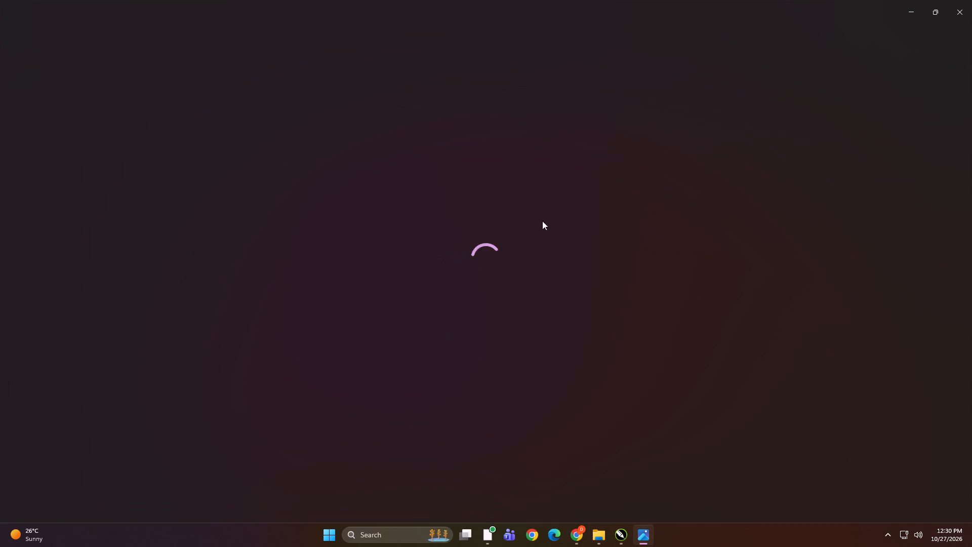
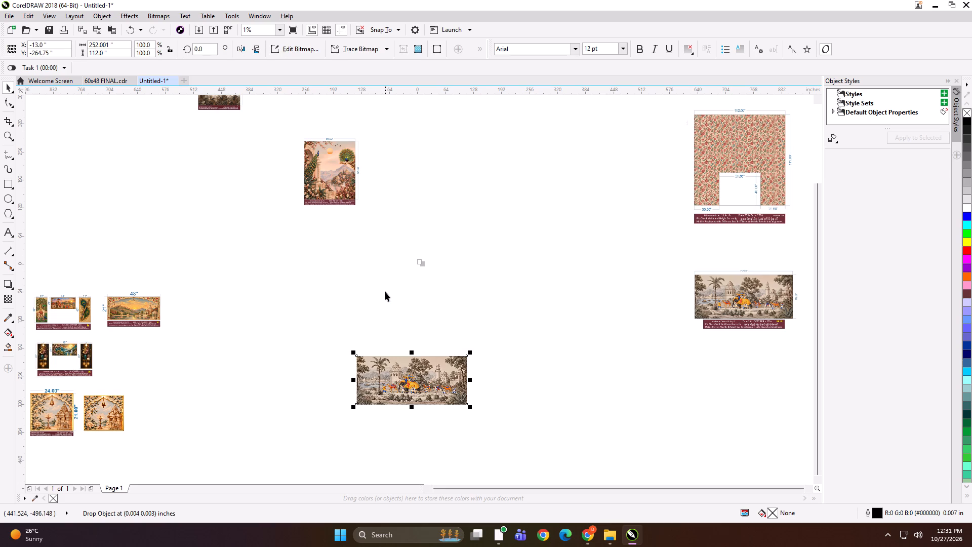
Place the 252 by 112 inch elephant procession reference layout directly beside its matching print image in the open space.
{"action": "left_click_drag", "start_coordinate": [445, 382], "coordinate": [430, 364]}
{"action": "left_click_drag", "start_coordinate": [748, 295], "coordinate": [564, 347]}
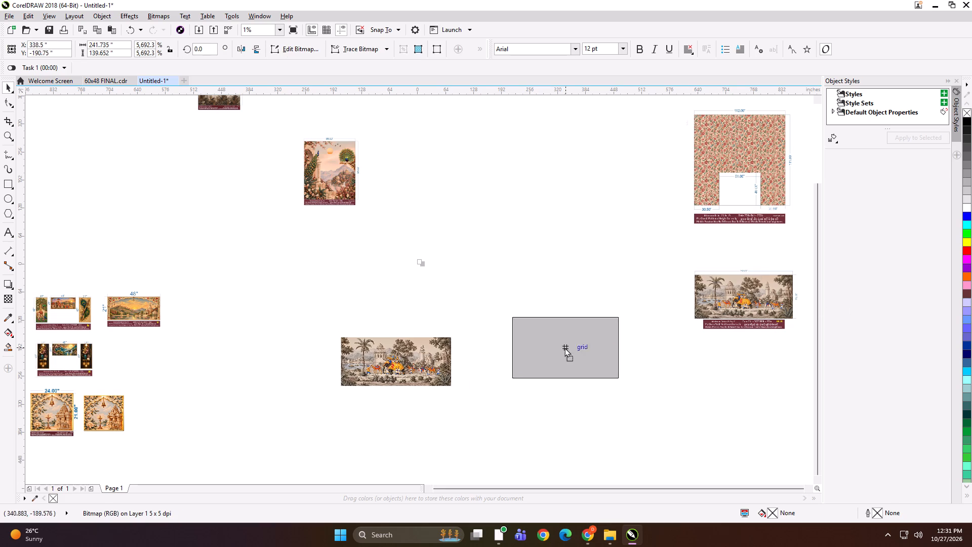
{"action": "left_click_drag", "start_coordinate": [564, 347], "coordinate": [513, 362]}
Compare the elephant procession print image with its reference layout, examining the camel and attendant details up close.
{"action": "left_click", "coordinate": [422, 363], "text": "shift"}
{"action": "key", "text": "shift+F2"}
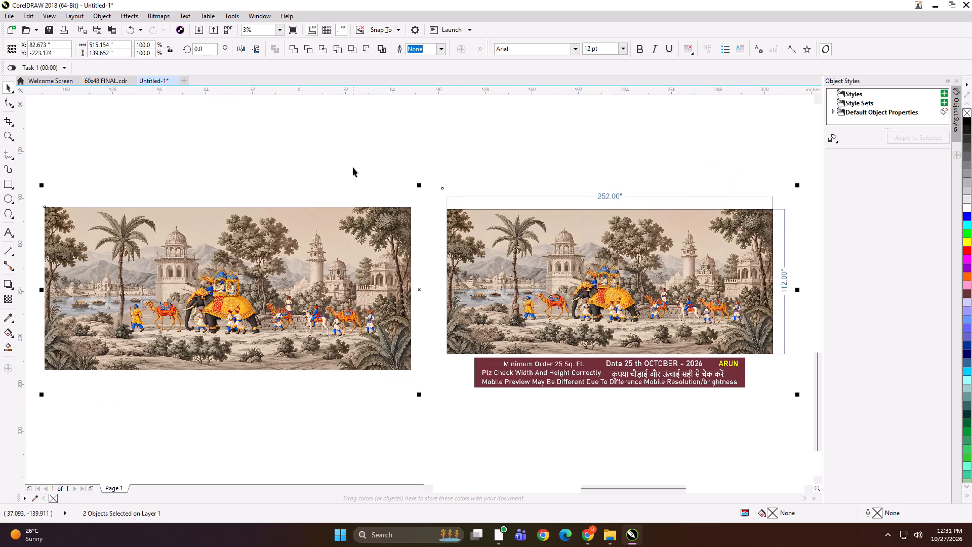
{"action": "left_click", "coordinate": [353, 167]}
{"action": "scroll", "coordinate": [246, 320], "scroll_direction": "up", "scroll_amount": 3}
{"action": "scroll", "coordinate": [461, 168], "scroll_direction": "up", "scroll_amount": 2}
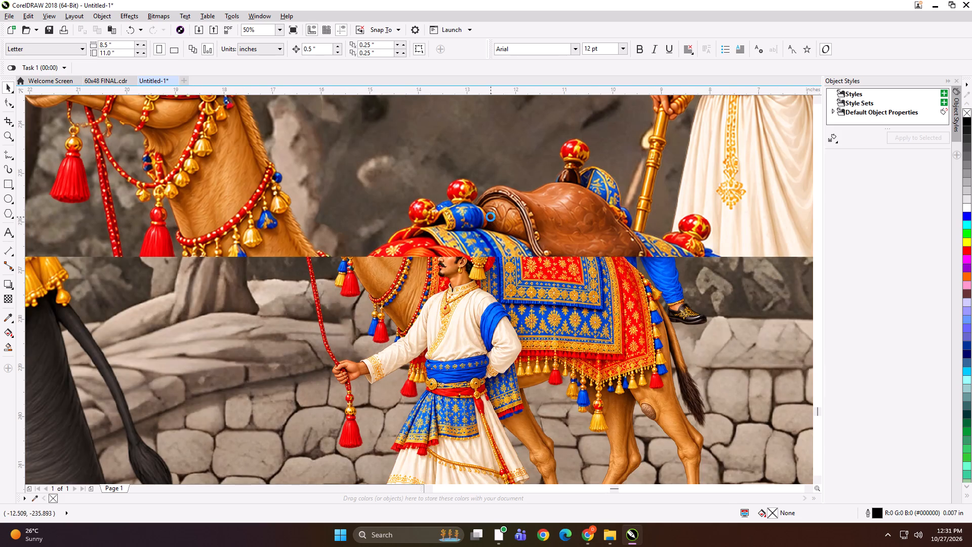
{"action": "scroll", "coordinate": [413, 324], "scroll_direction": "up", "scroll_amount": 1}
{"action": "scroll", "coordinate": [405, 290], "scroll_direction": "down", "scroll_amount": 8}
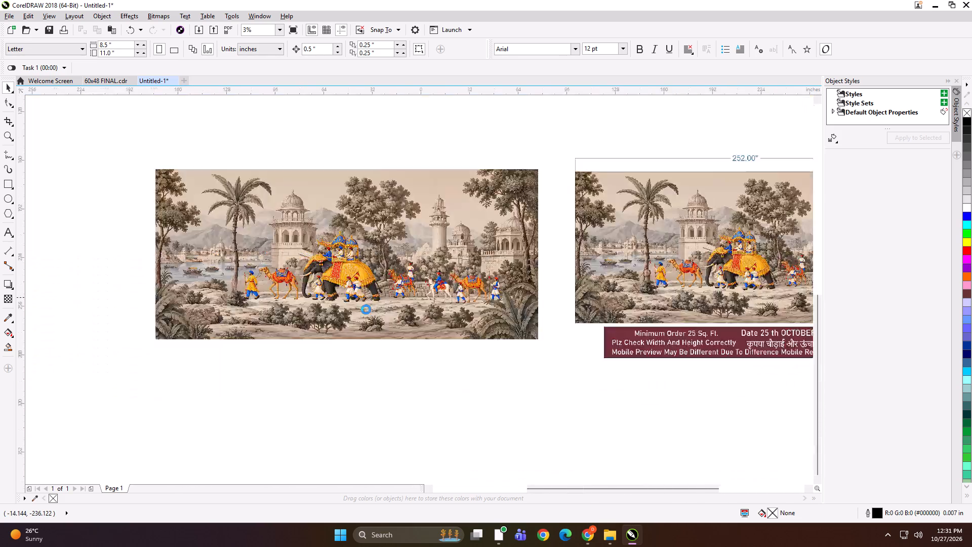
{"action": "left_click", "coordinate": [369, 283]}
{"action": "left_click", "coordinate": [531, 263], "text": "shift"}
{"action": "key", "text": "shift+F2"}
{"action": "left_click", "coordinate": [425, 164]}
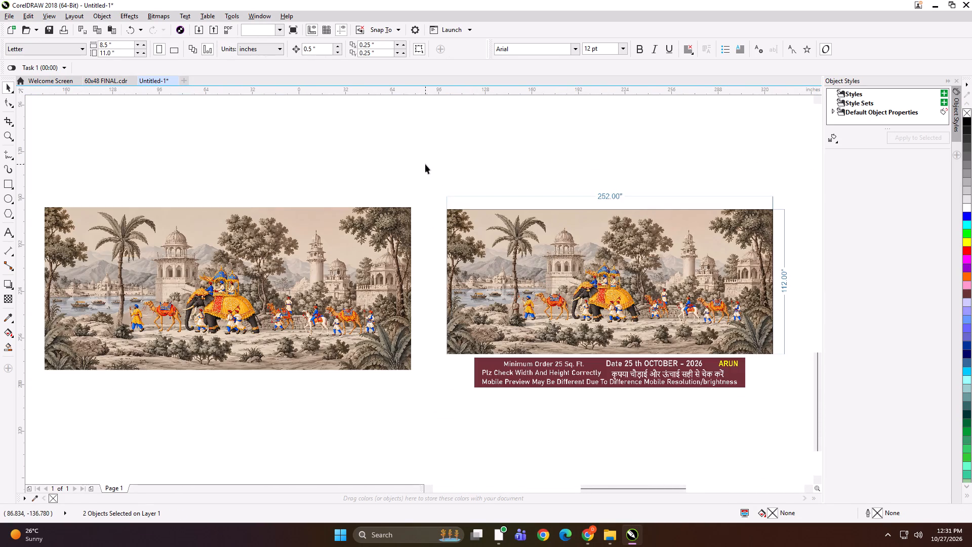
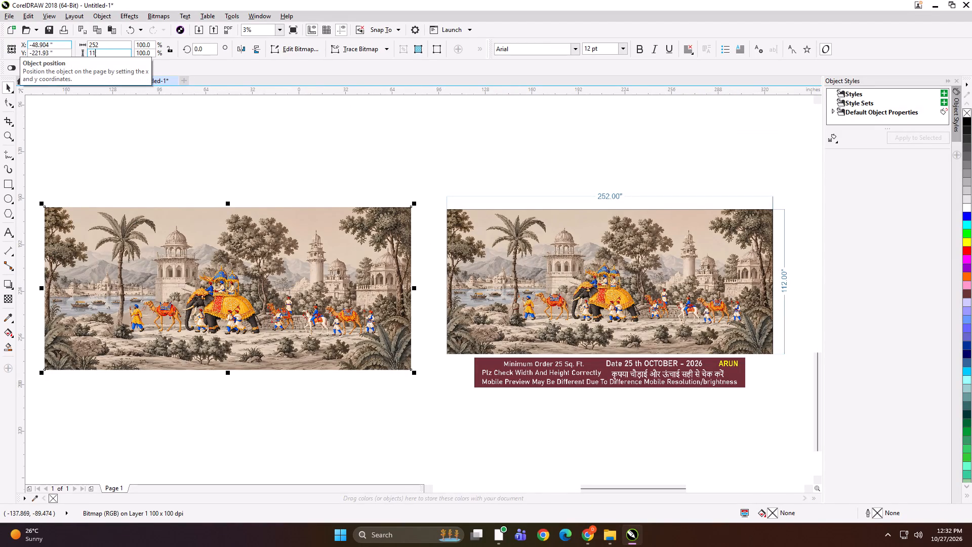
Set the height of the elephant procession mural image beside the dimensioned reference layout to 112 inches.
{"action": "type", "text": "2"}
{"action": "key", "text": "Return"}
Create a rectangle matching the elephant mural image's bounds and set its width to 53 inches.
{"action": "double_click", "coordinate": [11, 182], "text": "shift"}
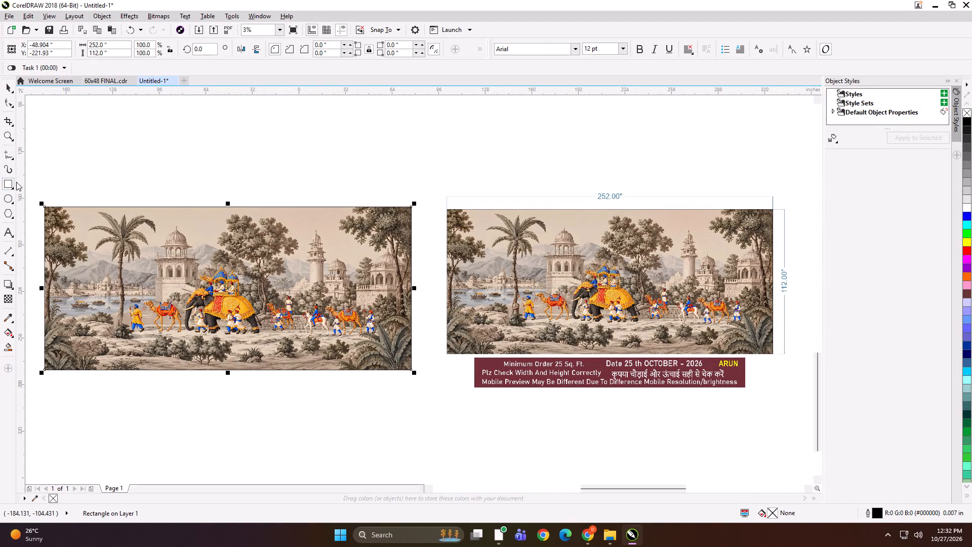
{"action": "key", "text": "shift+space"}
{"action": "left_click_drag", "start_coordinate": [114, 45], "coordinate": [53, 47]}
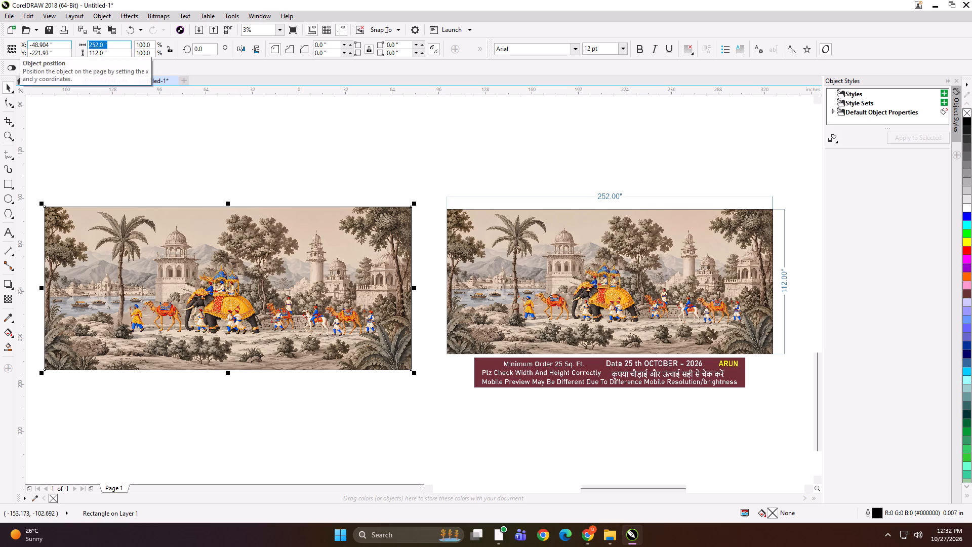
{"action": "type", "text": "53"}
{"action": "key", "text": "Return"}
Select the elephant mural image together with the 53-inch-wide rectangle.
{"action": "left_click", "coordinate": [111, 275], "text": "shift"}
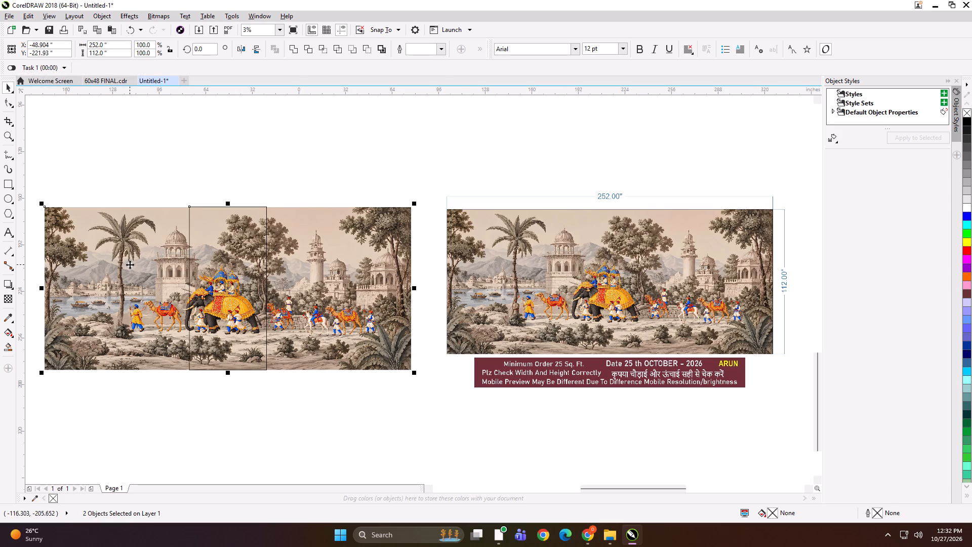
Align the 53-inch-wide rectangle with the left edge of the mural image.
{"action": "key", "text": "l"}
{"action": "left_click", "coordinate": [110, 153]}
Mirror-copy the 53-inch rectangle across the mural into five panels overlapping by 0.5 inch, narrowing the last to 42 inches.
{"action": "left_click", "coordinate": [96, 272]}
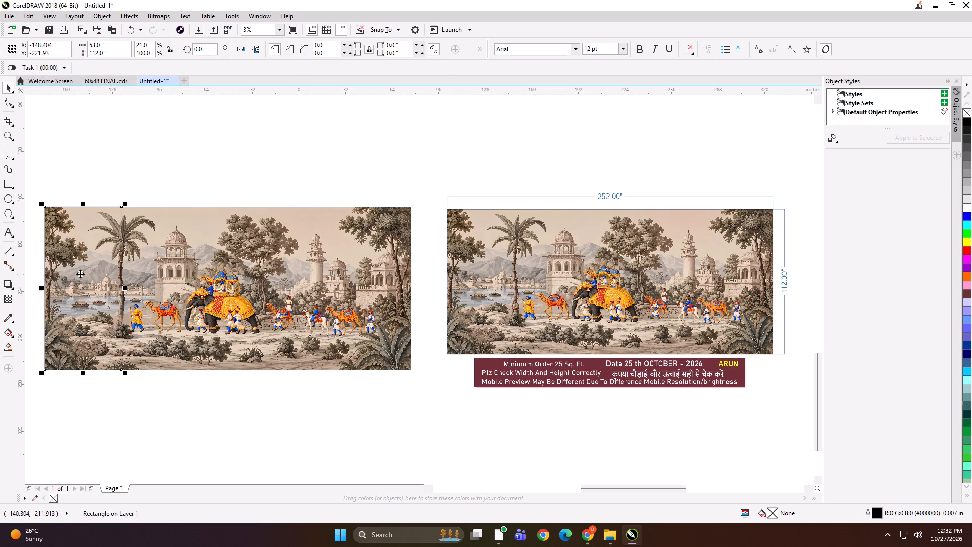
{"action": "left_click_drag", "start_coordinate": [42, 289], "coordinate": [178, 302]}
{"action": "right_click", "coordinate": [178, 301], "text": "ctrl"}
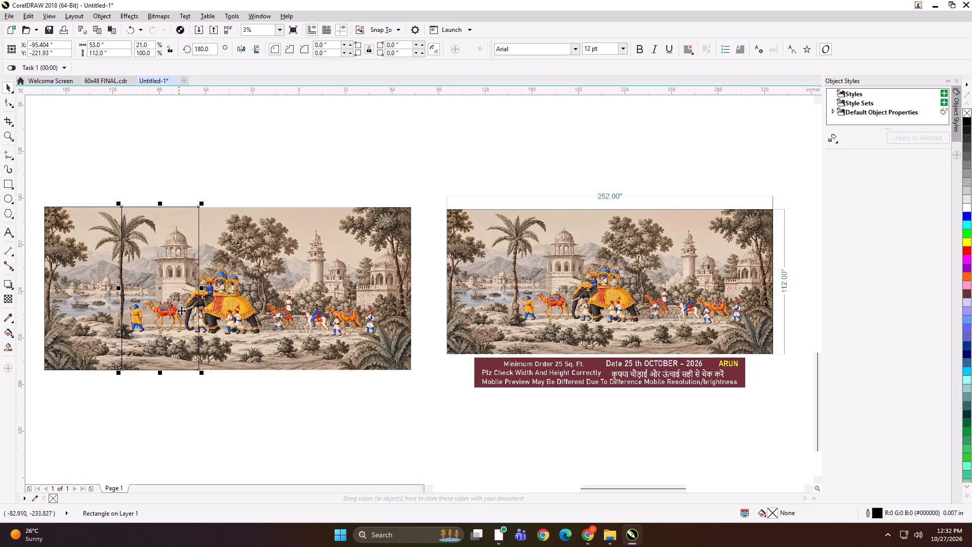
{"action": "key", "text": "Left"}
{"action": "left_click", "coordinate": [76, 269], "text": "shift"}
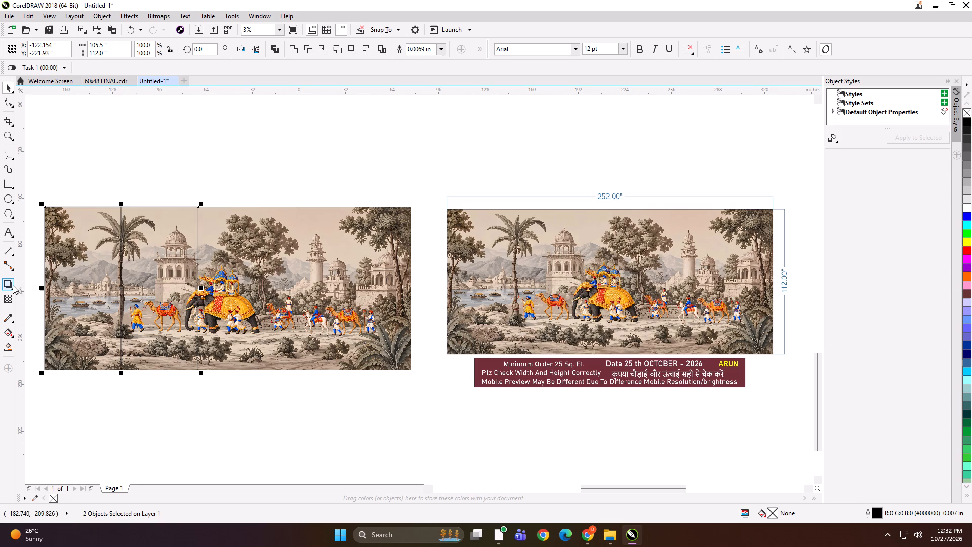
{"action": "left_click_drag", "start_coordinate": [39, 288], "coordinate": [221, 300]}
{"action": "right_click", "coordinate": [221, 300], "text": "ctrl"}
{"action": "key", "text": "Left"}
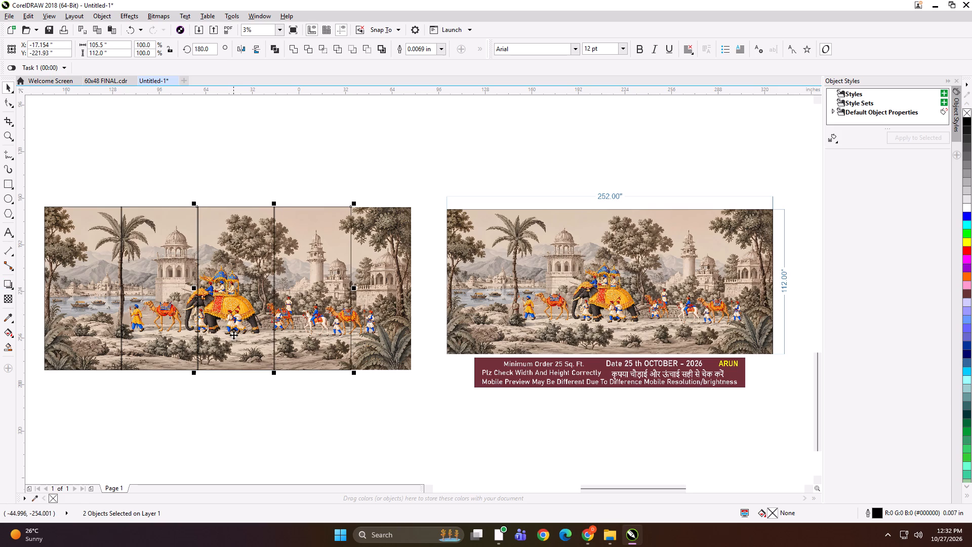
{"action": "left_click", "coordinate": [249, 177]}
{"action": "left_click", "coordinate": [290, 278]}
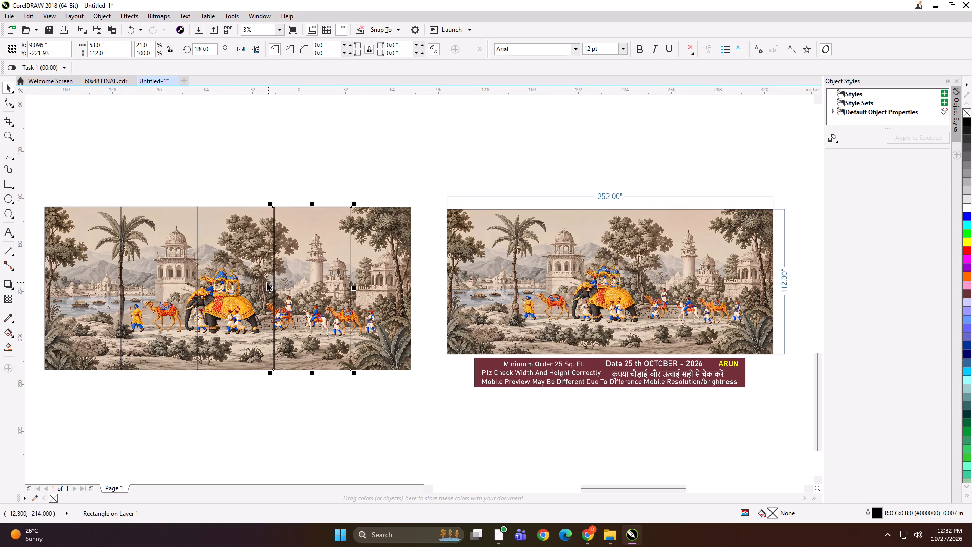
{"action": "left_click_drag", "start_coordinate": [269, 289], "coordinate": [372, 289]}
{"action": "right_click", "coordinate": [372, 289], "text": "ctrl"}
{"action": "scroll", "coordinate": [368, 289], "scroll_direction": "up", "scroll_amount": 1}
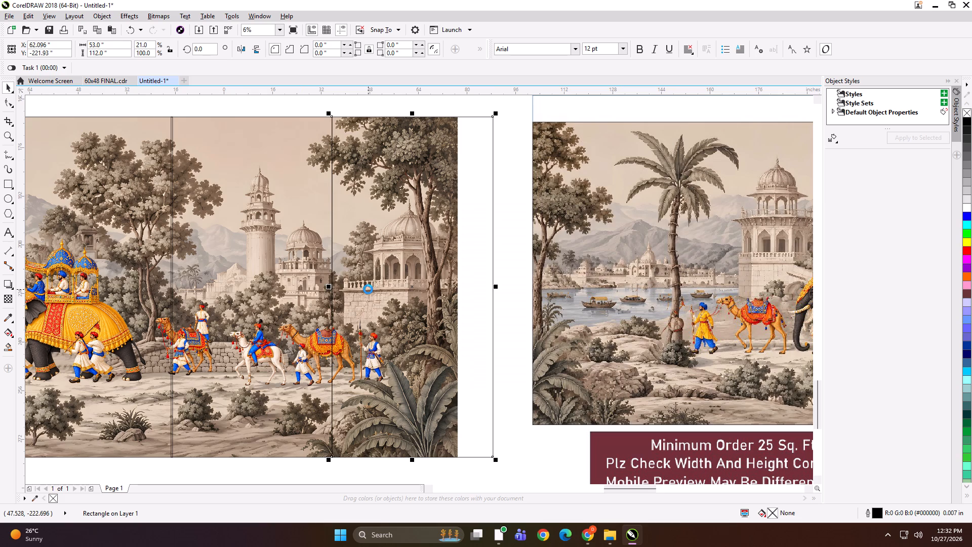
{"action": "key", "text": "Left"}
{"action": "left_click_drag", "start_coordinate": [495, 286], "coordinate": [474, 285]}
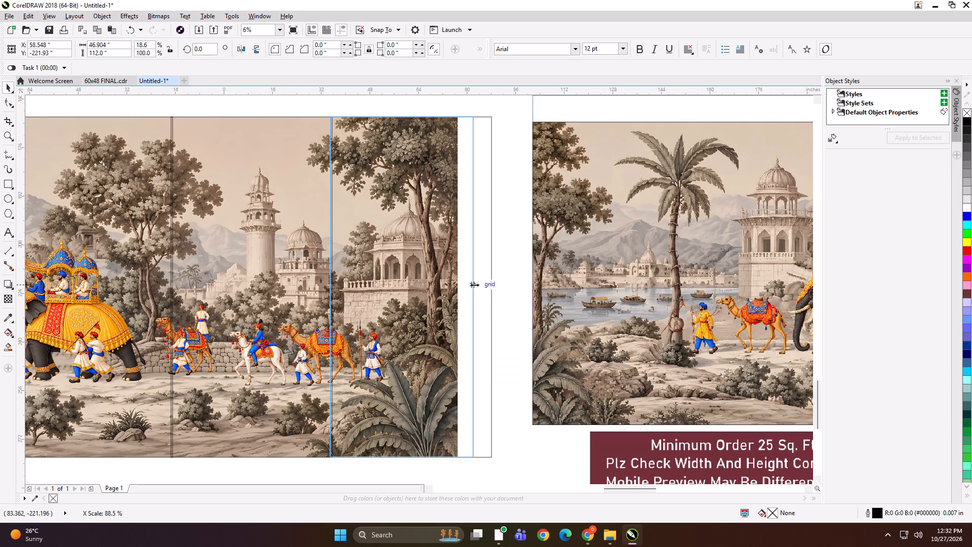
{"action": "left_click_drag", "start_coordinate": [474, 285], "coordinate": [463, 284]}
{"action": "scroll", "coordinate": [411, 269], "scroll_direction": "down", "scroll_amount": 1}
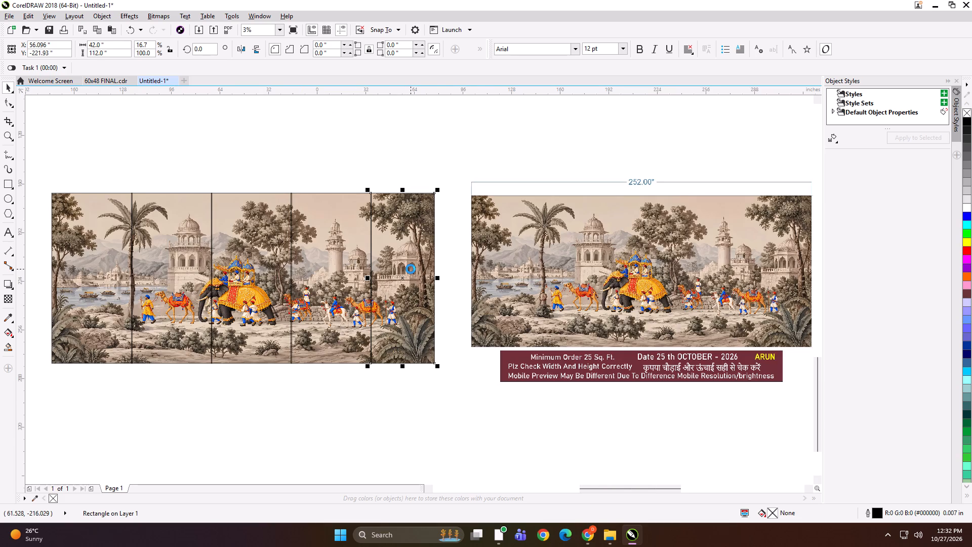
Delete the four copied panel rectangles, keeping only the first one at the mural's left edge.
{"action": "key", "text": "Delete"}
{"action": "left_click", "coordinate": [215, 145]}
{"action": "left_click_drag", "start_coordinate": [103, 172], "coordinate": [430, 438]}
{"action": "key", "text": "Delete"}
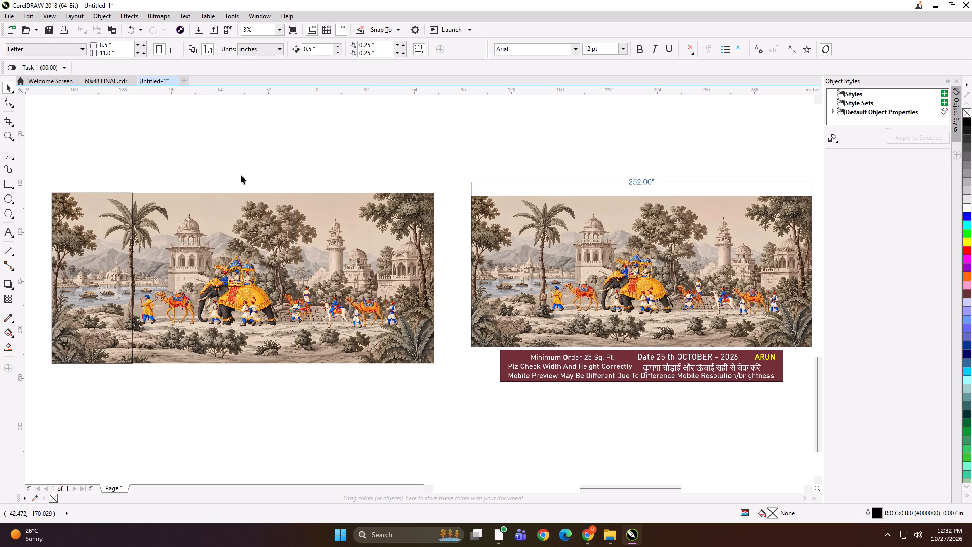
Set the remaining rectangle's width to 53.25 inches and realign it with the mural's left edge.
{"action": "left_click", "coordinate": [231, 160]}
{"action": "left_click", "coordinate": [112, 243]}
{"action": "left_click", "coordinate": [115, 44]}
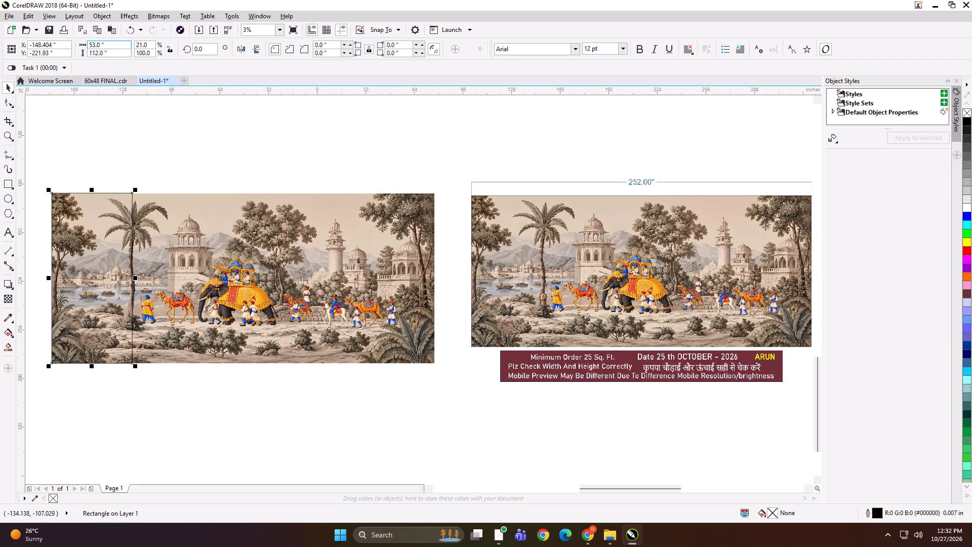
{"action": "type", "text": ".25"}
{"action": "key", "text": "Return"}
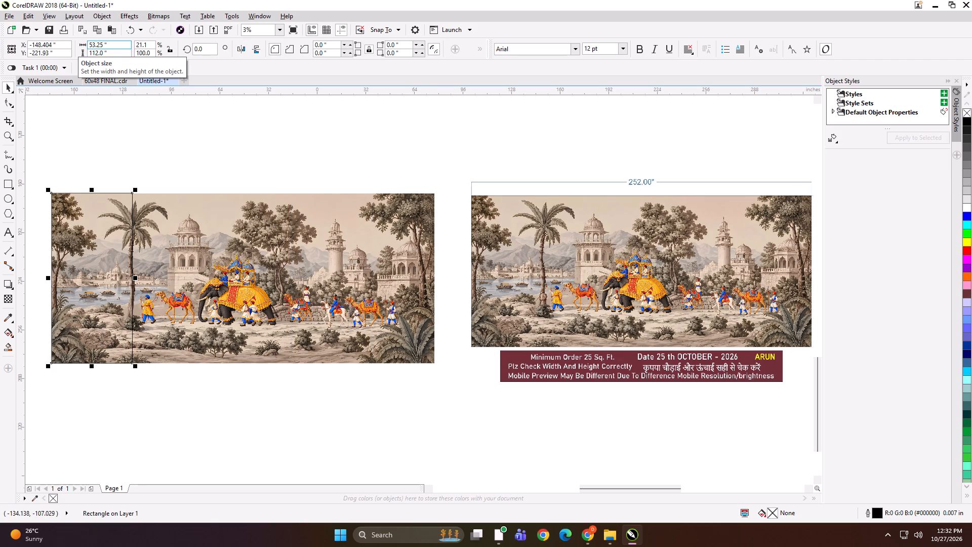
{"action": "left_click", "coordinate": [168, 219], "text": "shift"}
{"action": "key", "text": "l"}
{"action": "left_click", "coordinate": [126, 137]}
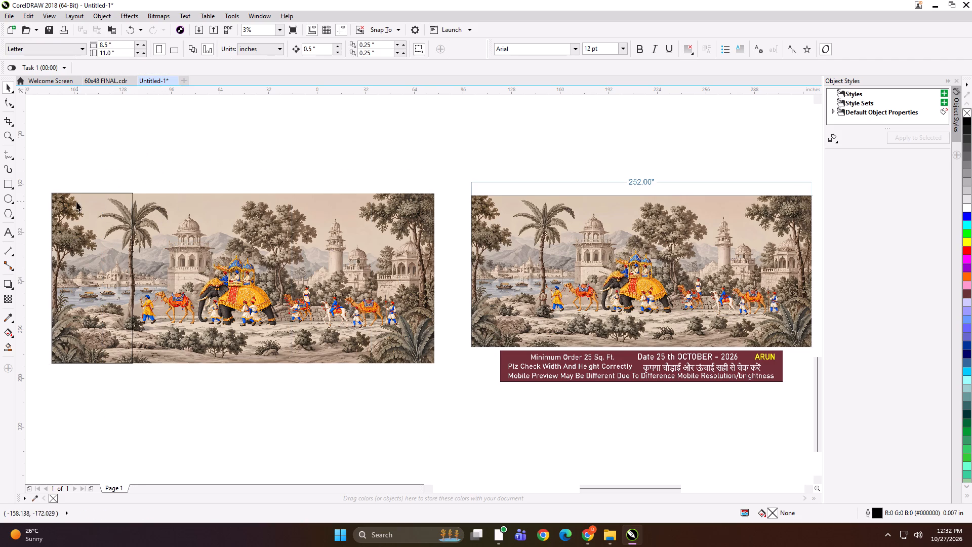
Mirror-copy the 53.25-inch rectangle sideways to make four adjacent panels, each overlapping its neighbour by 0.5 inch.
{"action": "left_click", "coordinate": [84, 272]}
{"action": "left_click_drag", "start_coordinate": [47, 281], "coordinate": [154, 280]}
{"action": "right_click", "coordinate": [154, 279], "text": "ctrl"}
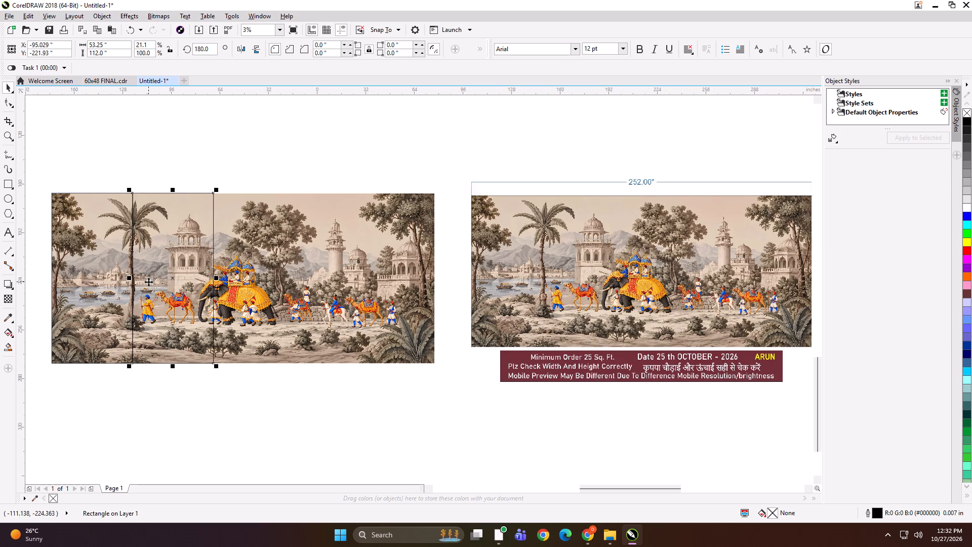
{"action": "key", "text": "Left"}
{"action": "left_click", "coordinate": [84, 250], "text": "shift"}
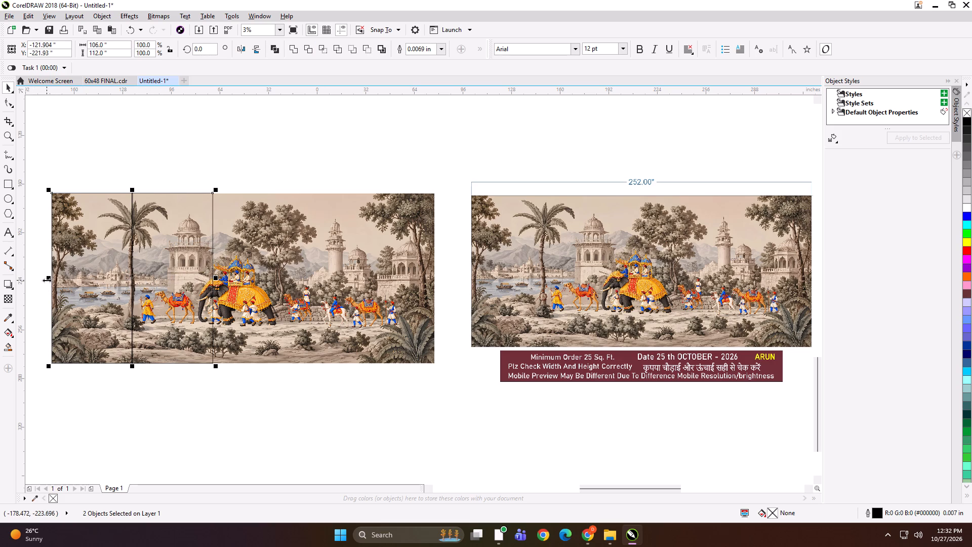
{"action": "left_click_drag", "start_coordinate": [47, 280], "coordinate": [231, 290]}
{"action": "right_click", "coordinate": [230, 290], "text": "ctrl"}
{"action": "key", "text": "Left"}
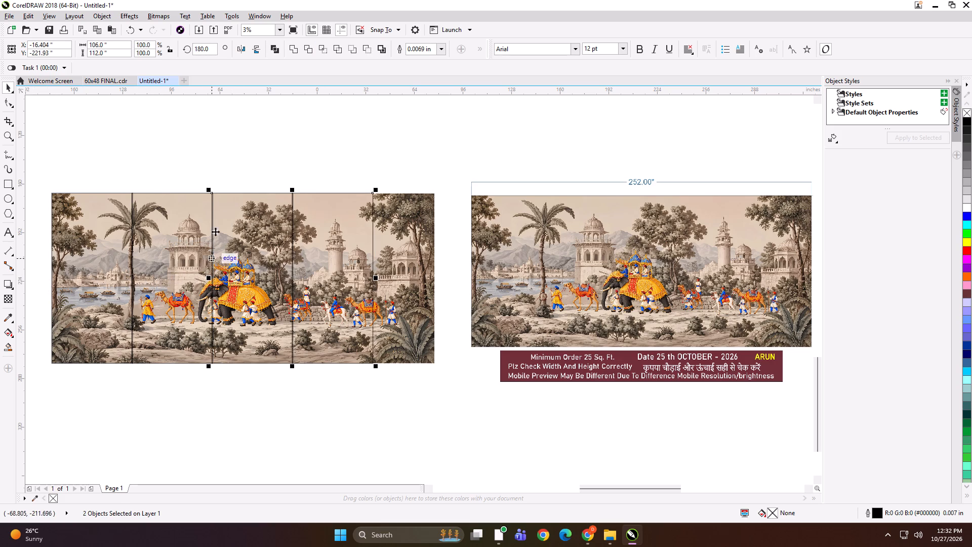
Add a fifth panel rectangle overlapping the fourth by 0.5 inch and narrow it to 41 inches, ending at the mural's right edge.
{"action": "left_click", "coordinate": [262, 154]}
{"action": "left_click", "coordinate": [324, 268]}
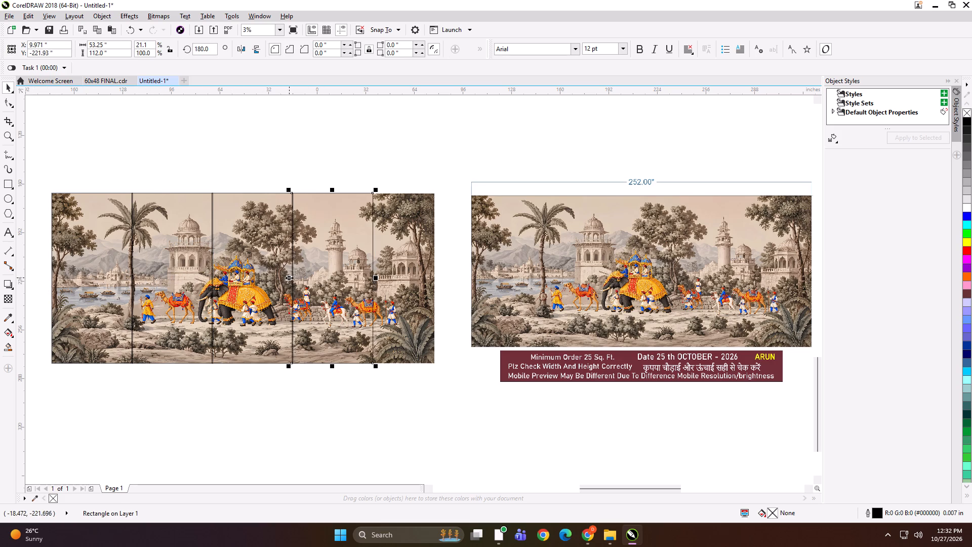
{"action": "left_click_drag", "start_coordinate": [289, 278], "coordinate": [453, 278]}
{"action": "right_click", "coordinate": [453, 278], "text": "ctrl"}
{"action": "key", "text": "Left"}
{"action": "scroll", "coordinate": [418, 272], "scroll_direction": "up", "scroll_amount": 1}
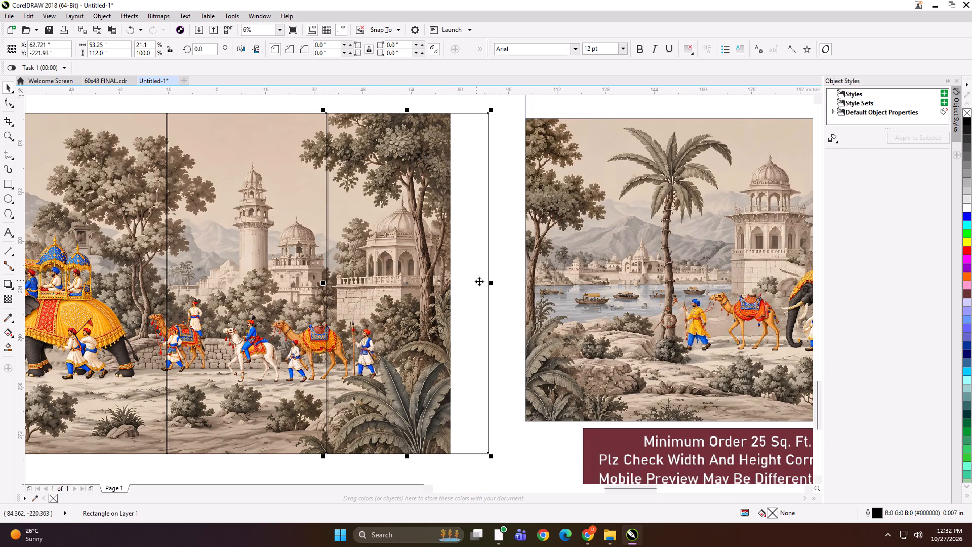
{"action": "left_click_drag", "start_coordinate": [494, 283], "coordinate": [459, 283]}
{"action": "scroll", "coordinate": [458, 273], "scroll_direction": "down", "scroll_amount": 1}
PowerClip the mural image into the five panel rectangles as a group, and ungroup them into separate panels.
{"action": "left_click", "coordinate": [356, 256], "text": "shift"}
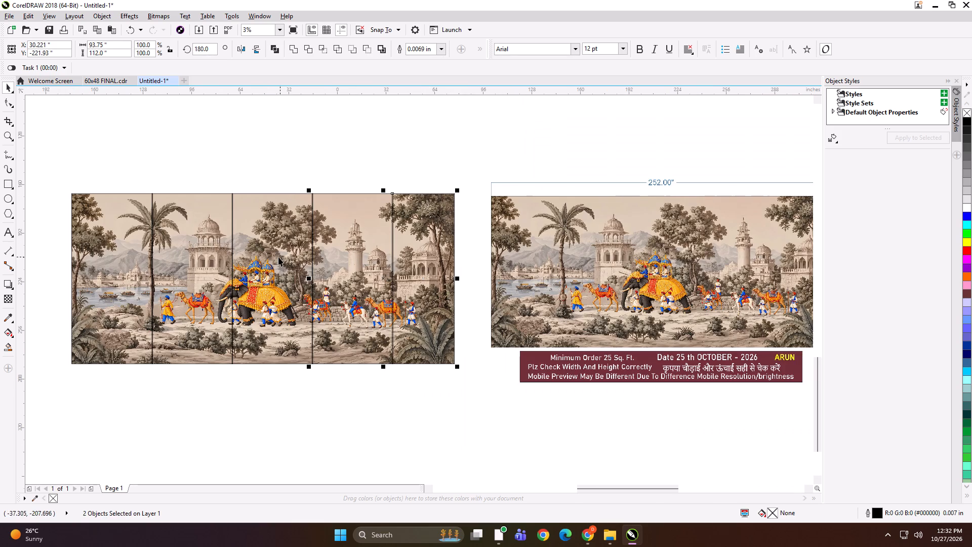
{"action": "left_click", "coordinate": [274, 257], "text": "shift"}
{"action": "left_click", "coordinate": [210, 255], "text": "shift"}
{"action": "left_click", "coordinate": [116, 257], "text": "shift"}
{"action": "key", "text": "ctrl+g"}
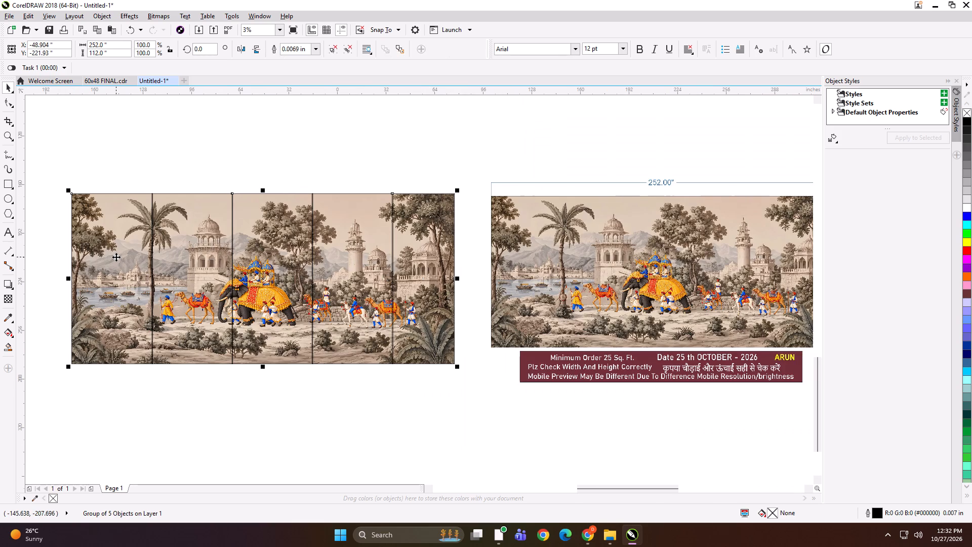
{"action": "left_click", "coordinate": [192, 415]}
{"action": "left_click", "coordinate": [194, 319], "text": "alt"}
{"action": "key", "text": "shift+Return"}
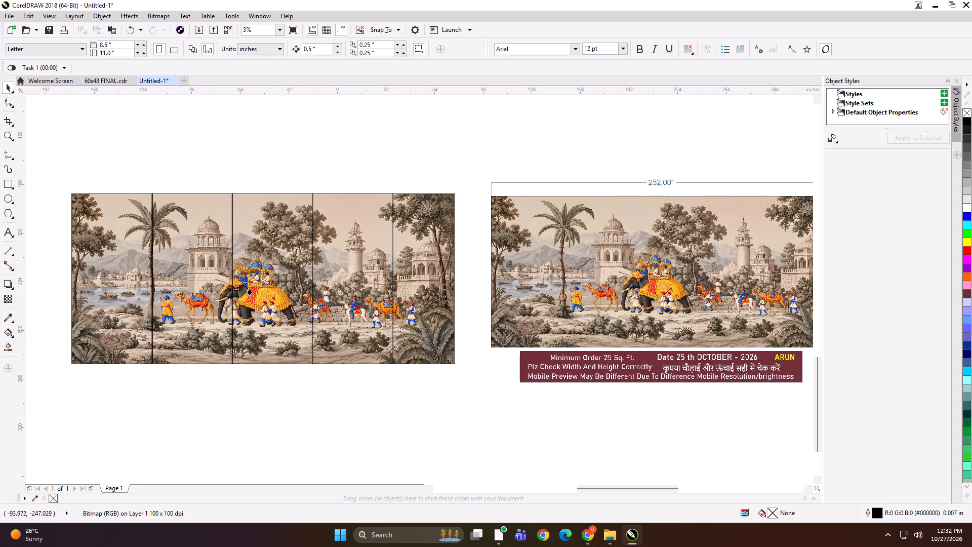
{"action": "left_click", "coordinate": [313, 282]}
{"action": "key", "text": "ctrl+u"}
{"action": "left_click", "coordinate": [291, 400]}
Examine the divided mural by selecting its panels one by one.
{"action": "scroll", "coordinate": [259, 267], "scroll_direction": "down", "scroll_amount": 1}
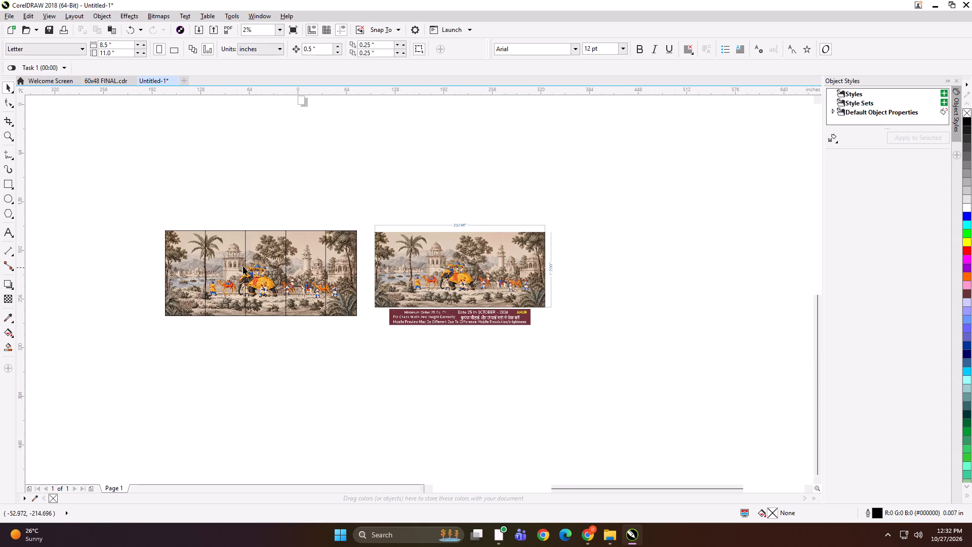
{"action": "left_click_drag", "start_coordinate": [131, 207], "coordinate": [633, 378]}
{"action": "key", "text": "shift+F2"}
{"action": "left_click", "coordinate": [279, 151]}
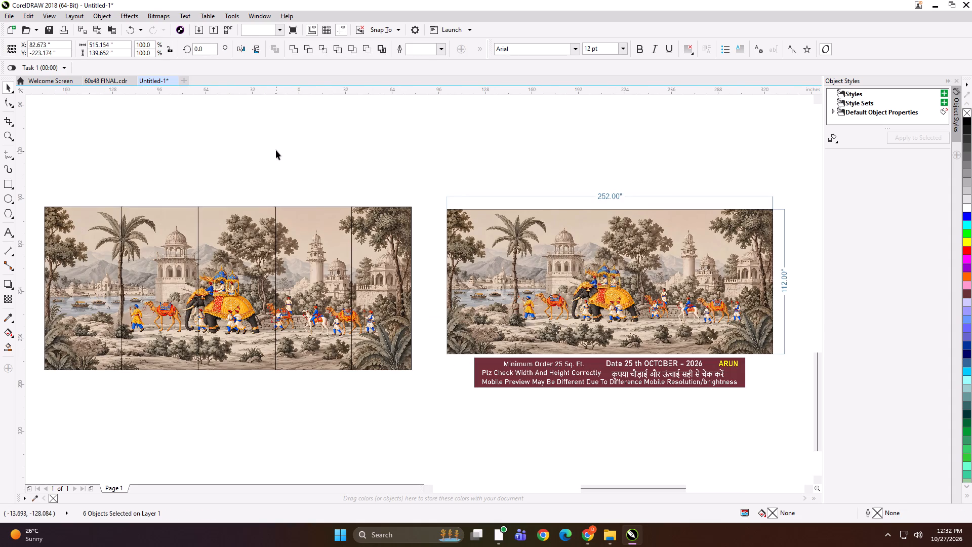
{"action": "left_click", "coordinate": [309, 273]}
{"action": "left_click", "coordinate": [317, 154]}
{"action": "left_click", "coordinate": [379, 236]}
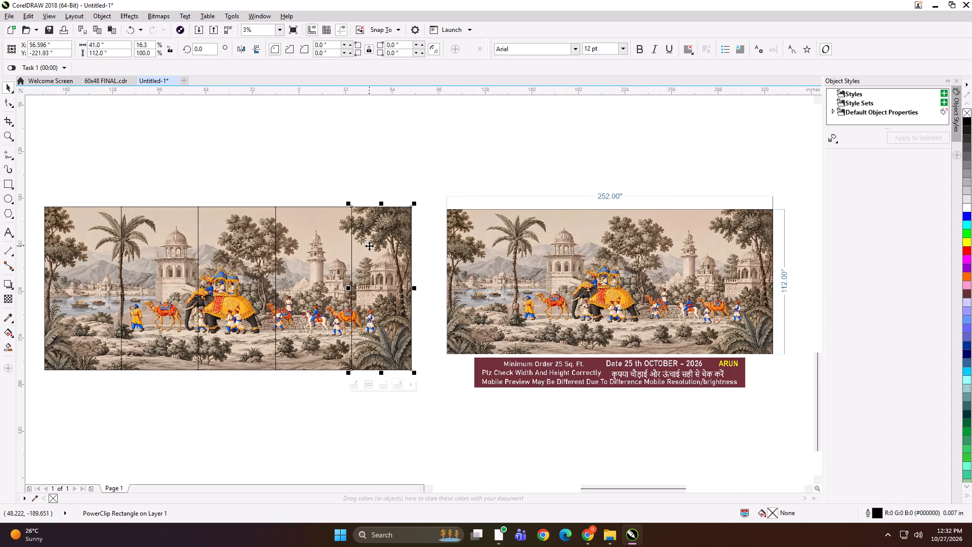
{"action": "left_click", "coordinate": [303, 153]}
{"action": "left_click", "coordinate": [222, 262]}
{"action": "left_click", "coordinate": [230, 166]}
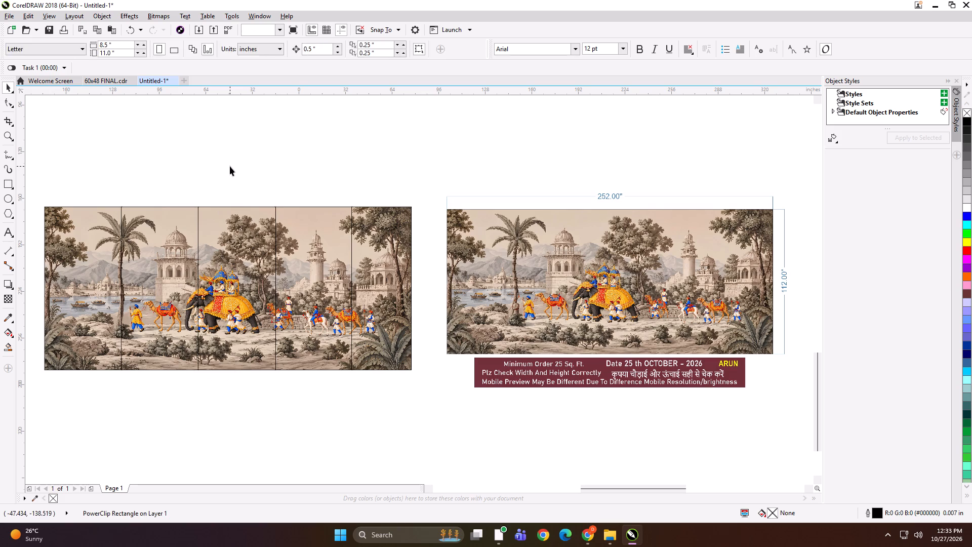
{"action": "left_click", "coordinate": [144, 246]}
{"action": "left_click", "coordinate": [165, 170]}
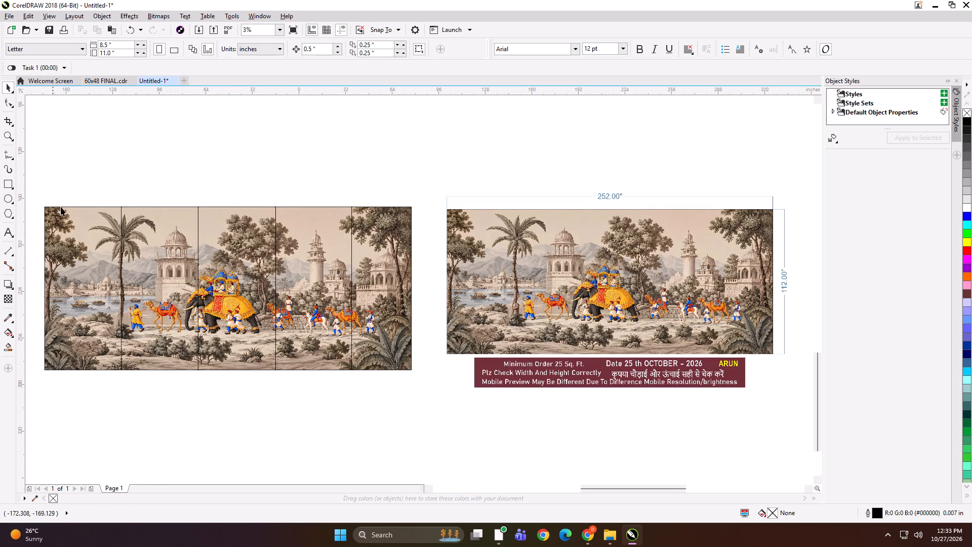
Place the text "252*112 A NW" on the first panel's top edge and copy it.
{"action": "left_click", "coordinate": [12, 229]}
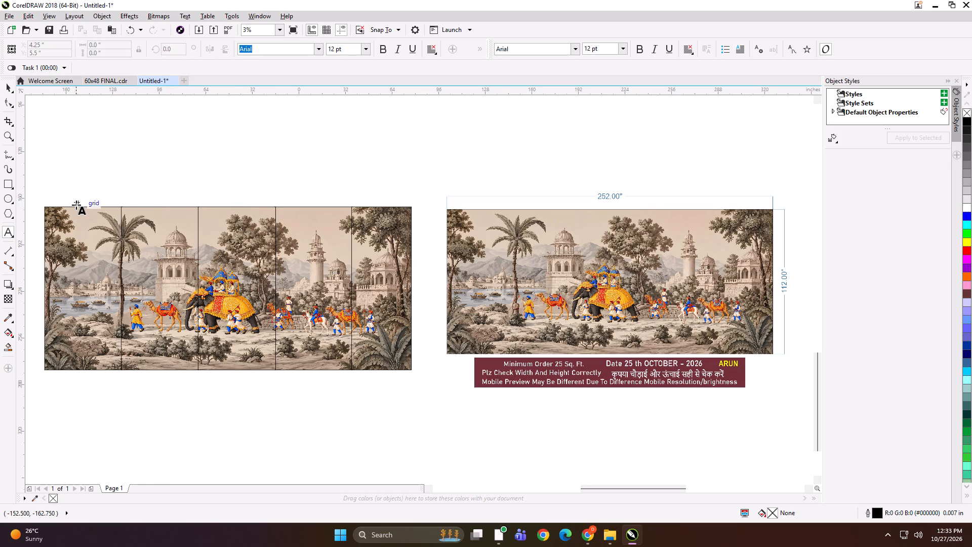
{"action": "left_click", "coordinate": [76, 205]}
{"action": "type", "text": "252*112 A NW"}
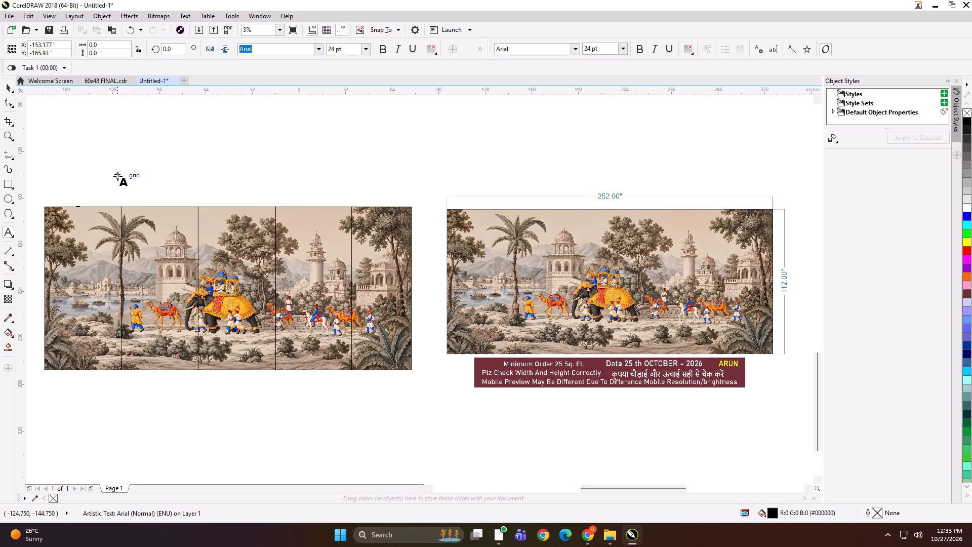
{"action": "key", "text": "ctrl+a"}
{"action": "key", "text": "ctrl+c"}
Change the ending of the first panel's label to "PANEL 1" and copy the whole label text.
{"action": "scroll", "coordinate": [71, 199], "scroll_direction": "up", "scroll_amount": 3}
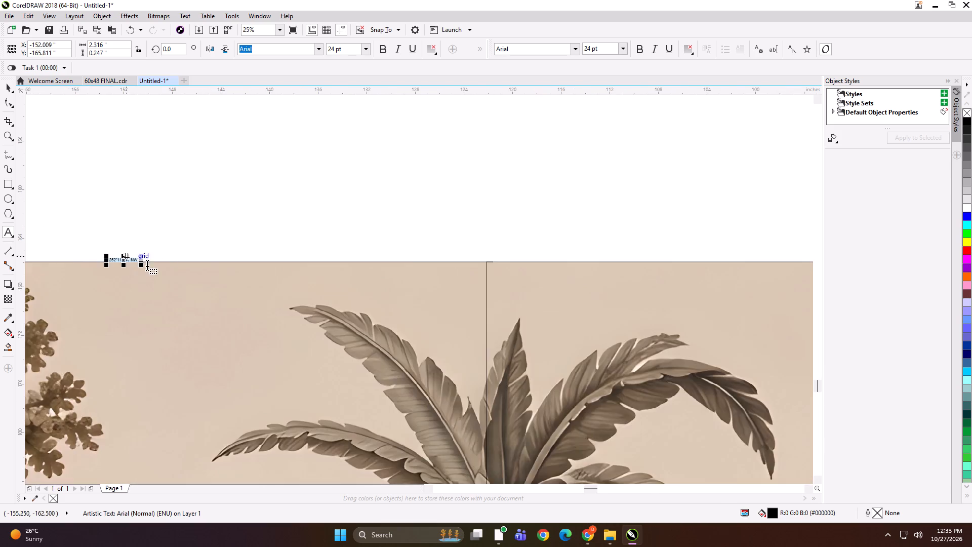
{"action": "scroll", "coordinate": [149, 264], "scroll_direction": "up", "scroll_amount": 2}
{"action": "scroll", "coordinate": [177, 218], "scroll_direction": "down", "scroll_amount": 1}
{"action": "key", "text": "Right"}
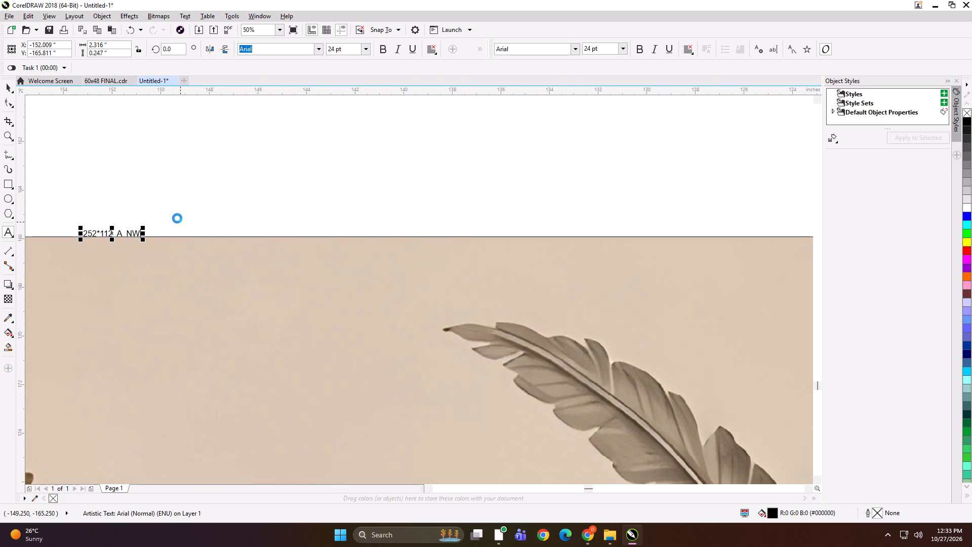
{"action": "key", "text": "BackSpace"}
{"action": "key", "text": "BackSpace"}
{"action": "key", "text": "BackSpace"}
{"action": "key", "text": "BackSpace"}
{"action": "key", "text": "BackSpace"}
{"action": "type", "text": "PANEL"}
{"action": "key", "text": "space"}
{"action": "key", "text": "1"}
{"action": "key", "text": "ctrl+a"}
{"action": "key", "text": "ctrl+c"}
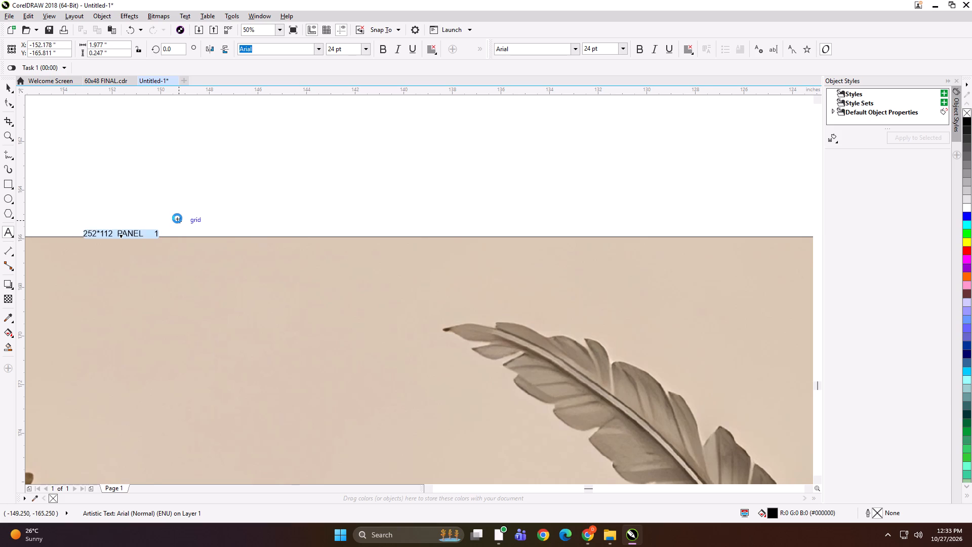
Paste the copied label on the top edges of the second, third and fourth panels, numbering them 2, 3 and 4.
{"action": "scroll", "coordinate": [176, 218], "scroll_direction": "down", "scroll_amount": 4}
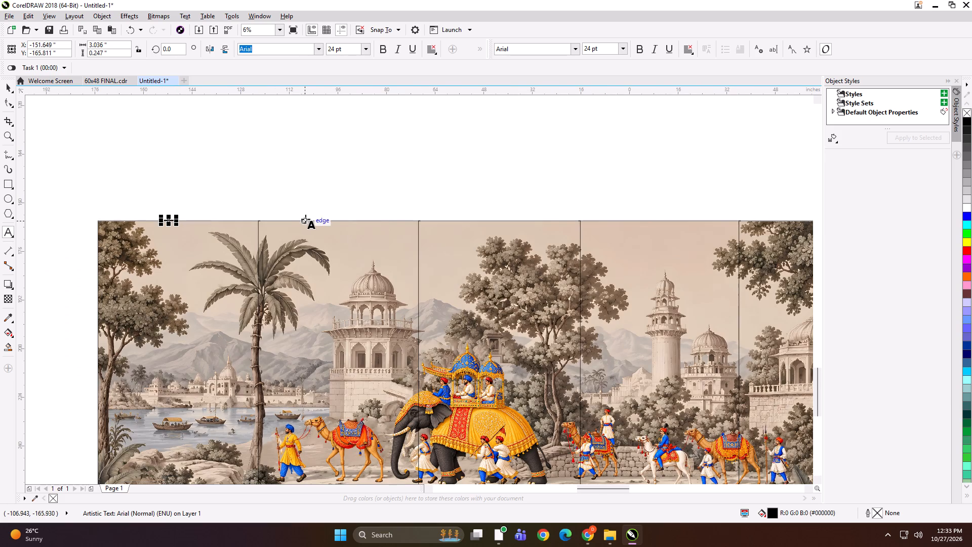
{"action": "left_click", "coordinate": [305, 219]}
{"action": "key", "text": "ctrl+v"}
{"action": "key", "text": "BackSpace"}
{"action": "key", "text": "2"}
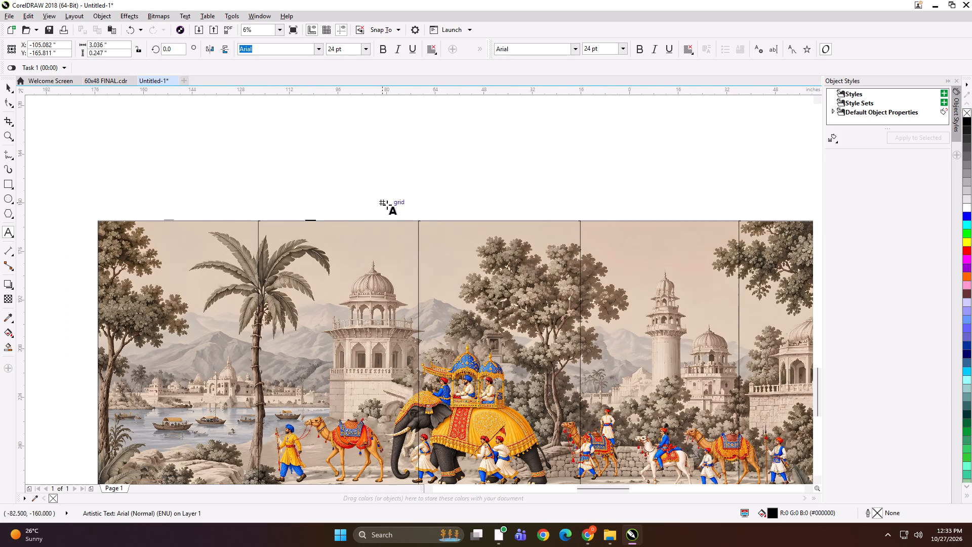
{"action": "left_click", "coordinate": [445, 220]}
{"action": "key", "text": "ctrl+v"}
{"action": "key", "text": "BackSpace"}
{"action": "key", "text": "3"}
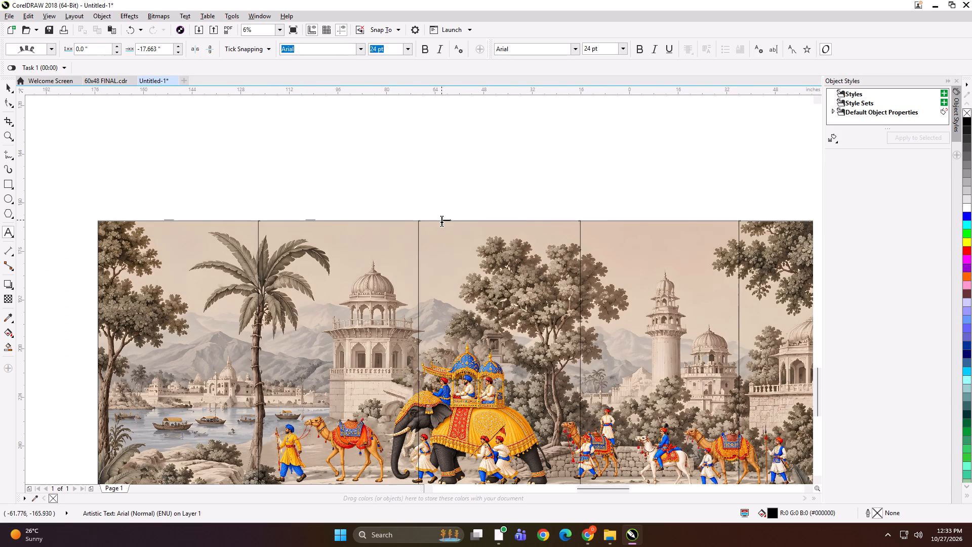
{"action": "left_click", "coordinate": [612, 218]}
{"action": "key", "text": "ctrl+v"}
{"action": "key", "text": "BackSpace"}
{"action": "key", "text": "4"}
Paste the copied label on the fifth panel's top edge and change its number to 5.
{"action": "scroll", "coordinate": [176, 210], "scroll_direction": "down", "scroll_amount": 2}
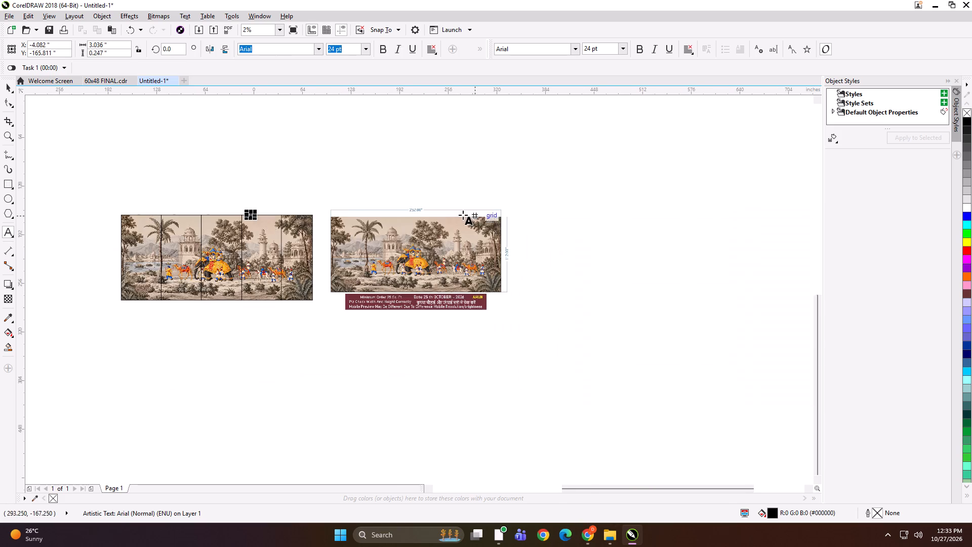
{"action": "scroll", "coordinate": [301, 206], "scroll_direction": "up", "scroll_amount": 4}
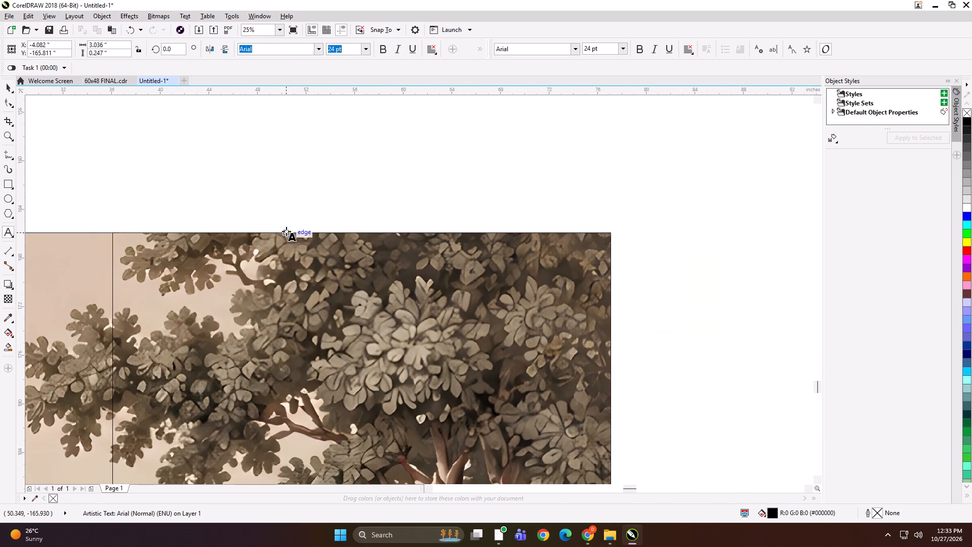
{"action": "left_click", "coordinate": [286, 231]}
{"action": "key", "text": "ctrl+v"}
{"action": "key", "text": "BackSpace"}
{"action": "key", "text": "5"}
Group each of the five mural panels with its own label, working from the fifth panel back to the first.
{"action": "scroll", "coordinate": [334, 193], "scroll_direction": "down", "scroll_amount": 3}
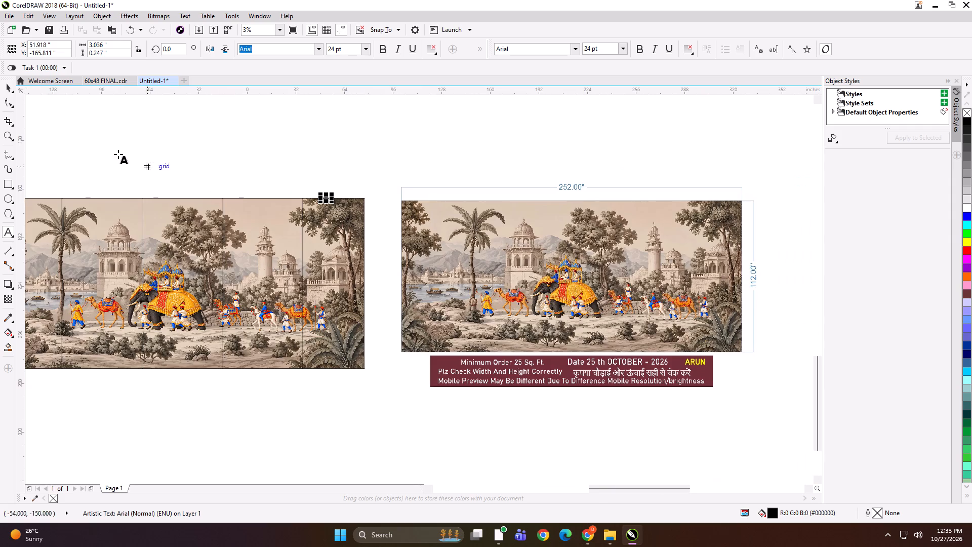
{"action": "left_click", "coordinate": [9, 86]}
{"action": "left_click", "coordinate": [339, 253], "text": "shift"}
{"action": "key", "text": "ctrl+g"}
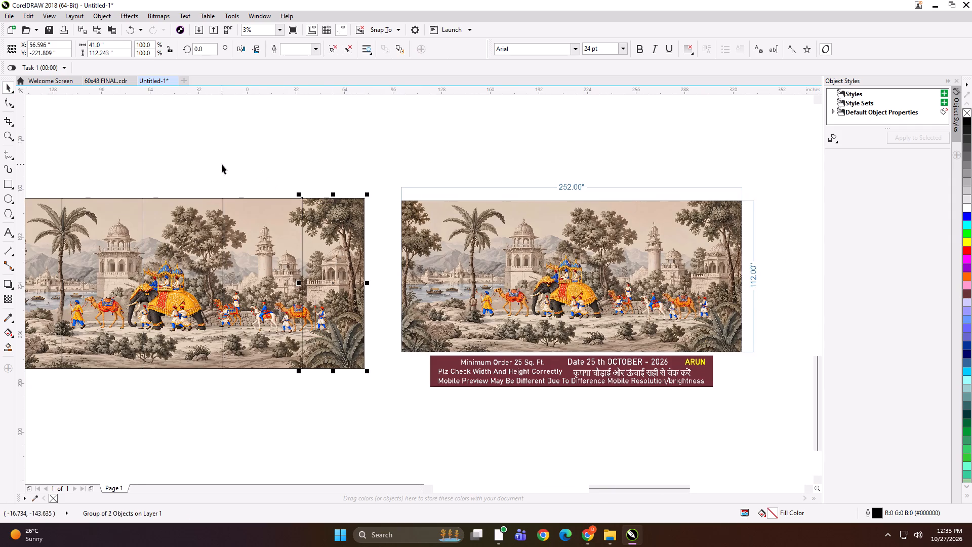
{"action": "left_click_drag", "start_coordinate": [222, 164], "coordinate": [266, 252]}
{"action": "left_click", "coordinate": [266, 253], "text": "shift"}
{"action": "key", "text": "ctrl+g"}
{"action": "scroll", "coordinate": [312, 229], "scroll_direction": "down", "scroll_amount": 1}
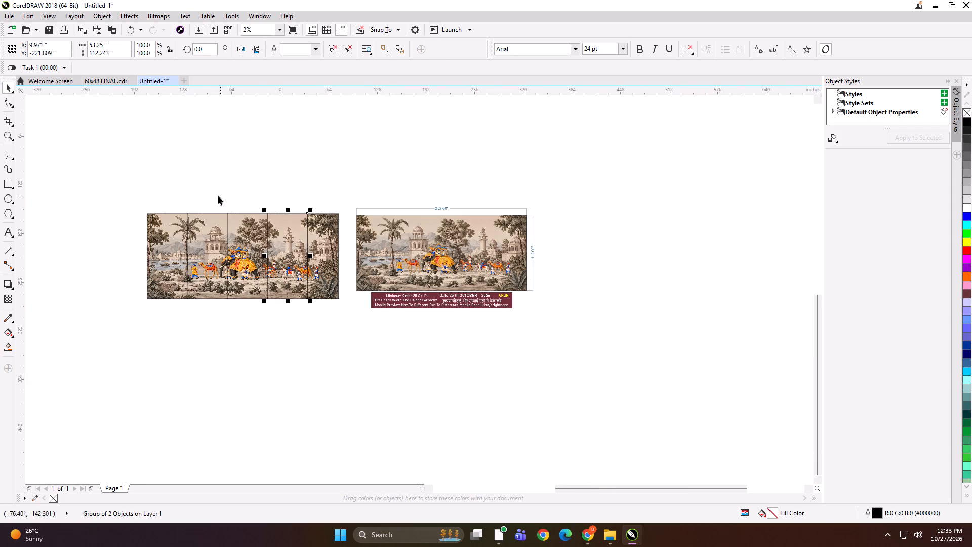
{"action": "left_click_drag", "start_coordinate": [217, 196], "coordinate": [281, 351]}
{"action": "key", "text": "ctrl+g"}
{"action": "left_click_drag", "start_coordinate": [176, 185], "coordinate": [223, 243]}
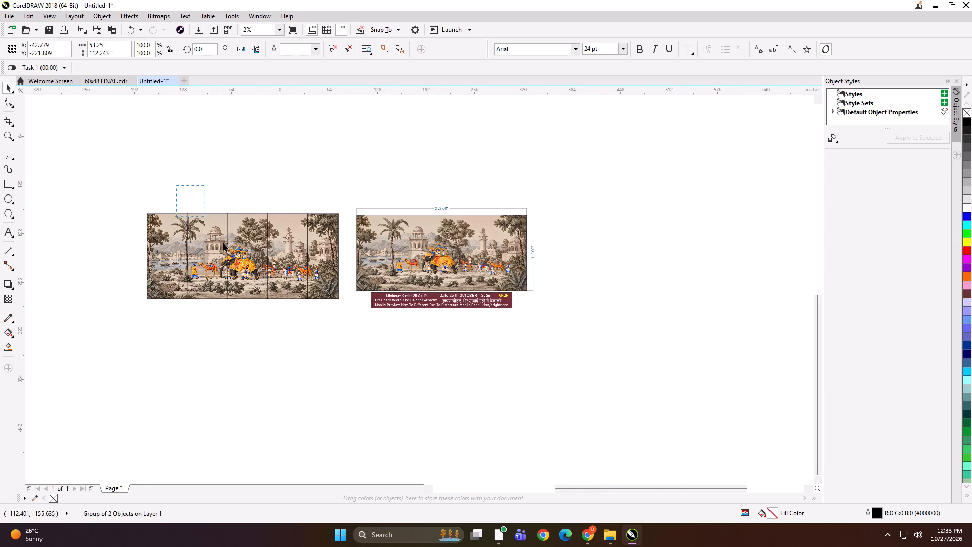
{"action": "left_click_drag", "start_coordinate": [223, 243], "coordinate": [244, 345]}
{"action": "key", "text": "ctrl+g"}
{"action": "left_click_drag", "start_coordinate": [200, 185], "coordinate": [117, 356]}
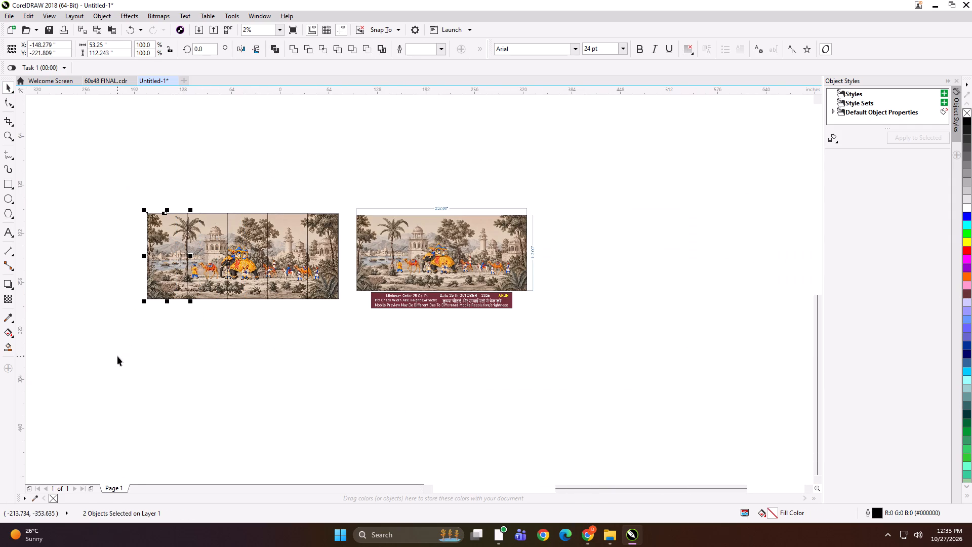
{"action": "key", "text": "ctrl+g"}
Check the overall size of the divided mural by selecting the first and fifth panel groups together, and reselect the first.
{"action": "left_click_drag", "start_coordinate": [97, 179], "coordinate": [619, 389]}
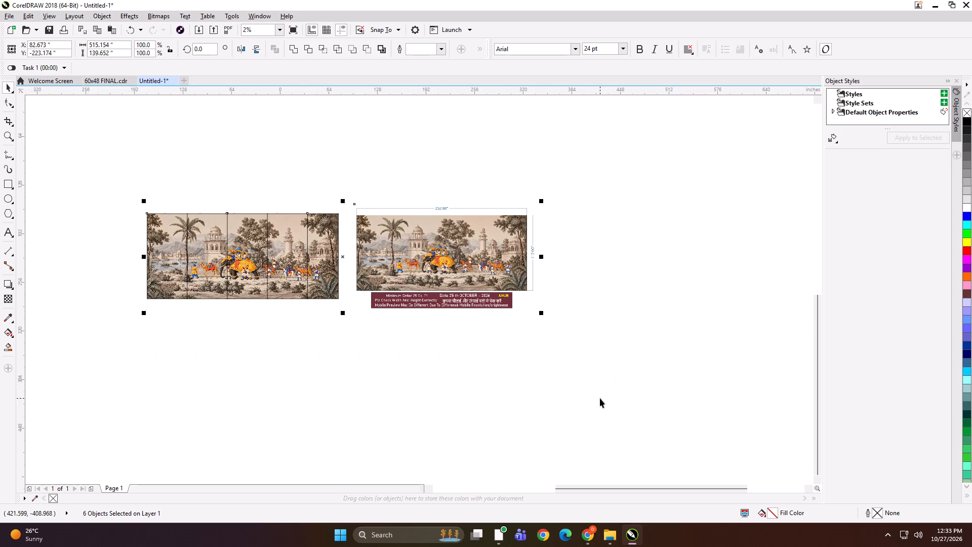
{"action": "key", "text": "shift+F2"}
{"action": "left_click", "coordinate": [322, 157]}
{"action": "left_click", "coordinate": [392, 235]}
{"action": "left_click", "coordinate": [100, 251]}
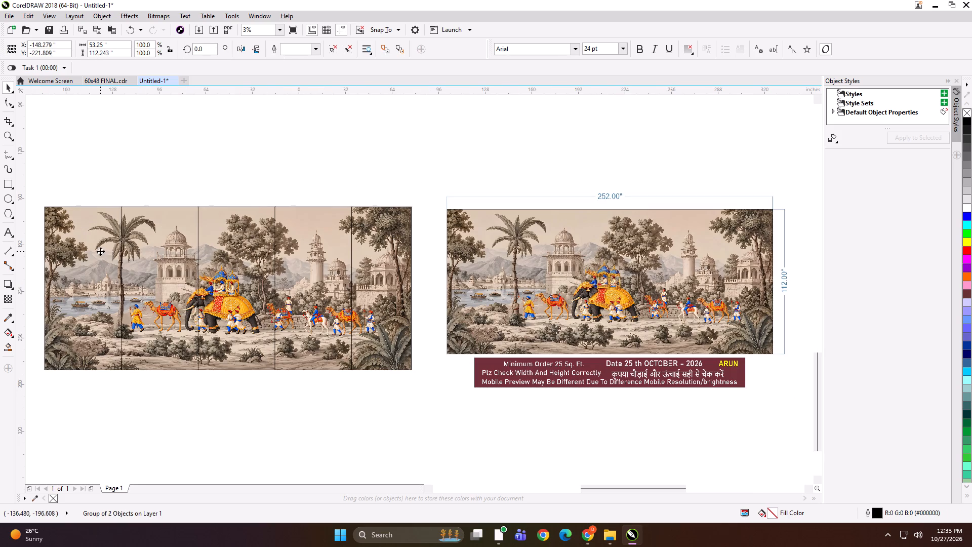
{"action": "left_click", "coordinate": [370, 251], "text": "shift"}
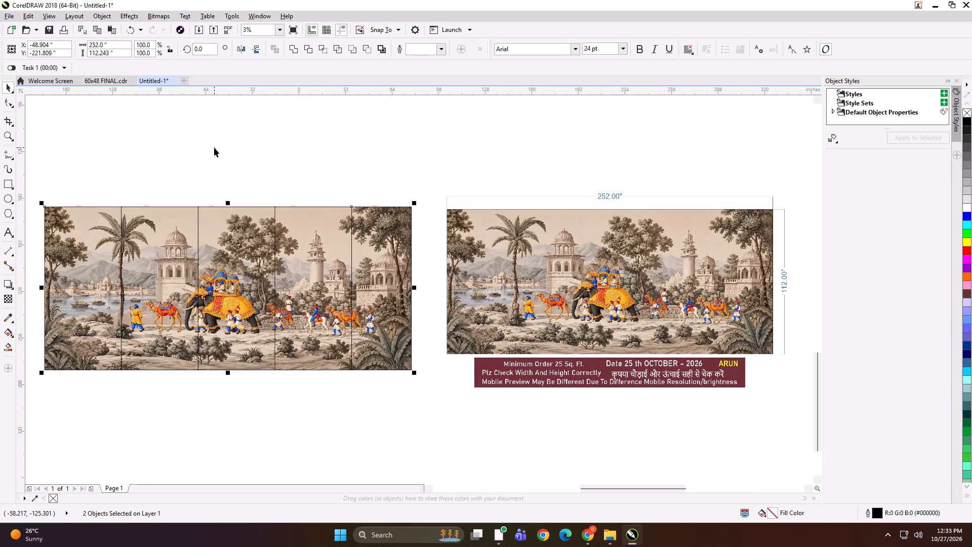
{"action": "left_click", "coordinate": [194, 143]}
{"action": "left_click", "coordinate": [89, 229]}
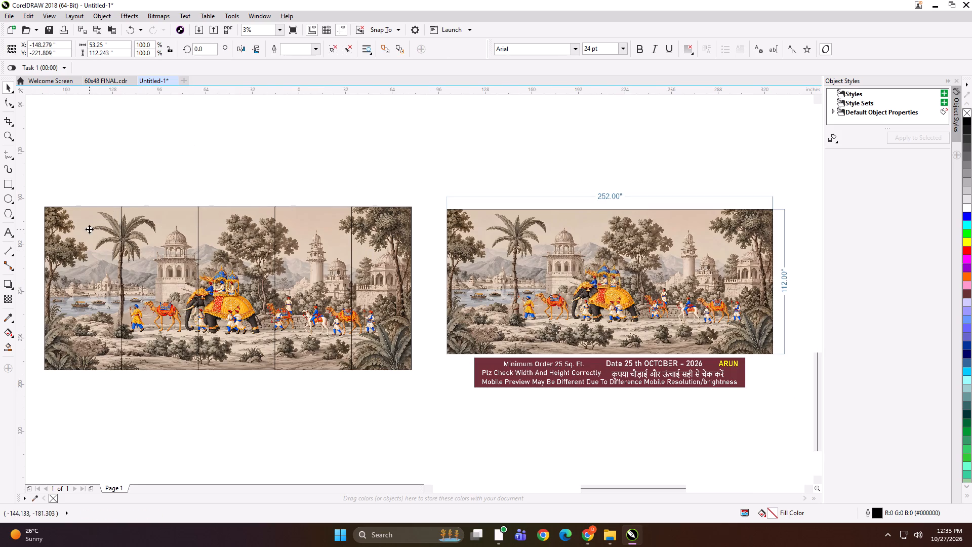
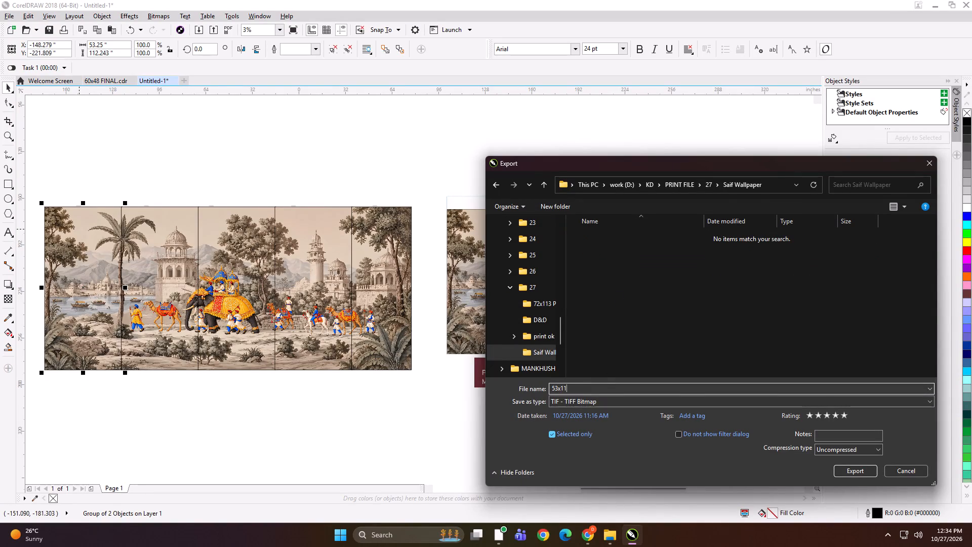
Export the first mural panel as a TIFF named 53x112 A NW in the Saif Wallpaper folder.
{"action": "type", "text": "2 A NW"}
{"action": "key", "text": "Return"}
{"action": "key", "text": "Return"}
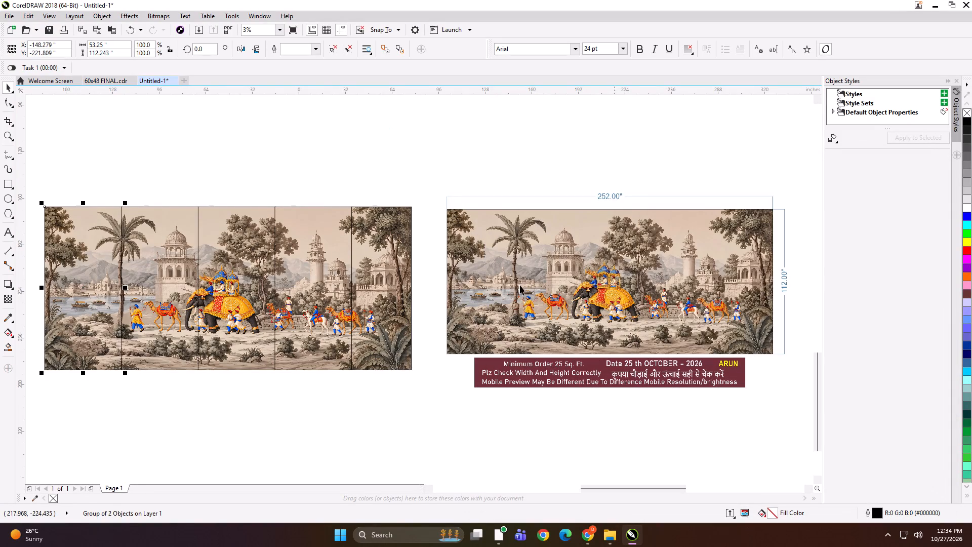
Export the second mural panel as a TIFF named 53x112 B NW.
{"action": "left_click", "coordinate": [161, 249]}
{"action": "key", "text": "ctrl+e"}
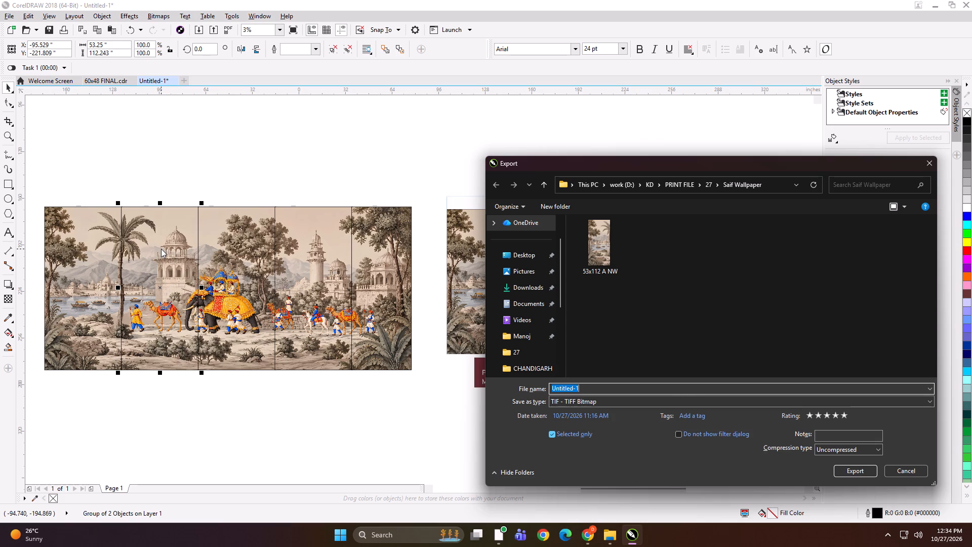
{"action": "type", "text": "53x112 B NW"}
{"action": "key", "text": "Return"}
{"action": "key", "text": "Return"}
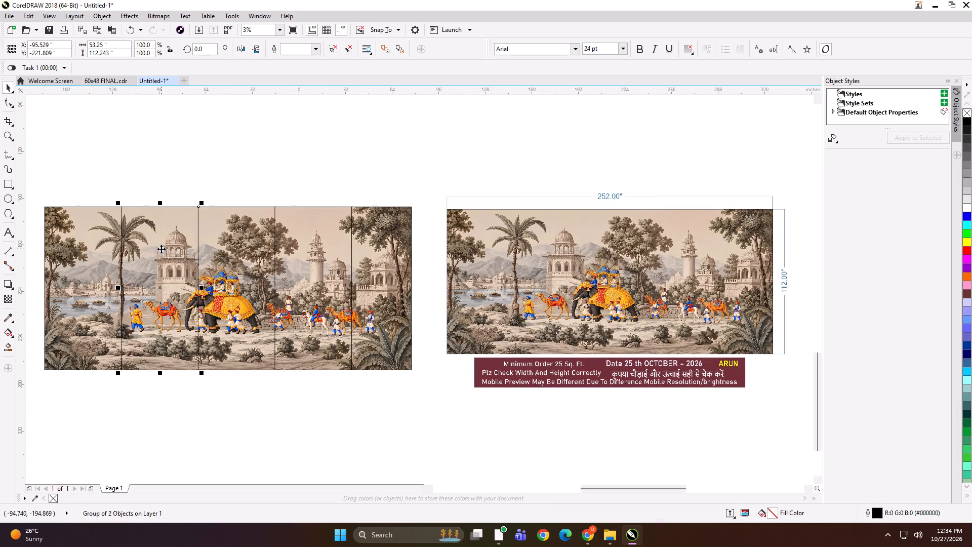
Export the third mural panel as a TIFF named 53x112 C NW.
{"action": "left_click", "coordinate": [234, 252]}
{"action": "key", "text": "ctrl+e"}
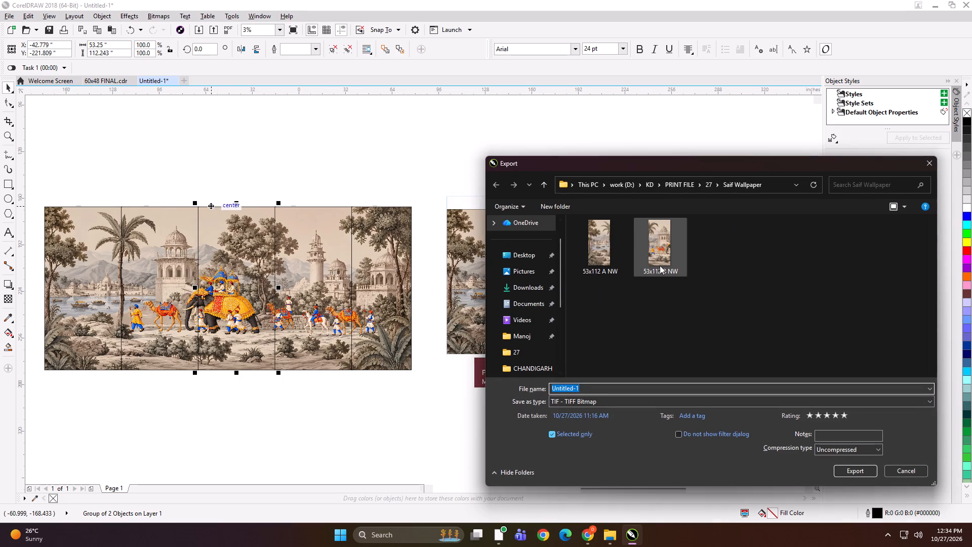
{"action": "left_click", "coordinate": [660, 265]}
{"action": "double_click", "coordinate": [575, 387]}
{"action": "type", "text": "C"}
{"action": "key", "text": "space"}
{"action": "key", "text": "Return"}
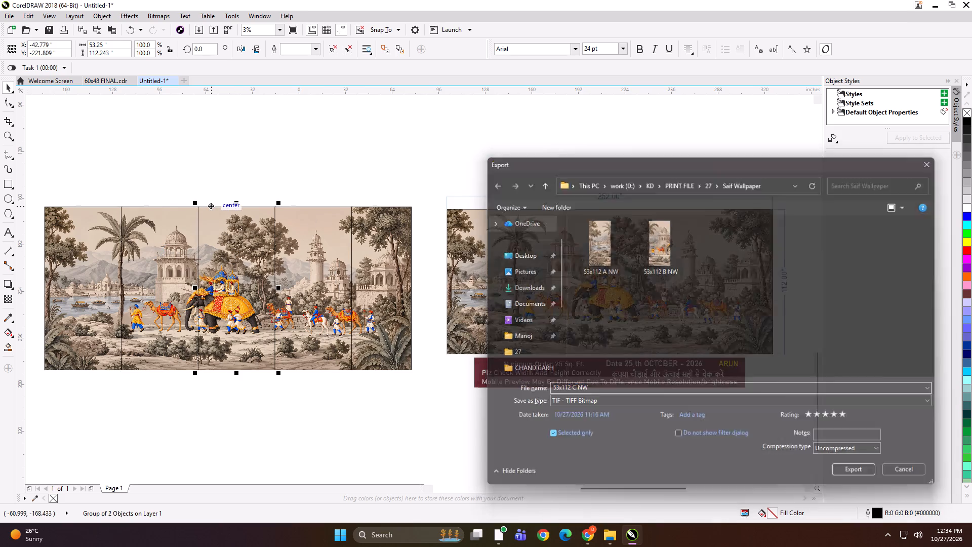
{"action": "key", "text": "Return"}
Export the fourth mural panel as a TIFF named 53x112 D NW.
{"action": "left_click", "coordinate": [346, 299]}
{"action": "key", "text": "ctrl+e"}
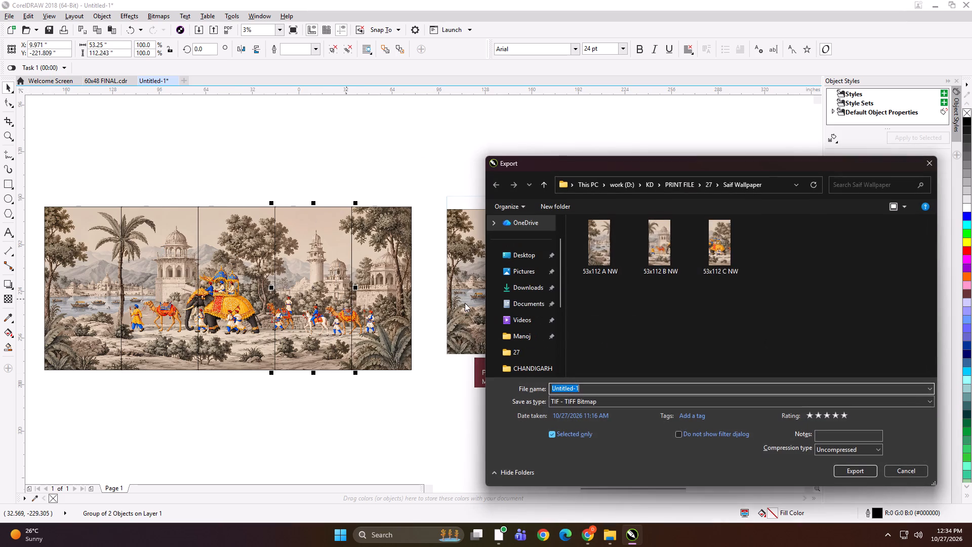
{"action": "left_click", "coordinate": [724, 244]}
{"action": "double_click", "coordinate": [576, 389]}
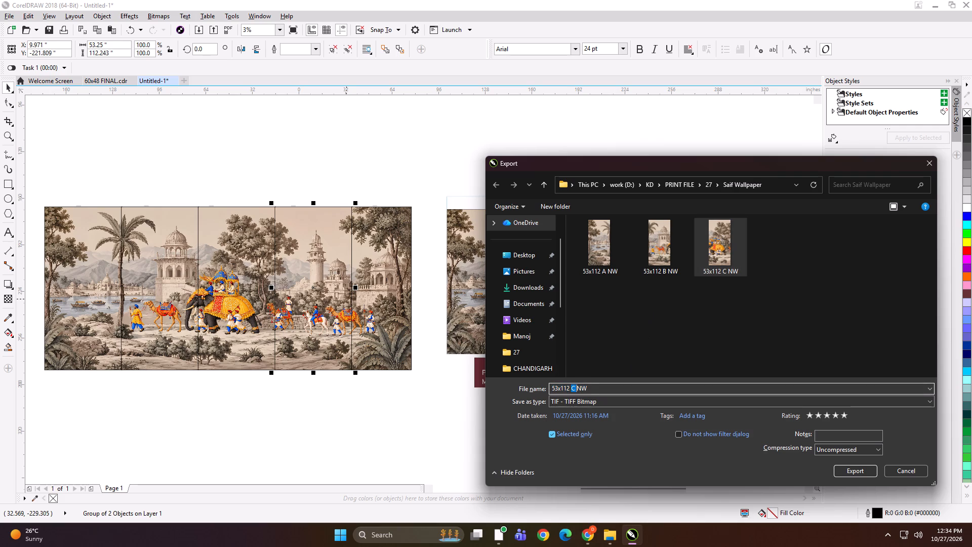
{"action": "key", "text": "d"}
{"action": "key", "text": "space"}
{"action": "key", "text": "Return"}
{"action": "key", "text": "Return"}
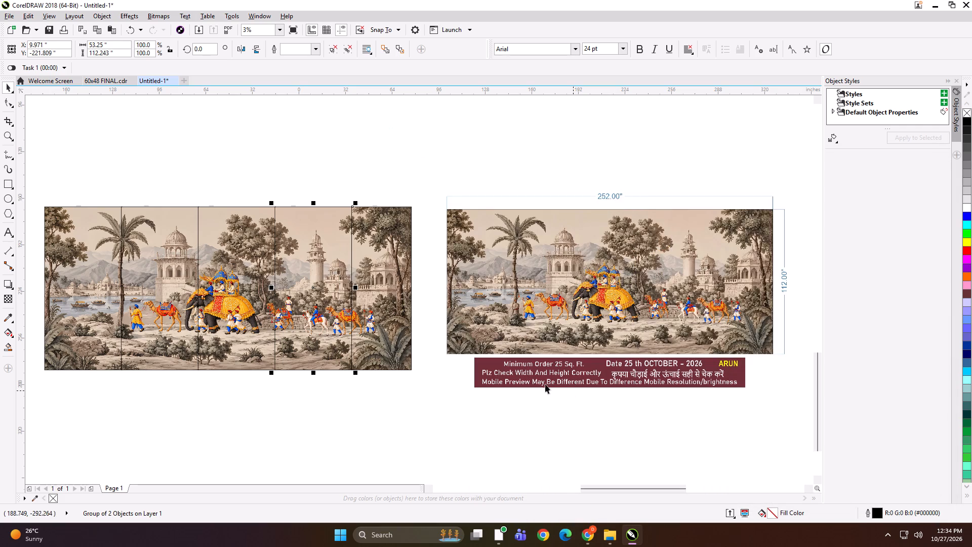
Export the fifth, narrower mural panel as a TIFF named 41x112 E NW.
{"action": "left_click", "coordinate": [354, 285]}
{"action": "left_click", "coordinate": [385, 262]}
{"action": "key", "text": "ctrl+e"}
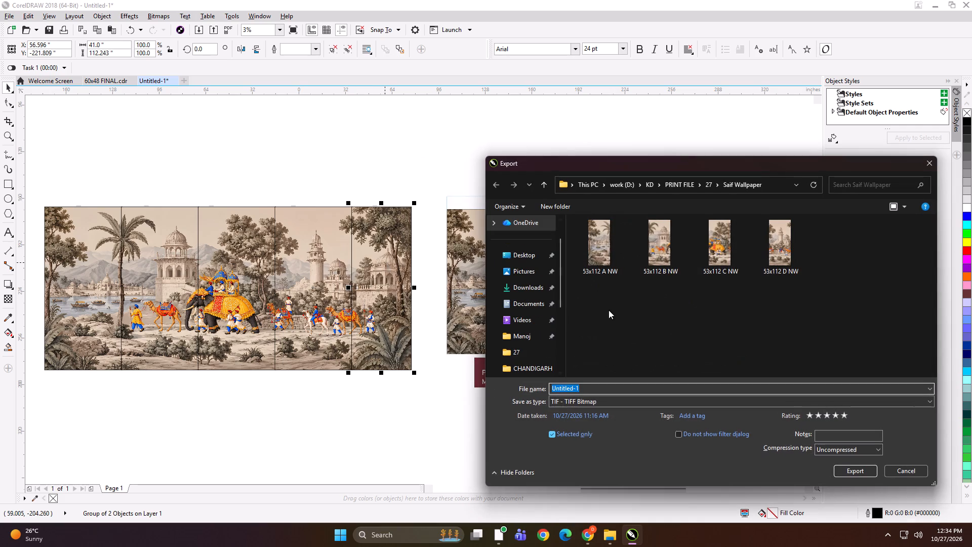
{"action": "type", "text": "41x112"}
{"action": "key", "text": "space"}
{"action": "type", "text": "E"}
{"action": "key", "text": "space"}
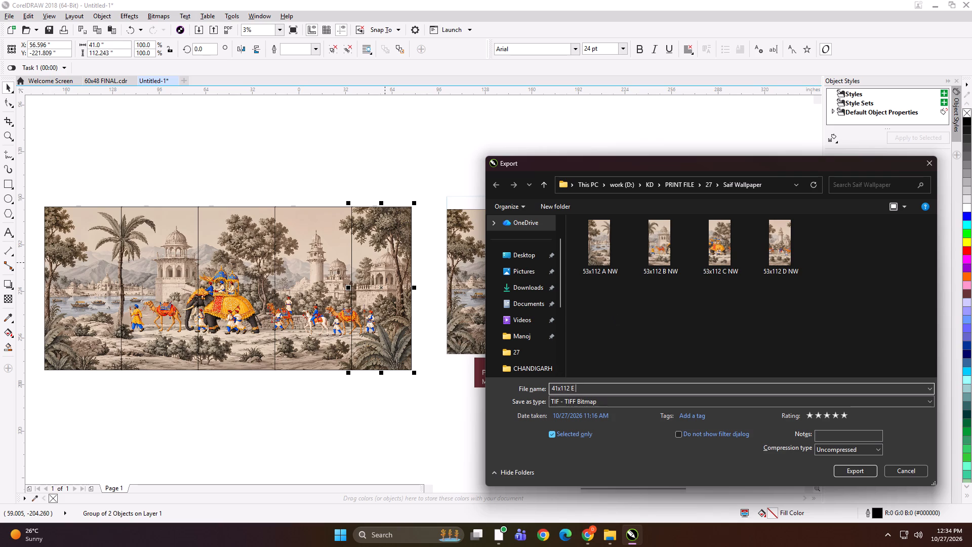
{"action": "type", "text": "NW"}
{"action": "key", "text": "Return"}
{"action": "key", "text": "Return"}
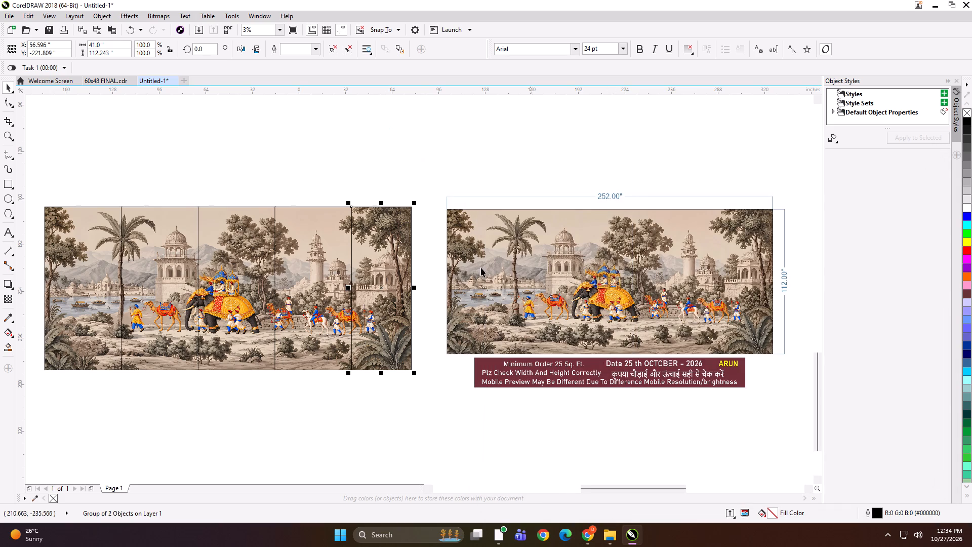
Spread the five mural panels apart, nudging them leftwards so that a narrow gap separates each neighbouring pair.
{"action": "scroll", "coordinate": [374, 260], "scroll_direction": "down", "scroll_amount": 1}
{"action": "left_click_drag", "start_coordinate": [175, 200], "coordinate": [382, 390]}
{"action": "key", "text": "Left"}
{"action": "key", "text": "Left"}
{"action": "key", "text": "Left"}
{"action": "key", "text": "Left"}
{"action": "key", "text": "Left"}
{"action": "key", "text": "Left"}
{"action": "key", "text": "Left"}
{"action": "key", "text": "Left"}
{"action": "key", "text": "Left"}
{"action": "key", "text": "Left"}
{"action": "key", "text": "Left"}
{"action": "key", "text": "Left"}
{"action": "key", "text": "Left"}
{"action": "key", "text": "Left"}
{"action": "key", "text": "Left"}
{"action": "key", "text": "Left"}
{"action": "key", "text": "Left"}
{"action": "key", "text": "Left"}
{"action": "key", "text": "Left"}
{"action": "key", "text": "Left"}
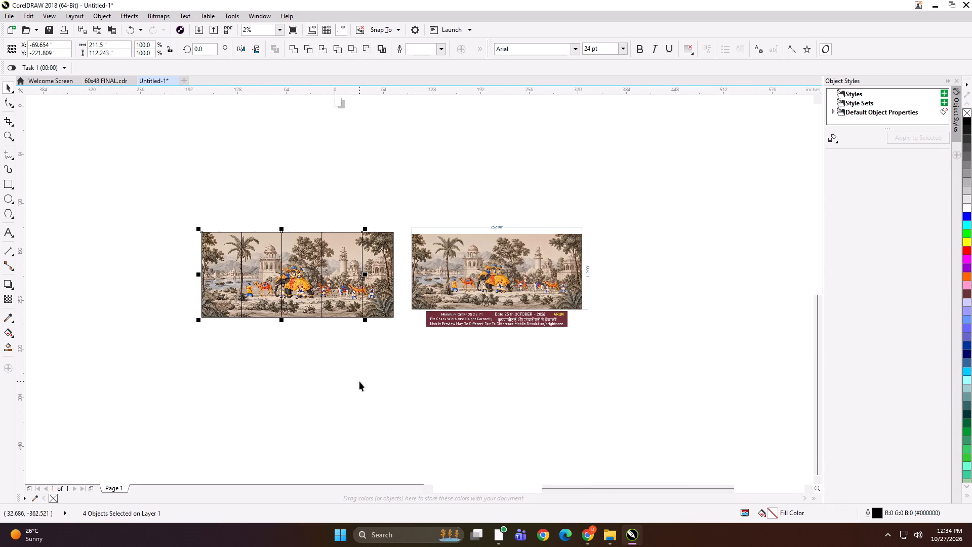
{"action": "left_click_drag", "start_coordinate": [177, 214], "coordinate": [328, 363]}
{"action": "left_click_drag", "start_coordinate": [147, 207], "coordinate": [283, 361]}
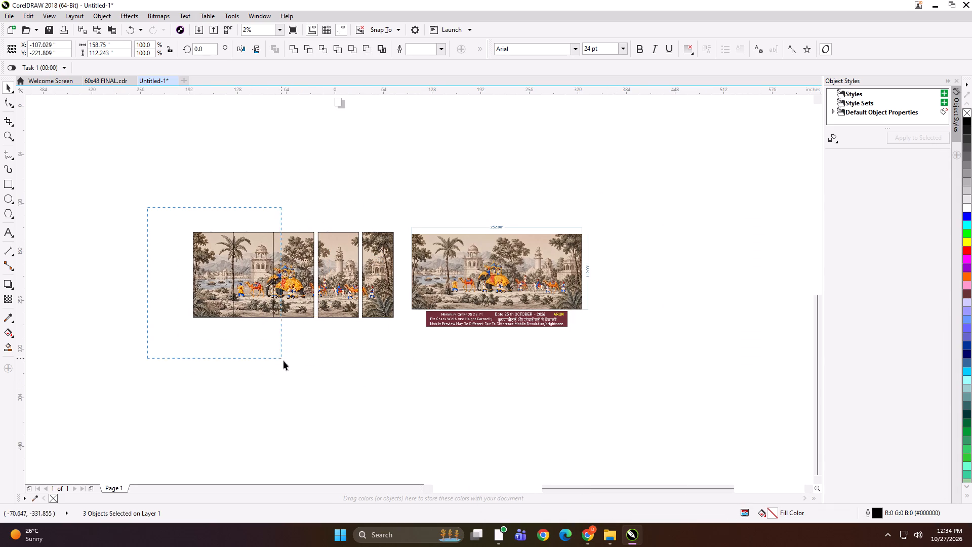
{"action": "left_click_drag", "start_coordinate": [283, 361], "coordinate": [288, 369]}
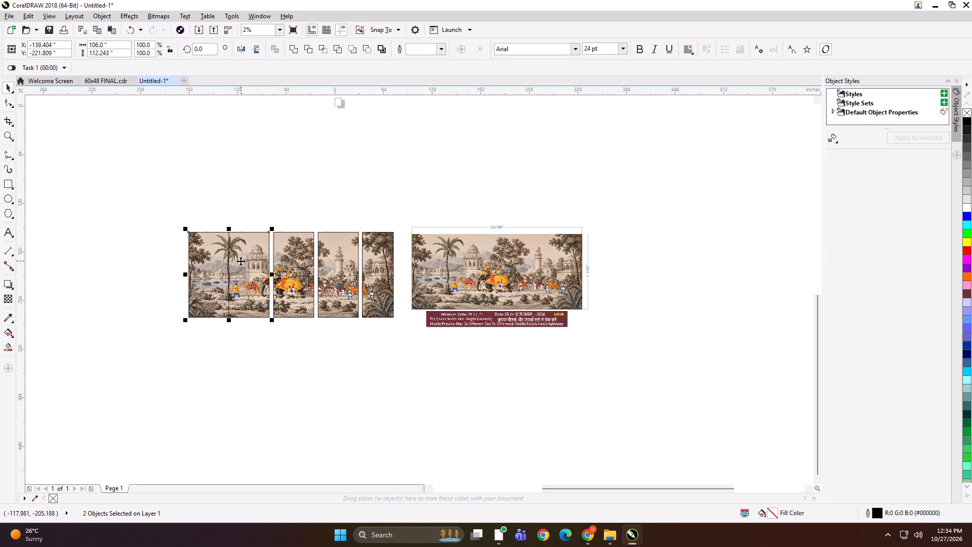
{"action": "scroll", "coordinate": [237, 258], "scroll_direction": "up", "scroll_amount": 1}
{"action": "left_click", "coordinate": [186, 182]}
{"action": "left_click", "coordinate": [150, 290]}
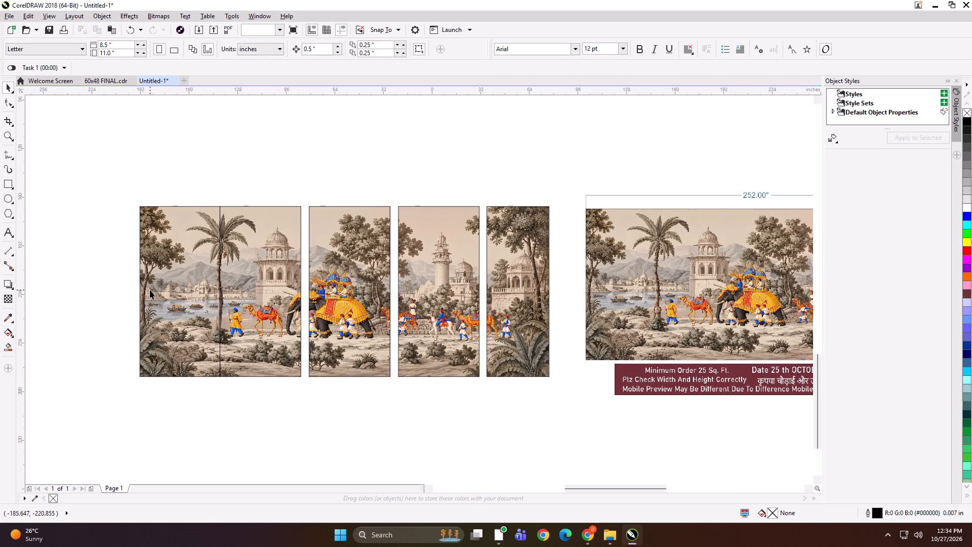
{"action": "key", "text": "Left"}
{"action": "key", "text": "Left"}
{"action": "key", "text": "Left"}
{"action": "key", "text": "Left"}
{"action": "key", "text": "Left"}
{"action": "key", "text": "Left"}
{"action": "key", "text": "Left"}
{"action": "key", "text": "Left"}
{"action": "key", "text": "Left"}
{"action": "key", "text": "Left"}
{"action": "key", "text": "Left"}
Move the five spaced panels closer to the dimensioned 252 x 112 inch preview and group them together with it.
{"action": "scroll", "coordinate": [198, 319], "scroll_direction": "down", "scroll_amount": 1}
{"action": "left_click_drag", "start_coordinate": [128, 240], "coordinate": [396, 416]}
{"action": "left_click_drag", "start_coordinate": [363, 324], "coordinate": [372, 321]}
{"action": "left_click", "coordinate": [438, 330], "text": "shift"}
{"action": "key", "text": "ctrl+g"}
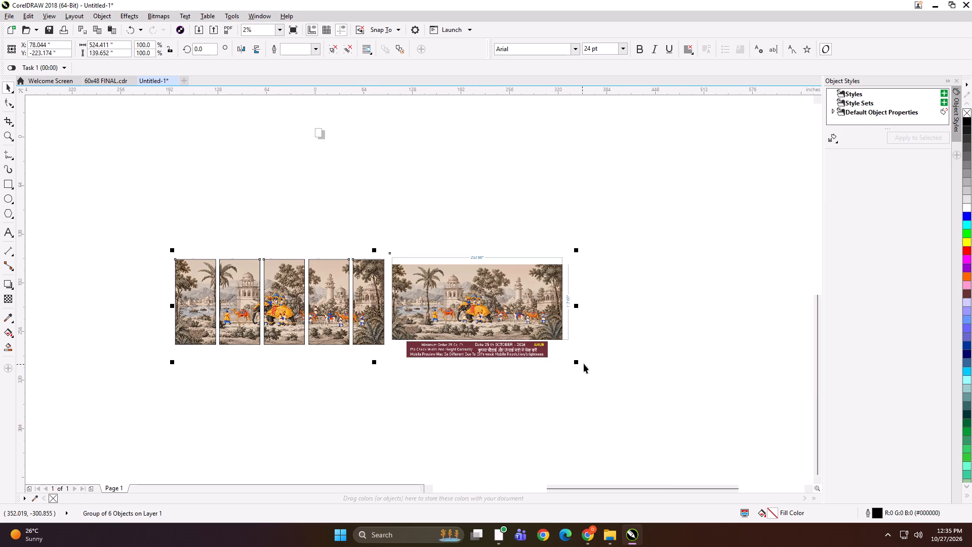
Scale the group of panels and preview down proportionally to about 7.4 x 2 inches.
{"action": "left_click_drag", "start_coordinate": [577, 362], "coordinate": [415, 326], "text": "shift"}
{"action": "scroll", "coordinate": [357, 304], "scroll_direction": "up", "scroll_amount": 2}
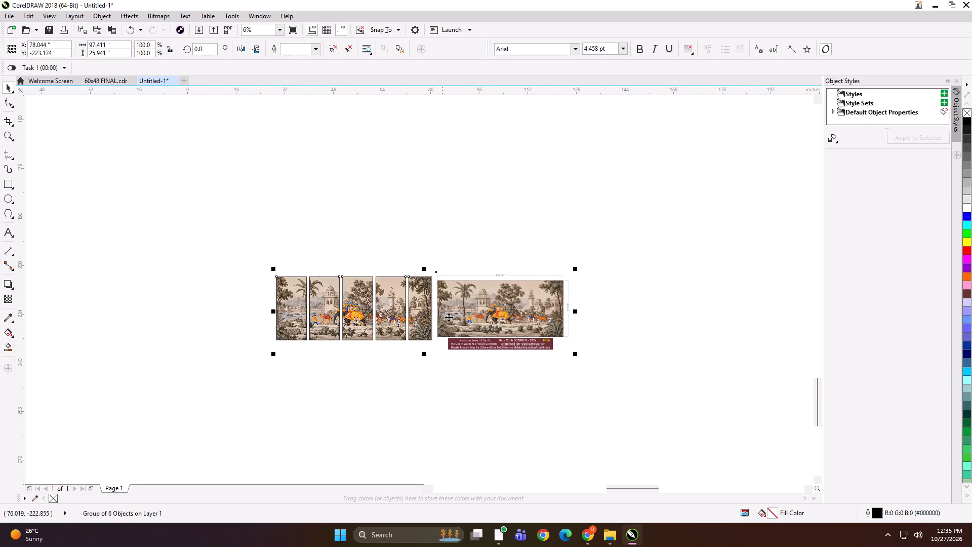
{"action": "scroll", "coordinate": [454, 328], "scroll_direction": "up", "scroll_amount": 1}
{"action": "left_click_drag", "start_coordinate": [695, 377], "coordinate": [547, 328], "text": "shift"}
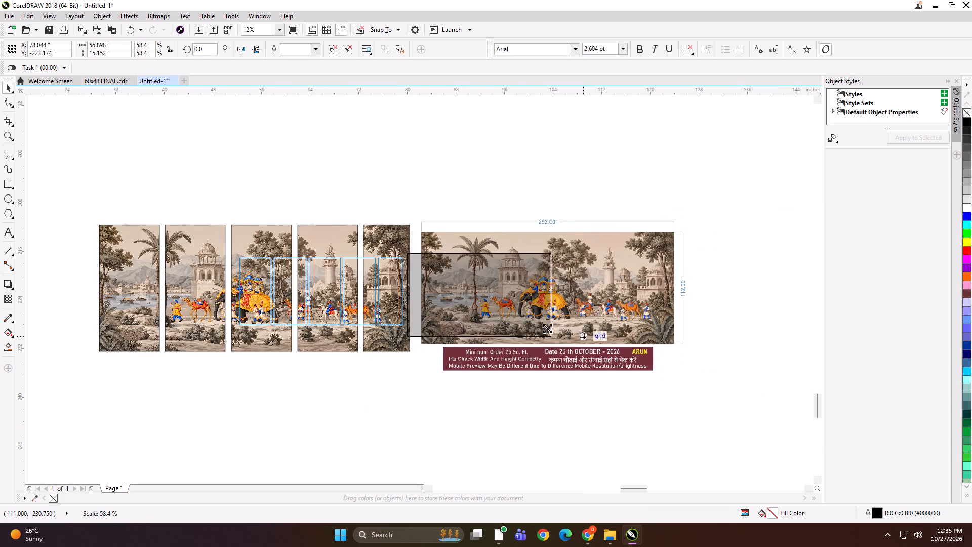
{"action": "left_click_drag", "start_coordinate": [547, 328], "coordinate": [517, 323], "text": "shift"}
{"action": "scroll", "coordinate": [388, 288], "scroll_direction": "up", "scroll_amount": 2}
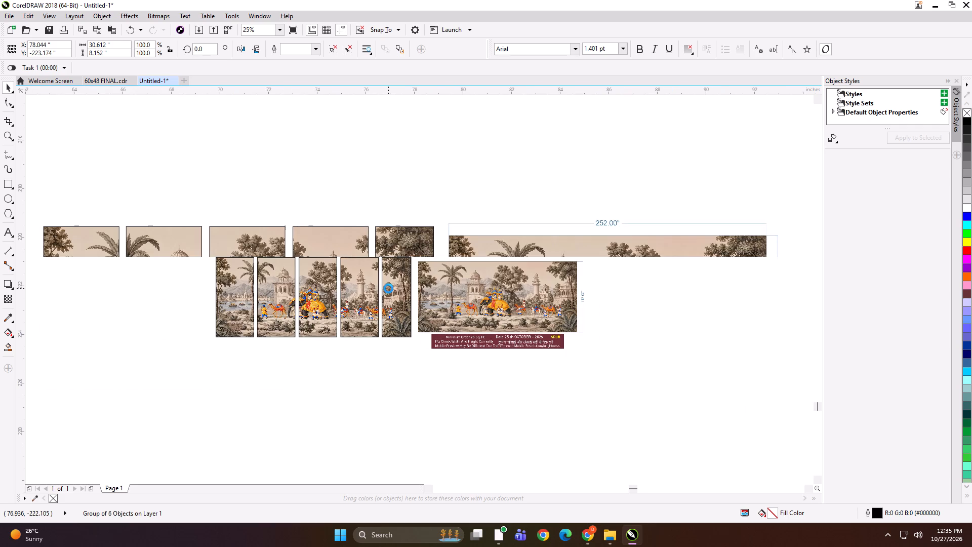
{"action": "scroll", "coordinate": [389, 288], "scroll_direction": "down", "scroll_amount": 1}
{"action": "scroll", "coordinate": [386, 290], "scroll_direction": "up", "scroll_amount": 1}
{"action": "scroll", "coordinate": [386, 290], "scroll_direction": "down", "scroll_amount": 1}
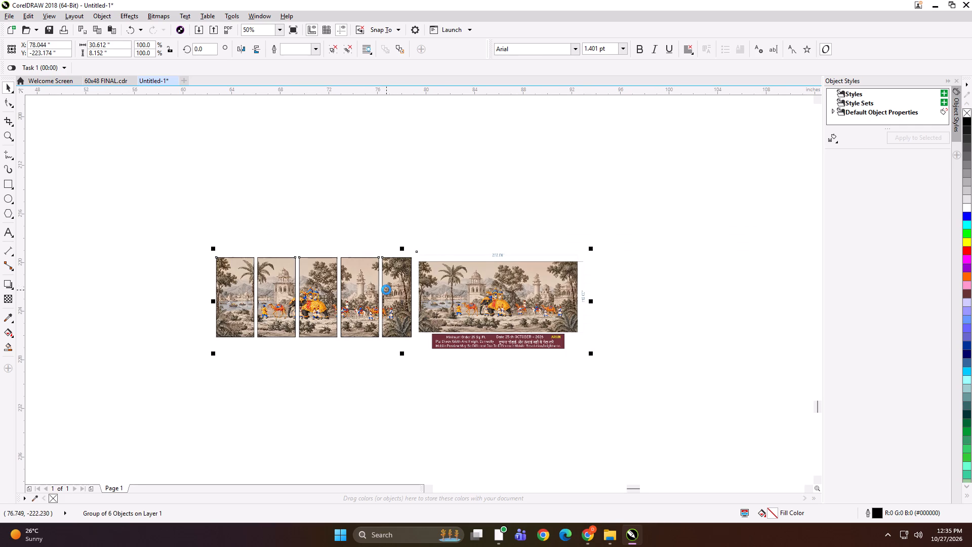
{"action": "scroll", "coordinate": [508, 329], "scroll_direction": "up", "scroll_amount": 1}
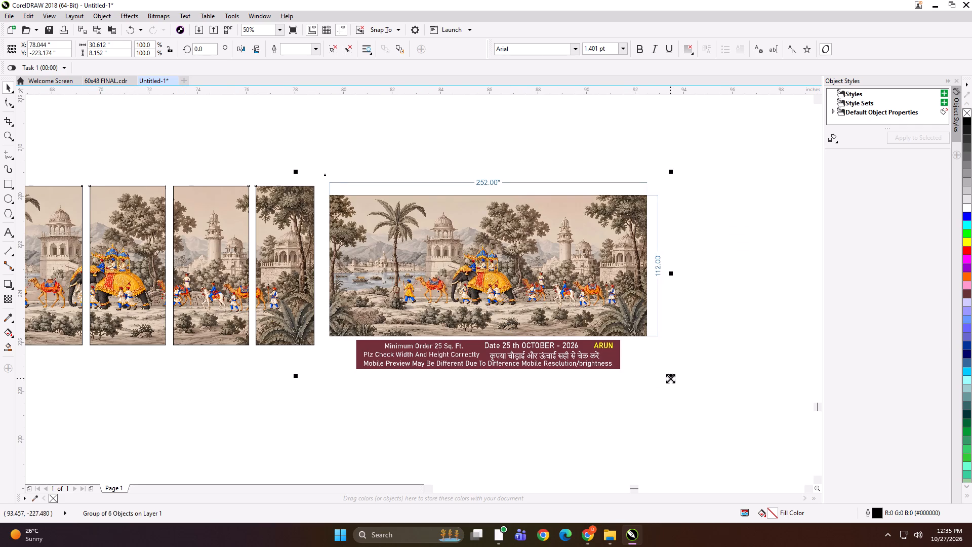
{"action": "left_click_drag", "start_coordinate": [670, 378], "coordinate": [391, 310], "text": "shift"}
{"action": "left_click", "coordinate": [391, 310], "text": "shift"}
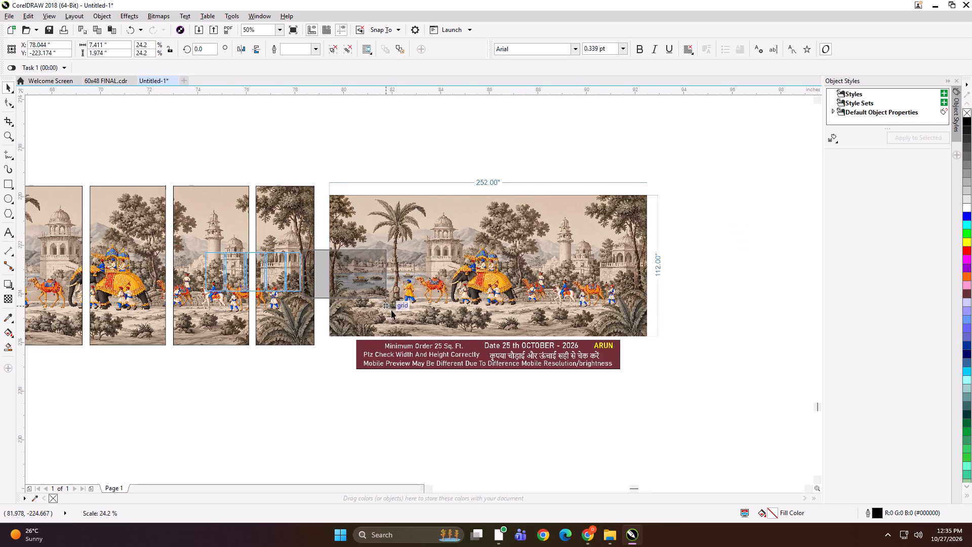
Export the reduced group of panels and preview under the name FSGDG.
{"action": "key", "text": "ctrl+e"}
{"action": "type", "text": "FSGDG"}
{"action": "key", "text": "Return"}
{"action": "key", "text": "Return"}
{"action": "key", "text": "Return"}
{"action": "key", "text": "Return"}
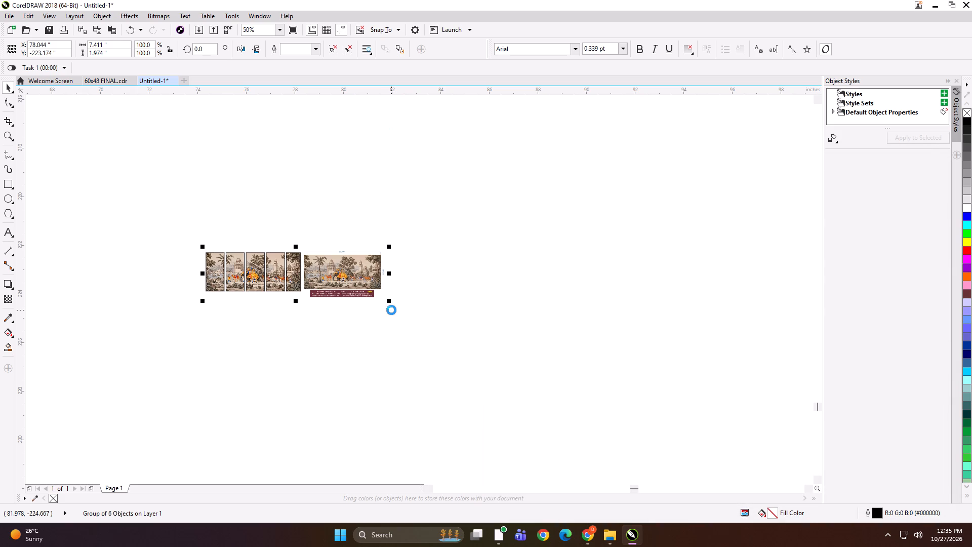
Delete the reduced group of mural panels and preview from the drawing.
{"action": "key", "text": "Delete"}
Move the floral-pattern wall layout with the rectangular cut-out leftwards, closer to the other remaining designs.
{"action": "key", "text": "F4"}
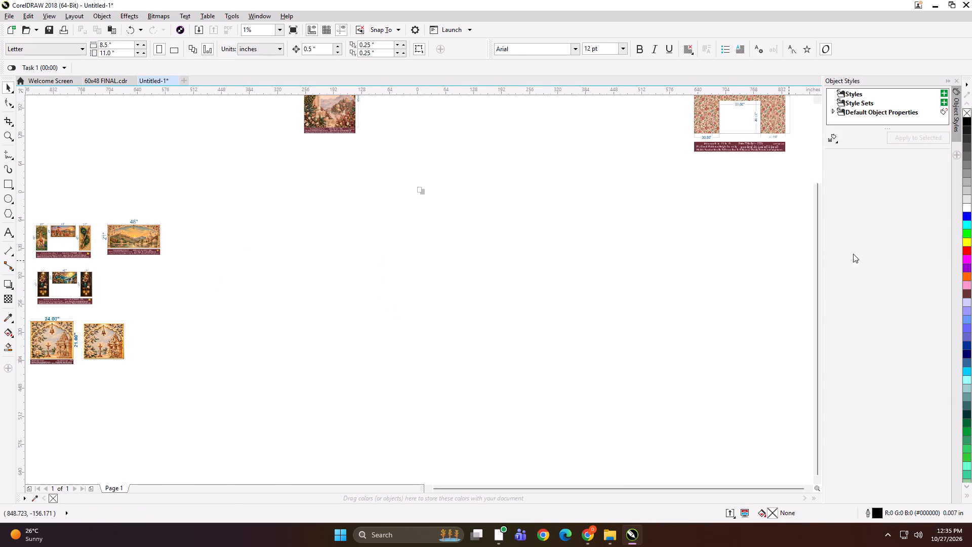
{"action": "left_click_drag", "start_coordinate": [815, 248], "coordinate": [815, 208]}
{"action": "left_click_drag", "start_coordinate": [763, 214], "coordinate": [504, 336]}
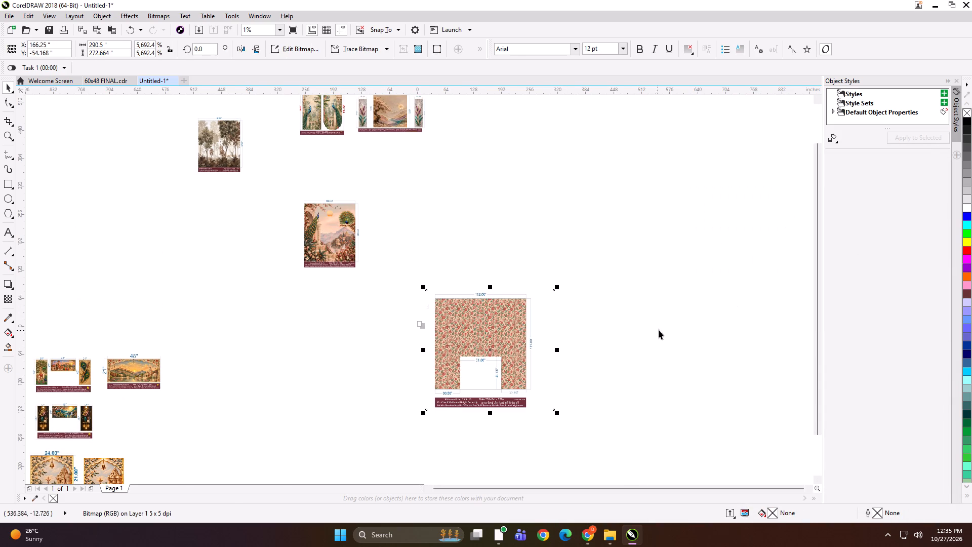
{"action": "left_click", "coordinate": [659, 330]}
{"action": "left_click_drag", "start_coordinate": [489, 335], "coordinate": [464, 335]}
{"action": "left_click", "coordinate": [577, 324]}
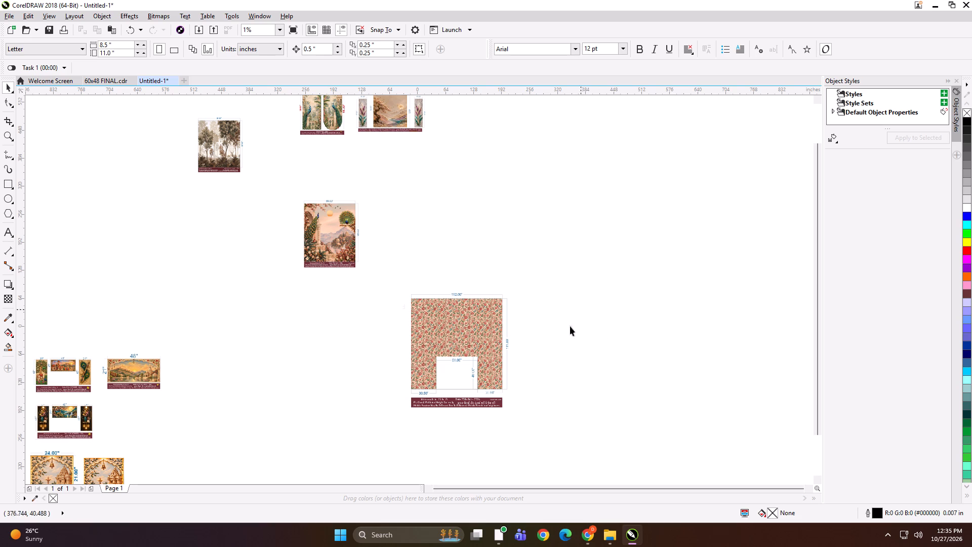
Switch to File Explorer and open the work (D:) drive from This PC.
{"action": "left_click", "coordinate": [606, 542]}
{"action": "left_click", "coordinate": [572, 343]}
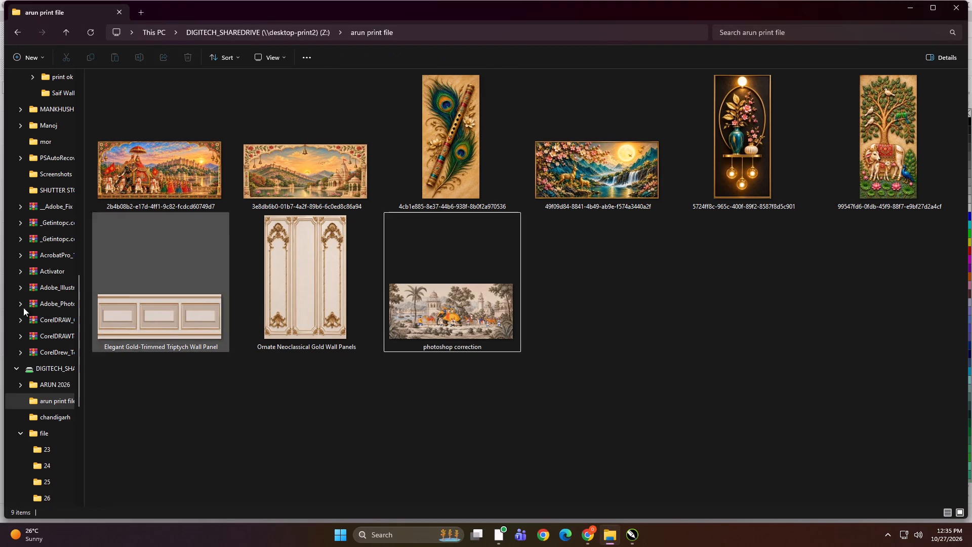
{"action": "scroll", "coordinate": [29, 325], "scroll_direction": "up", "scroll_amount": 3}
{"action": "left_click", "coordinate": [45, 326]}
{"action": "double_click", "coordinate": [280, 171]}
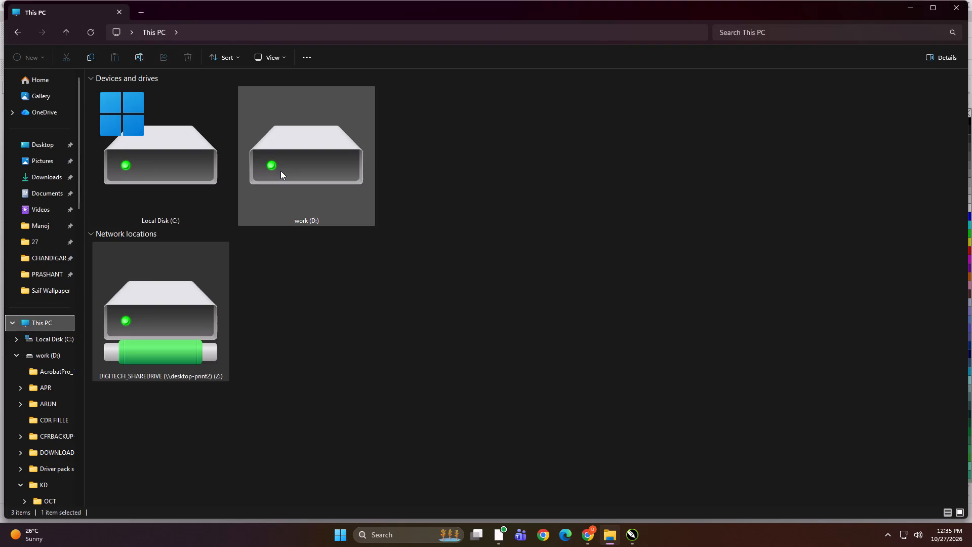
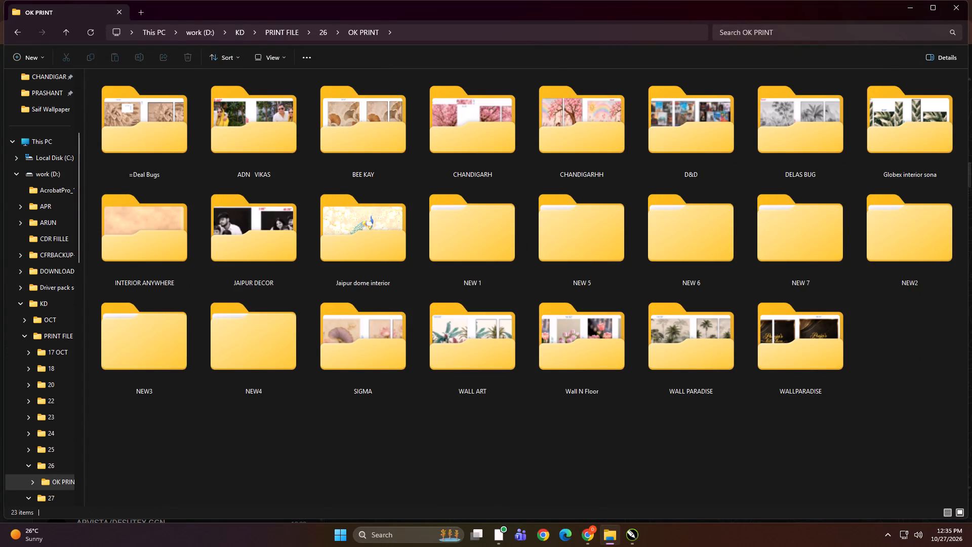
Search the OK PRINT folder for files matching FEBR, and replace that search with AMS.
{"action": "left_click", "coordinate": [835, 38]}
{"action": "type", "text": "FEBR"}
{"action": "left_click_drag", "start_coordinate": [762, 30], "coordinate": [617, 31]}
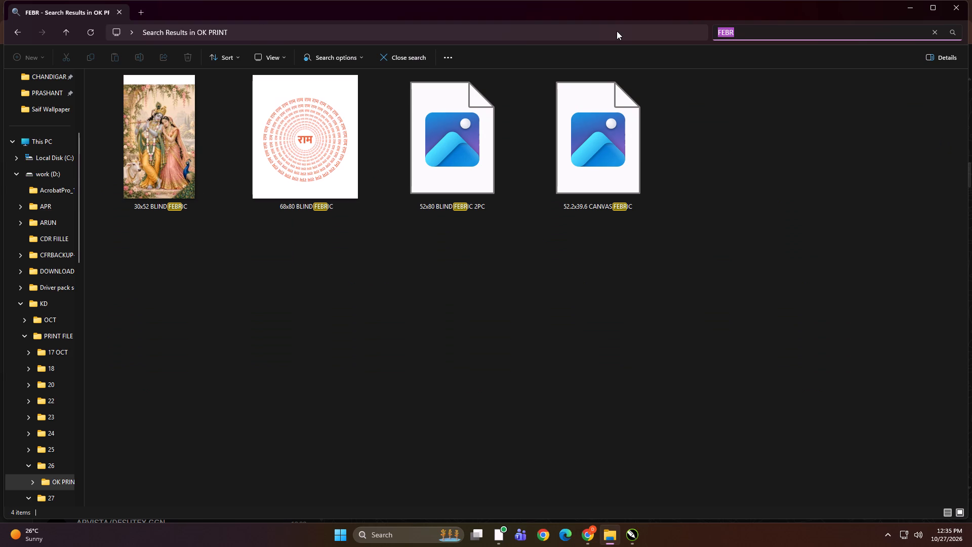
{"action": "key", "text": "a"}
{"action": "key", "text": "m"}
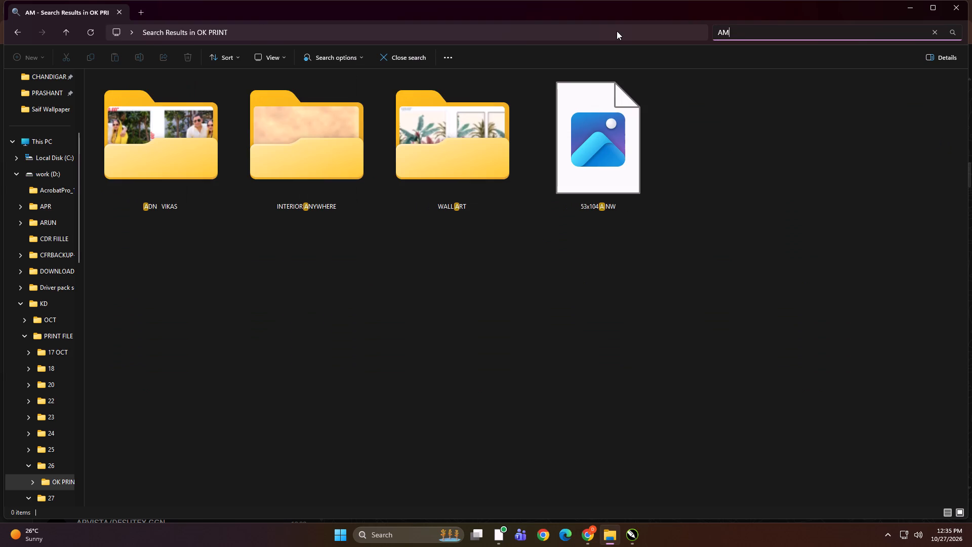
{"action": "key", "text": "s"}
Search the OK PRINT folder for ANSH and open the matching Ansh folder.
{"action": "left_click_drag", "start_coordinate": [750, 31], "coordinate": [647, 37]}
{"action": "type", "text": "ANSH"}
{"action": "double_click", "coordinate": [158, 118]}
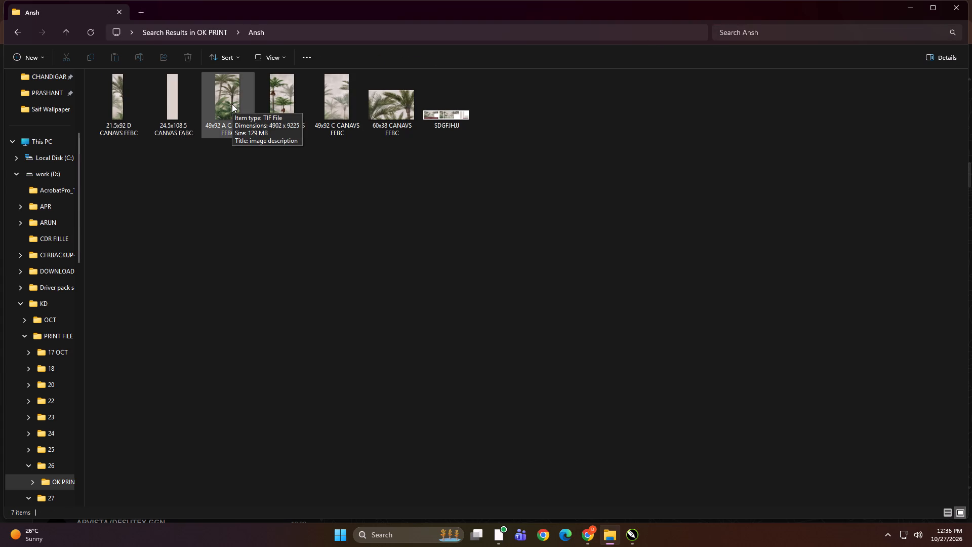
Open the SDGFJHJJ preview image and examine the palm-tree wall layout and its divided panels up close.
{"action": "left_click", "coordinate": [464, 212]}
{"action": "double_click", "coordinate": [447, 111]}
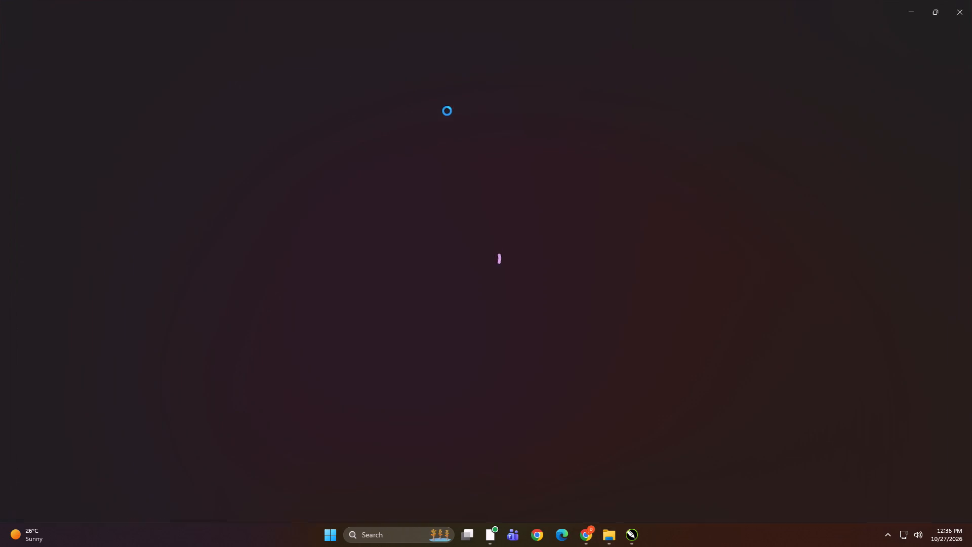
{"action": "scroll", "coordinate": [409, 245], "scroll_direction": "up", "scroll_amount": 4}
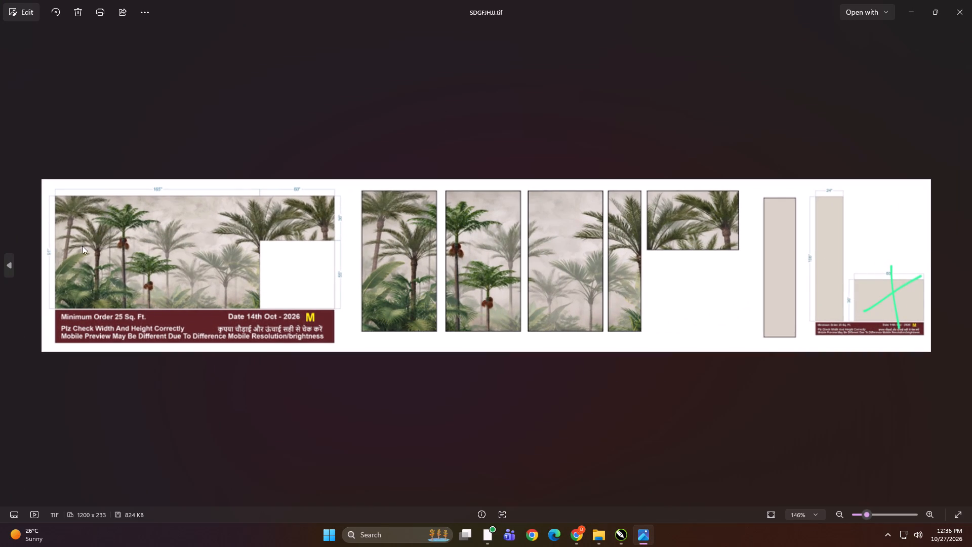
{"action": "scroll", "coordinate": [61, 244], "scroll_direction": "up", "scroll_amount": 4}
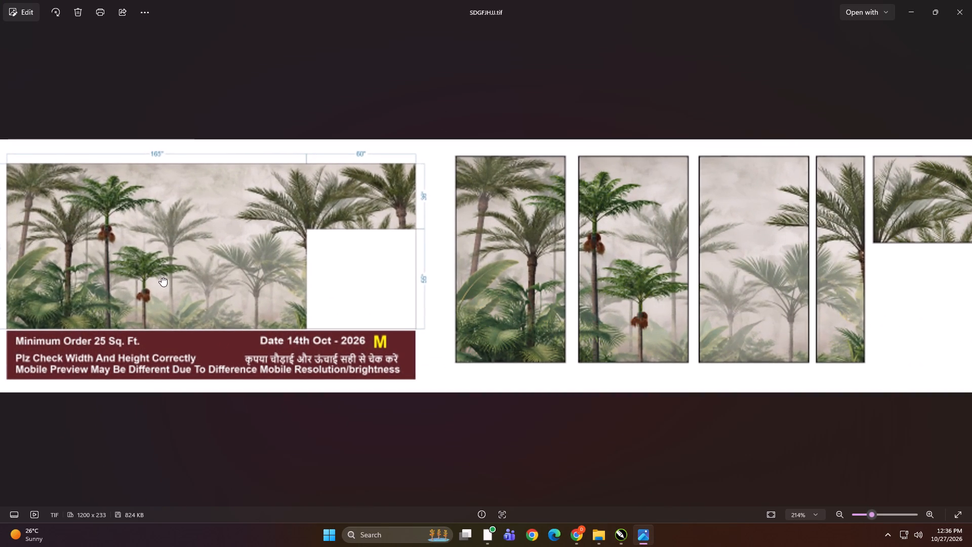
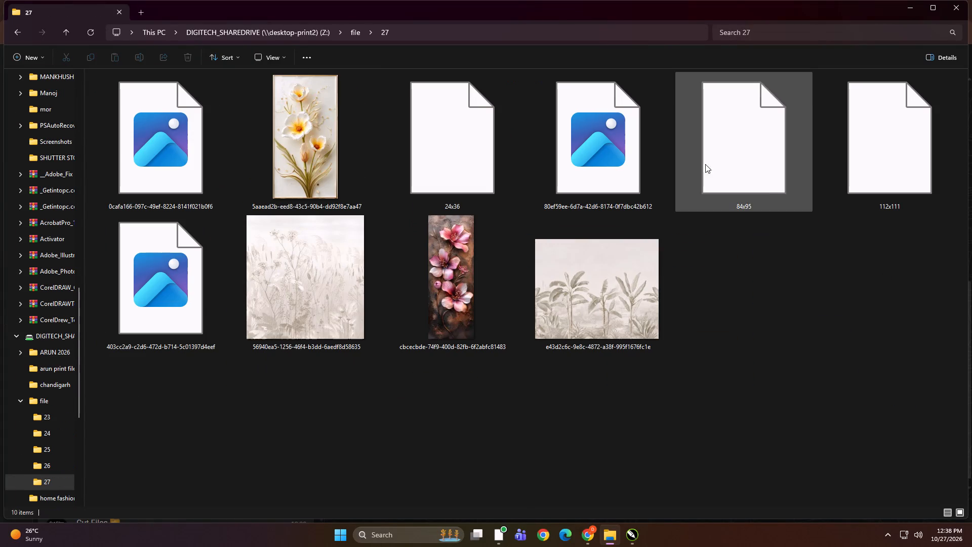
Bring the 112x111 floral wall design from folder 27 into the Untitled-1 drawing, on the empty area below the page.
{"action": "scroll", "coordinate": [430, 363], "scroll_direction": "down", "scroll_amount": 2, "text": "ctrl"}
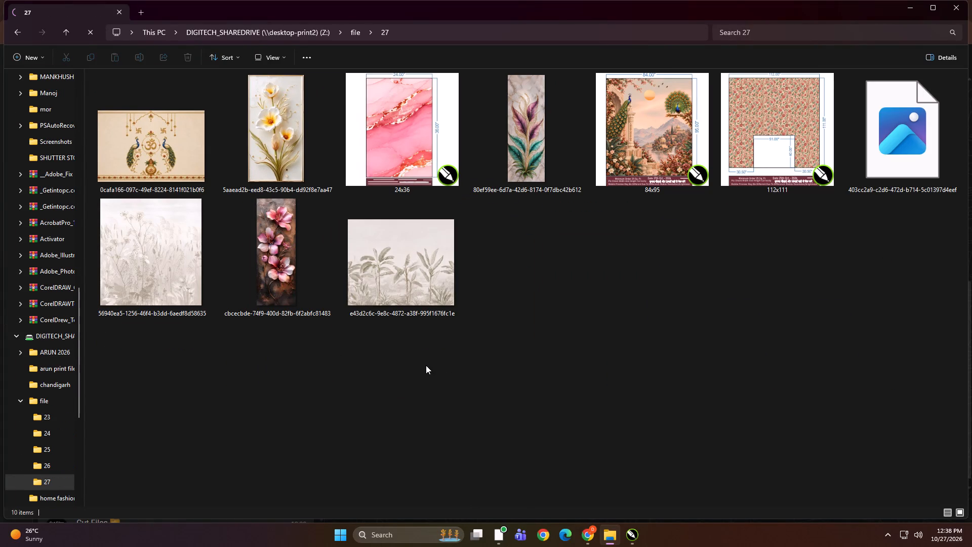
{"action": "left_click", "coordinate": [545, 342]}
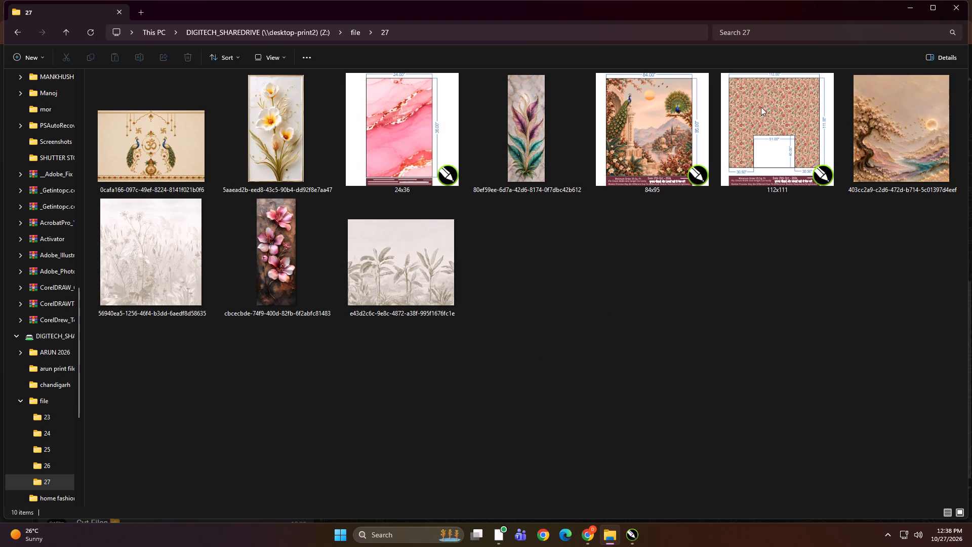
{"action": "left_click_drag", "start_coordinate": [772, 93], "coordinate": [426, 417]}
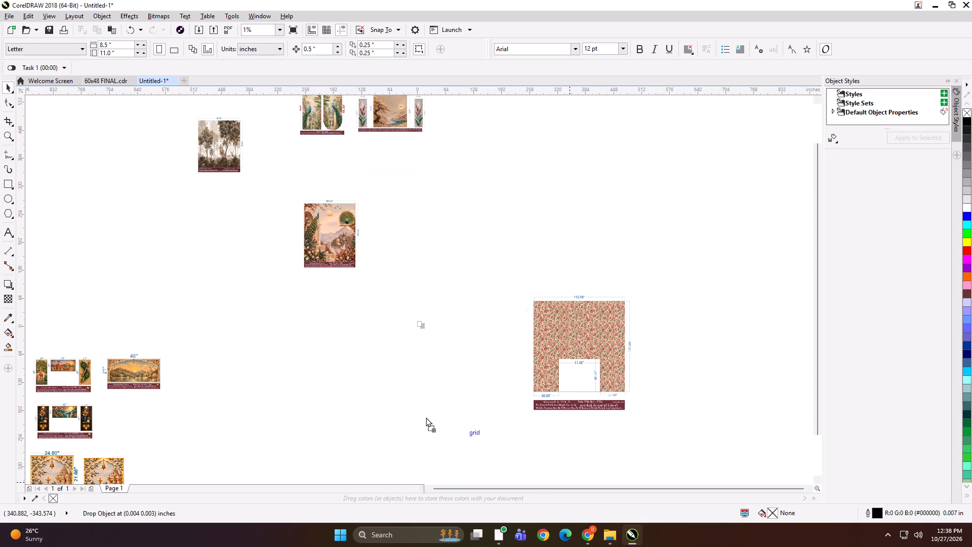
{"action": "left_click_drag", "start_coordinate": [426, 417], "coordinate": [407, 409]}
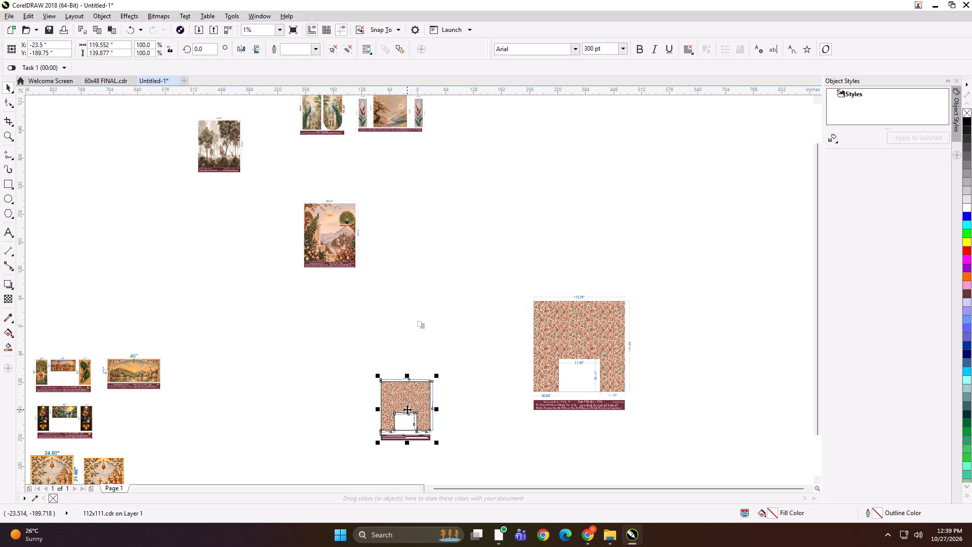
Move the floral reference bitmap beside the imported 112x111 design and resize it to about 167 by 157 inches.
{"action": "left_click", "coordinate": [551, 345]}
{"action": "left_click_drag", "start_coordinate": [556, 338], "coordinate": [497, 360]}
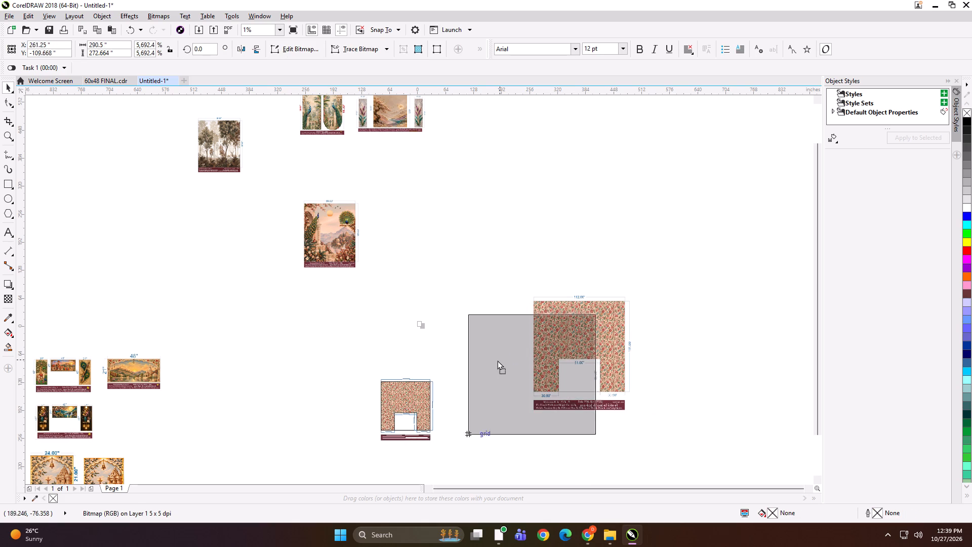
{"action": "left_click_drag", "start_coordinate": [497, 360], "coordinate": [489, 362]}
{"action": "left_click", "coordinate": [484, 364]}
{"action": "left_click", "coordinate": [542, 345]}
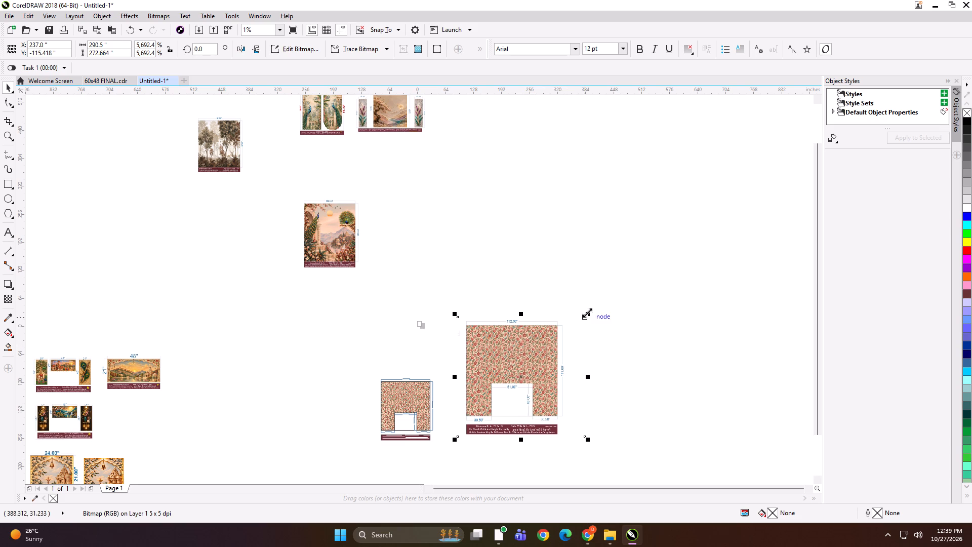
{"action": "left_click_drag", "start_coordinate": [587, 312], "coordinate": [553, 380]}
{"action": "scroll", "coordinate": [439, 431], "scroll_direction": "up", "scroll_amount": 2}
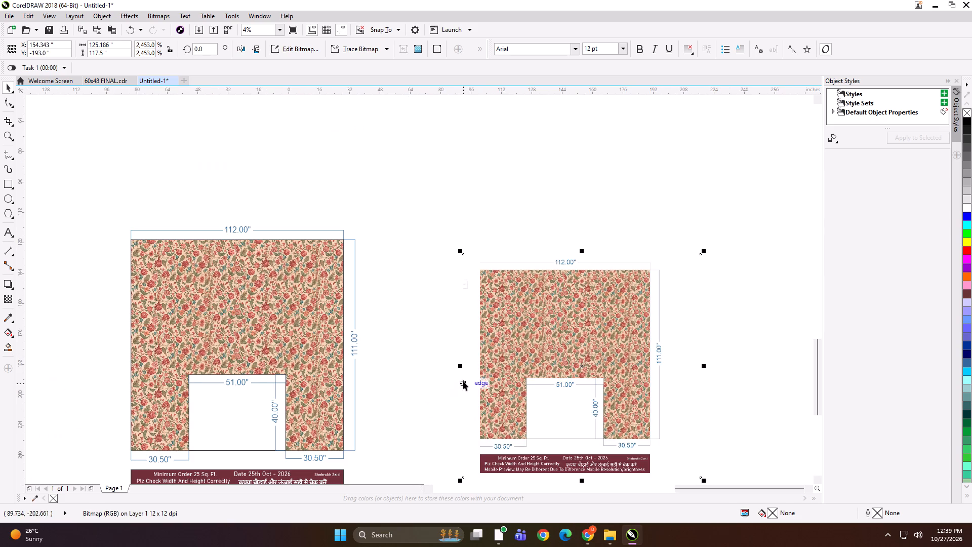
{"action": "left_click_drag", "start_coordinate": [515, 338], "coordinate": [505, 298]}
{"action": "scroll", "coordinate": [518, 288], "scroll_direction": "down", "scroll_amount": 1}
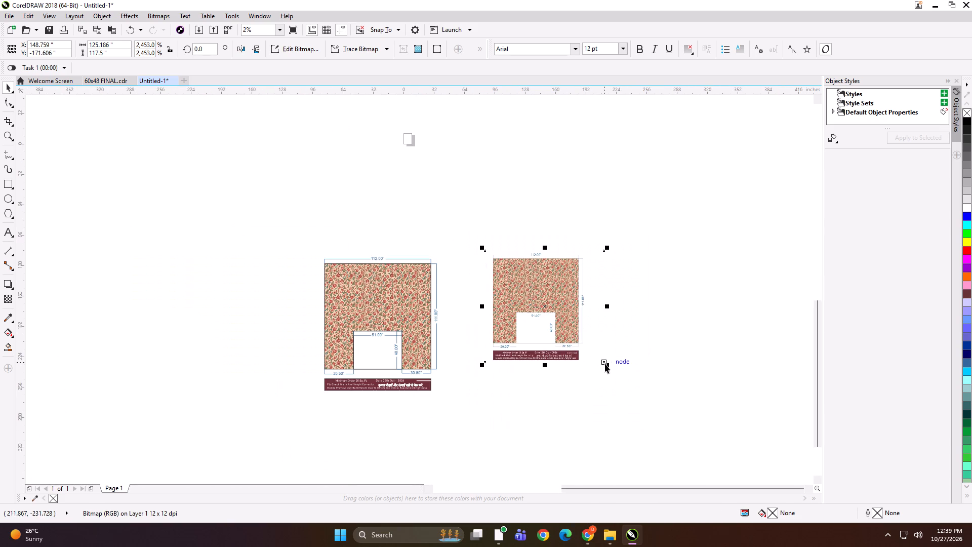
{"action": "left_click_drag", "start_coordinate": [607, 364], "coordinate": [656, 401]}
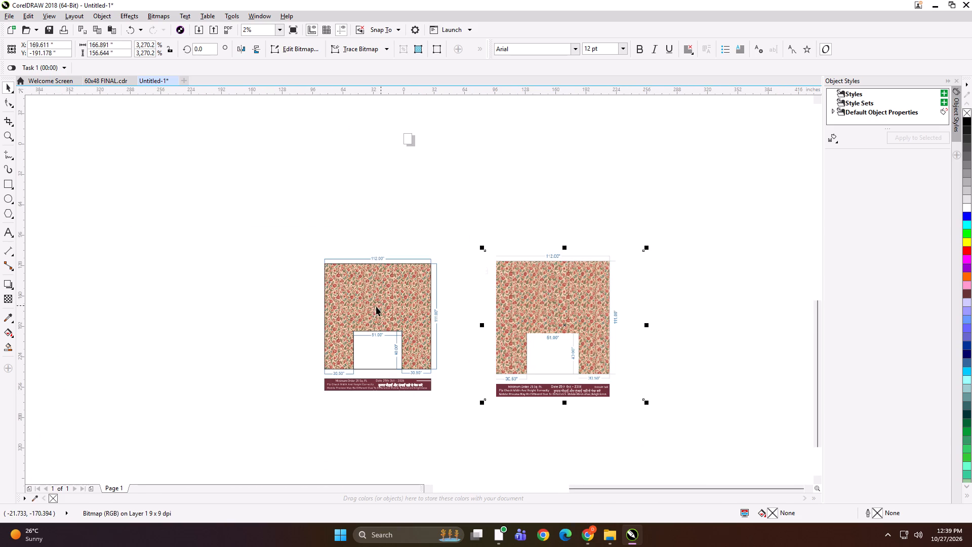
Ungroup the imported floral design and delete its dimension lines and maroon order-information strip, keeping the patterned panel and opening.
{"action": "key", "text": "shift+F2"}
{"action": "scroll", "coordinate": [414, 292], "scroll_direction": "down", "scroll_amount": 1}
{"action": "left_click", "coordinate": [223, 269], "text": "shift"}
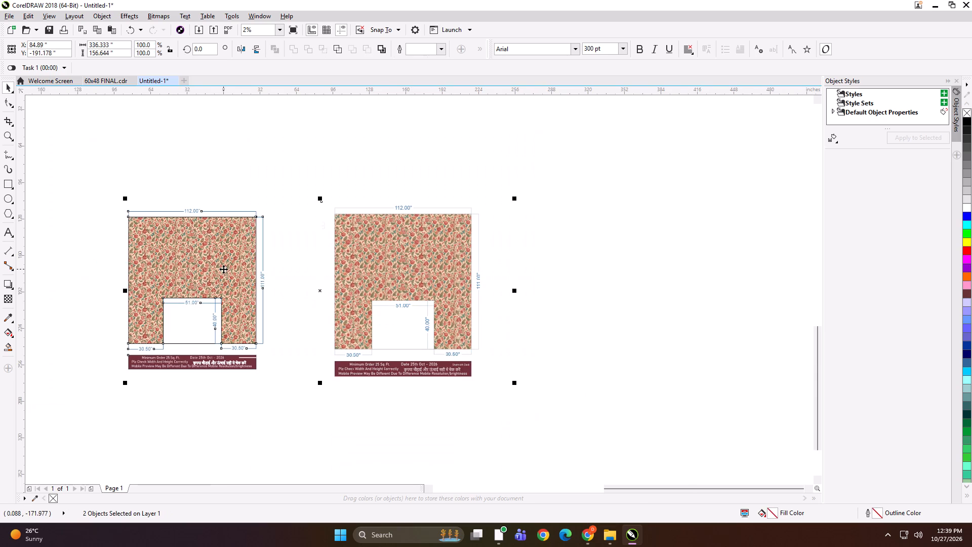
{"action": "key", "text": "shift+F2"}
{"action": "left_click", "coordinate": [424, 229]}
{"action": "left_click", "coordinate": [362, 234]}
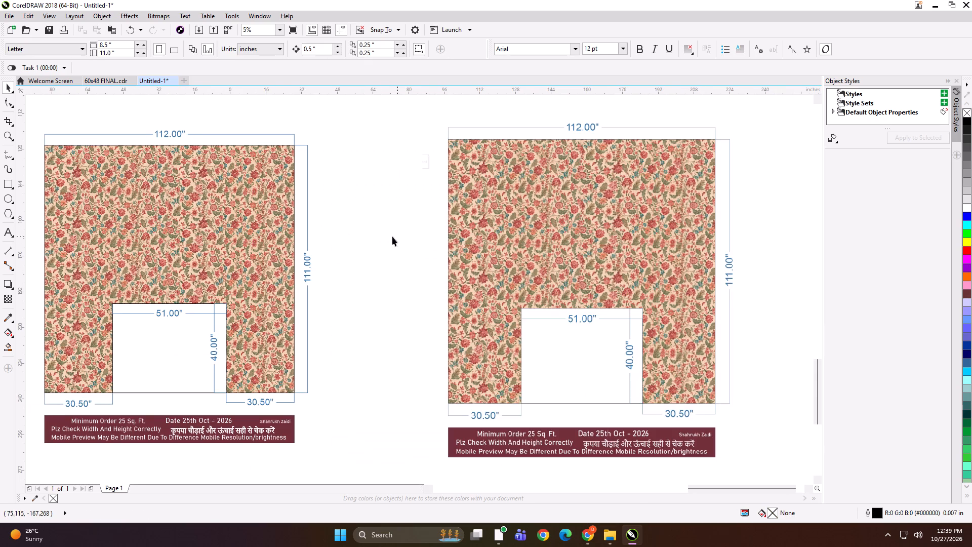
{"action": "left_click", "coordinate": [292, 222]}
{"action": "key", "text": "ctrl+u"}
{"action": "left_click", "coordinate": [131, 105]}
{"action": "left_click_drag", "start_coordinate": [127, 120], "coordinate": [366, 415]}
{"action": "key", "text": "Delete"}
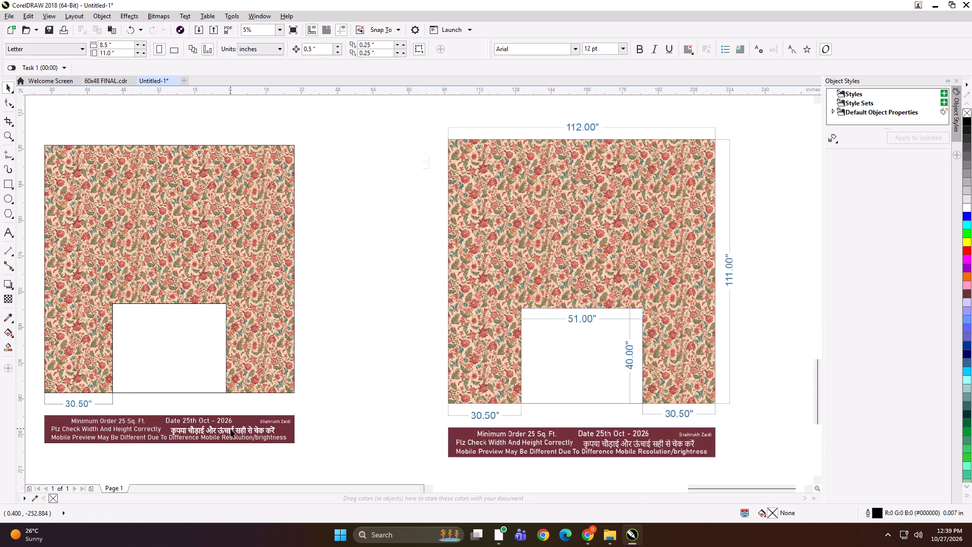
{"action": "left_click", "coordinate": [230, 428]}
{"action": "key", "text": "Delete"}
{"action": "left_click", "coordinate": [88, 400]}
{"action": "key", "text": "Delete"}
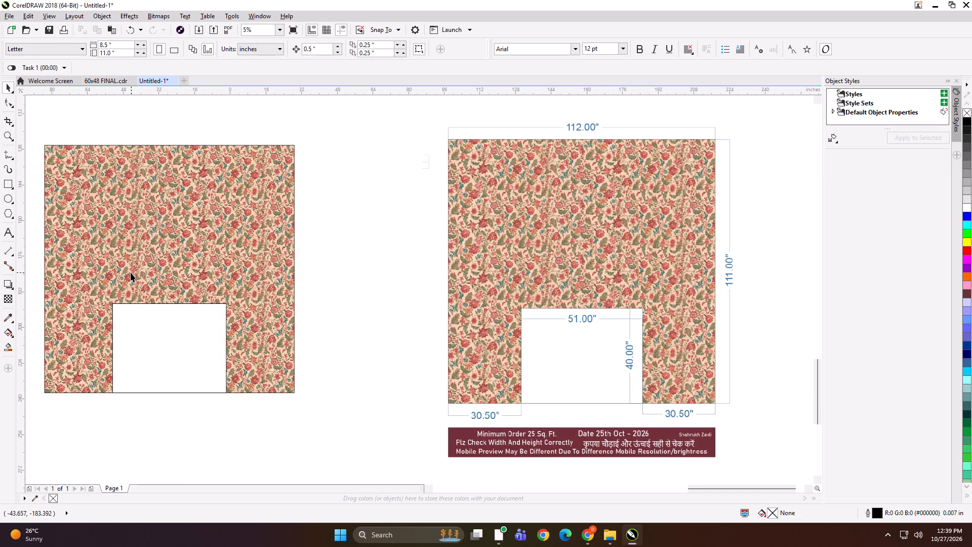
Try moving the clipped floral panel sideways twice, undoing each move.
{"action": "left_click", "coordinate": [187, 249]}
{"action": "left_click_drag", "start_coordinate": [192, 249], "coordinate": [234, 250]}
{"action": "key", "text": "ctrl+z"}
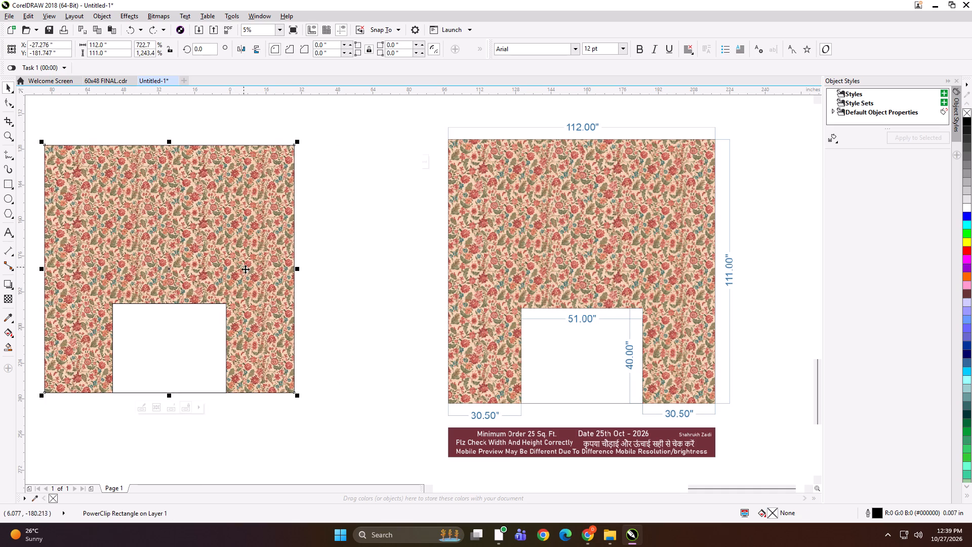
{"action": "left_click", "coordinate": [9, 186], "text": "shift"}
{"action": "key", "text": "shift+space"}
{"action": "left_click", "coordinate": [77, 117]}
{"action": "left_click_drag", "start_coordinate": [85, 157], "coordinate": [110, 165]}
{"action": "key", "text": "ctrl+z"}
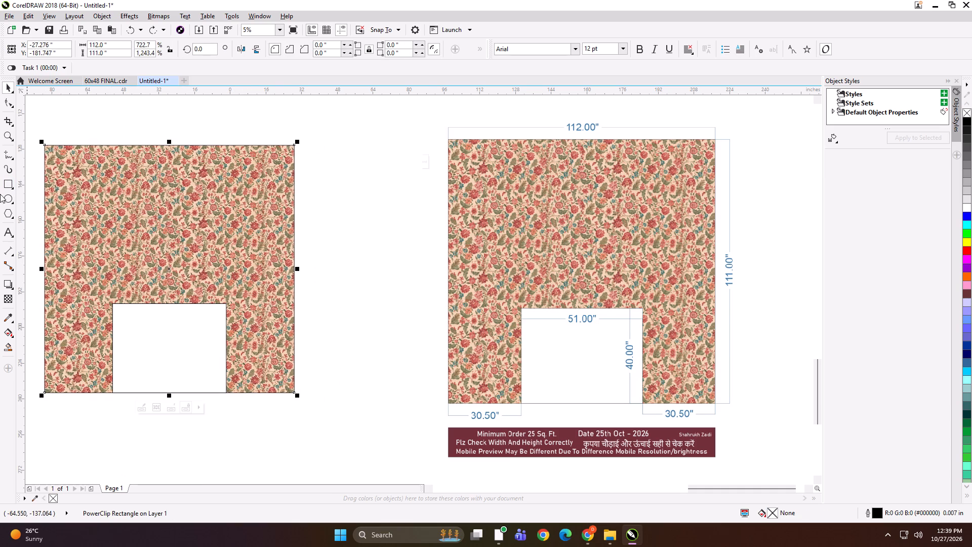
Add a rectangle around the floral panel at its full size, set its width to 59 inches, and select the panel with it.
{"action": "double_click", "coordinate": [8, 184], "text": "shift"}
{"action": "left_click_drag", "start_coordinate": [120, 46], "coordinate": [103, 48]}
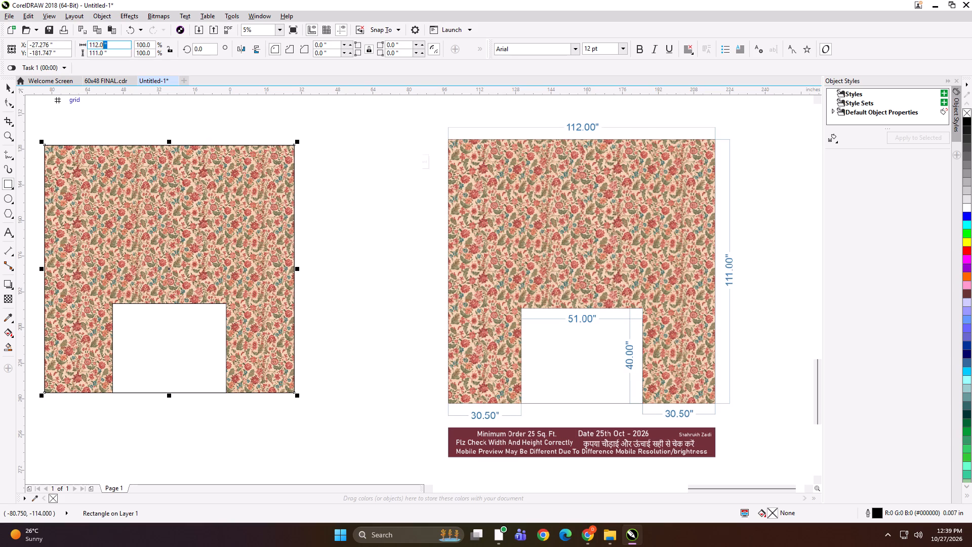
{"action": "left_click_drag", "start_coordinate": [103, 48], "coordinate": [73, 54]}
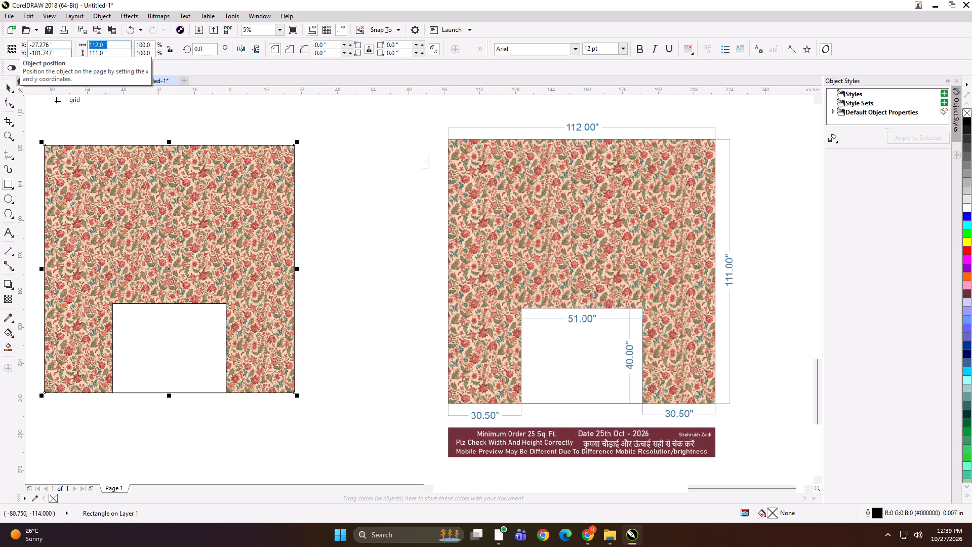
{"action": "type", "text": "59"}
{"action": "key", "text": "Return"}
{"action": "left_click", "coordinate": [68, 271], "text": "shift"}
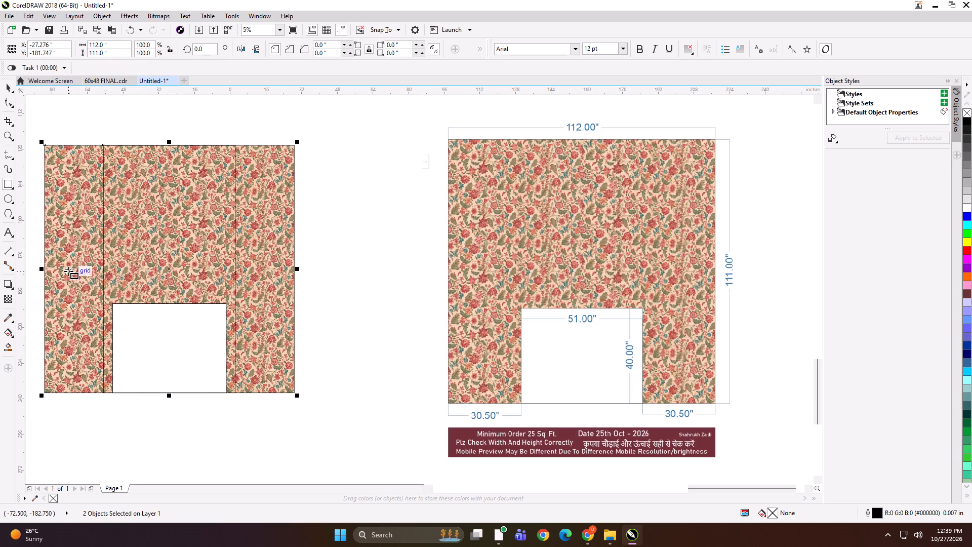
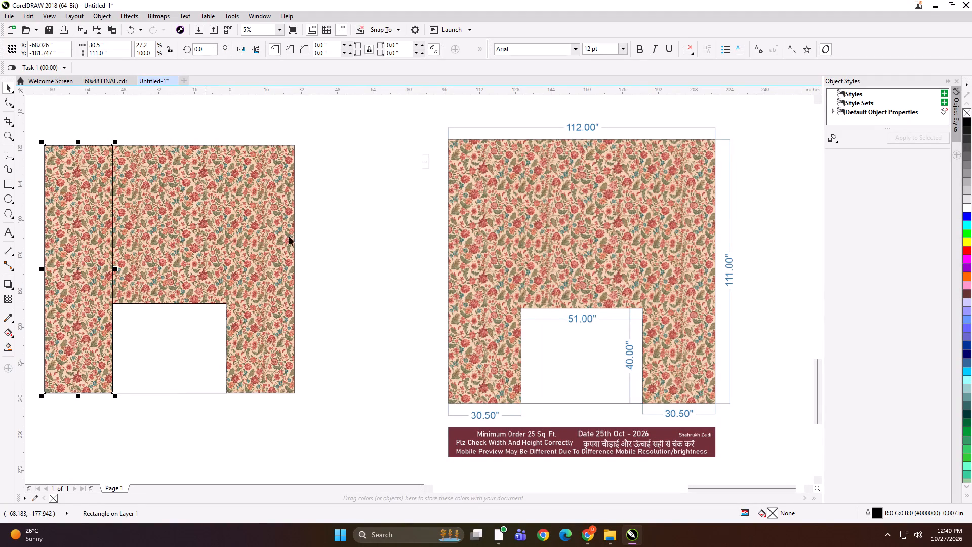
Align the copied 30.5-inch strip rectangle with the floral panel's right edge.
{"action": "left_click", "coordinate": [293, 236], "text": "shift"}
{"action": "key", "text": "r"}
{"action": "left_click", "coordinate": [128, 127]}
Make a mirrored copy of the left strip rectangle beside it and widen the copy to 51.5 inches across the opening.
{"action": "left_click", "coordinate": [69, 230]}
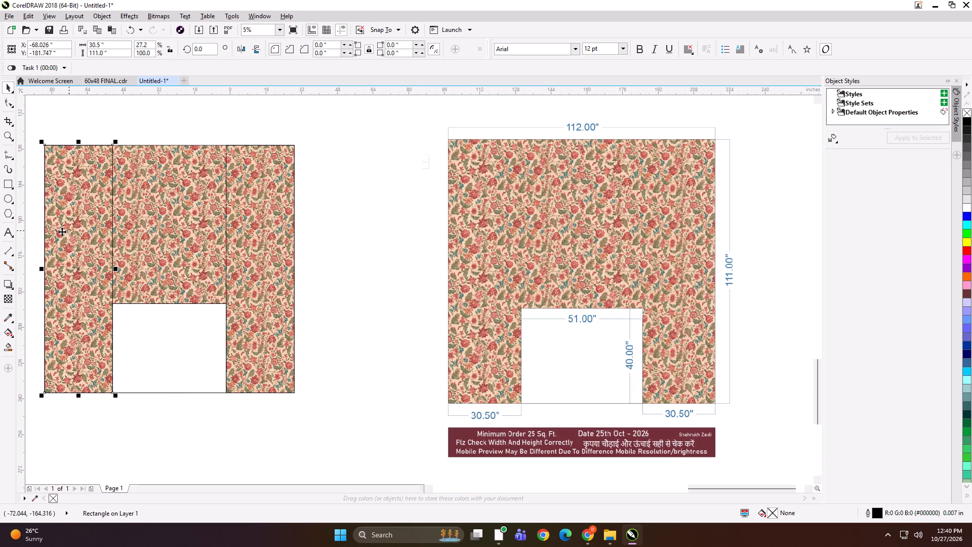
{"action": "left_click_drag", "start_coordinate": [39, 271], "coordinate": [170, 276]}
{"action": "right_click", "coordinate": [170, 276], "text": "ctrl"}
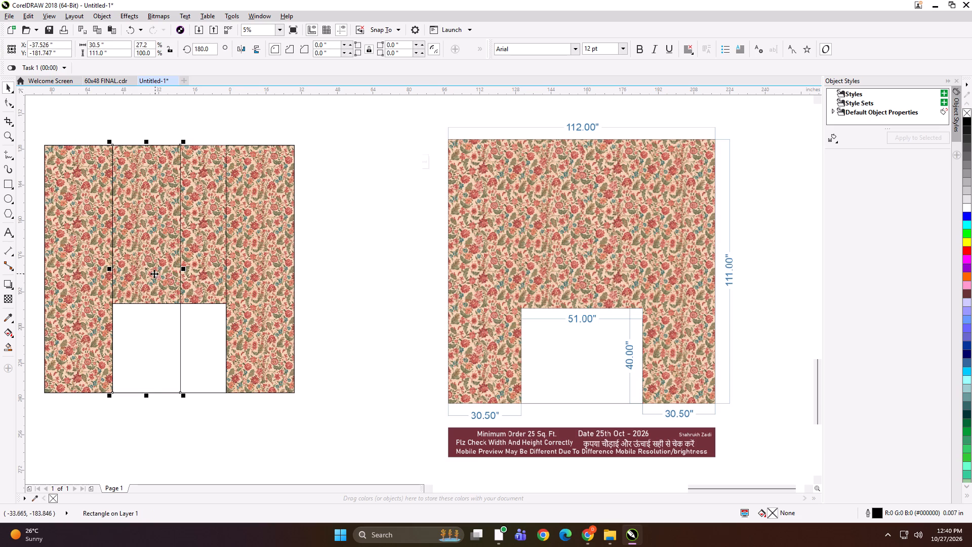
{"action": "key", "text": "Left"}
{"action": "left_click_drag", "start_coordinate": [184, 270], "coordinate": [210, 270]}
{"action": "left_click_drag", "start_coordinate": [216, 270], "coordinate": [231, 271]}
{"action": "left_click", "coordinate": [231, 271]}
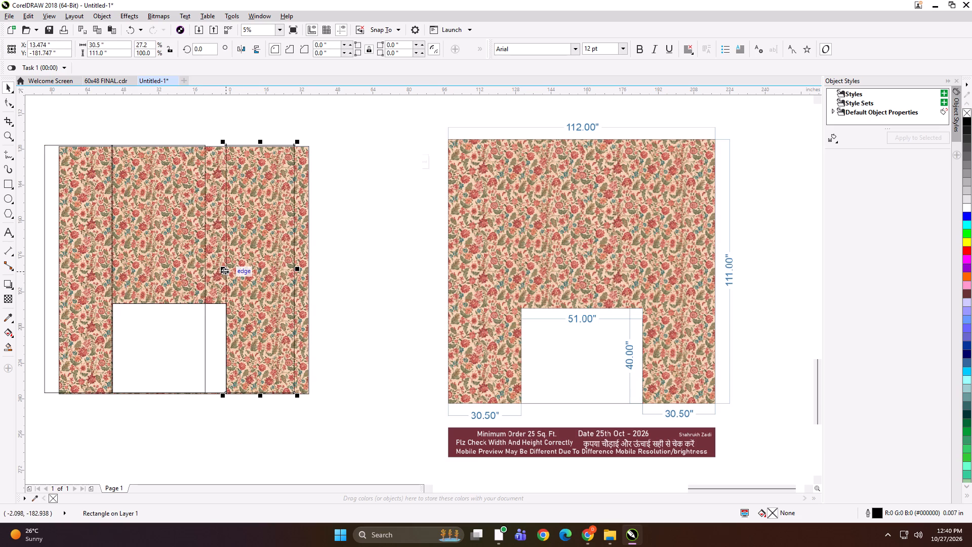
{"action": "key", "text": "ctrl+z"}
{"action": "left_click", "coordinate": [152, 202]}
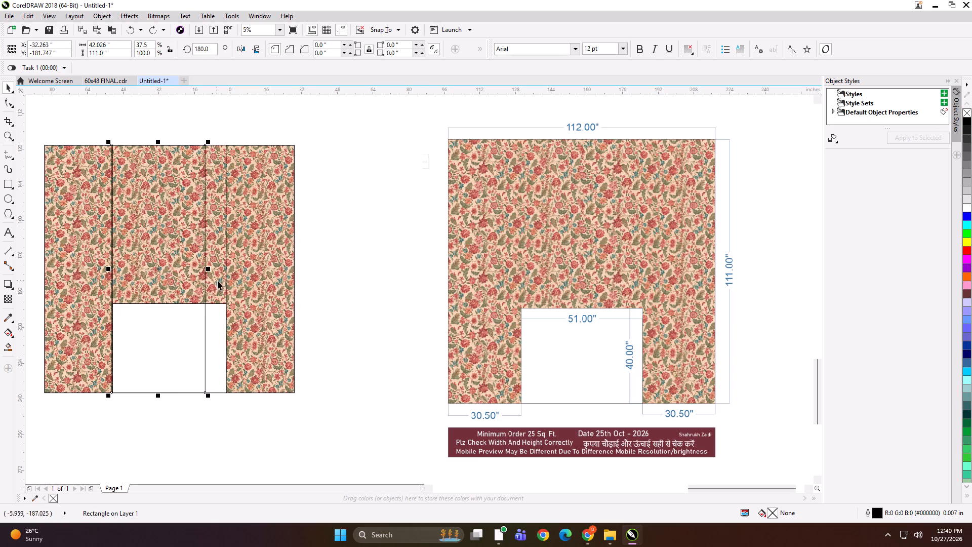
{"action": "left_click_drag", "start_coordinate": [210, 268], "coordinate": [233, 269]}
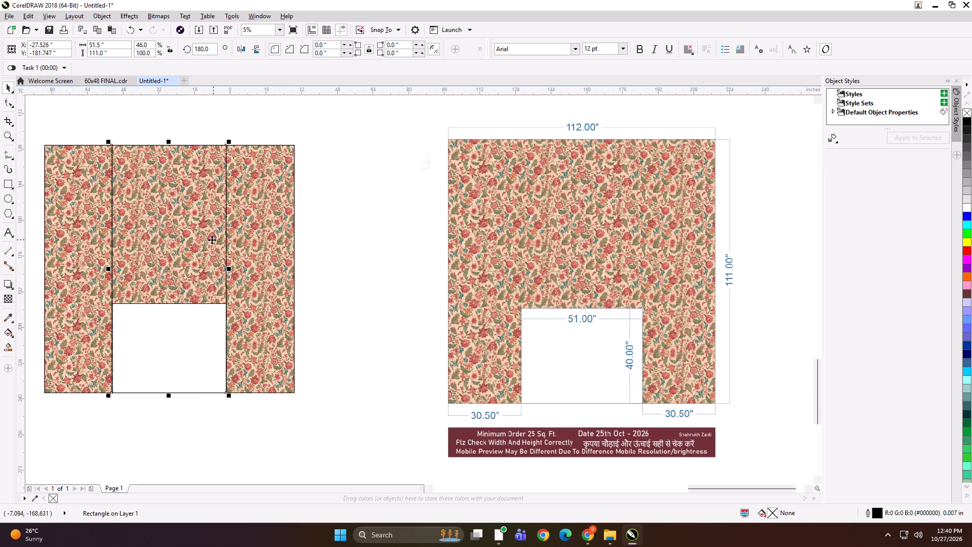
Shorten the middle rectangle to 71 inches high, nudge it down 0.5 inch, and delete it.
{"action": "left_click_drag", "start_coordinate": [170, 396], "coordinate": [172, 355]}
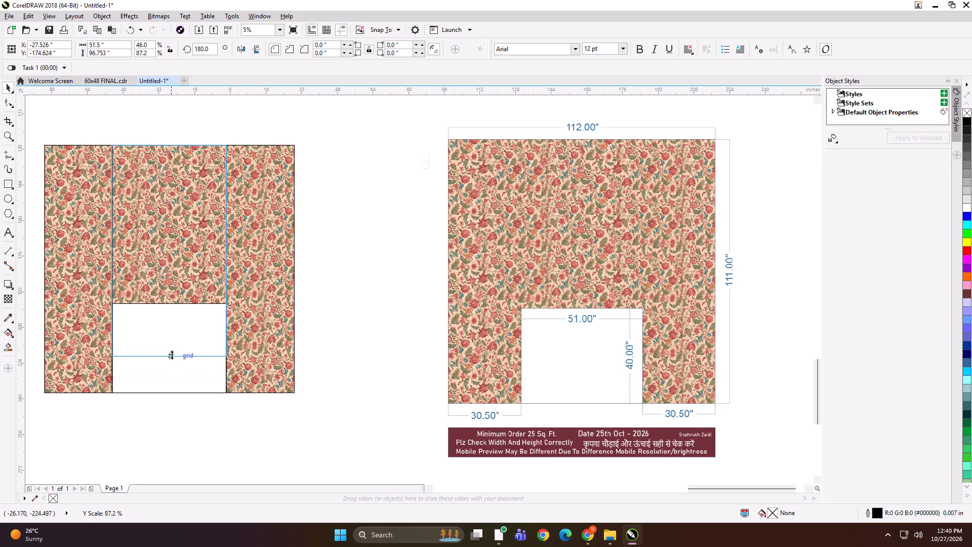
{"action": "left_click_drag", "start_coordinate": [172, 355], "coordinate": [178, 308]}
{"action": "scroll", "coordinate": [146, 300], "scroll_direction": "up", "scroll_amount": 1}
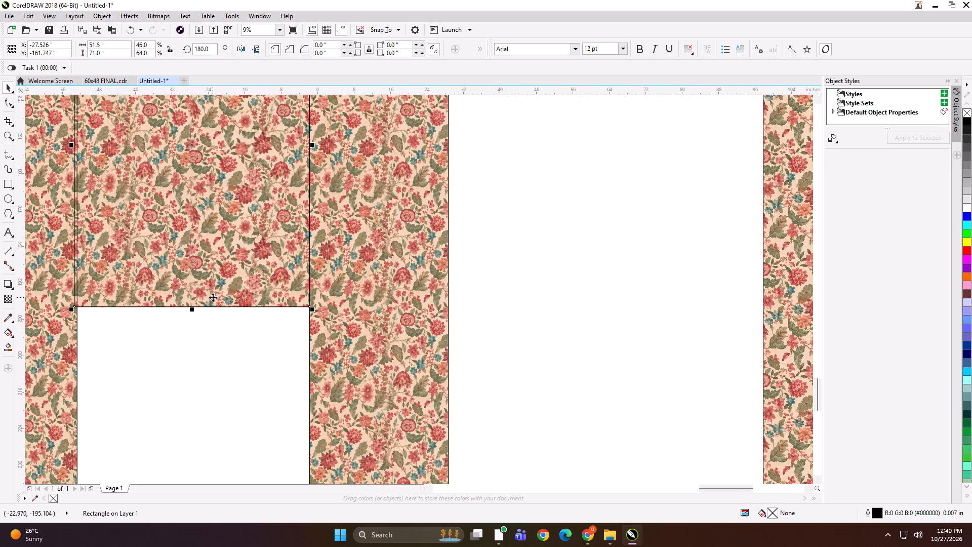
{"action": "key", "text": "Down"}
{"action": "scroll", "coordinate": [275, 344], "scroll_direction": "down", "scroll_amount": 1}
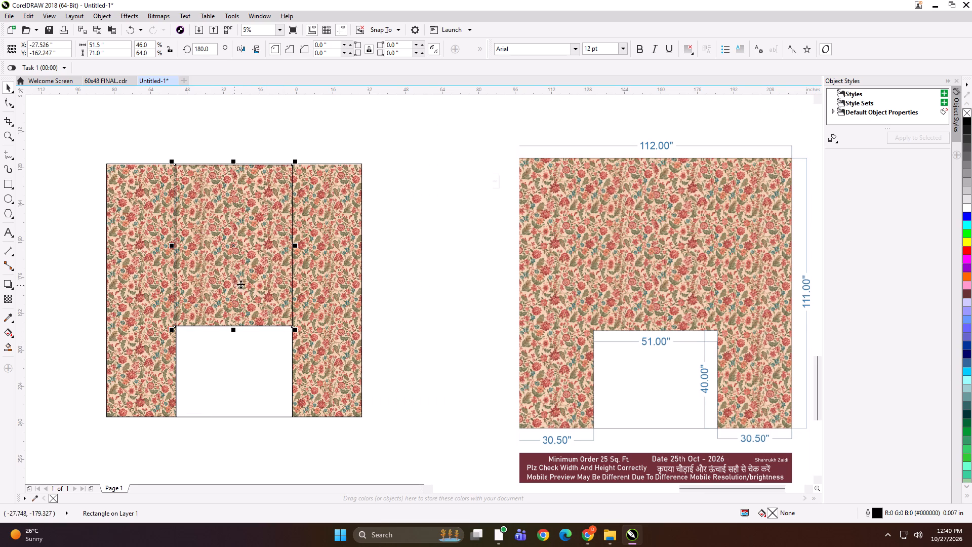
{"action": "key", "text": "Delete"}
Set the left strip rectangle's width to 59 inches and align it with the floral panel's top-left corner.
{"action": "left_click", "coordinate": [174, 265]}
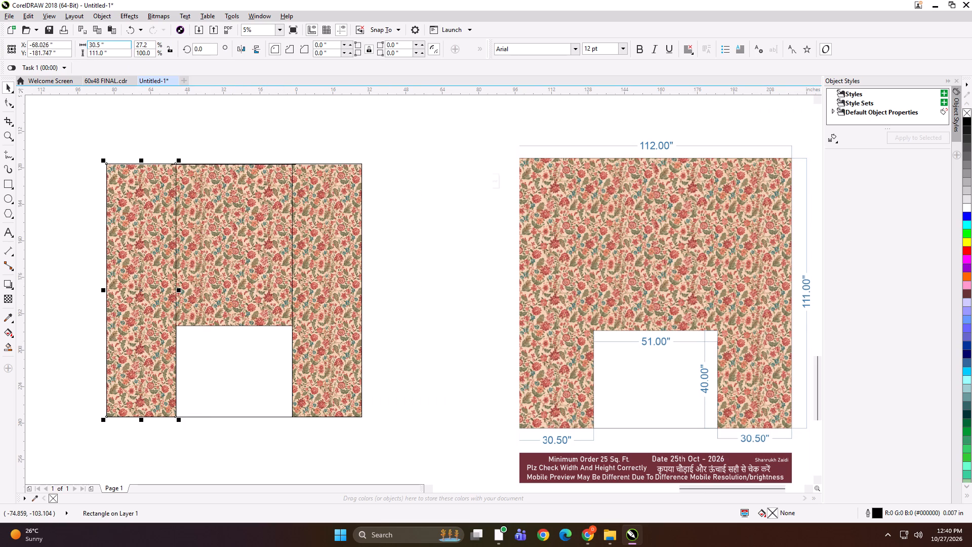
{"action": "left_click_drag", "start_coordinate": [115, 45], "coordinate": [54, 44]}
{"action": "type", "text": "59"}
{"action": "key", "text": "Return"}
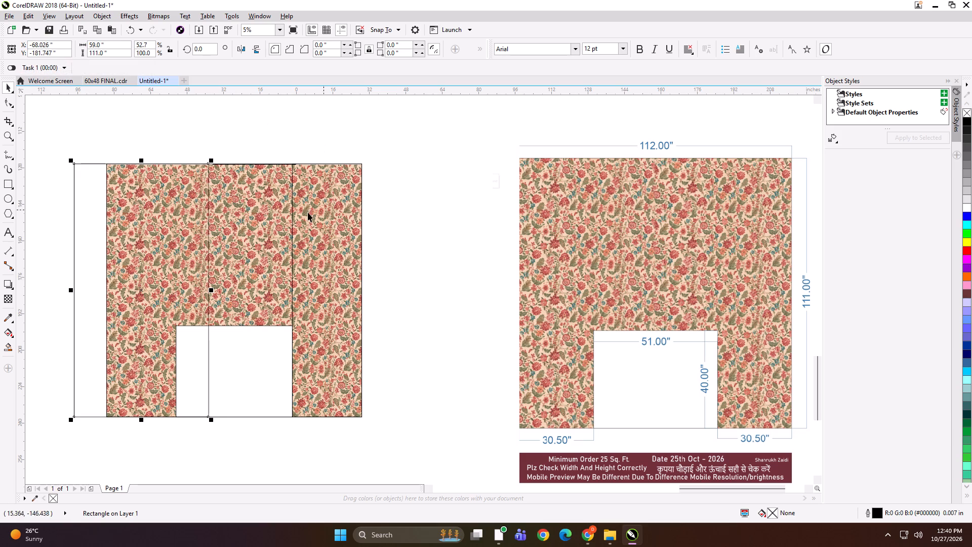
{"action": "left_click", "coordinate": [300, 213], "text": "shift"}
{"action": "type", "text": "TL"}
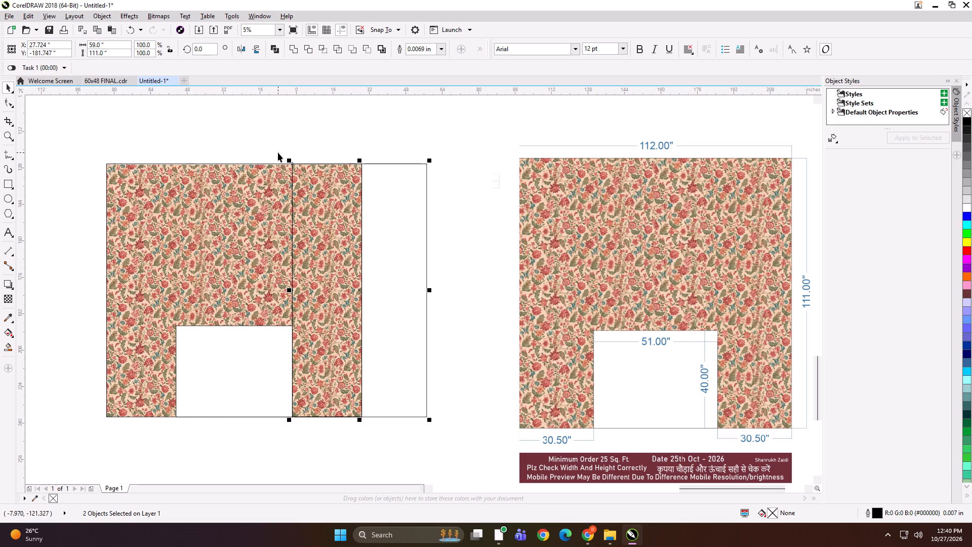
{"action": "left_click", "coordinate": [278, 152]}
{"action": "left_click", "coordinate": [414, 242]}
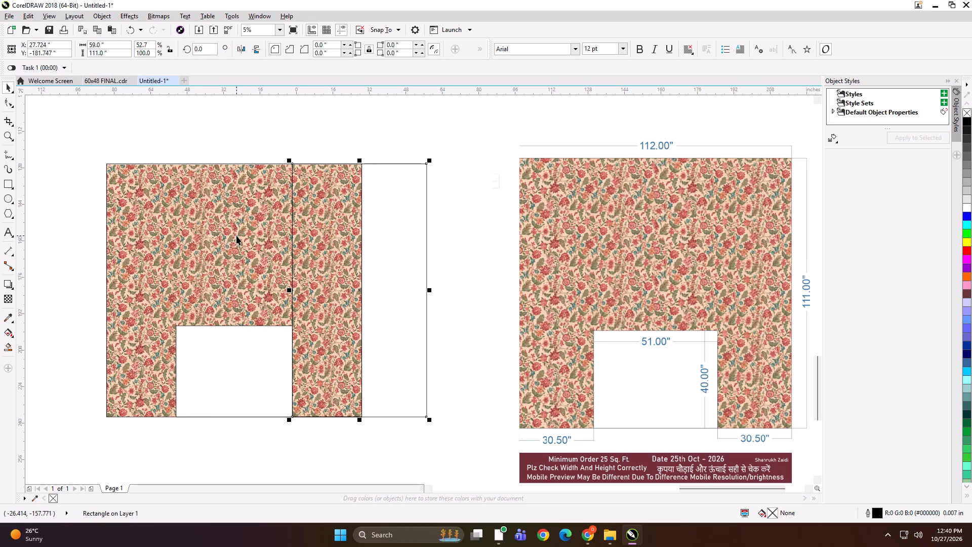
{"action": "key", "text": "l"}
{"action": "left_click", "coordinate": [194, 120]}
{"action": "left_click", "coordinate": [397, 203]}
{"action": "left_click", "coordinate": [233, 228], "text": "shift"}
{"action": "type", "text": "TL"}
Delete the 30.5-inch strip rectangle along the floral panel's right side.
{"action": "left_click", "coordinate": [226, 129]}
{"action": "left_click", "coordinate": [339, 246]}
{"action": "key", "text": "Delete"}
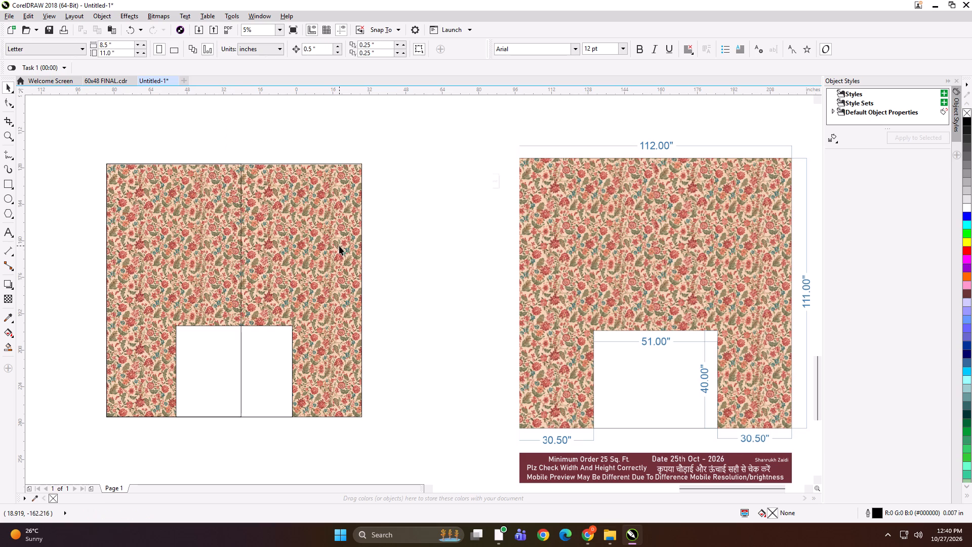
Shorten the 59-inch rectangle to 71 inches high, ending at the opening's top edge, and nudge it down 1 inch.
{"action": "left_click", "coordinate": [211, 288]}
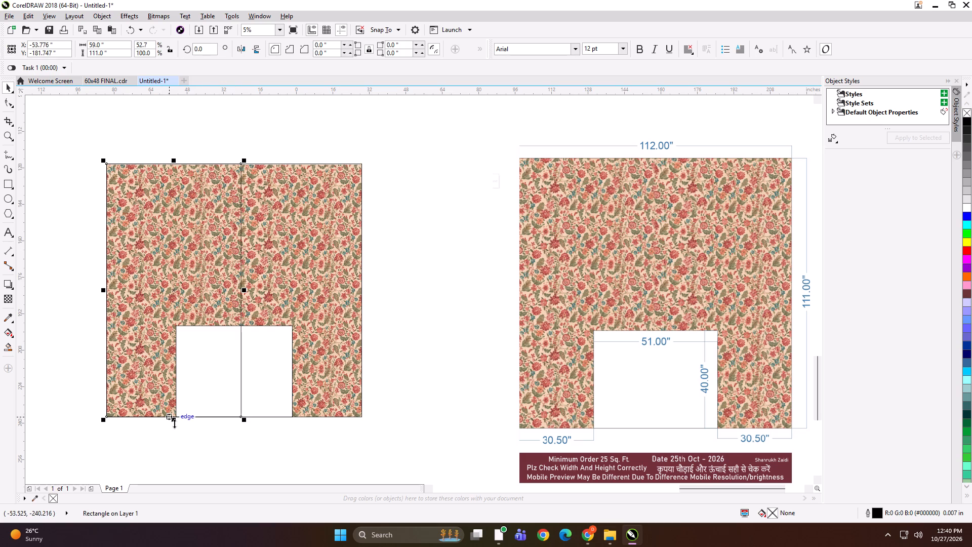
{"action": "left_click_drag", "start_coordinate": [174, 423], "coordinate": [175, 358]}
{"action": "left_click", "coordinate": [177, 336]}
{"action": "key", "text": "ctrl+z"}
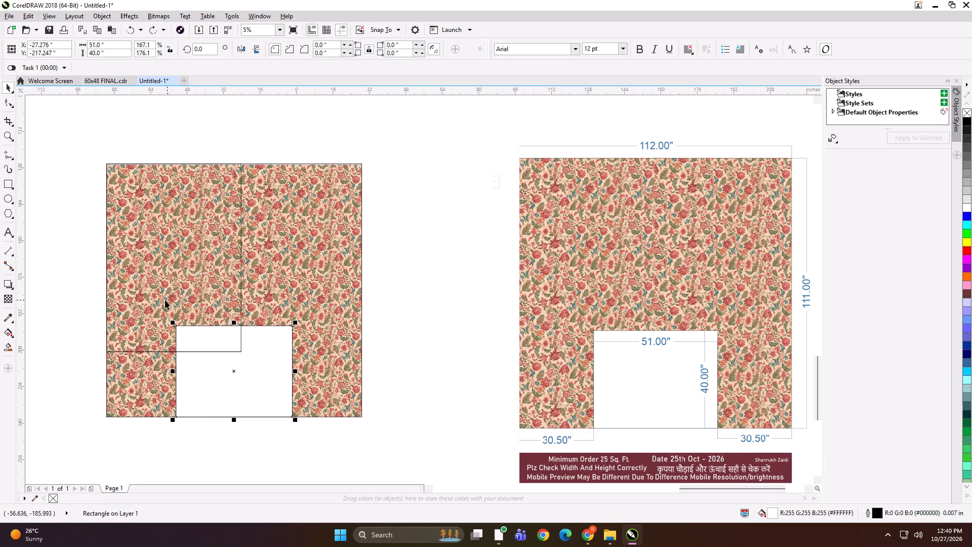
{"action": "left_click", "coordinate": [87, 282]}
{"action": "left_click", "coordinate": [170, 291]}
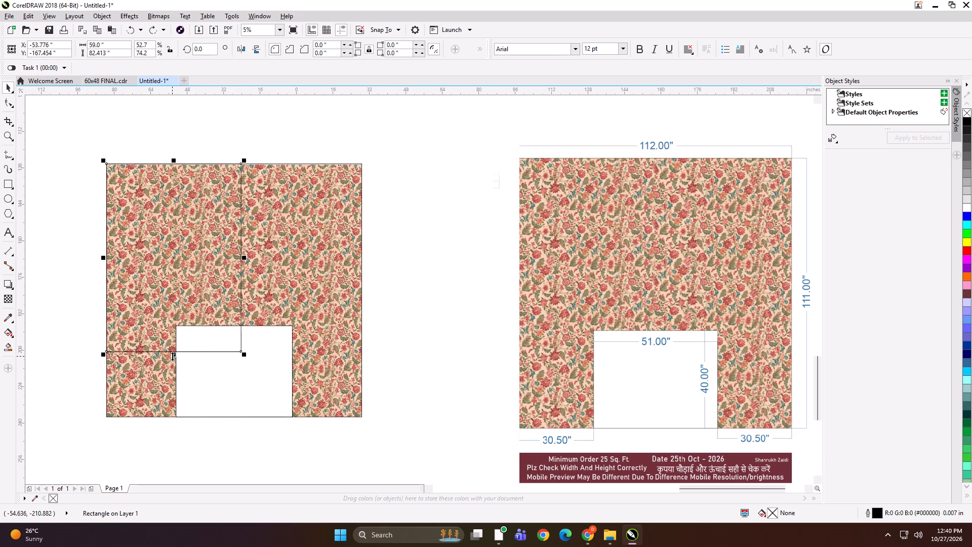
{"action": "left_click_drag", "start_coordinate": [173, 355], "coordinate": [192, 326]}
{"action": "scroll", "coordinate": [184, 327], "scroll_direction": "up", "scroll_amount": 2}
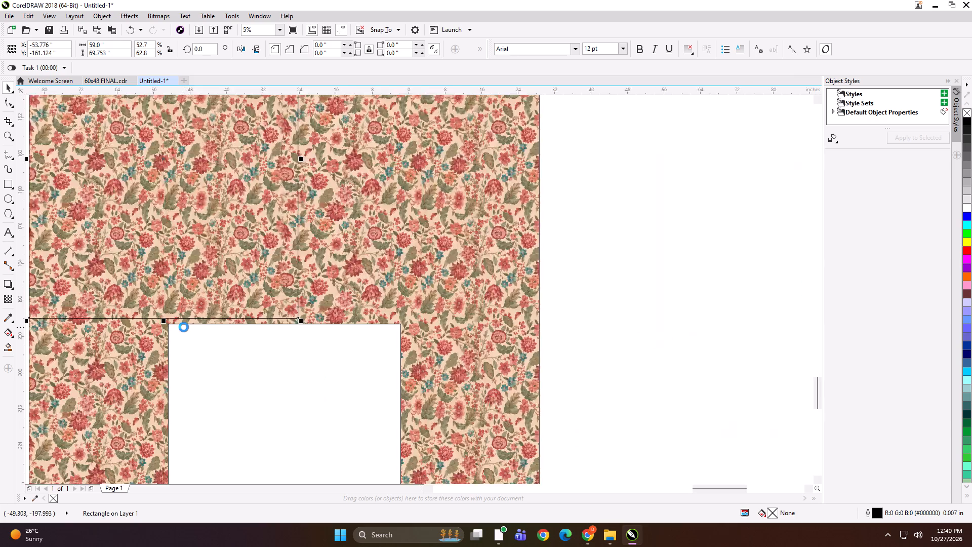
{"action": "left_click_drag", "start_coordinate": [143, 314], "coordinate": [179, 326]}
{"action": "scroll", "coordinate": [227, 343], "scroll_direction": "down", "scroll_amount": 1}
{"action": "key", "text": "Down"}
{"action": "key", "text": "Down"}
{"action": "scroll", "coordinate": [263, 372], "scroll_direction": "down", "scroll_amount": 1}
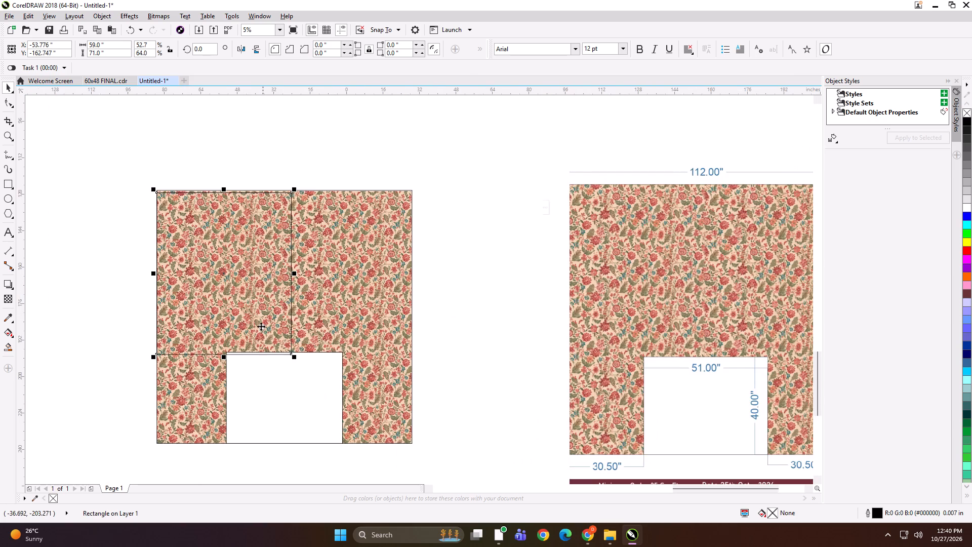
Stretch the rectangle's upper edge to the floral panel's top, giving it a height of 72 inches.
{"action": "scroll", "coordinate": [218, 189], "scroll_direction": "up", "scroll_amount": 2}
{"action": "left_click_drag", "start_coordinate": [240, 201], "coordinate": [240, 197]}
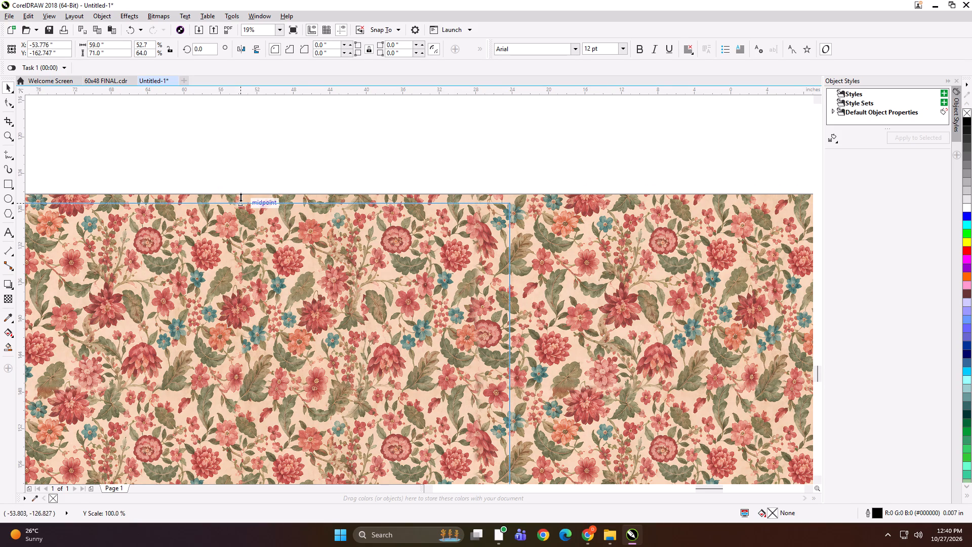
{"action": "left_click_drag", "start_coordinate": [240, 197], "coordinate": [244, 191]}
{"action": "scroll", "coordinate": [244, 191], "scroll_direction": "down", "scroll_amount": 2}
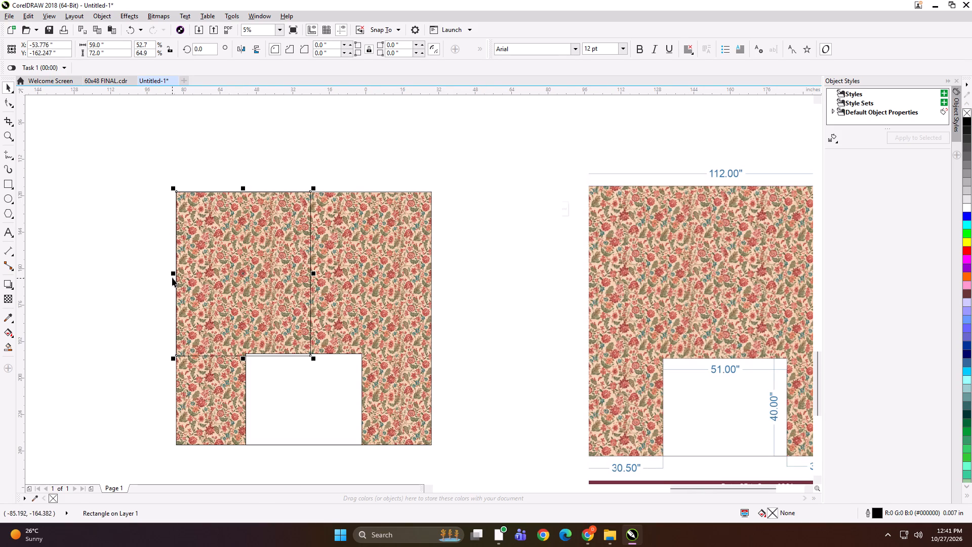
Mirror a copy of the 59 by 72 inch rectangle beside it with a 0.5-inch overlap, ending at the panel's right edge.
{"action": "left_click_drag", "start_coordinate": [174, 271], "coordinate": [425, 272]}
{"action": "right_click", "coordinate": [424, 271], "text": "ctrl"}
{"action": "key", "text": "Left"}
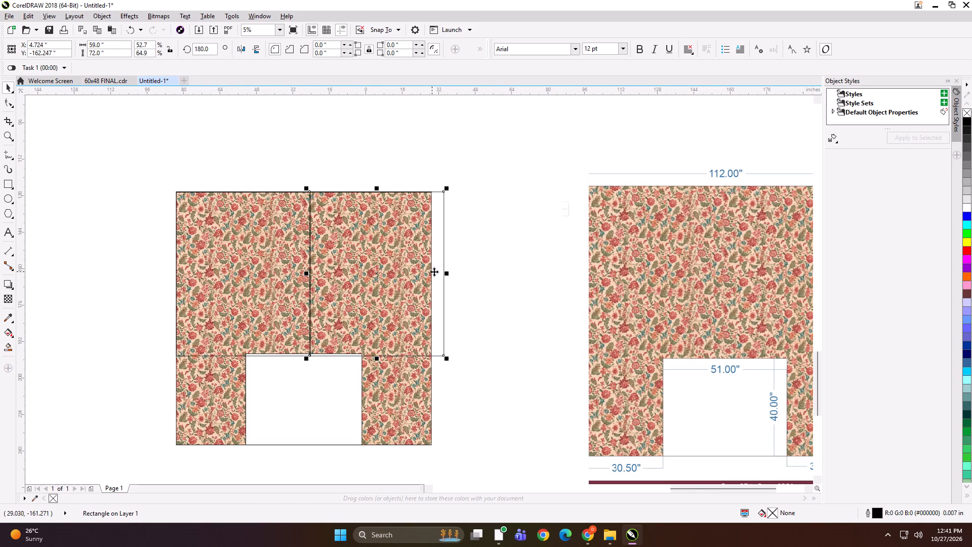
{"action": "left_click_drag", "start_coordinate": [447, 274], "coordinate": [435, 272]}
Mirror a copy of the opening rectangle over the lower-left leg, overlap it 1 inch, resize it to 31.5 by 40 inches, and remove its fill.
{"action": "scroll", "coordinate": [425, 253], "scroll_direction": "down", "scroll_amount": 1}
{"action": "left_click", "coordinate": [372, 321]}
{"action": "left_click_drag", "start_coordinate": [397, 326], "coordinate": [296, 326]}
{"action": "right_click", "coordinate": [296, 326], "text": "ctrl"}
{"action": "scroll", "coordinate": [335, 321], "scroll_direction": "up", "scroll_amount": 1}
{"action": "key", "text": "Right"}
{"action": "key", "text": "Right"}
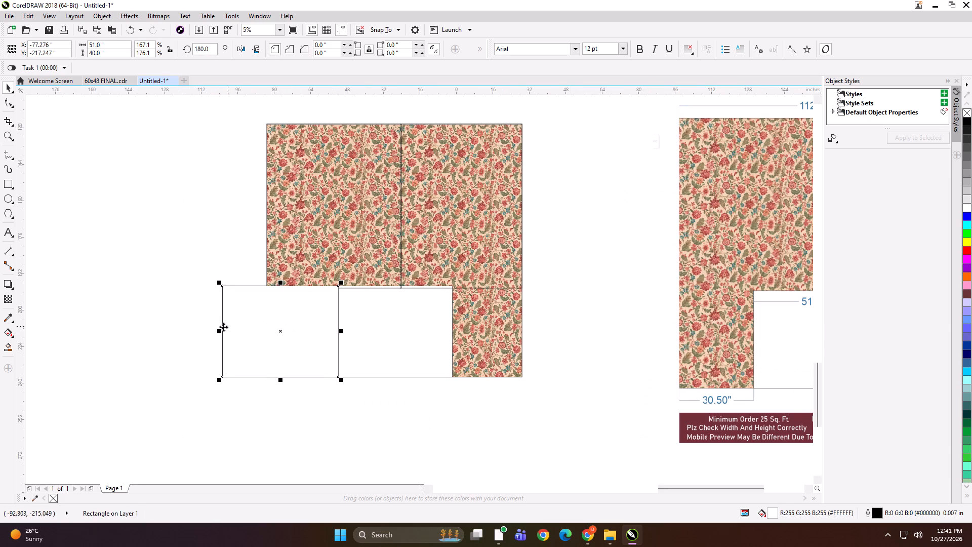
{"action": "left_click_drag", "start_coordinate": [217, 332], "coordinate": [262, 331]}
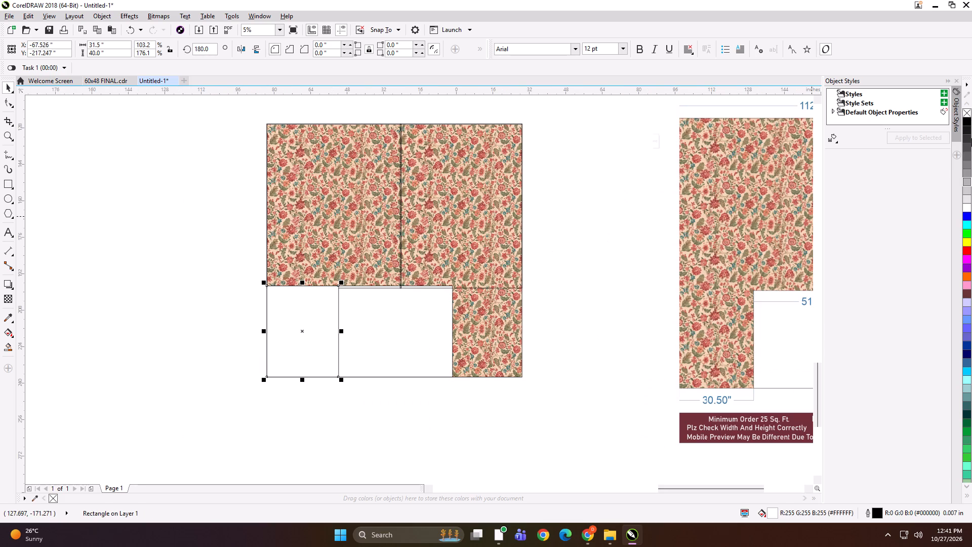
{"action": "left_click", "coordinate": [968, 112]}
Duplicate the 31.5 by 40 inch rectangle and align the copy with the floral panel's right edge.
{"action": "key", "text": "plus"}
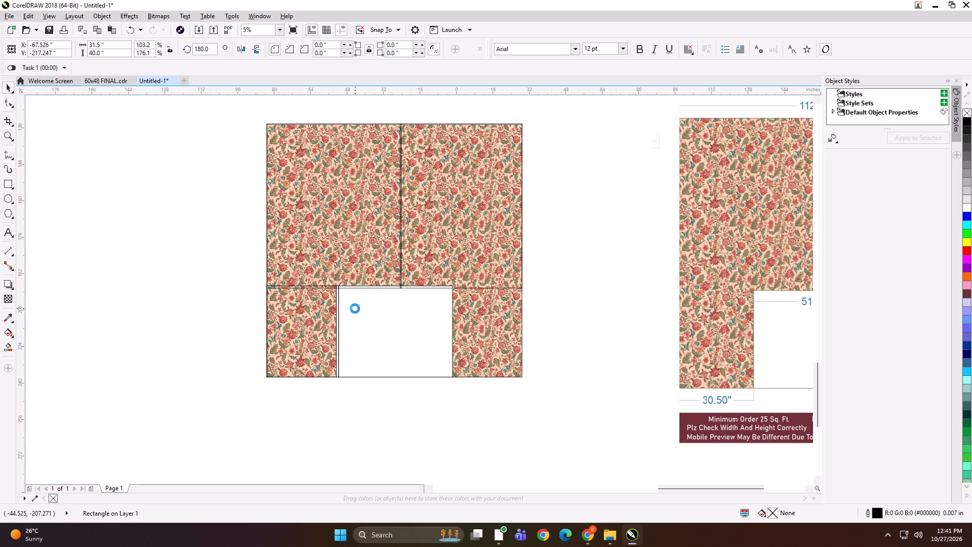
{"action": "left_click", "coordinate": [474, 319], "text": "shift"}
{"action": "key", "text": "r"}
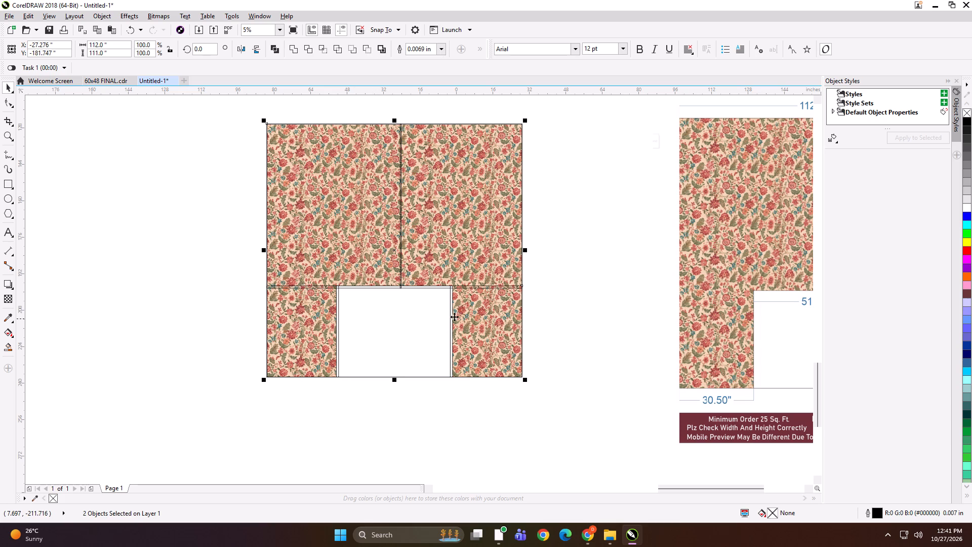
{"action": "left_click", "coordinate": [209, 329]}
Group the four piece rectangles, delete the white opening rectangle, and PowerClip the floral panel inside the group.
{"action": "left_click", "coordinate": [311, 297]}
{"action": "left_click", "coordinate": [330, 238], "text": "shift"}
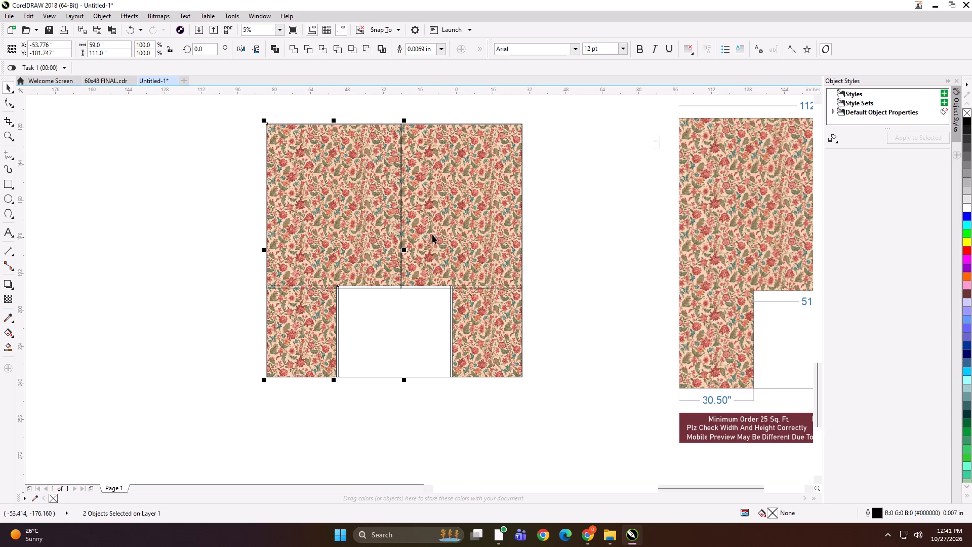
{"action": "left_click", "coordinate": [467, 233], "text": "shift"}
{"action": "left_click", "coordinate": [470, 328], "text": "shift"}
{"action": "key", "text": "ctrl+g"}
{"action": "left_click", "coordinate": [432, 335]}
{"action": "key", "text": "Delete"}
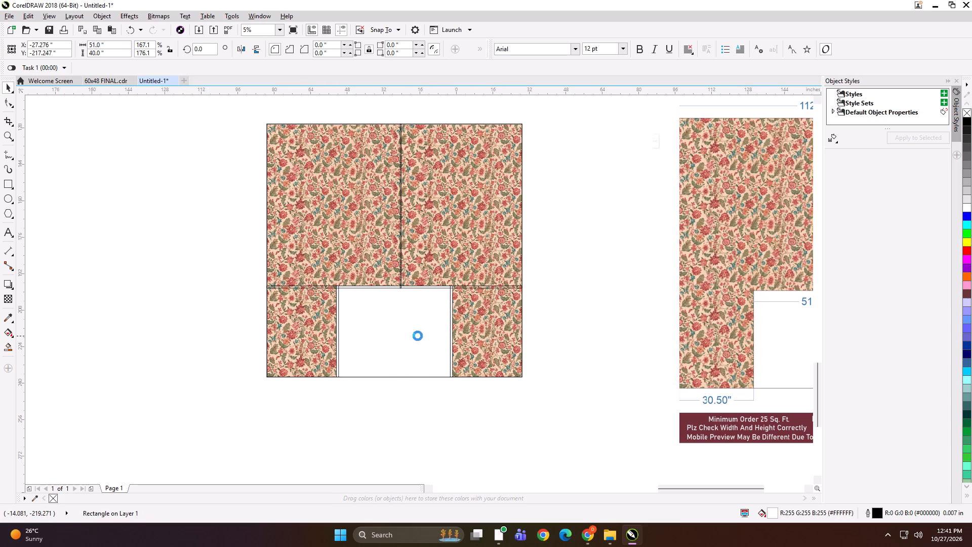
{"action": "left_click", "coordinate": [414, 336]}
{"action": "key", "text": "shift+Return"}
{"action": "left_click", "coordinate": [385, 286]}
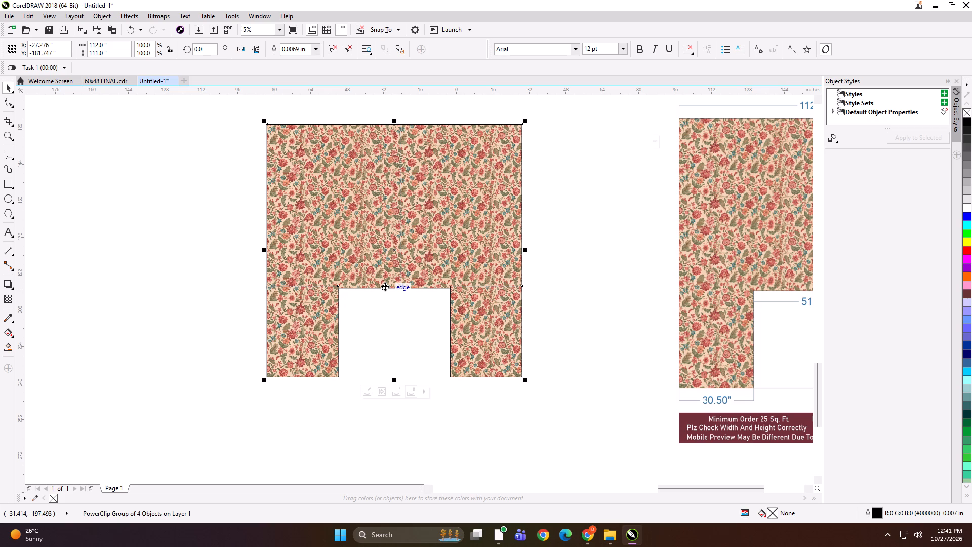
Ungroup the clipped floral pieces and move the two lower pieces down 3.5 inches.
{"action": "key", "text": "ctrl+u"}
{"action": "key", "text": "ctrl+u"}
{"action": "key", "text": "ctrl+u"}
{"action": "left_click", "coordinate": [236, 268]}
{"action": "left_click_drag", "start_coordinate": [237, 268], "coordinate": [539, 405]}
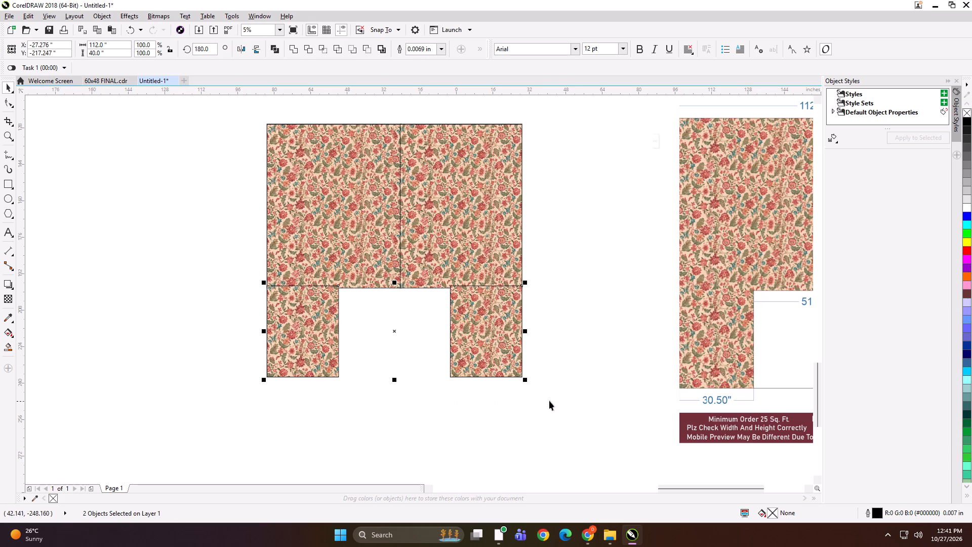
{"action": "key", "text": "Down"}
{"action": "key", "text": "Down"}
{"action": "key", "text": "Down"}
{"action": "key", "text": "Down"}
{"action": "key", "text": "Down"}
{"action": "key", "text": "Down"}
{"action": "key", "text": "Down"}
Move the two right-hand floral pieces 3 inches to the right, away from the left pieces.
{"action": "left_click_drag", "start_coordinate": [371, 105], "coordinate": [588, 429]}
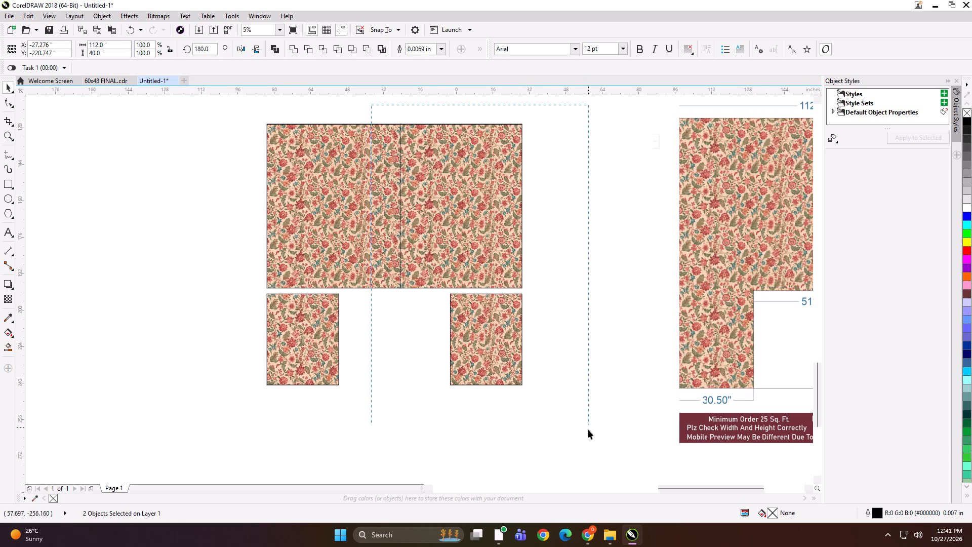
{"action": "left_click_drag", "start_coordinate": [588, 429], "coordinate": [584, 440]}
{"action": "key", "text": "Right"}
{"action": "key", "text": "Right"}
{"action": "key", "text": "Right"}
{"action": "key", "text": "Right"}
{"action": "key", "text": "Right"}
{"action": "key", "text": "Right"}
{"action": "left_click", "coordinate": [387, 402]}
Add the text label "112*111 PANEL 1" at the top edge of the upper-left floral piece.
{"action": "scroll", "coordinate": [338, 381], "scroll_direction": "down", "scroll_amount": 1}
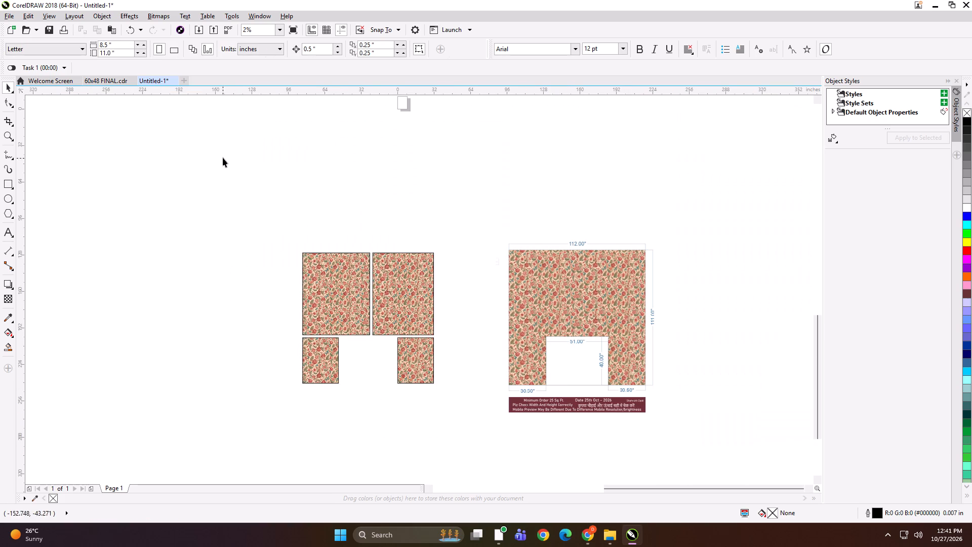
{"action": "left_click_drag", "start_coordinate": [240, 191], "coordinate": [710, 470]}
{"action": "key", "text": "shift+F2"}
{"action": "left_click", "coordinate": [121, 122]}
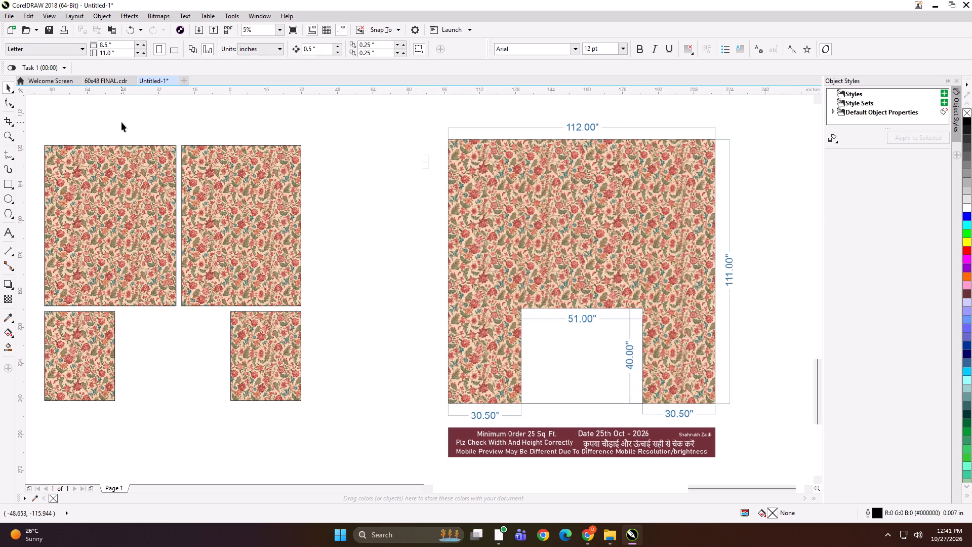
{"action": "left_click", "coordinate": [6, 230]}
{"action": "left_click", "coordinate": [6, 230]}
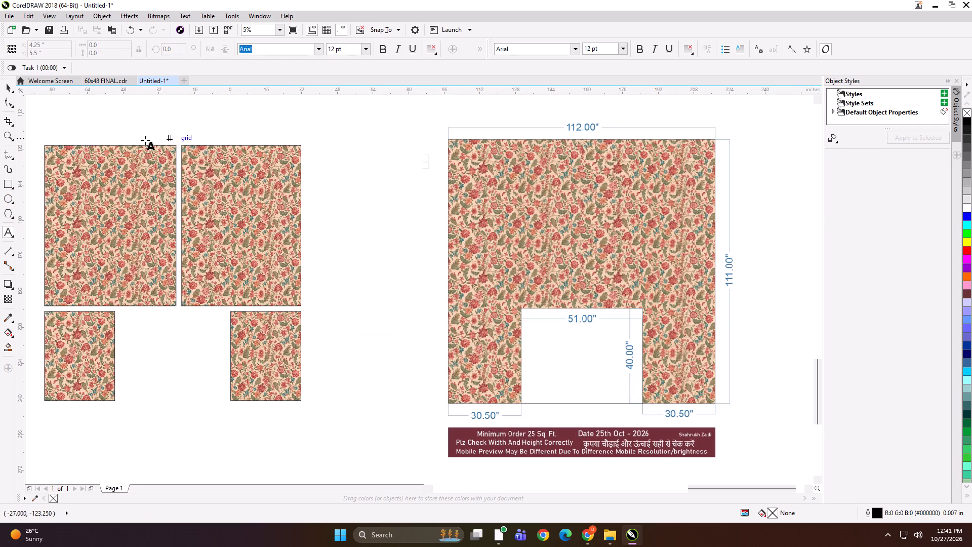
{"action": "left_click", "coordinate": [85, 143]}
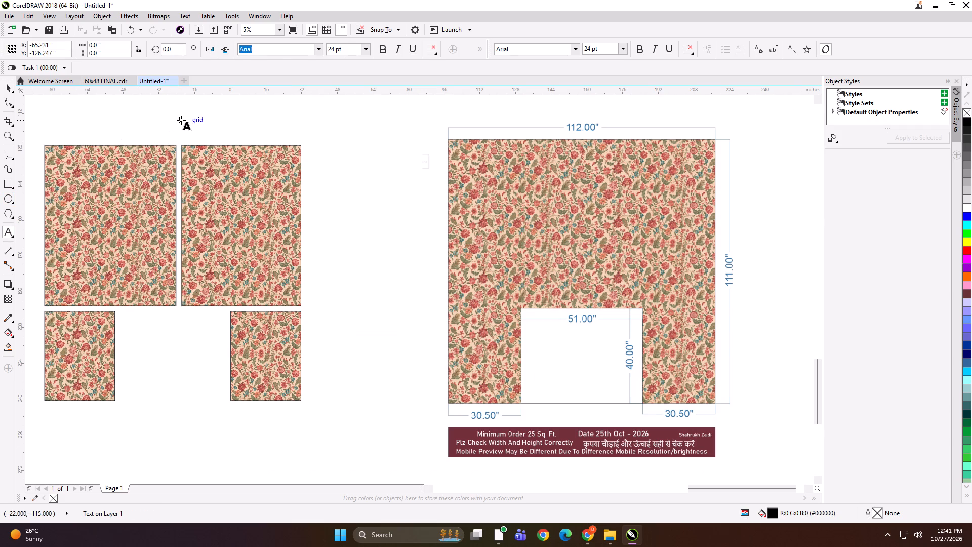
{"action": "type", "text": "112"}
{"action": "type", "text": "*111"}
{"action": "key", "text": "space"}
{"action": "type", "text": "PANEL 1"}
Copy the label to the top edge of the upper-right floral piece and change it to "PANEL 2".
{"action": "key", "text": "ctrl+a"}
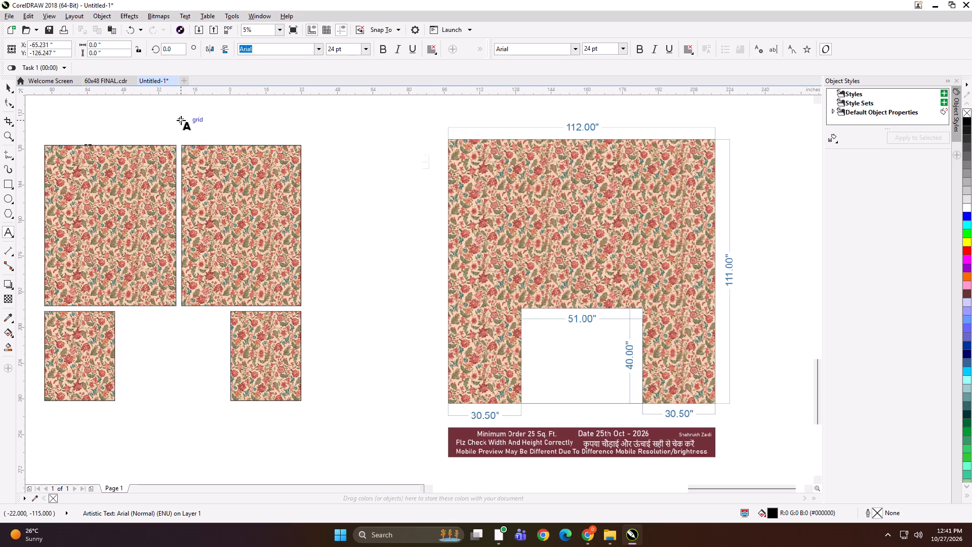
{"action": "key", "text": "ctrl+c"}
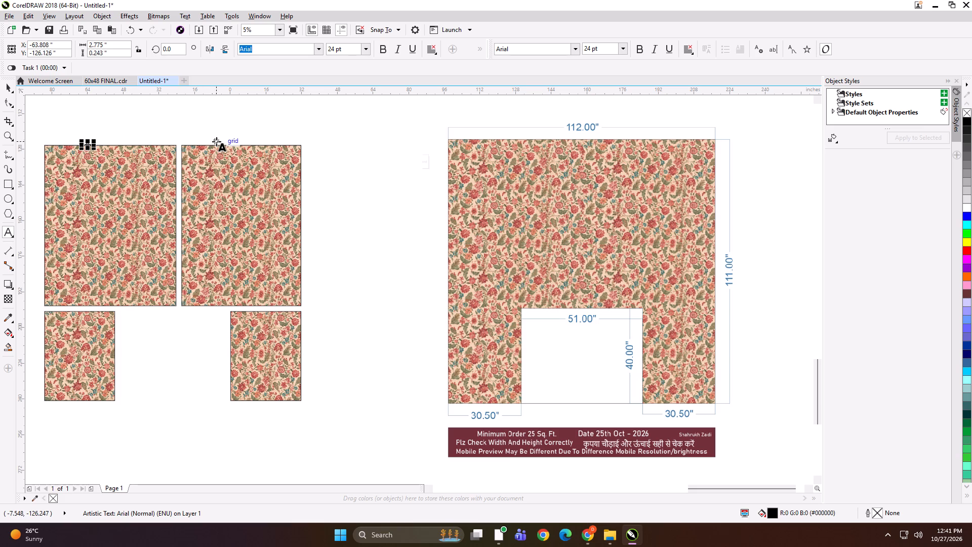
{"action": "left_click", "coordinate": [224, 143]}
{"action": "scroll", "coordinate": [224, 143], "scroll_direction": "up", "scroll_amount": 3}
{"action": "key", "text": "ctrl+v"}
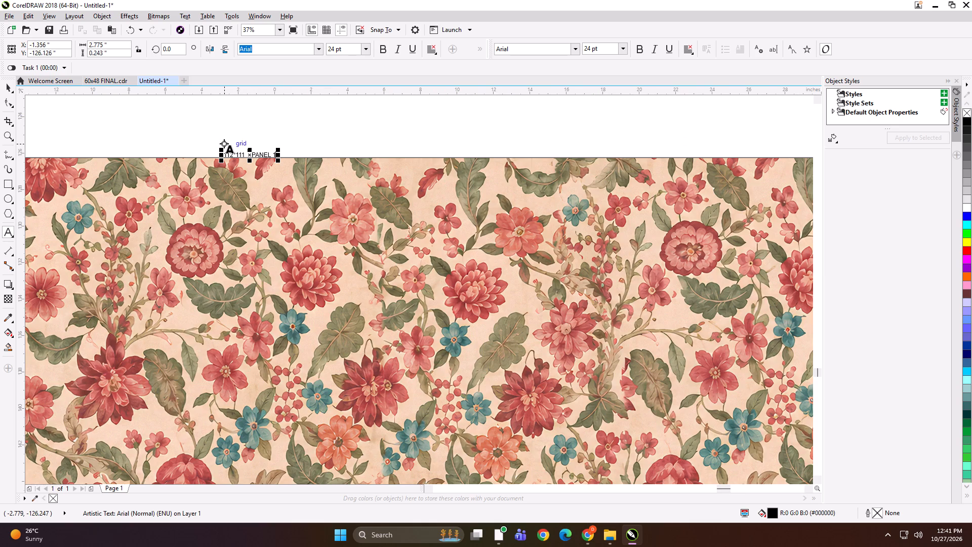
{"action": "key", "text": "BackSpace"}
{"action": "key", "text": "2"}
Paste the label at the top edge of the lower-left piece and reword it as "112*111 BOTTOM LEFT".
{"action": "scroll", "coordinate": [228, 145], "scroll_direction": "down", "scroll_amount": 2}
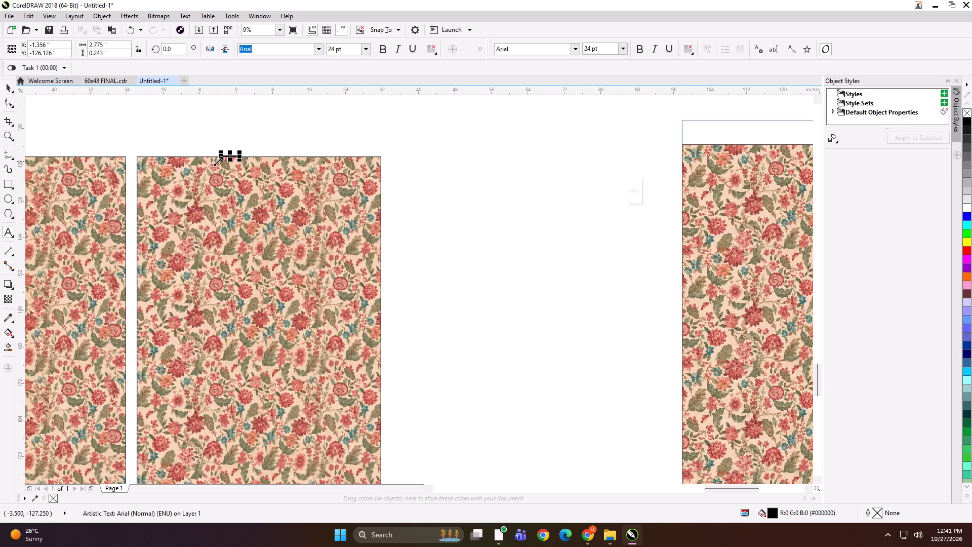
{"action": "scroll", "coordinate": [222, 163], "scroll_direction": "down", "scroll_amount": 1}
{"action": "scroll", "coordinate": [265, 242], "scroll_direction": "down", "scroll_amount": 1}
{"action": "scroll", "coordinate": [146, 287], "scroll_direction": "up", "scroll_amount": 2}
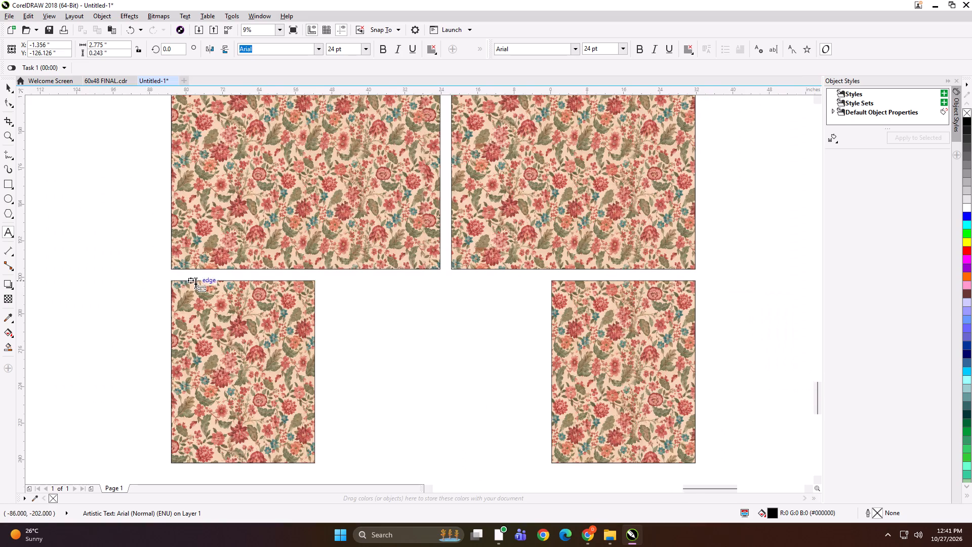
{"action": "scroll", "coordinate": [195, 282], "scroll_direction": "up", "scroll_amount": 2}
{"action": "left_click", "coordinate": [193, 275]}
{"action": "key", "text": "ctrl+v"}
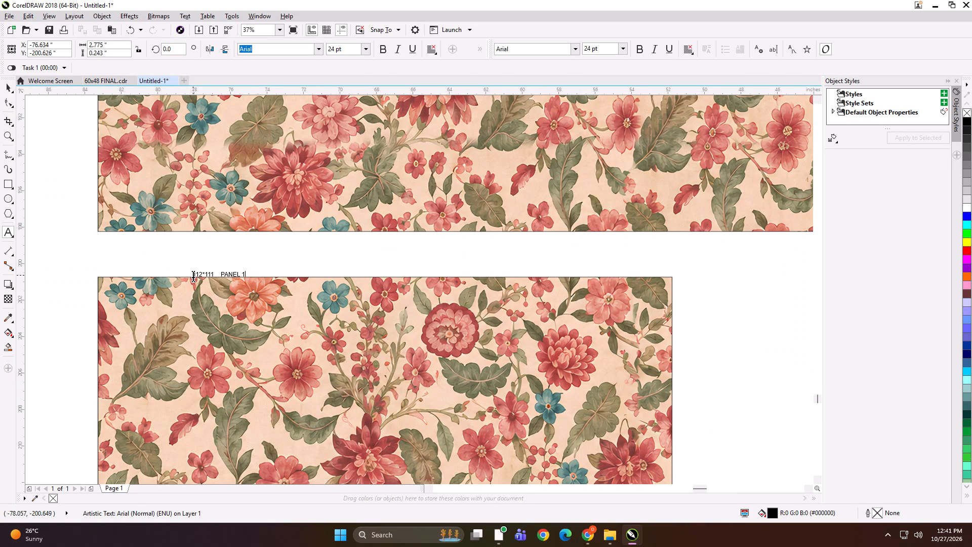
{"action": "key", "text": "BackSpace"}
{"action": "key", "text": "BackSpace"}
{"action": "key", "text": "BackSpace"}
{"action": "key", "text": "BackSpace"}
{"action": "key", "text": "BackSpace"}
{"action": "key", "text": "BackSpace"}
{"action": "key", "text": "BackSpace"}
{"action": "key", "text": "t"}
{"action": "key", "text": "BackSpace"}
{"action": "type", "text": "BOTTOM LEFT"}
Copy that label to the top edge of the lower-right piece and reword it as "112*111 BOTTOM RIGHT".
{"action": "key", "text": "ctrl+a"}
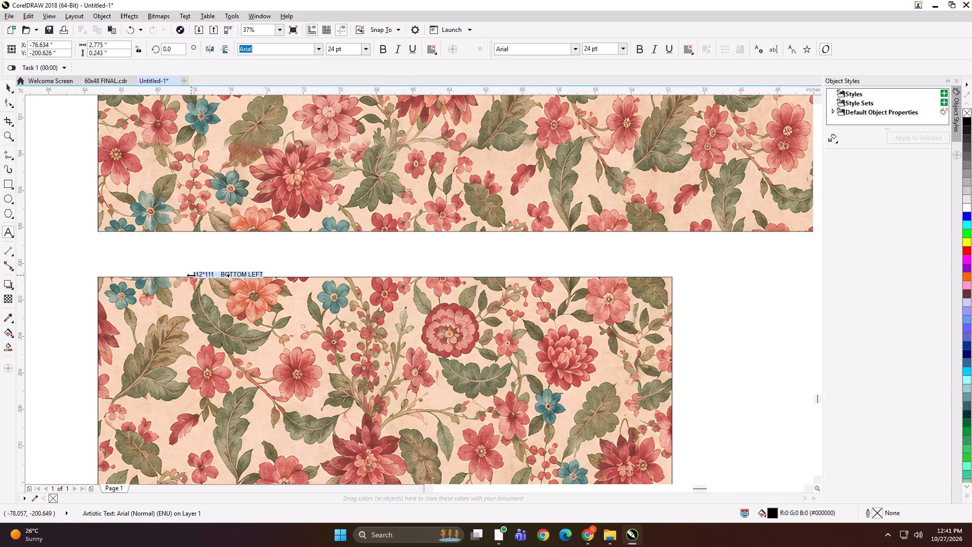
{"action": "key", "text": "ctrl+c"}
{"action": "scroll", "coordinate": [191, 275], "scroll_direction": "down", "scroll_amount": 3}
{"action": "scroll", "coordinate": [413, 278], "scroll_direction": "up", "scroll_amount": 3}
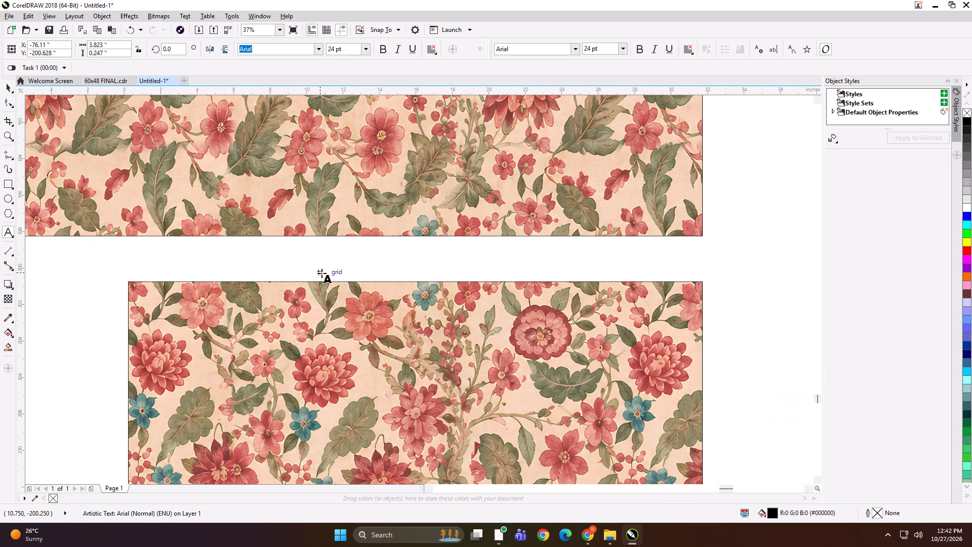
{"action": "left_click", "coordinate": [335, 280]}
{"action": "key", "text": "ctrl+v"}
{"action": "key", "text": "BackSpace"}
{"action": "key", "text": "BackSpace"}
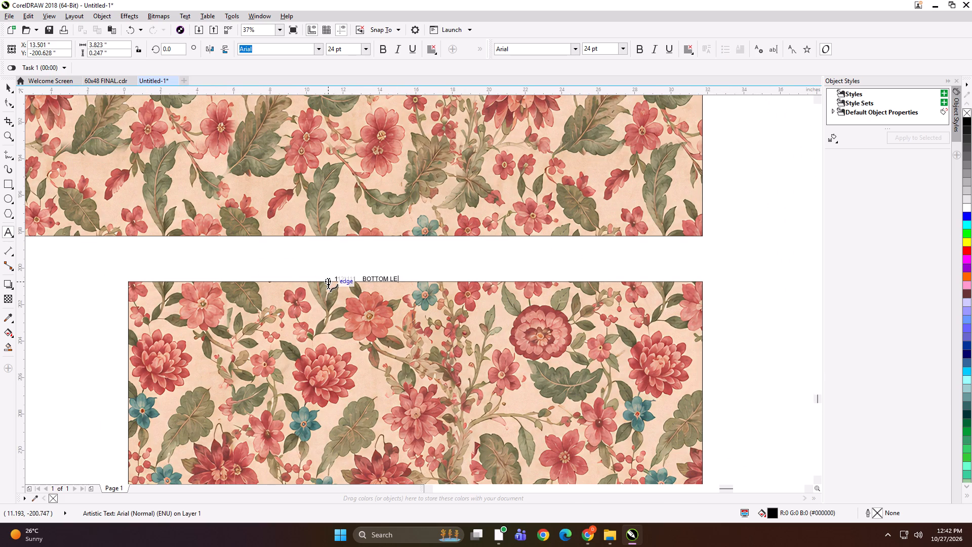
{"action": "key", "text": "BackSpace"}
{"action": "key", "text": "BackSpace"}
{"action": "key", "text": "BackSpace"}
{"action": "key", "text": "space"}
{"action": "type", "text": "RIGHT"}
Group each of the four floral pieces with its own text label.
{"action": "scroll", "coordinate": [313, 290], "scroll_direction": "down", "scroll_amount": 2}
{"action": "left_click", "coordinate": [7, 90]}
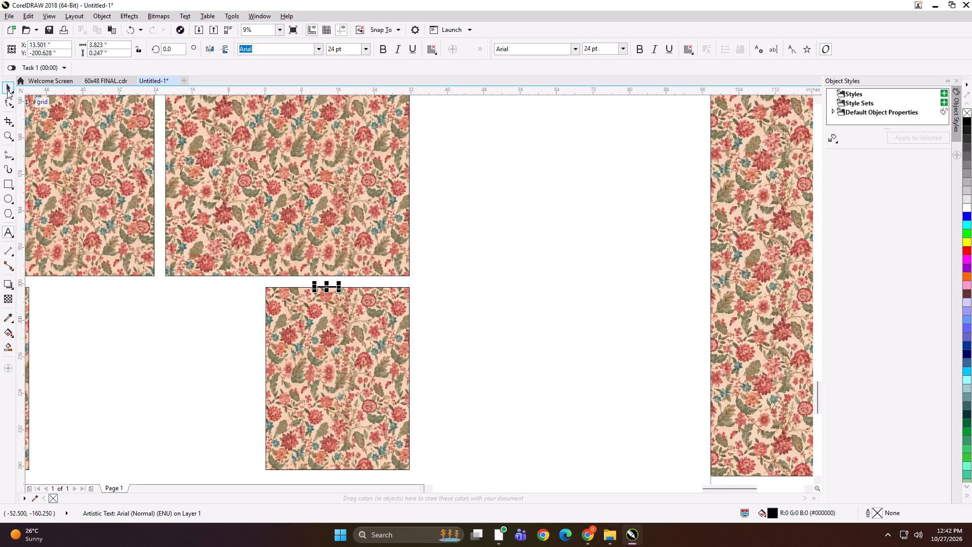
{"action": "left_click", "coordinate": [364, 350], "text": "shift"}
{"action": "key", "text": "ctrl+g"}
{"action": "scroll", "coordinate": [411, 325], "scroll_direction": "down", "scroll_amount": 1}
{"action": "left_click_drag", "start_coordinate": [115, 288], "coordinate": [250, 415]}
{"action": "key", "text": "ctrl+g"}
{"action": "left_click_drag", "start_coordinate": [135, 111], "coordinate": [231, 192]}
{"action": "left_click", "coordinate": [223, 190], "text": "shift"}
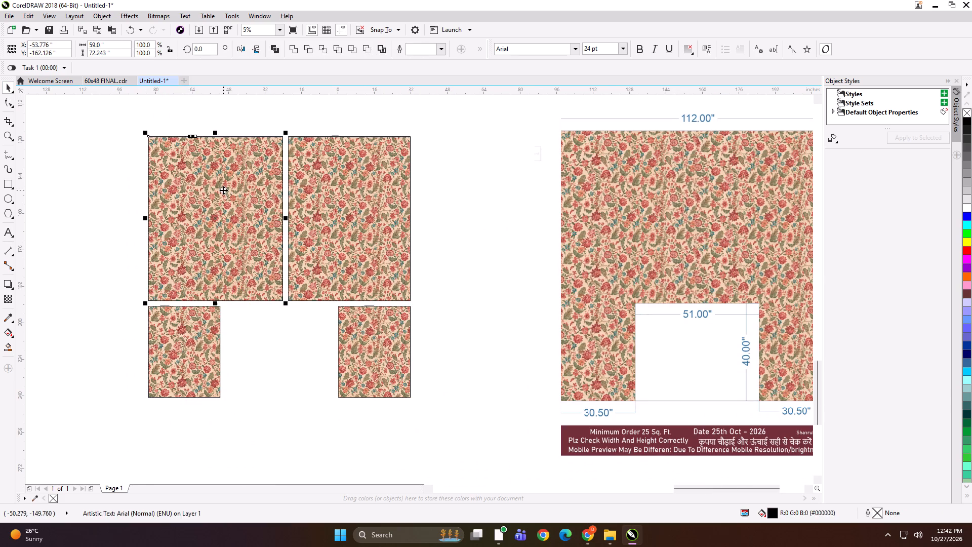
{"action": "key", "text": "ctrl+g"}
{"action": "left_click_drag", "start_coordinate": [268, 120], "coordinate": [393, 211]}
{"action": "key", "text": "ctrl+g"}
{"action": "left_click", "coordinate": [360, 189], "text": "shift"}
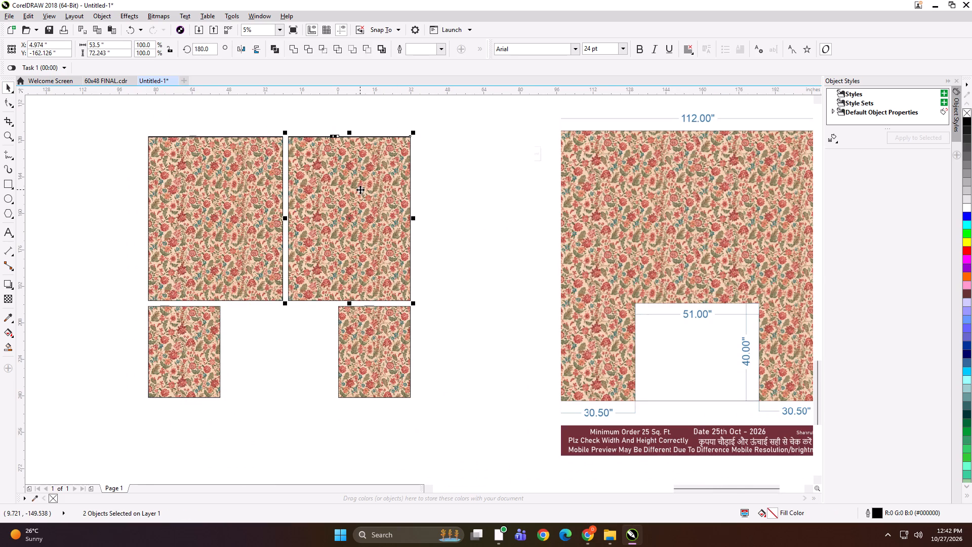
{"action": "key", "text": "ctrl+g"}
Export the upper-left piece as a TIFF named "59x72 A NW" in the Saif Wallpaper folder.
{"action": "scroll", "coordinate": [337, 193], "scroll_direction": "down", "scroll_amount": 1}
{"action": "left_click", "coordinate": [266, 205]}
{"action": "left_click_drag", "start_coordinate": [132, 128], "coordinate": [739, 408]}
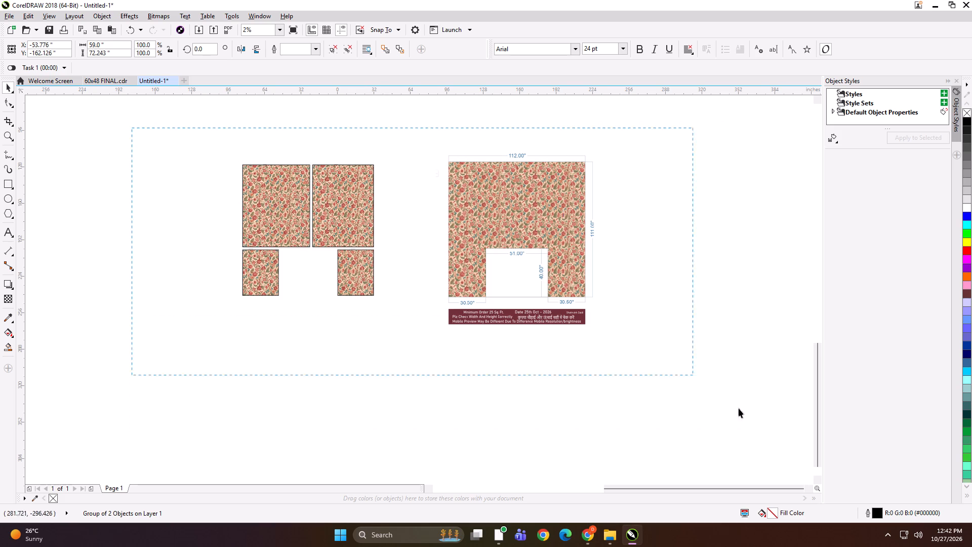
{"action": "left_click_drag", "start_coordinate": [739, 408], "coordinate": [763, 436]}
{"action": "key", "text": "shift+F2"}
{"action": "left_click", "coordinate": [360, 192]}
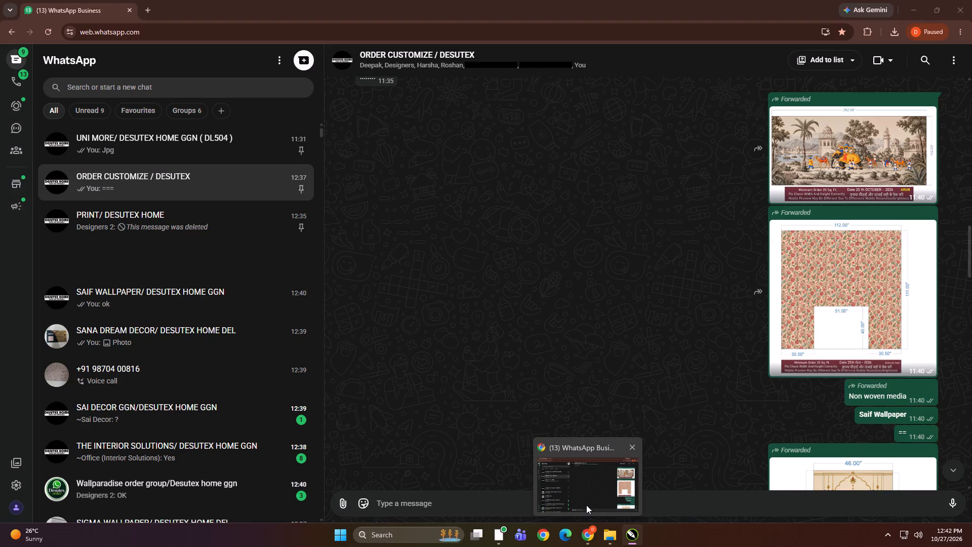
{"action": "left_click", "coordinate": [127, 221]}
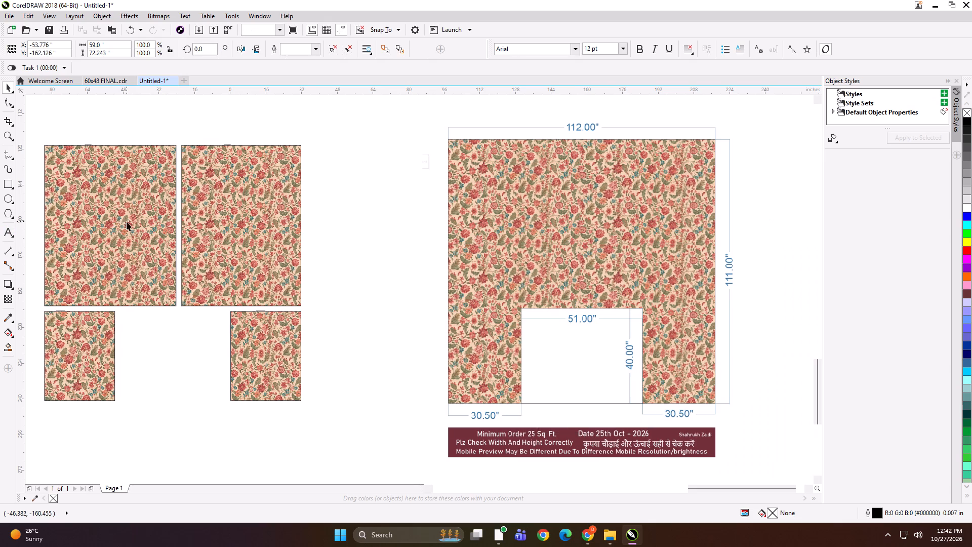
{"action": "key", "text": "ctrl+e"}
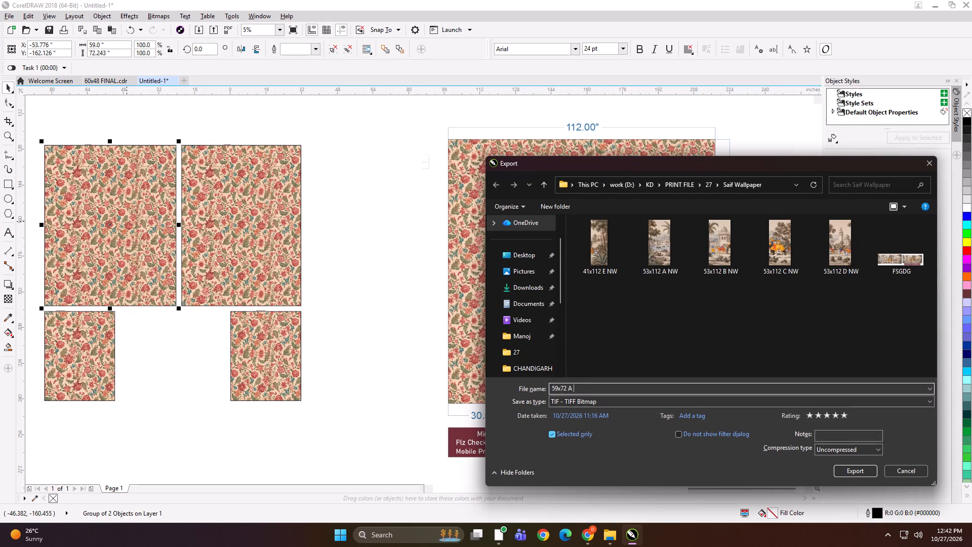
{"action": "type", "text": "NW"}
{"action": "key", "text": "Return"}
{"action": "key", "text": "Return"}
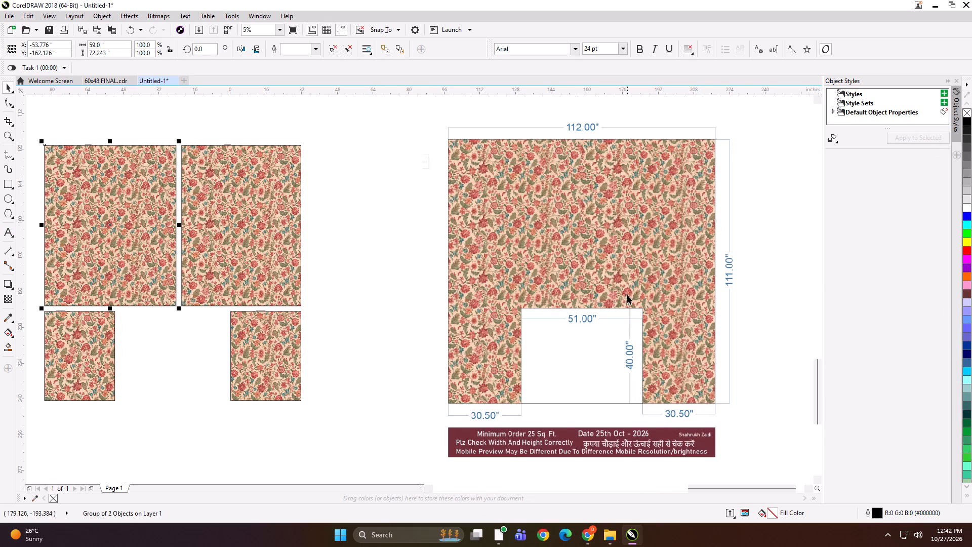
Export the upper-right piece as a TIFF named "53.5x72 B NW" in the same folder.
{"action": "left_click", "coordinate": [269, 242]}
{"action": "key", "text": "ctrl+e"}
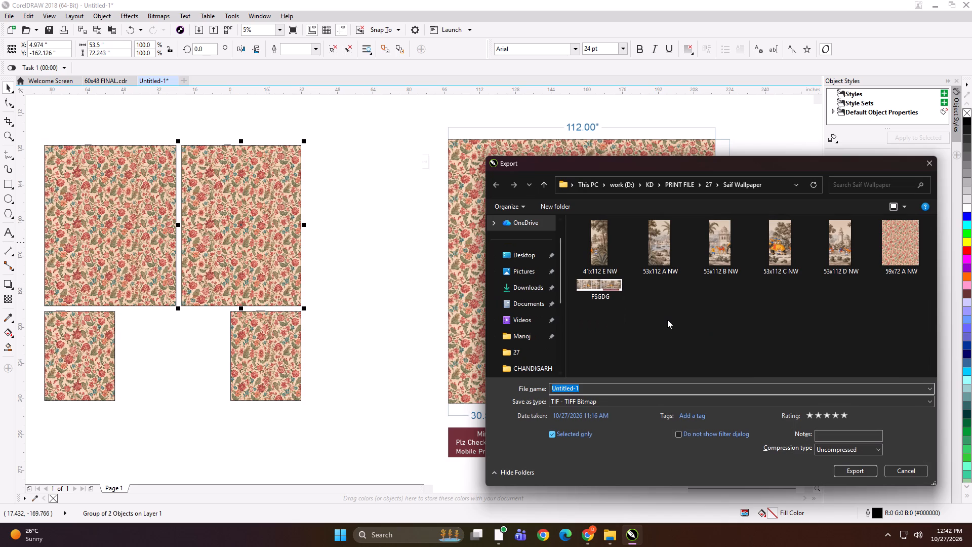
{"action": "type", "text": "53.5x72 B NW"}
{"action": "key", "text": "Return"}
{"action": "key", "text": "Return"}
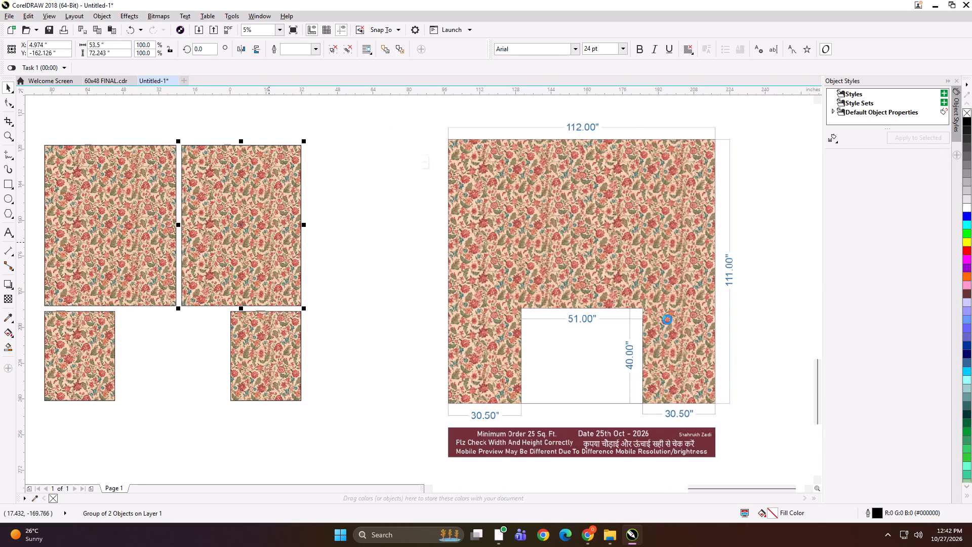
Export the lower-left piece as a TIFF named "31.5x40 A NW".
{"action": "left_click", "coordinate": [75, 369]}
{"action": "key", "text": "ctrl+e"}
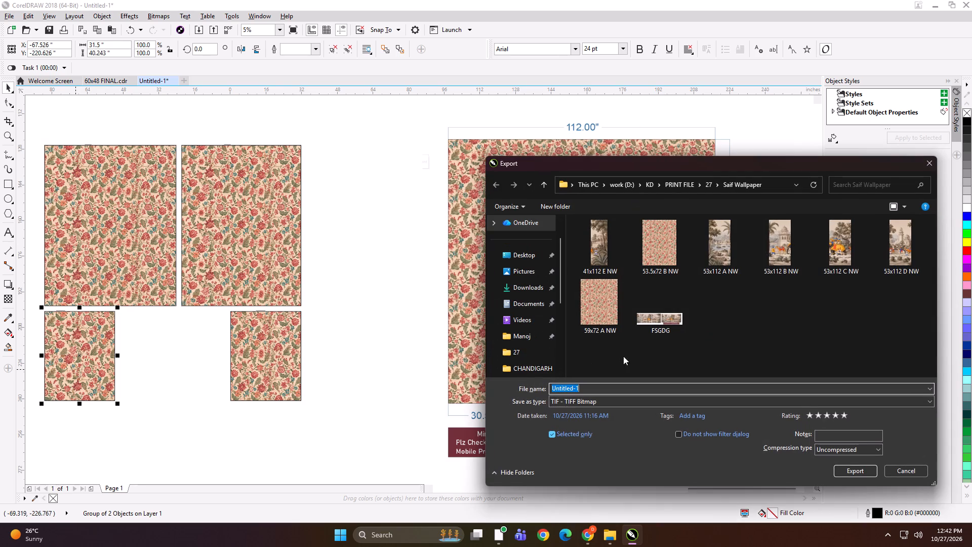
{"action": "type", "text": "31.5x40 A NW"}
{"action": "key", "text": "Return"}
{"action": "key", "text": "Return"}
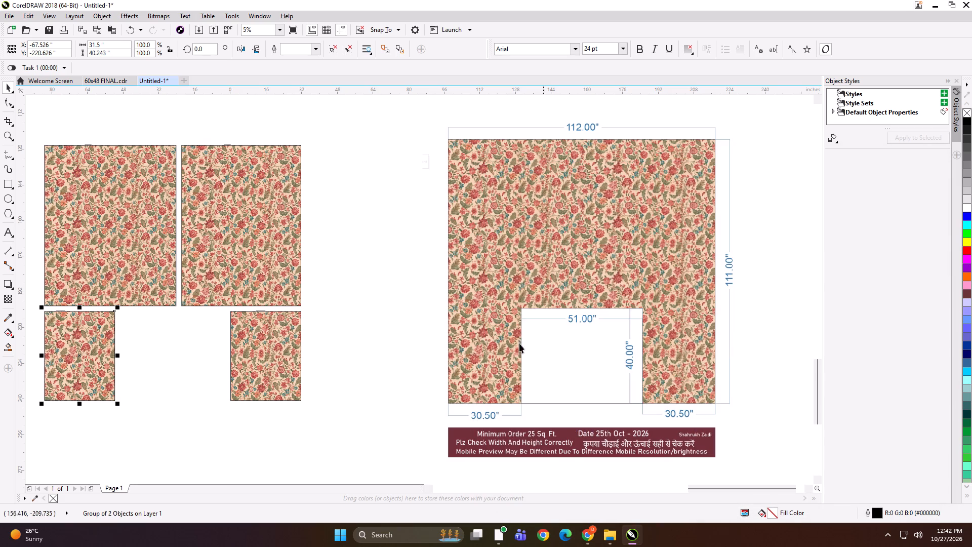
Export the lower-right piece with the file name "31.5x40 B NW".
{"action": "left_click", "coordinate": [290, 353]}
{"action": "key", "text": "ctrl+e"}
{"action": "type", "text": "31.5x40 B NW"}
{"action": "key", "text": "Return"}
{"action": "key", "text": "Return"}
Move the four floral pieces together closer to the dimensioned 112x111 preview.
{"action": "scroll", "coordinate": [338, 302], "scroll_direction": "down", "scroll_amount": 1}
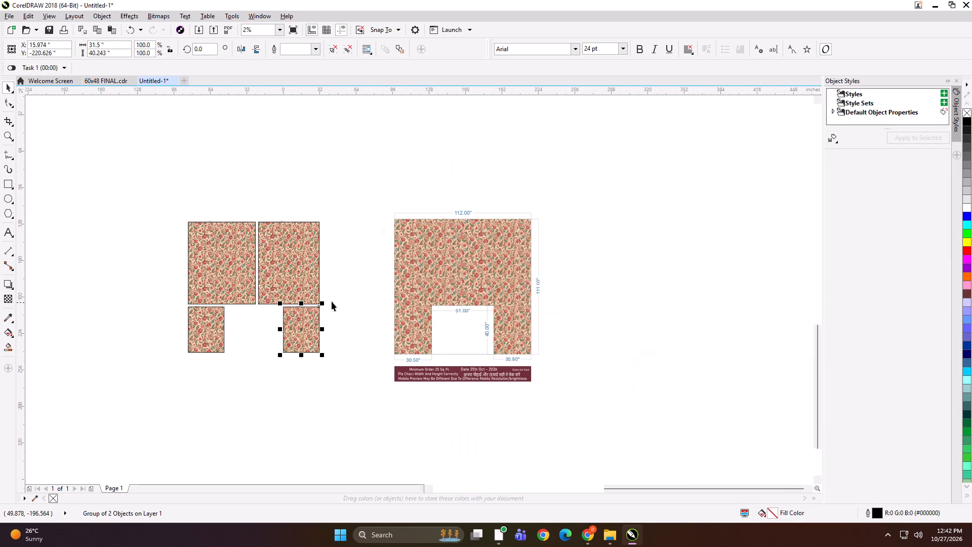
{"action": "left_click_drag", "start_coordinate": [136, 184], "coordinate": [432, 438]}
{"action": "left_click_drag", "start_coordinate": [292, 277], "coordinate": [333, 272]}
Group the four pieces with the dimensioned preview and scale the group down to about 18.2 inches wide.
{"action": "left_click", "coordinate": [428, 296], "text": "shift"}
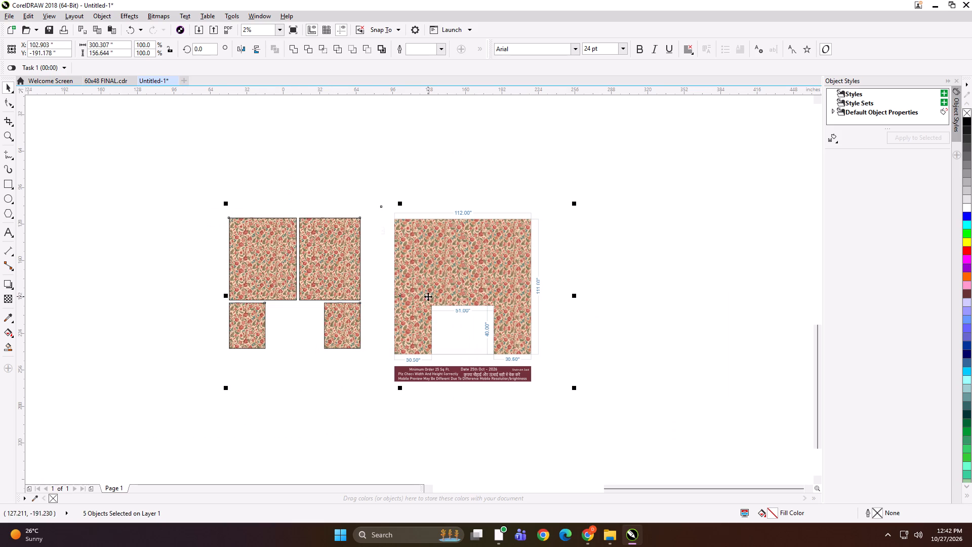
{"action": "key", "text": "ctrl+g"}
{"action": "left_click_drag", "start_coordinate": [574, 389], "coordinate": [413, 317], "text": "shift"}
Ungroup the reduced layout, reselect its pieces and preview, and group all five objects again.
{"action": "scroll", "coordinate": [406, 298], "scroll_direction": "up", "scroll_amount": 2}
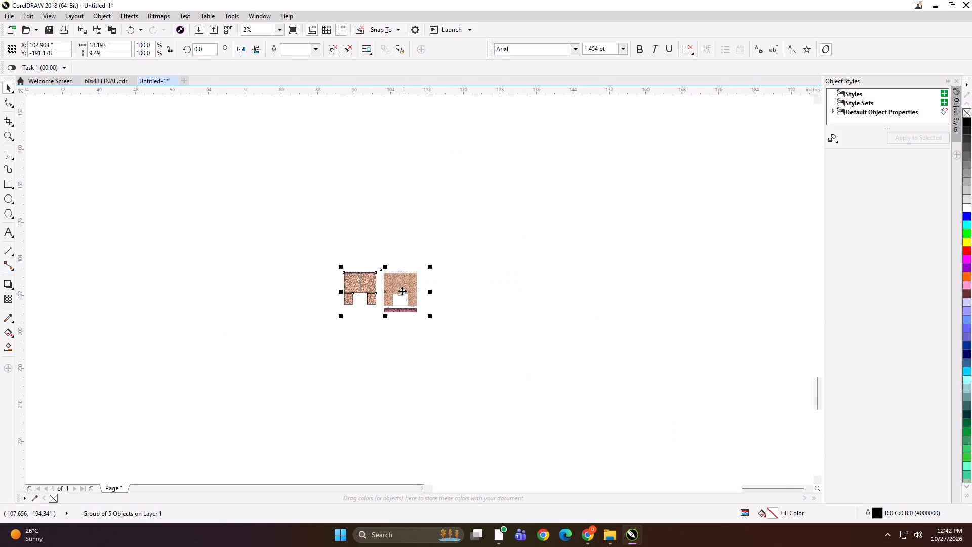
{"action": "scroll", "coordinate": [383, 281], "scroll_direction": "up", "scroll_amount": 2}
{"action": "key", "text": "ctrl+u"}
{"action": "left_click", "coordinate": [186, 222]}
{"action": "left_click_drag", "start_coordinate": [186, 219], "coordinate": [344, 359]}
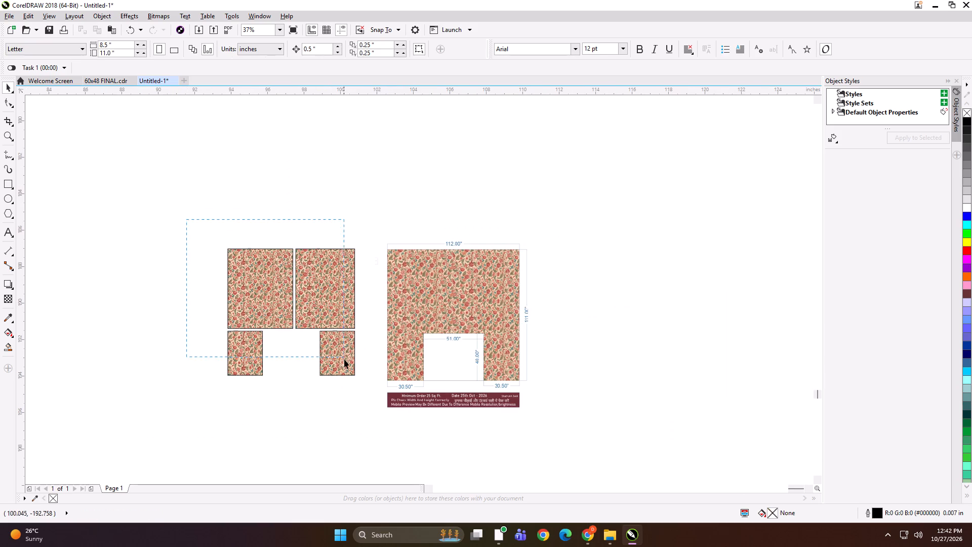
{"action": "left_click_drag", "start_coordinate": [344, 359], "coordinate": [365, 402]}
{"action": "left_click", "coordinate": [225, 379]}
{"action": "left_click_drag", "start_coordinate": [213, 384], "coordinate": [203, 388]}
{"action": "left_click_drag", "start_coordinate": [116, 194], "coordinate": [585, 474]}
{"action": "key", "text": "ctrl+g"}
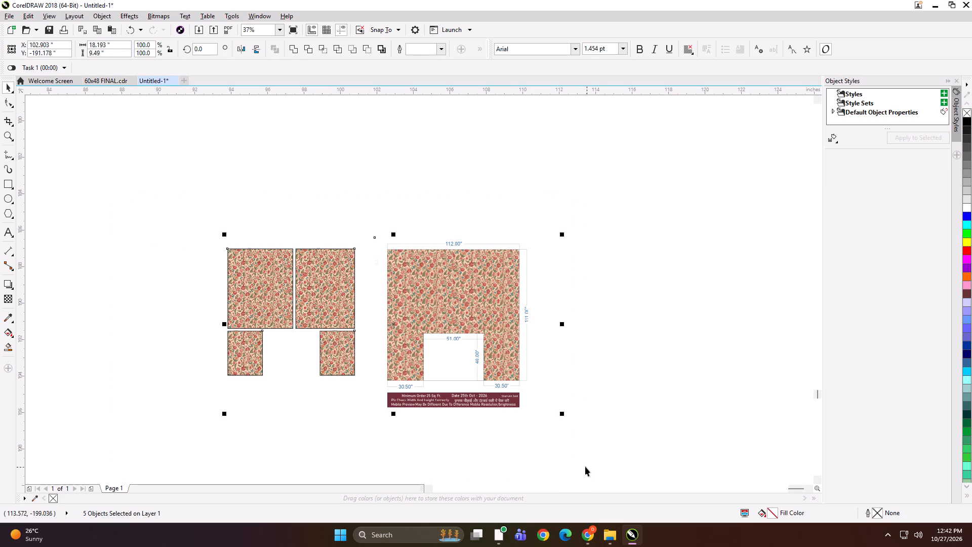
Scale the grouped floral layout down further to about 3.7 inches wide.
{"action": "left_click_drag", "start_coordinate": [561, 416], "coordinate": [406, 344], "text": "shift"}
{"action": "left_click_drag", "start_coordinate": [404, 341], "coordinate": [403, 337], "text": "shift"}
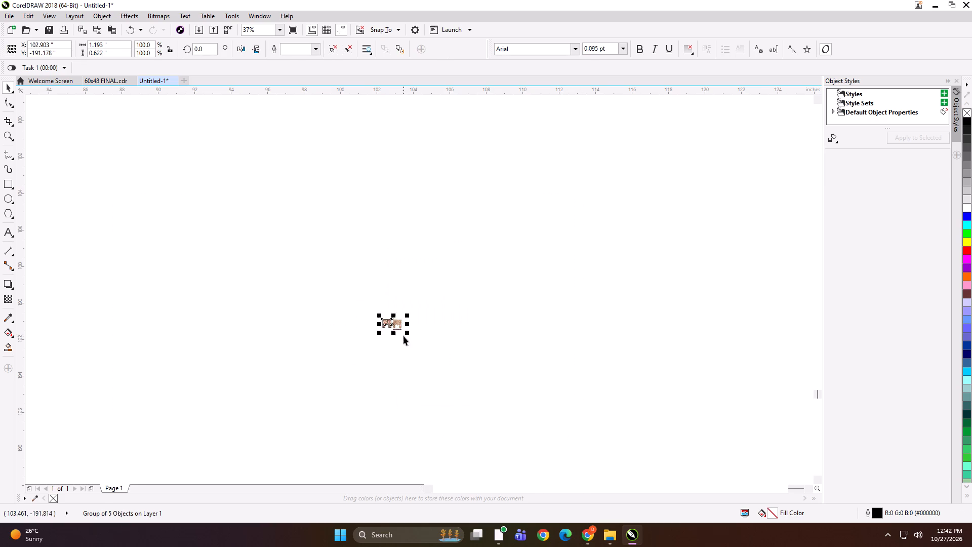
{"action": "left_click", "coordinate": [403, 336], "text": "shift"}
{"action": "scroll", "coordinate": [391, 319], "scroll_direction": "up", "scroll_amount": 3}
{"action": "scroll", "coordinate": [400, 250], "scroll_direction": "down", "scroll_amount": 1}
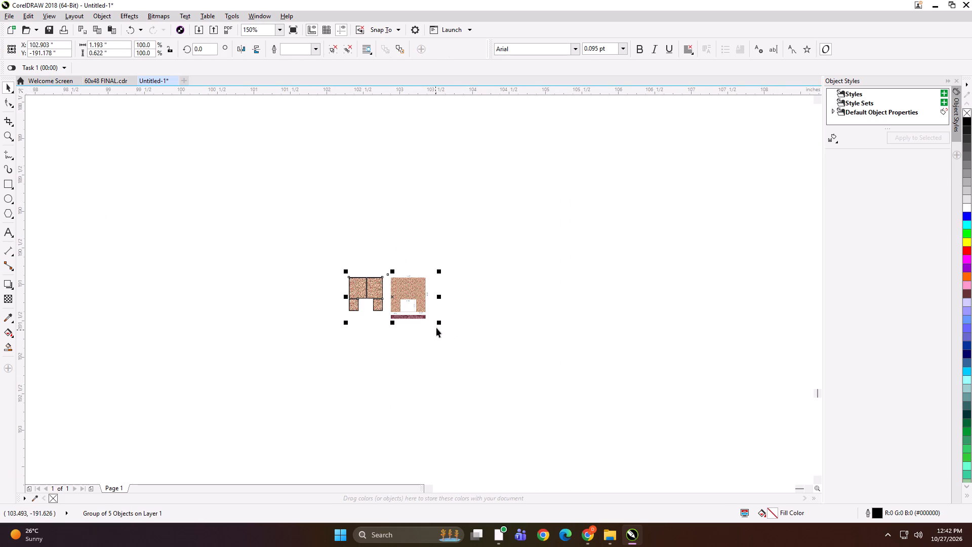
{"action": "left_click_drag", "start_coordinate": [440, 325], "coordinate": [532, 383], "text": "shift"}
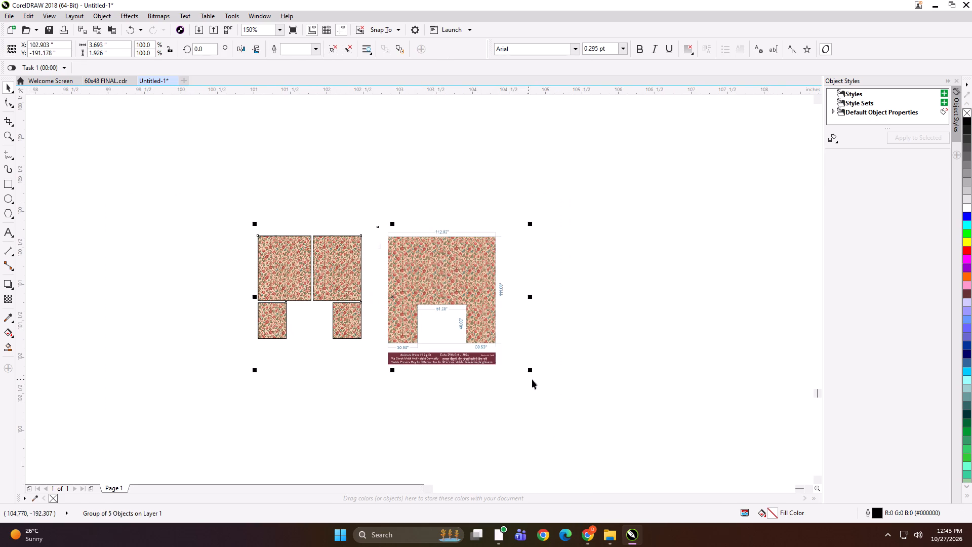
Export the reduced floral layout with the file name "SGDGH".
{"action": "key", "text": "ctrl+e"}
{"action": "type", "text": "SGDGH"}
{"action": "key", "text": "Return"}
{"action": "key", "text": "Return"}
{"action": "key", "text": "Return"}
Delete the grouped floral layout from the drawing.
{"action": "key", "text": "Delete"}
Move the garden landscape preview down and to the right, into the open space beside the drawing page.
{"action": "key", "text": "F4"}
{"action": "left_click", "coordinate": [505, 388]}
{"action": "left_click_drag", "start_coordinate": [296, 243], "coordinate": [353, 277]}
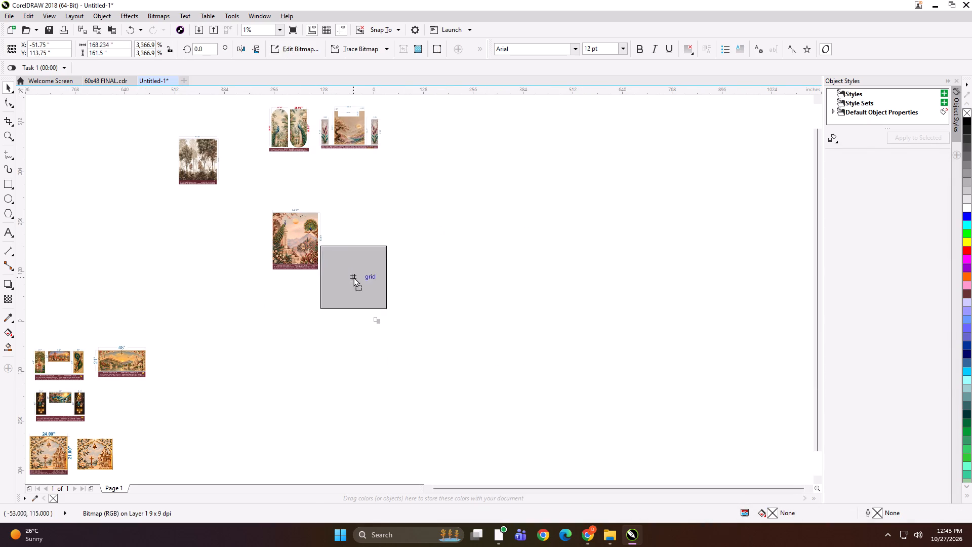
{"action": "left_click_drag", "start_coordinate": [353, 277], "coordinate": [350, 293]}
{"action": "left_click", "coordinate": [423, 302]}
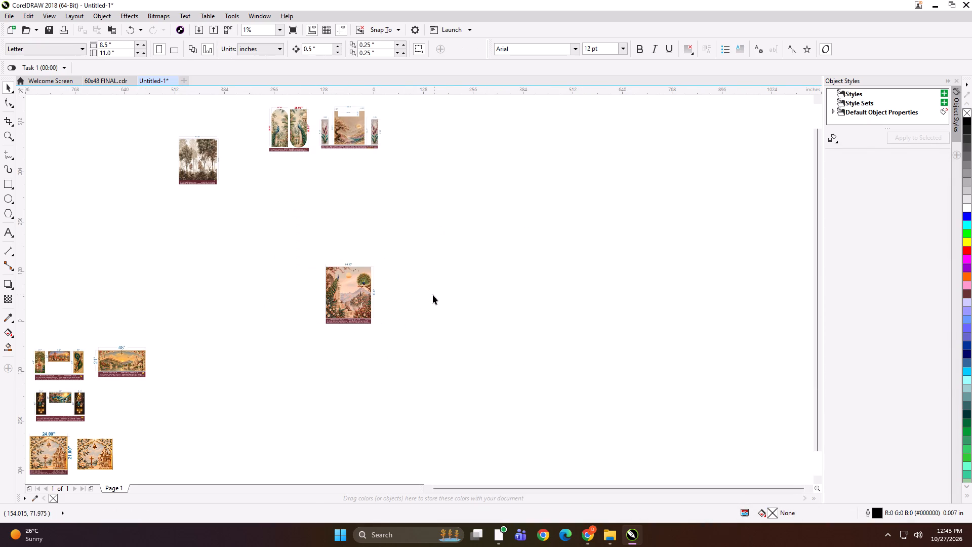
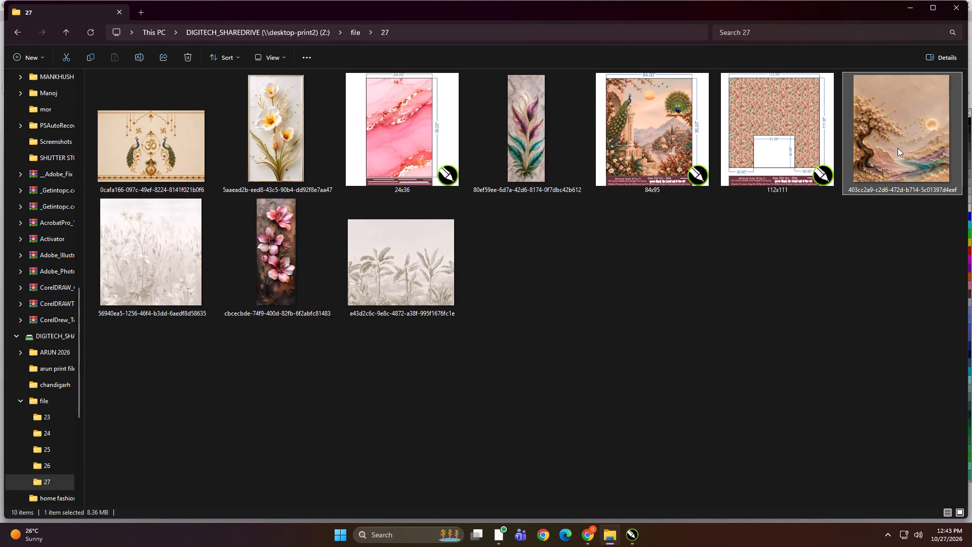
Bring the 84x95 peacock design file from folder 27 into CorelDRAW.
{"action": "left_click", "coordinate": [645, 141]}
{"action": "left_click_drag", "start_coordinate": [640, 109], "coordinate": [633, 535]}
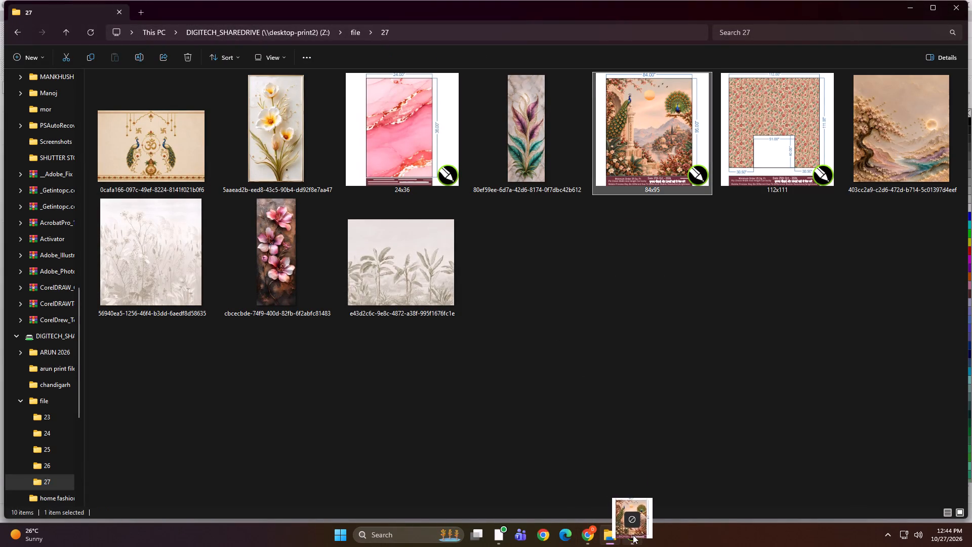
Place the 84x95 design file in the open space of the drawing, beside the large peacock preview.
{"action": "left_click_drag", "start_coordinate": [633, 535], "coordinate": [498, 357]}
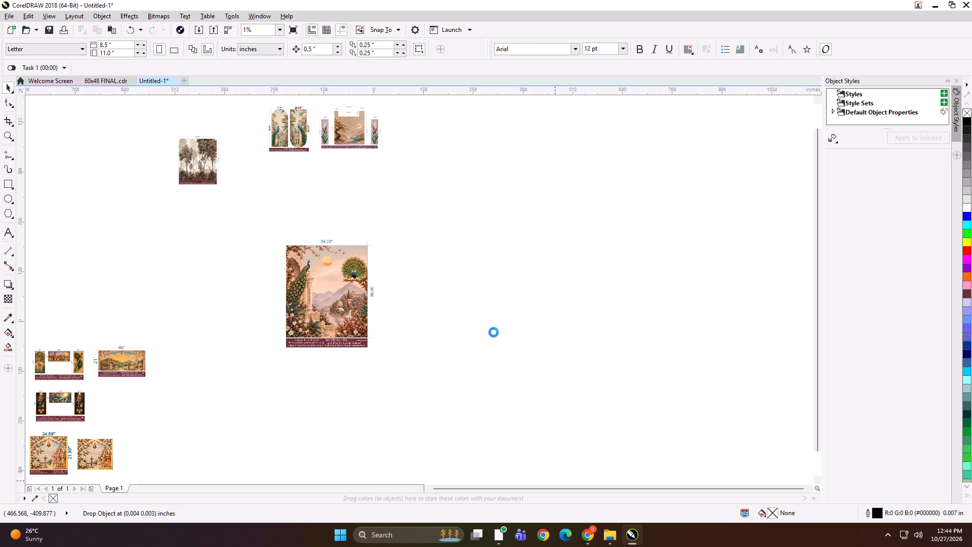
Scale the large peacock preview down to about 116.67 by 112 inches and place it around the drawing page.
{"action": "left_click_drag", "start_coordinate": [354, 300], "coordinate": [438, 345]}
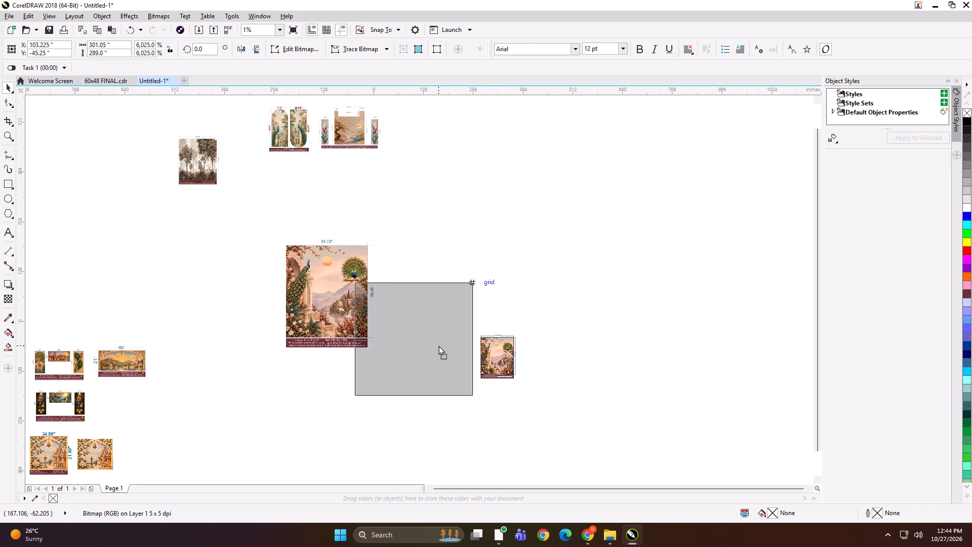
{"action": "left_click_drag", "start_coordinate": [438, 345], "coordinate": [440, 347]}
{"action": "scroll", "coordinate": [495, 376], "scroll_direction": "up", "scroll_amount": 1}
{"action": "left_click_drag", "start_coordinate": [437, 194], "coordinate": [479, 260], "text": "shift"}
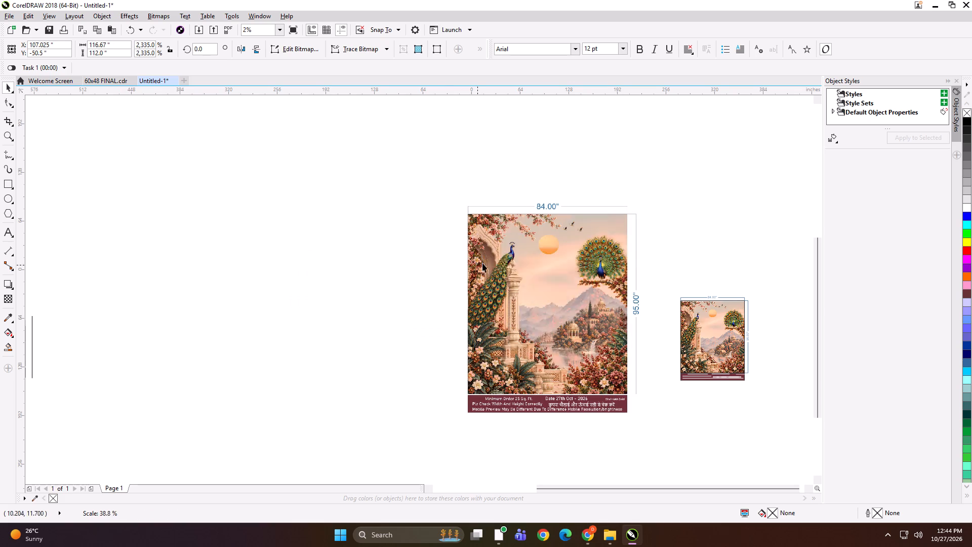
{"action": "left_click_drag", "start_coordinate": [547, 297], "coordinate": [464, 298]}
{"action": "left_click_drag", "start_coordinate": [476, 296], "coordinate": [476, 279]}
Move the whole imported 84x95 layout close to the right side of the scaled peacock preview.
{"action": "left_click_drag", "start_coordinate": [755, 267], "coordinate": [655, 445]}
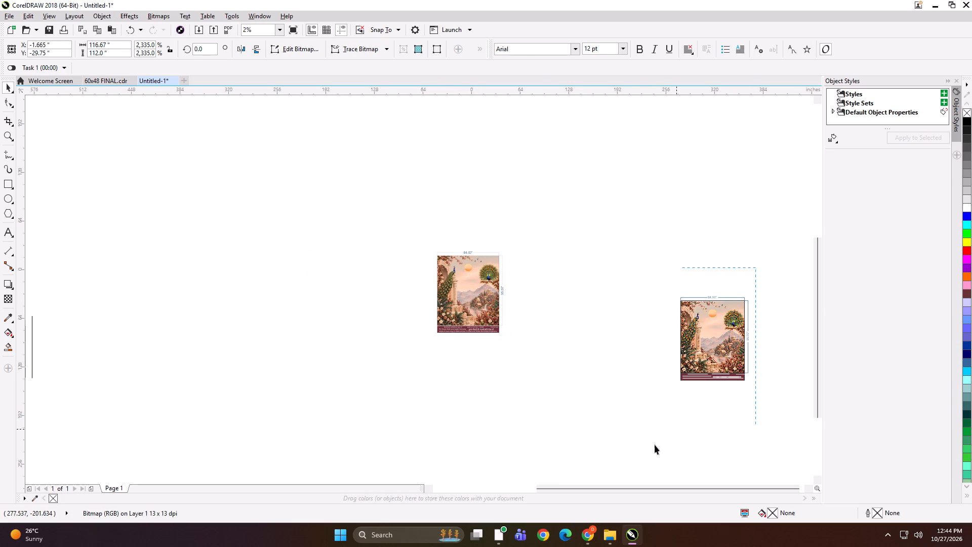
{"action": "left_click_drag", "start_coordinate": [655, 445], "coordinate": [646, 449]}
{"action": "left_click_drag", "start_coordinate": [713, 364], "coordinate": [552, 315]}
{"action": "scroll", "coordinate": [544, 295], "scroll_direction": "up", "scroll_amount": 1}
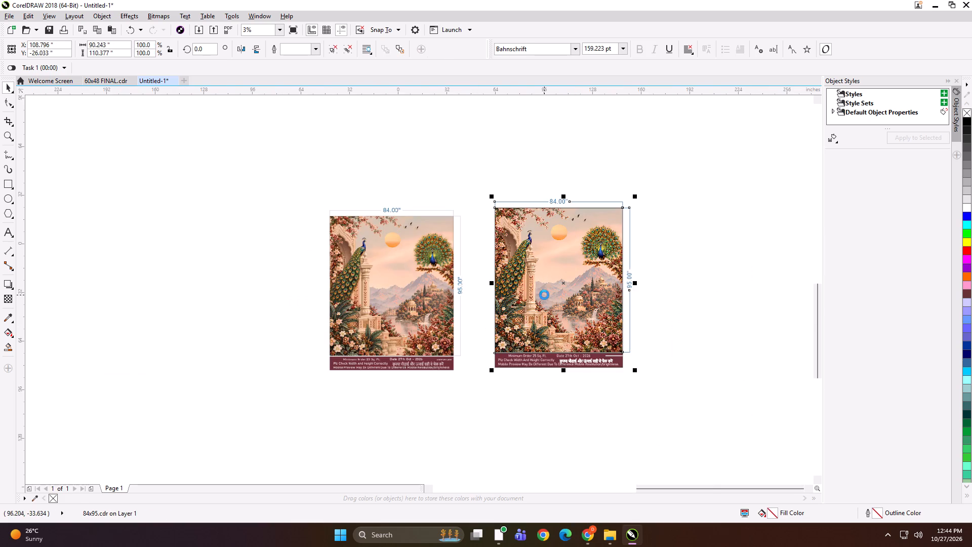
Ungroup the imported layout and delete its dimensions, note strip and outline rectangle, keeping only the peacock image.
{"action": "scroll", "coordinate": [520, 286], "scroll_direction": "up", "scroll_amount": 1}
{"action": "key", "text": "ctrl+u"}
{"action": "scroll", "coordinate": [434, 237], "scroll_direction": "down", "scroll_amount": 1}
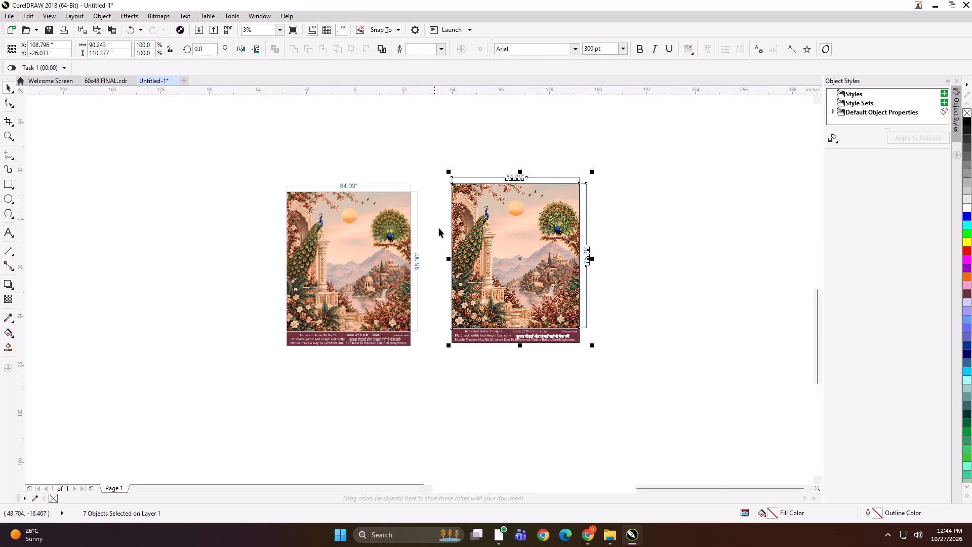
{"action": "left_click", "coordinate": [478, 154]}
{"action": "left_click_drag", "start_coordinate": [479, 153], "coordinate": [610, 300]}
{"action": "key", "text": "Delete"}
{"action": "left_click_drag", "start_coordinate": [613, 298], "coordinate": [368, 372]}
{"action": "key", "text": "Delete"}
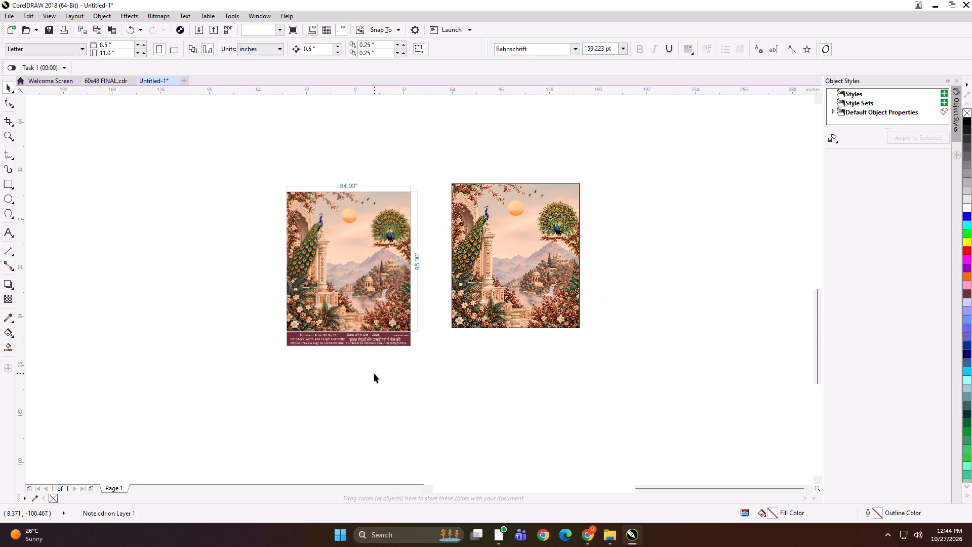
{"action": "left_click_drag", "start_coordinate": [492, 217], "coordinate": [503, 217]}
{"action": "key", "text": "Delete"}
Move the 84 by 95 inch peacock image slightly right and down, roughly level with the preview's artwork.
{"action": "left_click_drag", "start_coordinate": [502, 231], "coordinate": [510, 236]}
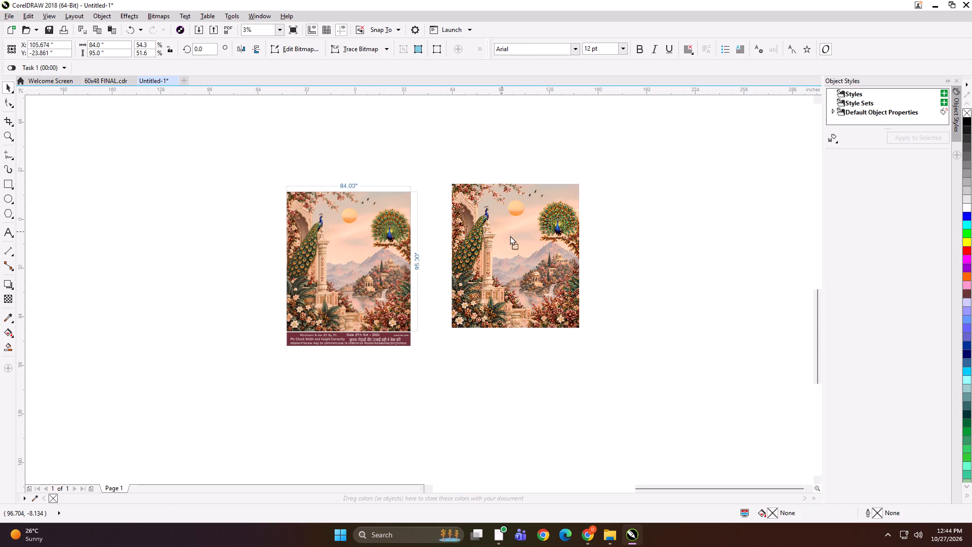
{"action": "left_click_drag", "start_coordinate": [510, 236], "coordinate": [510, 239]}
Add an 84 by 95 inch rectangle exactly framing the peacock image beside the preview.
{"action": "left_click", "coordinate": [394, 240], "text": "shift"}
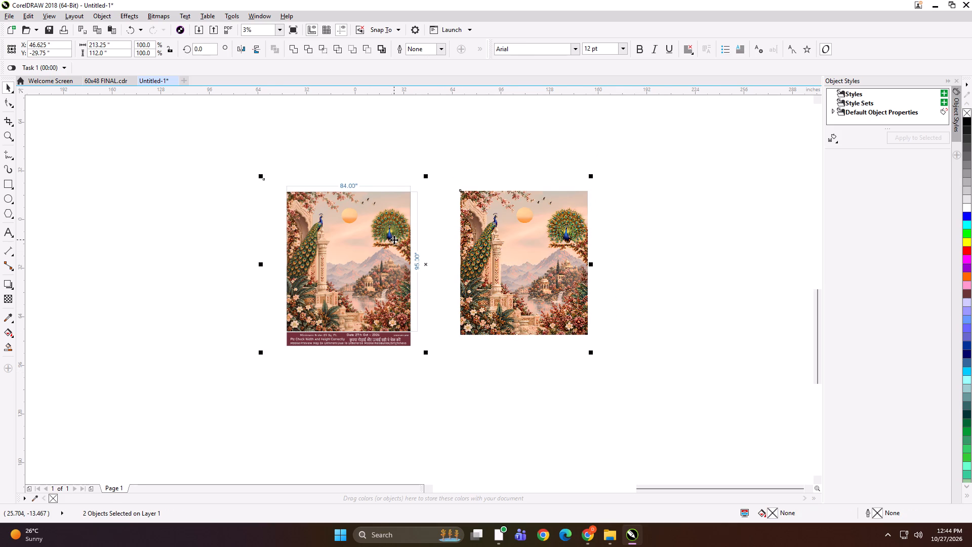
{"action": "key", "text": "shift+F2"}
{"action": "left_click", "coordinate": [42, 172]}
{"action": "left_click", "coordinate": [646, 207]}
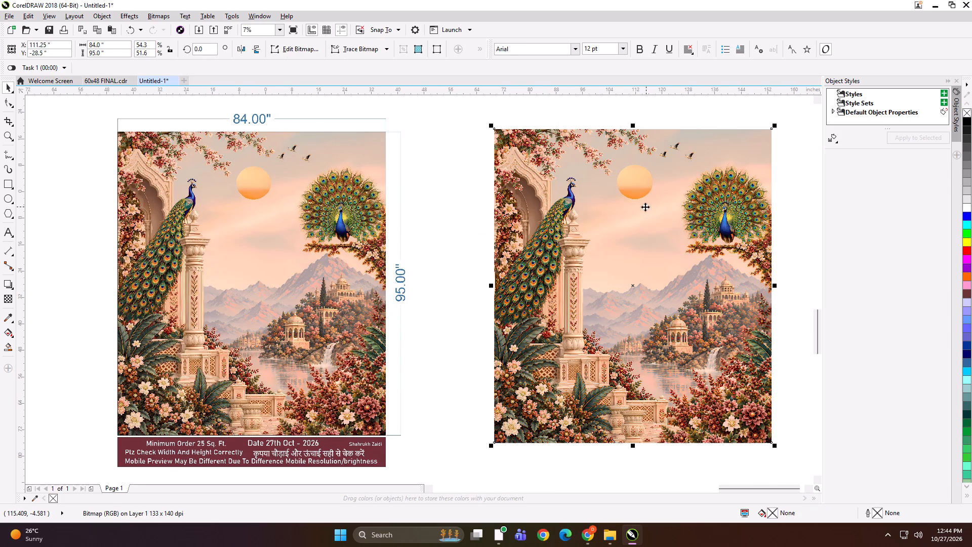
{"action": "double_click", "coordinate": [7, 180], "text": "shift"}
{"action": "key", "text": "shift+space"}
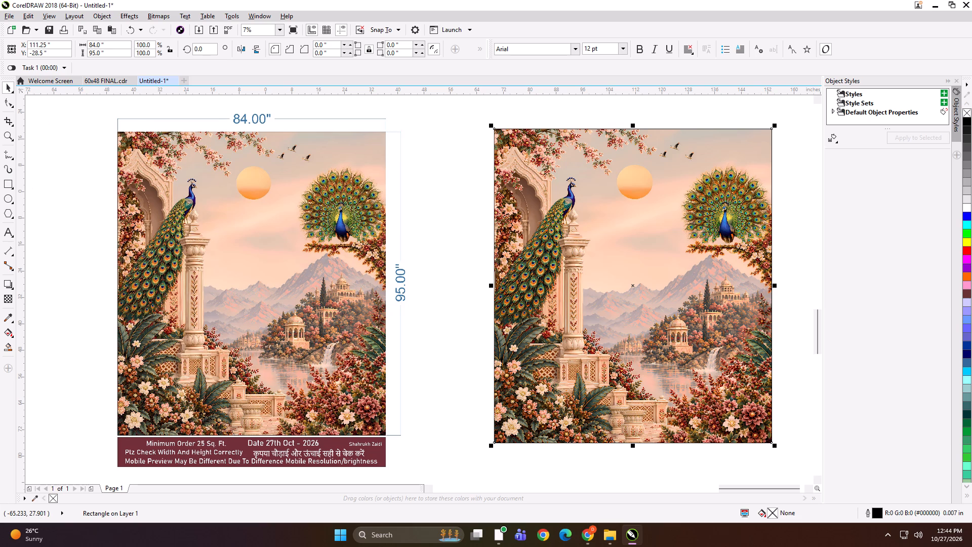
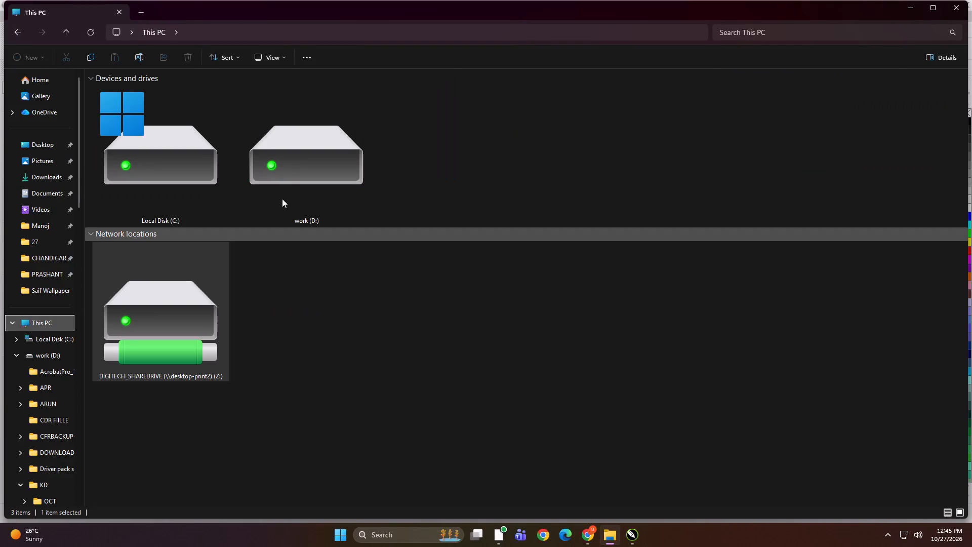
Create a folder named "Jaipur decor D Home" inside folder 27 of KD's PRINT FILE directory on the work (D:) drive.
{"action": "double_click", "coordinate": [289, 170]}
{"action": "double_click", "coordinate": [517, 102]}
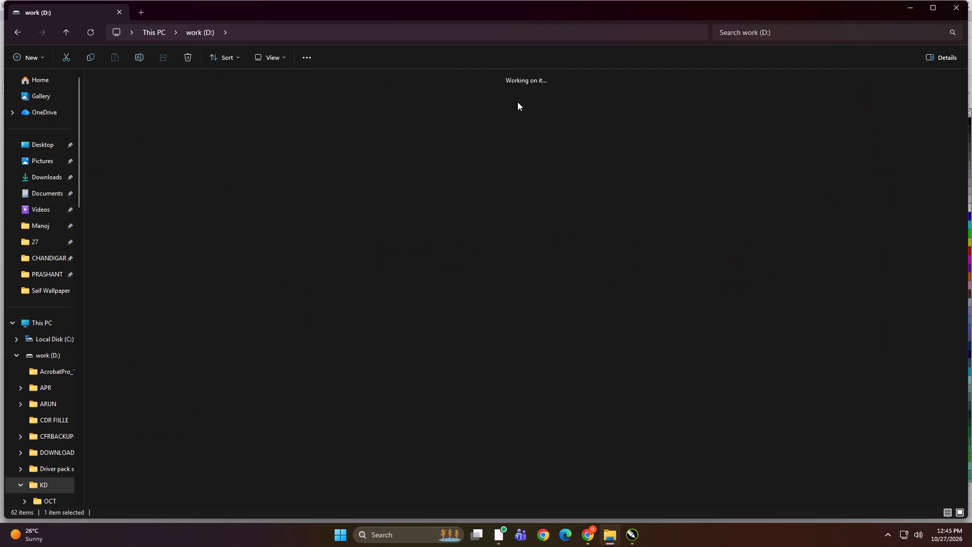
{"action": "double_click", "coordinate": [322, 126]}
{"action": "double_click", "coordinate": [449, 277]}
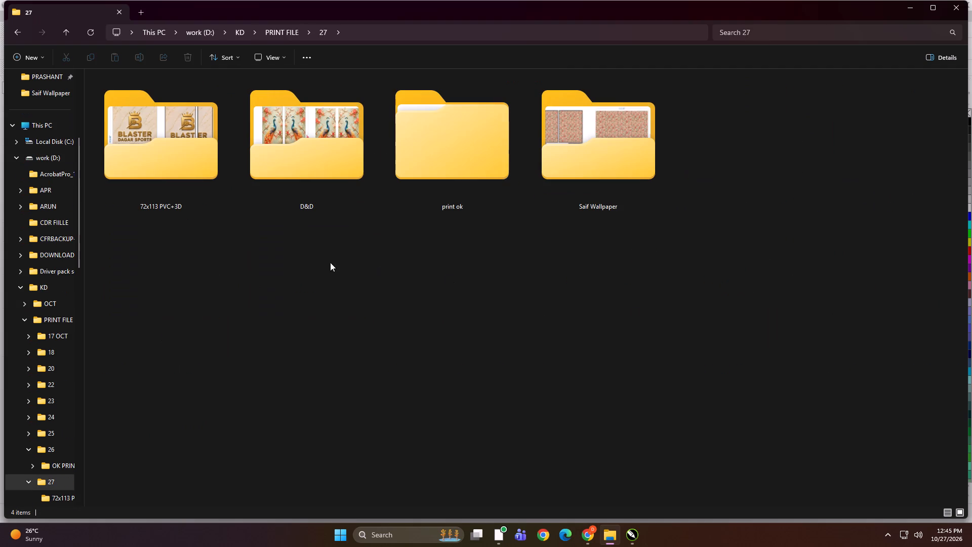
{"action": "key", "text": "BackSpace"}
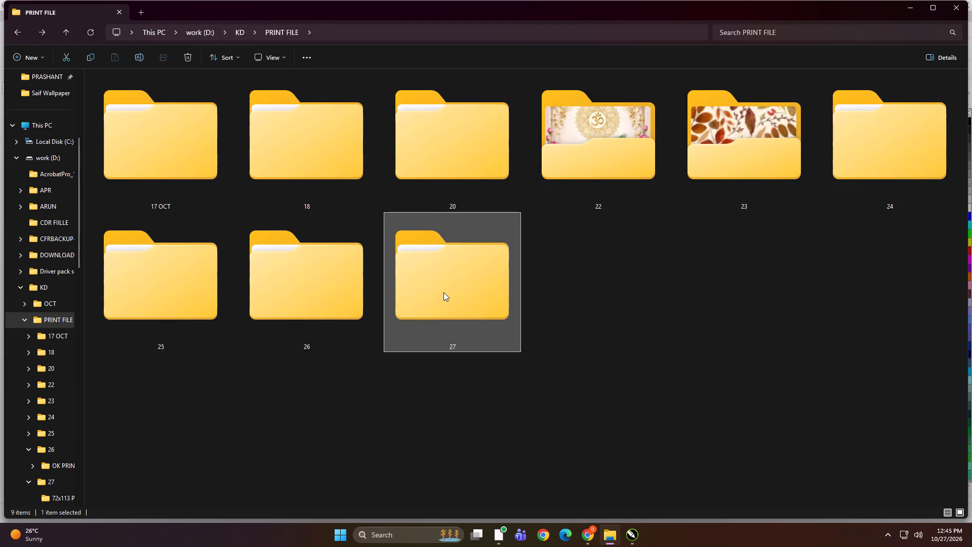
{"action": "triple_click", "coordinate": [443, 292]}
{"action": "left_click", "coordinate": [364, 296]}
{"action": "right_click", "coordinate": [364, 296]}
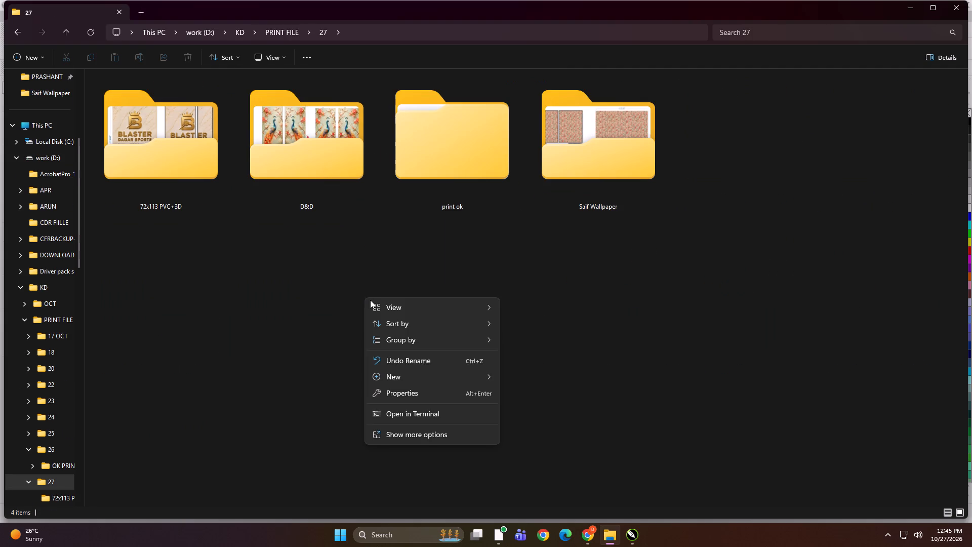
{"action": "left_click", "coordinate": [291, 308]}
{"action": "left_click", "coordinate": [35, 61]}
{"action": "left_click", "coordinate": [42, 79]}
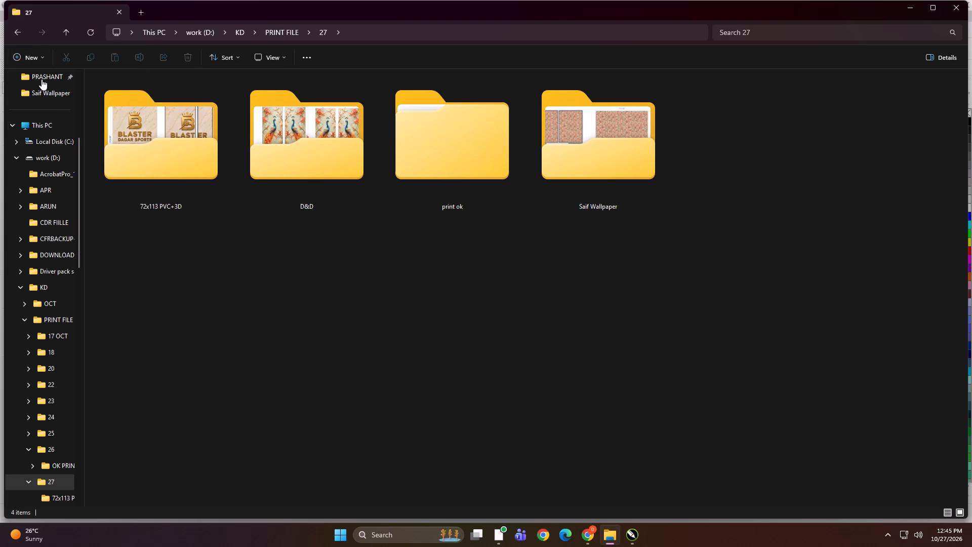
{"action": "key", "text": "ctrl+v"}
{"action": "key", "text": "Return"}
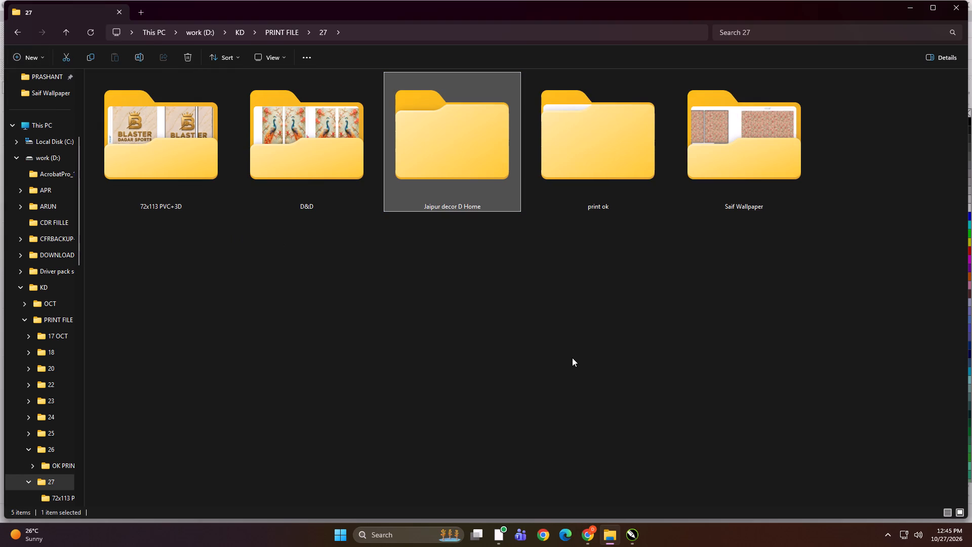
Switch back to the 84x95 peacock design drawing in CorelDRAW.
{"action": "left_click", "coordinate": [628, 538]}
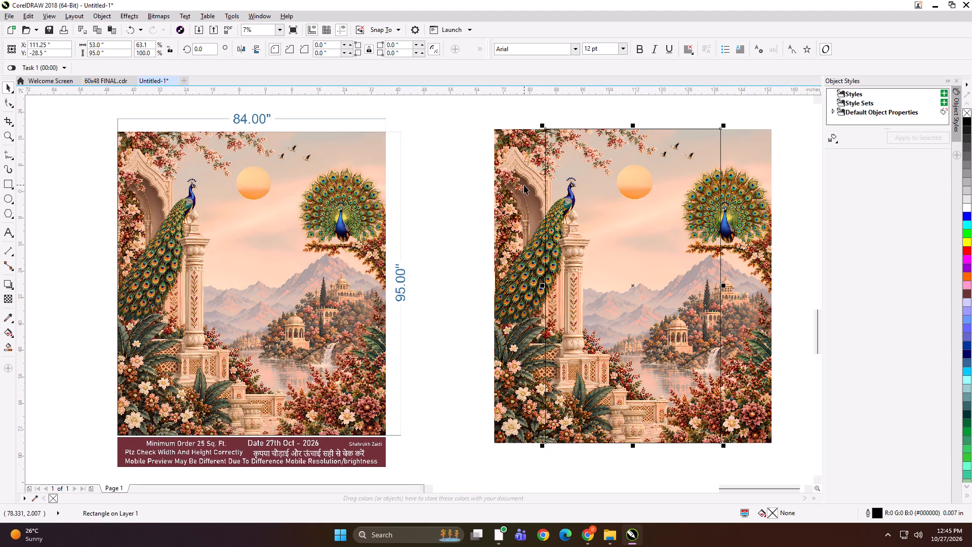
Align the 53 by 95 inch rectangle to the left edge of the peacock image copy without dimensions.
{"action": "left_click", "coordinate": [519, 208], "text": "shift"}
{"action": "key", "text": "l"}
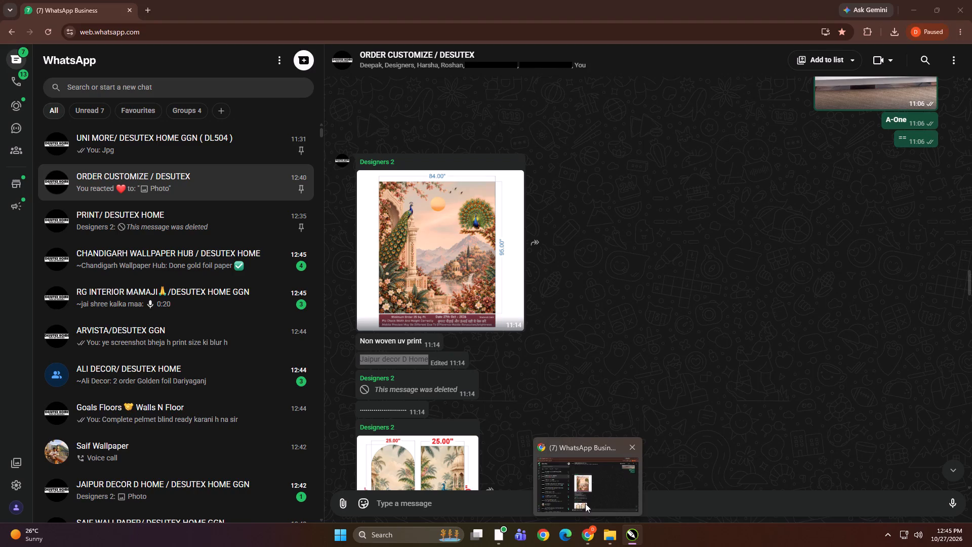
Make a mirrored copy of the panel rectangle on its right, overlap it slightly, and narrow it to 31.5 inches at the image's right edge.
{"action": "scroll", "coordinate": [543, 243], "scroll_direction": "down", "scroll_amount": 1}
{"action": "left_click", "coordinate": [608, 170]}
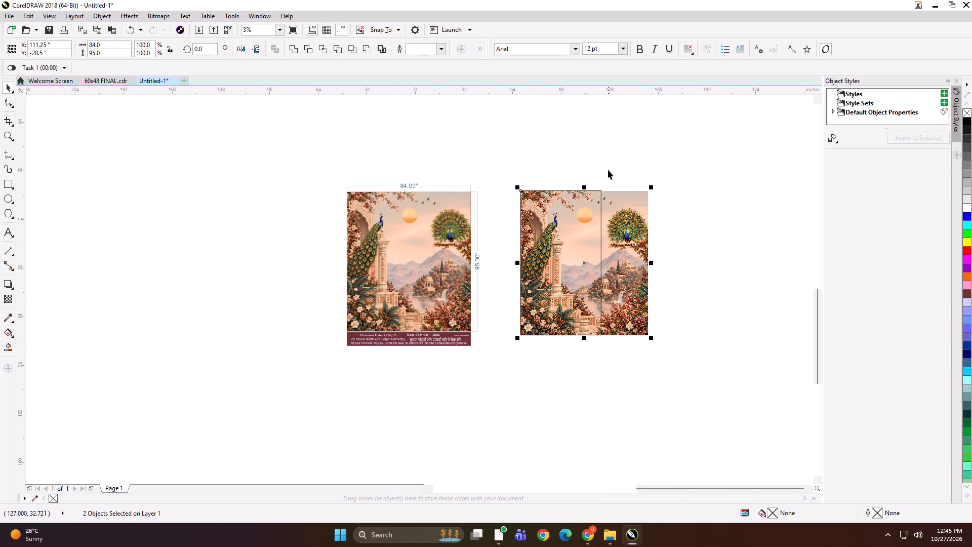
{"action": "left_click_drag", "start_coordinate": [608, 170], "coordinate": [500, 379]}
{"action": "left_click_drag", "start_coordinate": [517, 263], "coordinate": [635, 265]}
{"action": "right_click", "coordinate": [635, 265], "text": "ctrl"}
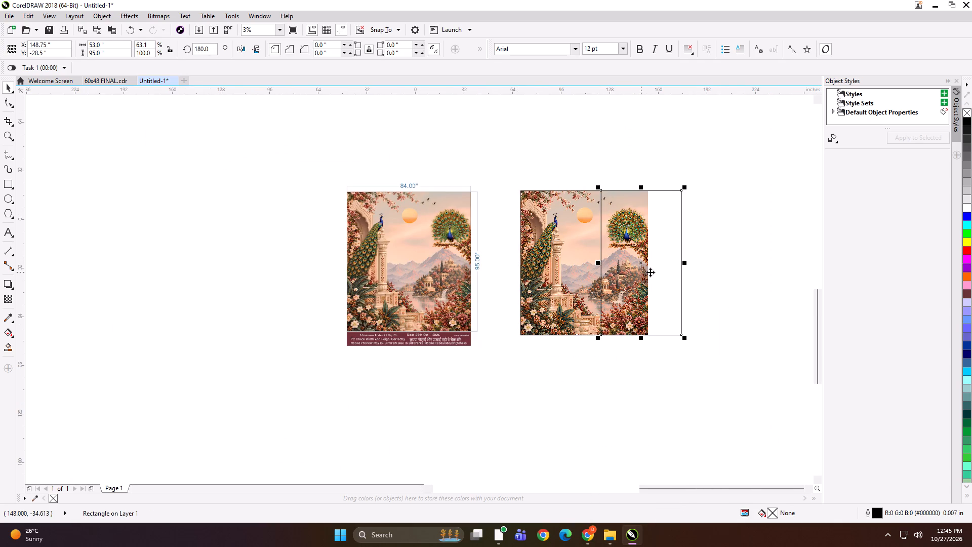
{"action": "key", "text": "Left"}
{"action": "left_click_drag", "start_coordinate": [684, 265], "coordinate": [652, 262]}
{"action": "scroll", "coordinate": [652, 243], "scroll_direction": "up", "scroll_amount": 1}
{"action": "scroll", "coordinate": [547, 259], "scroll_direction": "down", "scroll_amount": 1}
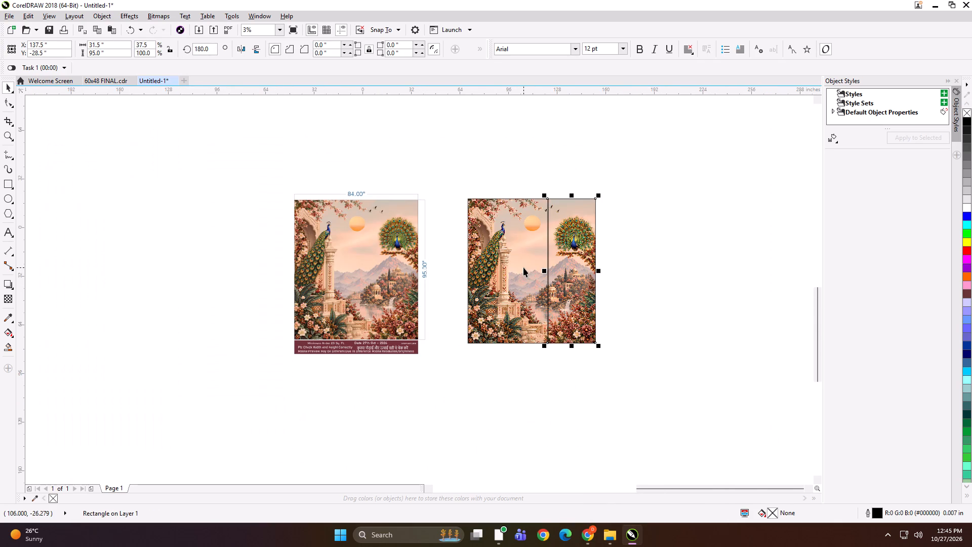
Group the two panel rectangles lying over the peacock image.
{"action": "left_click", "coordinate": [523, 267], "text": "shift"}
{"action": "scroll", "coordinate": [538, 250], "scroll_direction": "up", "scroll_amount": 1}
{"action": "scroll", "coordinate": [530, 253], "scroll_direction": "down", "scroll_amount": 1}
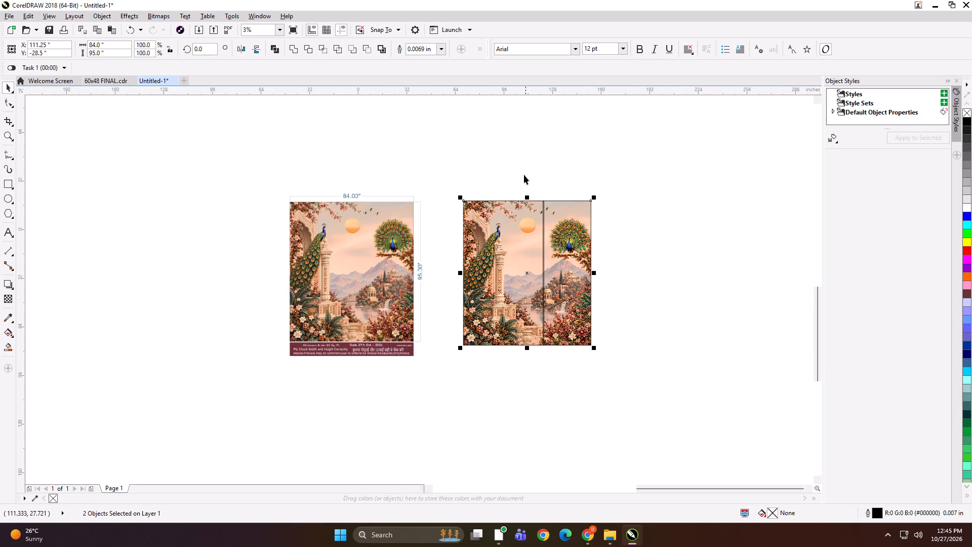
{"action": "left_click", "coordinate": [514, 248]}
{"action": "left_click", "coordinate": [517, 183]}
{"action": "left_click", "coordinate": [514, 242]}
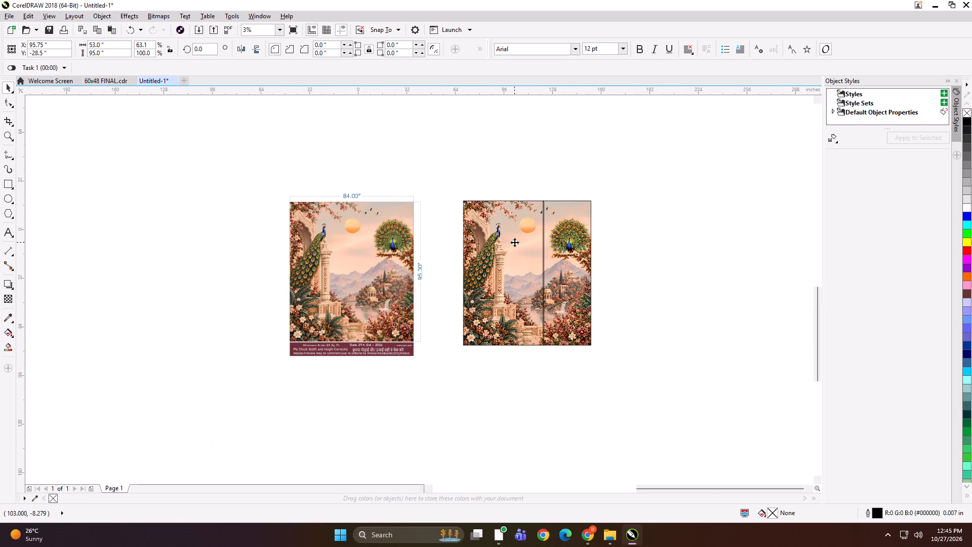
{"action": "left_click", "coordinate": [573, 245], "text": "shift"}
{"action": "key", "text": "ctrl+g"}
PowerClip the peacock image into the grouped rectangles and ungroup them into two separate panels.
{"action": "left_click", "coordinate": [493, 178]}
{"action": "left_click", "coordinate": [492, 258], "text": "alt"}
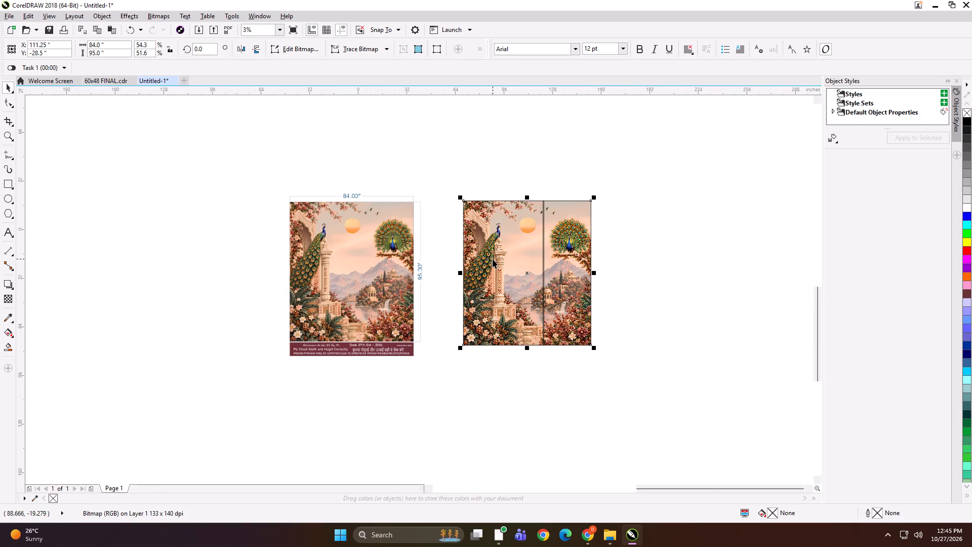
{"action": "key", "text": "shift+Return"}
{"action": "left_click", "coordinate": [514, 253]}
{"action": "key", "text": "ctrl+u"}
{"action": "left_click", "coordinate": [640, 264]}
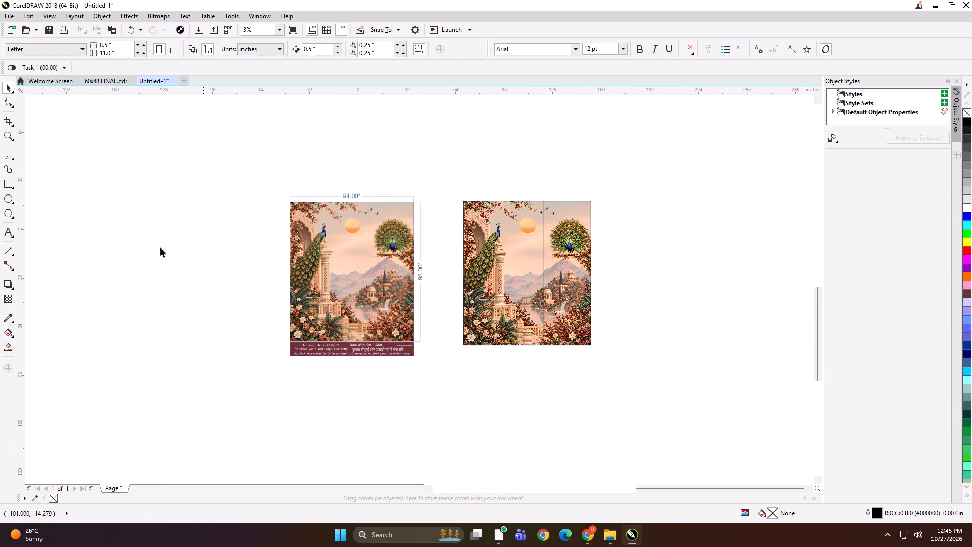
Add the text label "84*95 PANEL 1" on the top edge of the wider left panel.
{"action": "left_click", "coordinate": [5, 233]}
{"action": "left_click", "coordinate": [502, 199]}
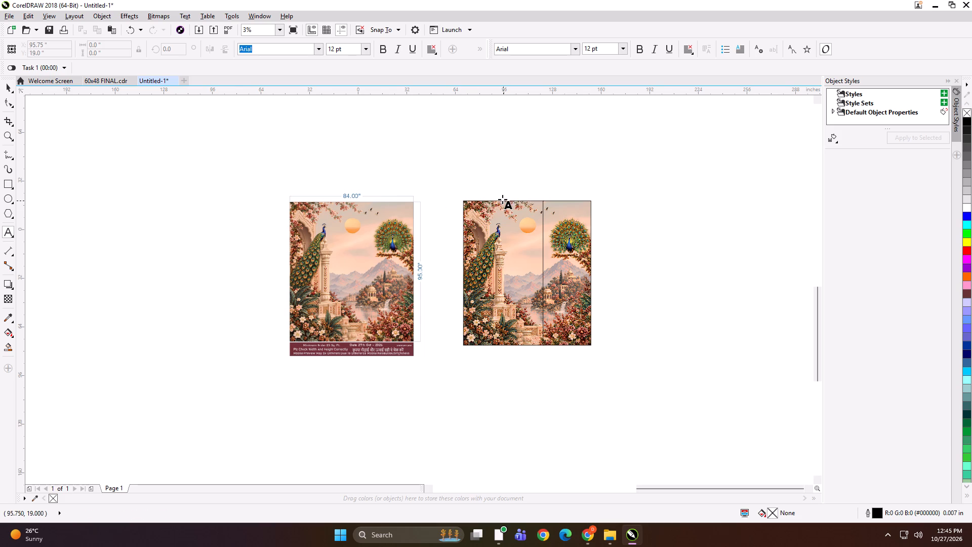
{"action": "type", "text": "84"}
{"action": "type", "text": "*5 A P"}
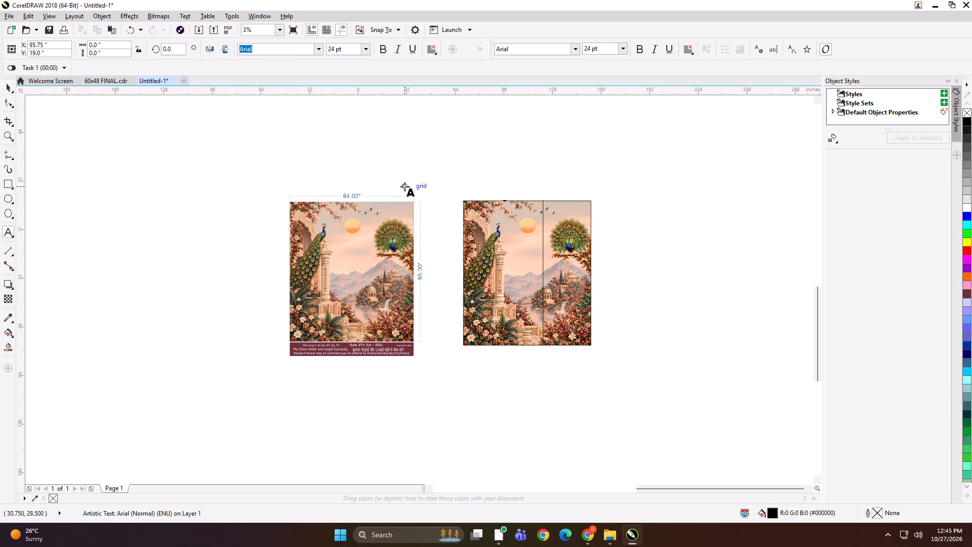
{"action": "scroll", "coordinate": [484, 184], "scroll_direction": "up", "scroll_amount": 2}
{"action": "scroll", "coordinate": [564, 226], "scroll_direction": "up", "scroll_amount": 3}
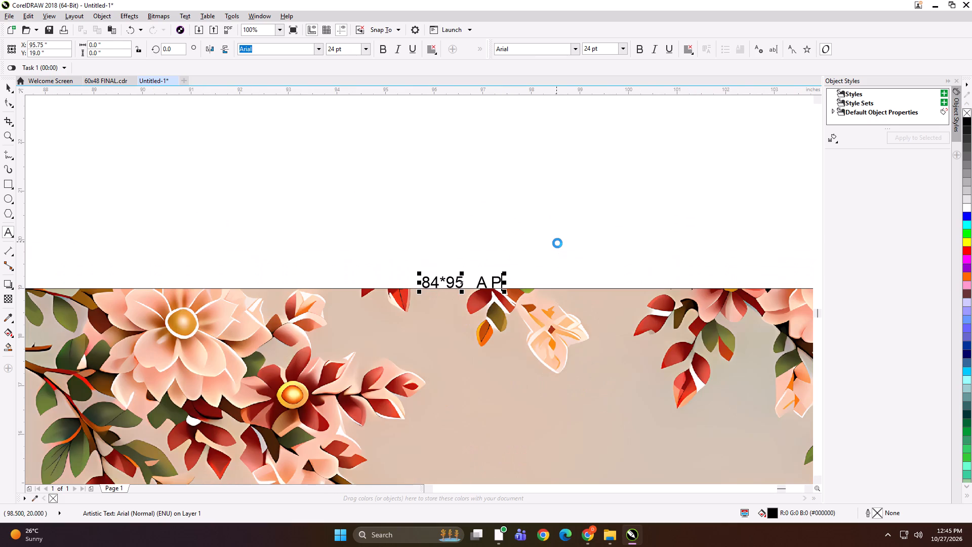
{"action": "key", "text": "BackSpace"}
{"action": "key", "text": "BackSpace"}
{"action": "key", "text": "BackSpace"}
{"action": "type", "text": "PANEL 1"}
Copy the label text onto the top edge of the narrower right panel and change it to "84*95 PANEL 2".
{"action": "key", "text": "ctrl+a"}
{"action": "key", "text": "ctrl+c"}
{"action": "scroll", "coordinate": [291, 254], "scroll_direction": "down", "scroll_amount": 4}
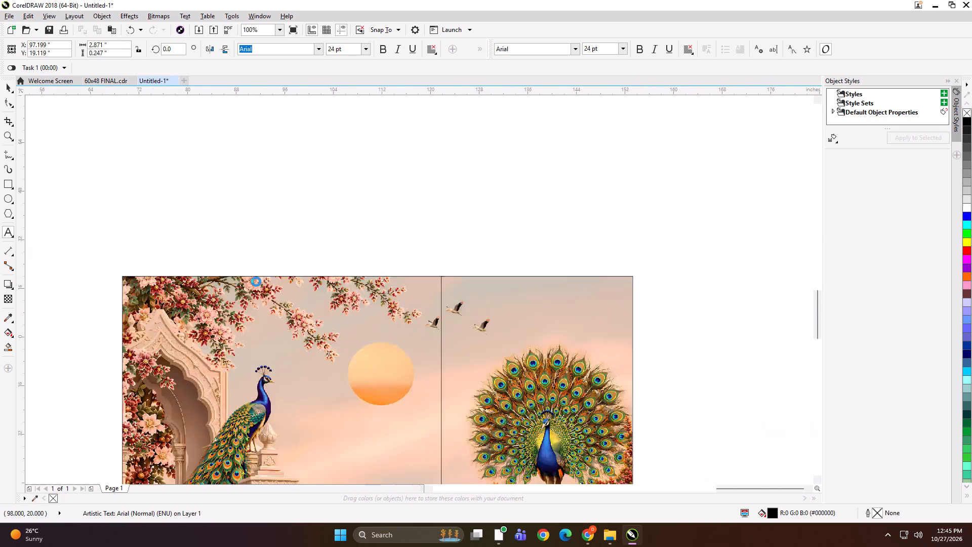
{"action": "scroll", "coordinate": [380, 273], "scroll_direction": "up", "scroll_amount": 4}
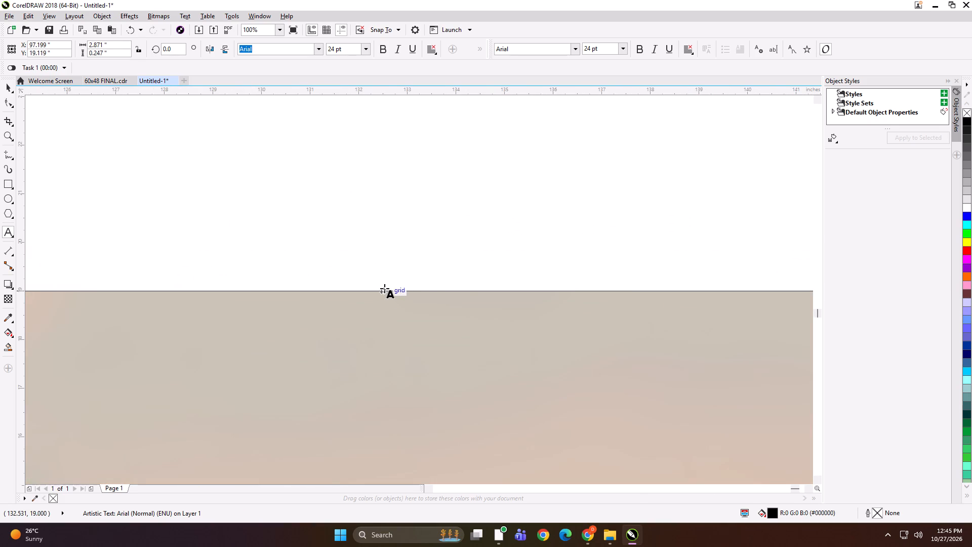
{"action": "left_click", "coordinate": [394, 289]}
{"action": "scroll", "coordinate": [399, 289], "scroll_direction": "up", "scroll_amount": 2}
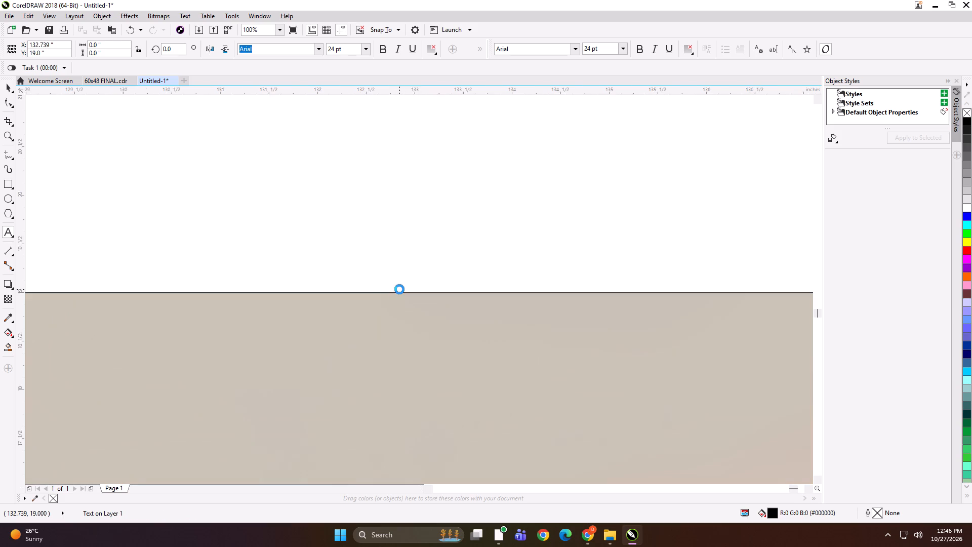
{"action": "key", "text": "ctrl+v"}
{"action": "scroll", "coordinate": [326, 265], "scroll_direction": "down", "scroll_amount": 1}
{"action": "key", "text": "BackSpace"}
{"action": "key", "text": "2"}
{"action": "scroll", "coordinate": [326, 262], "scroll_direction": "down", "scroll_amount": 2}
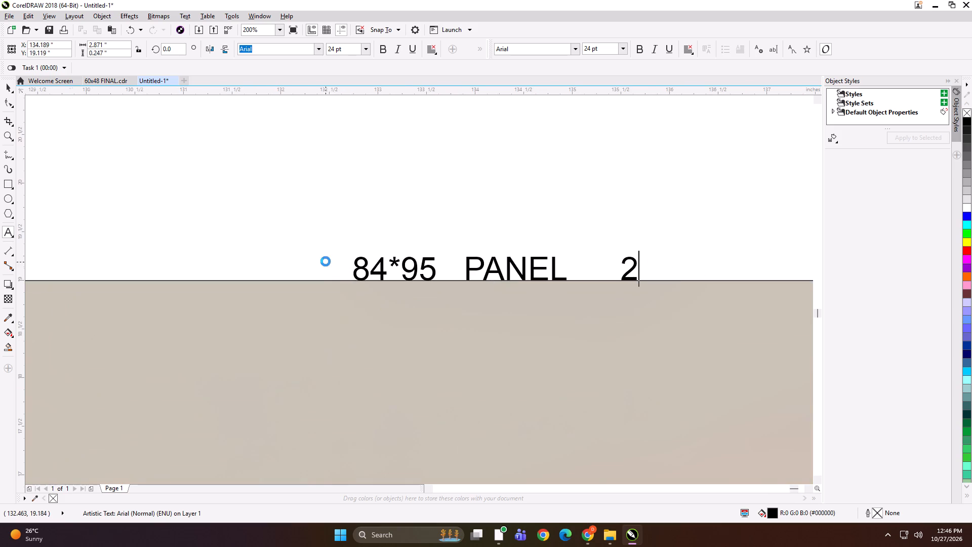
{"action": "scroll", "coordinate": [326, 261], "scroll_direction": "down", "scroll_amount": 4}
{"action": "left_click", "coordinate": [10, 87]}
Group each text label with its own peacock panel.
{"action": "scroll", "coordinate": [354, 224], "scroll_direction": "down", "scroll_amount": 1}
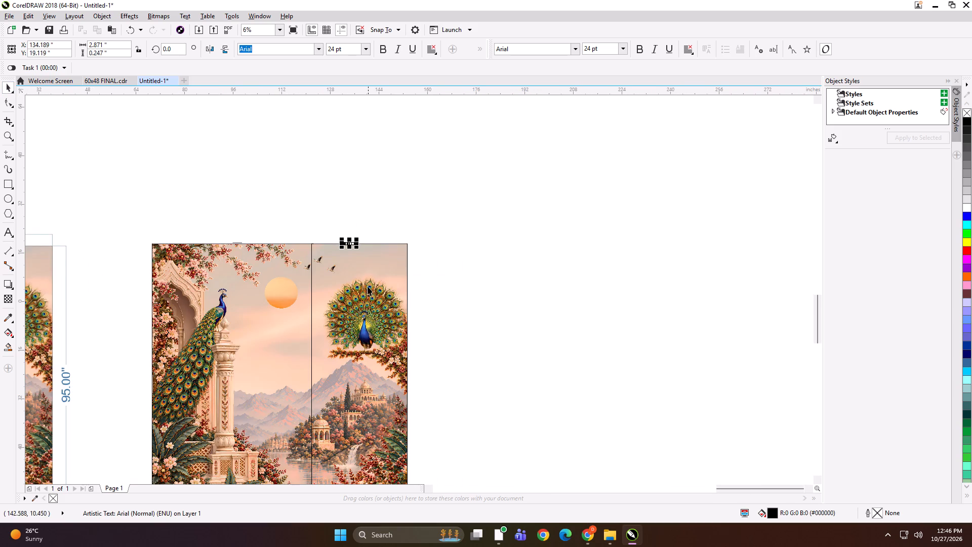
{"action": "left_click", "coordinate": [368, 287], "text": "shift"}
{"action": "key", "text": "ctrl+g"}
{"action": "scroll", "coordinate": [427, 253], "scroll_direction": "down", "scroll_amount": 1}
{"action": "left_click_drag", "start_coordinate": [359, 235], "coordinate": [307, 308]}
{"action": "left_click", "coordinate": [337, 299], "text": "shift"}
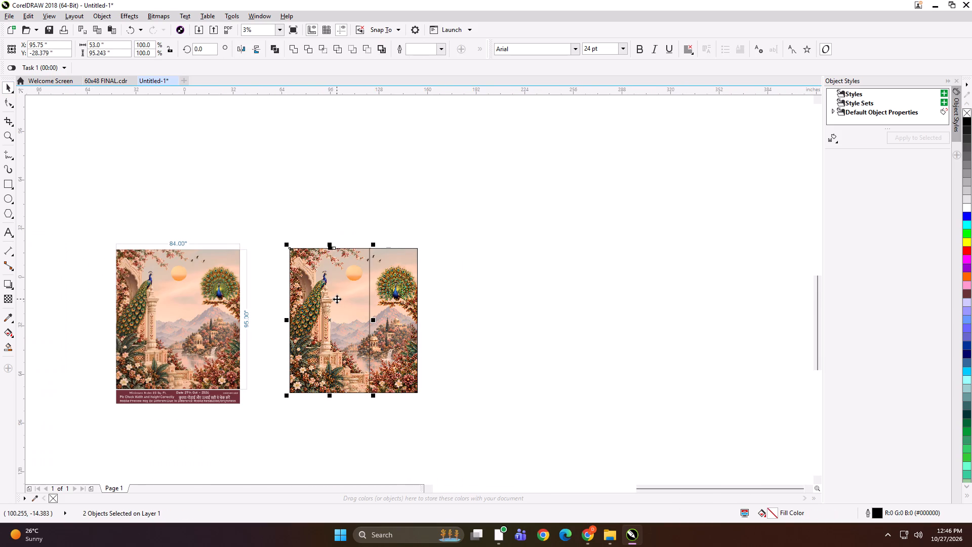
{"action": "key", "text": "ctrl+g"}
Export the 53-inch panel group as a TIFF named "53x95 A NW" in the Jaipur decor D Home folder under 27.
{"action": "key", "text": "ctrl+e"}
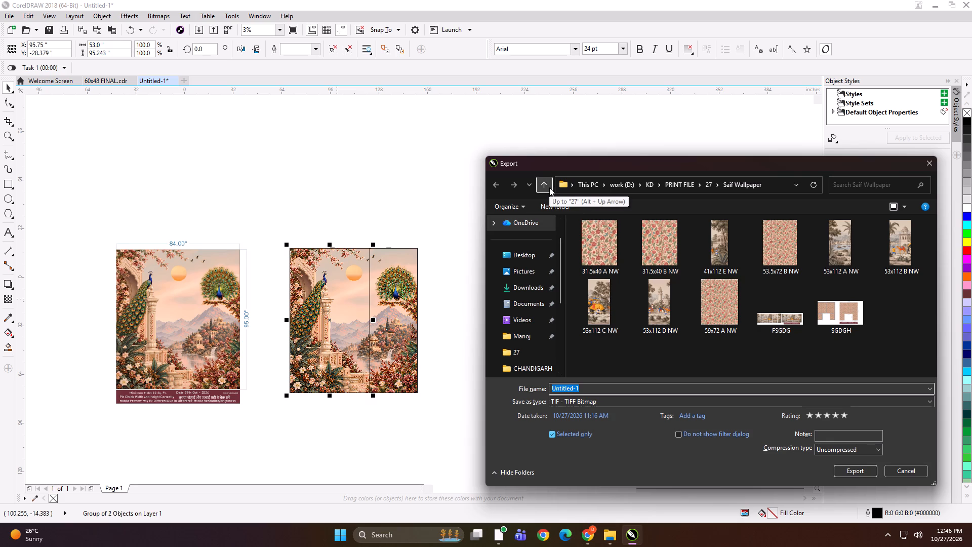
{"action": "left_click", "coordinate": [549, 187]}
{"action": "double_click", "coordinate": [630, 265]}
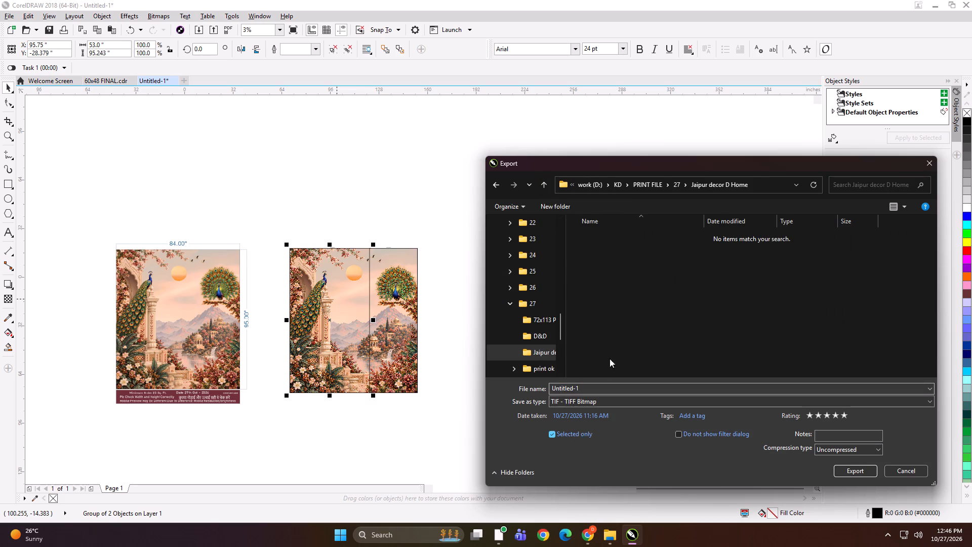
{"action": "left_click", "coordinate": [596, 386]}
{"action": "type", "text": "53x95 A NW"}
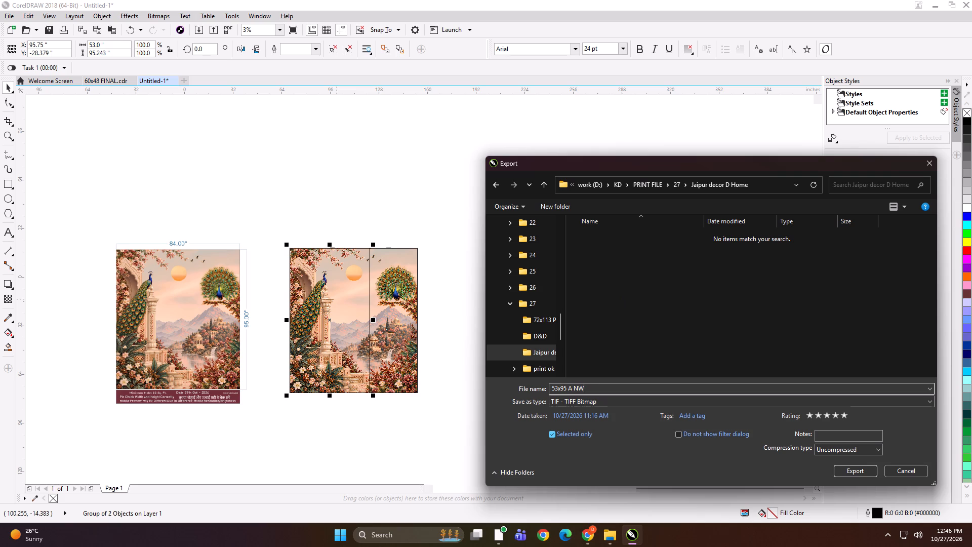
{"action": "key", "text": "Return"}
{"action": "key", "text": "Return"}
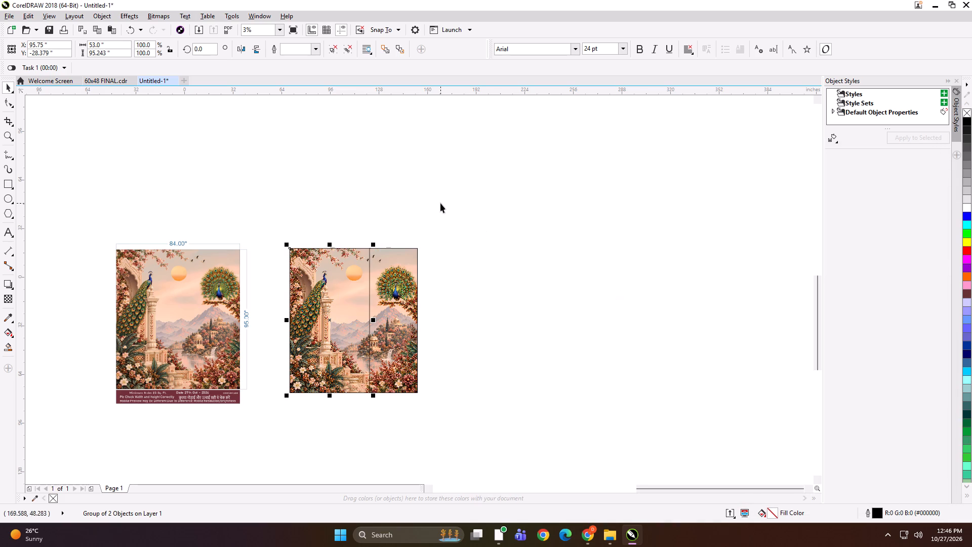
Start exporting the 31.5-inch panel group as a TIFF in the same folder, beginning its file name with "31.5x".
{"action": "left_click_drag", "start_coordinate": [440, 203], "coordinate": [339, 440]}
{"action": "key", "text": "ctrl+e"}
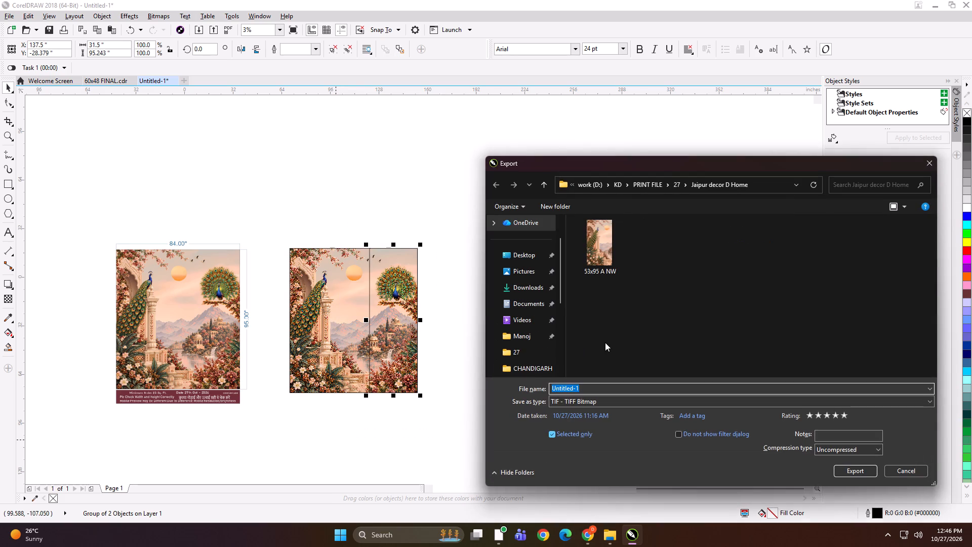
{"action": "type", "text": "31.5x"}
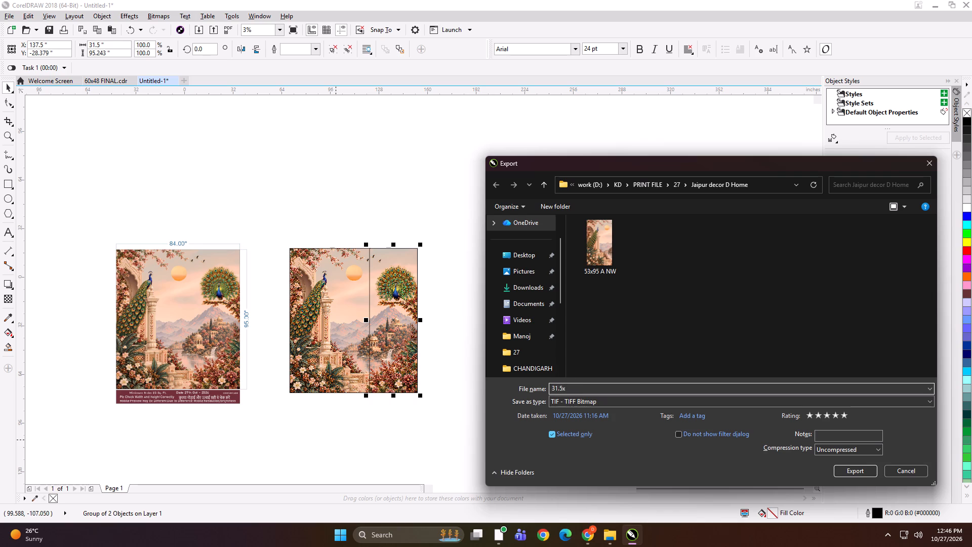
Complete the file name as "31.5x9 B NW" and export the 31.5-inch panel group as a TIFF.
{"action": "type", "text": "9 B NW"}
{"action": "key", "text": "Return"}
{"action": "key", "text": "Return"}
Nudge the narrower peacock panel away from the wider one, leaving a gap of about 5 inches between them.
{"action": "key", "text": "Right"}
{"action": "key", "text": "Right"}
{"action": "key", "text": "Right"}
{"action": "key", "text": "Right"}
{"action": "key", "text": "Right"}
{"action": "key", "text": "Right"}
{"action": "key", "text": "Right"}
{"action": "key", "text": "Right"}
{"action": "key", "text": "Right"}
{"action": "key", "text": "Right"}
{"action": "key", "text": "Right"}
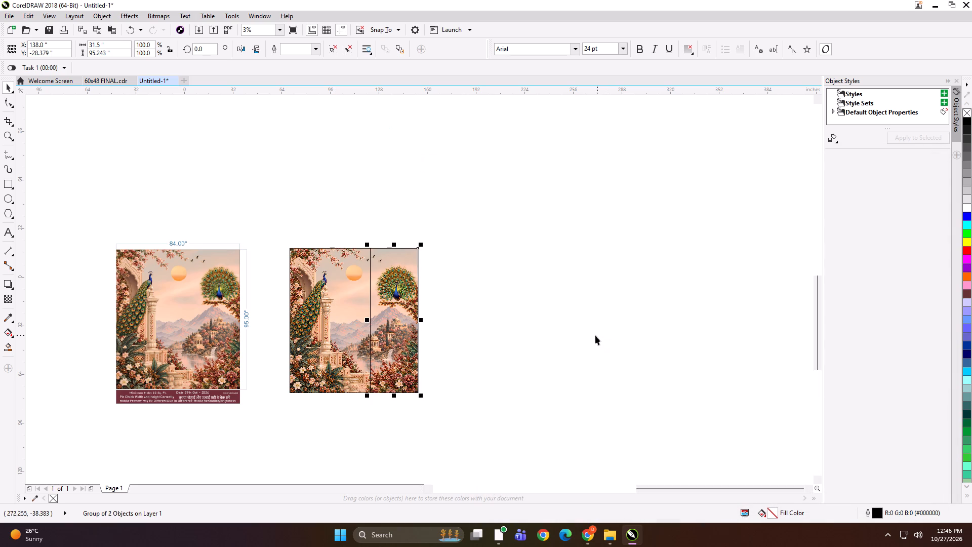
Move both peacock panels together closer to the reference layout and enlarge them to about 104%.
{"action": "left_click_drag", "start_coordinate": [494, 211], "coordinate": [254, 440]}
{"action": "left_click_drag", "start_coordinate": [334, 314], "coordinate": [312, 318]}
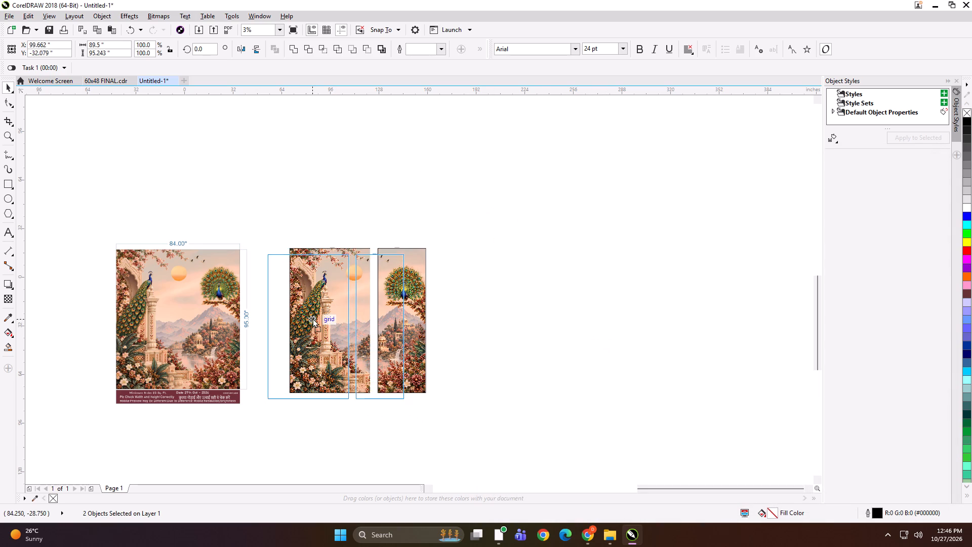
{"action": "left_click_drag", "start_coordinate": [312, 318], "coordinate": [311, 310]}
{"action": "left_click_drag", "start_coordinate": [406, 394], "coordinate": [418, 400]}
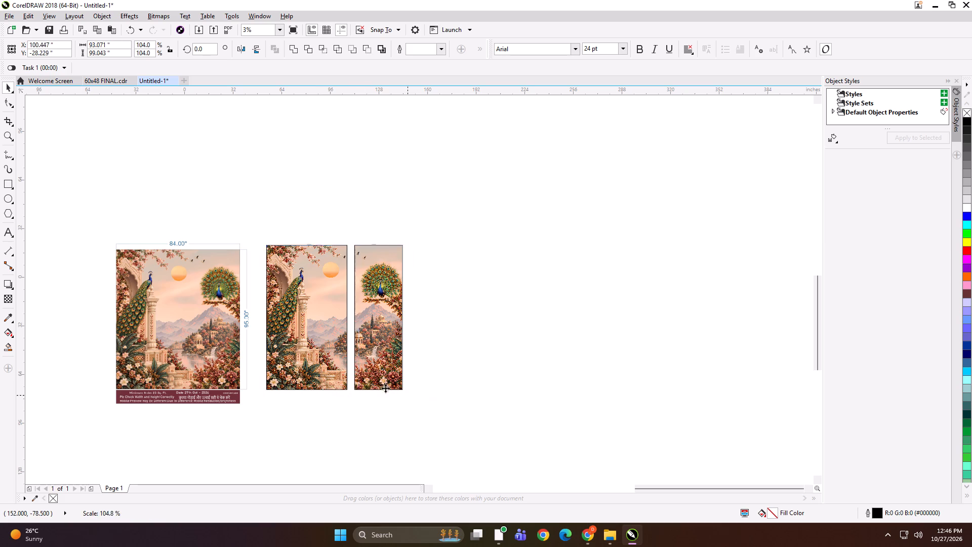
Group both peacock panels with their reference layout and shrink the group to about 3.57 by 1.93 inches.
{"action": "left_click", "coordinate": [244, 339], "text": "shift"}
{"action": "key", "text": "ctrl+g"}
{"action": "left_click_drag", "start_coordinate": [200, 334], "coordinate": [328, 341]}
{"action": "left_click_drag", "start_coordinate": [538, 418], "coordinate": [398, 372], "text": "shift"}
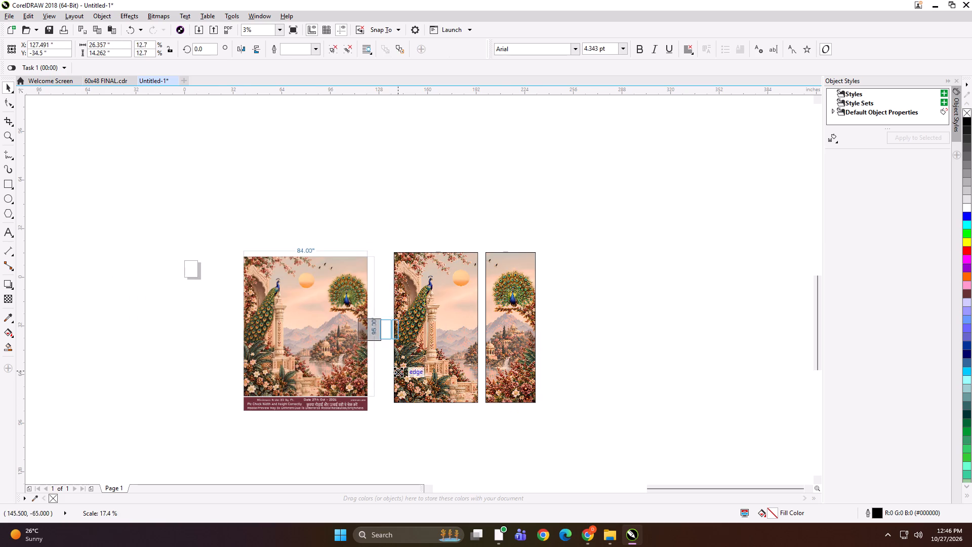
{"action": "left_click_drag", "start_coordinate": [398, 372], "coordinate": [386, 344], "text": "shift"}
{"action": "scroll", "coordinate": [373, 329], "scroll_direction": "up", "scroll_amount": 4}
{"action": "scroll", "coordinate": [417, 334], "scroll_direction": "up", "scroll_amount": 1}
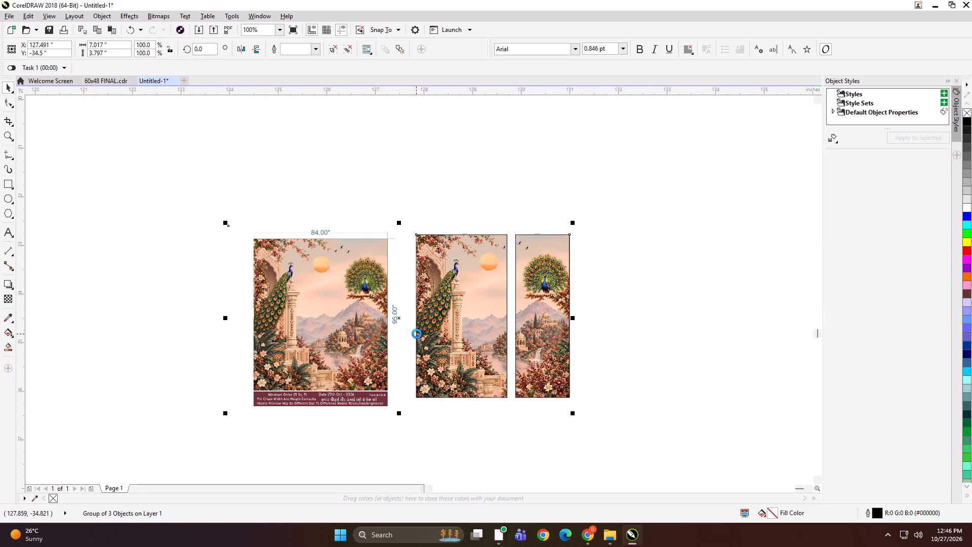
{"action": "left_click_drag", "start_coordinate": [573, 413], "coordinate": [473, 371], "text": "shift"}
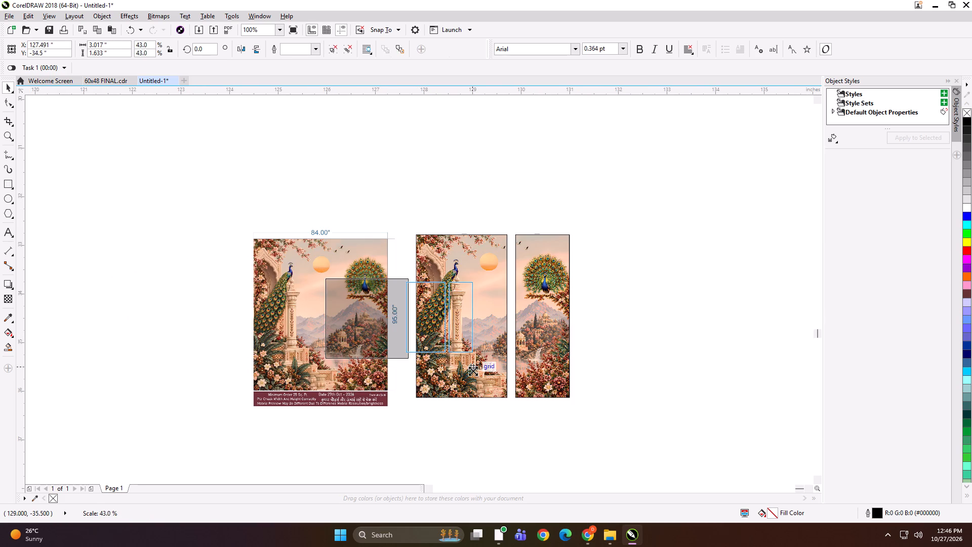
{"action": "left_click_drag", "start_coordinate": [473, 371], "coordinate": [489, 375], "text": "shift"}
Export the shrunken peacock comparison group under the file name "FSGDH".
{"action": "key", "text": "ctrl+e"}
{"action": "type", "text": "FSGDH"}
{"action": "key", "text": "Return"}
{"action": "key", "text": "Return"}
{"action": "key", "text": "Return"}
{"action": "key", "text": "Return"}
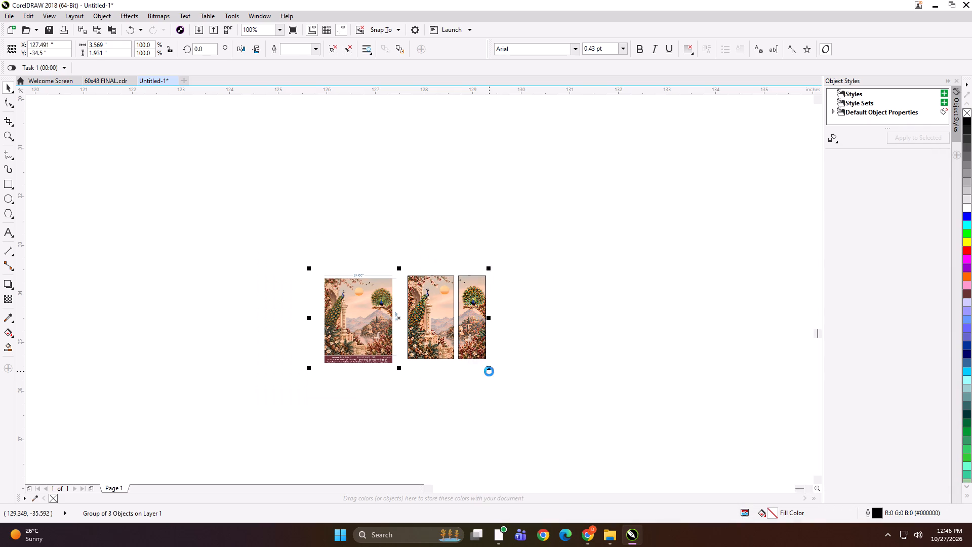
Delete the shrunken peacock comparison group from the drawing and bring all remaining layouts into view.
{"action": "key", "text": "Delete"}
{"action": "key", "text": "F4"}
{"action": "left_click", "coordinate": [407, 330]}
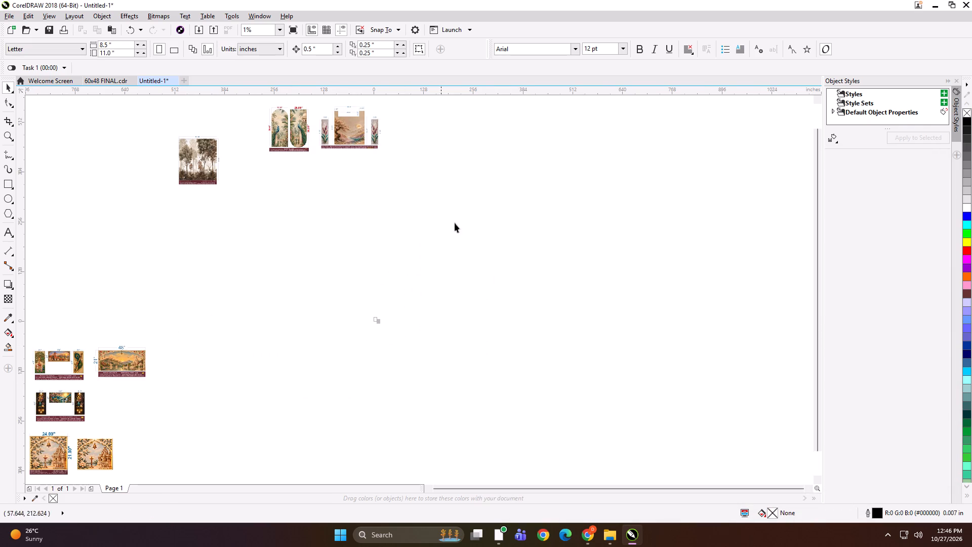
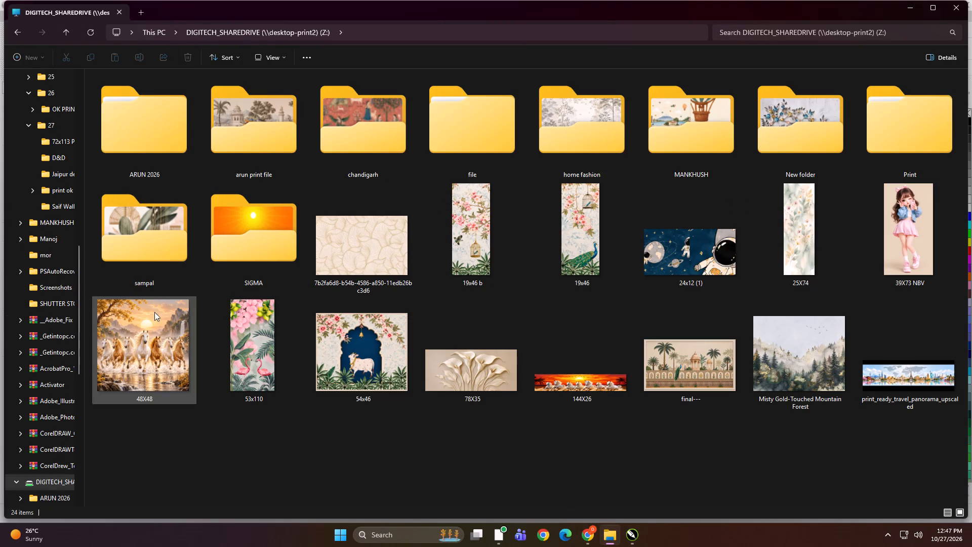
Open the "arun print file" folder on the DIGITECH_SHAREDRIVE network drive to view its print images.
{"action": "double_click", "coordinate": [226, 113]}
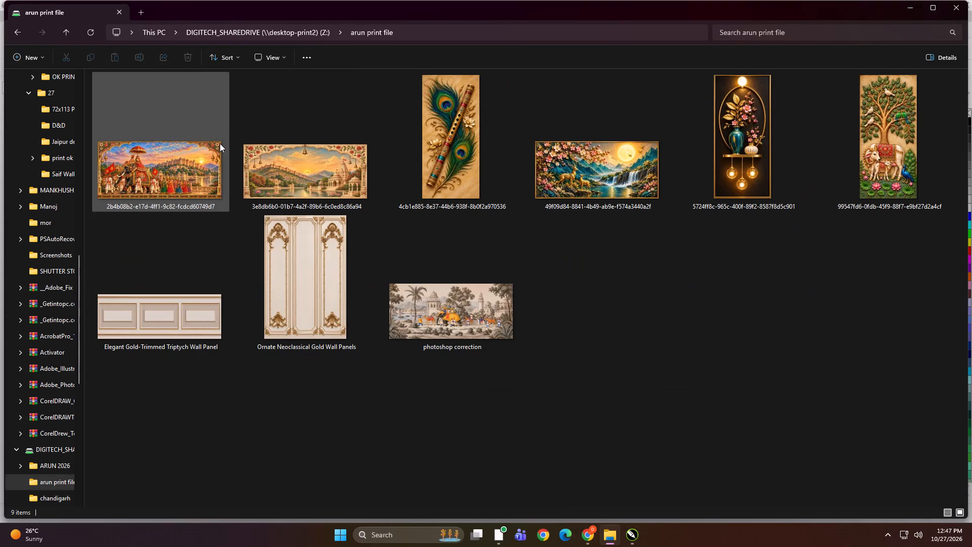
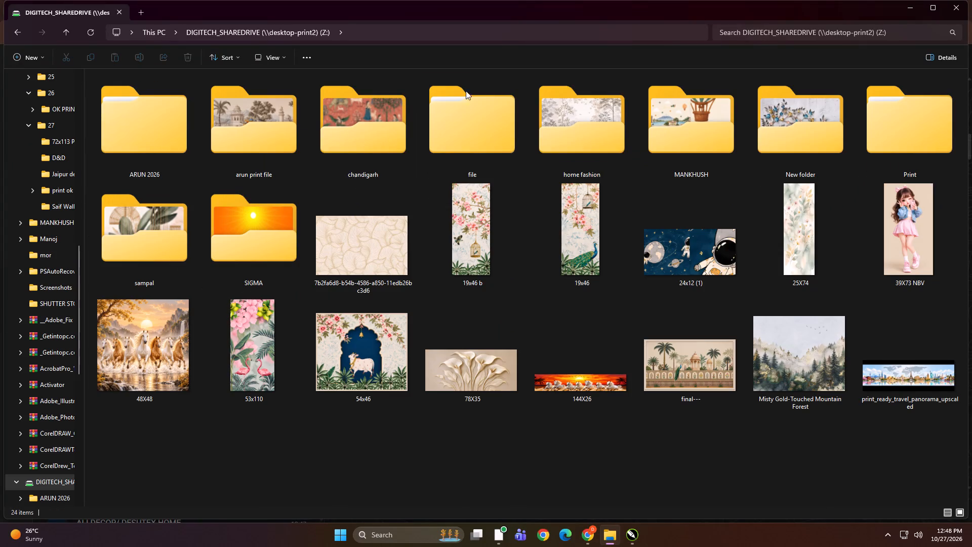
In File Explorer, open folder 27 inside the "file" folder on the DIGITECH_SHAREDRIVE network drive.
{"action": "double_click", "coordinate": [485, 128]}
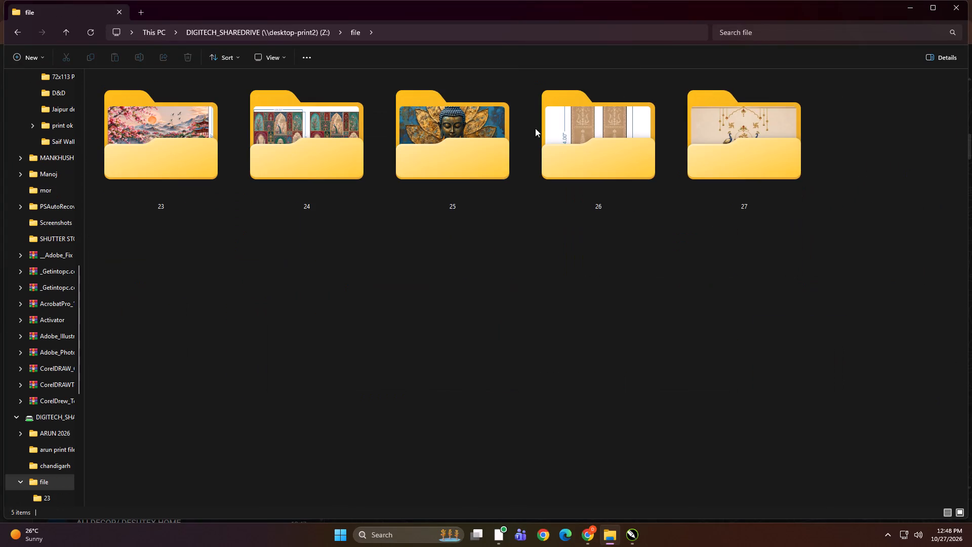
{"action": "double_click", "coordinate": [627, 130]}
{"action": "key", "text": "BackSpace"}
{"action": "double_click", "coordinate": [715, 159]}
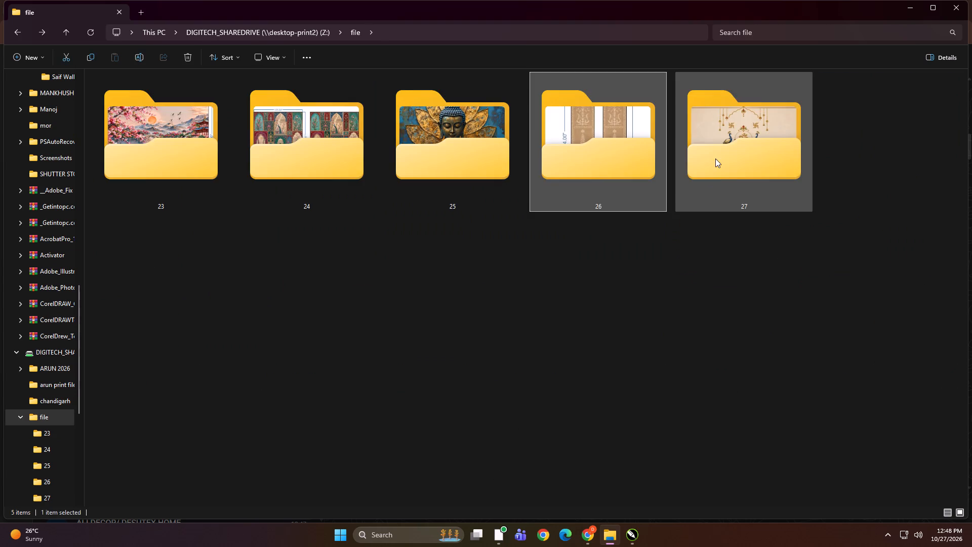
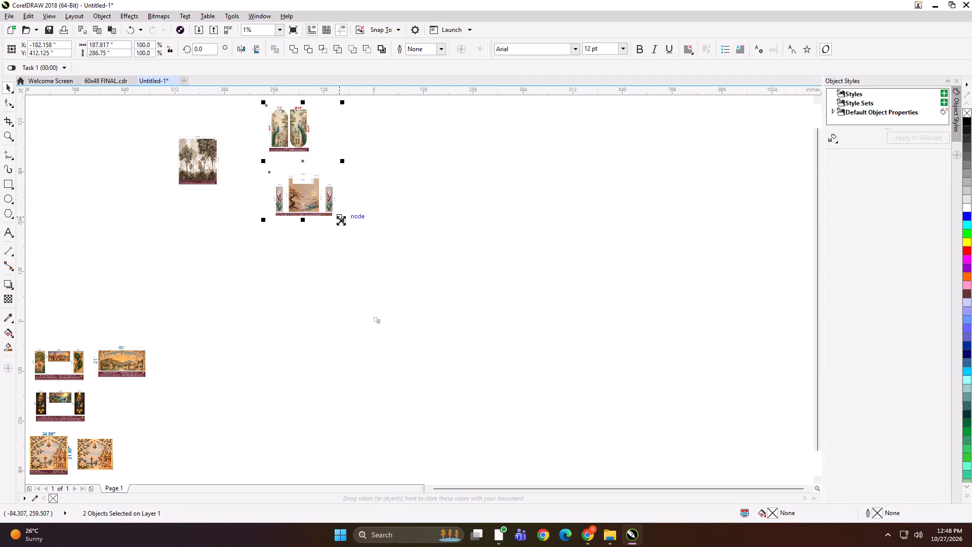
Enlarge the double-arch peacock and three-panel tree reference images and place them side by side in the empty upper drawing area.
{"action": "left_click_drag", "start_coordinate": [341, 220], "coordinate": [386, 285], "text": "shift"}
{"action": "left_click_drag", "start_coordinate": [356, 238], "coordinate": [569, 313]}
{"action": "left_click", "coordinate": [675, 296]}
{"action": "left_click_drag", "start_coordinate": [559, 317], "coordinate": [668, 173]}
{"action": "left_click", "coordinate": [531, 186], "text": "shift"}
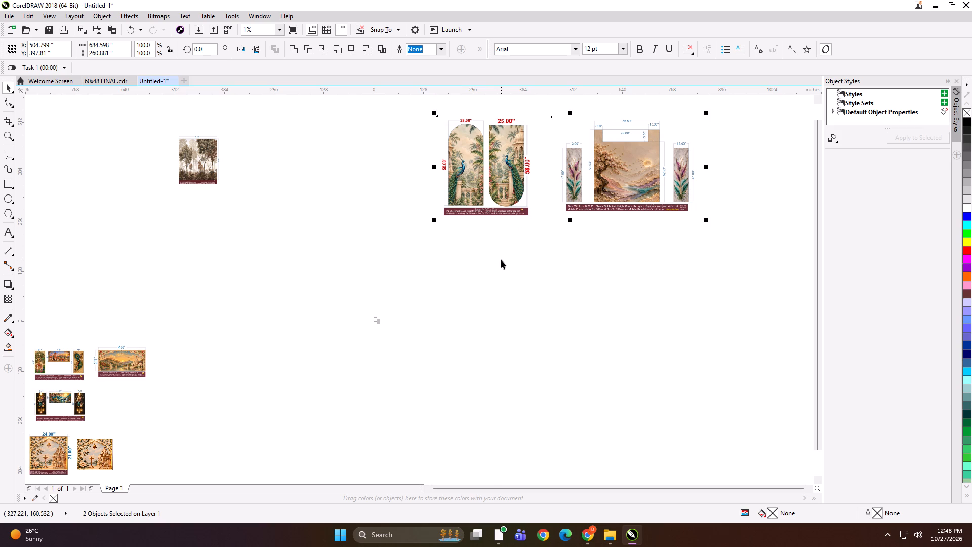
{"action": "left_click", "coordinate": [597, 271]}
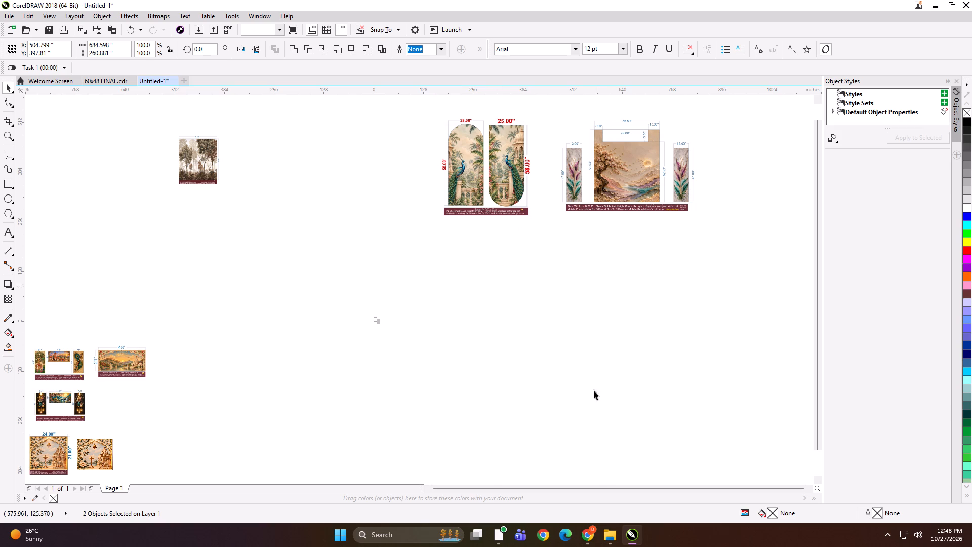
Bring the blossom tree landscape image from folder 27 into the drawing and enlarge it beneath the three-panel tree reference.
{"action": "left_click", "coordinate": [605, 537]}
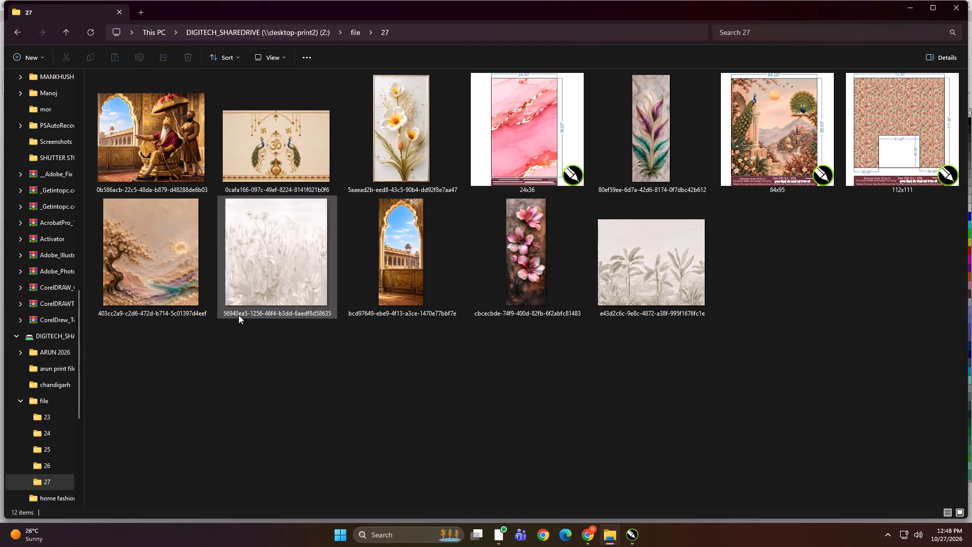
{"action": "left_click", "coordinate": [154, 261]}
{"action": "left_click_drag", "start_coordinate": [146, 225], "coordinate": [589, 389]}
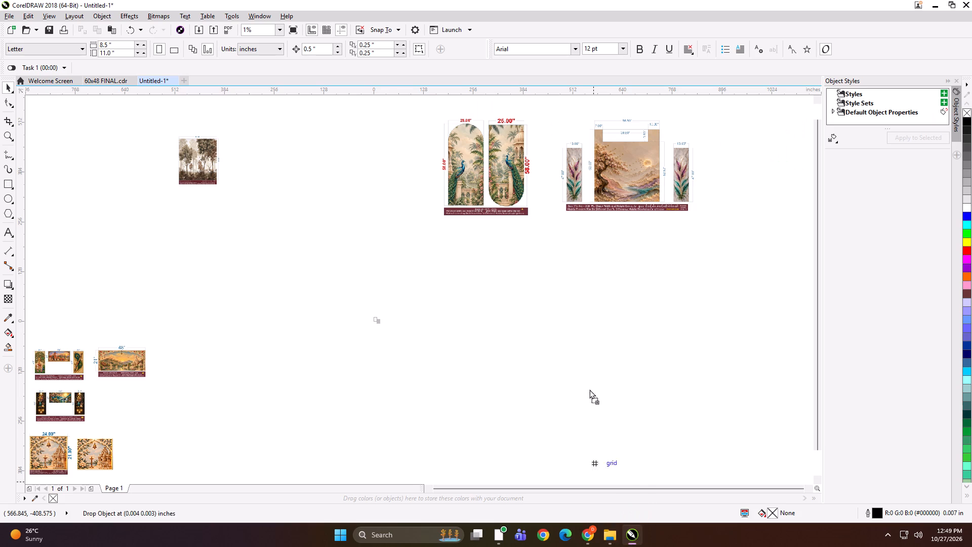
{"action": "left_click_drag", "start_coordinate": [589, 389], "coordinate": [626, 274]}
{"action": "left_click_drag", "start_coordinate": [639, 284], "coordinate": [670, 322]}
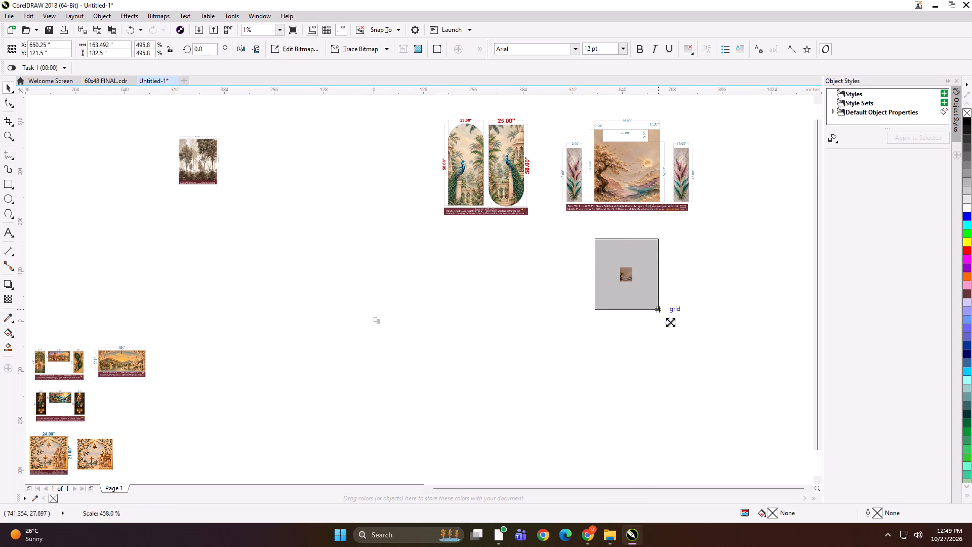
{"action": "left_click_drag", "start_coordinate": [670, 322], "coordinate": [672, 326]}
{"action": "left_click_drag", "start_coordinate": [649, 284], "coordinate": [661, 285]}
{"action": "left_click", "coordinate": [560, 319]}
Bring the purple-and-teal leaf image from folder 27 beside the tree landscape's left edge, scaled to about 49 by 143 inches.
{"action": "left_click", "coordinate": [616, 535]}
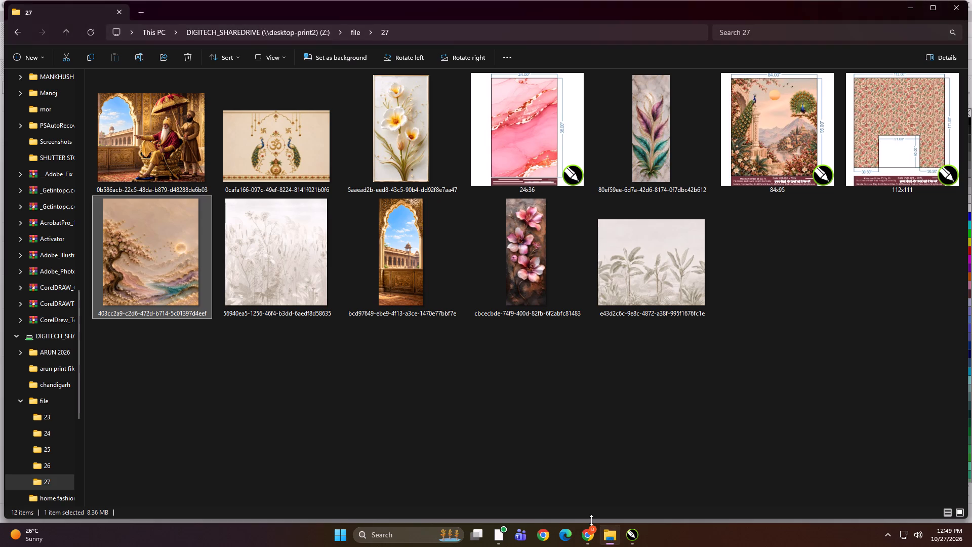
{"action": "left_click_drag", "start_coordinate": [552, 381], "coordinate": [555, 377]}
{"action": "left_click", "coordinate": [634, 162]}
{"action": "left_click_drag", "start_coordinate": [646, 119], "coordinate": [629, 544]}
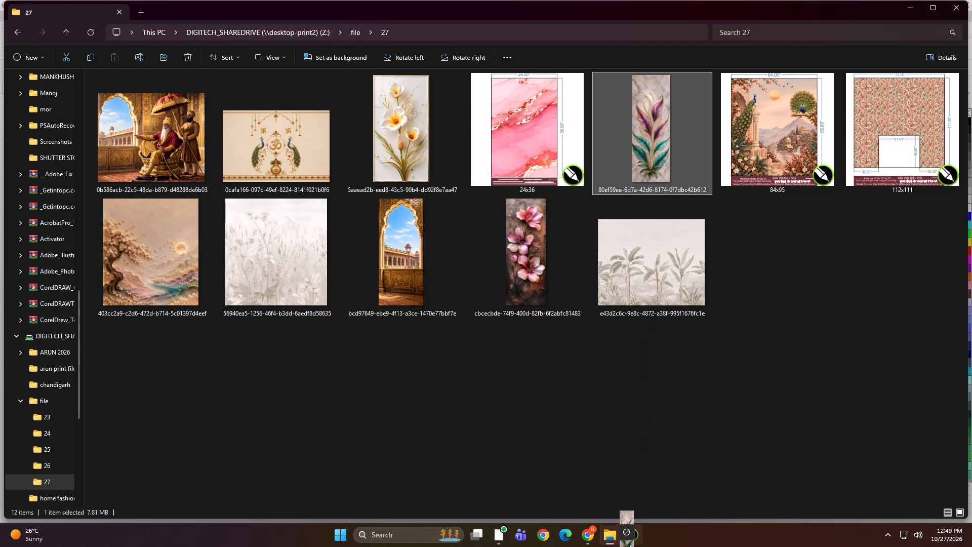
{"action": "left_click_drag", "start_coordinate": [629, 544], "coordinate": [568, 347]}
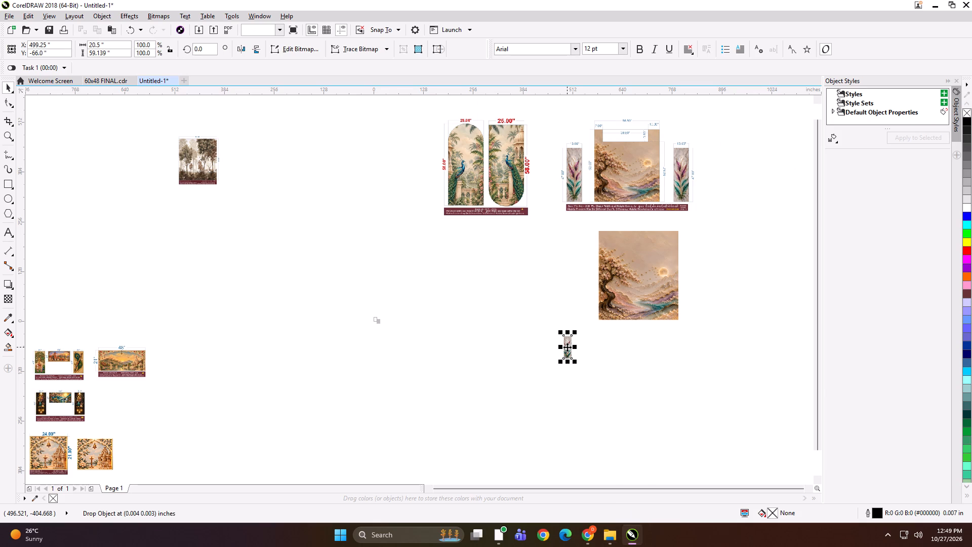
{"action": "left_click_drag", "start_coordinate": [575, 362], "coordinate": [591, 401], "text": "shift"}
{"action": "left_click_drag", "start_coordinate": [574, 353], "coordinate": [571, 297]}
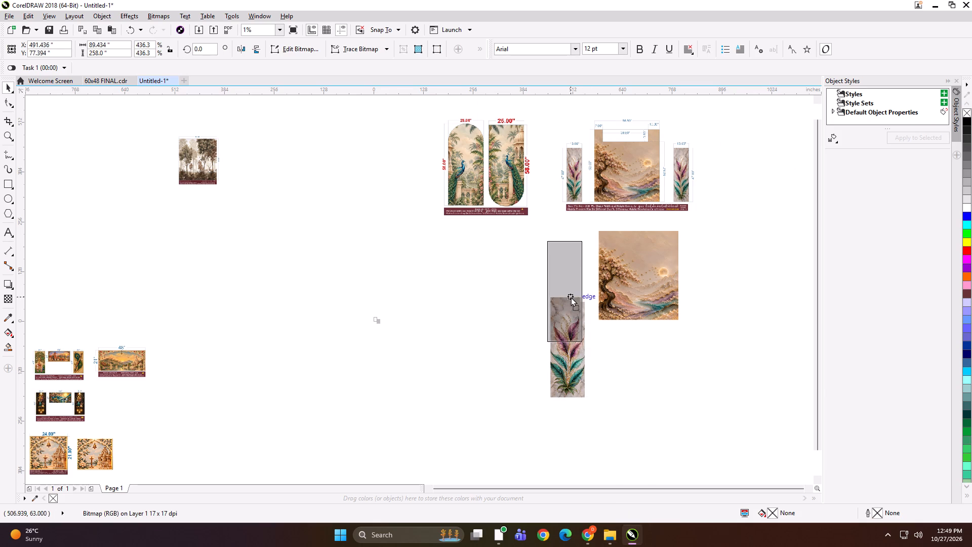
{"action": "left_click_drag", "start_coordinate": [571, 297], "coordinate": [572, 288]}
{"action": "left_click_drag", "start_coordinate": [572, 288], "coordinate": [572, 284]}
{"action": "left_click_drag", "start_coordinate": [545, 332], "coordinate": [552, 321]}
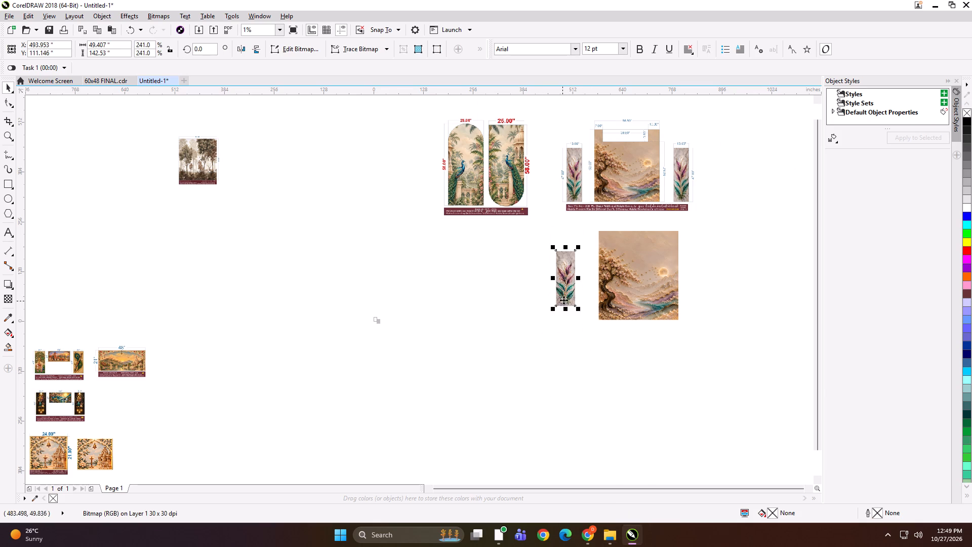
{"action": "left_click_drag", "start_coordinate": [569, 290], "coordinate": [578, 283]}
Copy the leaf panel to the right side of the tree landscape and mirror the copy horizontally.
{"action": "left_click_drag", "start_coordinate": [571, 269], "coordinate": [627, 270]}
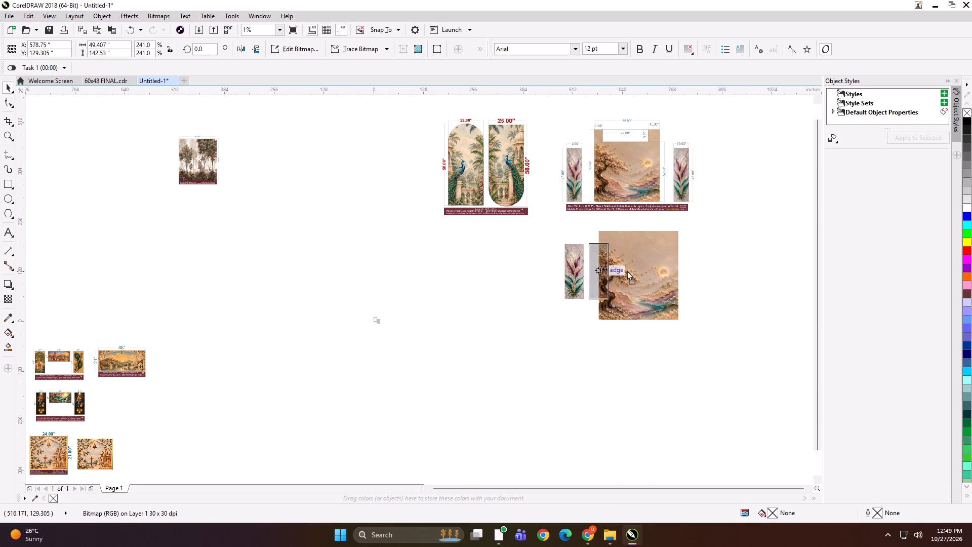
{"action": "left_click_drag", "start_coordinate": [627, 270], "coordinate": [696, 261]}
{"action": "right_click", "coordinate": [697, 261], "text": "shift"}
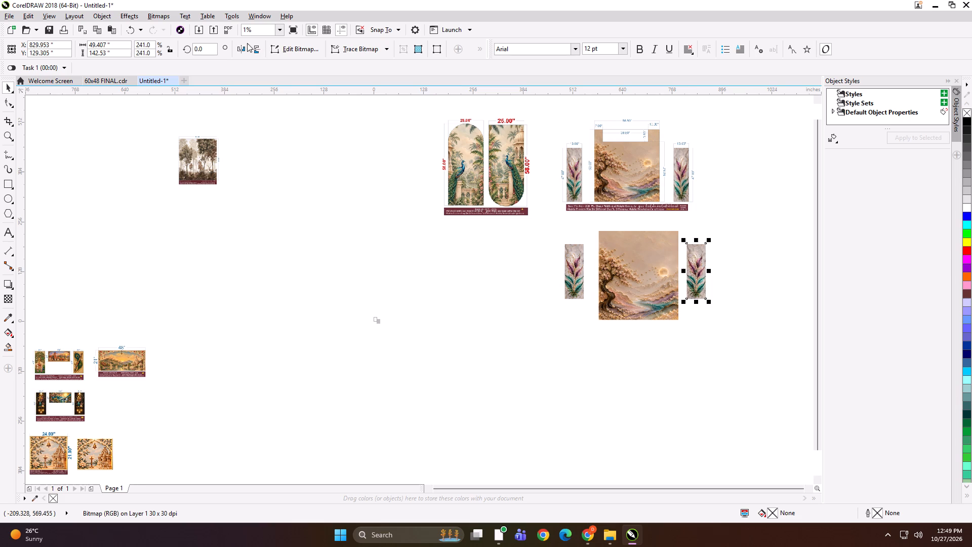
{"action": "left_click", "coordinate": [240, 46]}
{"action": "left_click", "coordinate": [442, 371]}
Move the double-arch peacock reference further left, away from the three-panel tree layout.
{"action": "left_click_drag", "start_coordinate": [482, 169], "coordinate": [399, 189]}
{"action": "left_click", "coordinate": [399, 308]}
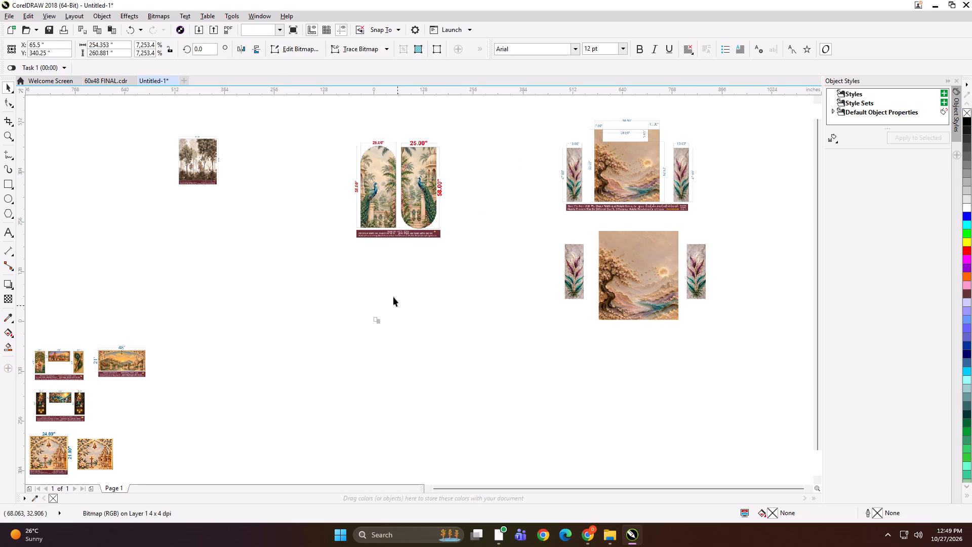
Bring the cream image with two peacocks and the central Om motif from folder 27 into the empty area of the drawing.
{"action": "left_click", "coordinate": [605, 541]}
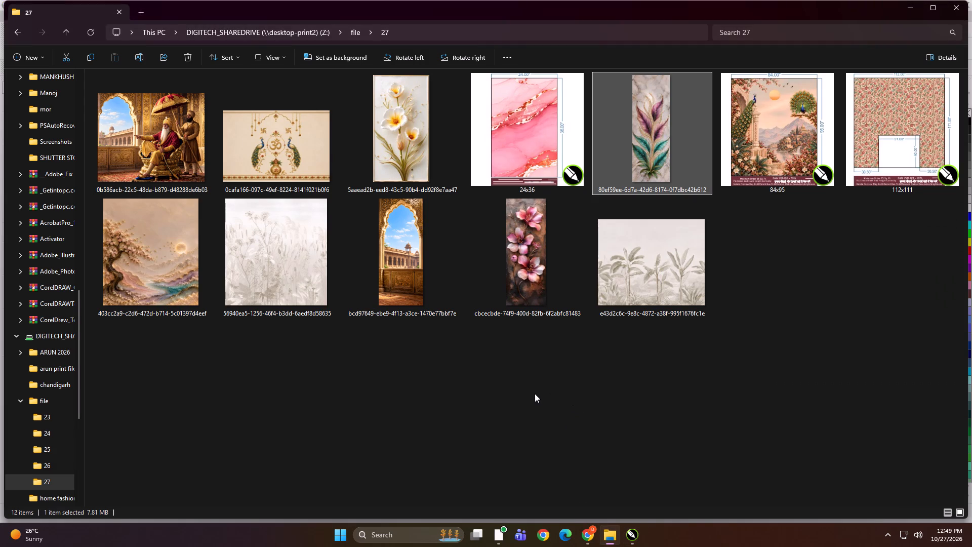
{"action": "left_click", "coordinate": [297, 126]}
{"action": "left_click_drag", "start_coordinate": [262, 129], "coordinate": [341, 231]}
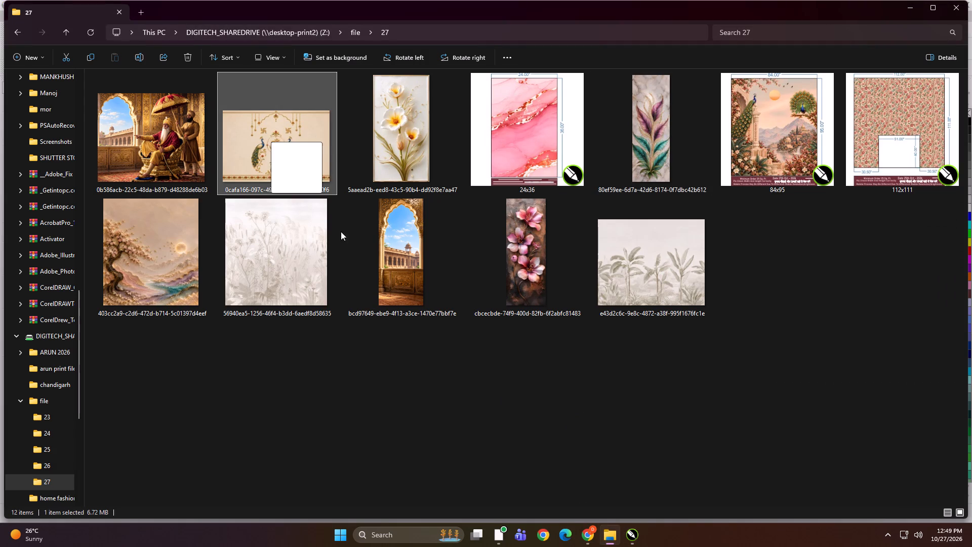
{"action": "left_click_drag", "start_coordinate": [341, 231], "coordinate": [521, 409]}
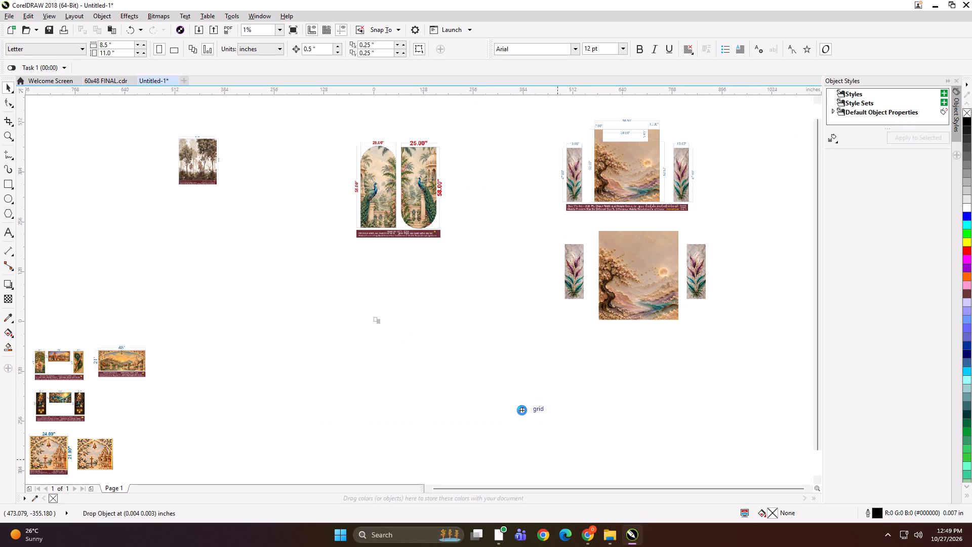
Delete the newly placed cream image with two peacocks and the central Om motif from the drawing.
{"action": "key", "text": "Delete"}
Switch to File Explorer and bring up the images in folder 27 on the shared drive.
{"action": "left_click", "coordinate": [608, 540]}
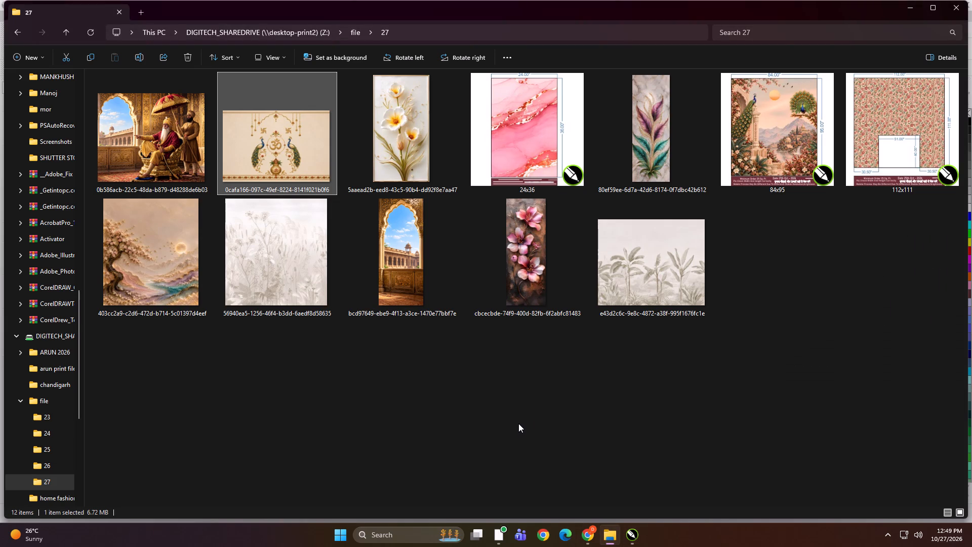
{"action": "left_click", "coordinate": [626, 535]}
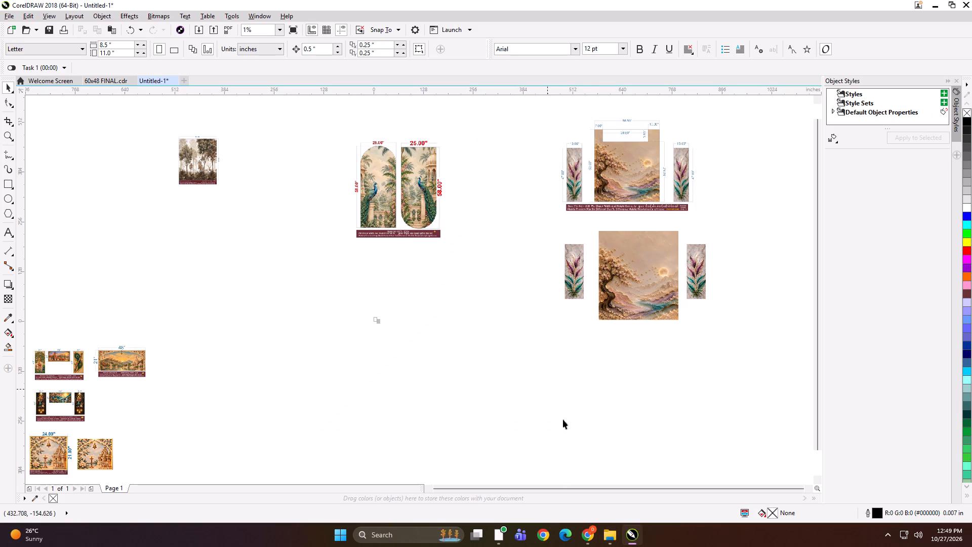
{"action": "left_click", "coordinate": [591, 538]}
{"action": "left_click", "coordinate": [610, 537]}
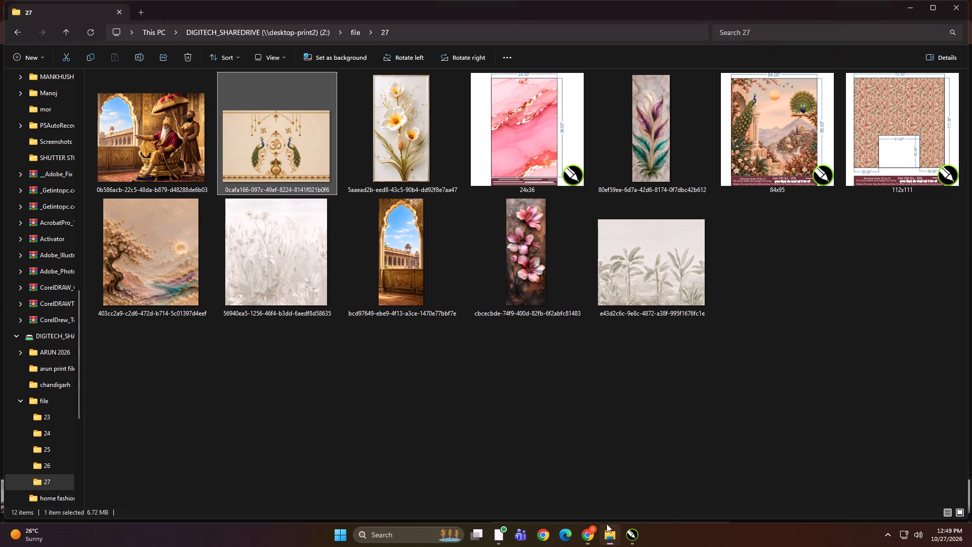
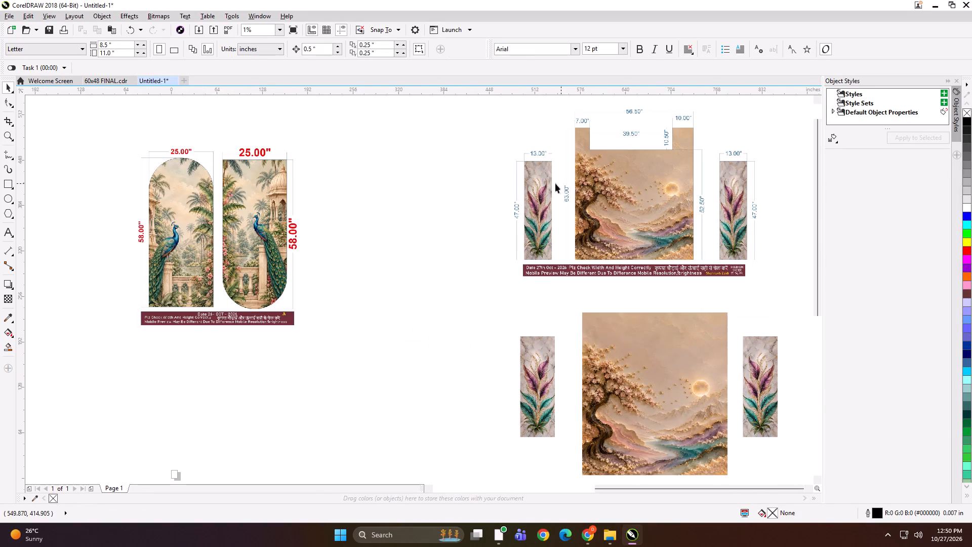
Move the three-panel tree reference beside the tree source images and the double-arch peacock reference further left, clear of them.
{"action": "scroll", "coordinate": [460, 196], "scroll_direction": "down", "scroll_amount": 1}
{"action": "left_click_drag", "start_coordinate": [700, 218], "coordinate": [554, 346]}
{"action": "left_click_drag", "start_coordinate": [458, 249], "coordinate": [308, 308]}
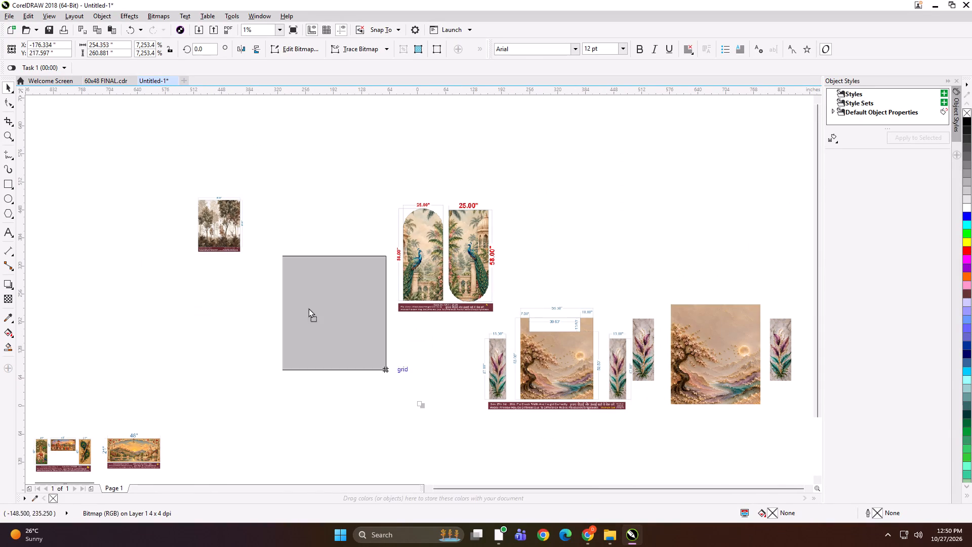
{"action": "left_click_drag", "start_coordinate": [308, 308], "coordinate": [289, 308]}
Separate the three-panel reference from the source images and bring the left leaf panel close to the tree landscape.
{"action": "left_click_drag", "start_coordinate": [800, 282], "coordinate": [464, 439]}
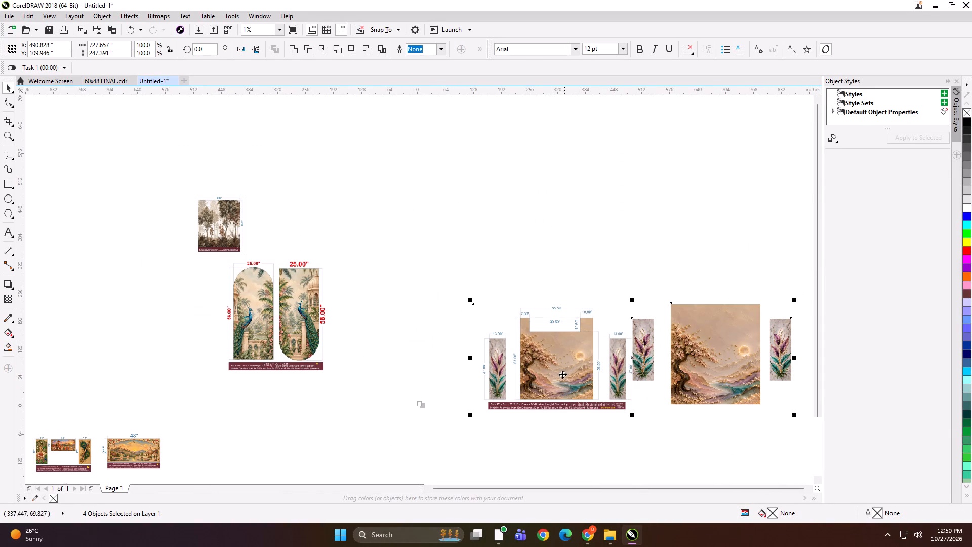
{"action": "key", "text": "shift+F2"}
{"action": "left_click", "coordinate": [380, 142]}
{"action": "left_click_drag", "start_coordinate": [398, 273], "coordinate": [379, 271]}
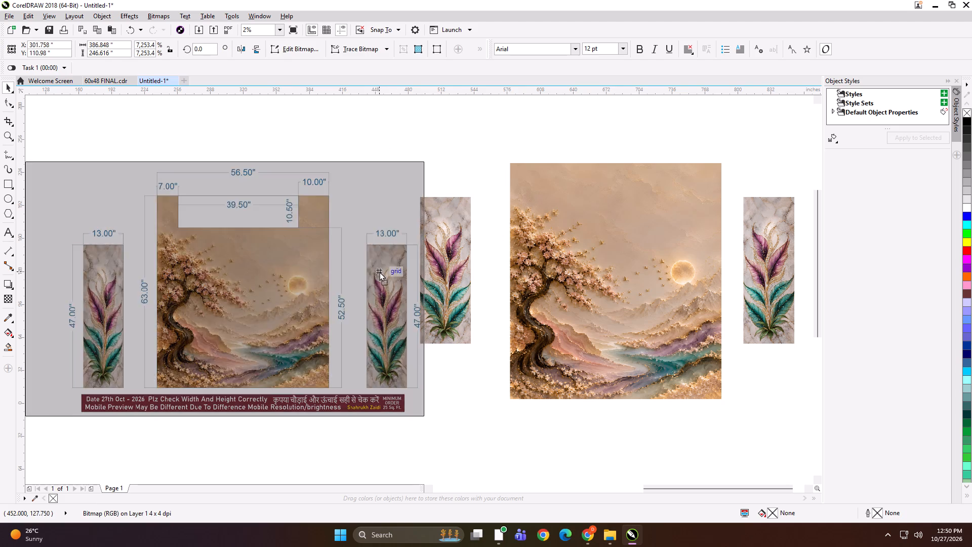
{"action": "left_click_drag", "start_coordinate": [379, 271], "coordinate": [378, 271]}
{"action": "left_click_drag", "start_coordinate": [451, 252], "coordinate": [475, 255]}
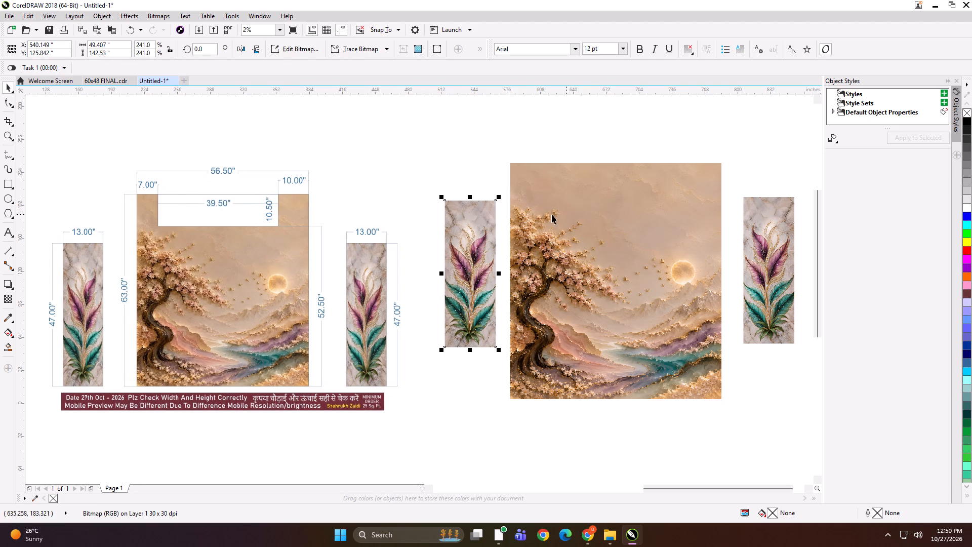
Set the size of the leaf panel on the tree landscape's left side to 13 by 47 inches.
{"action": "left_click_drag", "start_coordinate": [121, 45], "coordinate": [31, 48]}
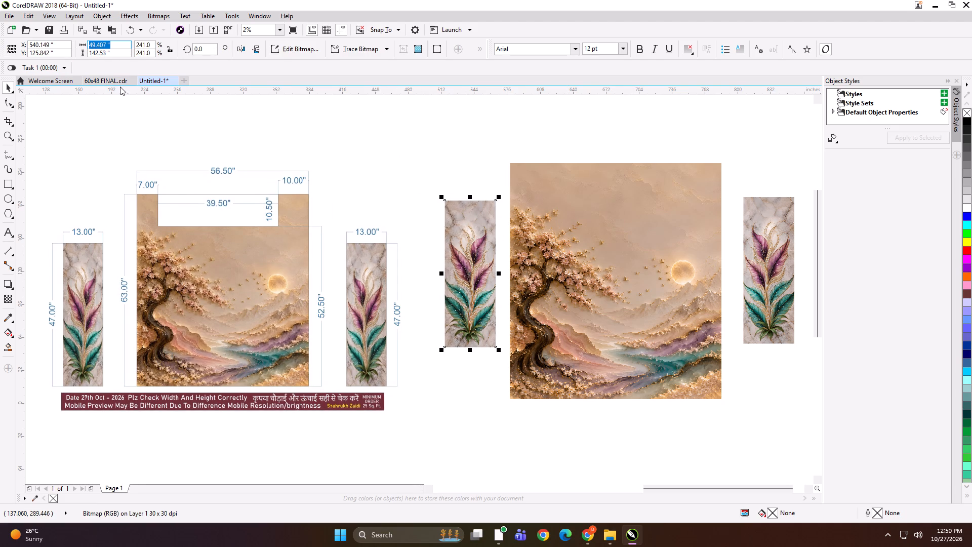
{"action": "type", "text": "13"}
{"action": "key", "text": "Tab"}
{"action": "type", "text": "47"}
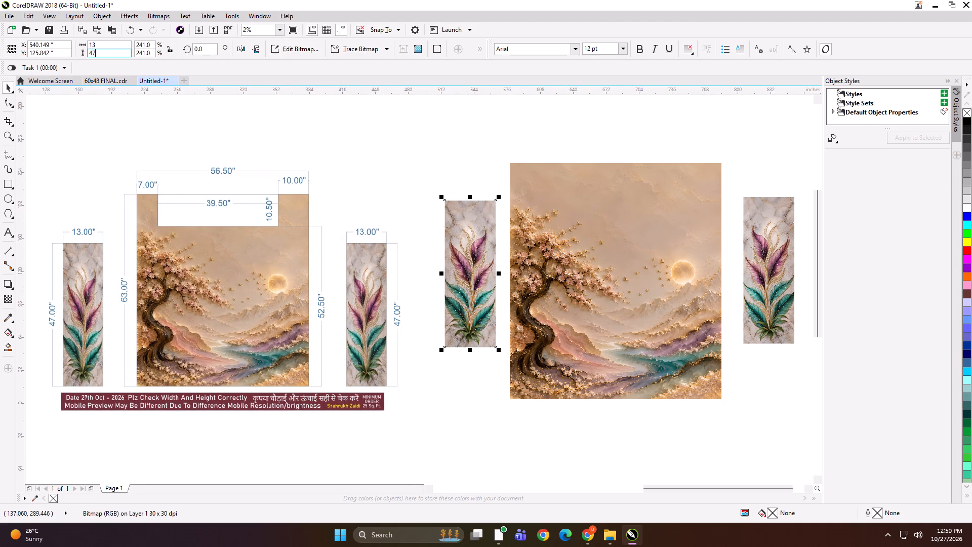
{"action": "key", "text": "Return"}
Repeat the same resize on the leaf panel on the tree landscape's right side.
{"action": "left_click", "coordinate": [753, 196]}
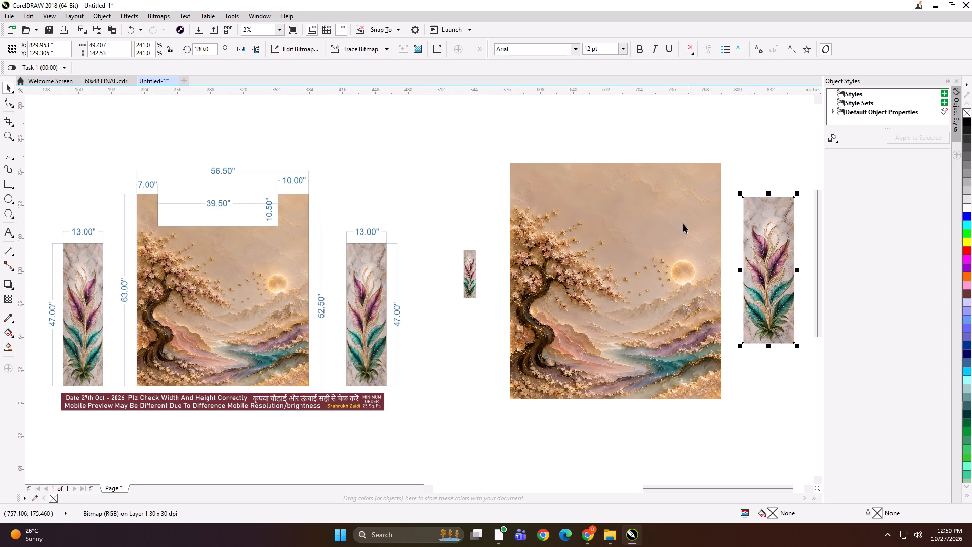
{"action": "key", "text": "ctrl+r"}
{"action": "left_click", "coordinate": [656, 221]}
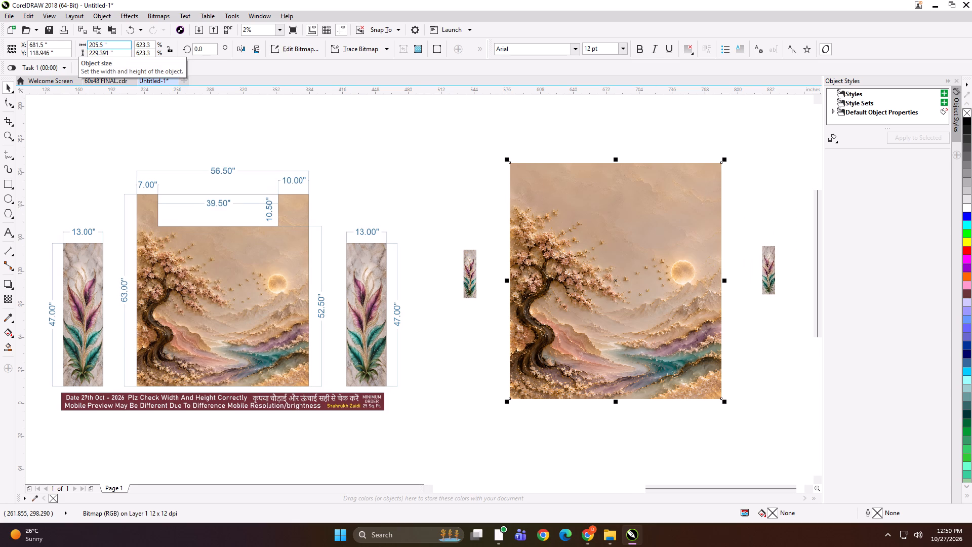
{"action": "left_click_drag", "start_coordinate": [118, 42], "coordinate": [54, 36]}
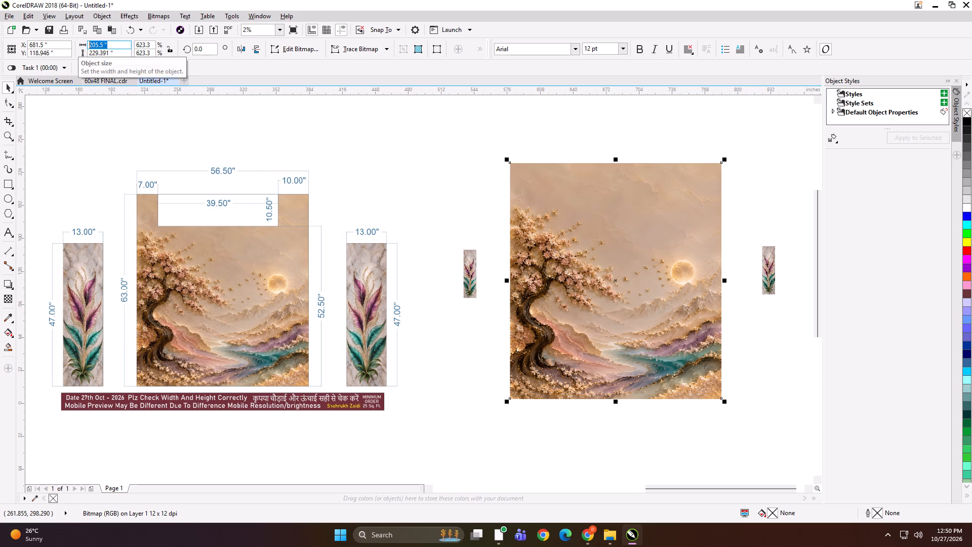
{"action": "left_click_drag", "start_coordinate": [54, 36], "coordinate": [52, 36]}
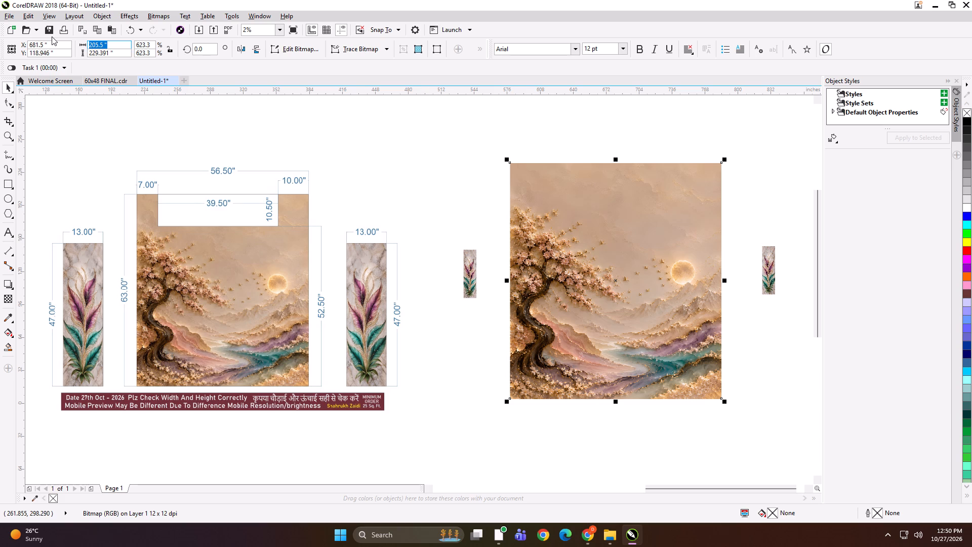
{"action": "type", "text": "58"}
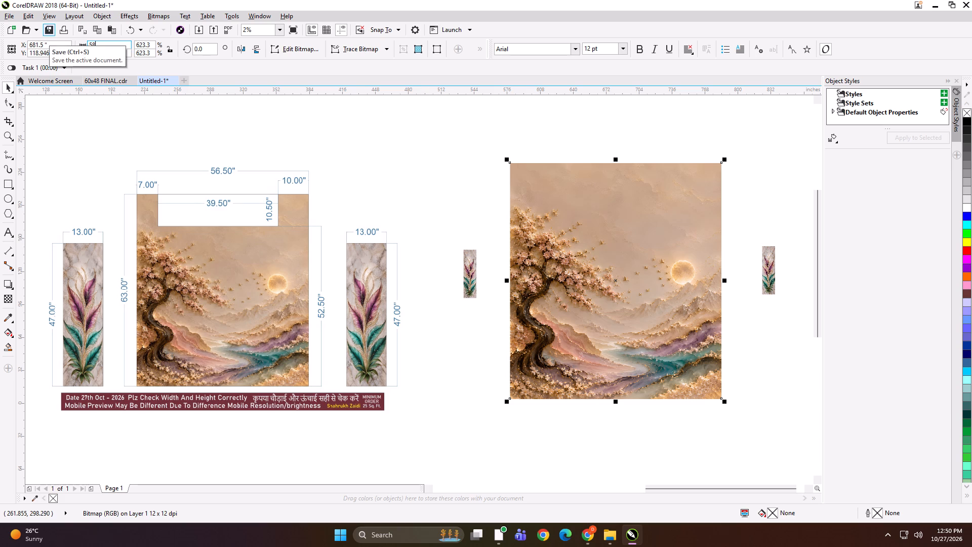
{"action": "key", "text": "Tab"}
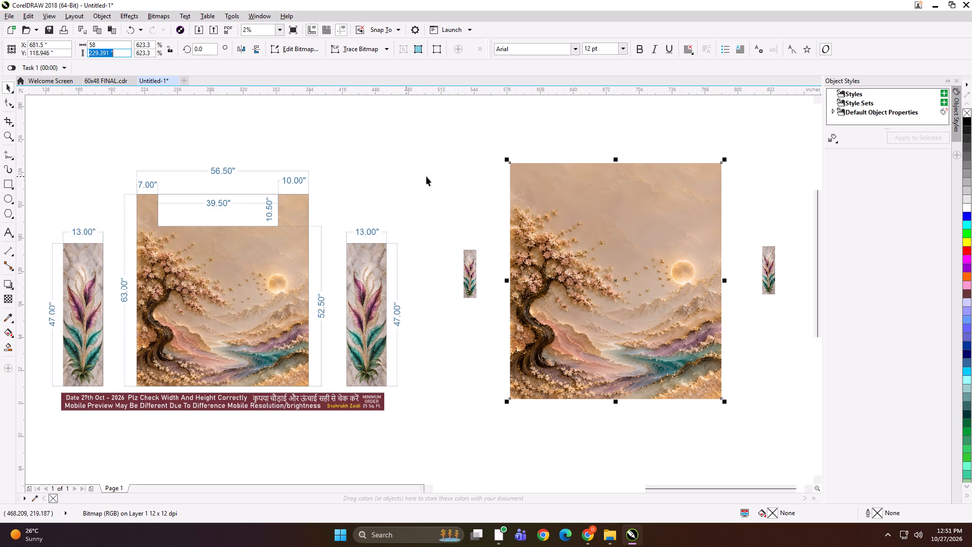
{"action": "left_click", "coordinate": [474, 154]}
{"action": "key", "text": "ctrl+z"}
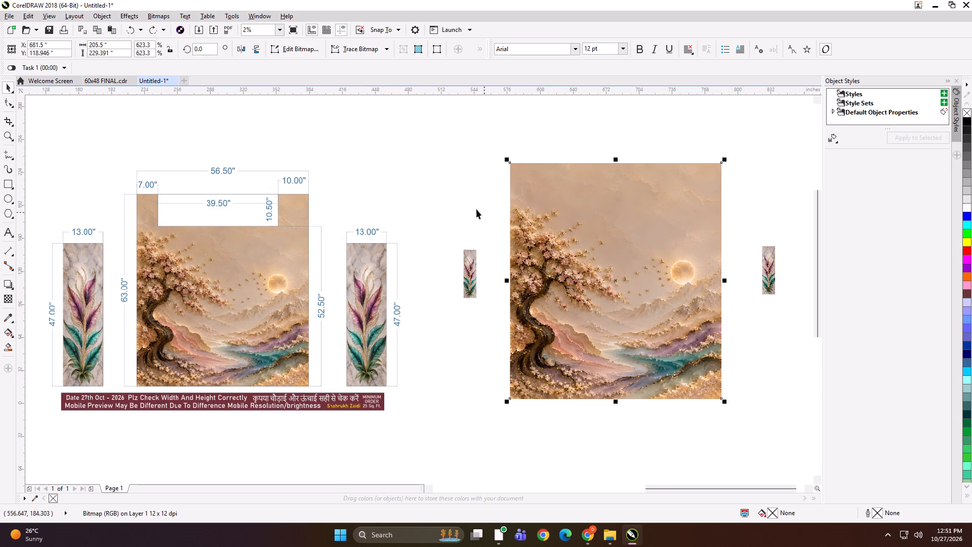
Enlarge the left leaf panel by 1 inch in each direction, to 14 by 48 inches.
{"action": "left_click", "coordinate": [473, 209]}
{"action": "left_click", "coordinate": [471, 278]}
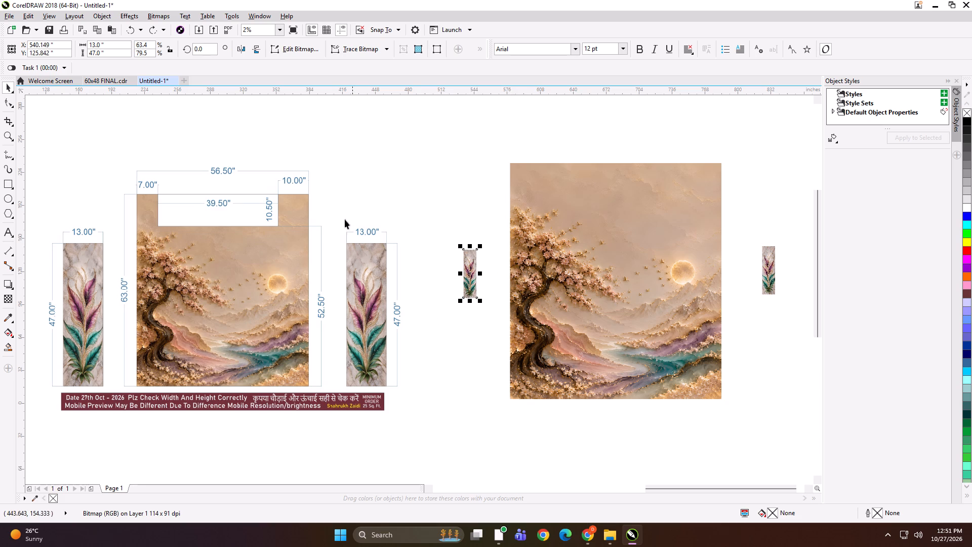
{"action": "left_click", "coordinate": [120, 46]}
{"action": "key", "text": "1"}
{"action": "key", "text": "Tab"}
{"action": "key", "text": "Right"}
{"action": "key", "text": "1"}
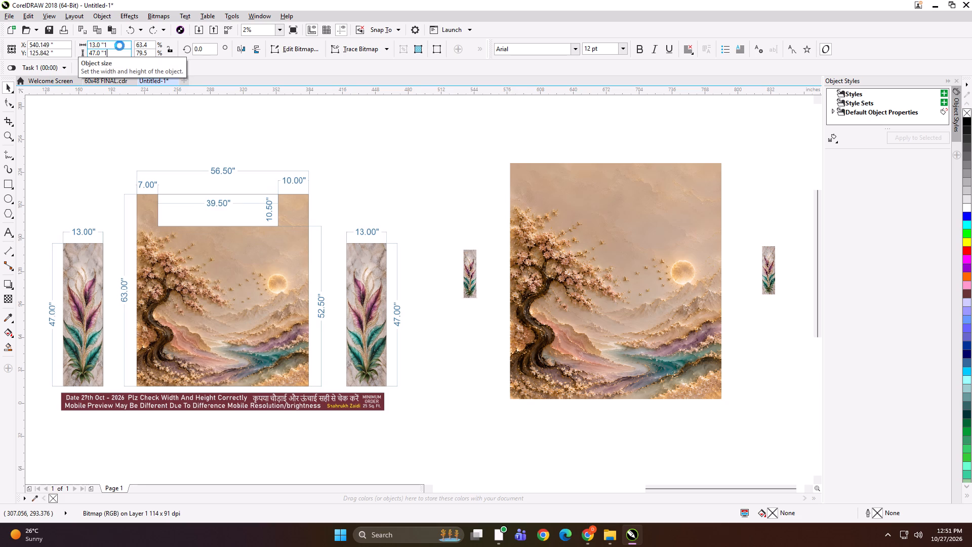
{"action": "key", "text": "Return"}
Replace the right leaf panel with a horizontally mirrored copy of the left leaf panel, placed right of the tree landscape.
{"action": "left_click", "coordinate": [771, 265]}
{"action": "key", "text": "Delete"}
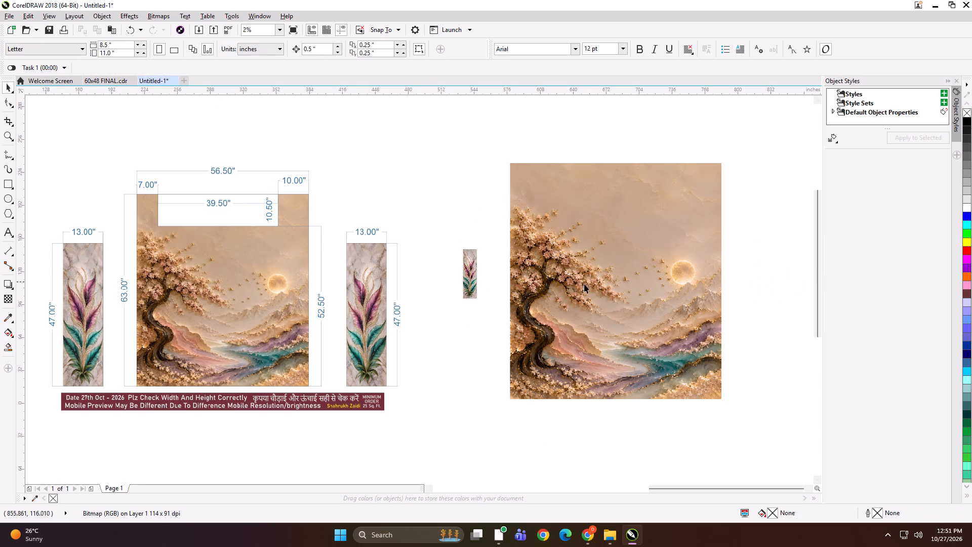
{"action": "left_click_drag", "start_coordinate": [469, 272], "coordinate": [737, 286]}
{"action": "right_click", "coordinate": [737, 286], "text": "shift"}
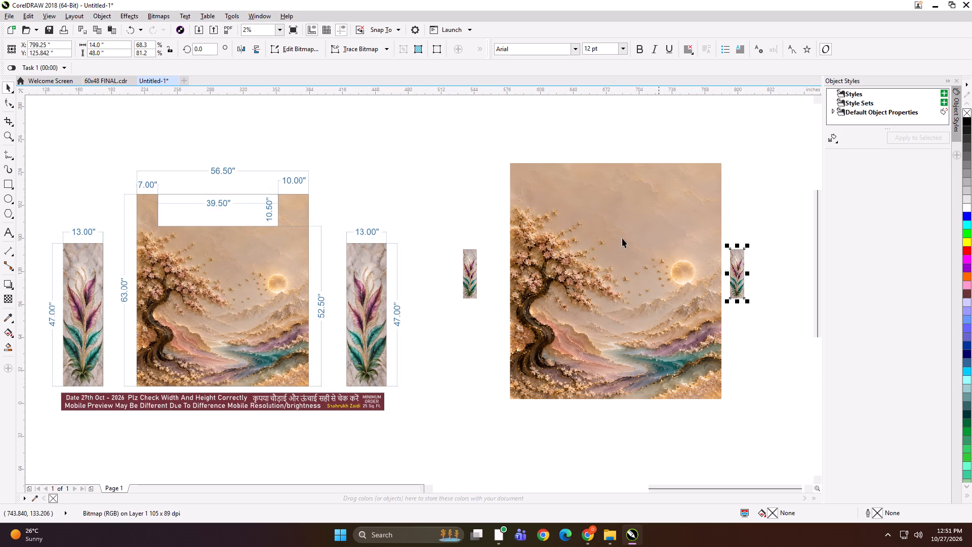
{"action": "left_click", "coordinate": [240, 53]}
Set the tree landscape's size to 58 inches wide by 64.5 inches high.
{"action": "left_click", "coordinate": [588, 201]}
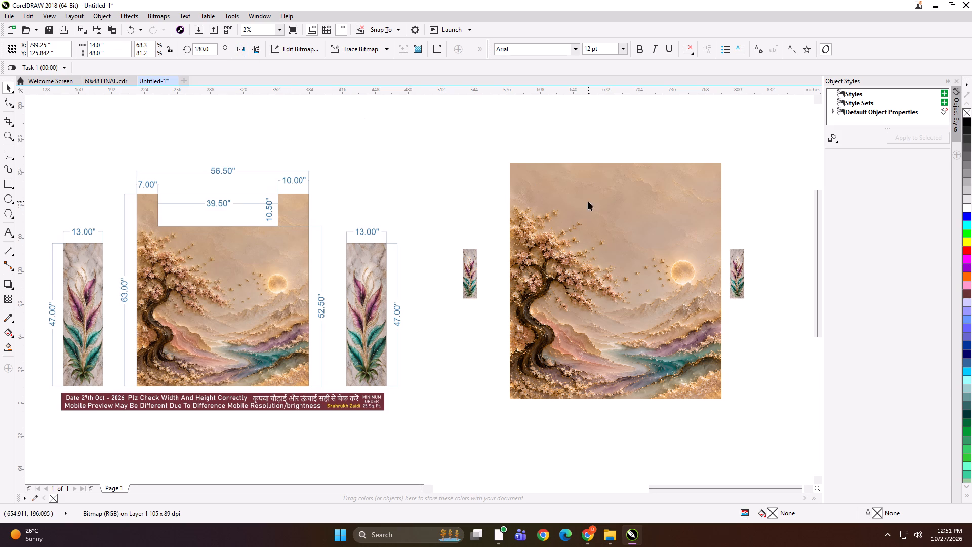
{"action": "left_click", "coordinate": [125, 42]}
{"action": "left_click_drag", "start_coordinate": [125, 42], "coordinate": [69, 39]}
{"action": "key", "text": "5"}
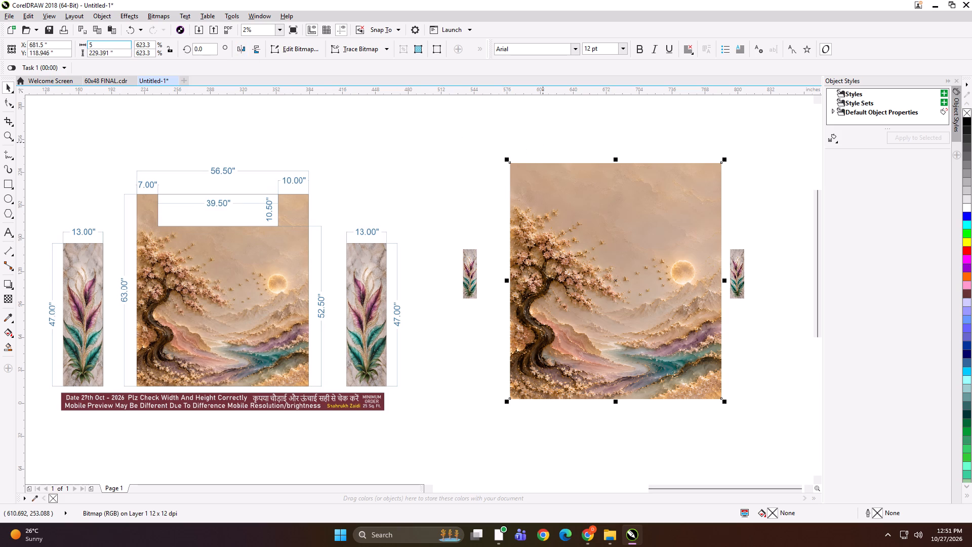
{"action": "key", "text": "8"}
{"action": "key", "text": "Tab"}
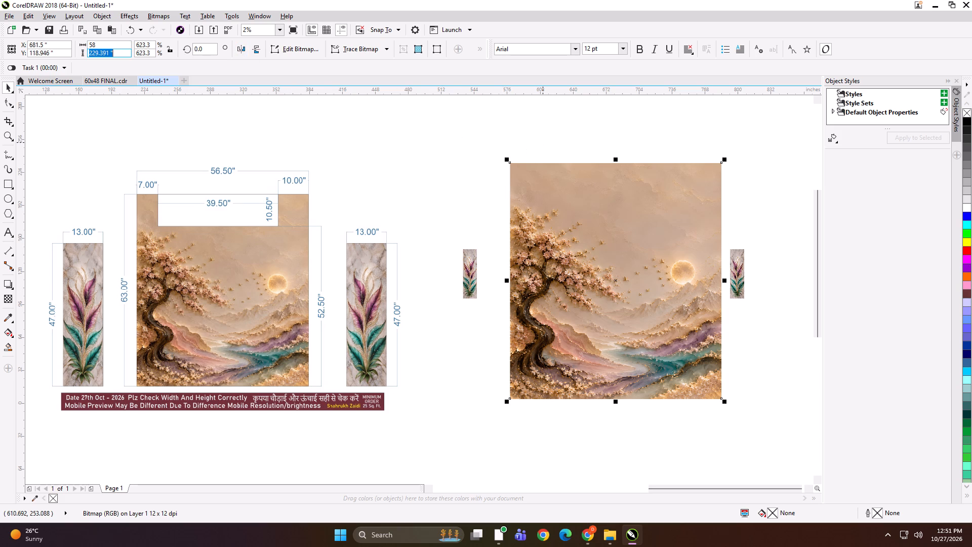
{"action": "type", "text": "65"}
{"action": "key", "text": "ctrl+a"}
{"action": "type", "text": "64.5"}
{"action": "key", "text": "Return"}
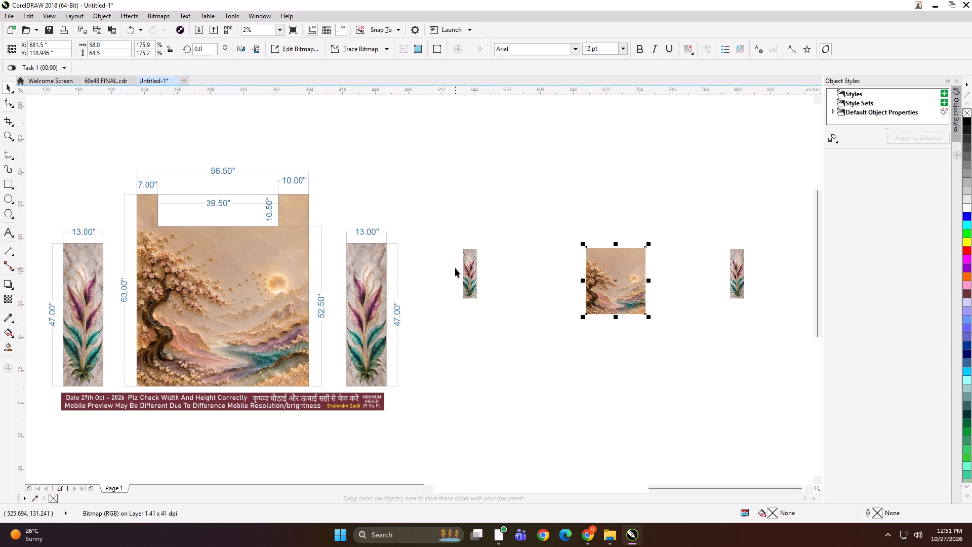
Move both leaf panels in close beside the resized tree landscape, one on each side.
{"action": "left_click_drag", "start_coordinate": [471, 266], "coordinate": [567, 269]}
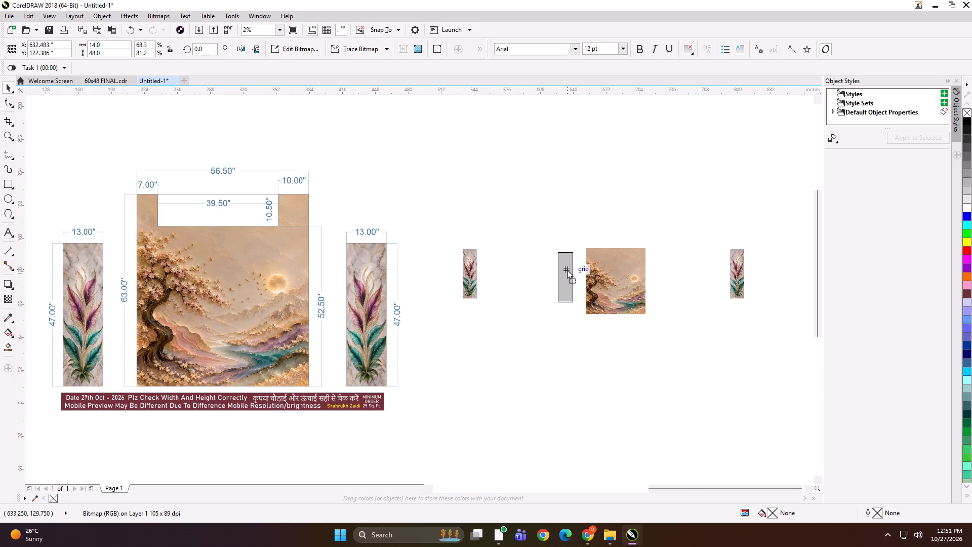
{"action": "left_click_drag", "start_coordinate": [567, 269], "coordinate": [569, 270]}
{"action": "left_click_drag", "start_coordinate": [736, 263], "coordinate": [655, 267]}
Shrink the three-panel reference to about 94 inches high and place it just left of the print panels.
{"action": "left_click", "coordinate": [315, 266]}
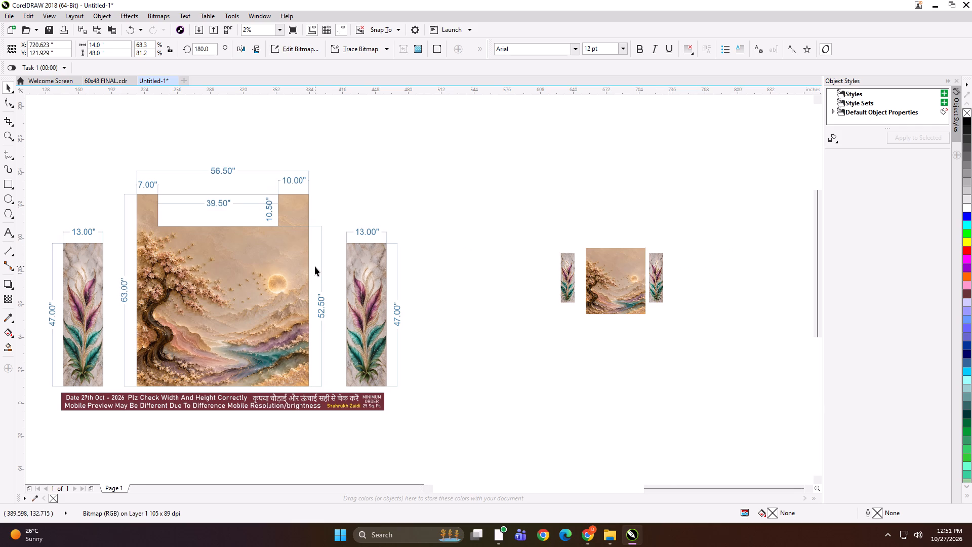
{"action": "left_click_drag", "start_coordinate": [426, 159], "coordinate": [402, 226], "text": "shift"}
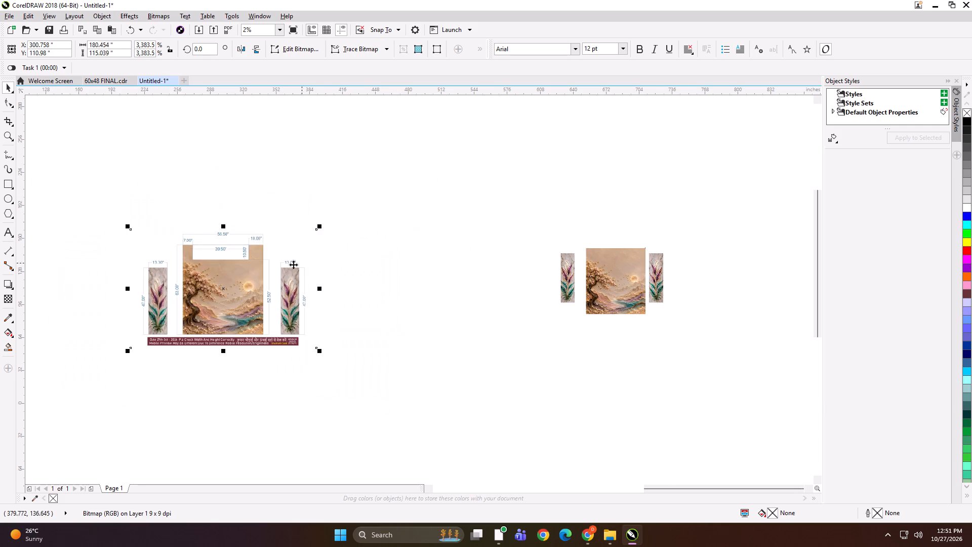
{"action": "left_click_drag", "start_coordinate": [239, 286], "coordinate": [482, 282]}
{"action": "left_click_drag", "start_coordinate": [561, 349], "coordinate": [545, 347], "text": "shift"}
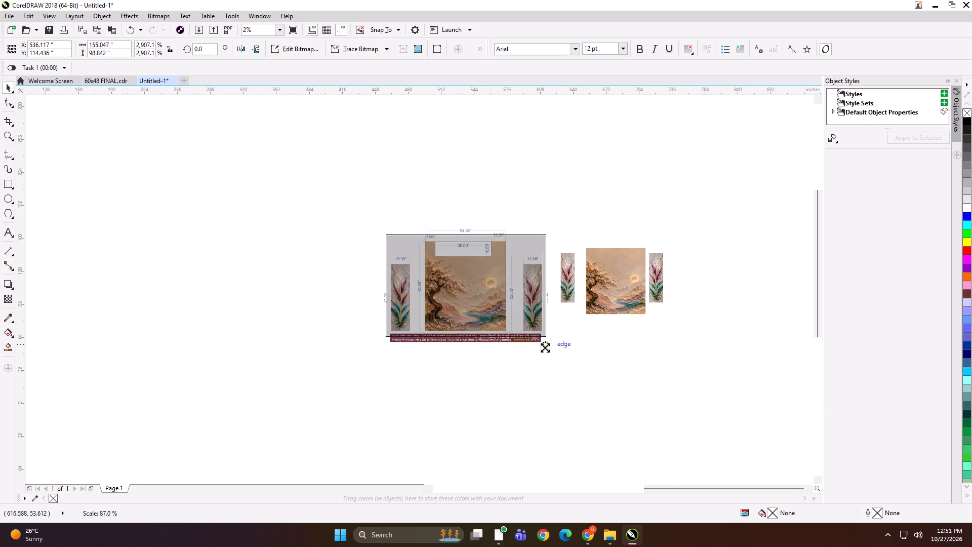
{"action": "left_click_drag", "start_coordinate": [545, 347], "coordinate": [544, 347], "text": "shift"}
{"action": "left_click_drag", "start_coordinate": [525, 301], "coordinate": [531, 299]}
Shift the tree landscape slightly up and left to space it more evenly between the two leaf panels.
{"action": "left_click_drag", "start_coordinate": [698, 237], "coordinate": [561, 338], "text": "shift"}
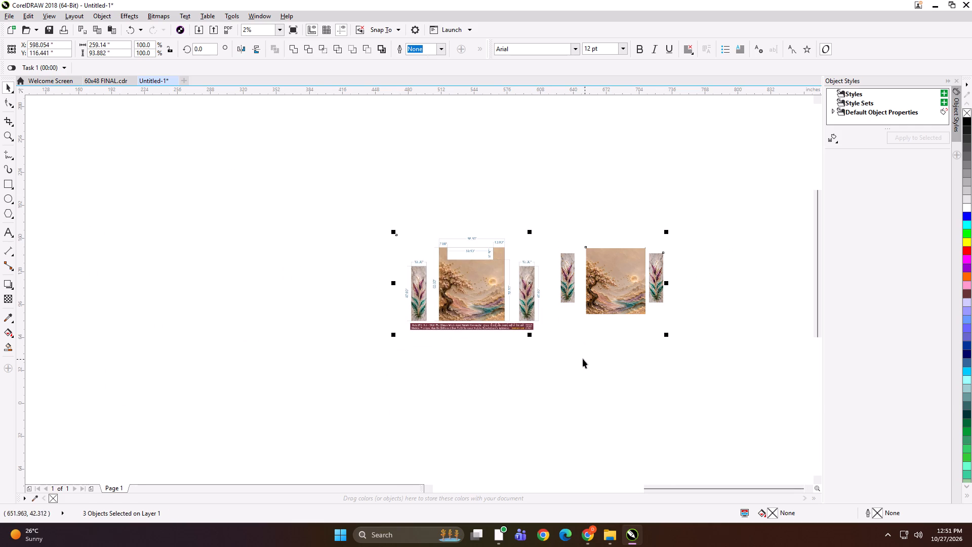
{"action": "key", "text": "shift+F2"}
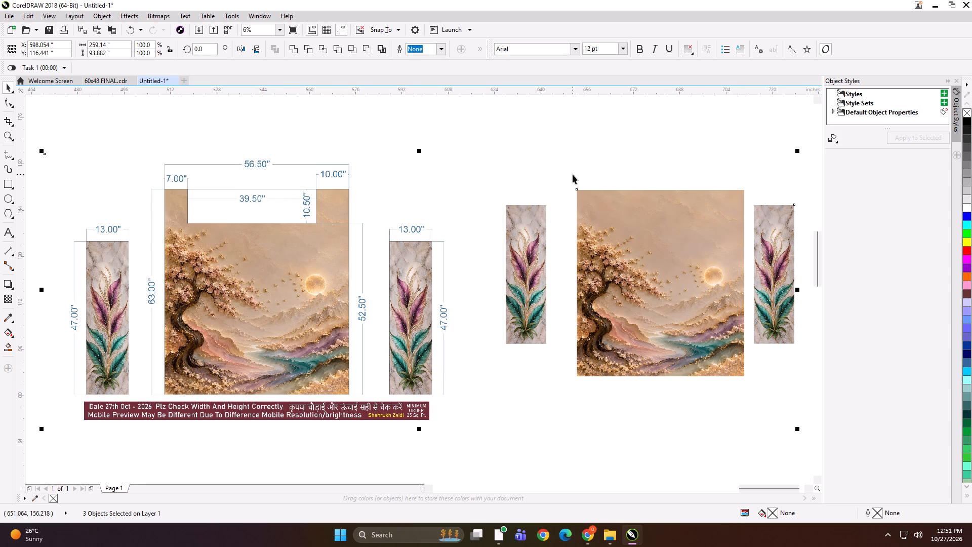
{"action": "left_click", "coordinate": [641, 132]}
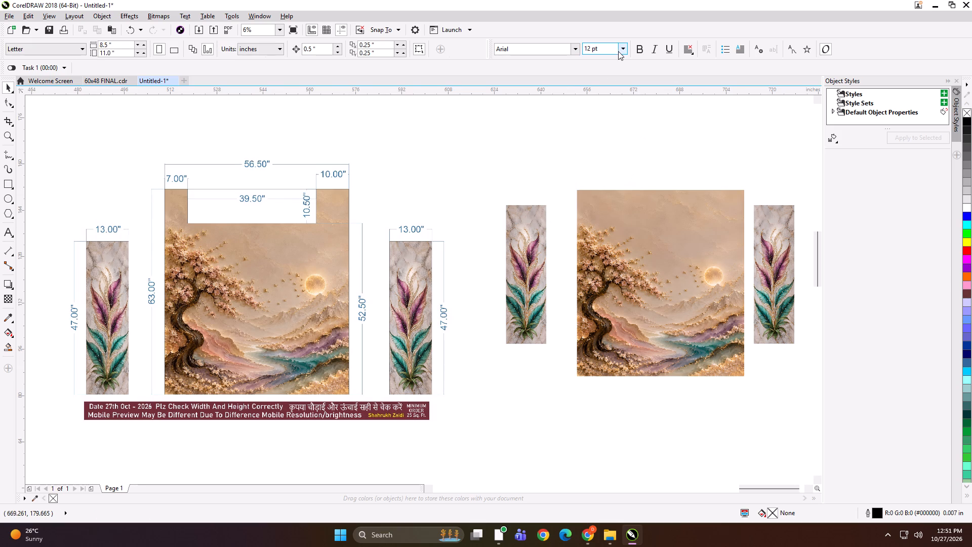
{"action": "left_click", "coordinate": [535, 231]}
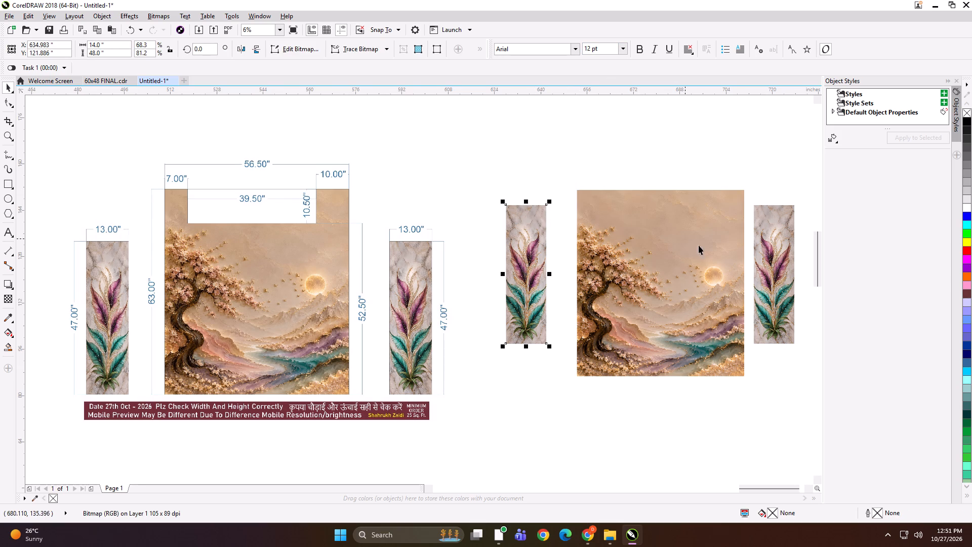
{"action": "left_click", "coordinate": [764, 258]}
{"action": "left_click_drag", "start_coordinate": [679, 240], "coordinate": [669, 230]}
{"action": "left_click", "coordinate": [759, 245]}
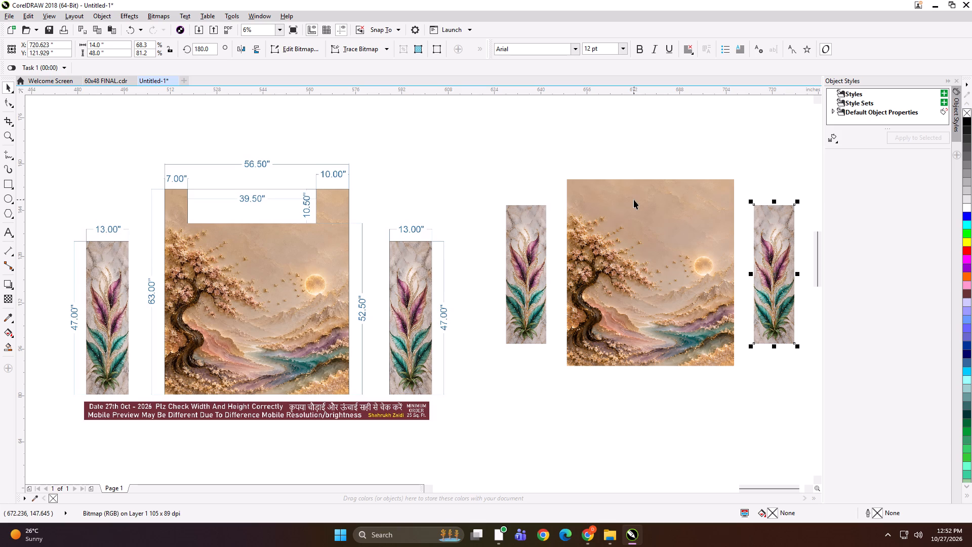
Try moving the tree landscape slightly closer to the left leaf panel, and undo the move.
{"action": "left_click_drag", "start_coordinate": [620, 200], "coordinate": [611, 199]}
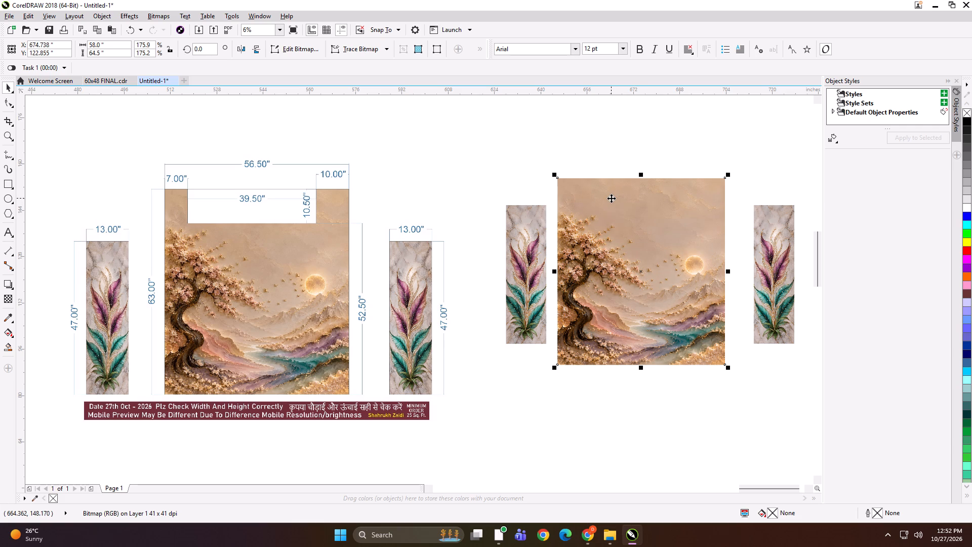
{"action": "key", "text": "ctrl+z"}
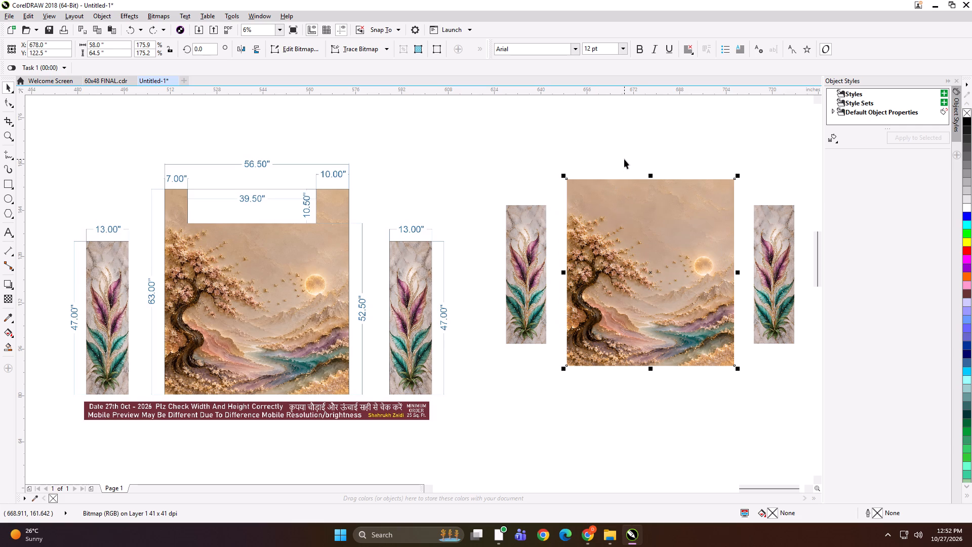
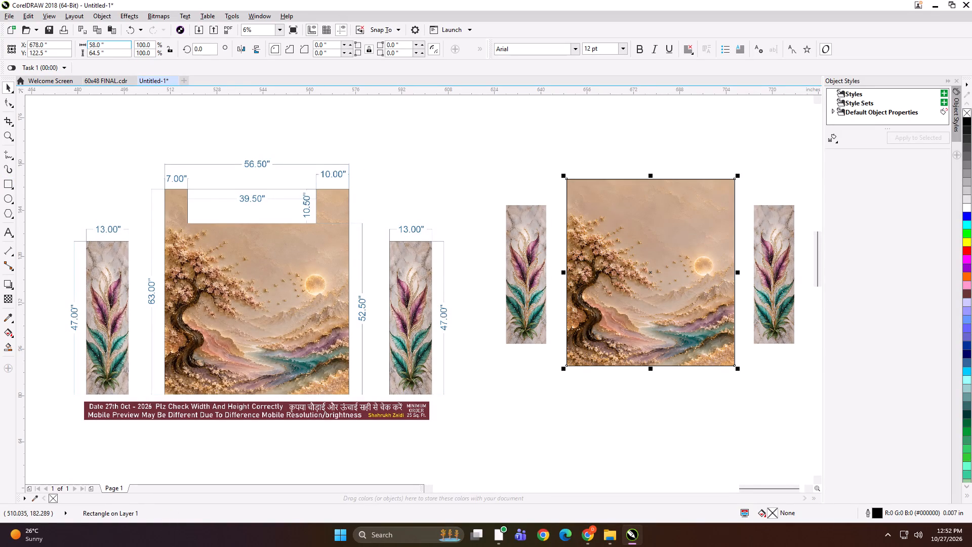
Delete the topmost outline rectangle over the large tree landscape print panel.
{"action": "left_click_drag", "start_coordinate": [123, 46], "coordinate": [65, 48]}
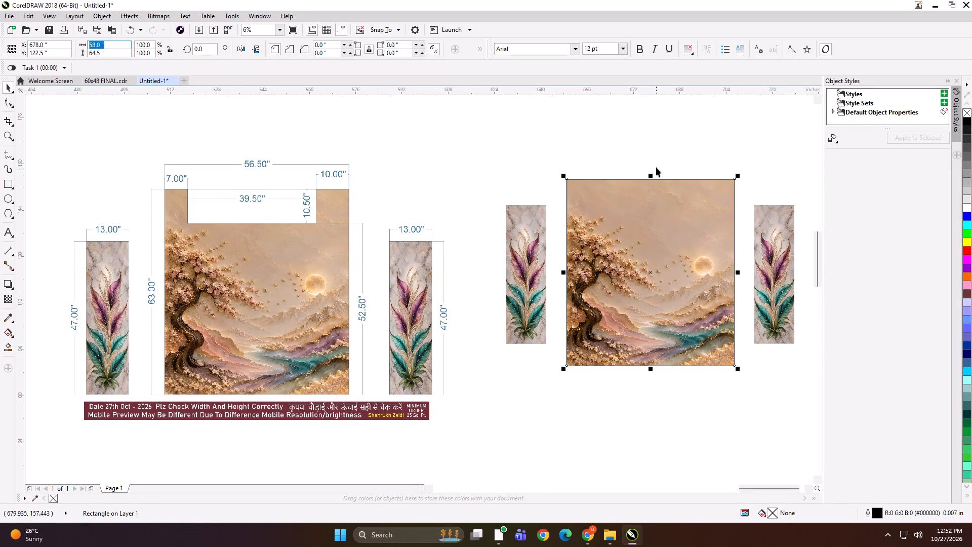
{"action": "left_click", "coordinate": [656, 167]}
{"action": "left_click", "coordinate": [660, 218]}
{"action": "key", "text": "Delete"}
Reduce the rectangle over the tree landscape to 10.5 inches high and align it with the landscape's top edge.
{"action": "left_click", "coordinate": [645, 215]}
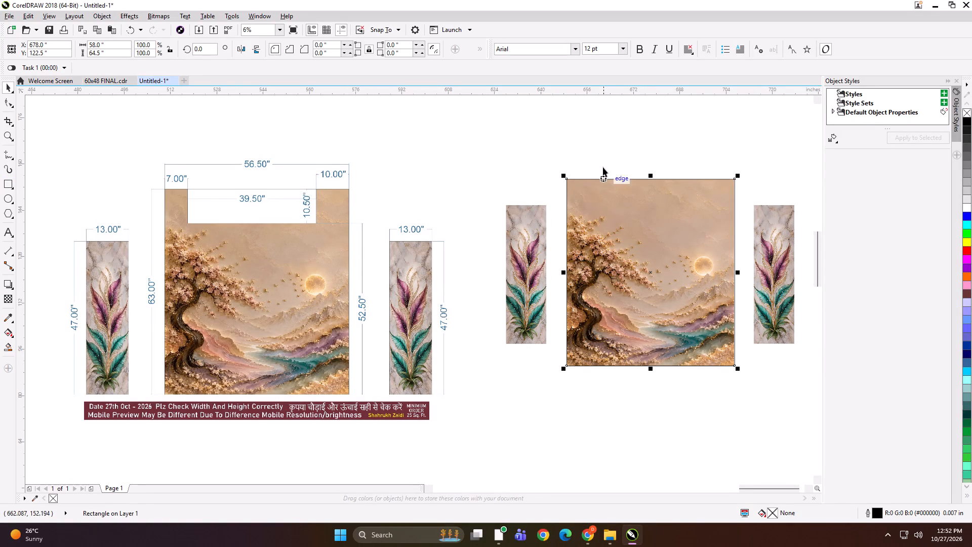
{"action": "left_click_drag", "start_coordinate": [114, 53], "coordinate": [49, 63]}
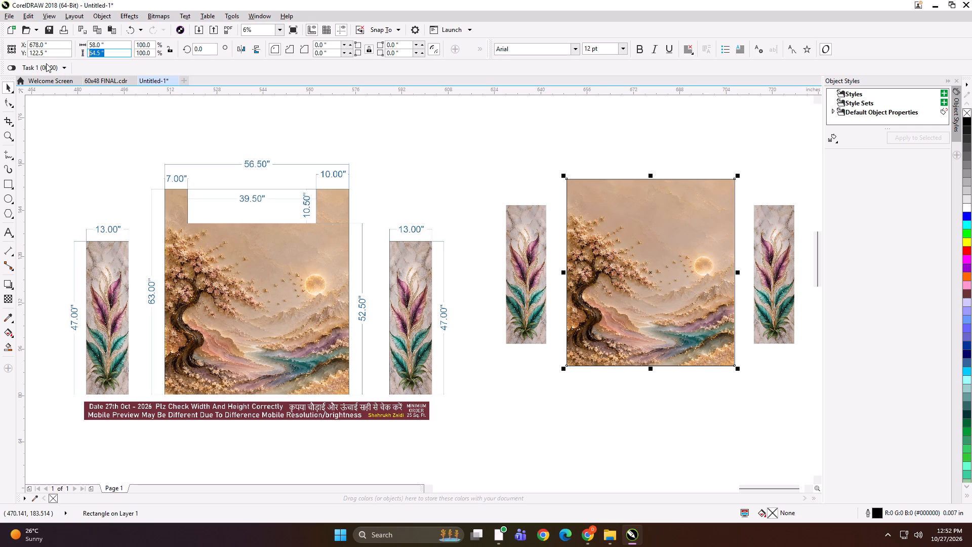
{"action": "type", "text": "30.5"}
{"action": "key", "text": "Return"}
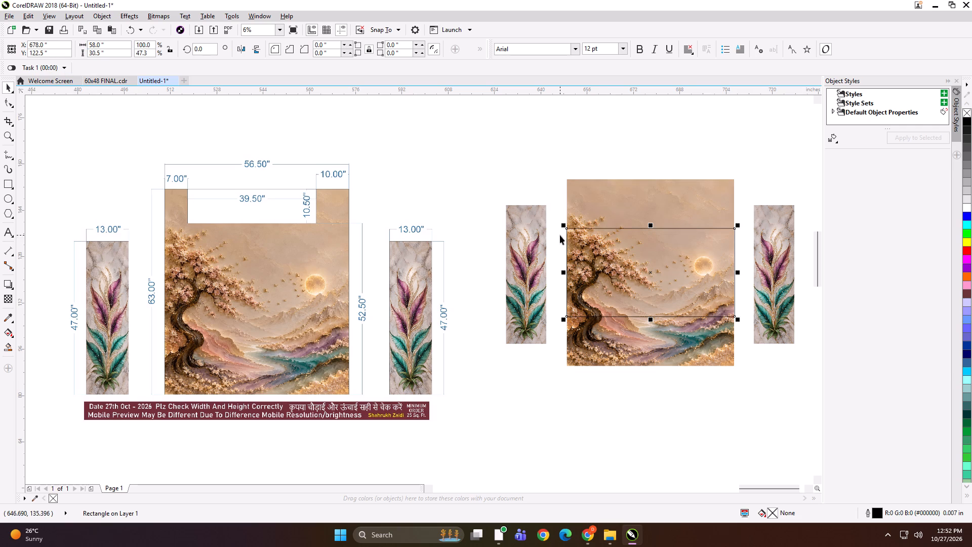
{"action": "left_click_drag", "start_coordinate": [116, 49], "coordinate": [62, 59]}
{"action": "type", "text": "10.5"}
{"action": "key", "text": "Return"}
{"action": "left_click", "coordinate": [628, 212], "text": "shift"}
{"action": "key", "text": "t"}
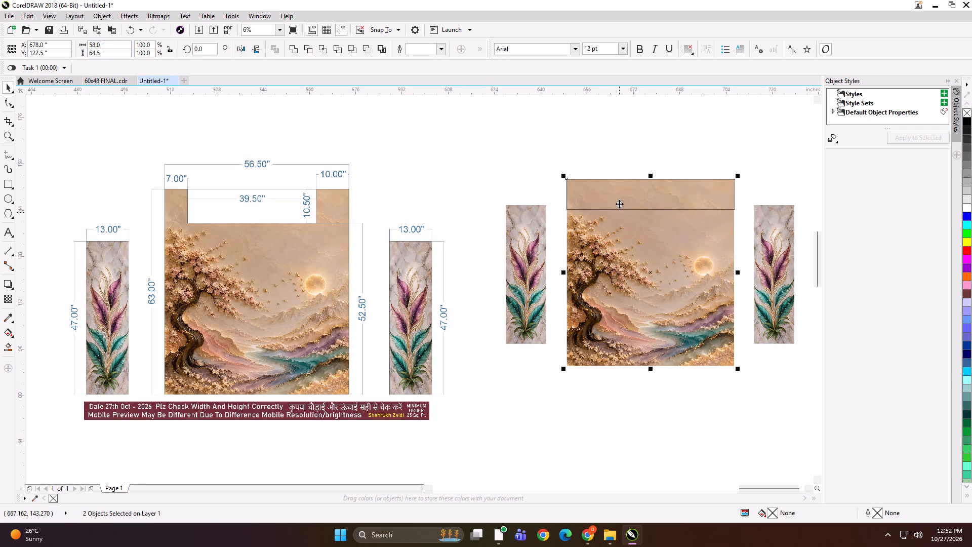
Replace the 10.5-inch-high strip rectangle with an outline rectangle fitted around the whole tree landscape.
{"action": "left_click", "coordinate": [618, 153]}
{"action": "left_click", "coordinate": [625, 202]}
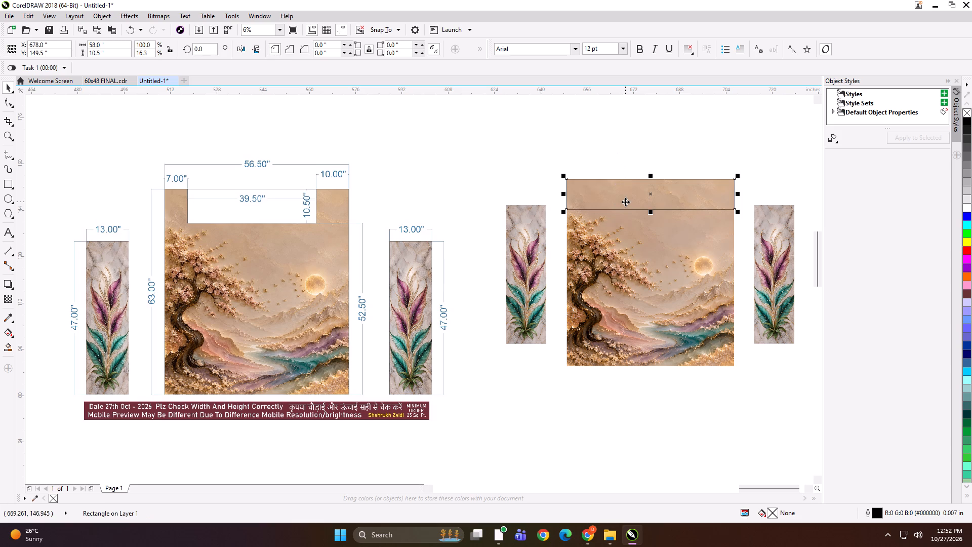
{"action": "key", "text": "Delete"}
{"action": "left_click", "coordinate": [625, 207]}
{"action": "double_click", "coordinate": [7, 186], "text": "shift"}
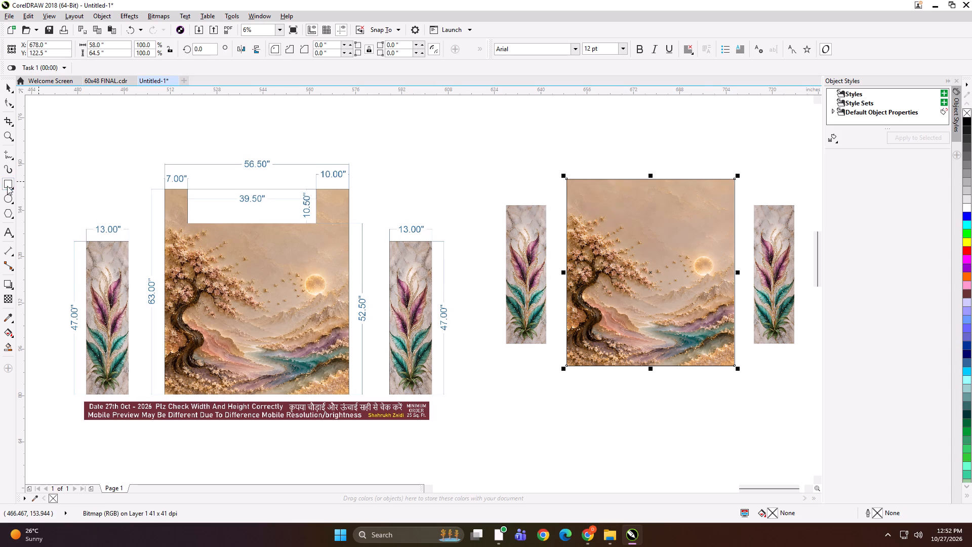
{"action": "key", "text": "shift+space"}
Add an outline rectangle fitted exactly around the leaf panel left of the tree landscape.
{"action": "left_click", "coordinate": [536, 227]}
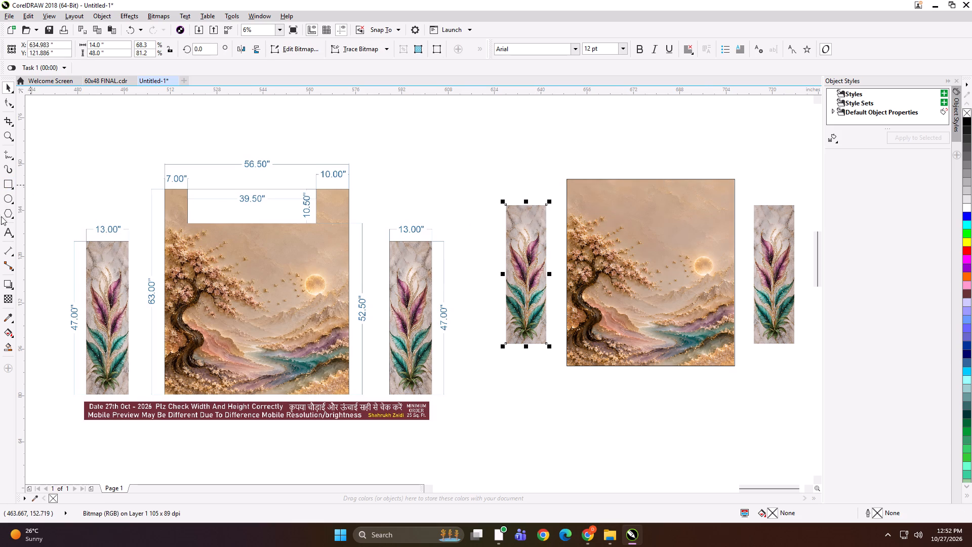
{"action": "left_click", "coordinate": [4, 185], "text": "shift"}
{"action": "key", "text": "shift+space"}
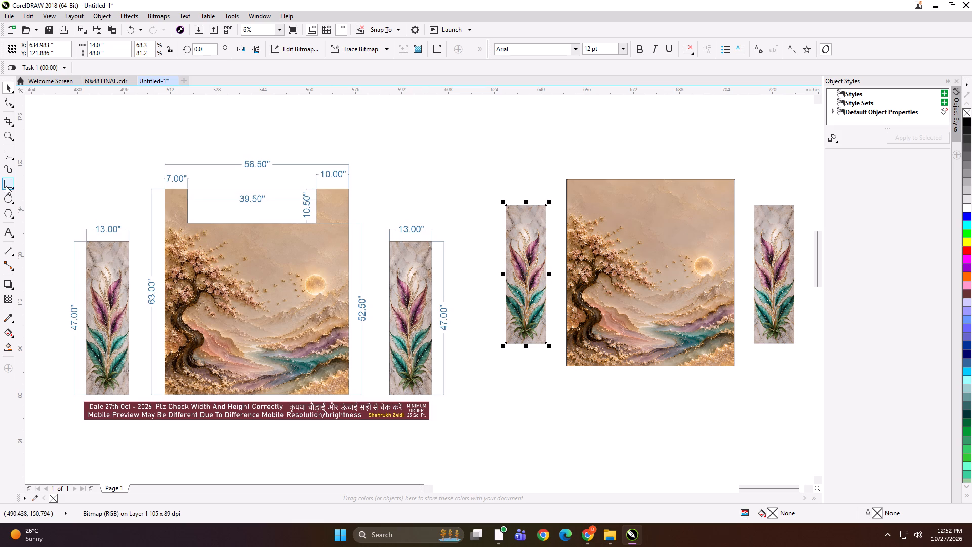
{"action": "left_click", "coordinate": [6, 186], "text": "shift"}
{"action": "key", "text": "shift+space"}
{"action": "left_click", "coordinate": [521, 181]}
{"action": "left_click", "coordinate": [522, 222]}
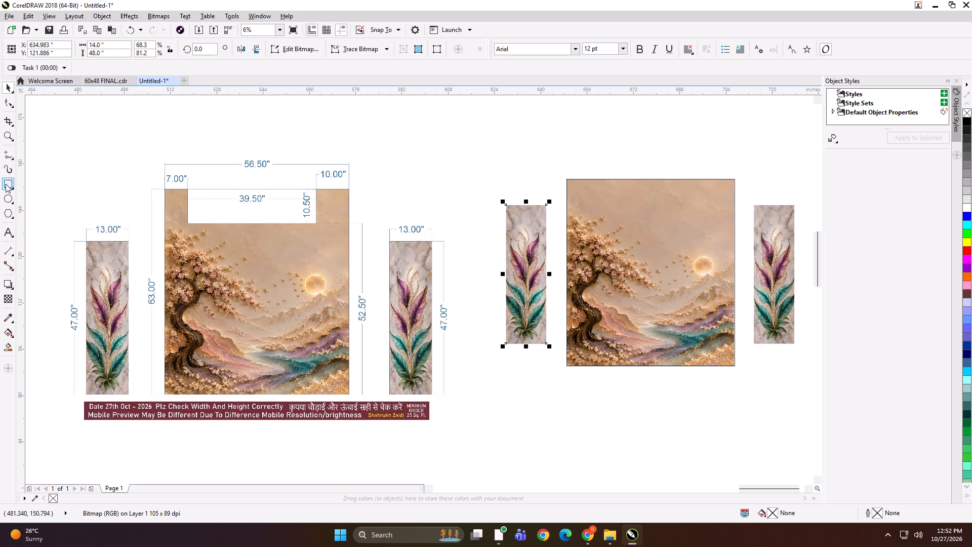
{"action": "double_click", "coordinate": [6, 184], "text": "shift"}
{"action": "key", "text": "shift+space"}
Add an outline rectangle fitted exactly around the leaf panel right of the tree landscape.
{"action": "left_click", "coordinate": [765, 254]}
{"action": "double_click", "coordinate": [11, 180], "text": "shift"}
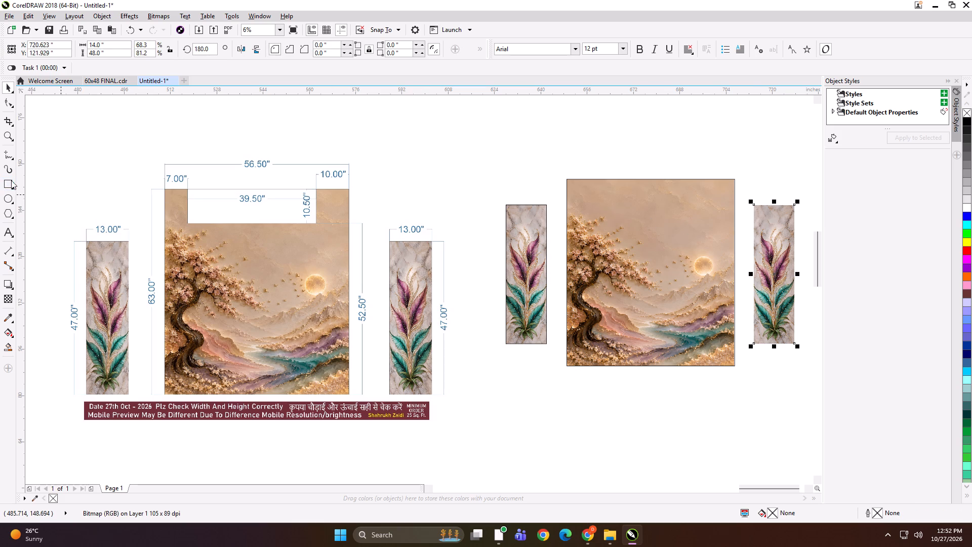
{"action": "key", "text": "shift+space"}
{"action": "left_click", "coordinate": [611, 142]}
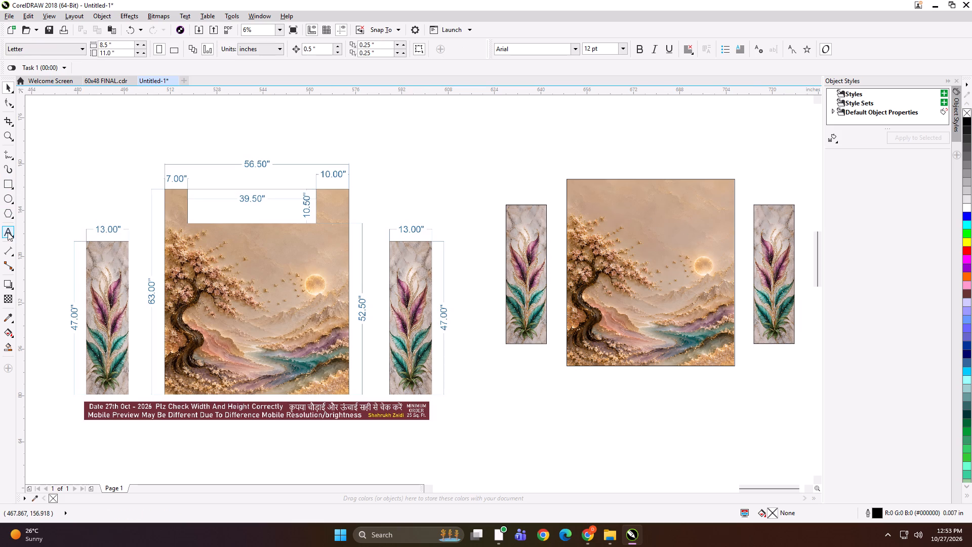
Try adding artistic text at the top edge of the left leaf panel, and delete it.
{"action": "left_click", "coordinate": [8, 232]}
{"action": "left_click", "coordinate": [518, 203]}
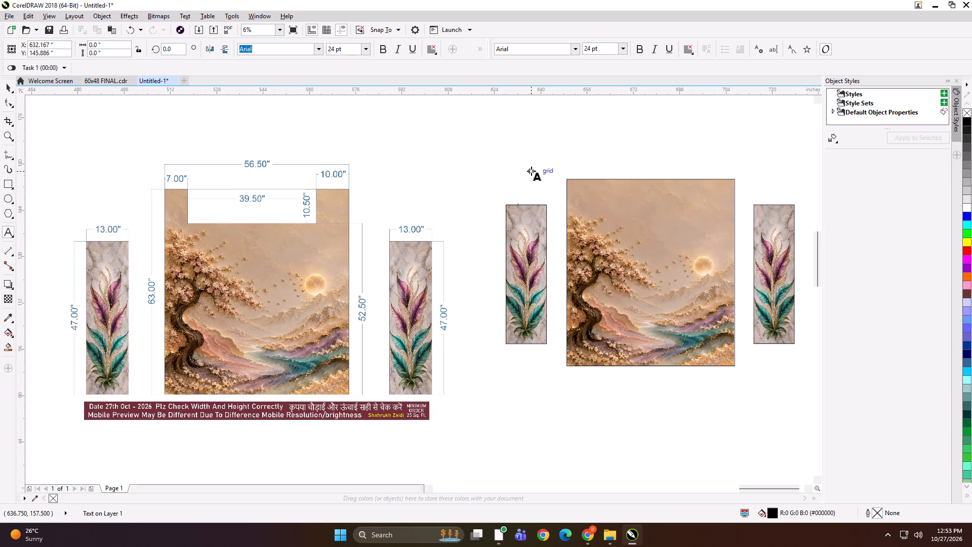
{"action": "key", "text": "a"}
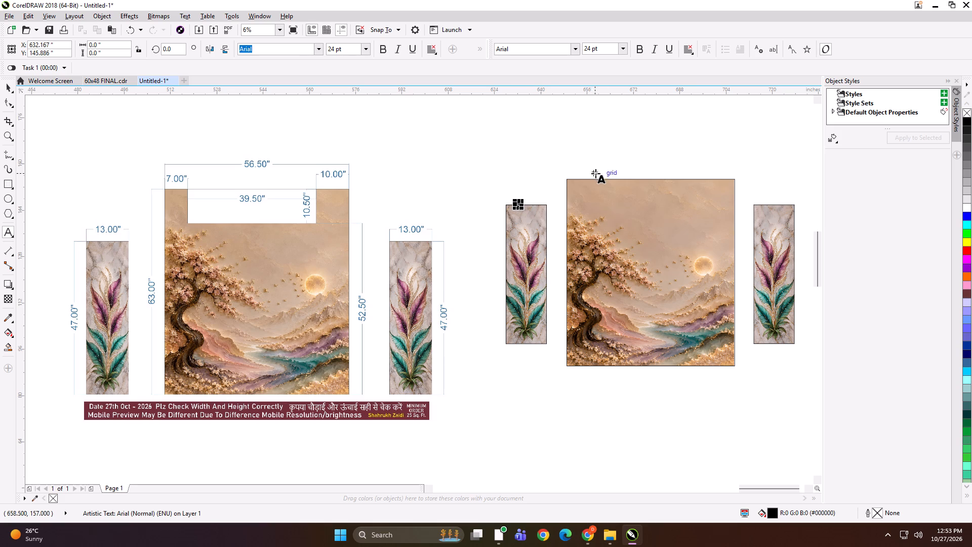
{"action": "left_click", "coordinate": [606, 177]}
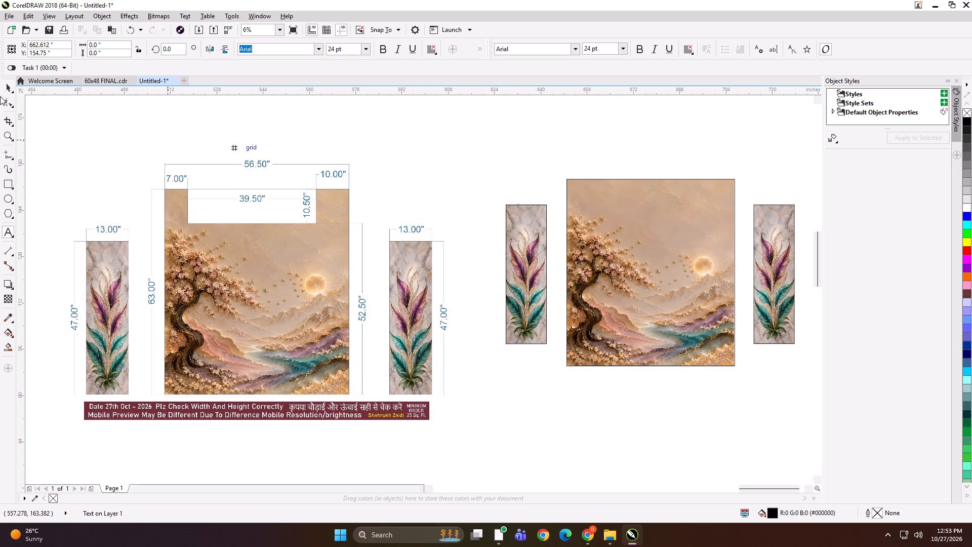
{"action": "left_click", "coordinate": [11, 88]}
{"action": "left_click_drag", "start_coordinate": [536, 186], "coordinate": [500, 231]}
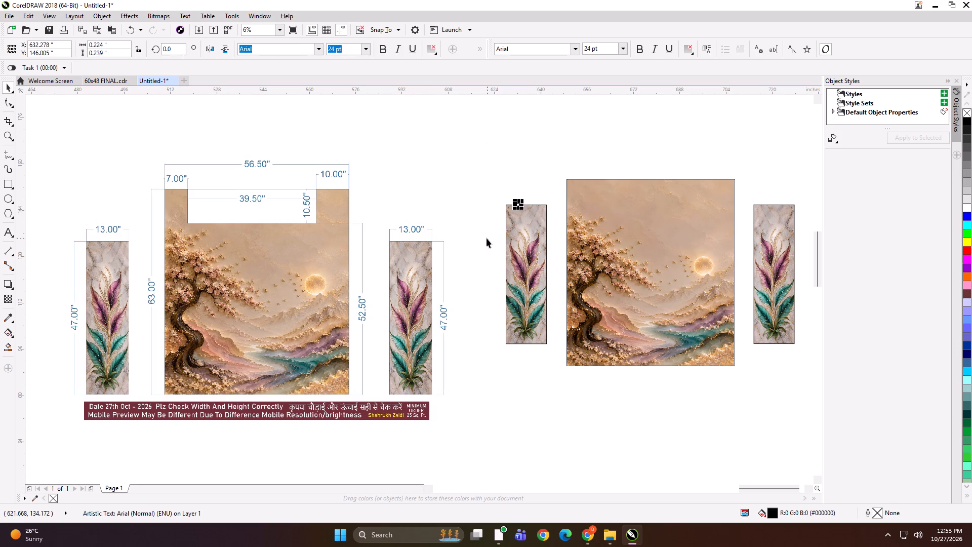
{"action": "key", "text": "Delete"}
Group each of the three print panels separately with its own outline rectangle.
{"action": "left_click_drag", "start_coordinate": [553, 186], "coordinate": [450, 405]}
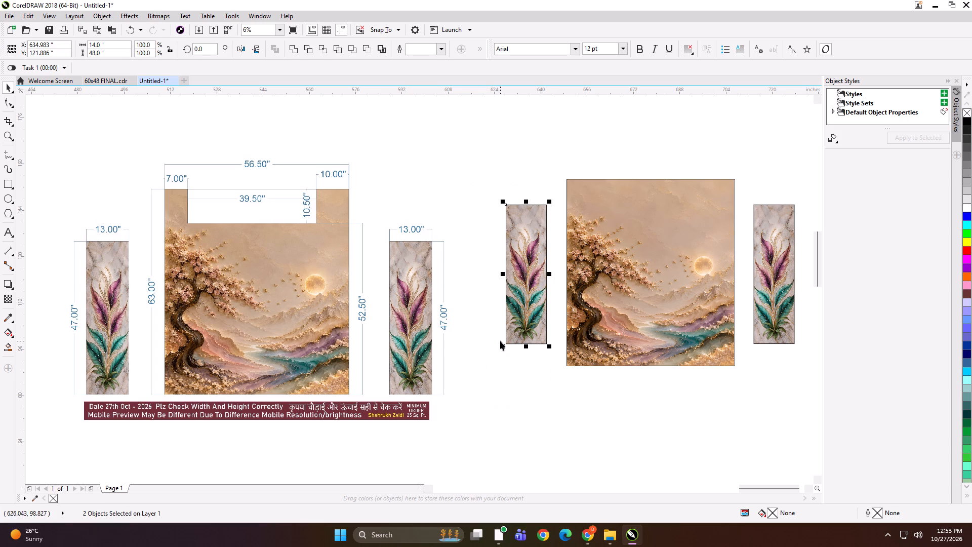
{"action": "key", "text": "ctrl+g"}
{"action": "left_click_drag", "start_coordinate": [559, 159], "coordinate": [739, 398]}
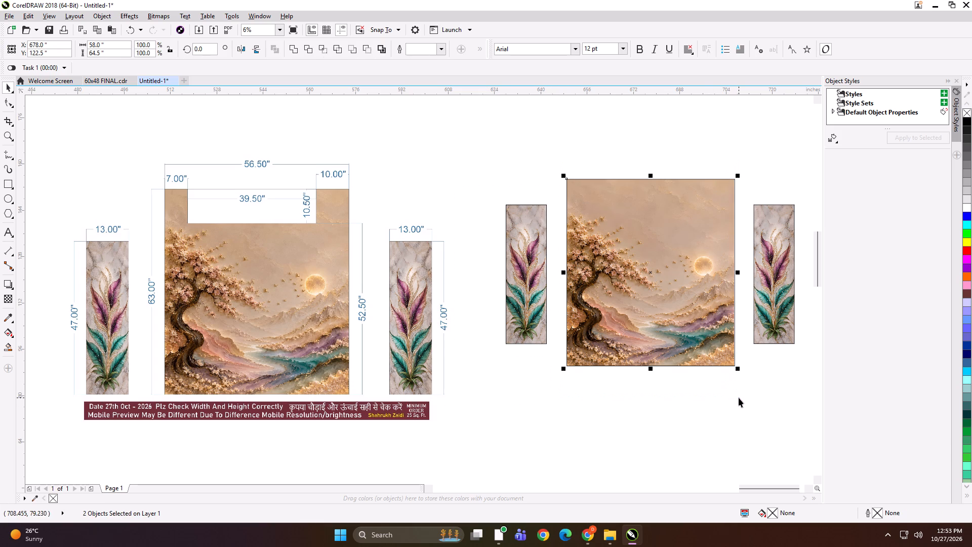
{"action": "key", "text": "ctrl+g"}
{"action": "left_click_drag", "start_coordinate": [741, 166], "coordinate": [800, 348]}
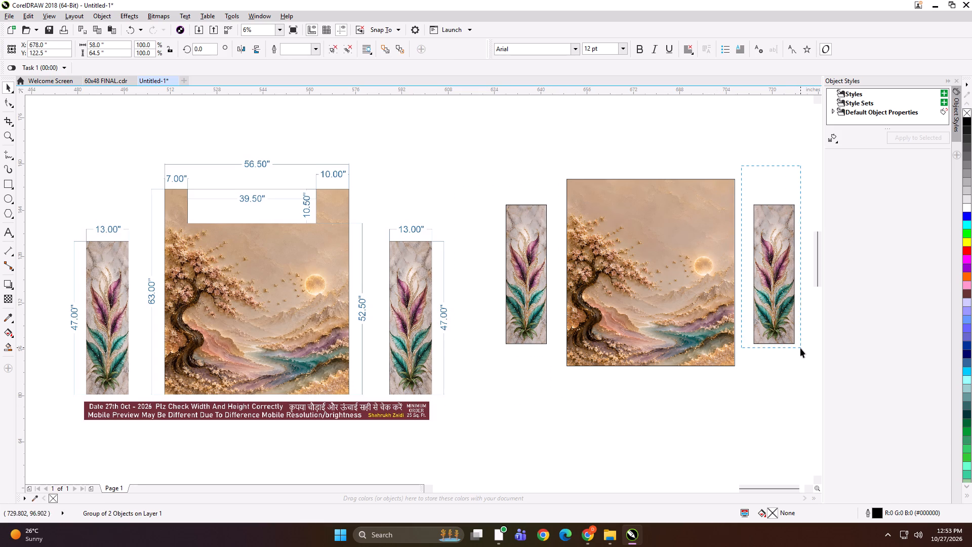
{"action": "left_click_drag", "start_coordinate": [800, 348], "coordinate": [802, 356]}
{"action": "key", "text": "ctrl+g"}
Select the grouped left leaf print panel.
{"action": "left_click", "coordinate": [539, 242]}
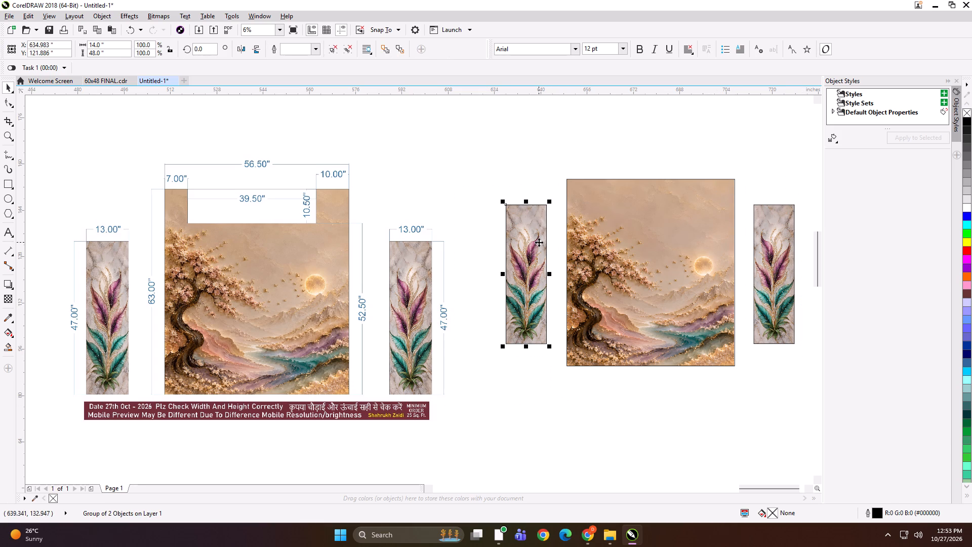
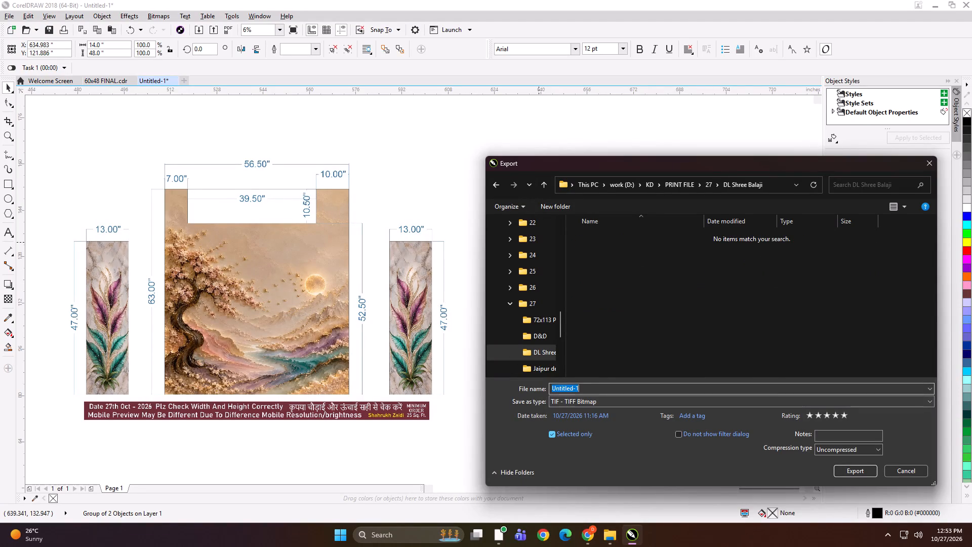
Export the selected left leaf print panel as a TIFF named "14x48 A EMBOSSED" in the DL Shree Balaji folder.
{"action": "type", "text": "14x6"}
{"action": "key", "text": "BackSpace"}
{"action": "type", "text": "48"}
{"action": "key", "text": "space"}
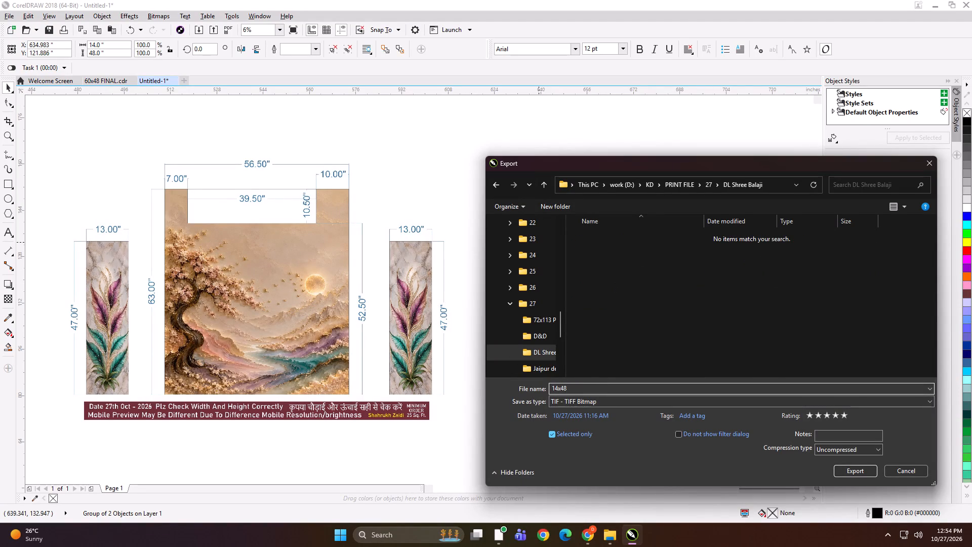
{"action": "key", "text": "a"}
{"action": "key", "text": "space"}
{"action": "type", "text": "EMBOSSED"}
{"action": "key", "text": "Return"}
{"action": "key", "text": "Return"}
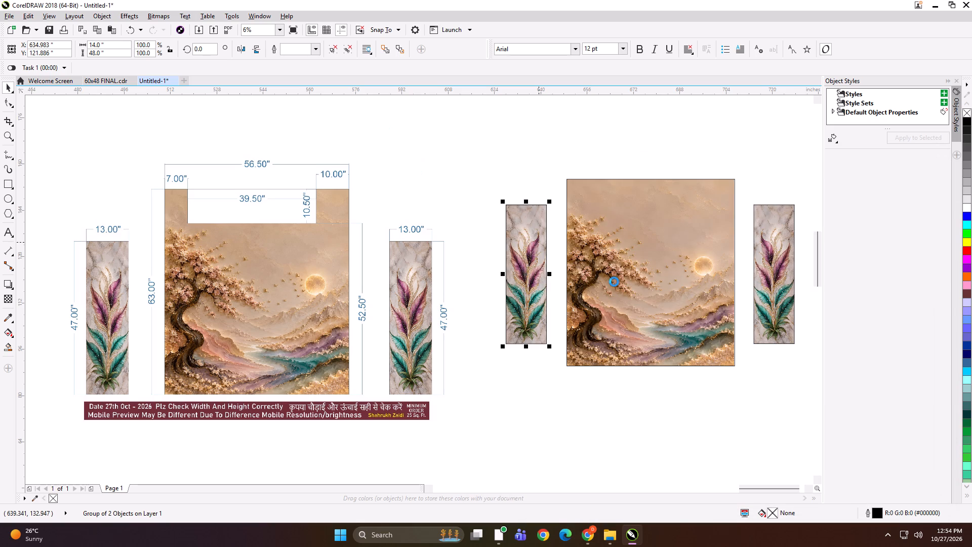
Export the grouped tree landscape print panel as a TIFF named "58x64 B EMBOSSED" in the same folder.
{"action": "left_click", "coordinate": [614, 282]}
{"action": "key", "text": "ctrl+e"}
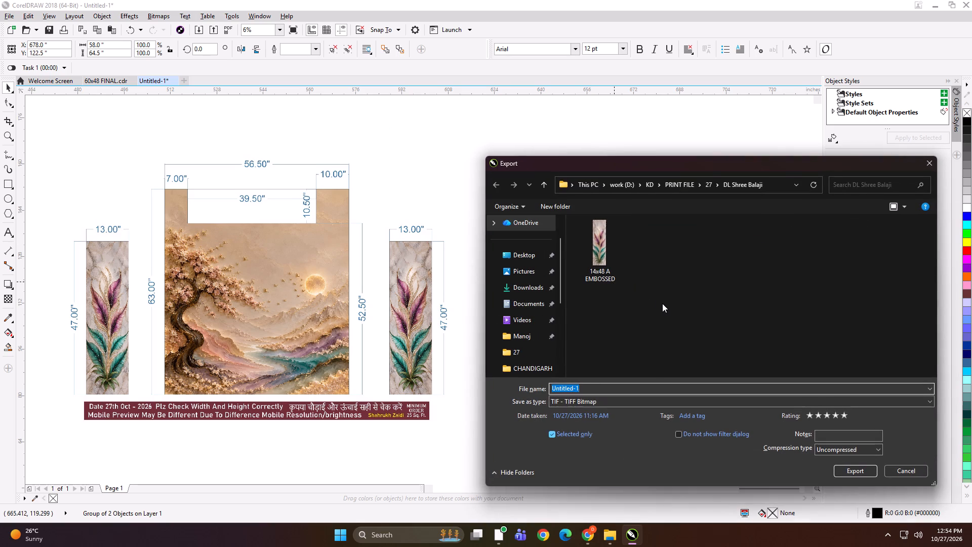
{"action": "type", "text": "58x64"}
{"action": "key", "text": "space"}
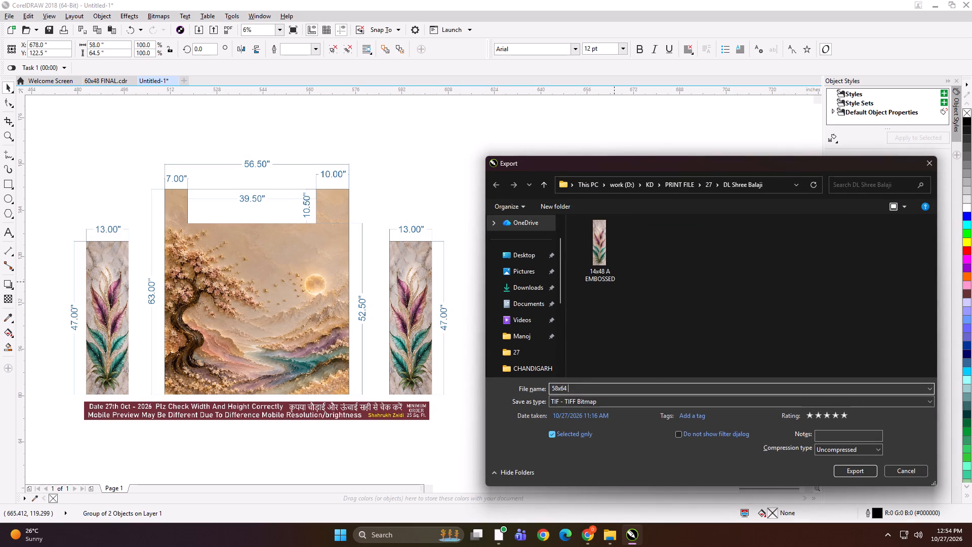
{"action": "type", "text": "B"}
{"action": "key", "text": "space"}
{"action": "type", "text": "EMBOSSED"}
{"action": "key", "text": "Return"}
{"action": "key", "text": "Return"}
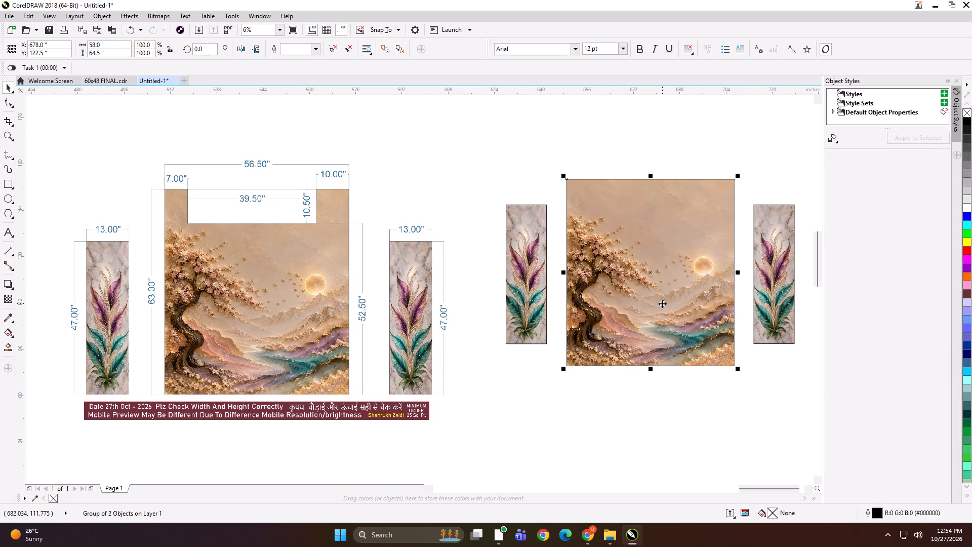
Export the grouped leaf print panel right of the tree landscape as a TIFF named "14x48 B EMBOSSED".
{"action": "left_click", "coordinate": [763, 258]}
{"action": "key", "text": "ctrl+e"}
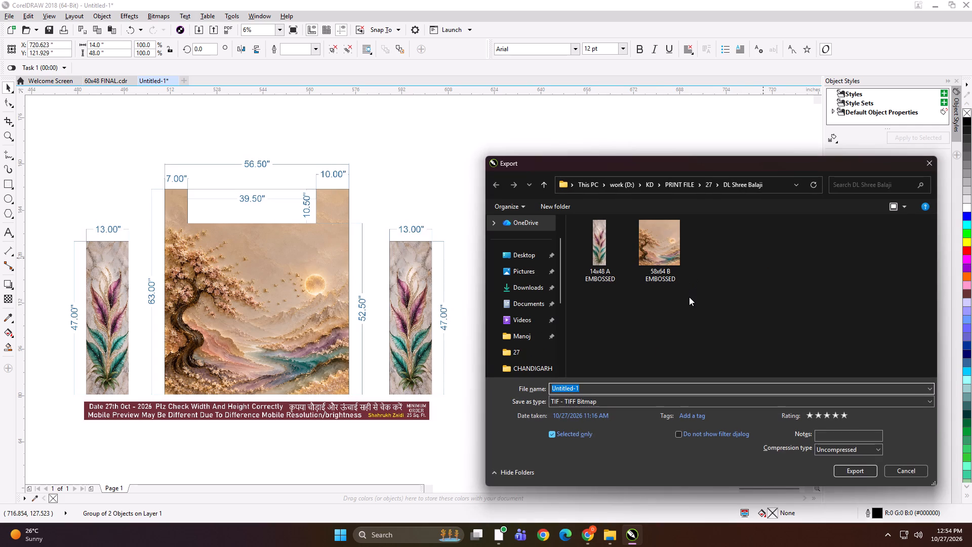
{"action": "type", "text": "14x4 B"}
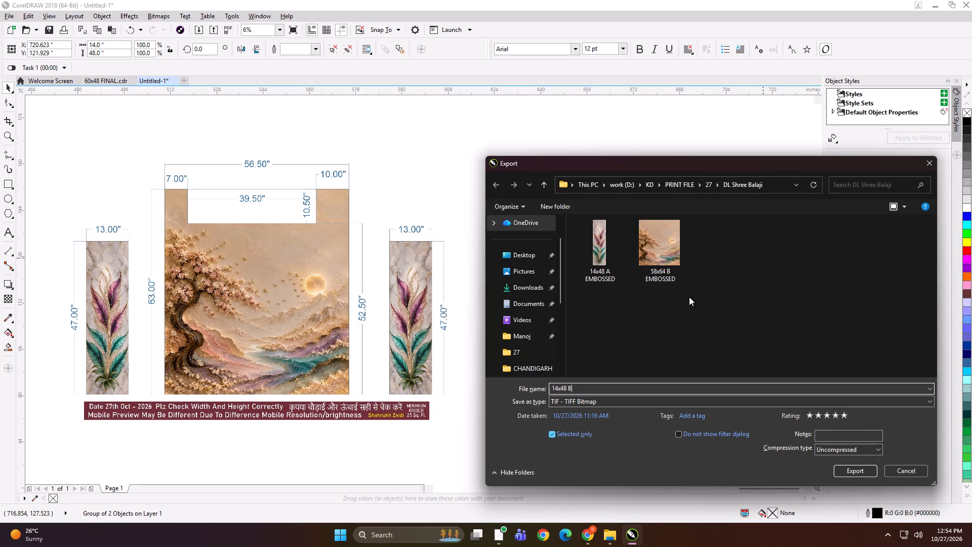
{"action": "key", "text": "space"}
{"action": "left_click", "coordinate": [603, 272]}
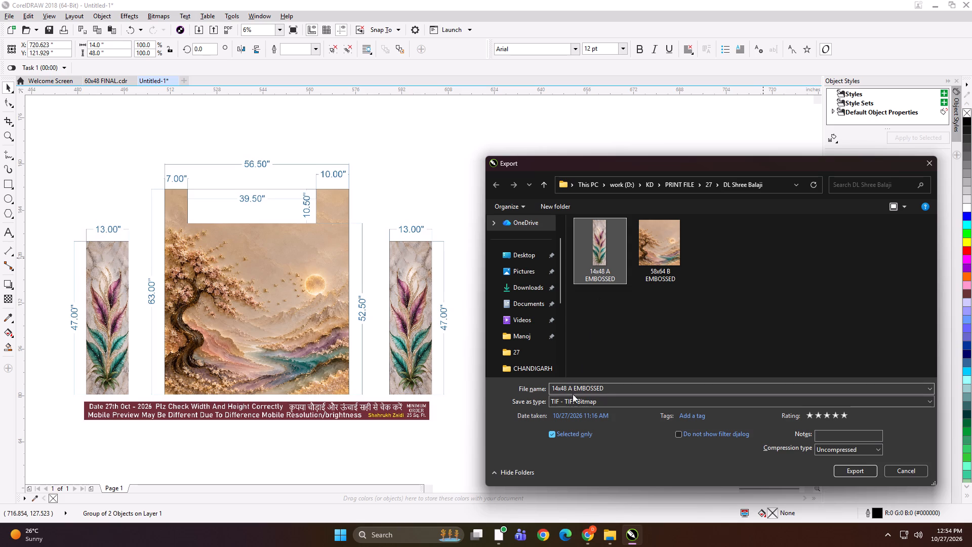
{"action": "double_click", "coordinate": [571, 389]}
{"action": "type", "text": "B"}
{"action": "key", "text": "space"}
{"action": "key", "text": "Return"}
{"action": "key", "text": "Return"}
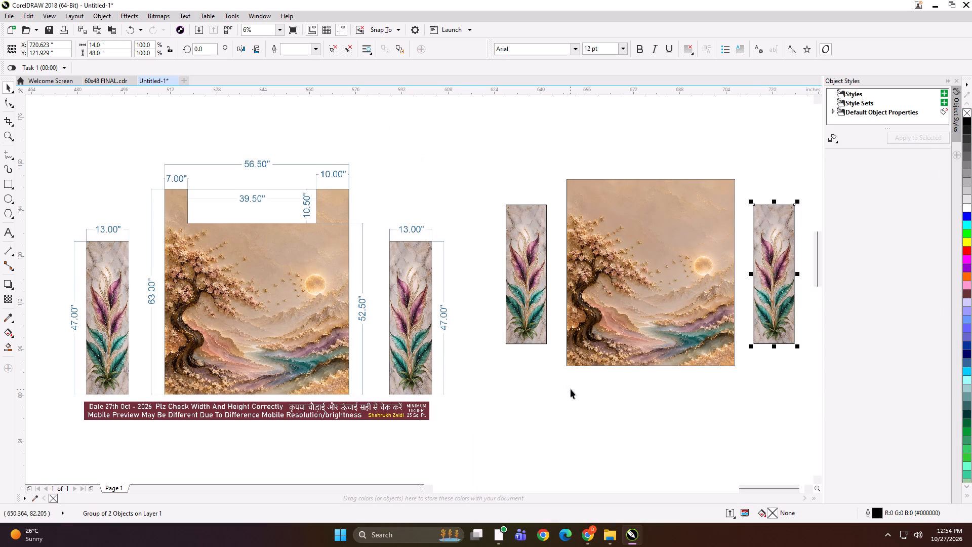
Group the dimensioned reference layout together with the three print panels.
{"action": "scroll", "coordinate": [468, 299], "scroll_direction": "down", "scroll_amount": 1}
{"action": "left_click_drag", "start_coordinate": [673, 210], "coordinate": [101, 403]}
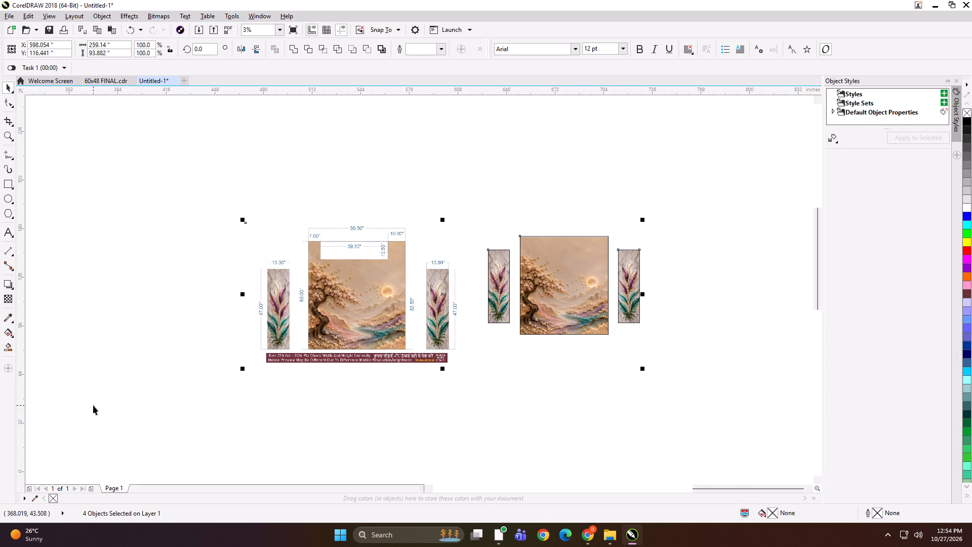
{"action": "key", "text": "ctrl+g"}
Scale the combined group of reference layout and print panels down proportionally about its centre to a few inches wide.
{"action": "left_click_drag", "start_coordinate": [642, 370], "coordinate": [473, 327], "text": "shift"}
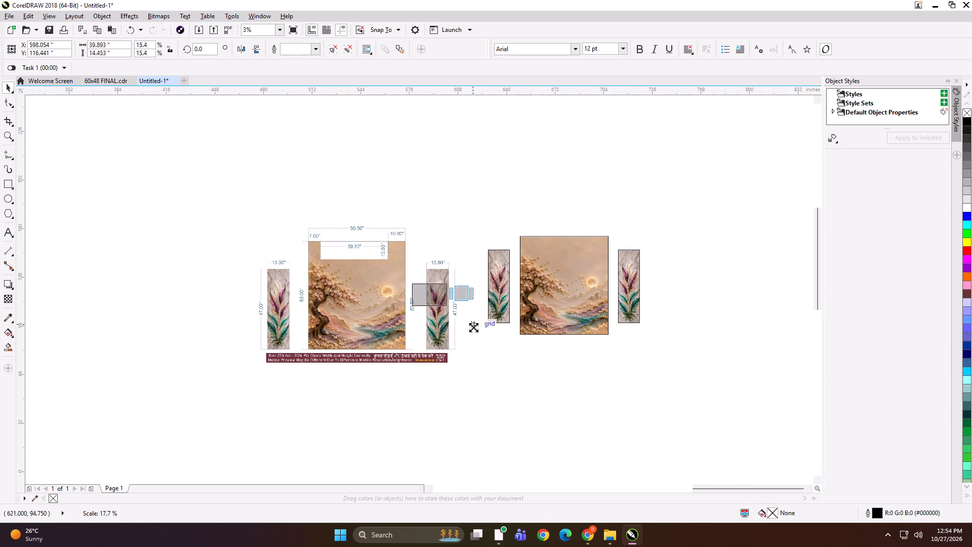
{"action": "left_click_drag", "start_coordinate": [473, 327], "coordinate": [456, 309], "text": "shift"}
{"action": "scroll", "coordinate": [442, 298], "scroll_direction": "up", "scroll_amount": 4}
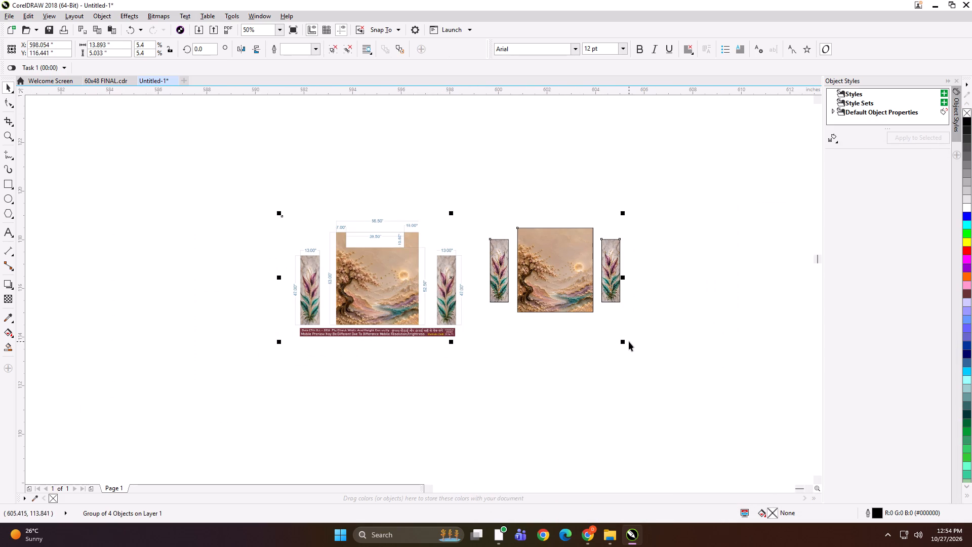
{"action": "left_click_drag", "start_coordinate": [625, 342], "coordinate": [469, 290], "text": "shift"}
{"action": "scroll", "coordinate": [461, 278], "scroll_direction": "up", "scroll_amount": 2}
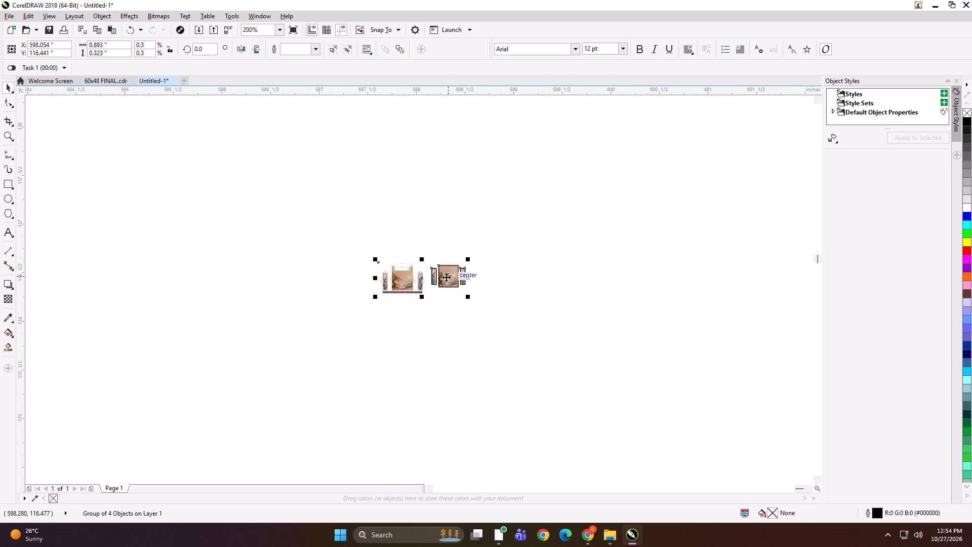
{"action": "scroll", "coordinate": [439, 264], "scroll_direction": "up", "scroll_amount": 2}
{"action": "scroll", "coordinate": [471, 240], "scroll_direction": "down", "scroll_amount": 1}
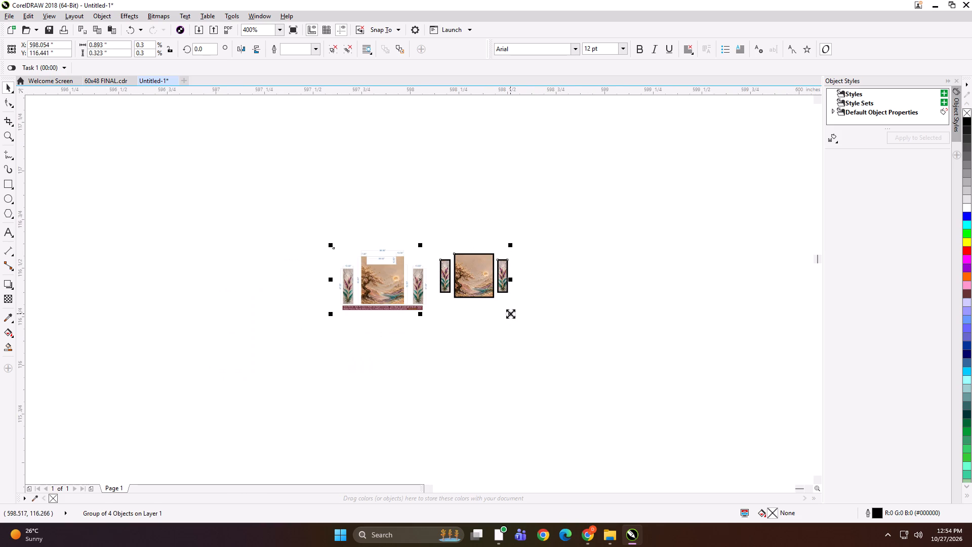
{"action": "left_click_drag", "start_coordinate": [510, 314], "coordinate": [692, 413], "text": "shift"}
{"action": "scroll", "coordinate": [482, 275], "scroll_direction": "down", "scroll_amount": 1}
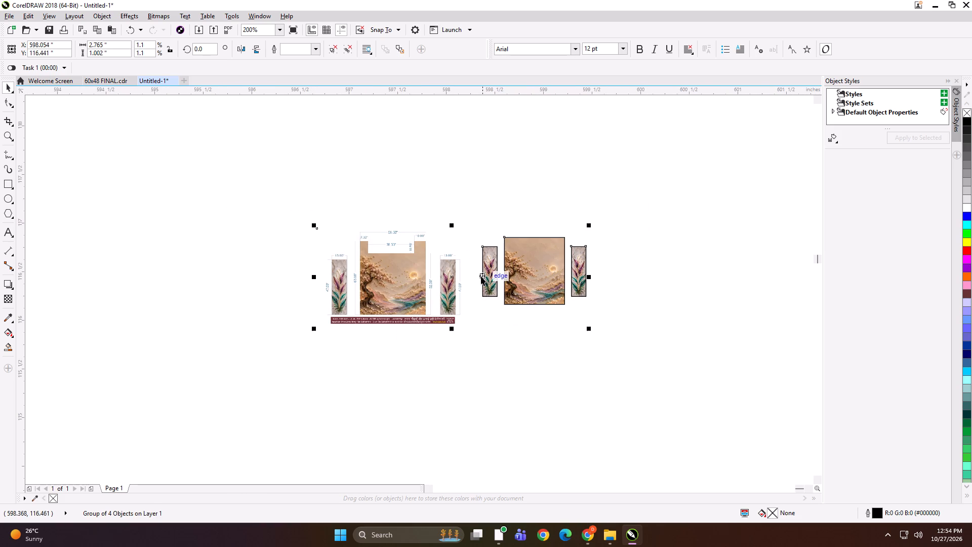
{"action": "left_click_drag", "start_coordinate": [589, 331], "coordinate": [653, 363], "text": "shift"}
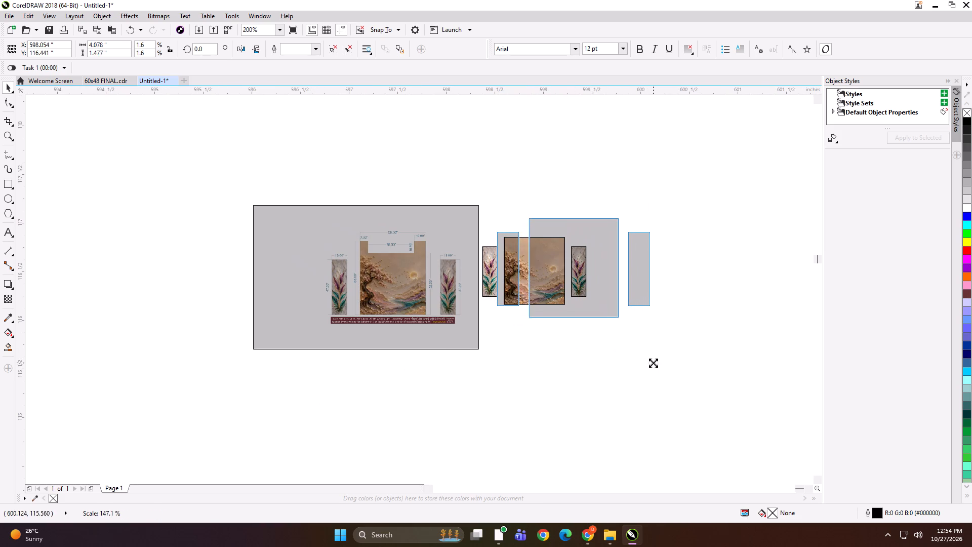
{"action": "left_click_drag", "start_coordinate": [653, 363], "coordinate": [682, 371], "text": "shift"}
Export the scaled-down combined group as a TIFF named "SDGDH" in the DL Shree Balaji folder.
{"action": "key", "text": "ctrl+e"}
{"action": "type", "text": "SDGDH"}
{"action": "key", "text": "Return"}
{"action": "key", "text": "Return"}
Delete the exported group from the page and bring all remaining designs into view.
{"action": "key", "text": "Delete"}
{"action": "key", "text": "F4"}
{"action": "left_click", "coordinate": [587, 272]}
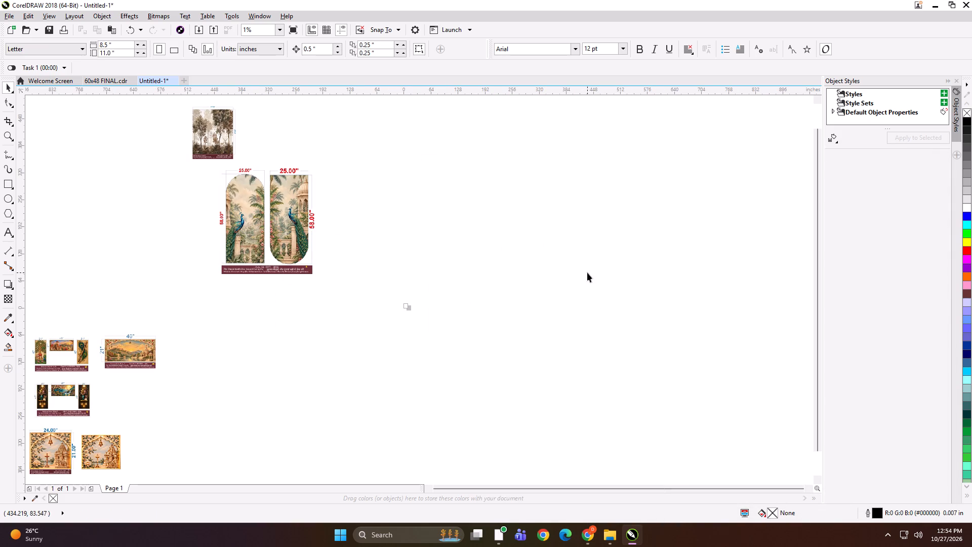
Launch Adobe Photoshop 2020.
{"action": "left_click", "coordinate": [425, 538]}
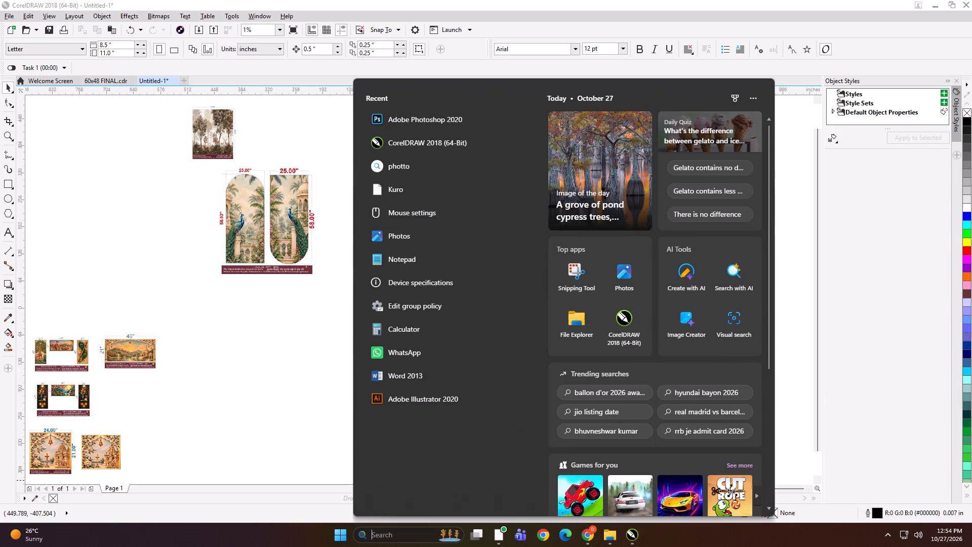
{"action": "type", "text": "PHOTO"}
{"action": "key", "text": "Return"}
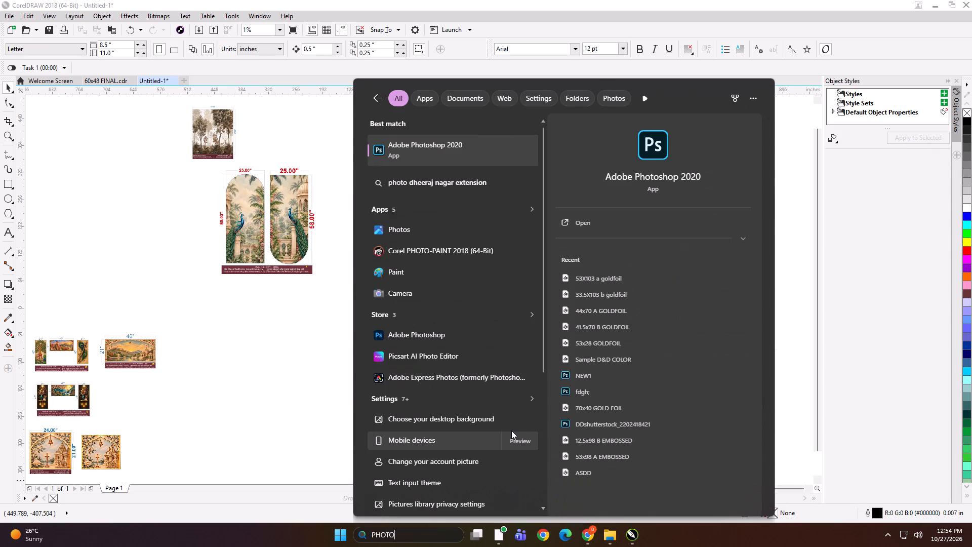
In File Explorer, open the DL Shree Balaji folder under work (D:), KD, PRINT FILE, 27.
{"action": "left_click", "coordinate": [596, 542]}
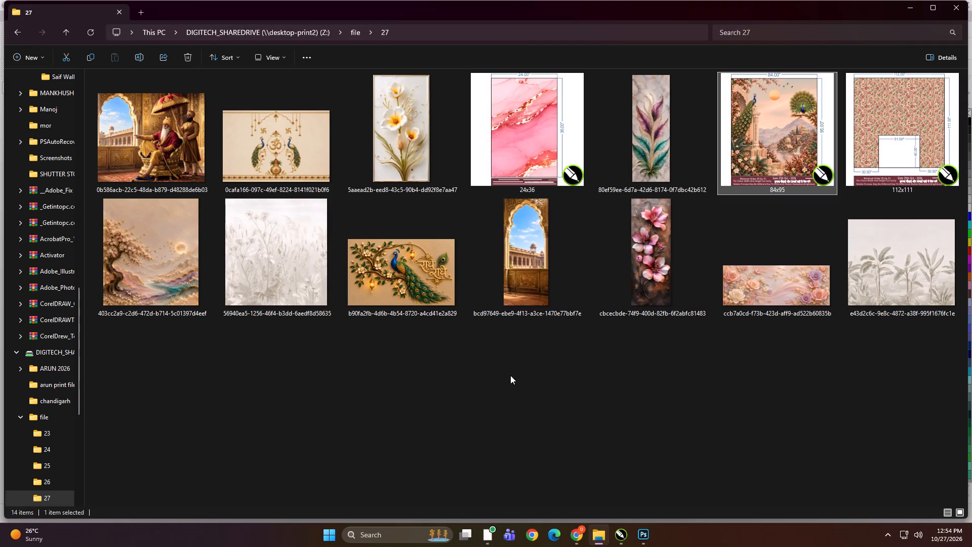
{"action": "scroll", "coordinate": [15, 329], "scroll_direction": "up", "scroll_amount": 7}
{"action": "left_click", "coordinate": [34, 328]}
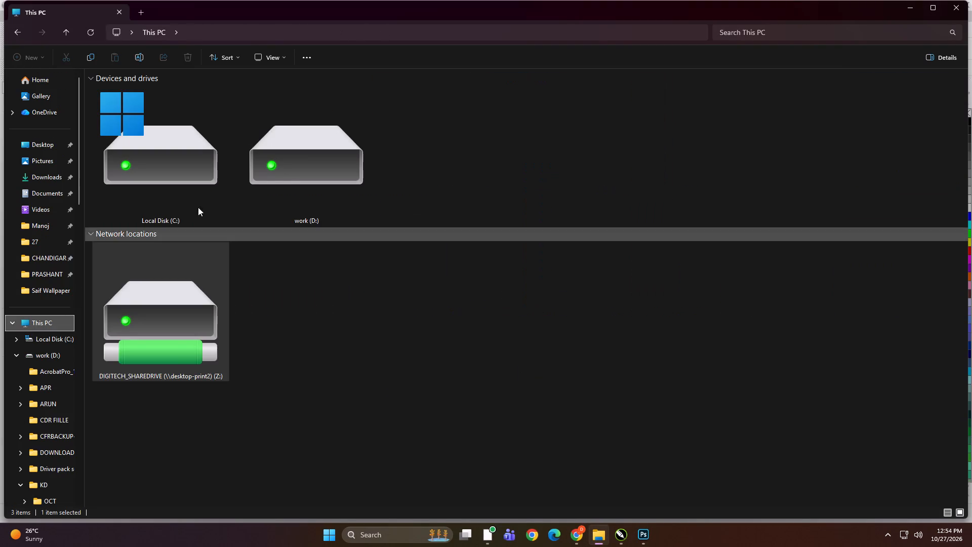
{"action": "double_click", "coordinate": [291, 170]}
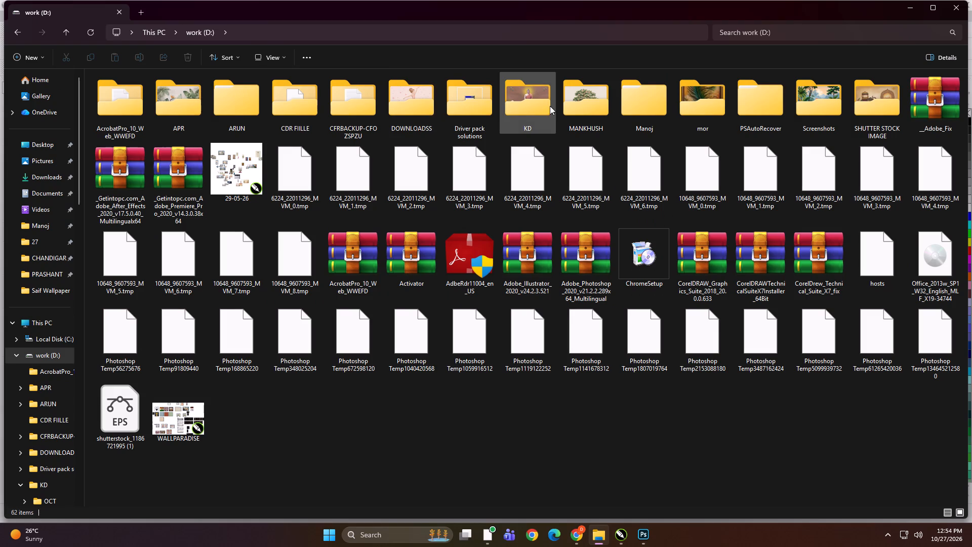
{"action": "double_click", "coordinate": [545, 106]}
{"action": "left_click", "coordinate": [368, 135]}
{"action": "left_click", "coordinate": [368, 135]}
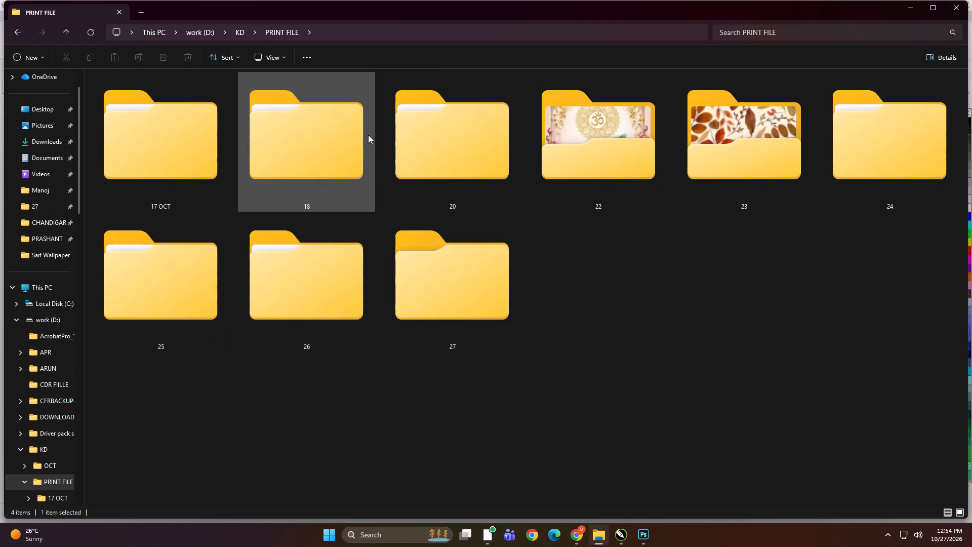
{"action": "double_click", "coordinate": [417, 280]}
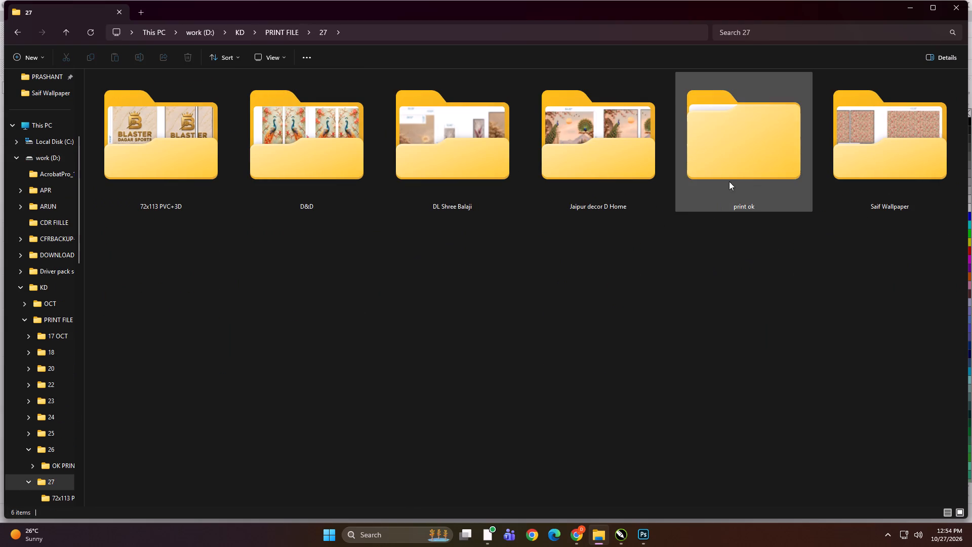
{"action": "left_click", "coordinate": [492, 154]}
{"action": "left_click", "coordinate": [492, 154]}
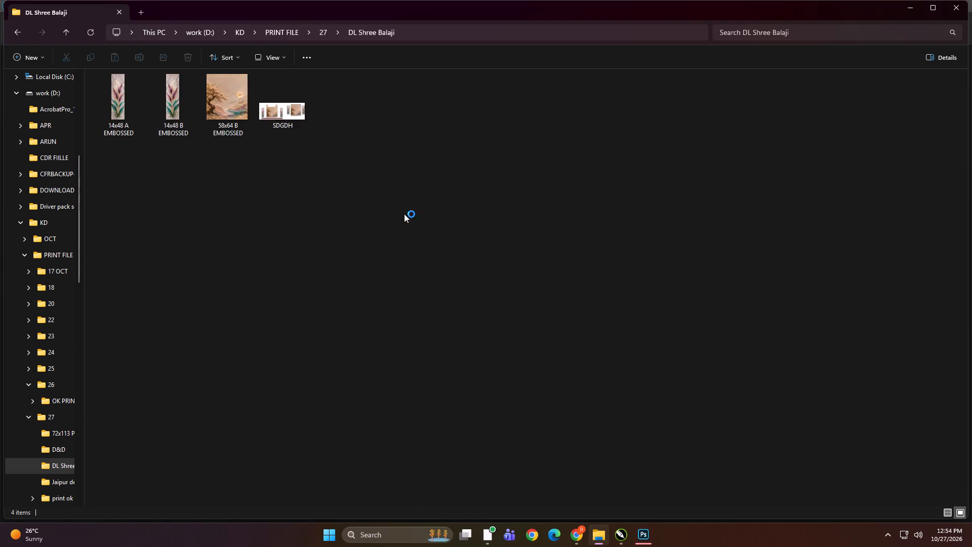
Open the 14x48 A, 14x48 B and 58x64 B EMBOSSED files together in Photoshop, leaving out SDGDH.
{"action": "scroll", "coordinate": [398, 216], "scroll_direction": "up", "scroll_amount": 17, "text": "ctrl"}
{"action": "left_click", "coordinate": [191, 149]}
{"action": "left_click", "coordinate": [407, 161], "text": "shift"}
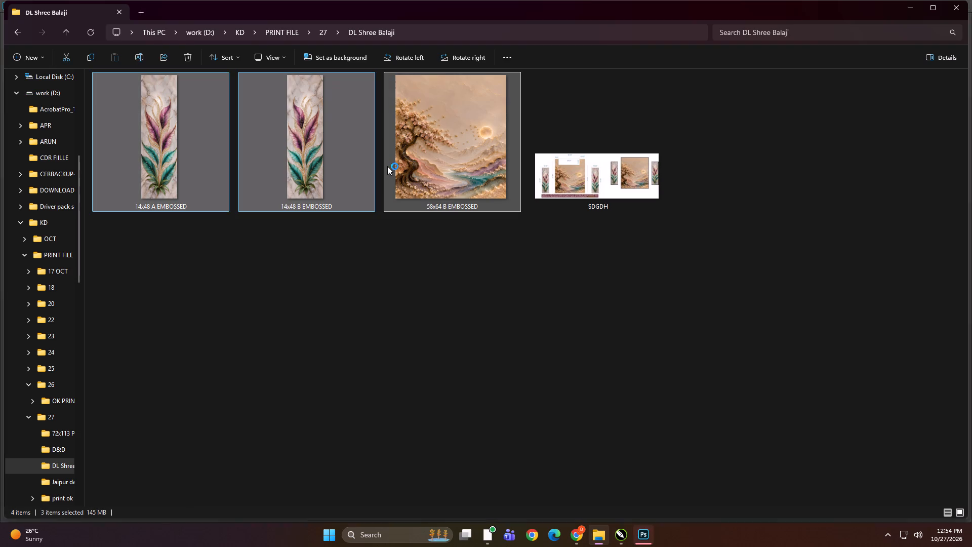
{"action": "left_click_drag", "start_coordinate": [435, 127], "coordinate": [643, 541]}
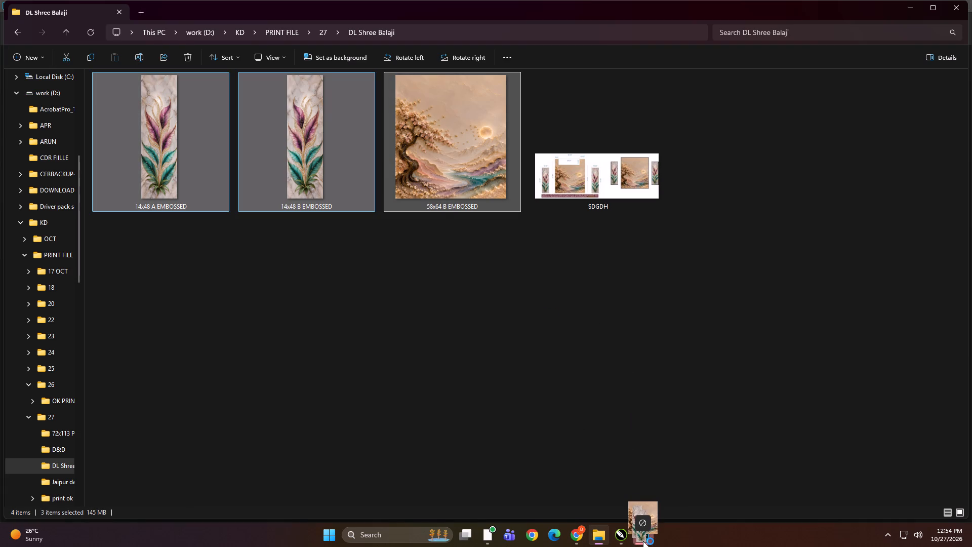
{"action": "left_click_drag", "start_coordinate": [643, 541], "coordinate": [645, 537]}
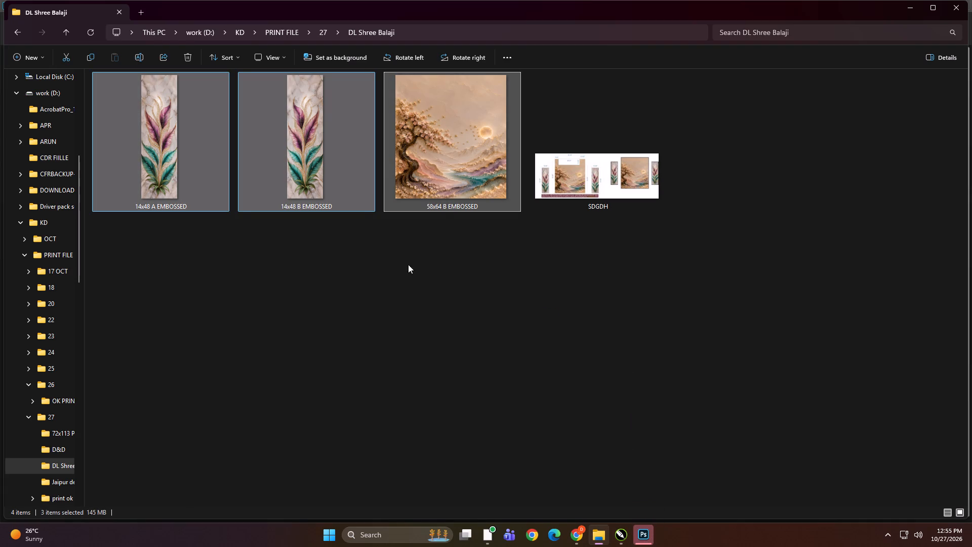
{"action": "left_click_drag", "start_coordinate": [301, 123], "coordinate": [644, 536]}
{"action": "left_click", "coordinate": [643, 536]}
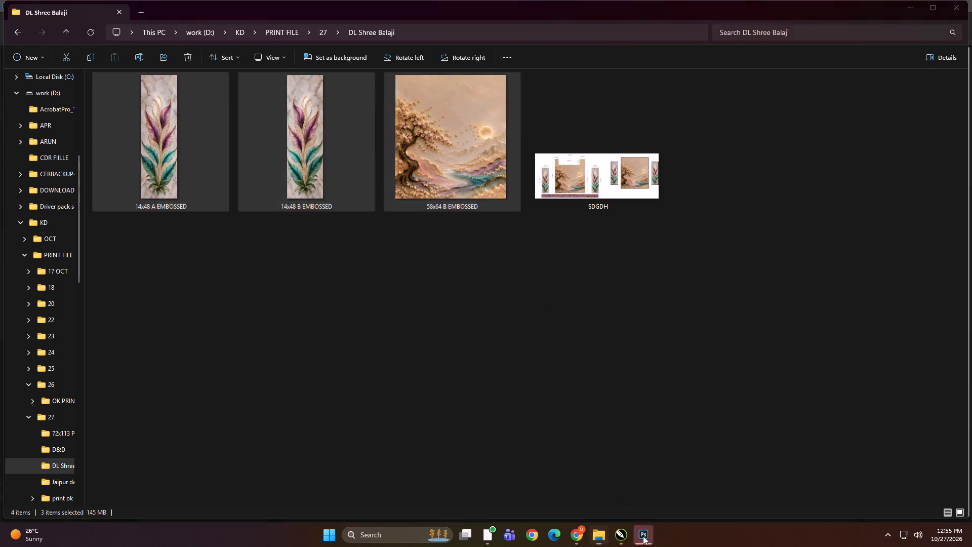
{"action": "left_click", "coordinate": [598, 533]}
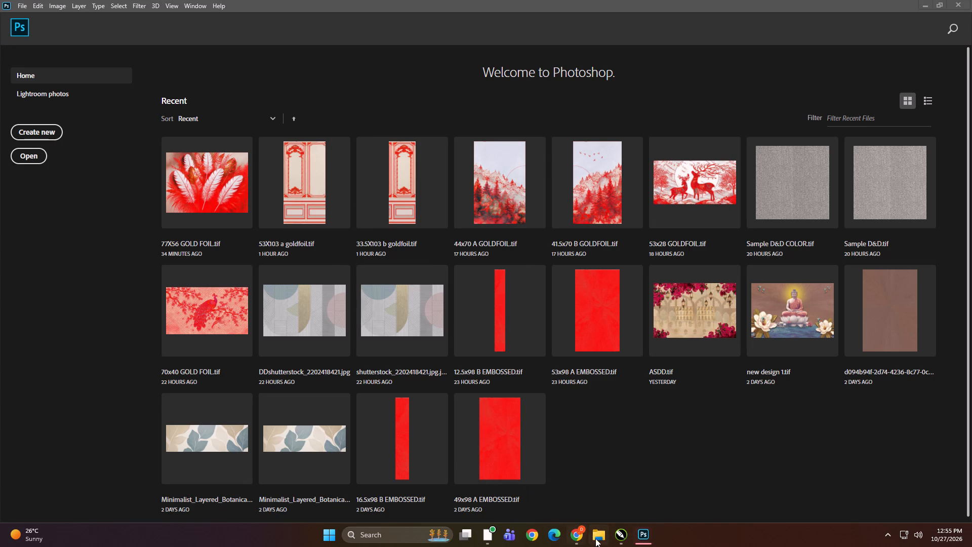
{"action": "left_click", "coordinate": [597, 544]}
{"action": "left_click_drag", "start_coordinate": [310, 117], "coordinate": [650, 542]}
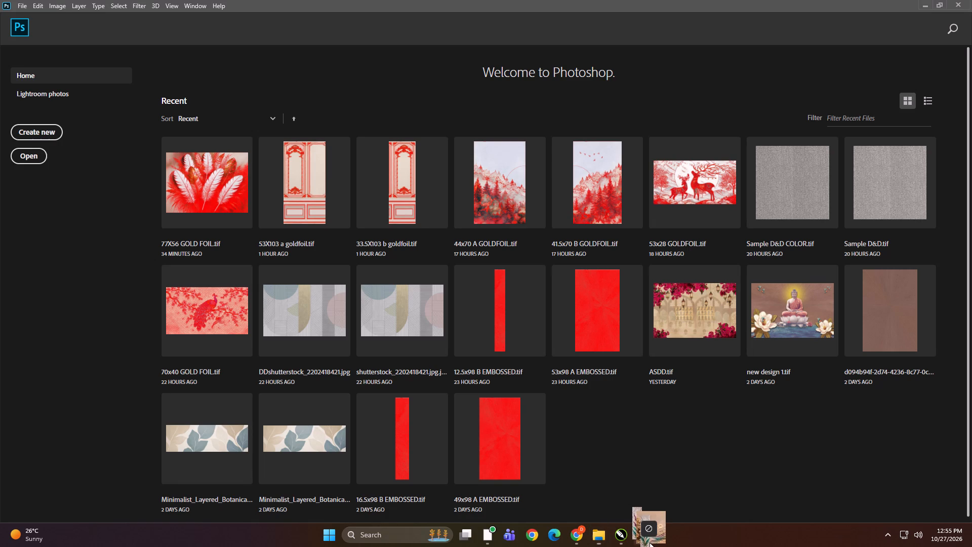
{"action": "left_click_drag", "start_coordinate": [650, 542], "coordinate": [622, 460]}
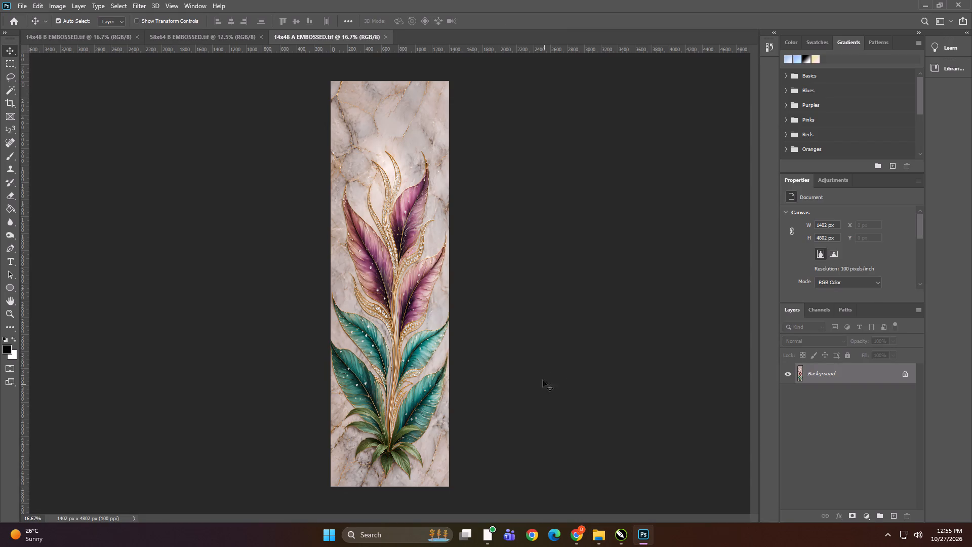
In 14x48 B EMBOSSED, duplicate the Background layer and apply the Photocopy filter with Detail 3 and Darkness 50.
{"action": "left_click", "coordinate": [38, 39]}
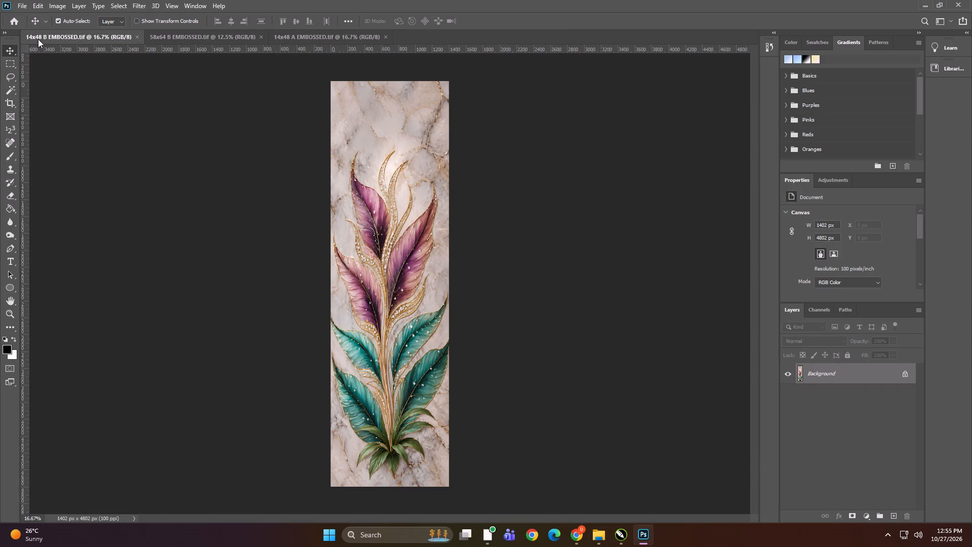
{"action": "key", "text": "ctrl+j"}
{"action": "left_click", "coordinate": [143, 6]}
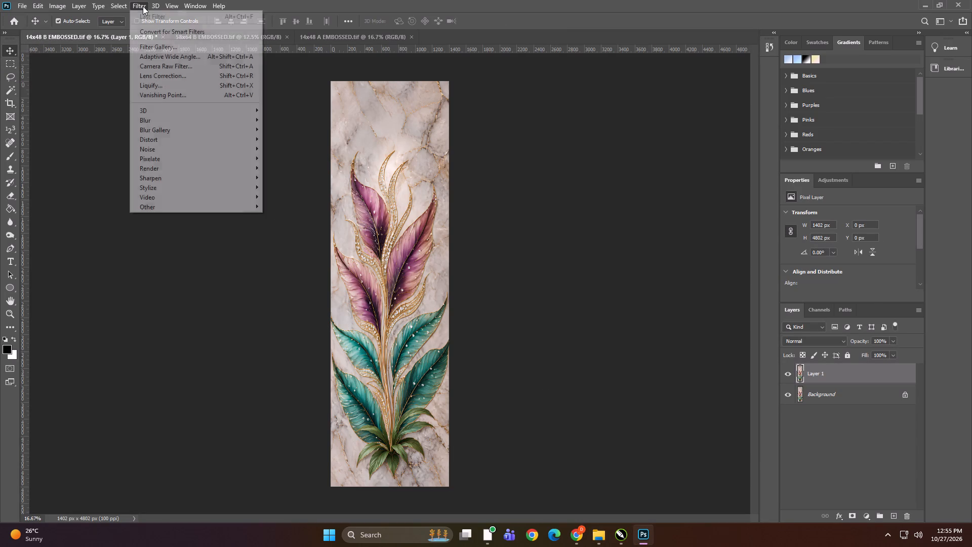
{"action": "left_click", "coordinate": [161, 48]}
{"action": "scroll", "coordinate": [440, 356], "scroll_direction": "up", "scroll_amount": 8, "text": "alt"}
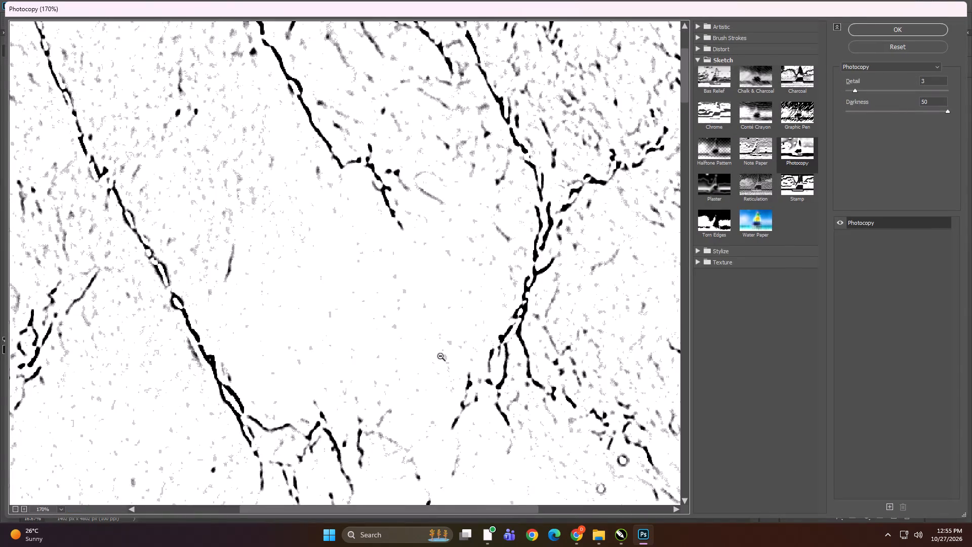
{"action": "left_click", "coordinate": [915, 32]}
Select a black leaf line on Layer 1 with the Magic Wand and extend the selection to all similar pixels.
{"action": "scroll", "coordinate": [449, 178], "scroll_direction": "up", "scroll_amount": 12, "text": "alt"}
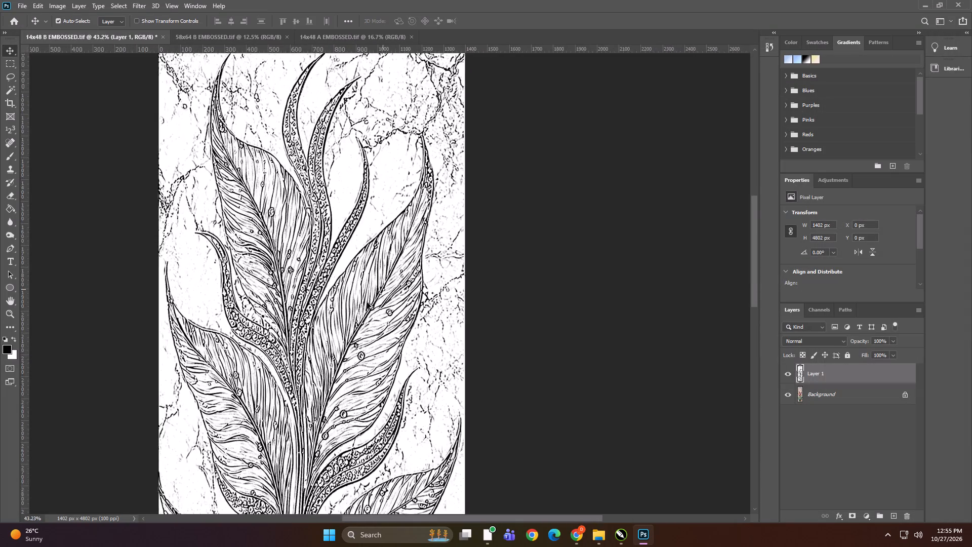
{"action": "scroll", "coordinate": [367, 302], "scroll_direction": "up", "scroll_amount": 20, "text": "alt"}
{"action": "scroll", "coordinate": [367, 302], "scroll_direction": "up", "scroll_amount": 4, "text": "alt"}
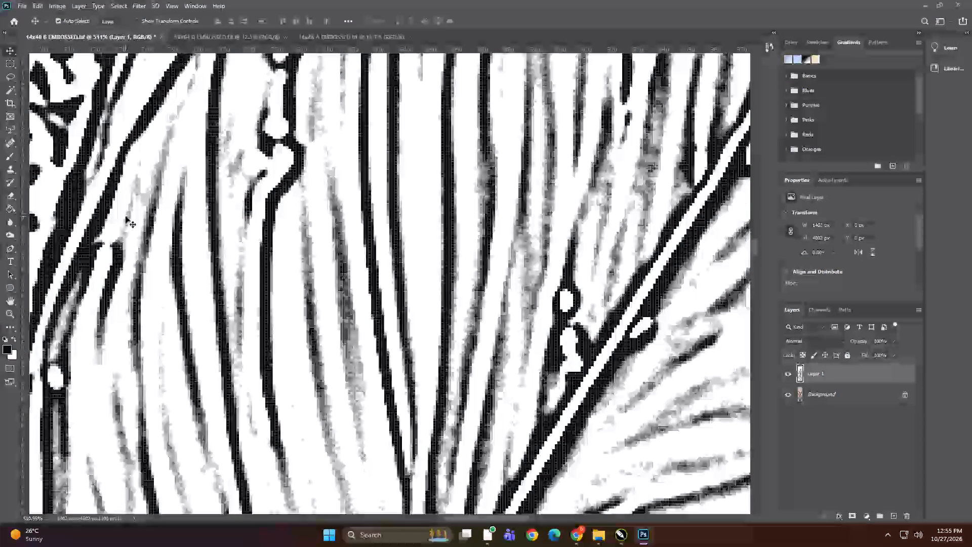
{"action": "key", "text": "w"}
{"action": "left_click", "coordinate": [270, 211], "text": "shift"}
{"action": "right_click", "coordinate": [270, 211], "text": "shift"}
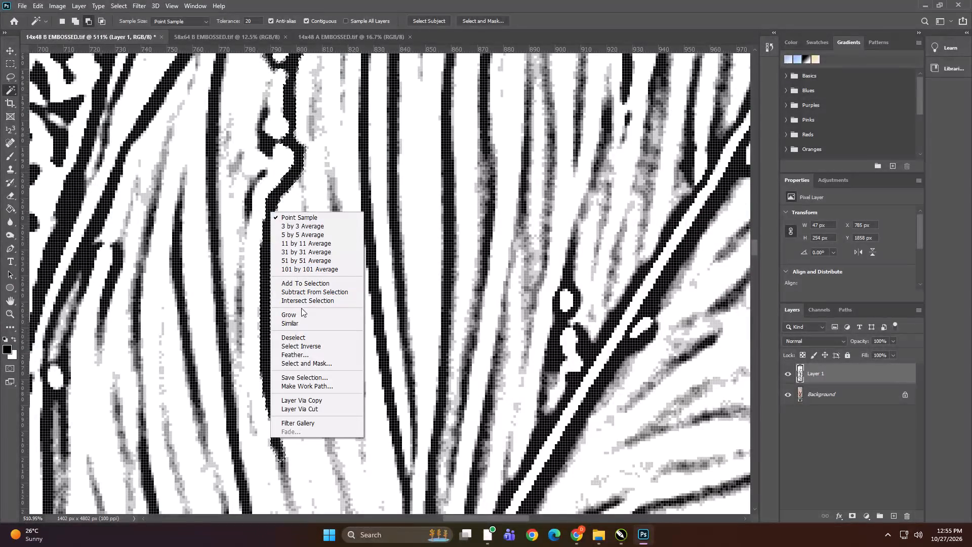
{"action": "left_click", "coordinate": [302, 325]}
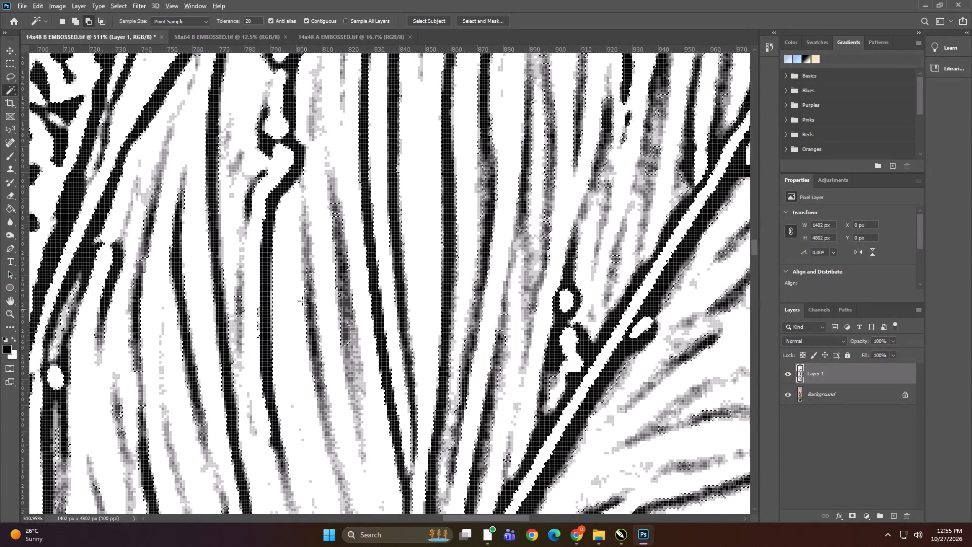
With the Background layer active, create a red spot channel from the line selection.
{"action": "scroll", "coordinate": [344, 244], "scroll_direction": "down", "scroll_amount": 20, "text": "alt"}
{"action": "scroll", "coordinate": [349, 227], "scroll_direction": "down", "scroll_amount": 5, "text": "alt"}
{"action": "scroll", "coordinate": [469, 244], "scroll_direction": "up", "scroll_amount": 8, "text": "alt"}
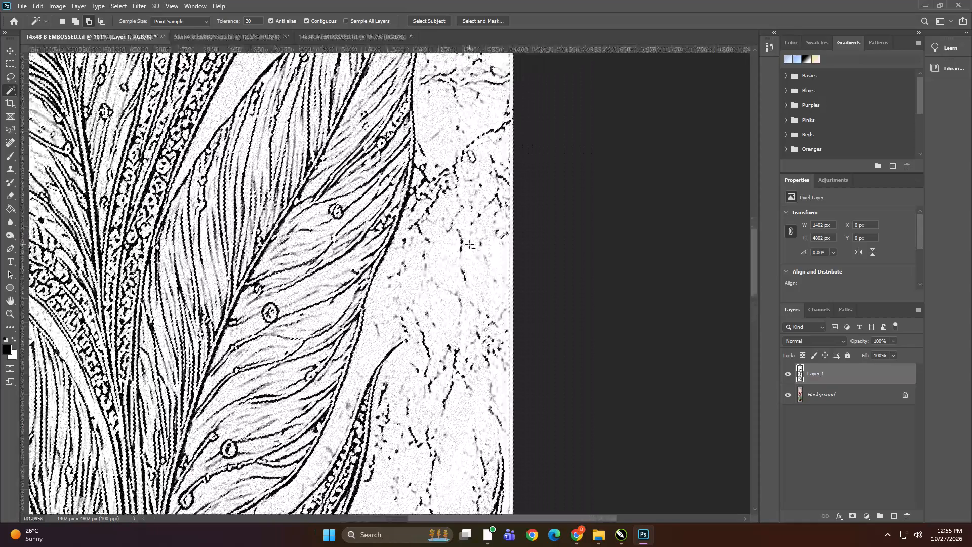
{"action": "scroll", "coordinate": [441, 255], "scroll_direction": "up", "scroll_amount": 8, "text": "alt"}
{"action": "left_click", "coordinate": [841, 396]}
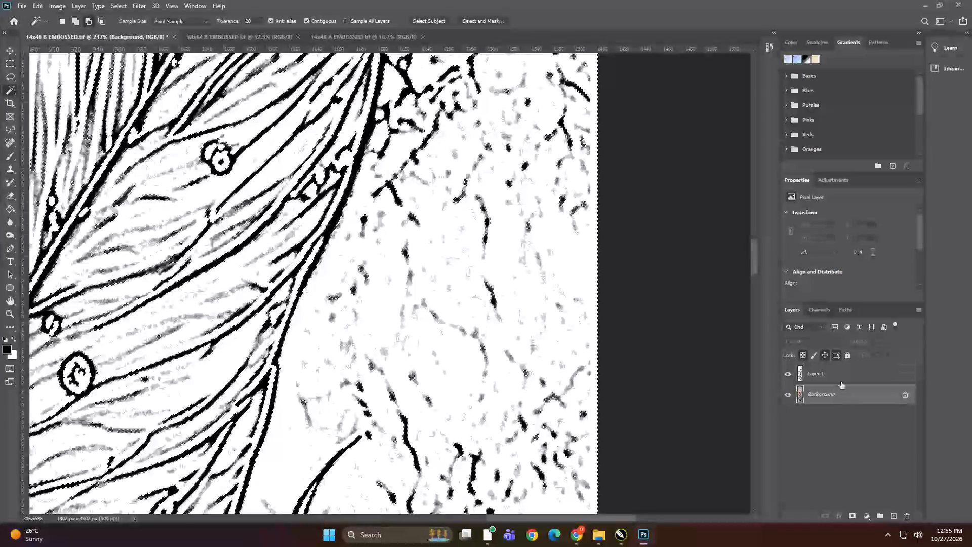
{"action": "left_click", "coordinate": [820, 309]}
{"action": "left_click", "coordinate": [921, 308]}
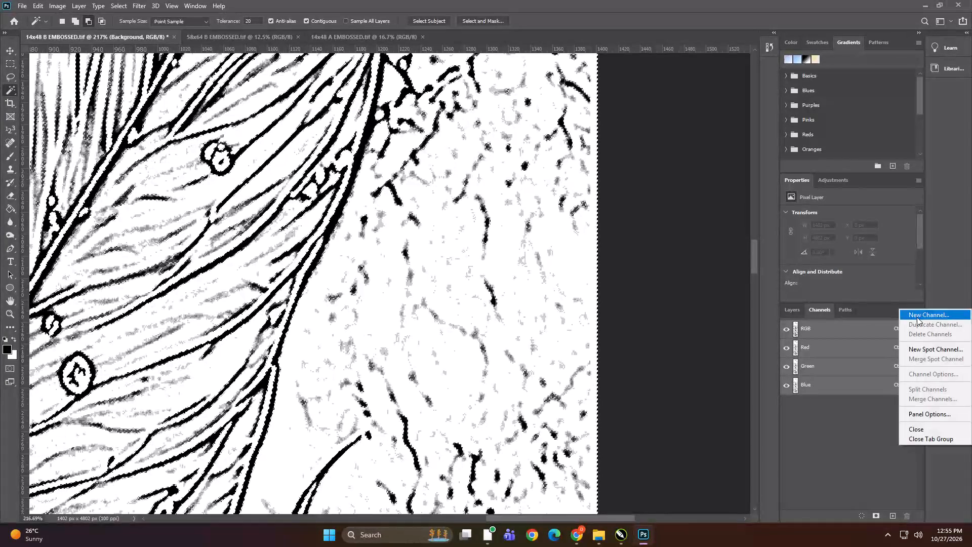
{"action": "left_click", "coordinate": [920, 351]}
{"action": "left_click", "coordinate": [560, 159]}
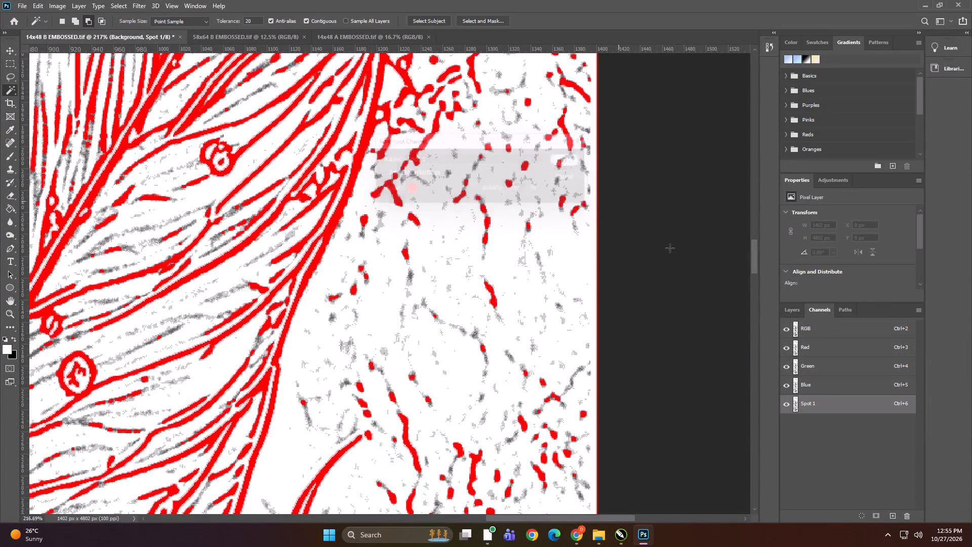
Duplicate the Spot 1 channel within 14x48 B EMBOSSED as Spot 2 and turn on its visibility.
{"action": "right_click", "coordinate": [827, 411]}
{"action": "left_click", "coordinate": [836, 418]}
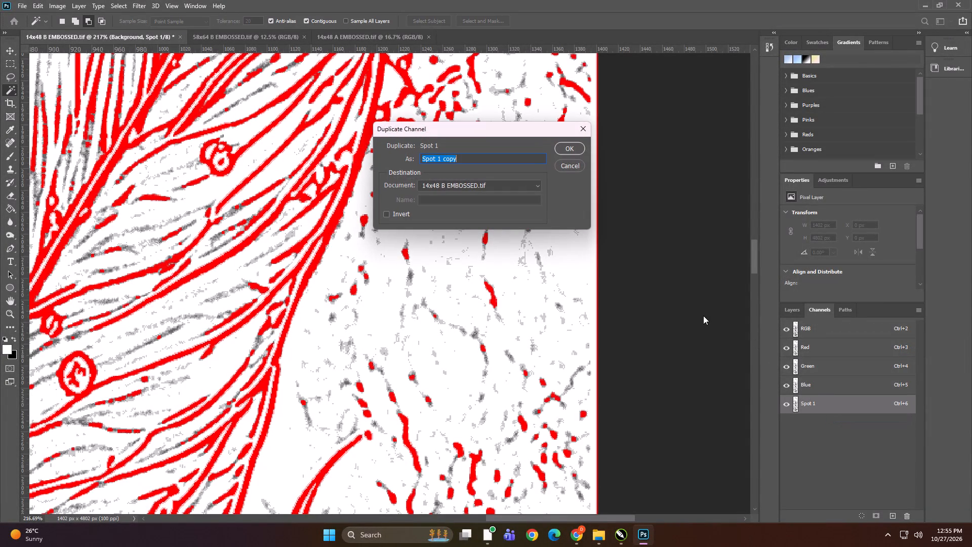
{"action": "key", "text": "Right"}
{"action": "key", "text": "BackSpace"}
{"action": "key", "text": "BackSpace"}
{"action": "key", "text": "BackSpace"}
{"action": "key", "text": "BackSpace"}
{"action": "key", "text": "BackSpace"}
{"action": "key", "text": "BackSpace"}
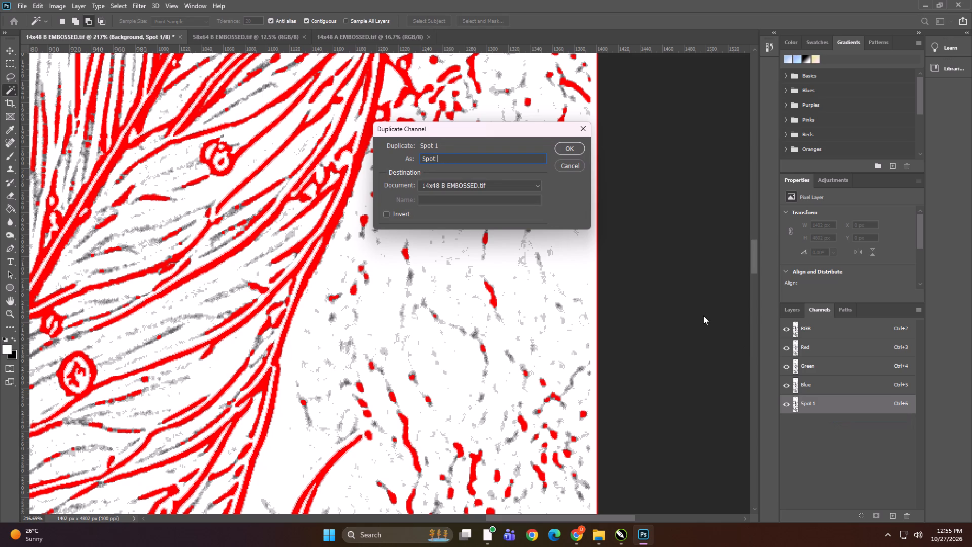
{"action": "key", "text": "2"}
{"action": "left_click", "coordinate": [569, 145]}
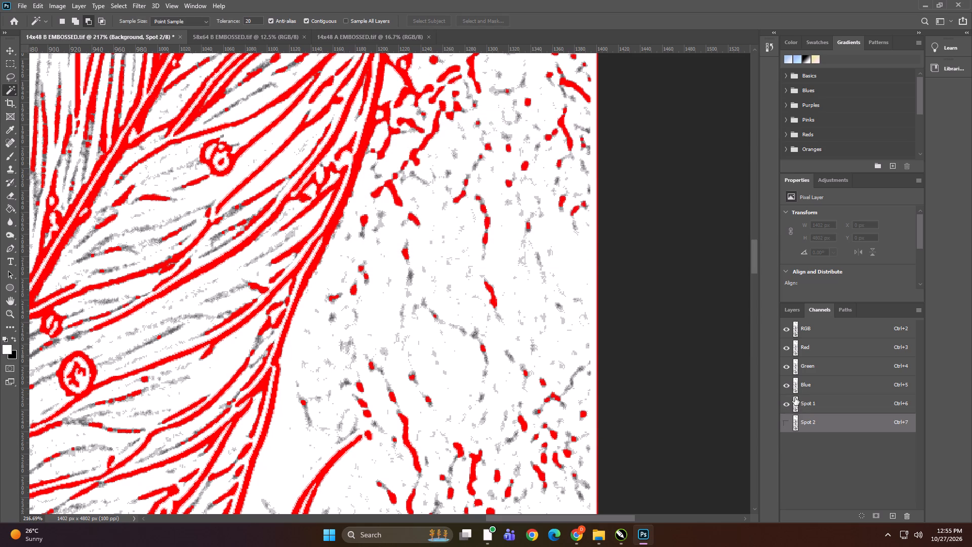
{"action": "left_click", "coordinate": [784, 424]}
Delete the photocopied Layer 1 from 14x48 B EMBOSSED, keeping the Background artwork.
{"action": "left_click", "coordinate": [794, 310]}
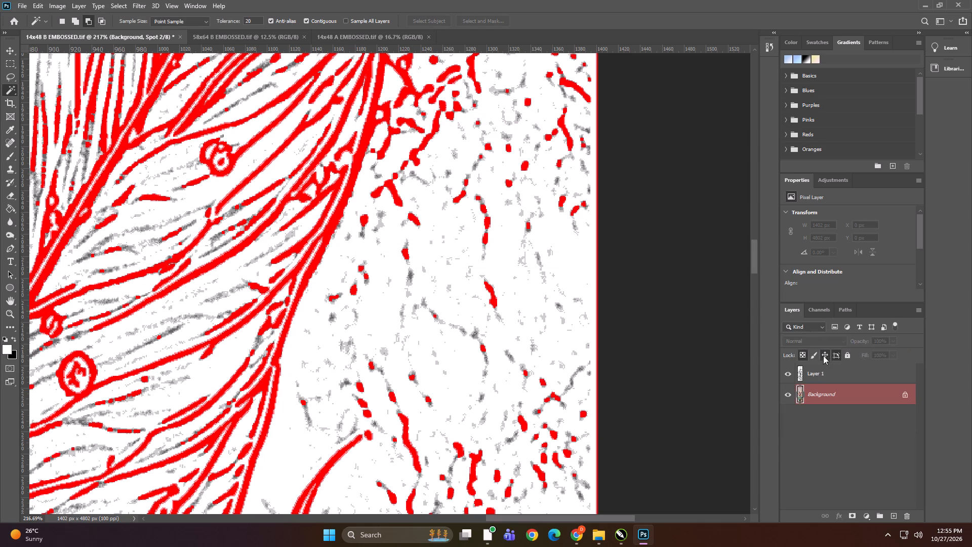
{"action": "left_click", "coordinate": [828, 373]}
{"action": "key", "text": "Delete"}
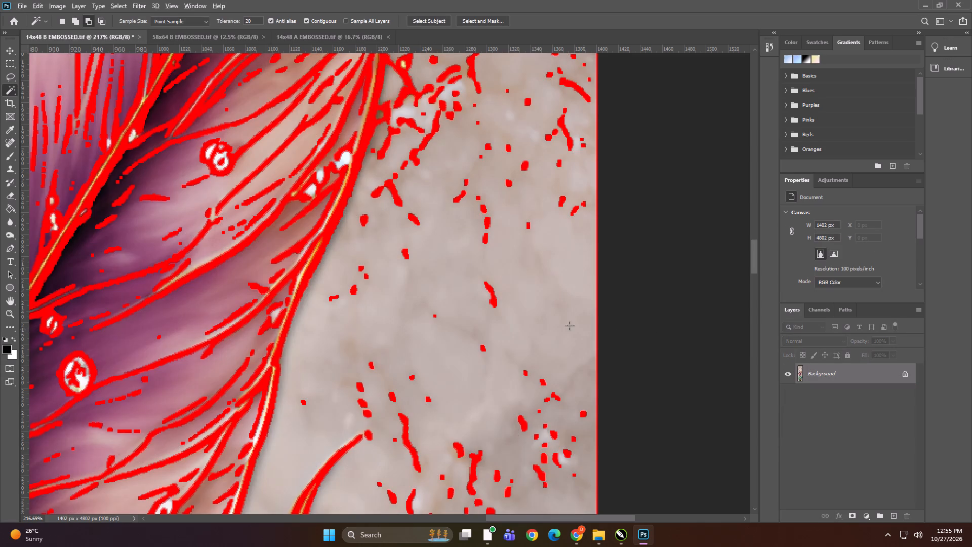
{"action": "scroll", "coordinate": [532, 317], "scroll_direction": "down", "scroll_amount": 15, "text": "alt"}
In 58x64 B EMBOSSED, duplicate the Background layer and apply the Photocopy filter with Detail 3 and Darkness 50.
{"action": "left_click", "coordinate": [196, 34]}
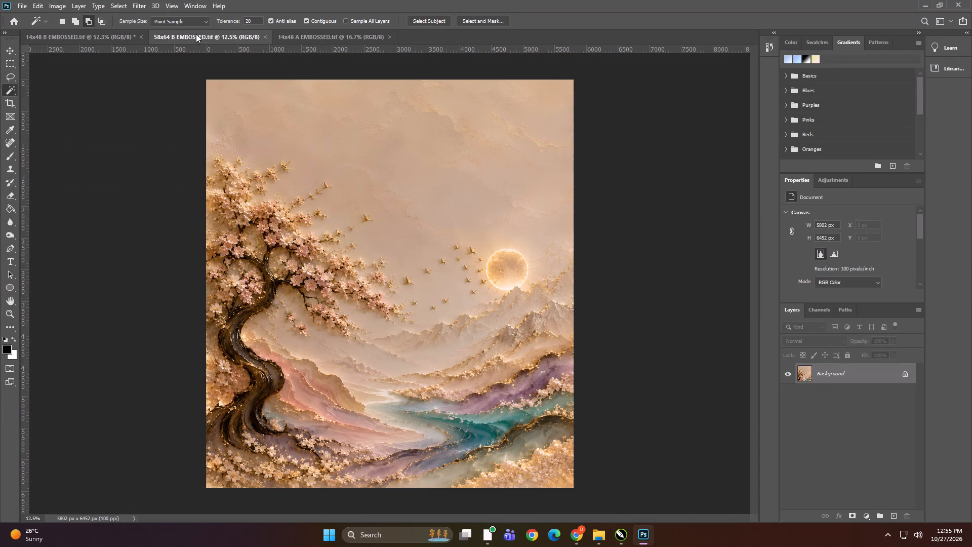
{"action": "key", "text": "ctrl+j"}
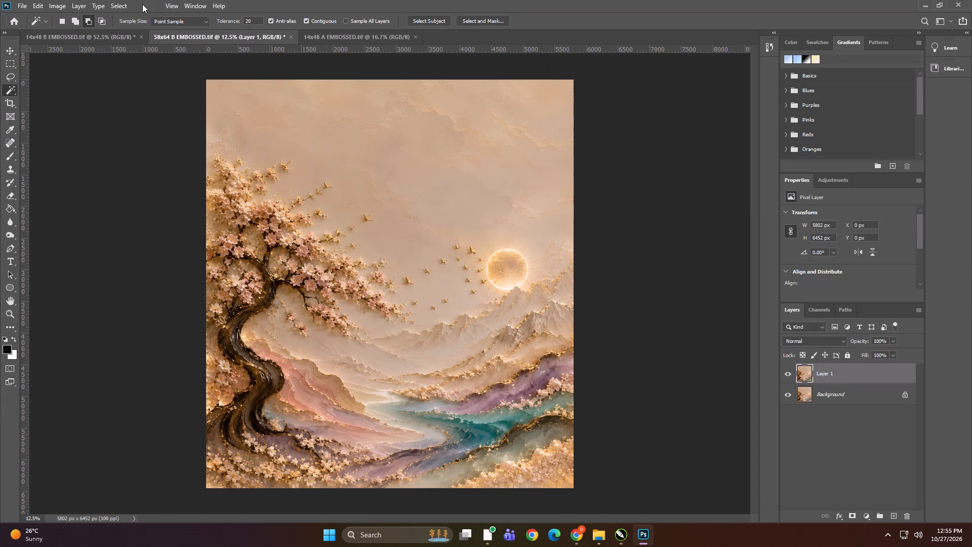
{"action": "left_click", "coordinate": [142, 4]}
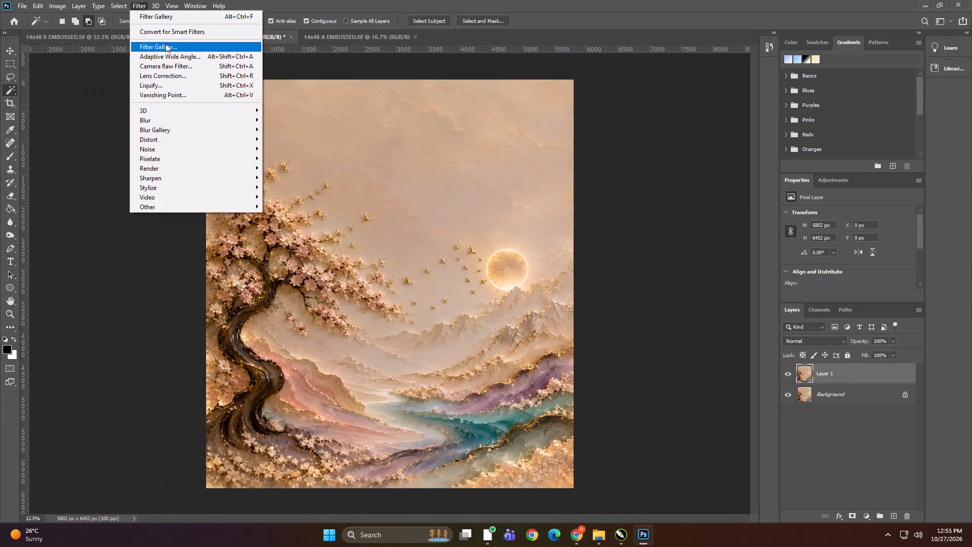
{"action": "left_click", "coordinate": [166, 44]}
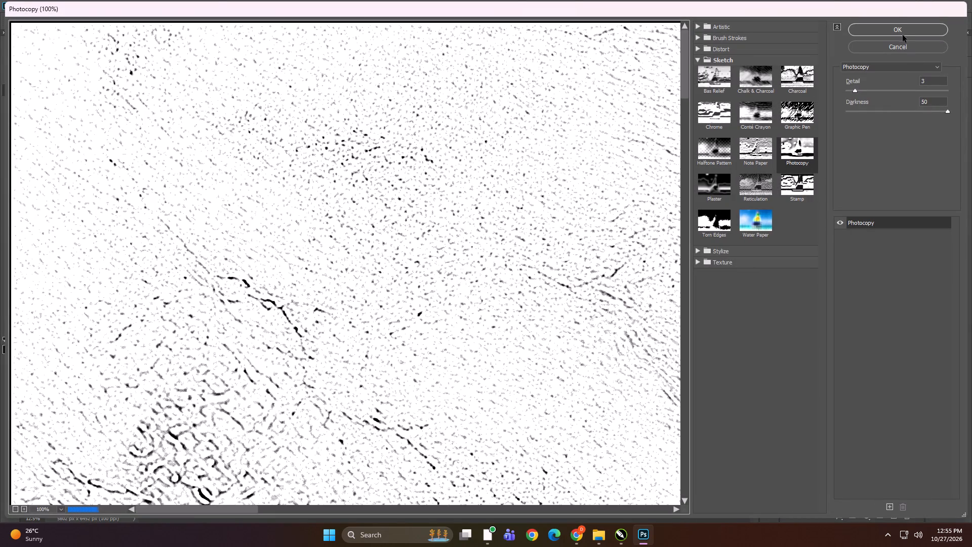
{"action": "left_click", "coordinate": [901, 27]}
Select a black line beside the tree's blossoms with the Magic Wand and extend the selection to similar pixels.
{"action": "scroll", "coordinate": [367, 320], "scroll_direction": "up", "scroll_amount": 18, "text": "alt"}
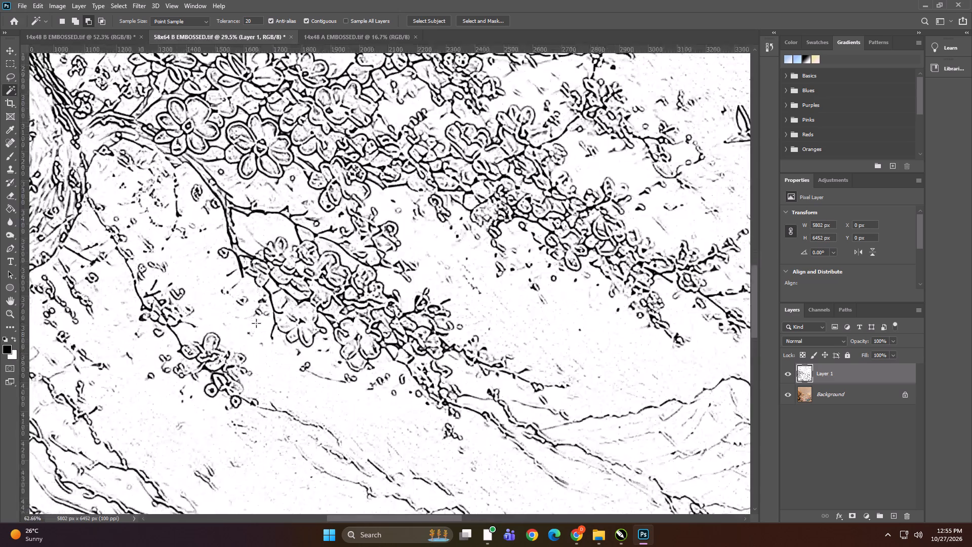
{"action": "scroll", "coordinate": [256, 323], "scroll_direction": "up", "scroll_amount": 14, "text": "alt"}
{"action": "left_click", "coordinate": [339, 326], "text": "shift"}
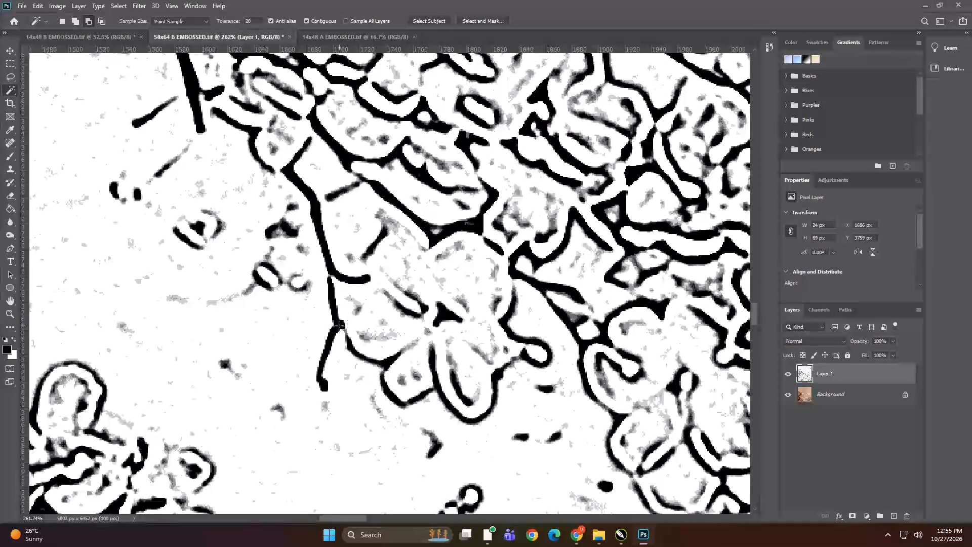
{"action": "right_click", "coordinate": [339, 326]}
{"action": "left_click", "coordinate": [368, 211]}
Add a grey mark inside the sun to the selection with the Magic Wand and extend it to similar pixels.
{"action": "scroll", "coordinate": [379, 245], "scroll_direction": "down", "scroll_amount": 9, "text": "alt"}
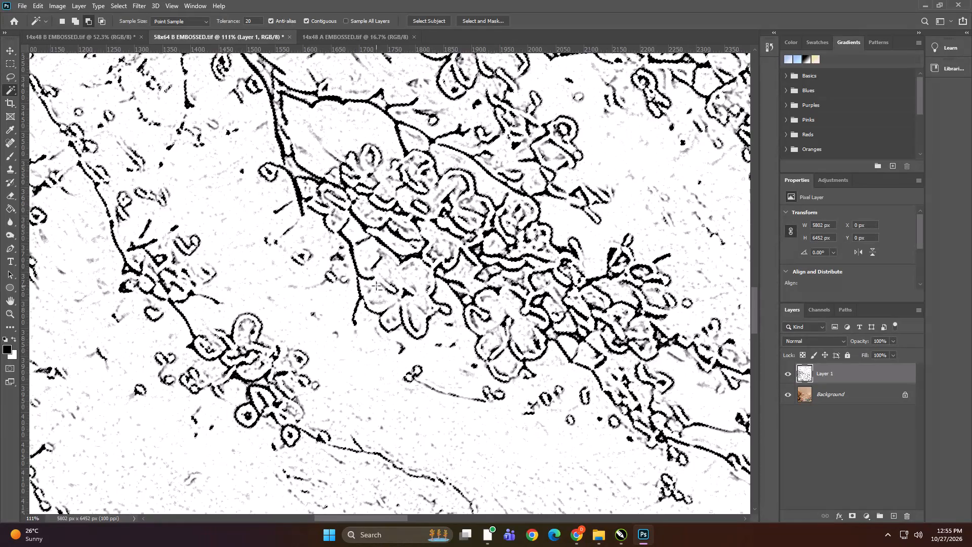
{"action": "scroll", "coordinate": [376, 287], "scroll_direction": "down", "scroll_amount": 10, "text": "alt"}
{"action": "scroll", "coordinate": [393, 241], "scroll_direction": "down", "scroll_amount": 14, "text": "alt"}
{"action": "scroll", "coordinate": [532, 272], "scroll_direction": "up", "scroll_amount": 6, "text": "alt"}
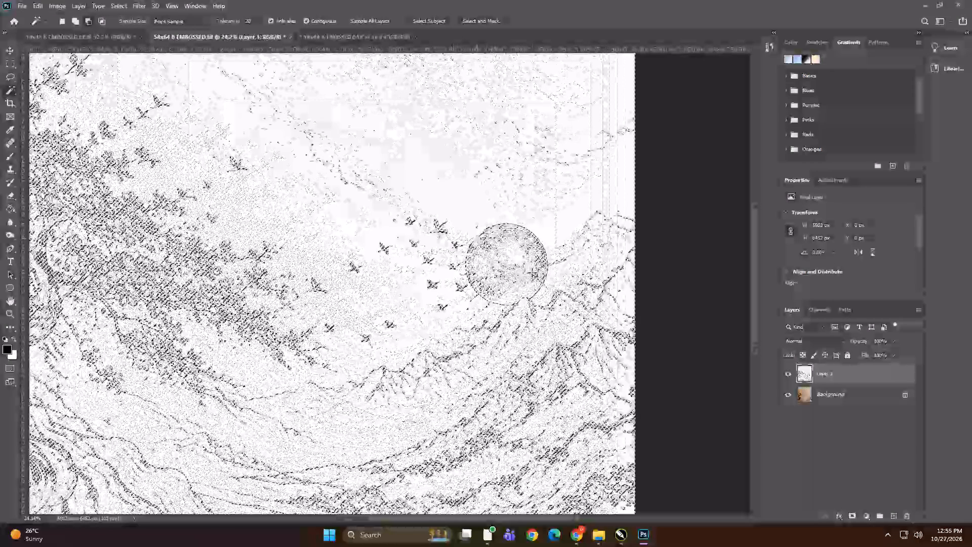
{"action": "scroll", "coordinate": [532, 272], "scroll_direction": "up", "scroll_amount": 20, "text": "alt"}
{"action": "scroll", "coordinate": [532, 272], "scroll_direction": "up", "scroll_amount": 6, "text": "alt"}
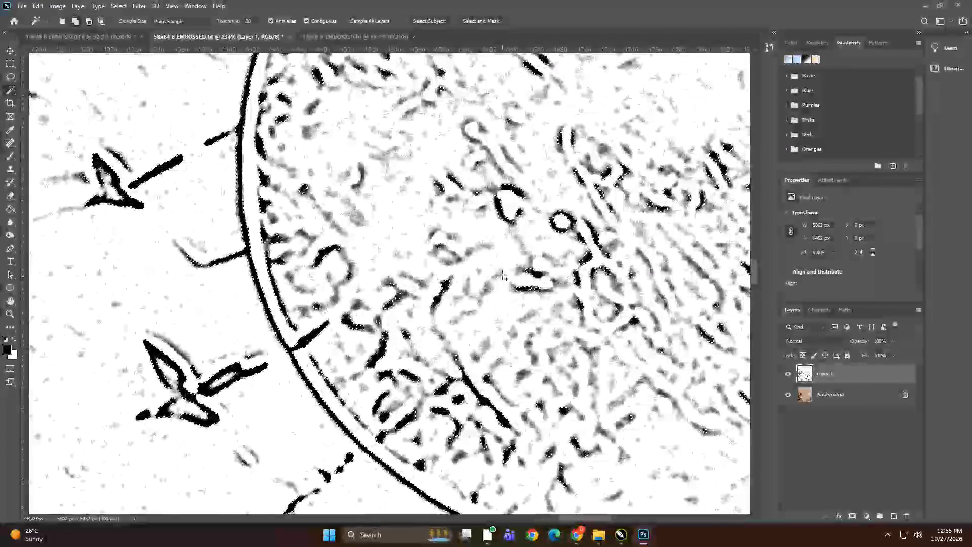
{"action": "left_click", "coordinate": [500, 273], "text": "shift"}
{"action": "right_click", "coordinate": [500, 273]}
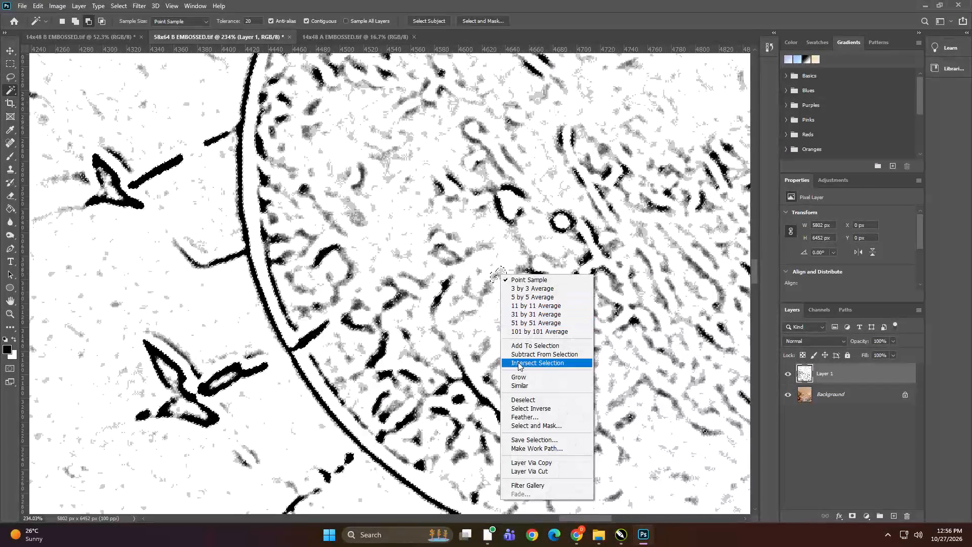
{"action": "left_click", "coordinate": [520, 385]}
Add a light grey speck near one of the flying birds to the selection and extend it to similar pixels.
{"action": "scroll", "coordinate": [459, 277], "scroll_direction": "down", "scroll_amount": 13, "text": "alt"}
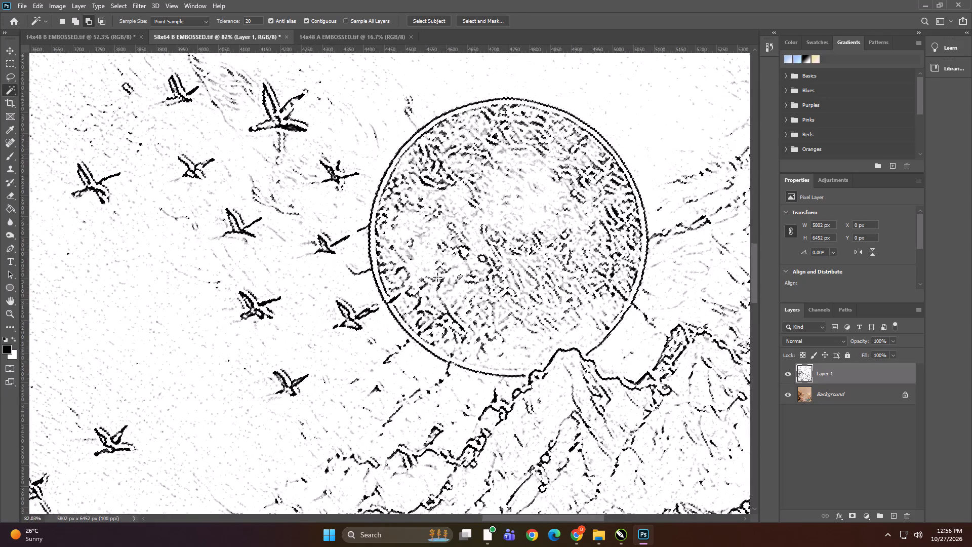
{"action": "scroll", "coordinate": [437, 277], "scroll_direction": "down", "scroll_amount": 12, "text": "alt"}
{"action": "scroll", "coordinate": [415, 242], "scroll_direction": "up", "scroll_amount": 16, "text": "alt"}
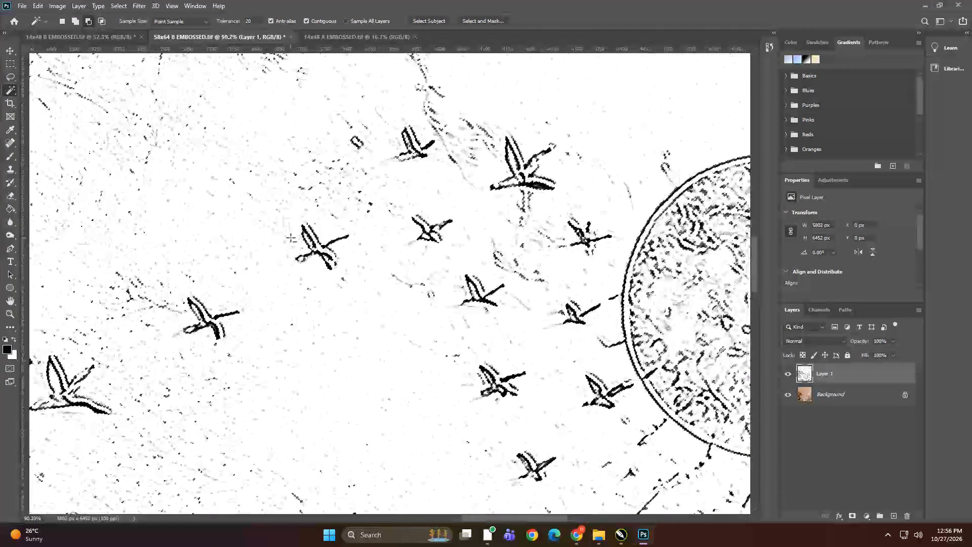
{"action": "scroll", "coordinate": [291, 238], "scroll_direction": "up", "scroll_amount": 15, "text": "alt"}
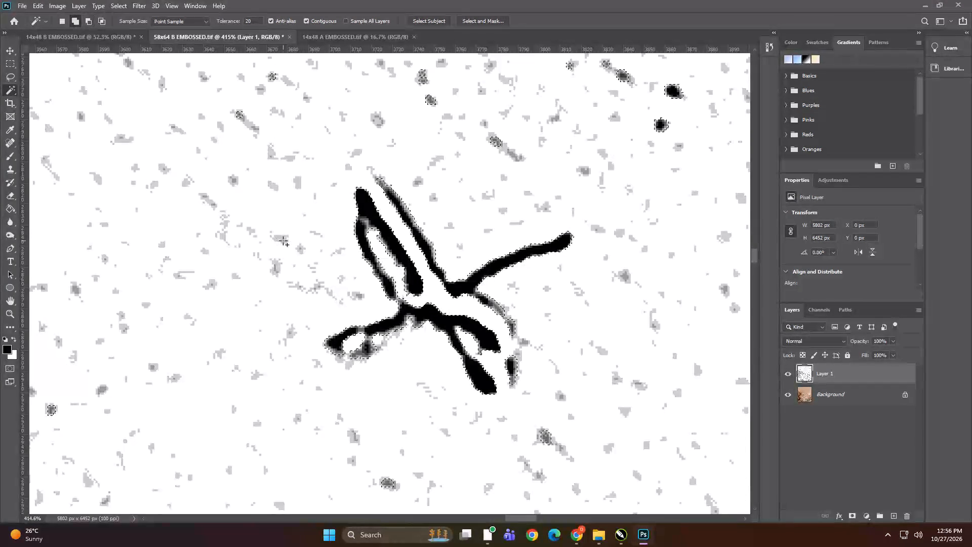
{"action": "left_click", "coordinate": [283, 240], "text": "shift"}
{"action": "right_click", "coordinate": [283, 240]}
{"action": "left_click", "coordinate": [306, 349]}
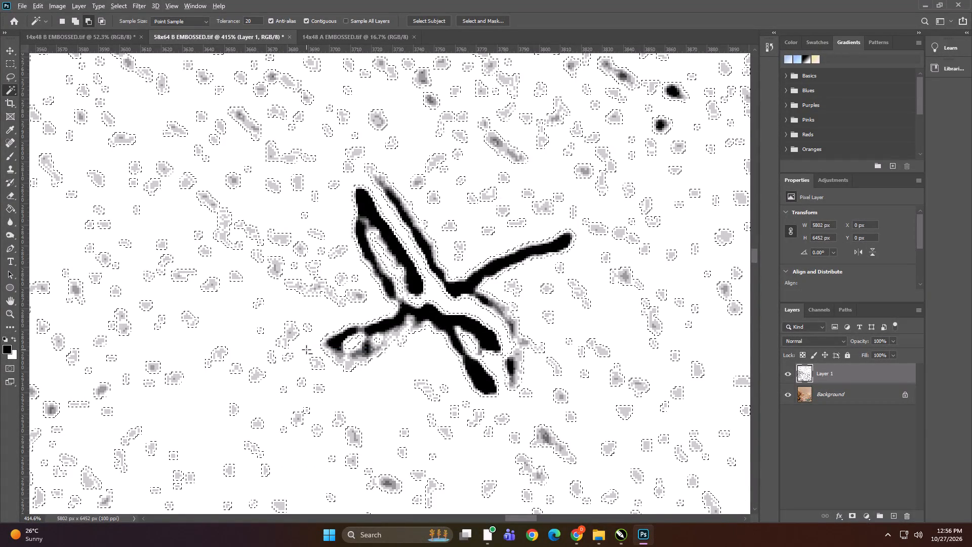
With the Background layer active, create a red spot channel named Spot 1 at 100% solidity from the selection.
{"action": "scroll", "coordinate": [361, 254], "scroll_direction": "down", "scroll_amount": 20, "text": "alt"}
{"action": "scroll", "coordinate": [361, 254], "scroll_direction": "down", "scroll_amount": 14, "text": "alt"}
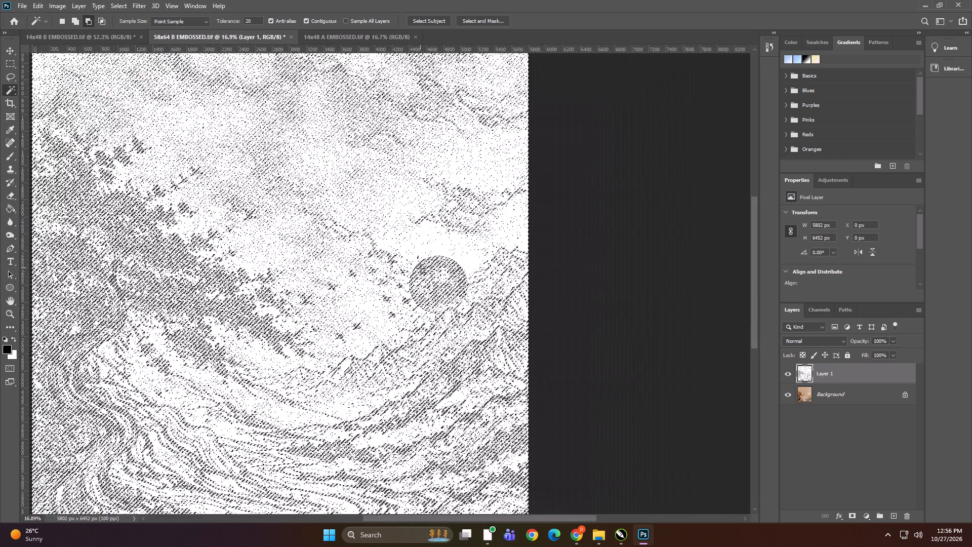
{"action": "scroll", "coordinate": [421, 268], "scroll_direction": "down", "scroll_amount": 5, "text": "alt"}
{"action": "left_click", "coordinate": [873, 395]}
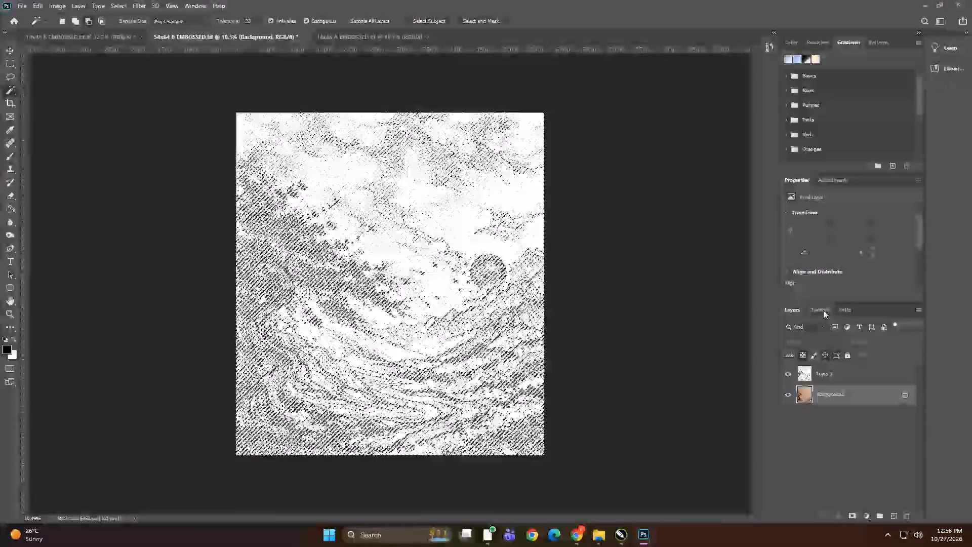
{"action": "left_click", "coordinate": [823, 308]}
{"action": "left_click", "coordinate": [922, 309]}
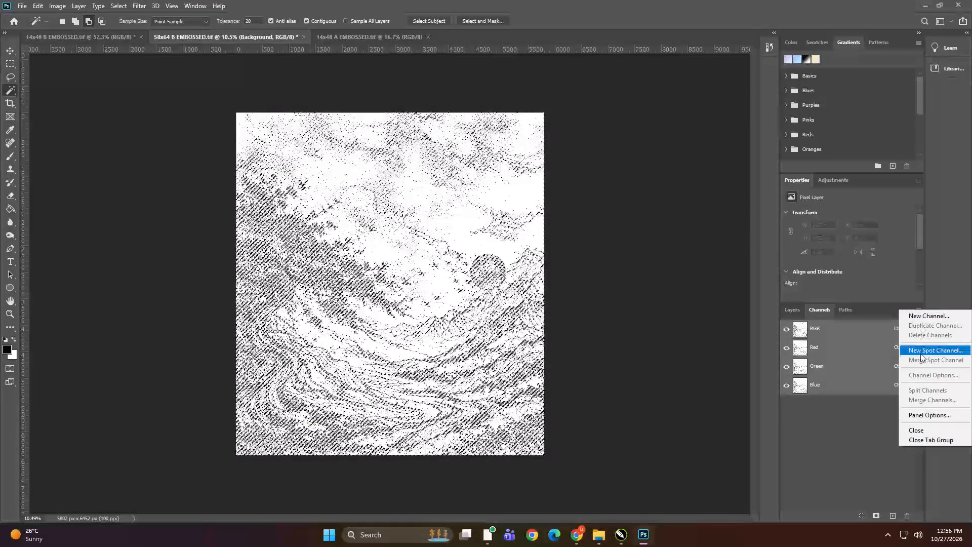
{"action": "left_click", "coordinate": [920, 350]}
{"action": "left_click", "coordinate": [563, 157]}
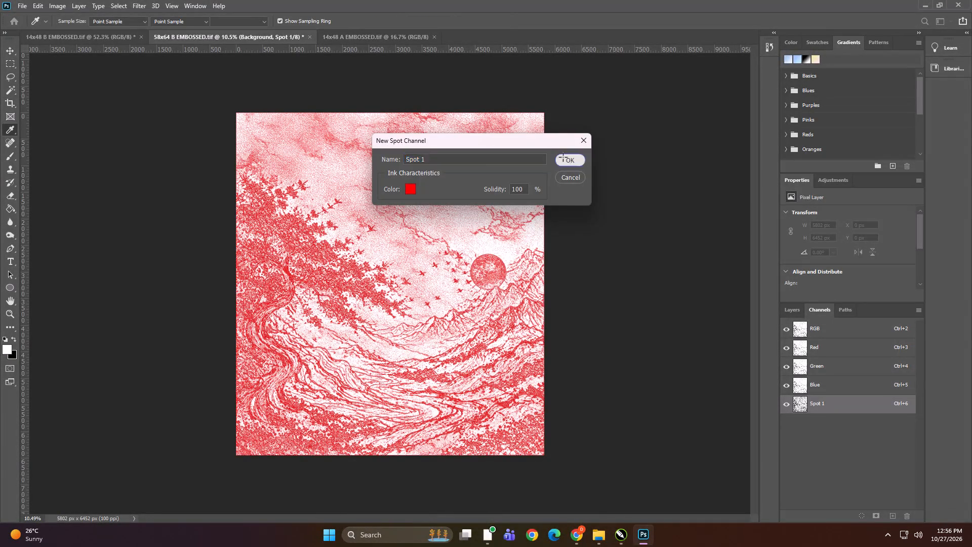
Duplicate the Spot 1 channel of 58x64 B EMBOSSED.tif as Spot 2 in the same document and show the copy.
{"action": "right_click", "coordinate": [847, 403]}
{"action": "left_click", "coordinate": [866, 411]}
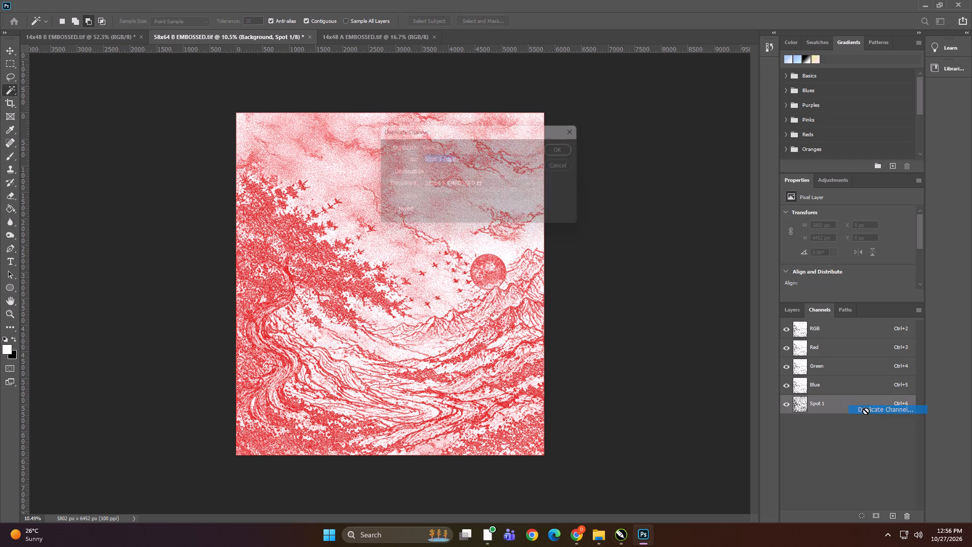
{"action": "key", "text": "Right"}
{"action": "key", "text": "BackSpace"}
{"action": "key", "text": "BackSpace"}
{"action": "key", "text": "BackSpace"}
{"action": "key", "text": "BackSpace"}
{"action": "key", "text": "BackSpace"}
{"action": "key", "text": "BackSpace"}
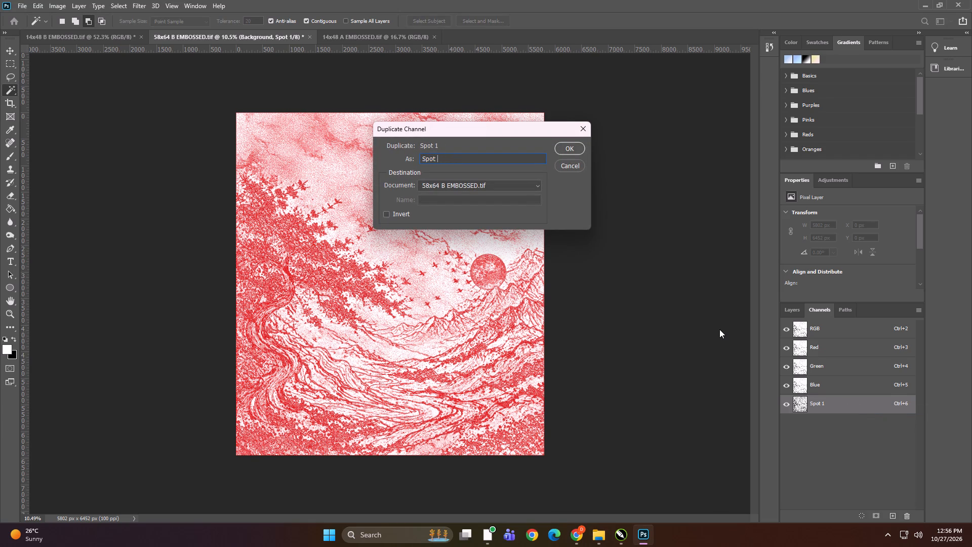
{"action": "key", "text": "BackSpace"}
{"action": "key", "text": "2"}
{"action": "key", "text": "BackSpace"}
{"action": "key", "text": "space"}
{"action": "type", "text": "2"}
{"action": "left_click", "coordinate": [573, 152]}
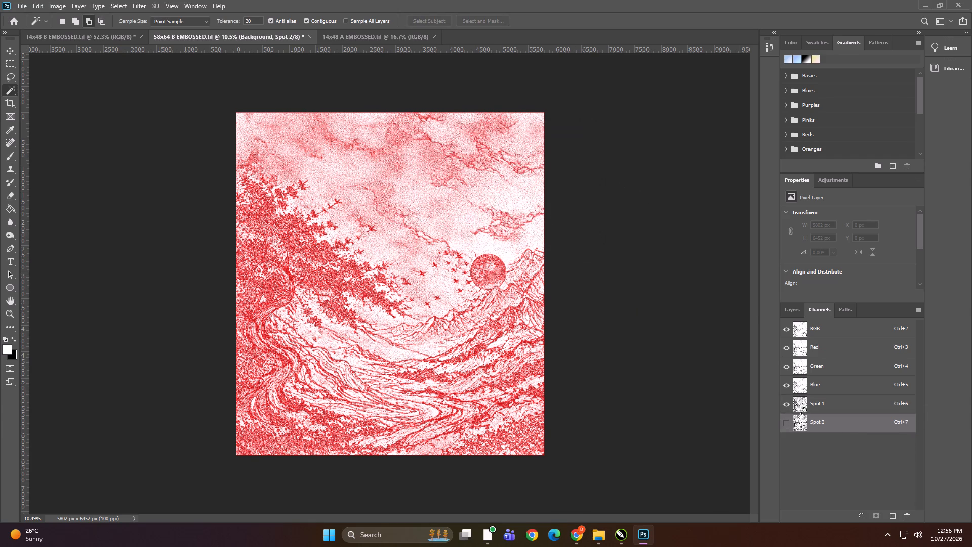
{"action": "left_click", "coordinate": [786, 421]}
Delete the black-and-white line-art layer, Layer 1, from 58x64 B EMBOSSED.tif.
{"action": "left_click", "coordinate": [791, 310]}
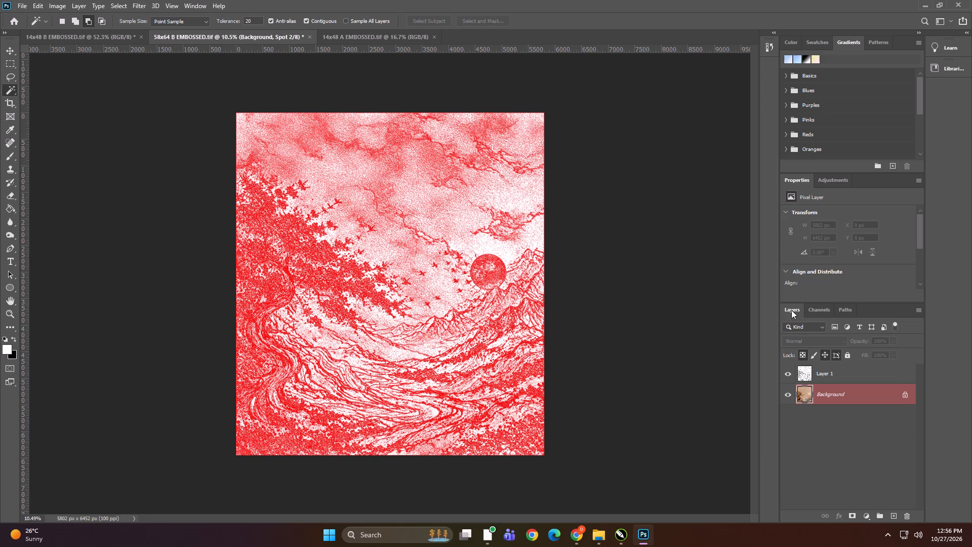
{"action": "left_click", "coordinate": [823, 369]}
{"action": "key", "text": "Delete"}
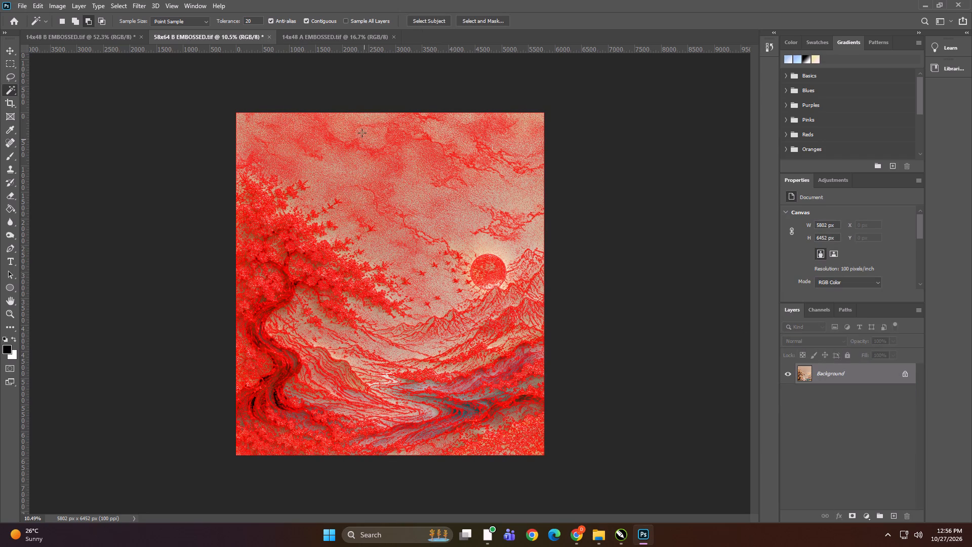
In 14x48 A EMBOSSED.tif, copy the Background to a new layer and apply the Photocopy filter with detail 3 and darkness 50.
{"action": "left_click", "coordinate": [315, 36]}
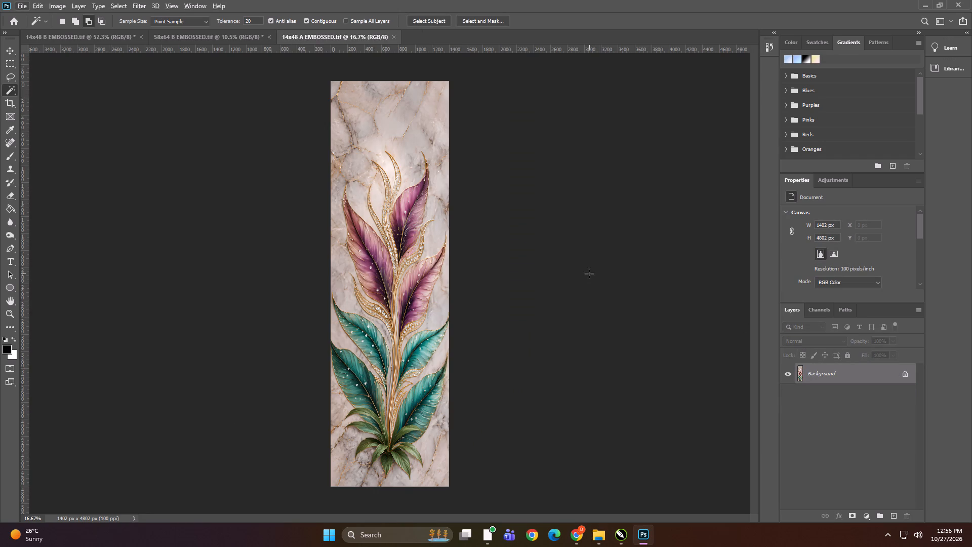
{"action": "key", "text": "ctrl+j"}
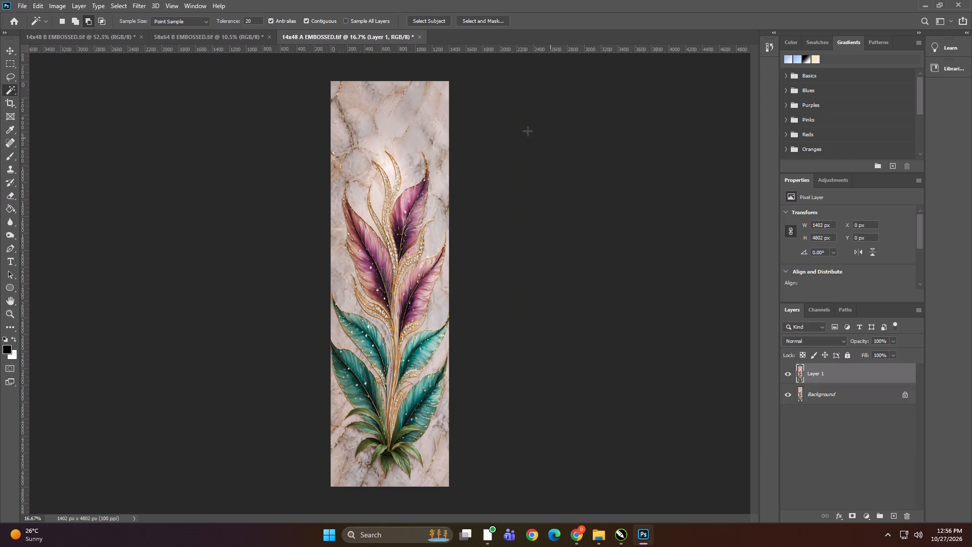
{"action": "left_click", "coordinate": [136, 2]}
{"action": "left_click", "coordinate": [168, 47]}
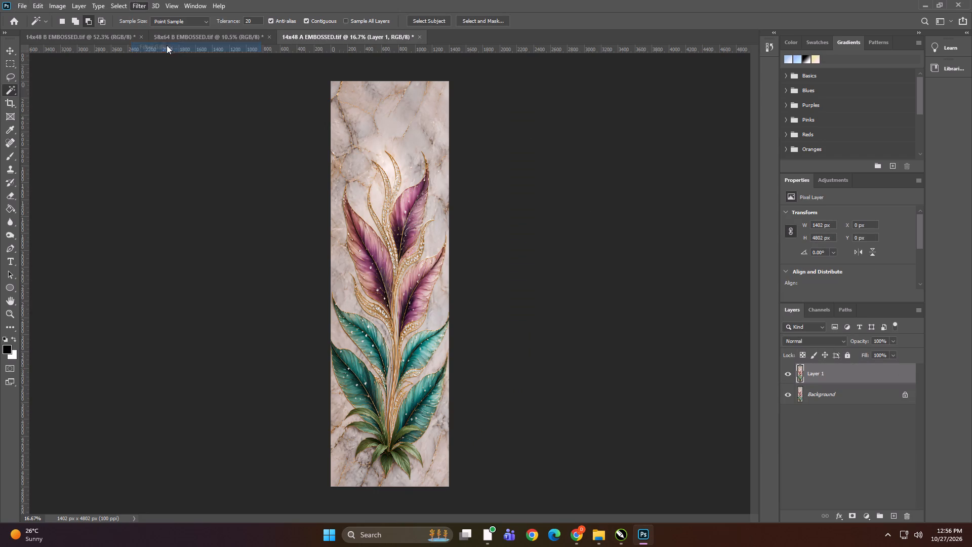
{"action": "left_click", "coordinate": [870, 22]}
{"action": "left_click", "coordinate": [872, 34]}
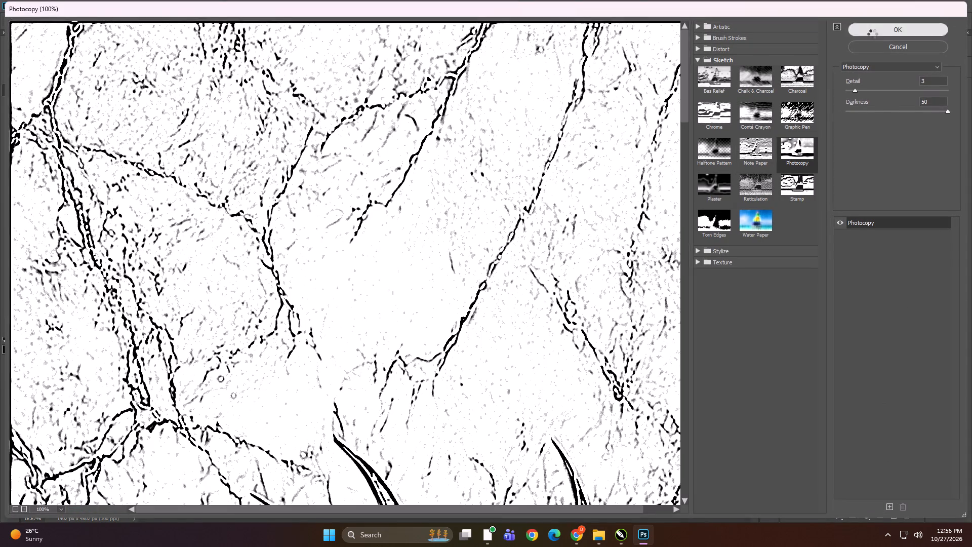
Select a black line along a leaf's midrib with the Magic Wand and extend the selection to similar pixels.
{"action": "scroll", "coordinate": [471, 339], "scroll_direction": "up", "scroll_amount": 8, "text": "alt"}
{"action": "scroll", "coordinate": [207, 358], "scroll_direction": "up", "scroll_amount": 17, "text": "alt"}
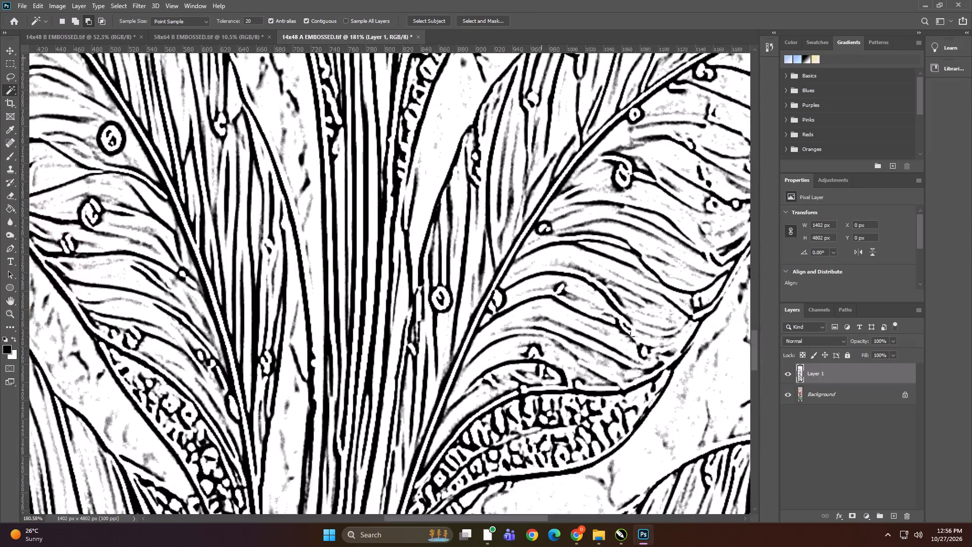
{"action": "scroll", "coordinate": [630, 336], "scroll_direction": "up", "scroll_amount": 1, "text": "alt"}
{"action": "scroll", "coordinate": [540, 343], "scroll_direction": "up", "scroll_amount": 9, "text": "alt"}
{"action": "left_click", "coordinate": [357, 314], "text": "shift"}
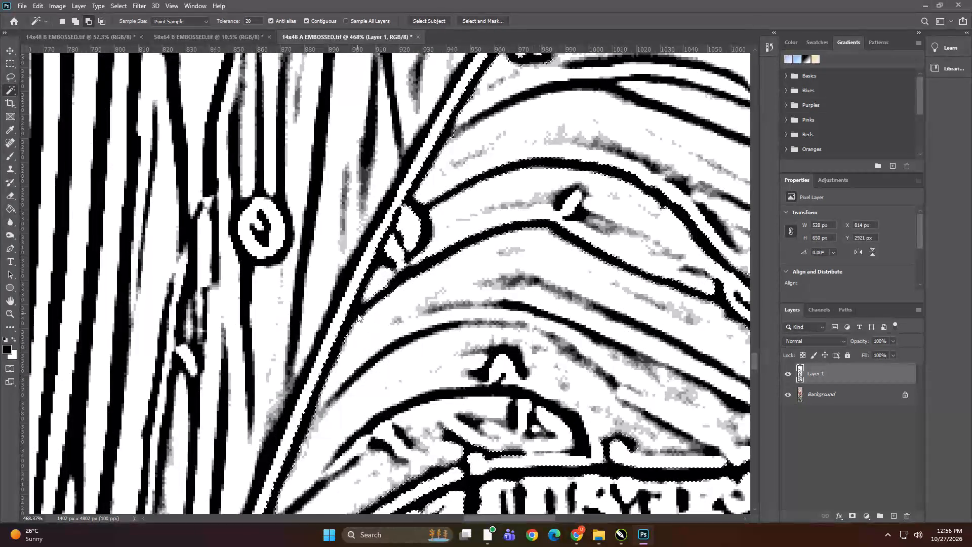
{"action": "right_click", "coordinate": [357, 314]}
{"action": "left_click", "coordinate": [386, 197]}
Add a light grey mark beside the leaf's midrib to the selection with the Magic Wand and extend it to similar pixels.
{"action": "scroll", "coordinate": [464, 227], "scroll_direction": "down", "scroll_amount": 7, "text": "alt"}
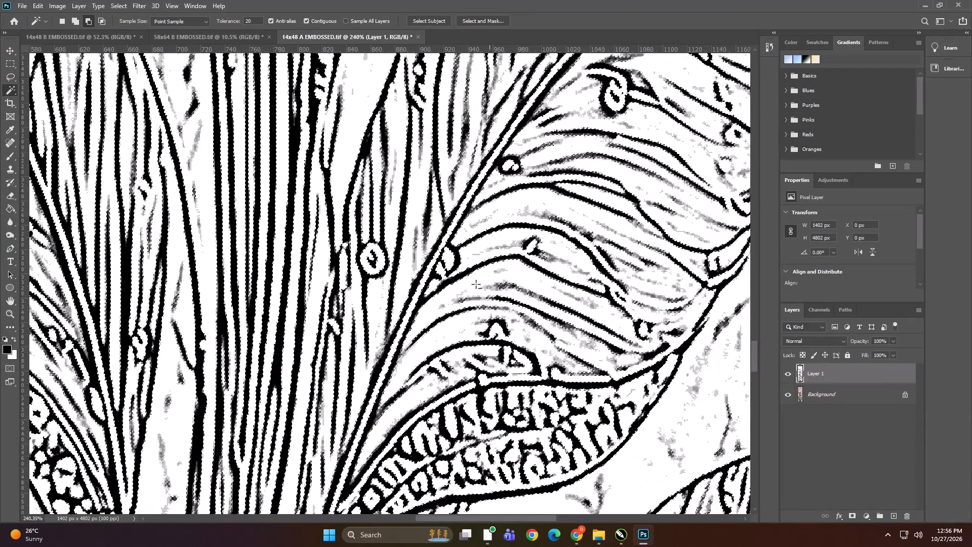
{"action": "scroll", "coordinate": [398, 206], "scroll_direction": "up", "scroll_amount": 20, "text": "alt"}
{"action": "scroll", "coordinate": [398, 206], "scroll_direction": "up", "scroll_amount": 2, "text": "alt"}
{"action": "left_click", "coordinate": [430, 280], "text": "shift"}
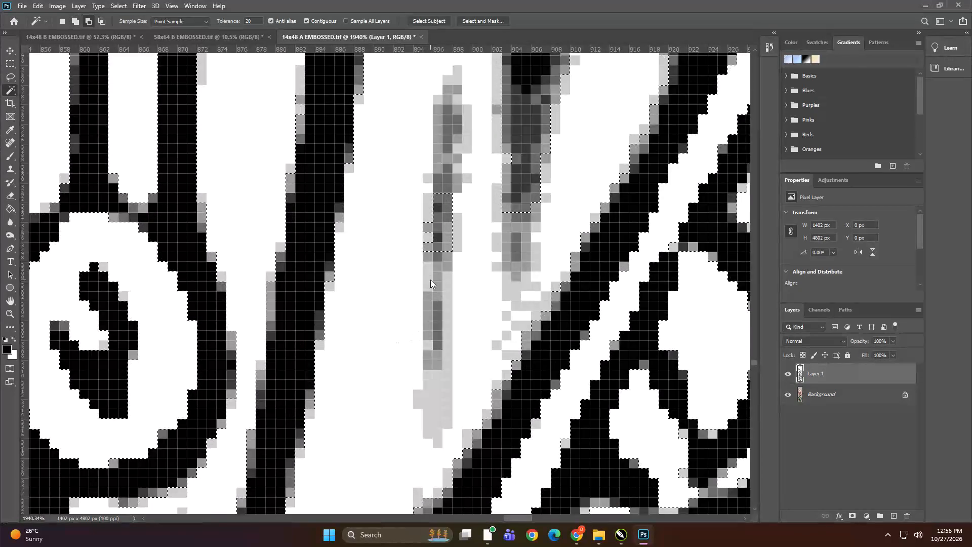
{"action": "right_click", "coordinate": [430, 283]}
{"action": "left_click", "coordinate": [458, 390]}
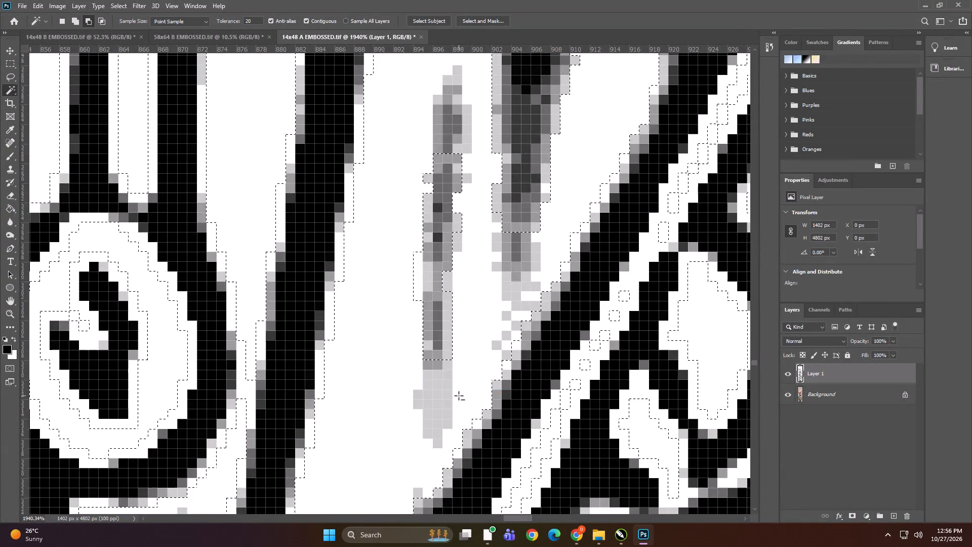
{"action": "key", "text": "ctrl+z"}
{"action": "right_click", "coordinate": [441, 381]}
{"action": "left_click", "coordinate": [464, 267]}
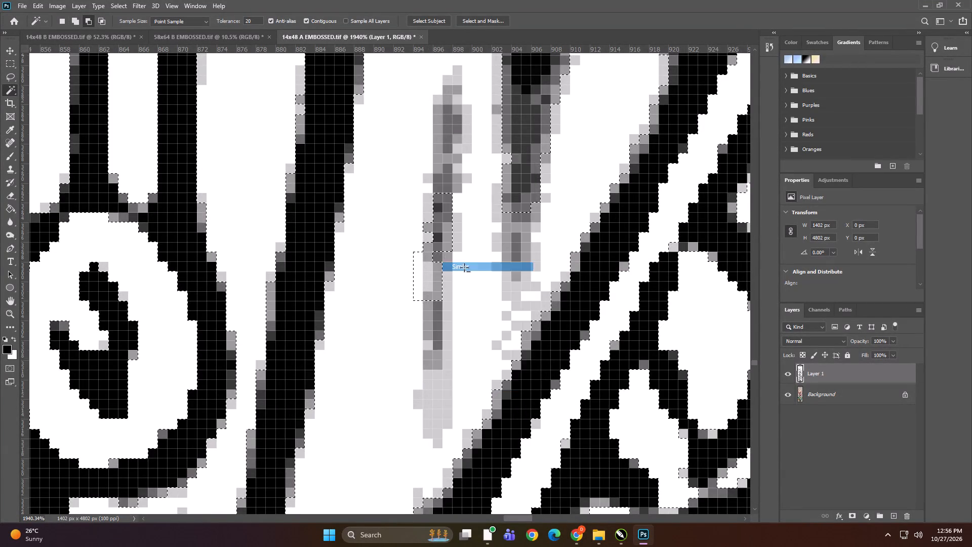
With the Background layer active, create a red spot channel named Spot 1 at 100% solidity from the selection.
{"action": "scroll", "coordinate": [461, 267], "scroll_direction": "down", "scroll_amount": 20, "text": "alt"}
{"action": "scroll", "coordinate": [461, 267], "scroll_direction": "down", "scroll_amount": 20, "text": "alt"}
{"action": "scroll", "coordinate": [461, 267], "scroll_direction": "down", "scroll_amount": 3, "text": "alt"}
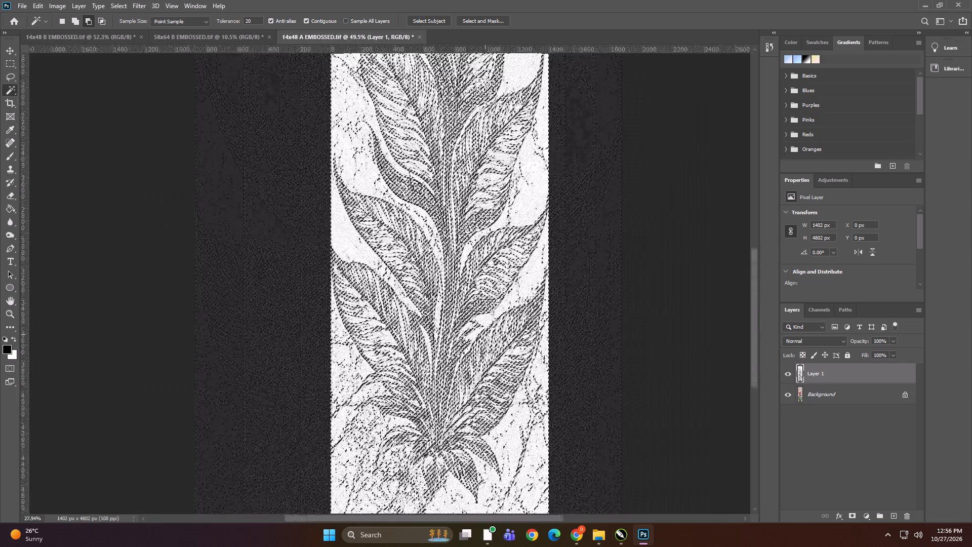
{"action": "scroll", "coordinate": [470, 283], "scroll_direction": "down", "scroll_amount": 4, "text": "alt"}
{"action": "scroll", "coordinate": [509, 299], "scroll_direction": "up", "scroll_amount": 1, "text": "alt"}
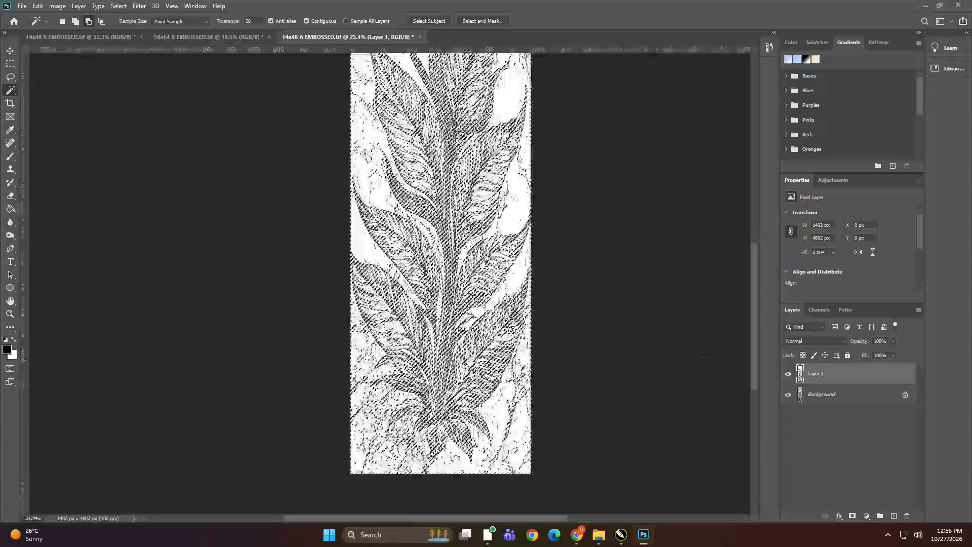
{"action": "left_click", "coordinate": [842, 395]}
{"action": "left_click", "coordinate": [823, 314]}
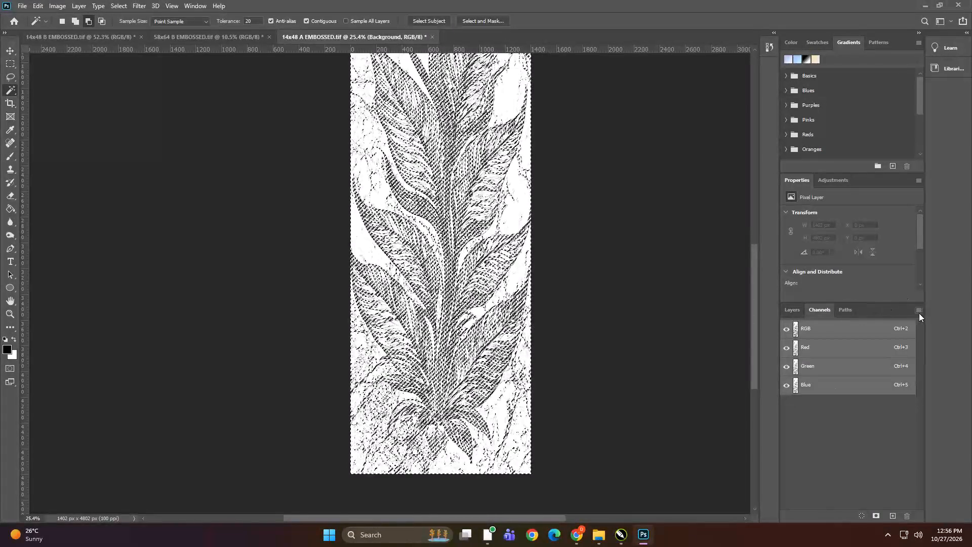
{"action": "left_click", "coordinate": [919, 313]}
{"action": "left_click", "coordinate": [923, 354]}
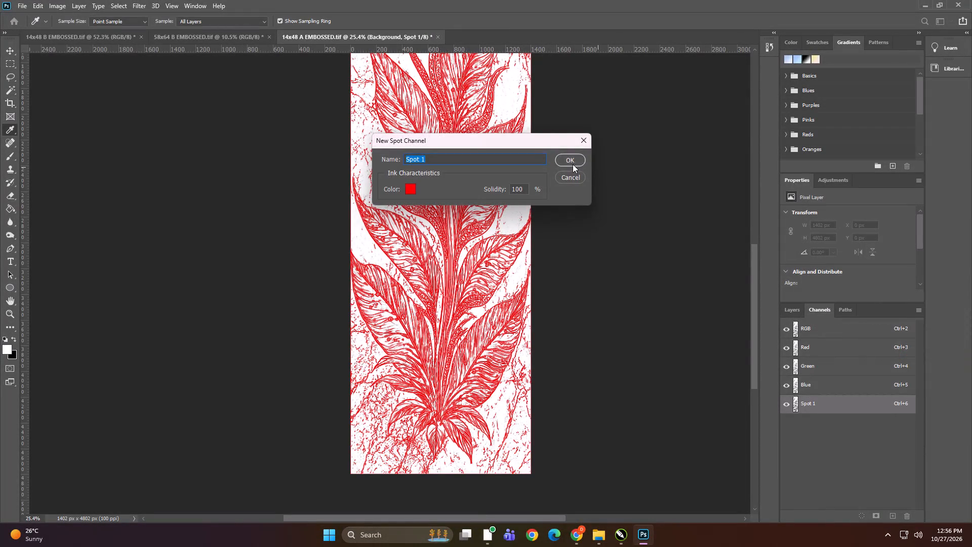
{"action": "left_click", "coordinate": [572, 159]}
Duplicate the Spot 1 channel of 14x48 A EMBOSSED.tif as Spot 2 in the same document and show the copy.
{"action": "right_click", "coordinate": [840, 402]}
{"action": "left_click", "coordinate": [851, 408]}
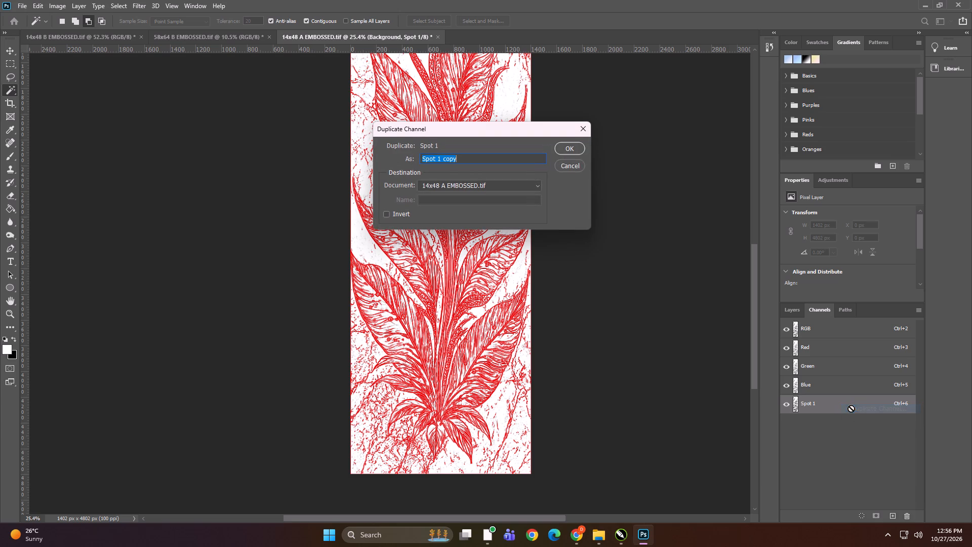
{"action": "key", "text": "Right"}
{"action": "key", "text": "BackSpace"}
{"action": "key", "text": "BackSpace"}
{"action": "key", "text": "BackSpace"}
{"action": "key", "text": "BackSpace"}
{"action": "key", "text": "BackSpace"}
{"action": "key", "text": "BackSpace"}
{"action": "key", "text": "2"}
{"action": "left_click", "coordinate": [566, 147]}
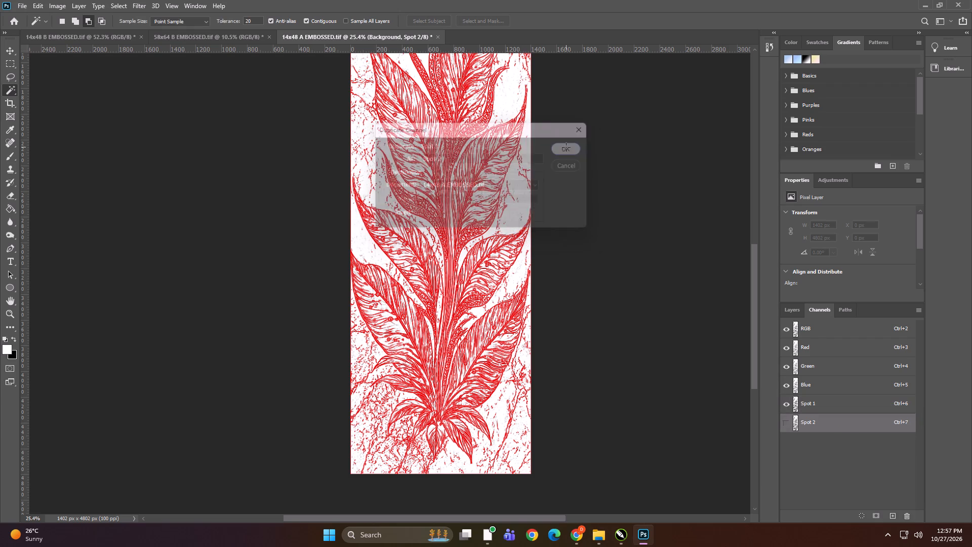
{"action": "left_click", "coordinate": [786, 423]}
Delete the black-and-white line-art layer, Layer 1, from 14x48 A EMBOSSED.tif.
{"action": "left_click", "coordinate": [787, 312]}
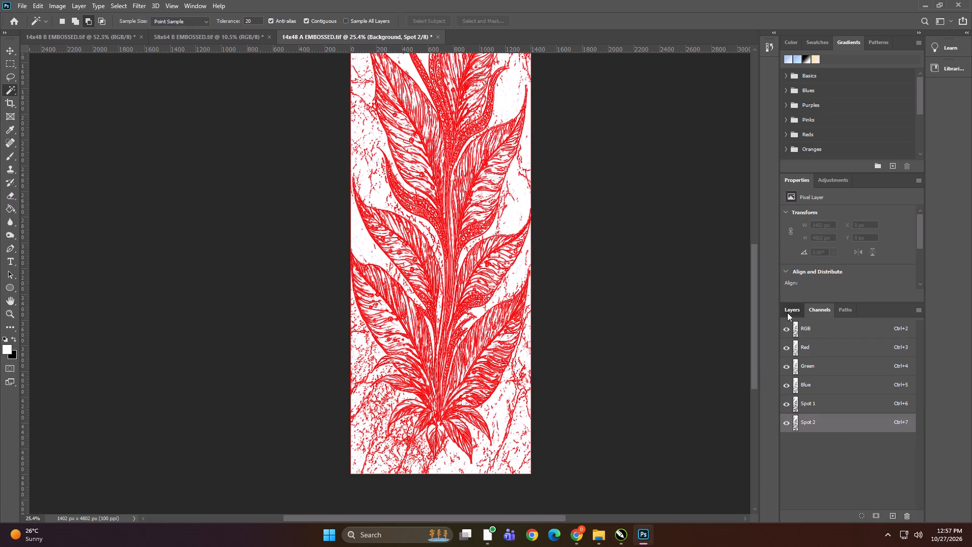
{"action": "left_click", "coordinate": [831, 368]}
{"action": "key", "text": "Delete"}
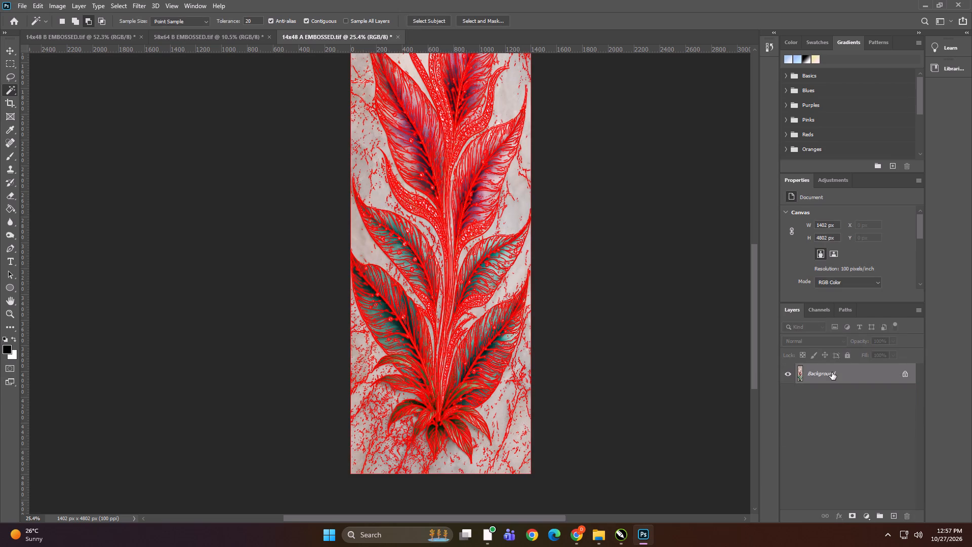
Save 14x48 B EMBOSSED over its existing TIFF in the DL Shree Balaji folder, with spot colors and LZW compression.
{"action": "scroll", "coordinate": [527, 320], "scroll_direction": "down", "scroll_amount": 2, "text": "alt"}
{"action": "left_click", "coordinate": [205, 36]}
{"action": "left_click", "coordinate": [115, 35]}
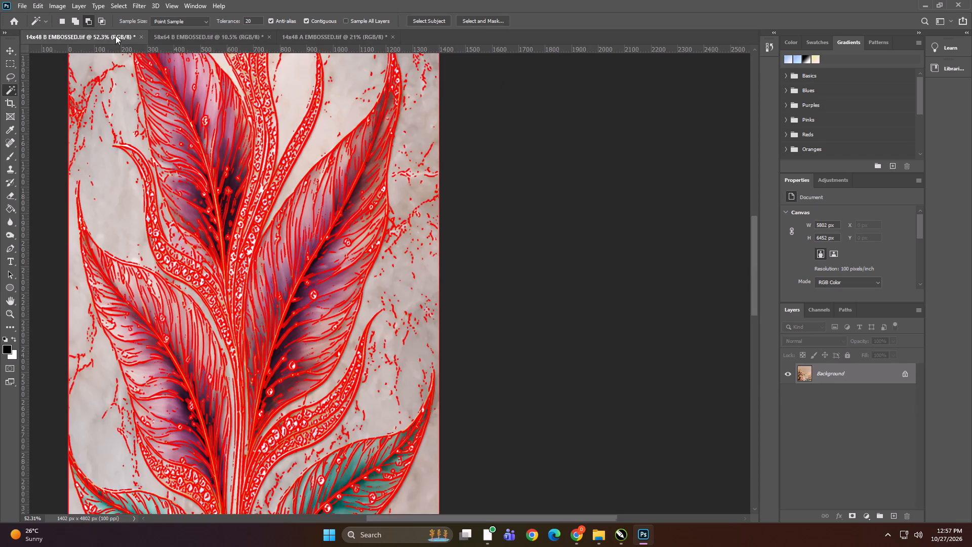
{"action": "scroll", "coordinate": [330, 205], "scroll_direction": "down", "scroll_amount": 12, "text": "alt"}
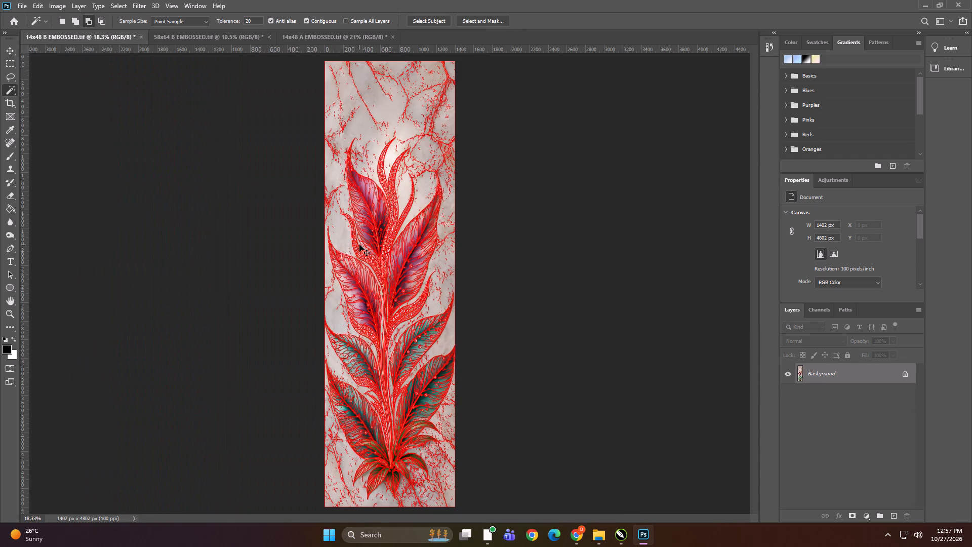
{"action": "key", "text": "ctrl+shift+s"}
{"action": "left_click", "coordinate": [538, 359]}
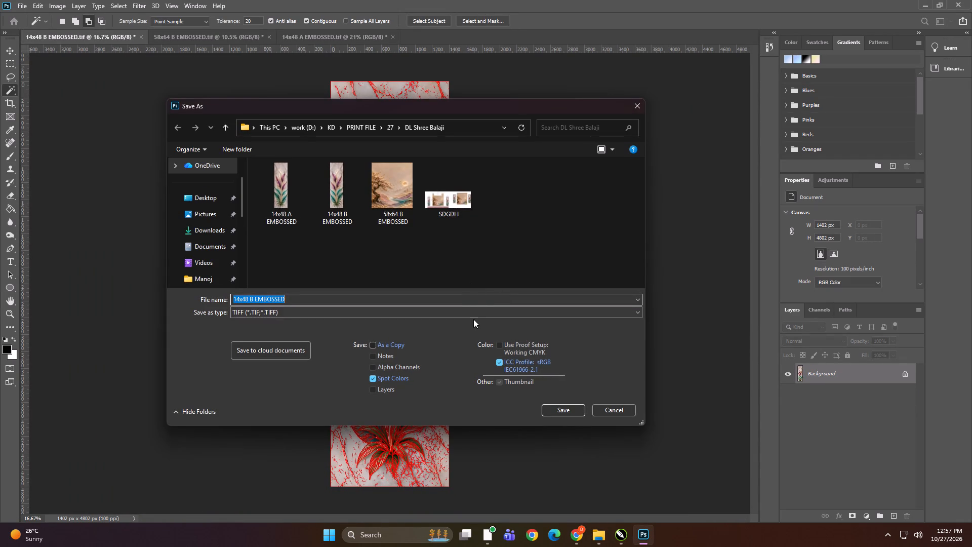
{"action": "left_click", "coordinate": [478, 299]}
{"action": "left_click", "coordinate": [565, 407]}
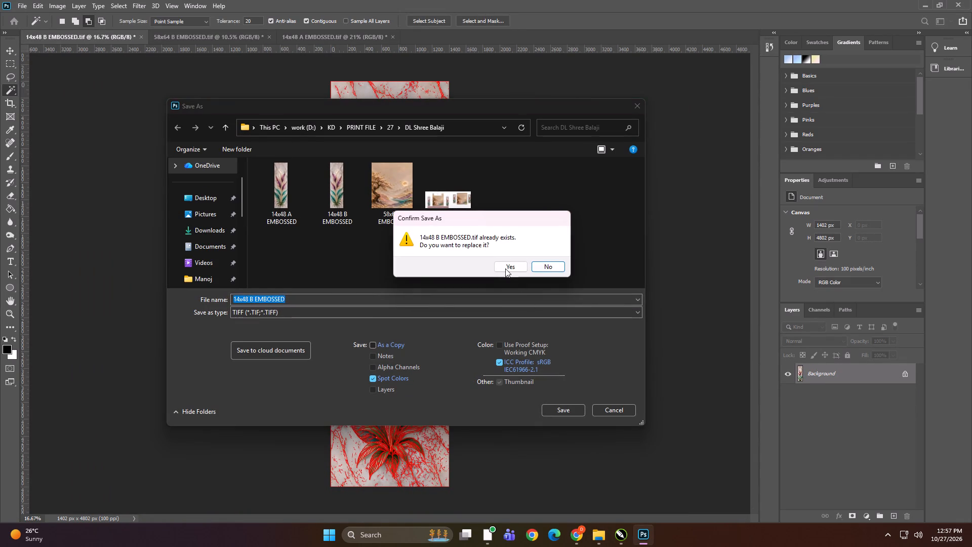
{"action": "left_click", "coordinate": [505, 267]}
{"action": "left_click", "coordinate": [357, 152]}
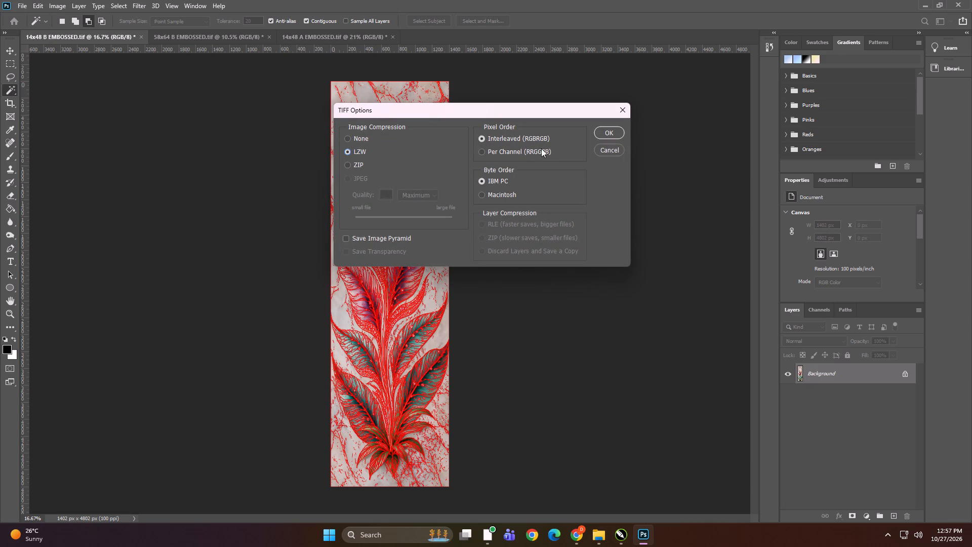
{"action": "left_click", "coordinate": [605, 135]}
Save 58x64 B EMBOSSED over its existing TIFF in the same folder, with spot colors and LZW compression.
{"action": "left_click", "coordinate": [244, 36]}
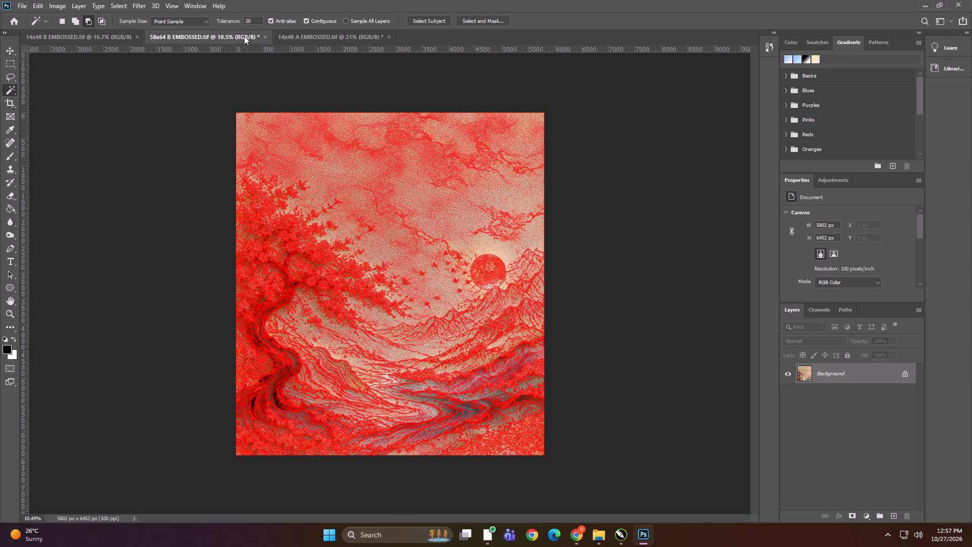
{"action": "key", "text": "ctrl+shift+s"}
{"action": "left_click", "coordinate": [548, 352]}
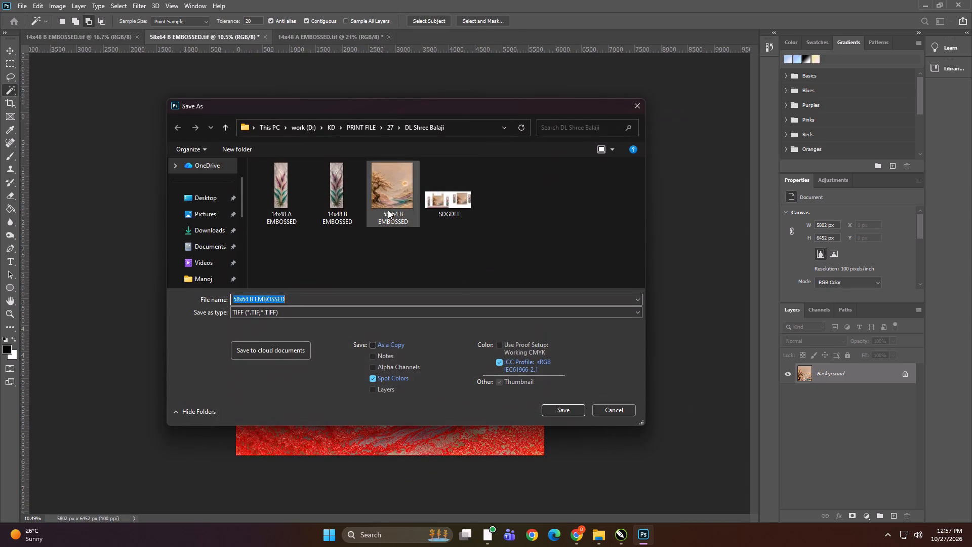
{"action": "left_click", "coordinate": [557, 410]}
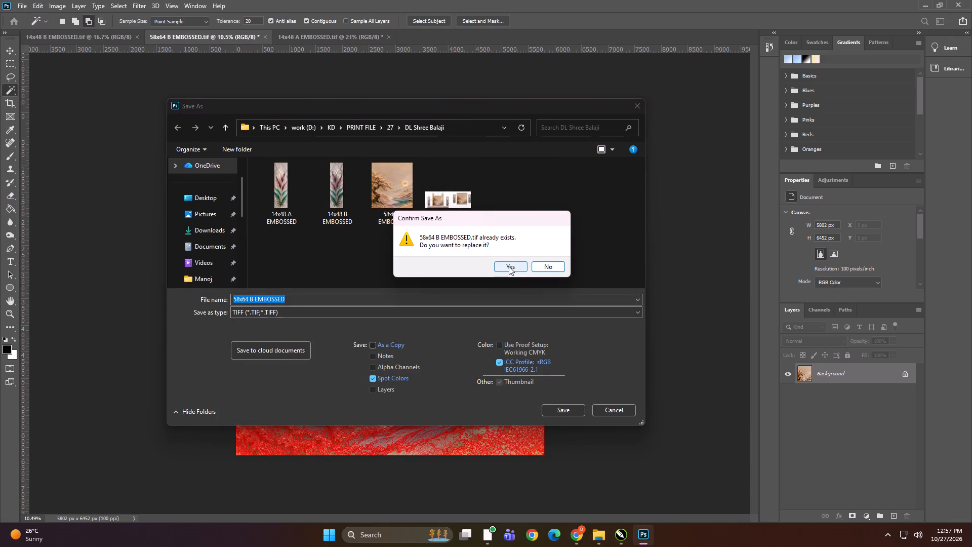
{"action": "left_click", "coordinate": [509, 266]}
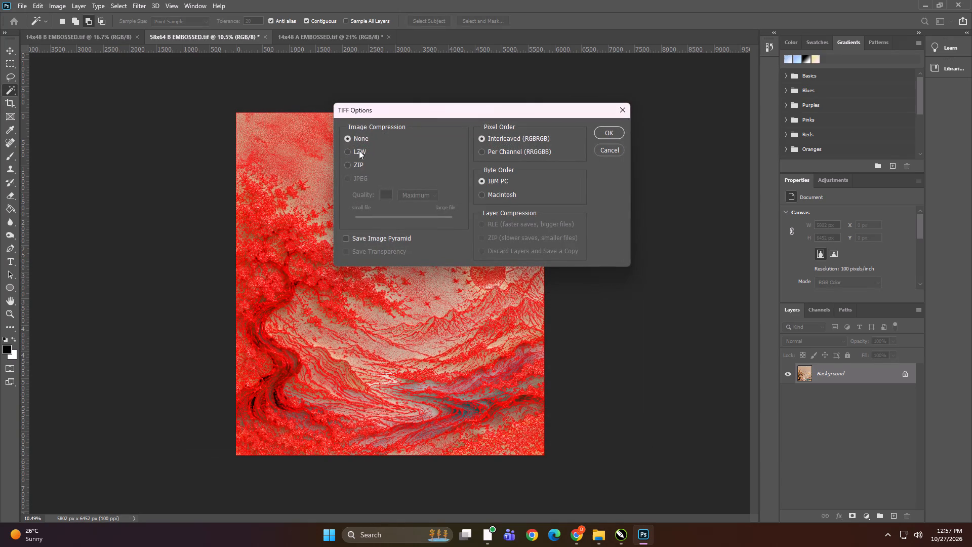
{"action": "left_click", "coordinate": [359, 150]}
{"action": "left_click", "coordinate": [610, 134]}
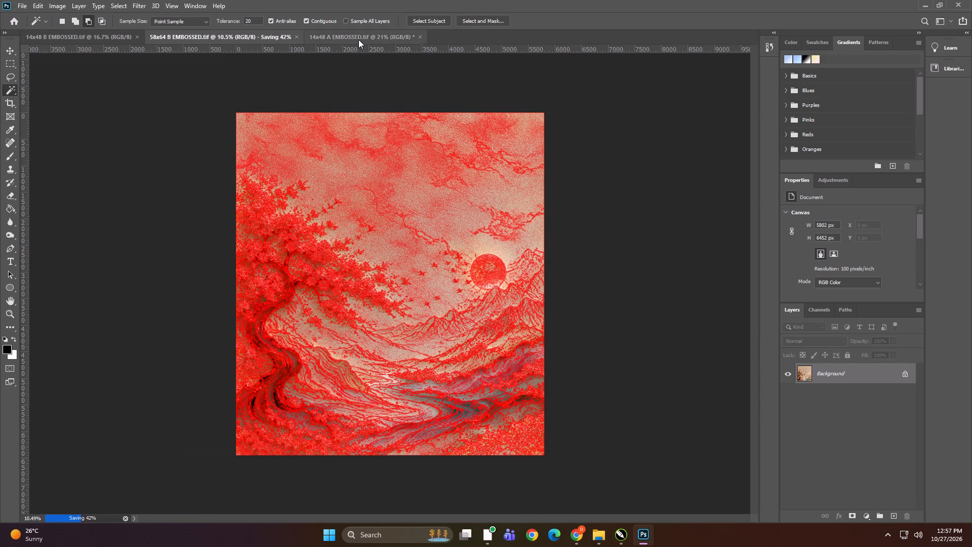
Save 14x48 A EMBOSSED over its existing TIFF in the DL Shree Balaji folder, with spot colors and LZW compression.
{"action": "left_click", "coordinate": [358, 40]}
{"action": "key", "text": "ctrl+shift+s"}
{"action": "left_click", "coordinate": [530, 363]}
{"action": "left_click", "coordinate": [530, 357]}
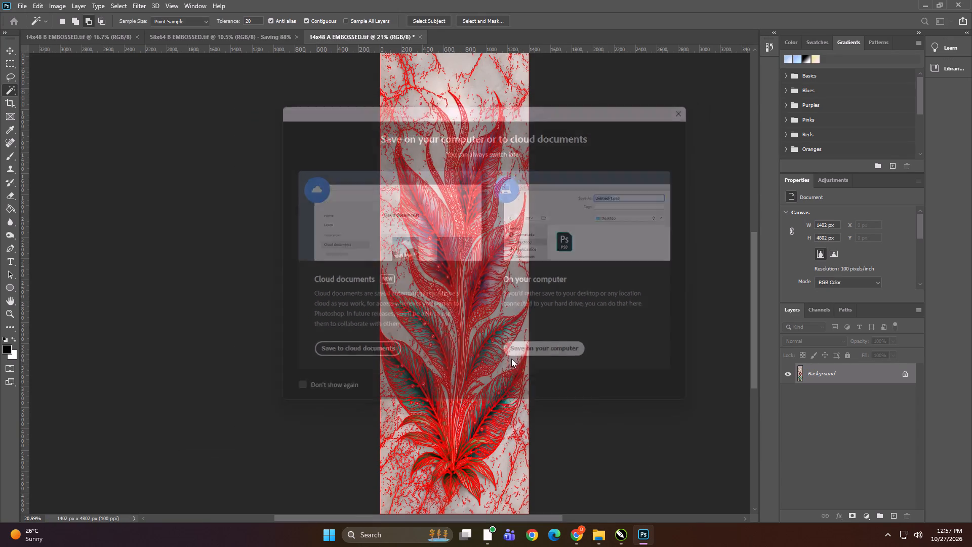
{"action": "left_click", "coordinate": [561, 405]}
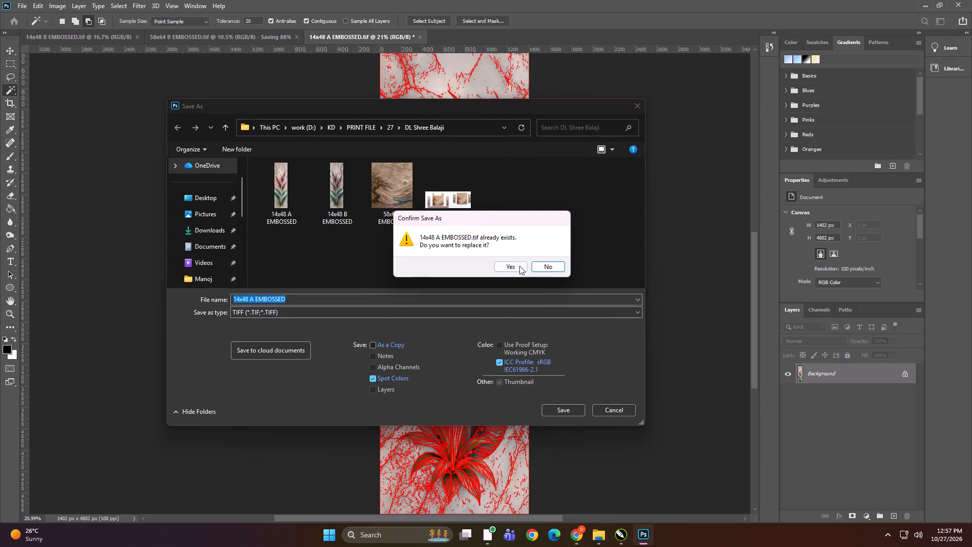
{"action": "left_click", "coordinate": [519, 266]}
{"action": "left_click", "coordinate": [356, 152]}
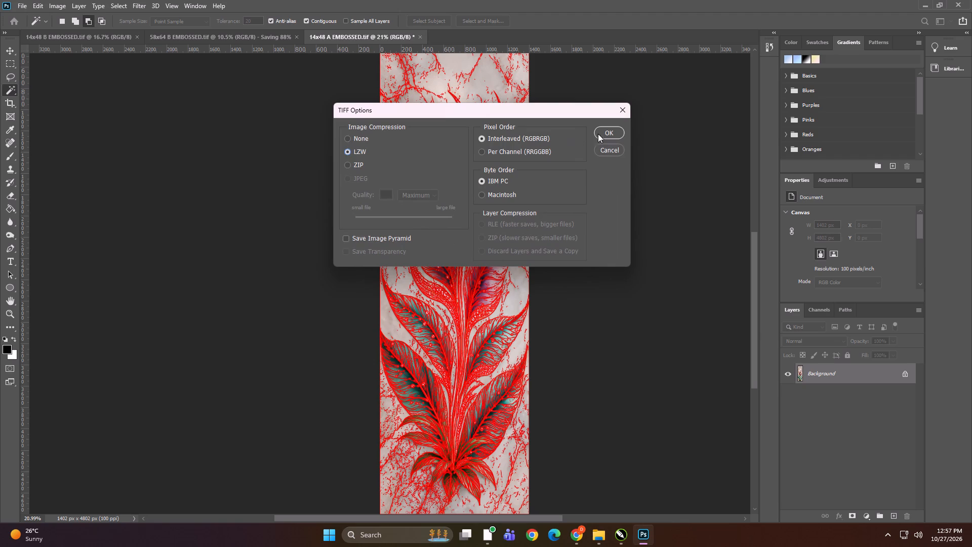
{"action": "left_click", "coordinate": [616, 130]}
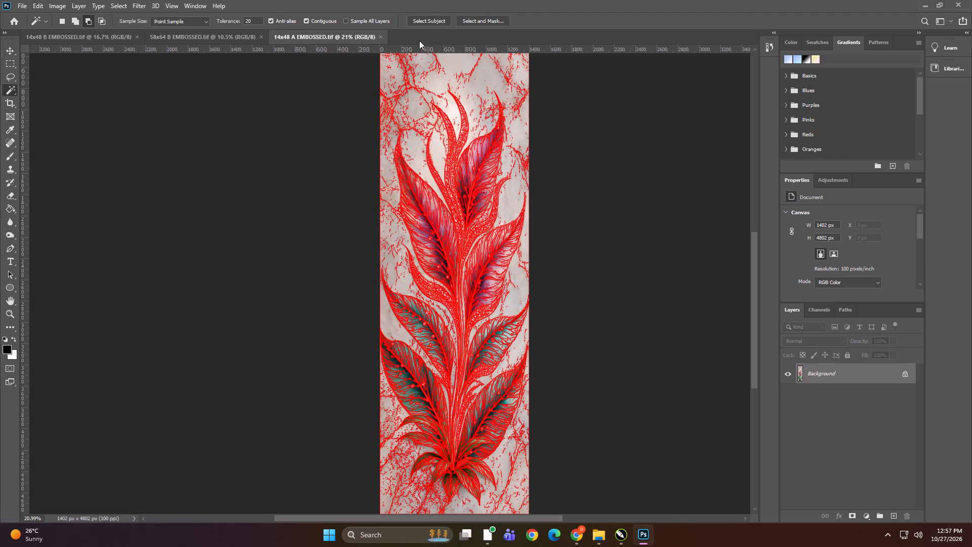
Close the three saved documents: 14x48 A EMBOSSED, 58x64 B EMBOSSED and 14x48 B EMBOSSED.
{"action": "left_click", "coordinate": [381, 36]}
{"action": "left_click", "coordinate": [262, 36]}
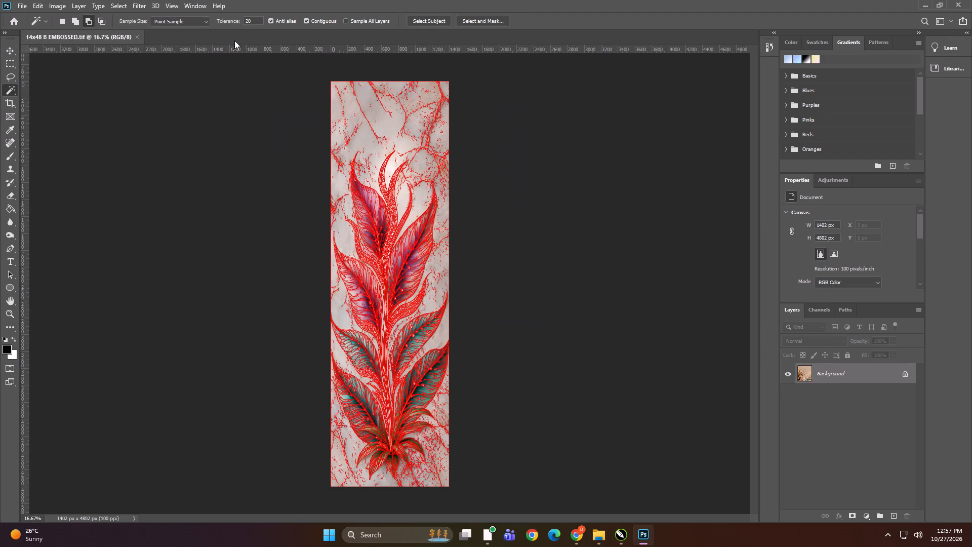
{"action": "left_click", "coordinate": [138, 38]}
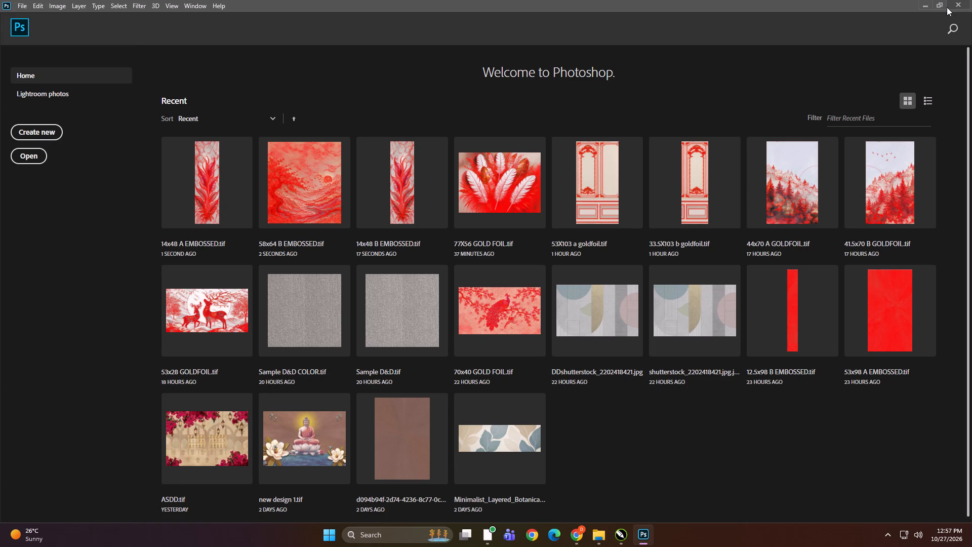
In File Explorer, cut the folders 72x113 PVC+3D, D&D, DL Shree Balaji, Jaipur decor D Home and Saif Wallpaper from the PRINT FILE folder 27.
{"action": "left_click", "coordinate": [927, 5]}
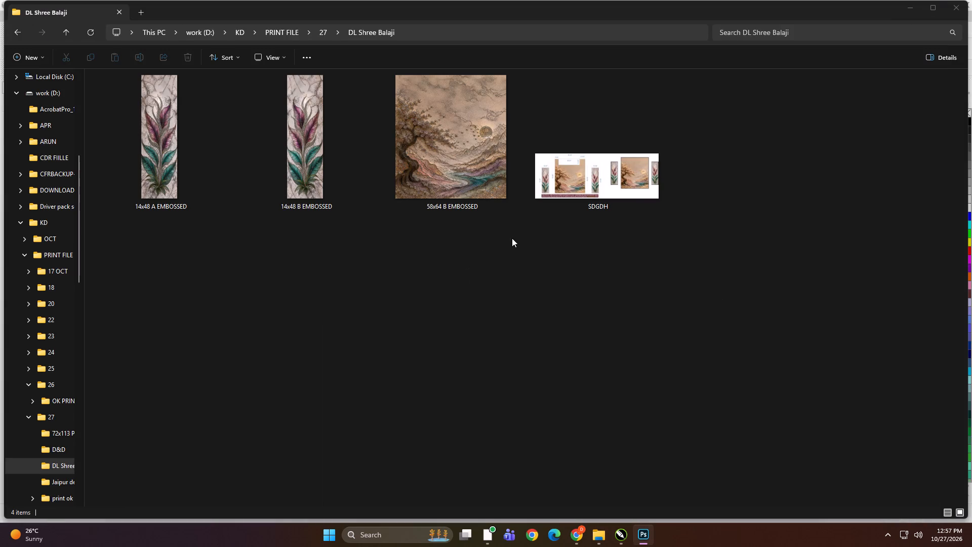
{"action": "right_click", "coordinate": [512, 238]}
{"action": "left_click", "coordinate": [477, 290]}
{"action": "key", "text": "BackSpace"}
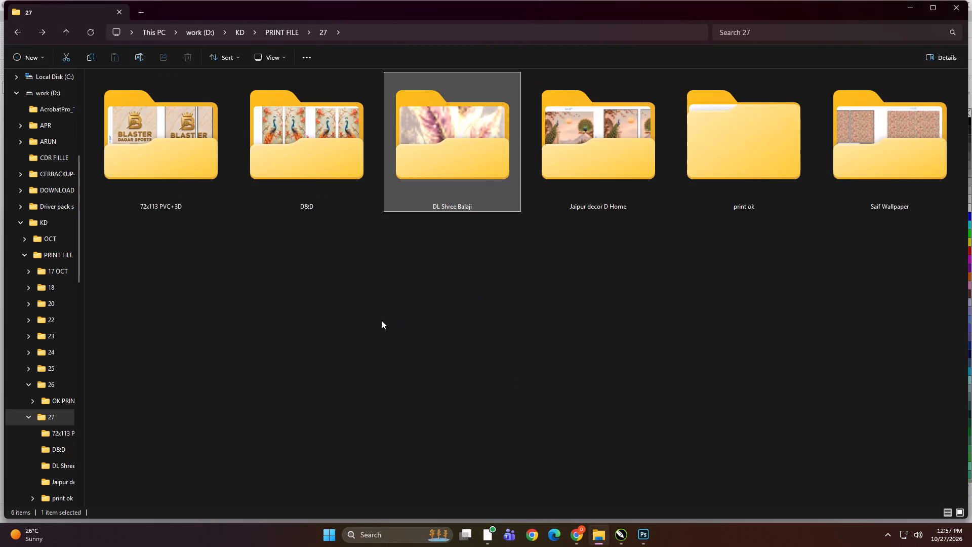
{"action": "left_click", "coordinate": [381, 320]}
{"action": "left_click", "coordinate": [202, 158]}
{"action": "left_click", "coordinate": [347, 158], "text": "ctrl"}
{"action": "left_click", "coordinate": [445, 160], "text": "ctrl"}
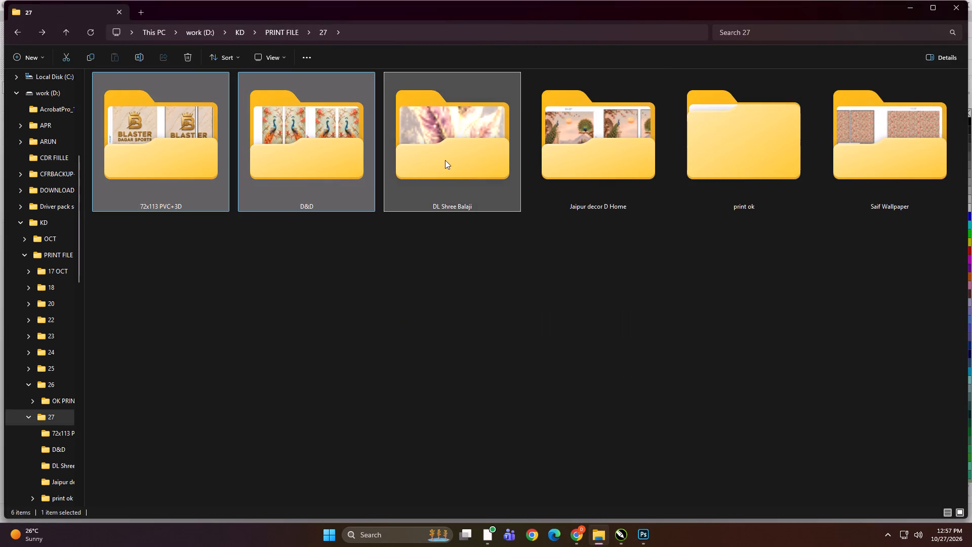
{"action": "left_click", "coordinate": [590, 165], "text": "ctrl"}
{"action": "left_click", "coordinate": [892, 131], "text": "ctrl"}
{"action": "key", "text": "ctrl+x"}
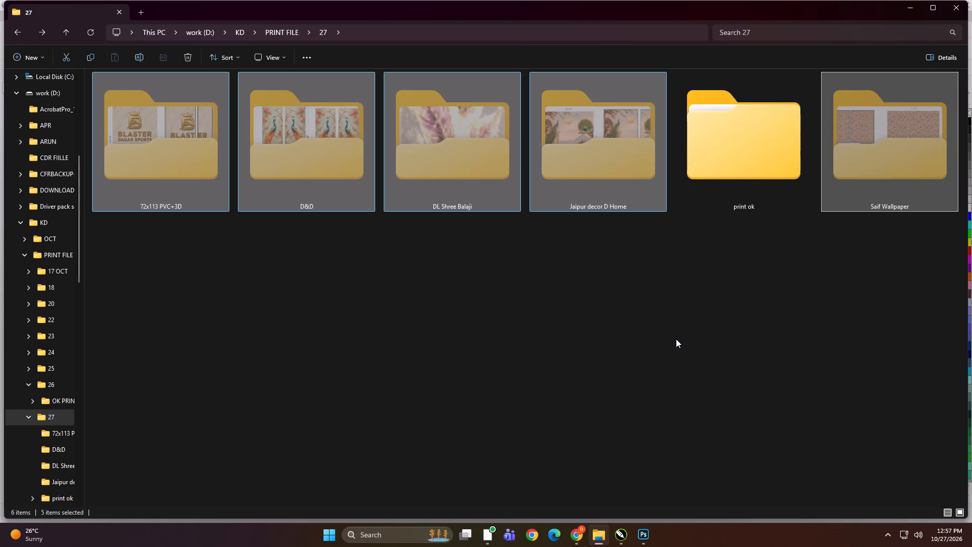
Create a new folder named NEW 1 inside the print ok folder.
{"action": "left_click", "coordinate": [729, 168]}
{"action": "left_click", "coordinate": [729, 168]}
{"action": "left_click", "coordinate": [564, 281]}
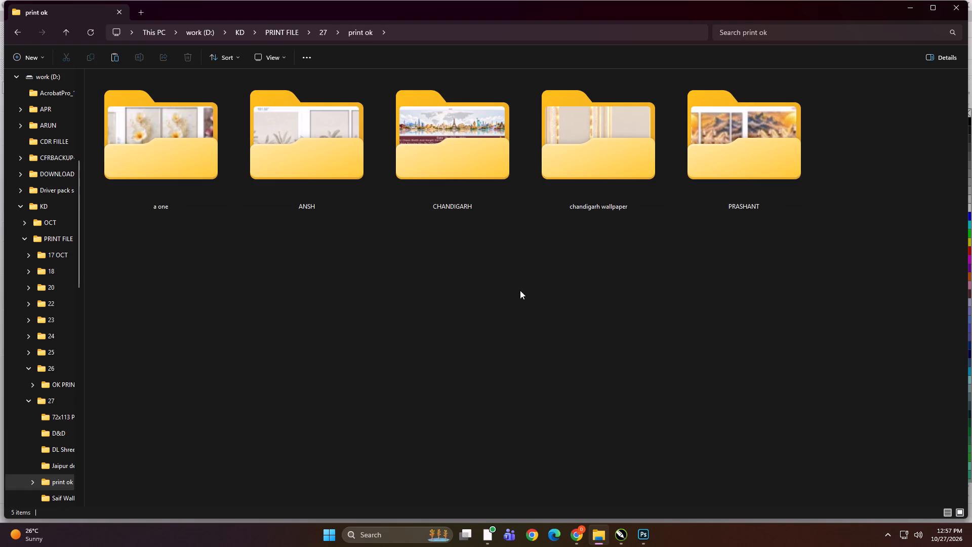
{"action": "left_click", "coordinate": [29, 52]}
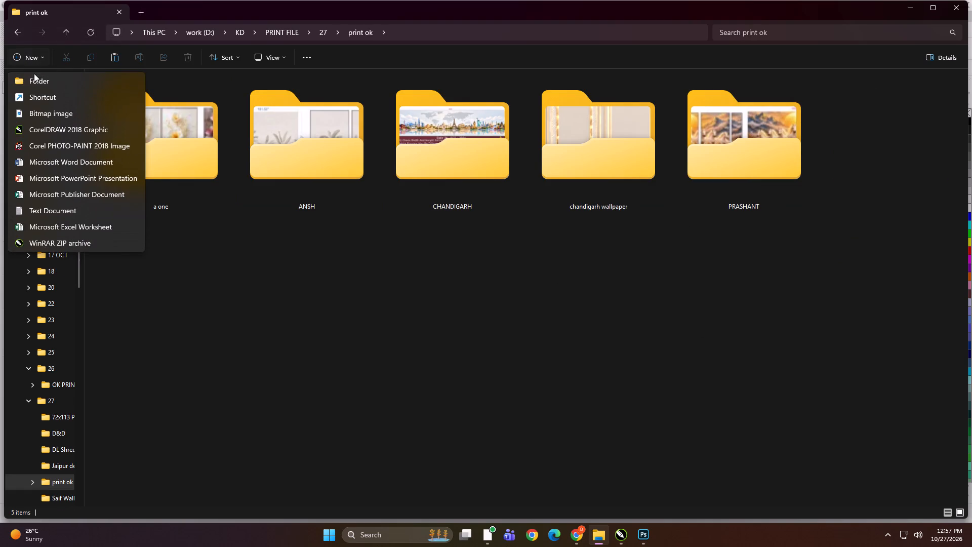
{"action": "left_click", "coordinate": [35, 78]}
{"action": "key", "text": "m"}
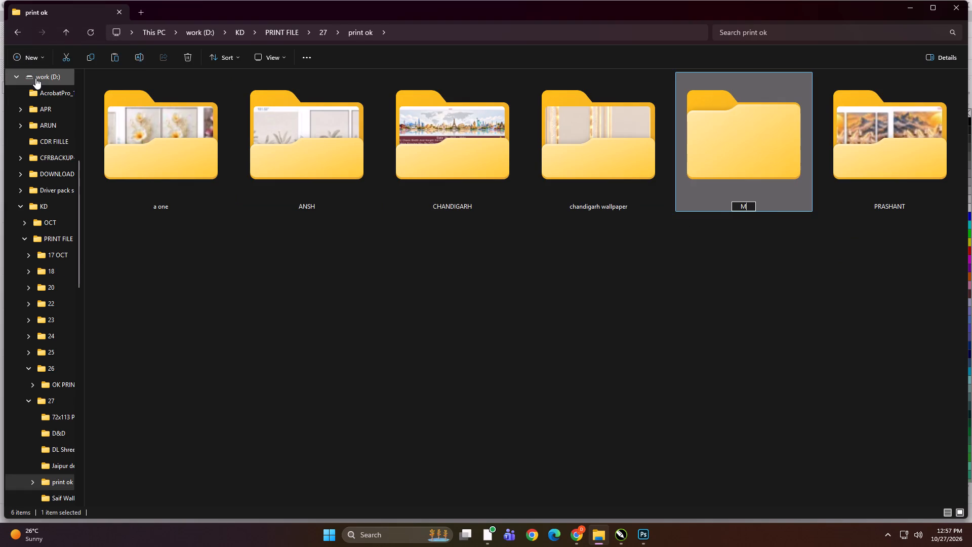
{"action": "key", "text": "BackSpace"}
{"action": "type", "text": "NEW"}
{"action": "key", "text": "space"}
{"action": "type", "text": "1"}
{"action": "key", "text": "Return"}
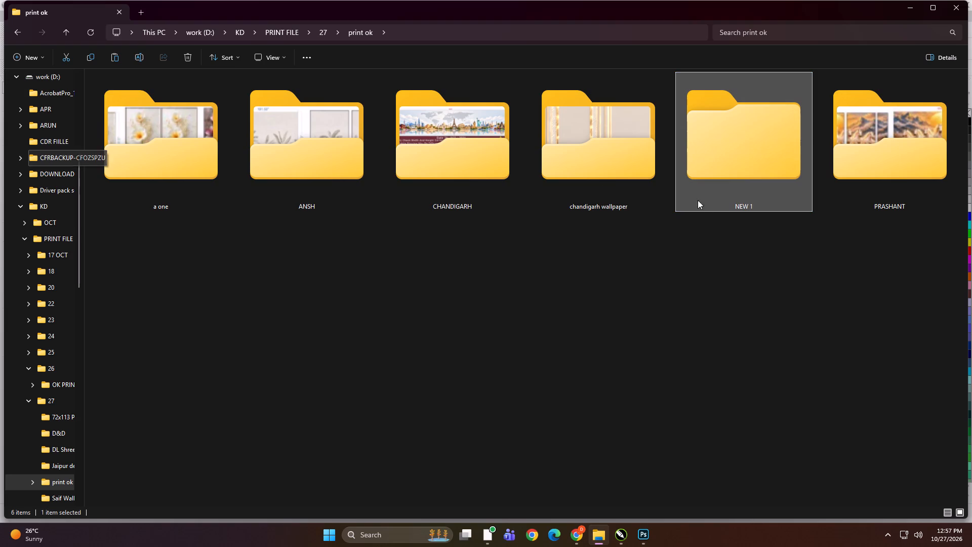
Paste the five cut customer folders into the NEW 1 folder.
{"action": "double_click", "coordinate": [754, 172]}
{"action": "right_click", "coordinate": [286, 230]}
{"action": "left_click", "coordinate": [297, 241]}
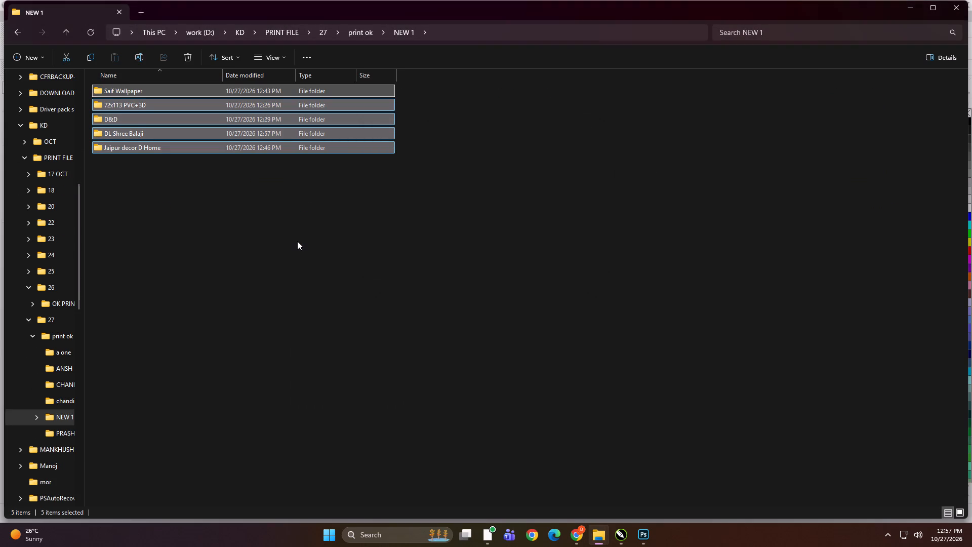
{"action": "left_click", "coordinate": [297, 241]}
Copy the NEW 1 folder from print ok and open Print > 27 on the DIGITECH_SHAREDRIVE (Z:) network drive as its destination.
{"action": "key", "text": "BackSpace"}
{"action": "left_click", "coordinate": [651, 284]}
{"action": "left_click", "coordinate": [726, 164]}
{"action": "key", "text": "ctrl+c"}
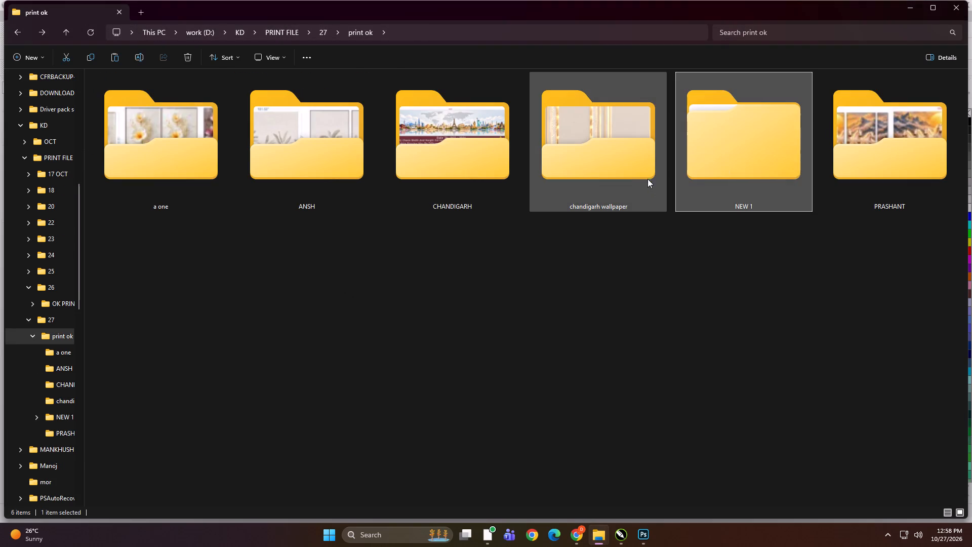
{"action": "scroll", "coordinate": [84, 347], "scroll_direction": "up", "scroll_amount": 10}
{"action": "left_click", "coordinate": [38, 326]}
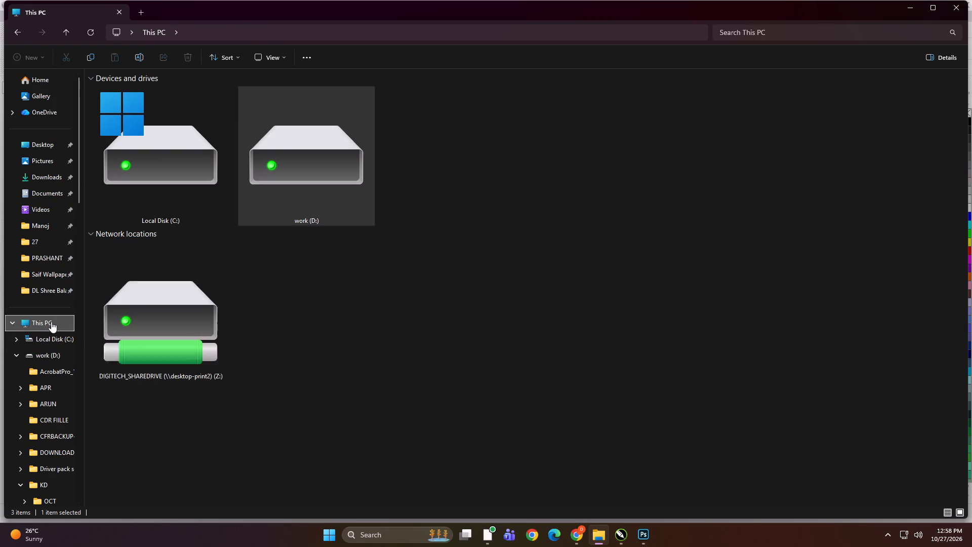
{"action": "double_click", "coordinate": [145, 307]}
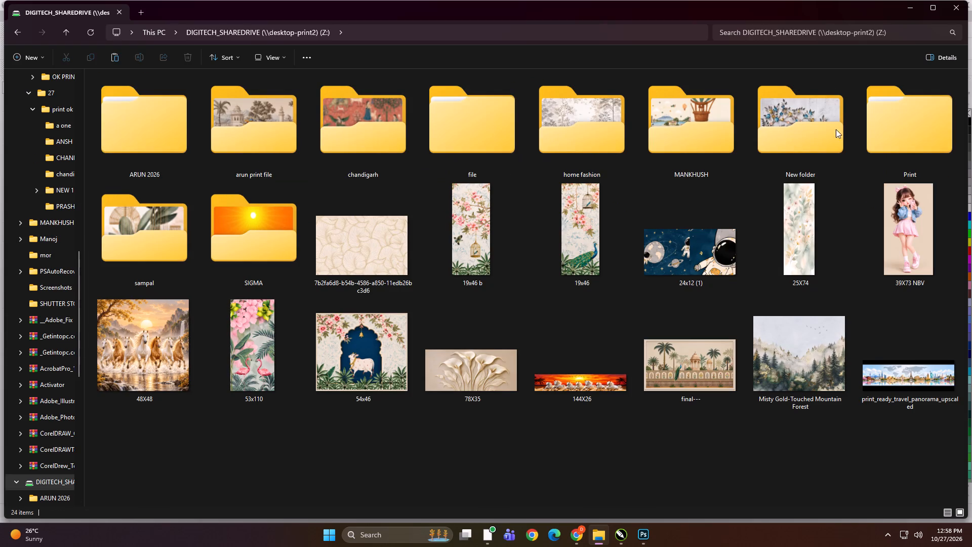
{"action": "double_click", "coordinate": [914, 127]}
{"action": "double_click", "coordinate": [560, 111]}
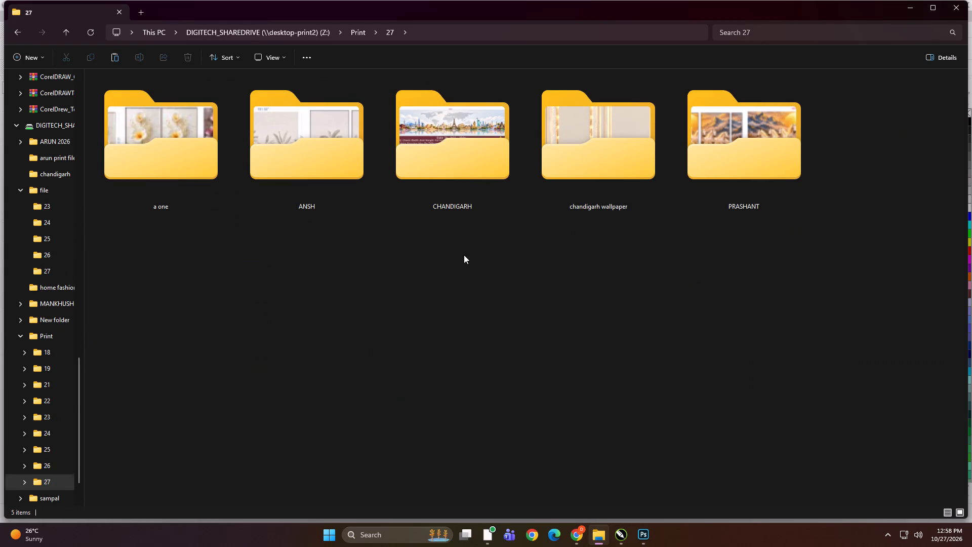
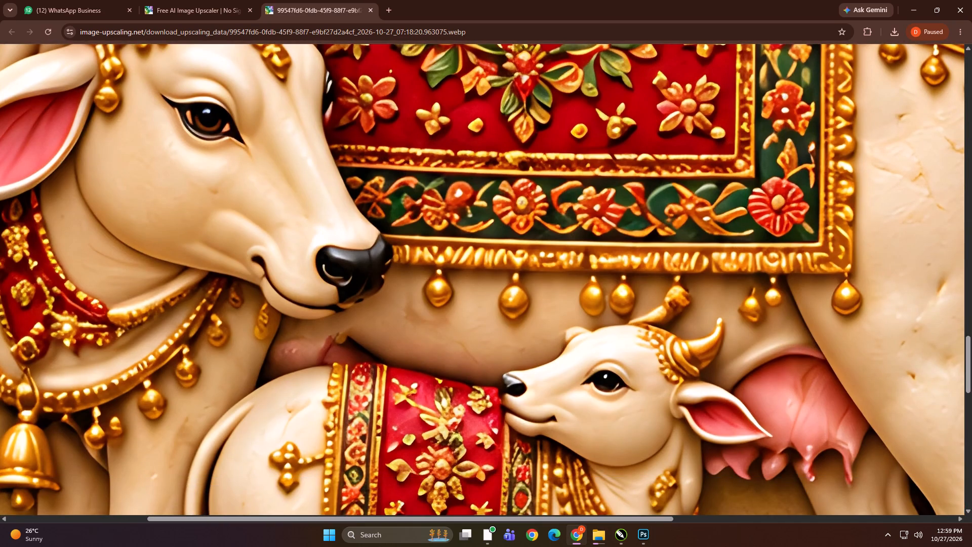
Copy the upscaled image of the cow and calf beneath the tree from its browser tab.
{"action": "left_click", "coordinate": [470, 313]}
{"action": "left_click", "coordinate": [455, 279]}
{"action": "left_click", "coordinate": [455, 279]}
{"action": "right_click", "coordinate": [455, 279]}
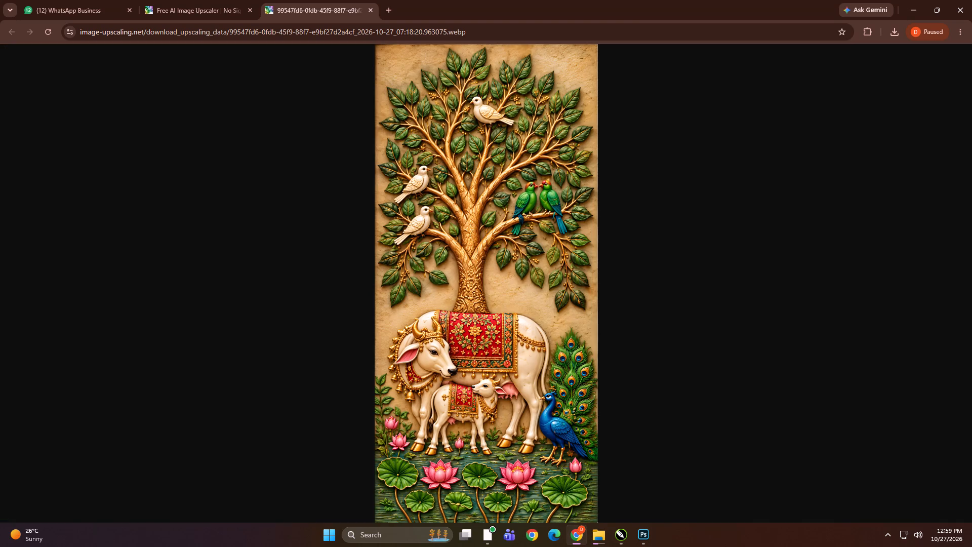
{"action": "left_click", "coordinate": [483, 316]}
Switch to CorelDRAW, paste the cow-and-tree image into Untitled-1, and place it beside the small panel layouts, below the 40" panel.
{"action": "left_click", "coordinate": [644, 531]}
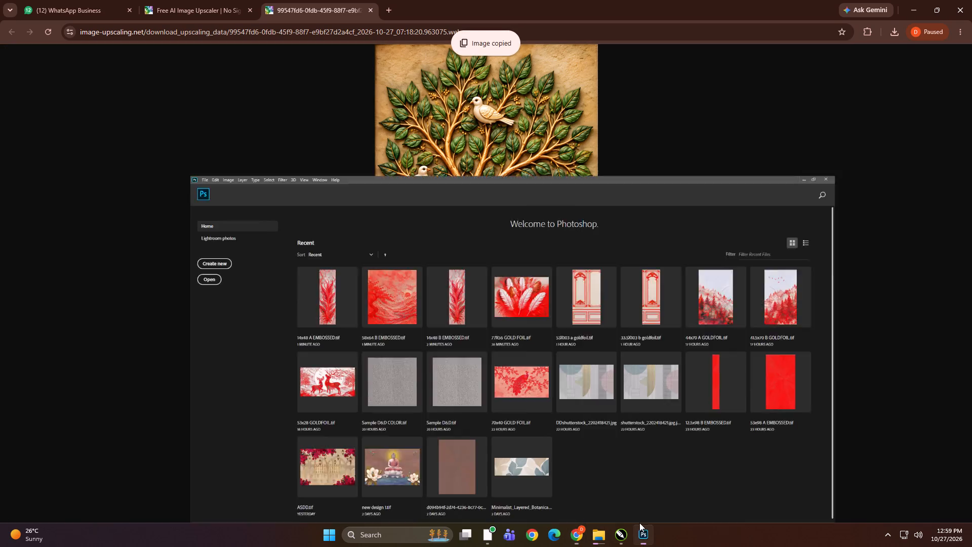
{"action": "left_click", "coordinate": [620, 536]}
{"action": "left_click", "coordinate": [483, 327]}
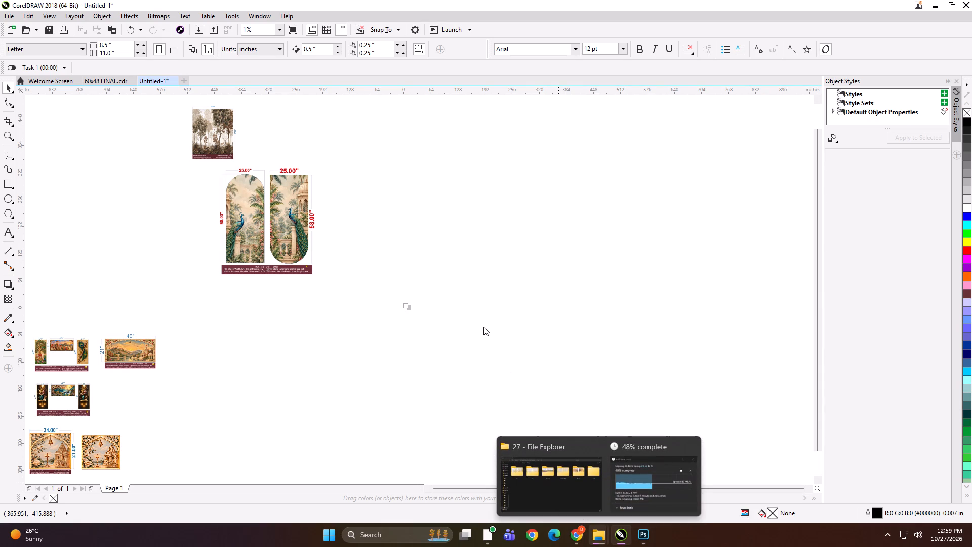
{"action": "key", "text": "ctrl+v"}
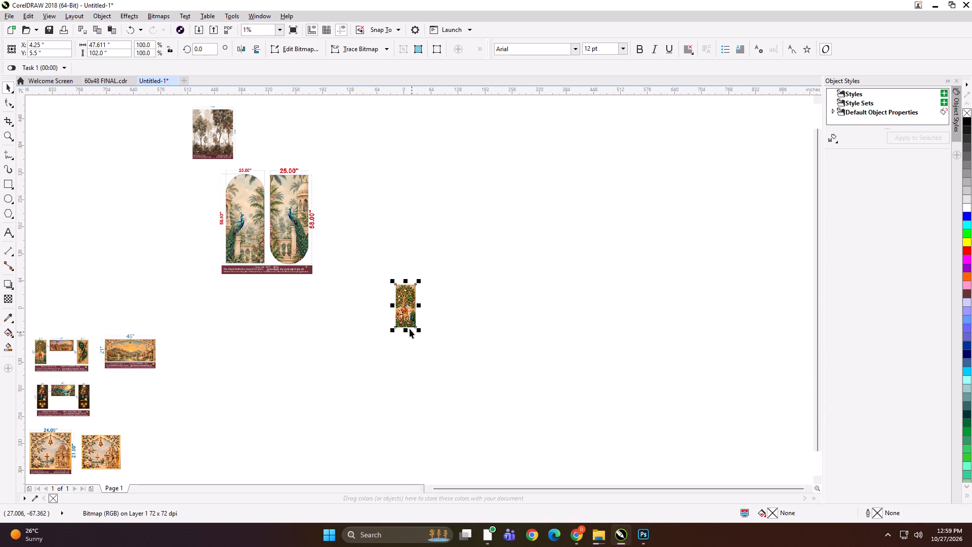
{"action": "left_click_drag", "start_coordinate": [407, 310], "coordinate": [168, 409]}
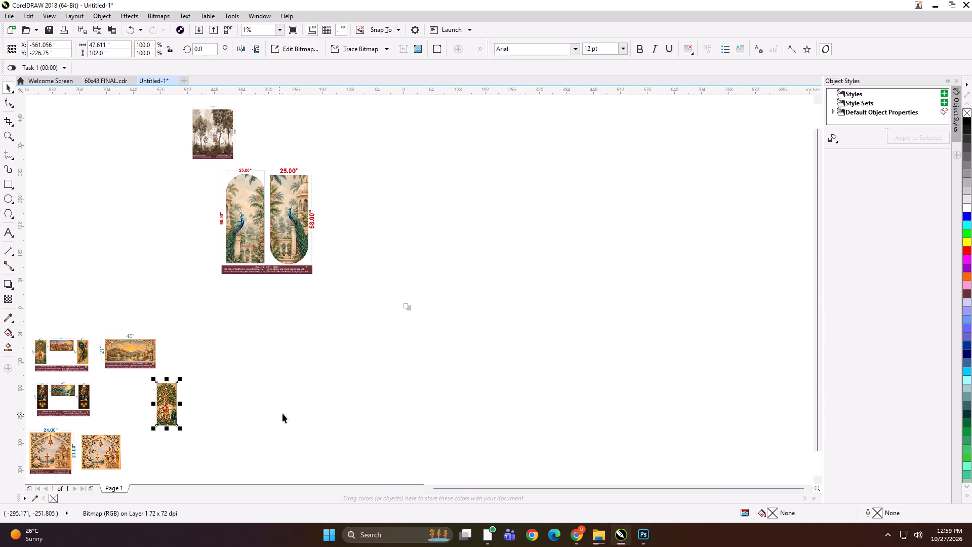
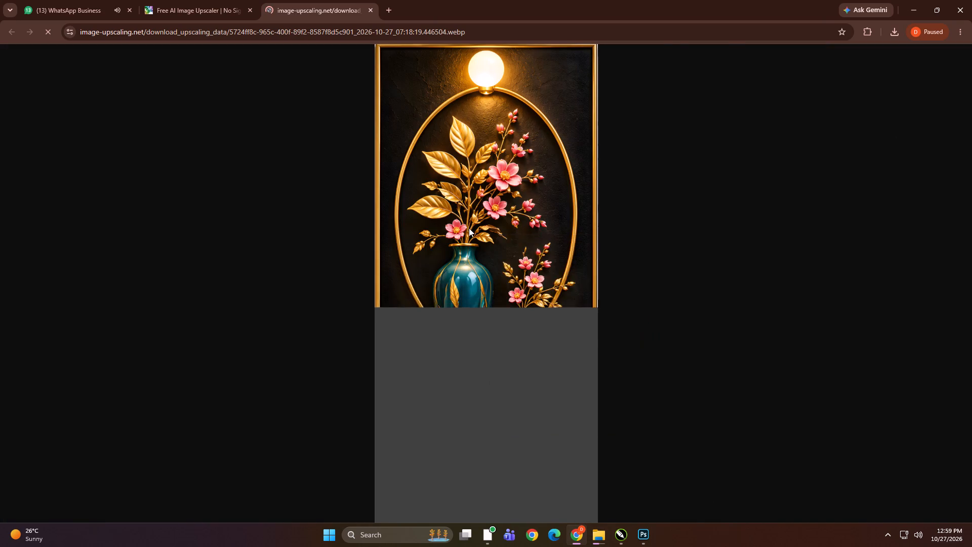
Copy the fully loaded upscaled image of the teal flower vase with gold ring and hanging globe lamps.
{"action": "left_click", "coordinate": [469, 228]}
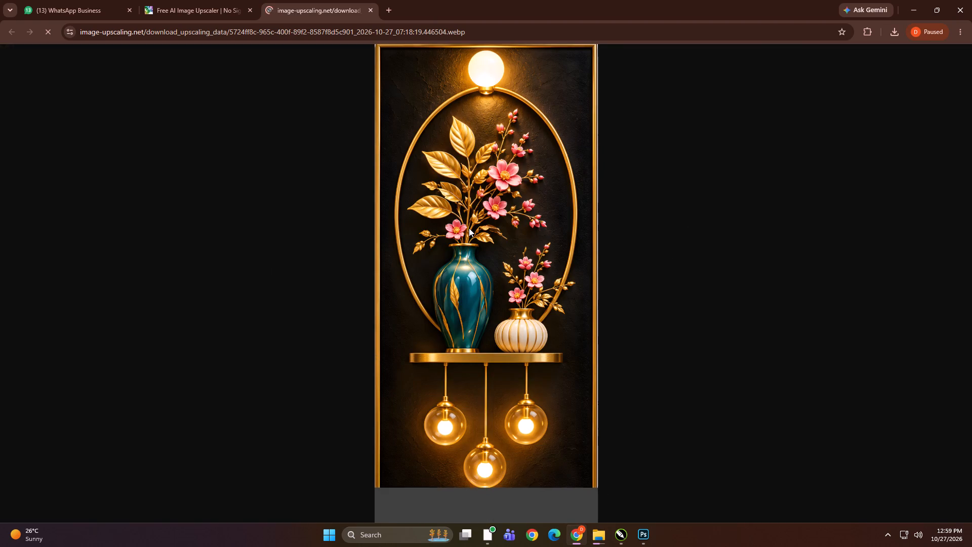
{"action": "scroll", "coordinate": [441, 207], "scroll_direction": "down", "scroll_amount": 3}
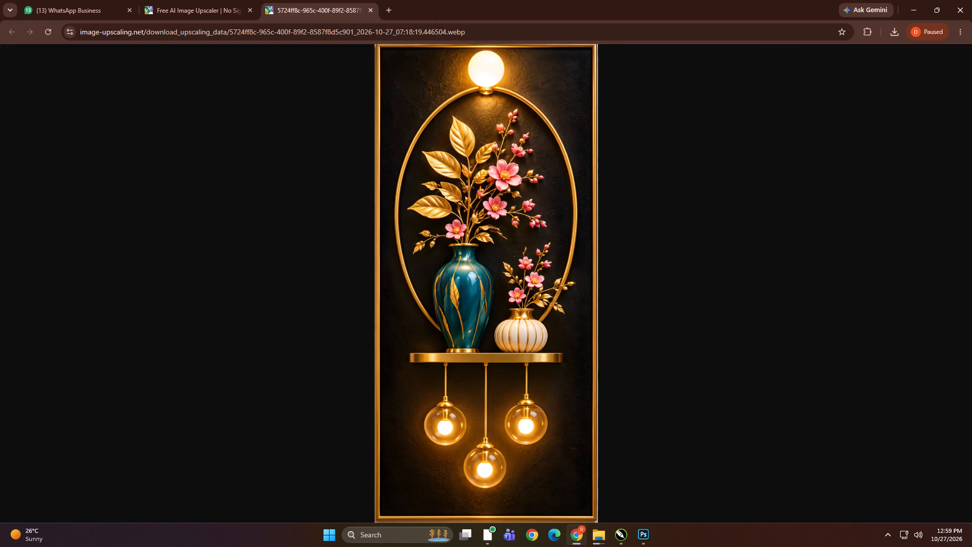
{"action": "left_click", "coordinate": [480, 214]}
{"action": "left_click", "coordinate": [479, 215]}
{"action": "right_click", "coordinate": [479, 215]}
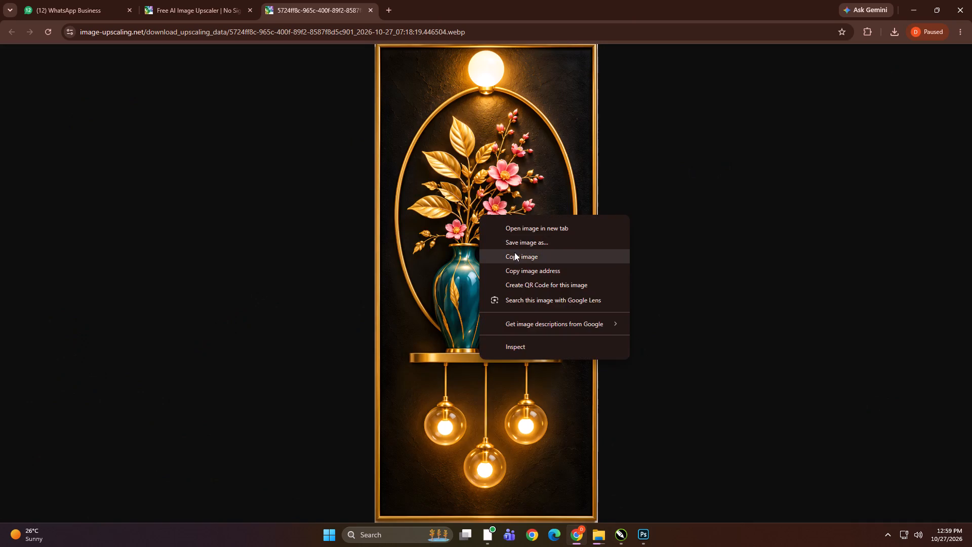
Copy the upscaled image of the teal flower vase with gold ring and hanging globe lamps.
{"action": "left_click", "coordinate": [514, 254]}
Switch to CorelDRAW, paste the vase-and-lamps image into Untitled-1, and place it in line beside the cow-and-tree image, away from the page.
{"action": "left_click", "coordinate": [623, 537]}
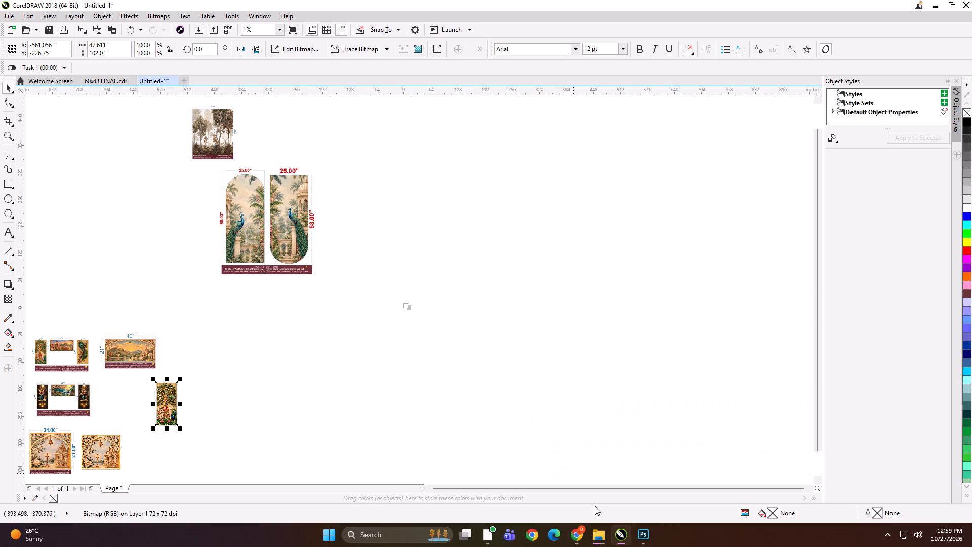
{"action": "left_click", "coordinate": [466, 371]}
{"action": "key", "text": "ctrl+v"}
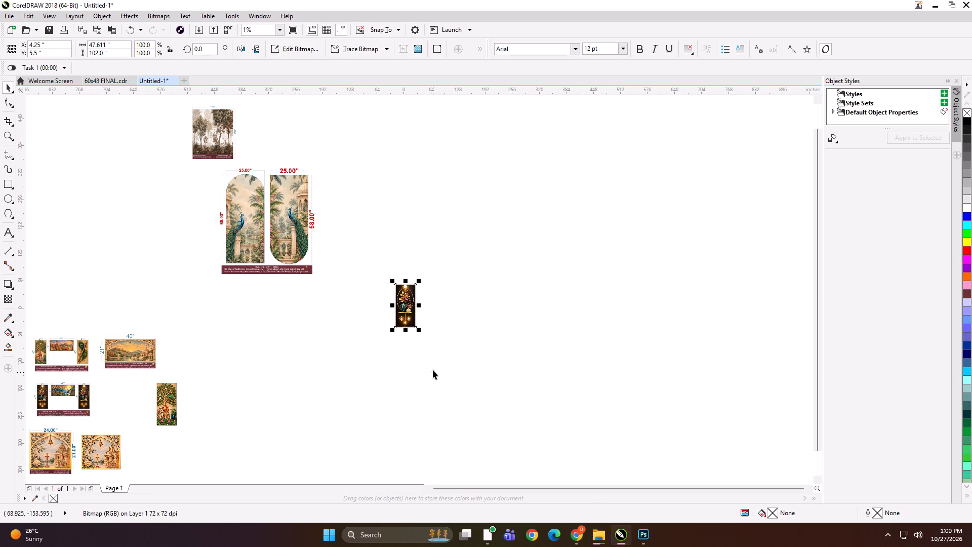
{"action": "left_click_drag", "start_coordinate": [408, 302], "coordinate": [227, 402]}
{"action": "left_click", "coordinate": [227, 402]}
{"action": "left_click", "coordinate": [264, 397]}
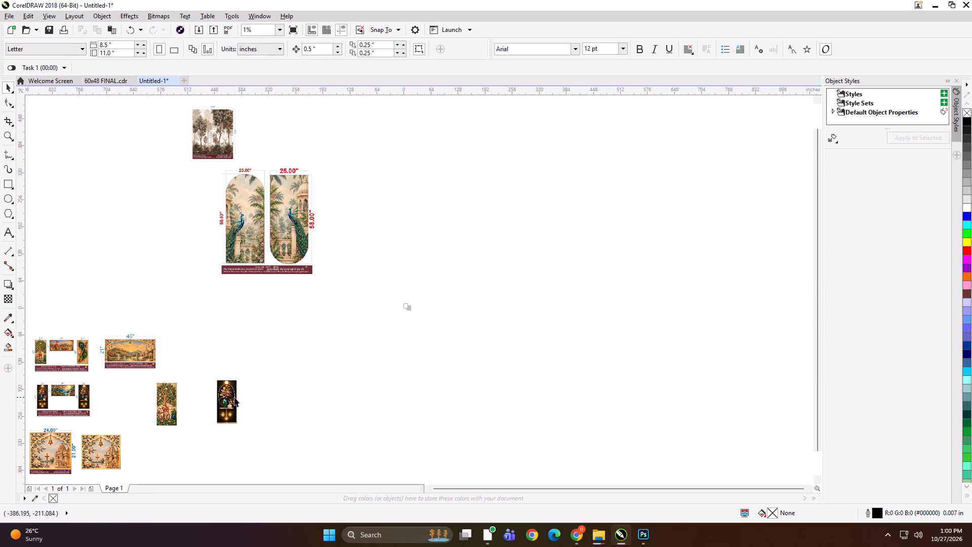
{"action": "left_click_drag", "start_coordinate": [229, 397], "coordinate": [194, 405]}
{"action": "left_click_drag", "start_coordinate": [230, 398], "coordinate": [209, 403]}
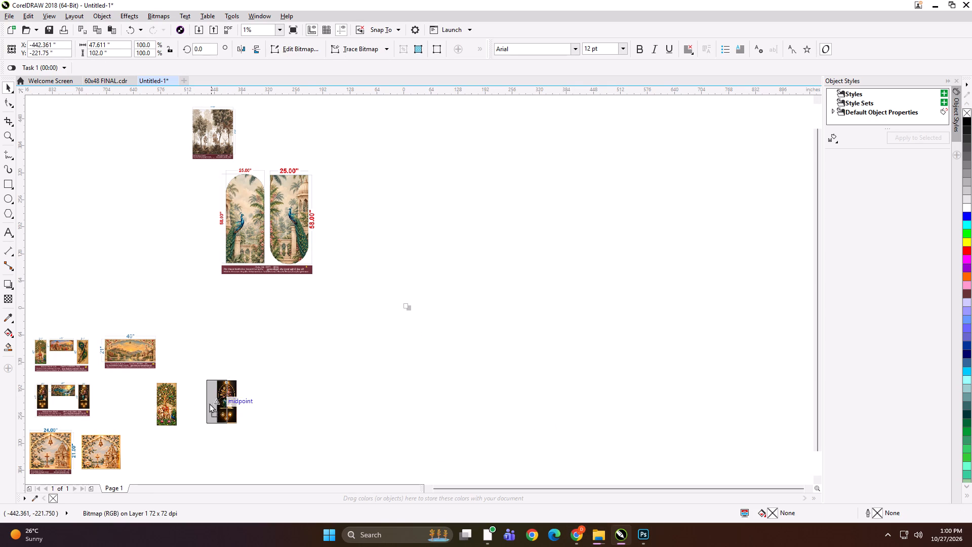
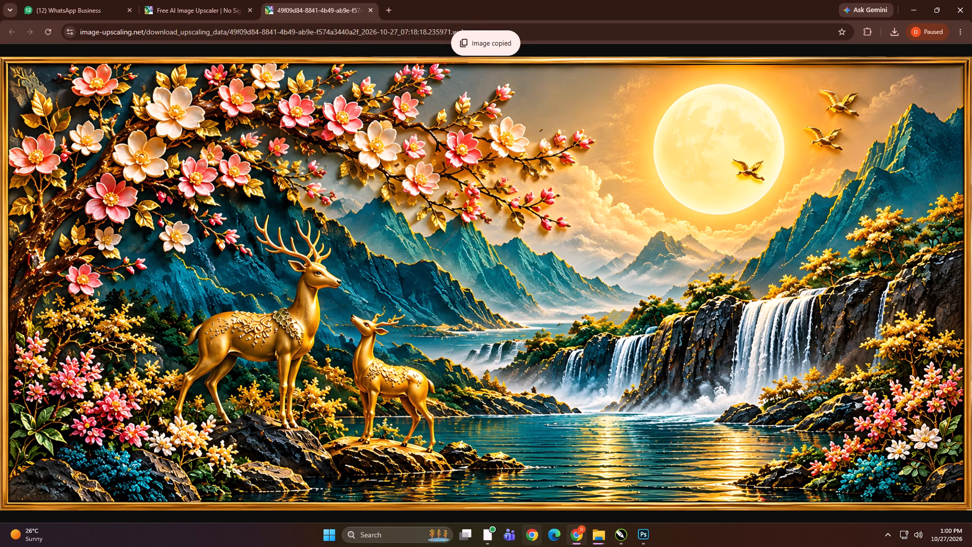
Switch to the Untitled-1 document in CorelDRAW to bring in the copied golden deer and waterfall image.
{"action": "left_click", "coordinate": [650, 494]}
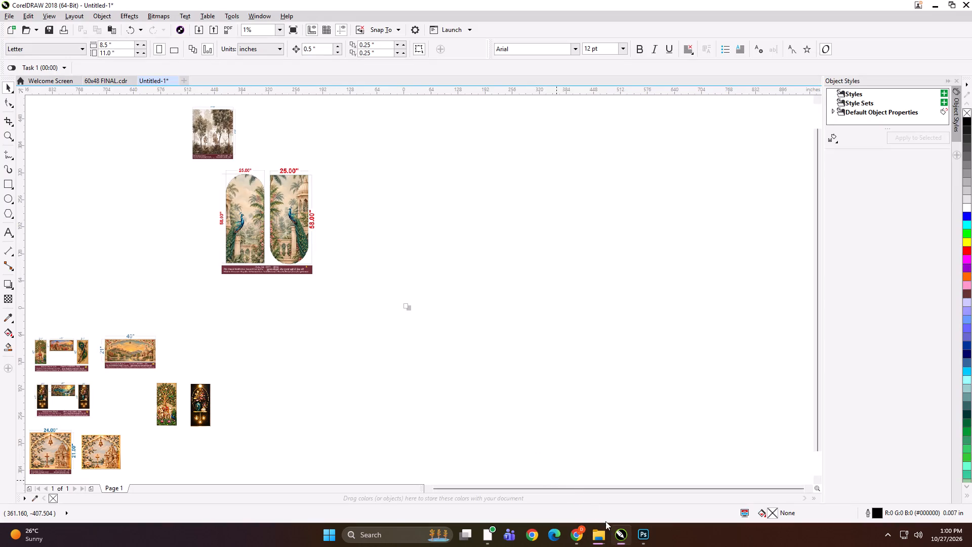
Paste the copied landscape artwork into the layout and place it beside the dark arched lamp panel.
{"action": "left_click", "coordinate": [521, 416]}
{"action": "key", "text": "ctrl+v"}
{"action": "left_click_drag", "start_coordinate": [398, 303], "coordinate": [226, 400]}
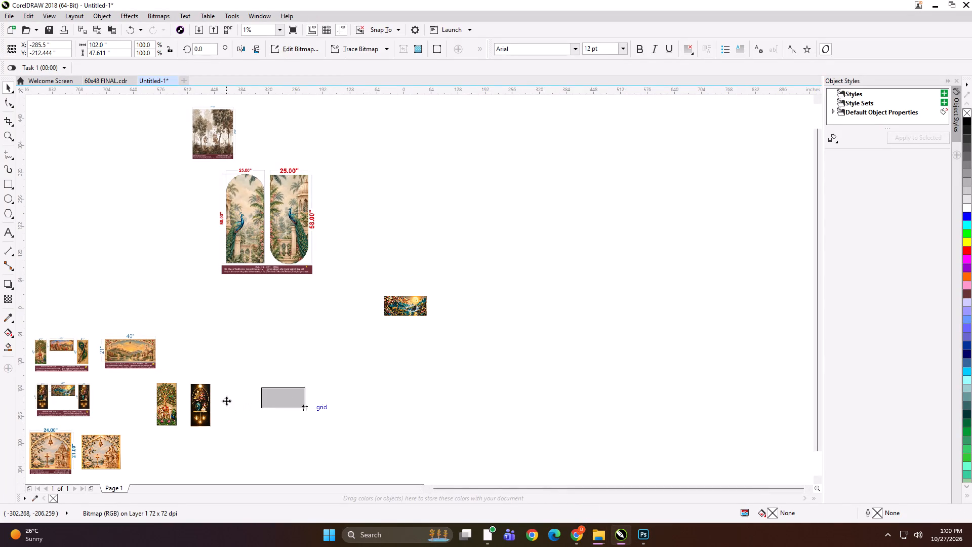
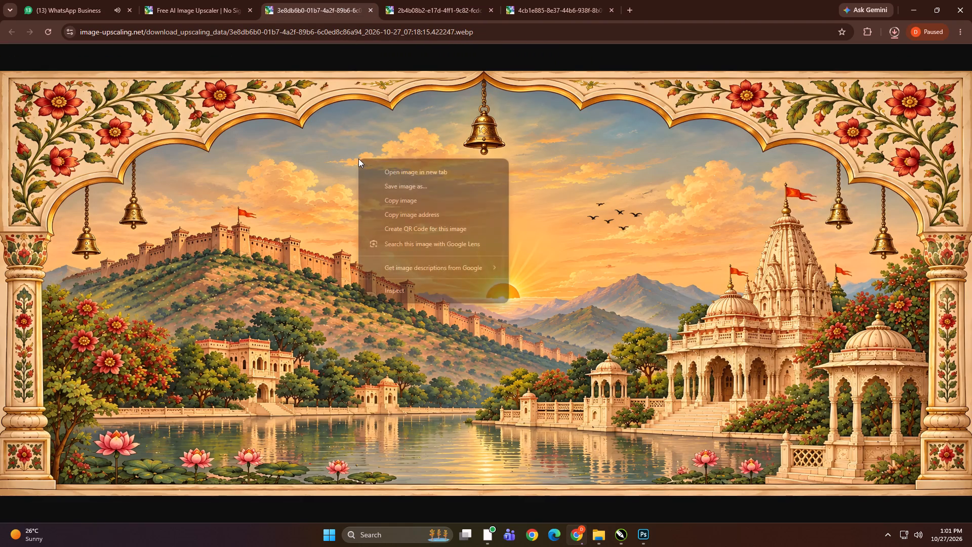
Copy the upscaled fort-and-temple sunset image from the browser and paste it into CorelDRAW beside its 48" by 21" reference layout.
{"action": "left_click", "coordinate": [421, 184]}
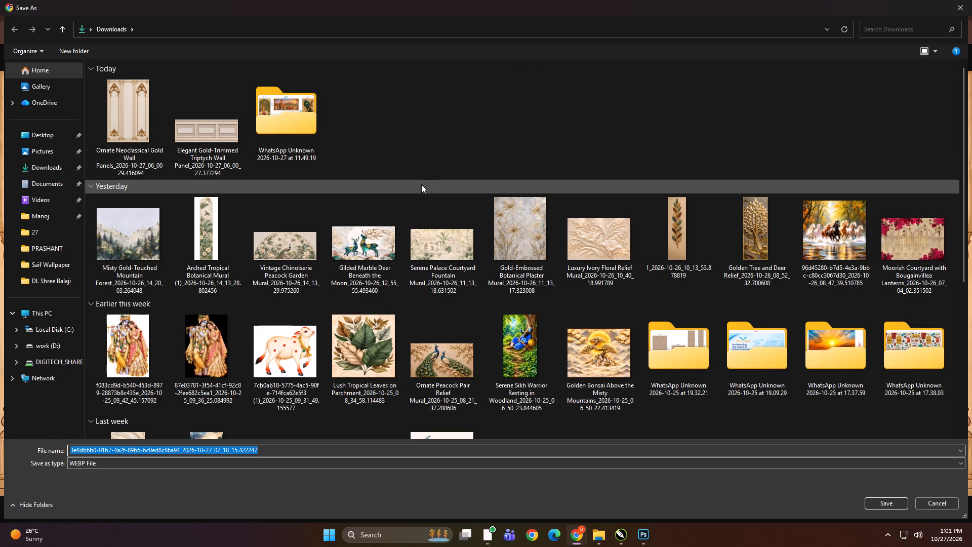
{"action": "left_click", "coordinate": [939, 503]}
{"action": "right_click", "coordinate": [118, 209]}
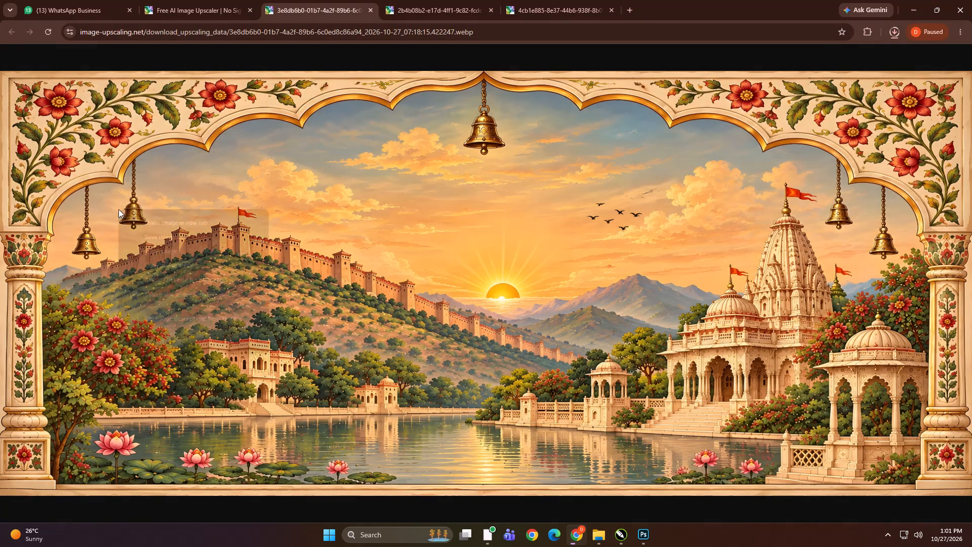
{"action": "left_click", "coordinate": [144, 250]}
{"action": "left_click", "coordinate": [624, 540]}
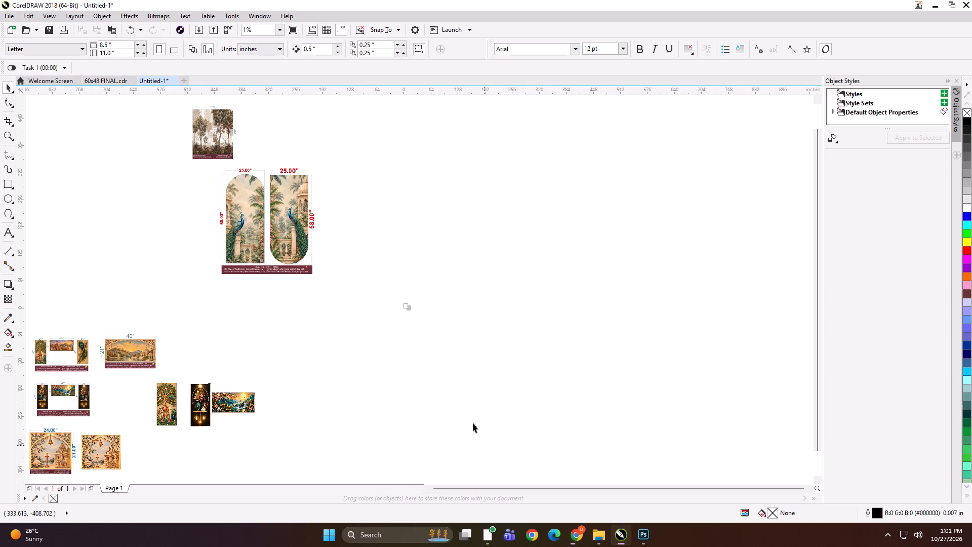
{"action": "left_click", "coordinate": [460, 404]}
{"action": "key", "text": "ctrl+v"}
{"action": "left_click_drag", "start_coordinate": [407, 309], "coordinate": [193, 354]}
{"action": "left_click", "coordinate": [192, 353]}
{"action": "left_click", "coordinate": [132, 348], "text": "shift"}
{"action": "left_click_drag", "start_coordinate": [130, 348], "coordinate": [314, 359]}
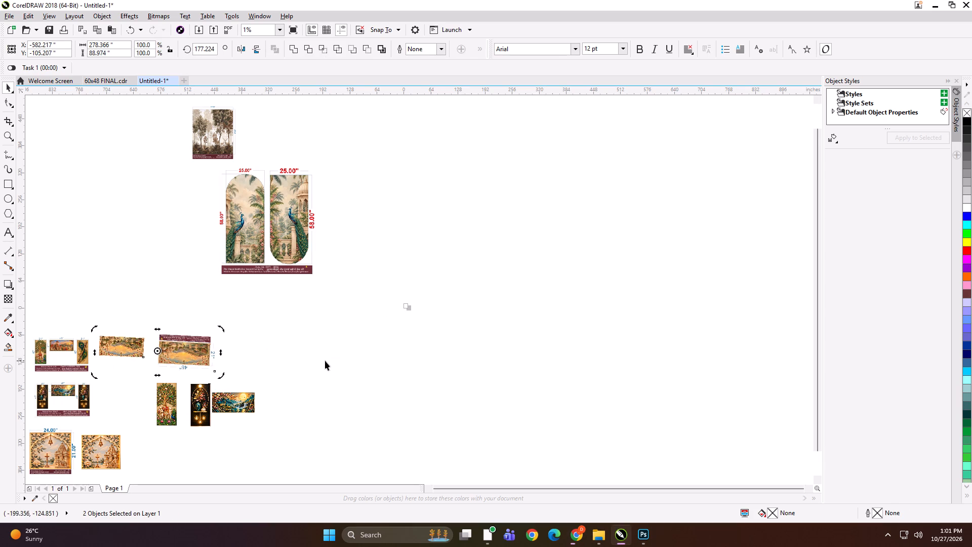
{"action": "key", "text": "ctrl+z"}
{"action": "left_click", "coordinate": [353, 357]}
Move the 48" by 21" fort sunset layout and its pasted artwork together into the empty area near the page.
{"action": "left_click", "coordinate": [141, 349]}
{"action": "left_click", "coordinate": [192, 354], "text": "shift"}
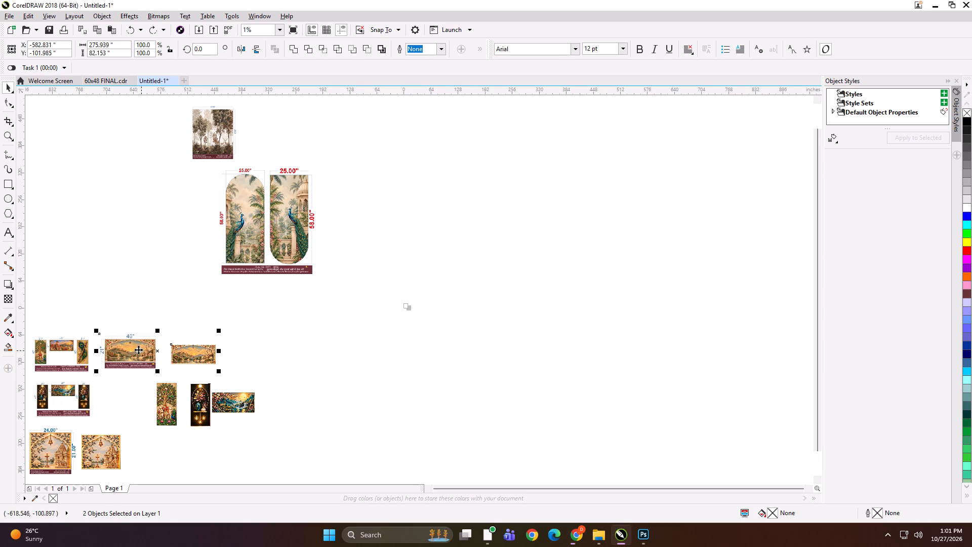
{"action": "left_click_drag", "start_coordinate": [135, 348], "coordinate": [334, 358]}
{"action": "left_click", "coordinate": [360, 409]}
Copy the upscaled elephant procession image from the browser and paste it into CorelDRAW beside the three-panel layout showing that scene.
{"action": "left_click", "coordinate": [579, 528]}
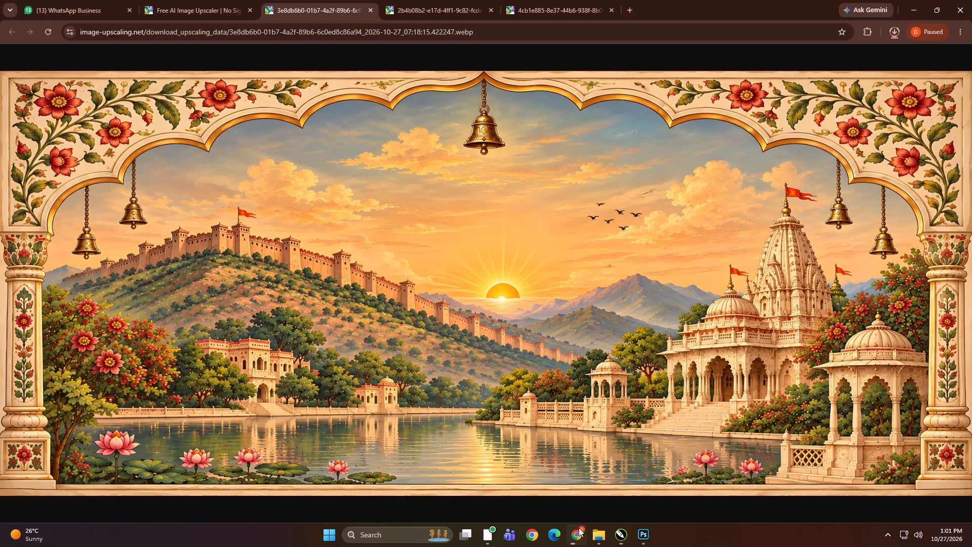
{"action": "left_click", "coordinate": [449, 0]}
{"action": "right_click", "coordinate": [467, 182]}
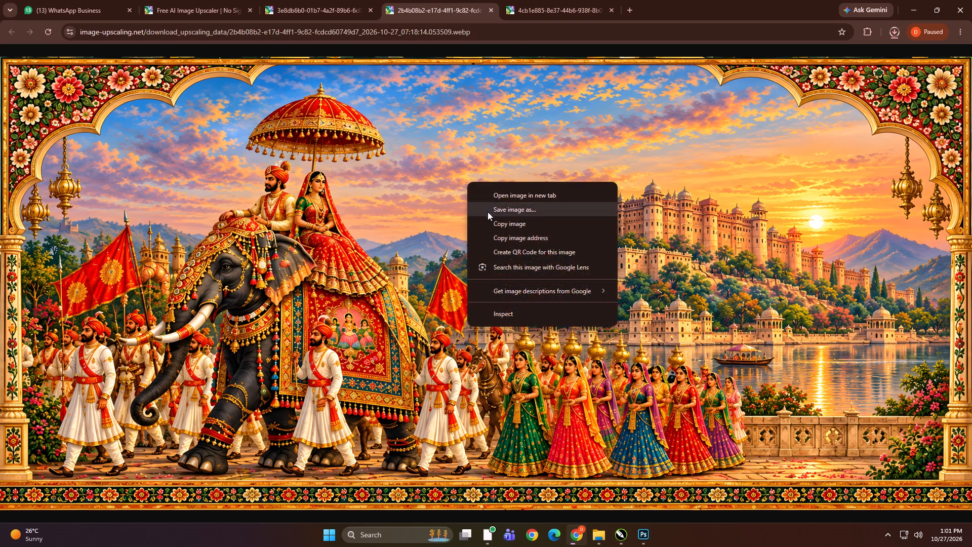
{"action": "left_click", "coordinate": [494, 219]}
{"action": "left_click", "coordinate": [624, 540]}
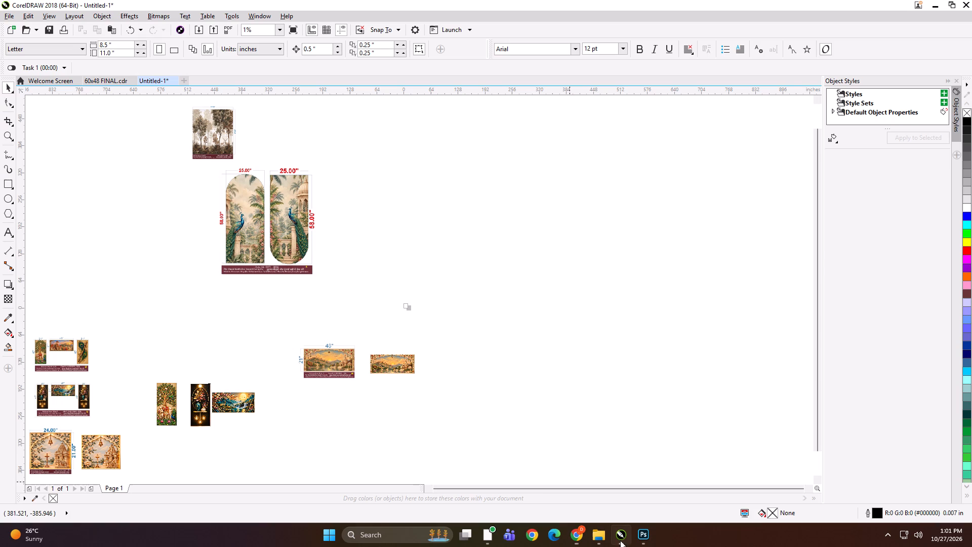
{"action": "left_click", "coordinate": [458, 403]}
{"action": "key", "text": "ctrl+v"}
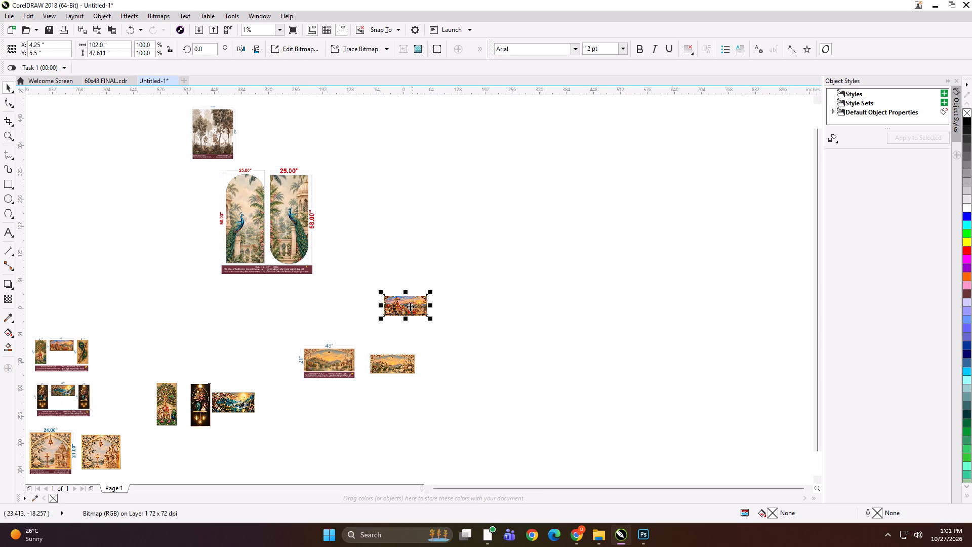
{"action": "left_click_drag", "start_coordinate": [410, 304], "coordinate": [125, 345]}
Move the three-panel procession layout and its pasted artwork together to the open area right of the page.
{"action": "left_click", "coordinate": [78, 341], "text": "shift"}
{"action": "left_click_drag", "start_coordinate": [66, 343], "coordinate": [461, 330]}
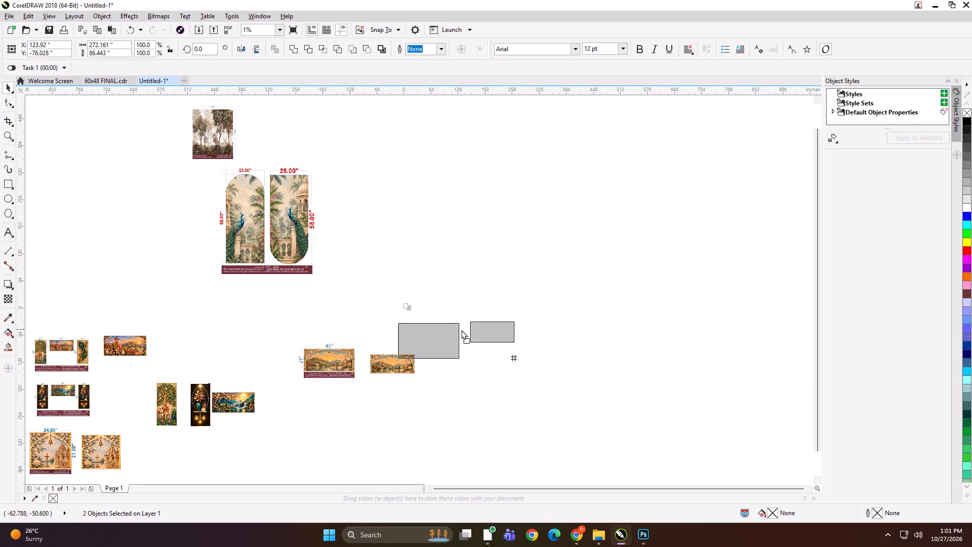
{"action": "left_click_drag", "start_coordinate": [461, 330], "coordinate": [516, 328]}
{"action": "left_click", "coordinate": [491, 400]}
Copy the upscaled flute and peacock feather image from the browser and place it in CorelDRAW below the three-panel procession layout.
{"action": "left_click", "coordinate": [579, 545]}
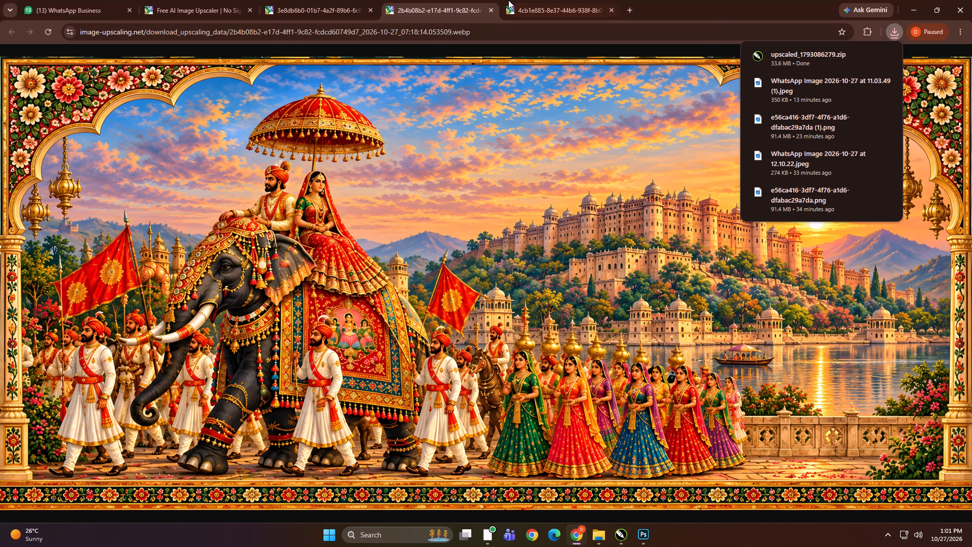
{"action": "left_click", "coordinate": [556, 0]}
{"action": "right_click", "coordinate": [491, 157]}
{"action": "left_click", "coordinate": [516, 194]}
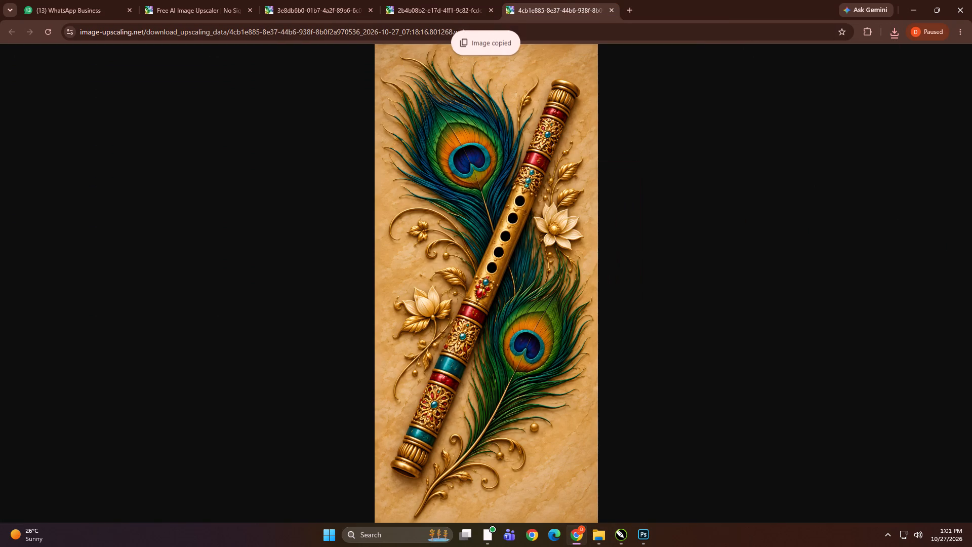
{"action": "left_click", "coordinate": [618, 539]}
{"action": "left_click", "coordinate": [481, 414]}
{"action": "key", "text": "ctrl+v"}
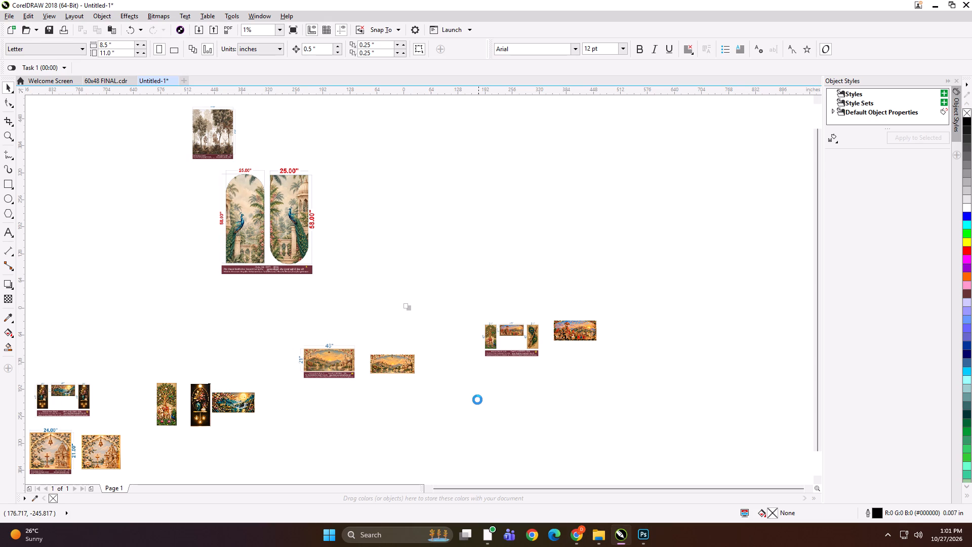
{"action": "left_click_drag", "start_coordinate": [406, 303], "coordinate": [457, 337]}
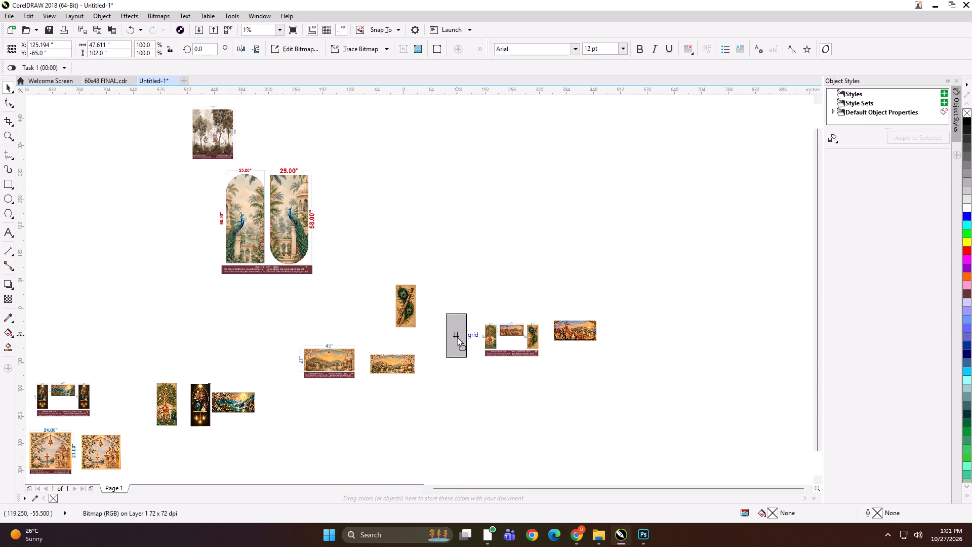
{"action": "left_click_drag", "start_coordinate": [457, 337], "coordinate": [538, 389]}
Move the tall flowering-tree artwork beside the flute and peacock feather artwork.
{"action": "left_click_drag", "start_coordinate": [168, 410], "coordinate": [344, 428]}
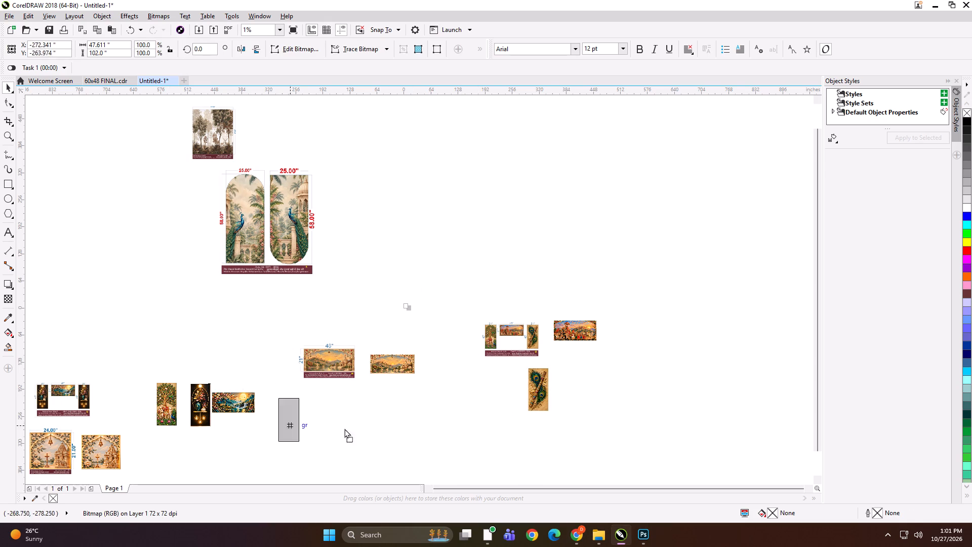
{"action": "left_click_drag", "start_coordinate": [344, 428], "coordinate": [577, 395]}
Move the three-panel lamp and waterfall layout above its dark arched lamp and waterfall artworks.
{"action": "left_click_drag", "start_coordinate": [53, 389], "coordinate": [98, 386]}
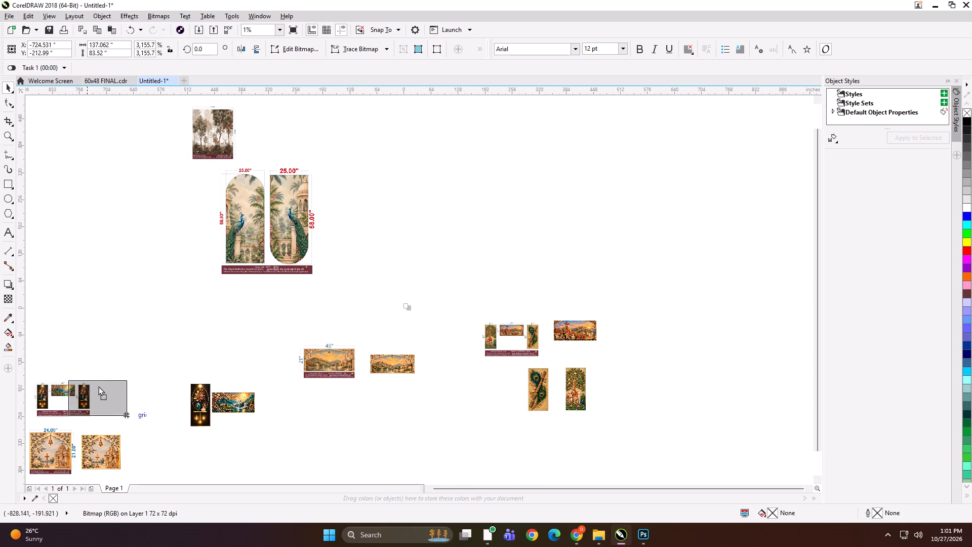
{"action": "left_click_drag", "start_coordinate": [98, 386], "coordinate": [182, 357]}
{"action": "left_click_drag", "start_coordinate": [185, 357], "coordinate": [204, 352]}
{"action": "left_click", "coordinate": [371, 422]}
Move the arched peacock pair layout up and to the right, farther from the lamp panel group.
{"action": "left_click_drag", "start_coordinate": [271, 196], "coordinate": [317, 166]}
{"action": "left_click", "coordinate": [388, 285]}
Select the temple and bell artwork beside the 24" by 21" reference layout.
{"action": "scroll", "coordinate": [52, 473], "scroll_direction": "up", "scroll_amount": 2}
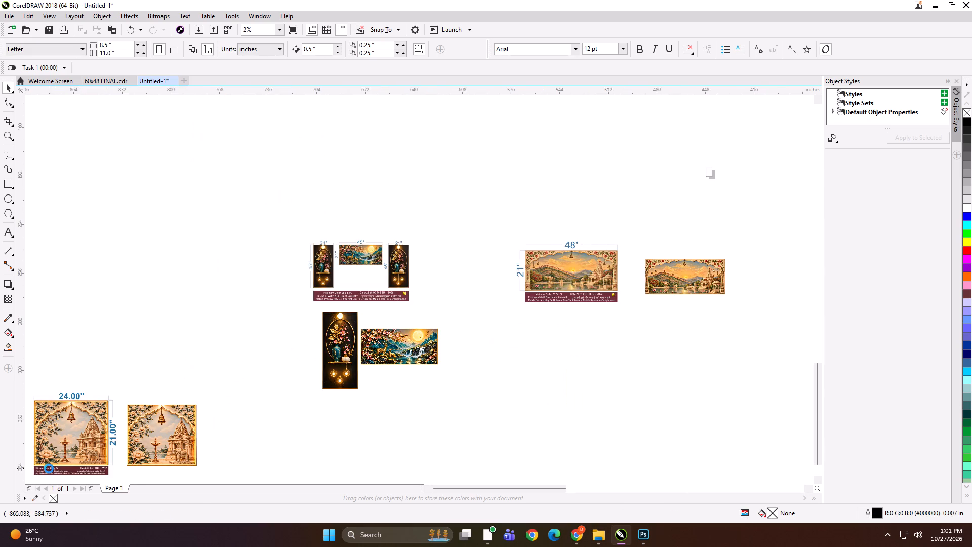
{"action": "scroll", "coordinate": [479, 324], "scroll_direction": "down", "scroll_amount": 1}
{"action": "scroll", "coordinate": [146, 354], "scroll_direction": "up", "scroll_amount": 1}
{"action": "scroll", "coordinate": [84, 349], "scroll_direction": "up", "scroll_amount": 1}
{"action": "left_click", "coordinate": [635, 295]}
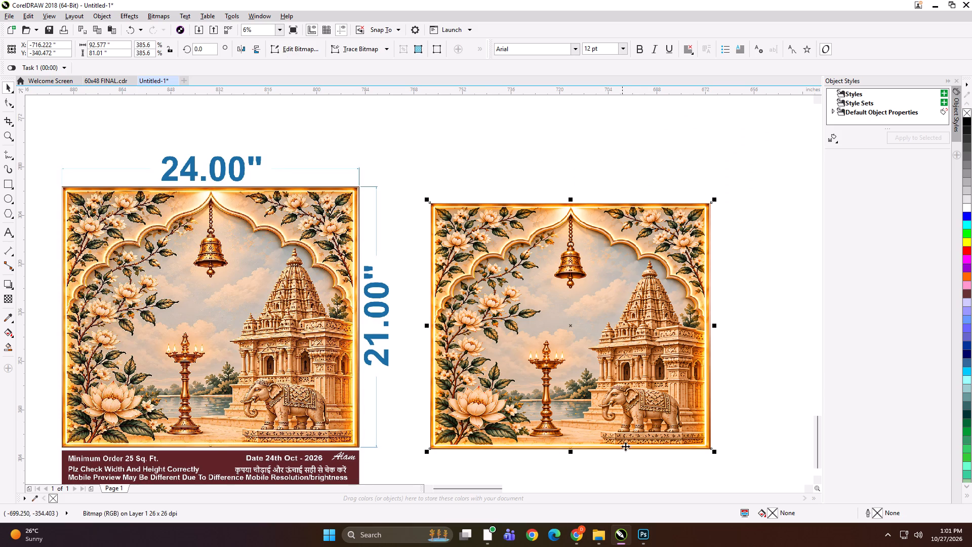
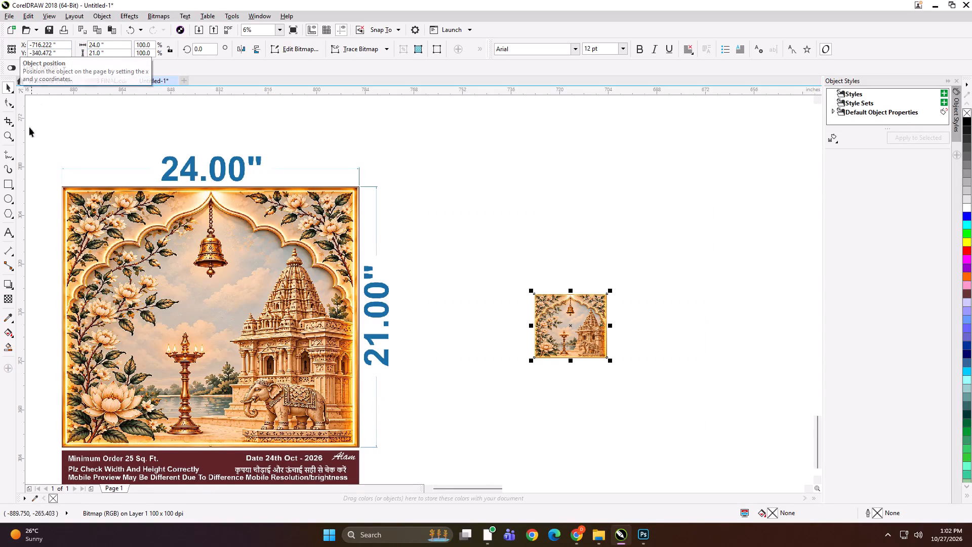
Add a matching 24 by 21 inch outline rectangle around the temple and bell artwork and group the two.
{"action": "left_click", "coordinate": [10, 179], "text": "shift"}
{"action": "key", "text": "space"}
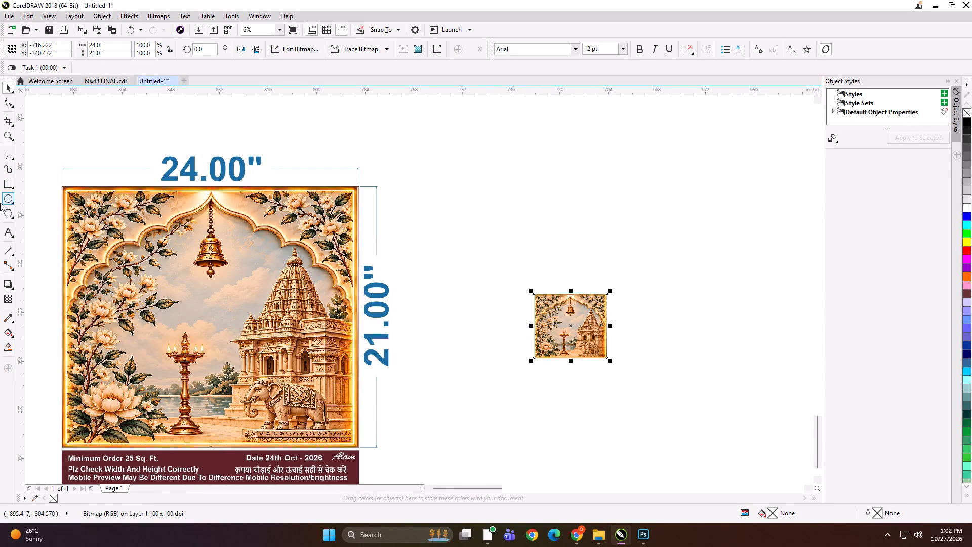
{"action": "double_click", "coordinate": [7, 185], "text": "shift"}
{"action": "key", "text": "shift+space"}
{"action": "scroll", "coordinate": [636, 303], "scroll_direction": "up", "scroll_amount": 2}
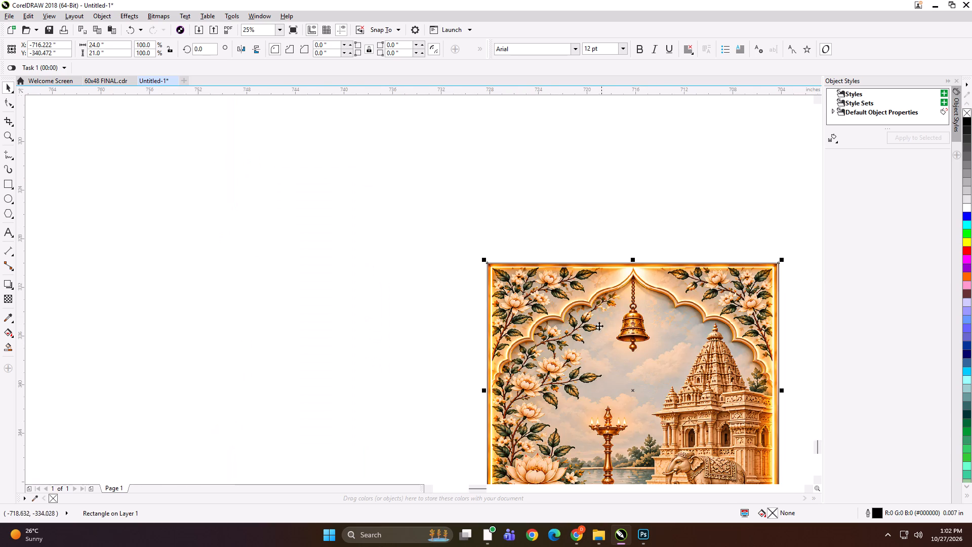
{"action": "scroll", "coordinate": [468, 236], "scroll_direction": "down", "scroll_amount": 1}
{"action": "scroll", "coordinate": [580, 256], "scroll_direction": "up", "scroll_amount": 3}
{"action": "scroll", "coordinate": [688, 214], "scroll_direction": "up", "scroll_amount": 1}
{"action": "scroll", "coordinate": [465, 205], "scroll_direction": "down", "scroll_amount": 3}
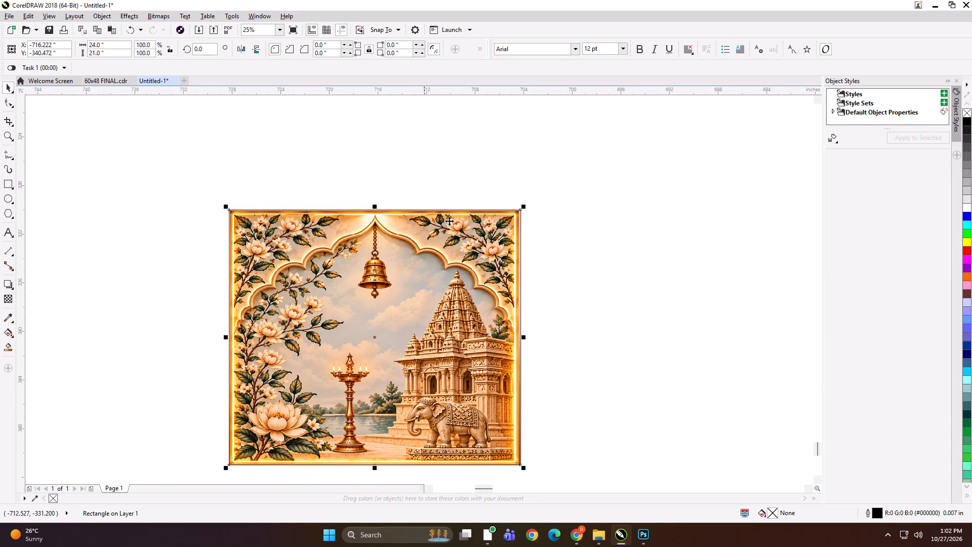
{"action": "scroll", "coordinate": [222, 294], "scroll_direction": "up", "scroll_amount": 3}
{"action": "scroll", "coordinate": [358, 282], "scroll_direction": "down", "scroll_amount": 5}
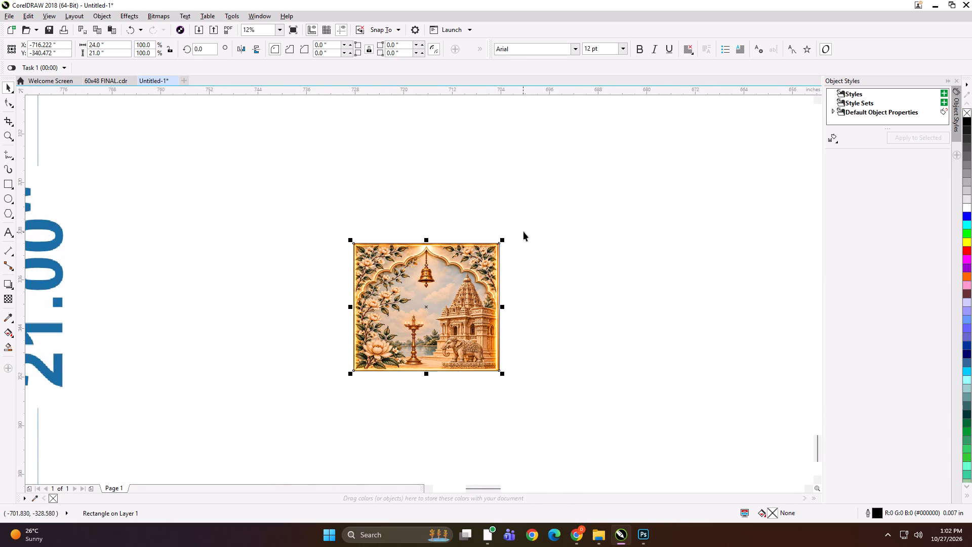
{"action": "left_click", "coordinate": [534, 229]}
{"action": "left_click_drag", "start_coordinate": [537, 219], "coordinate": [256, 451]}
{"action": "scroll", "coordinate": [457, 366], "scroll_direction": "down", "scroll_amount": 1}
{"action": "key", "text": "ctrl+g"}
{"action": "scroll", "coordinate": [491, 354], "scroll_direction": "down", "scroll_amount": 1}
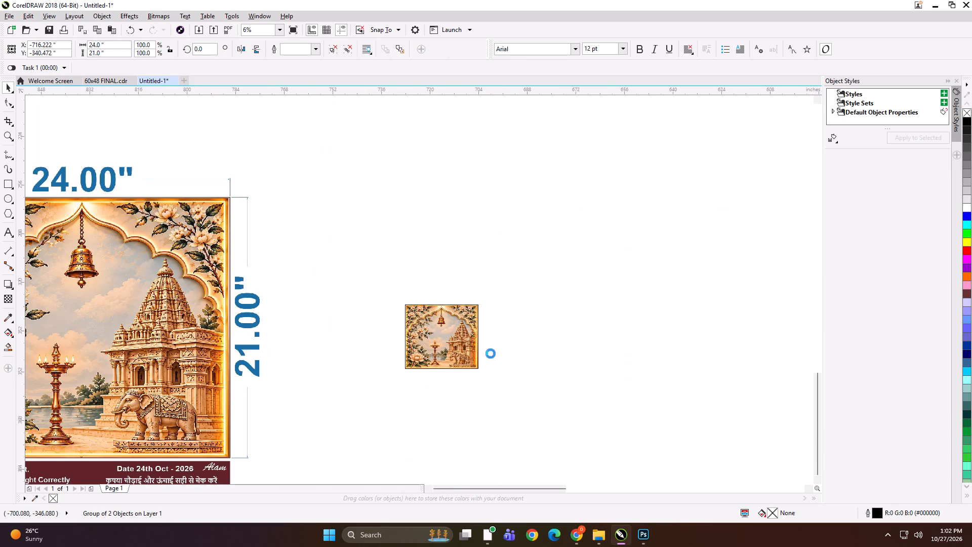
Start exporting the framed temple artwork and create a D&D folder inside work (D:) > KD > PRINT FILE > 27.
{"action": "key", "text": "ctrl+e"}
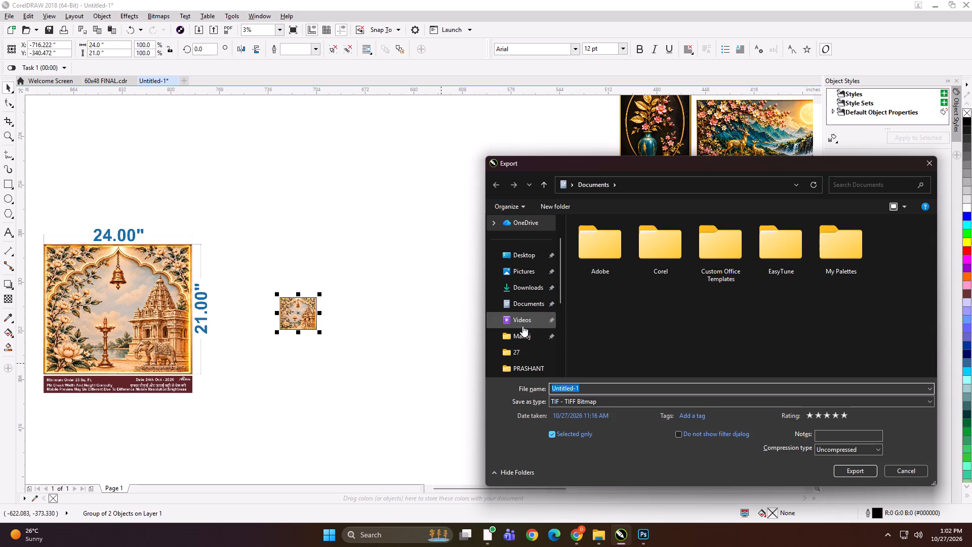
{"action": "scroll", "coordinate": [522, 326], "scroll_direction": "up", "scroll_amount": 1}
{"action": "left_click", "coordinate": [523, 324]}
{"action": "scroll", "coordinate": [526, 320], "scroll_direction": "down", "scroll_amount": 2}
{"action": "left_click", "coordinate": [525, 316]}
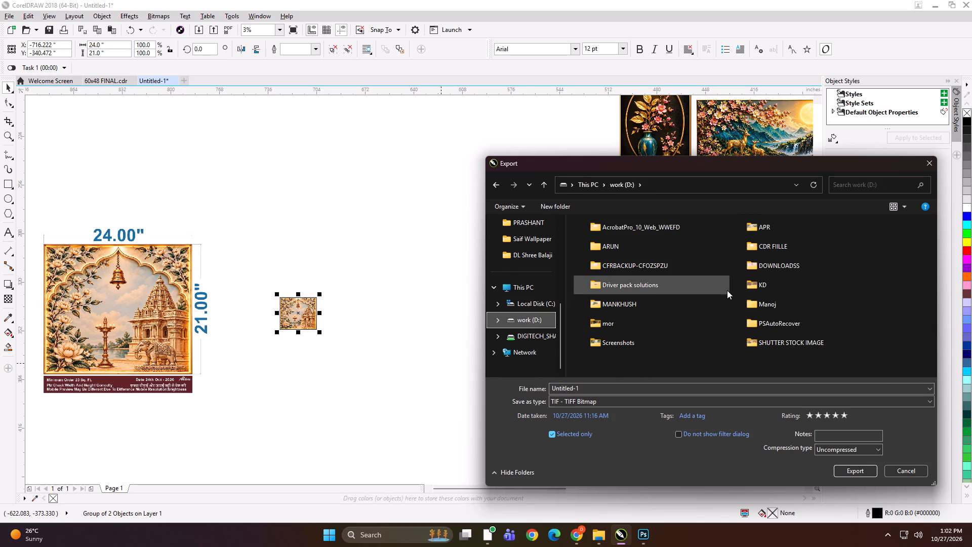
{"action": "double_click", "coordinate": [782, 282]}
{"action": "double_click", "coordinate": [696, 268]}
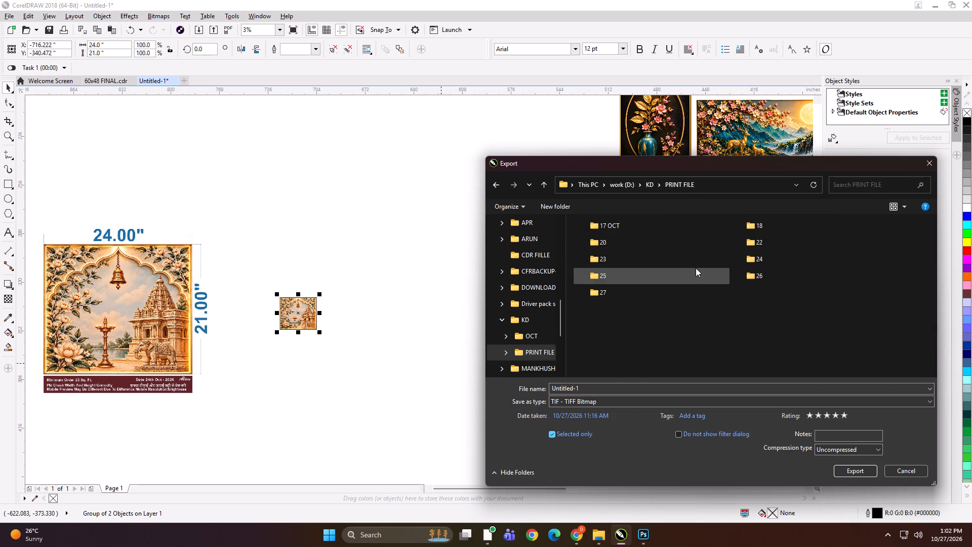
{"action": "double_click", "coordinate": [638, 295]}
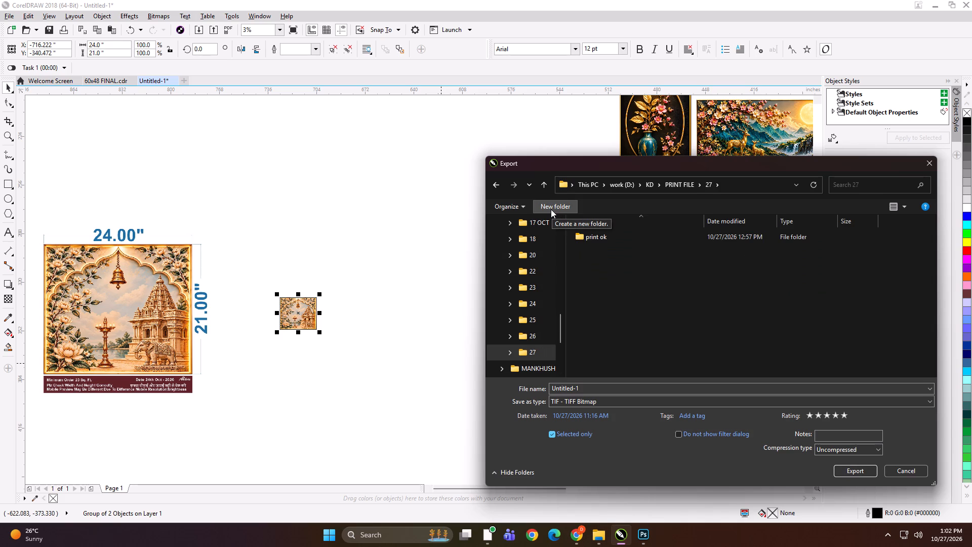
{"action": "left_click", "coordinate": [551, 209]}
{"action": "key", "text": "shift+d"}
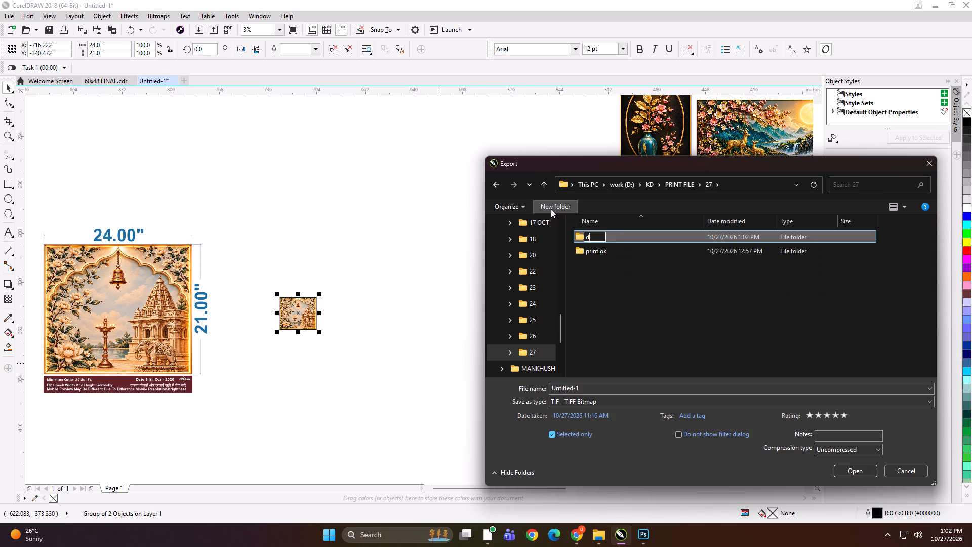
{"action": "key", "text": "BackSpace"}
{"action": "type", "text": "D&D"}
{"action": "key", "text": "Return"}
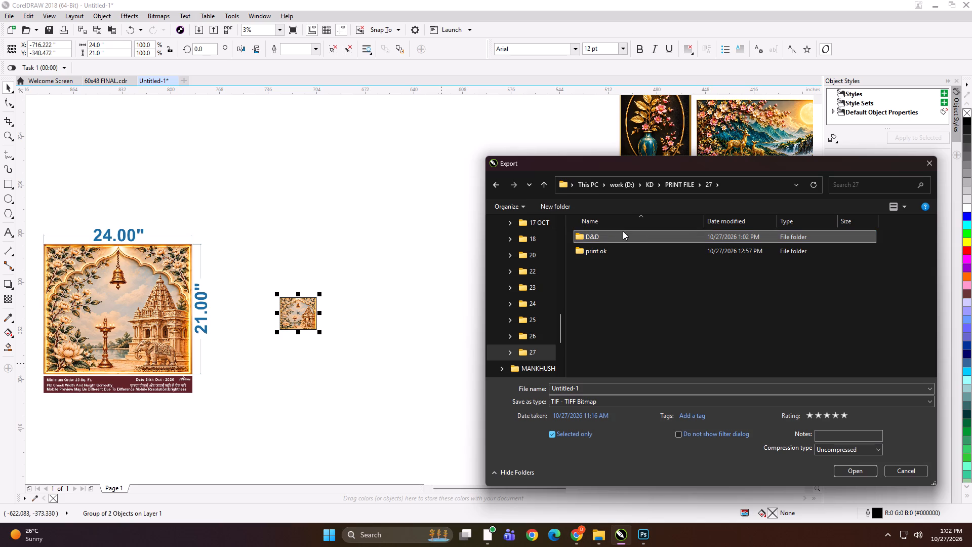
{"action": "left_click", "coordinate": [628, 235]}
{"action": "double_click", "coordinate": [628, 235]}
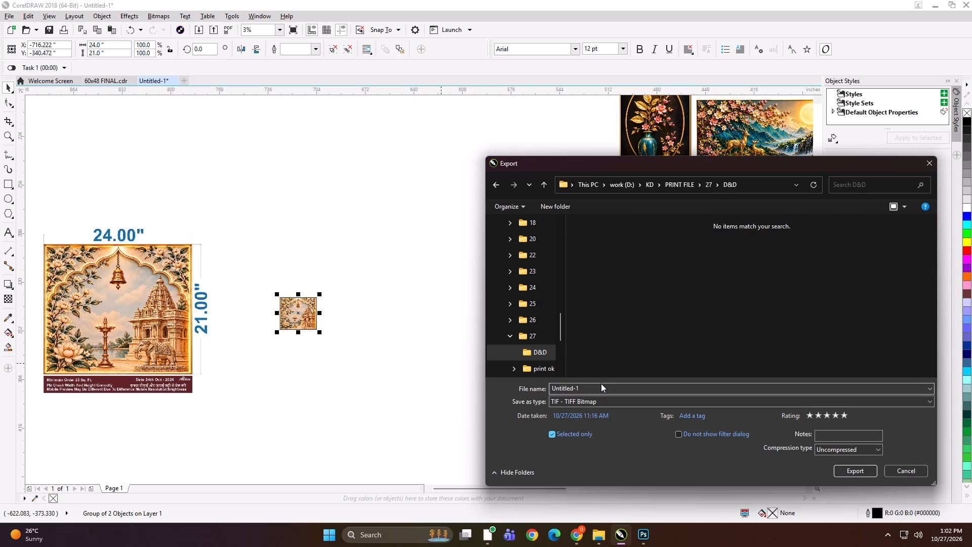
Export the framed temple artwork as a TIFF named 24x21 NW into the D&D folder.
{"action": "left_click", "coordinate": [601, 385]}
{"action": "type", "text": "24x21"}
{"action": "key", "text": "space"}
{"action": "type", "text": "NW"}
{"action": "key", "text": "Return"}
{"action": "key", "text": "Return"}
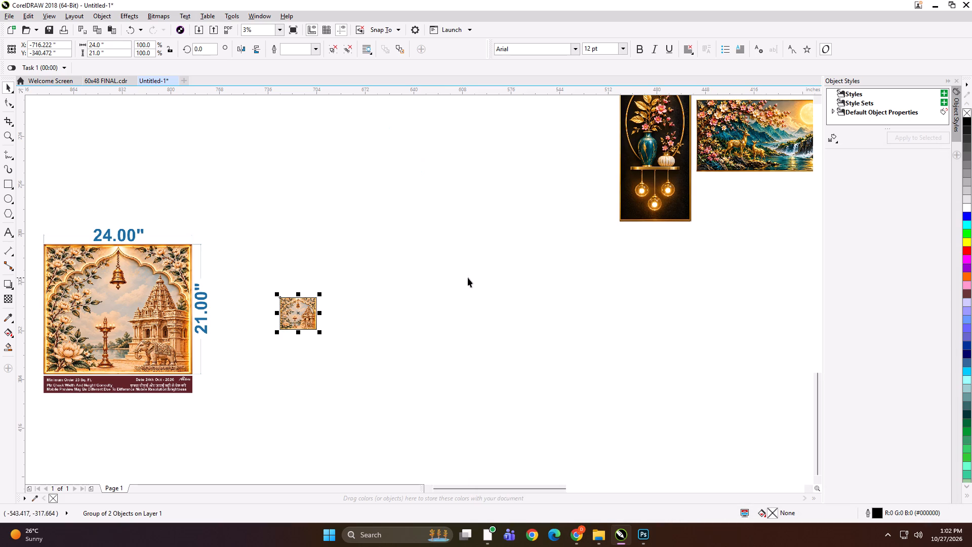
Enlarge the framed temple and bell artwork to about the size of its 24" by 21" reference layout.
{"action": "left_click_drag", "start_coordinate": [320, 335], "coordinate": [390, 387], "text": "shift"}
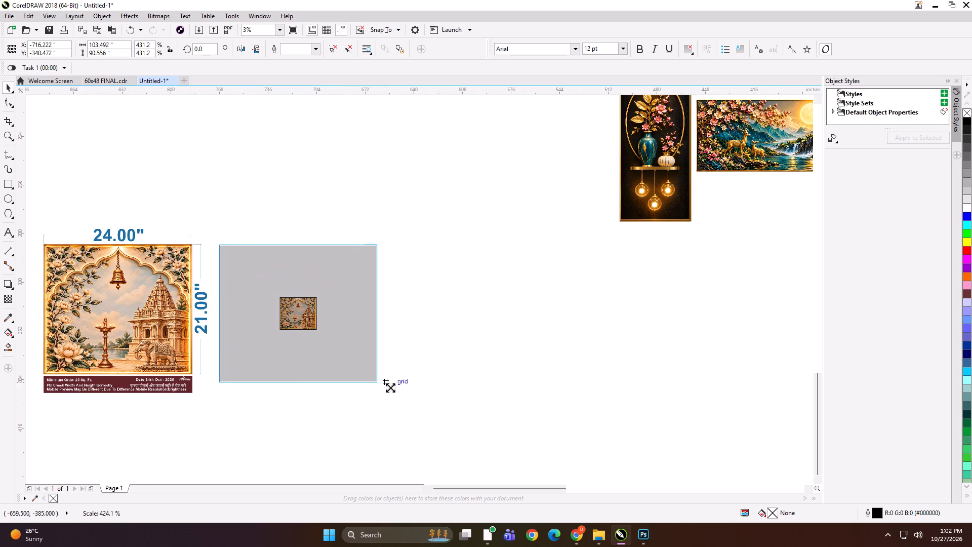
{"action": "left_click_drag", "start_coordinate": [390, 387], "coordinate": [388, 388], "text": "shift"}
Group the temple artwork with its reference layout and move the pair closer beneath the lamp and waterfall panels.
{"action": "left_click", "coordinate": [204, 332], "text": "shift"}
{"action": "key", "text": "ctrl+g"}
{"action": "scroll", "coordinate": [310, 331], "scroll_direction": "down", "scroll_amount": 1}
{"action": "left_click_drag", "start_coordinate": [161, 294], "coordinate": [324, 345]}
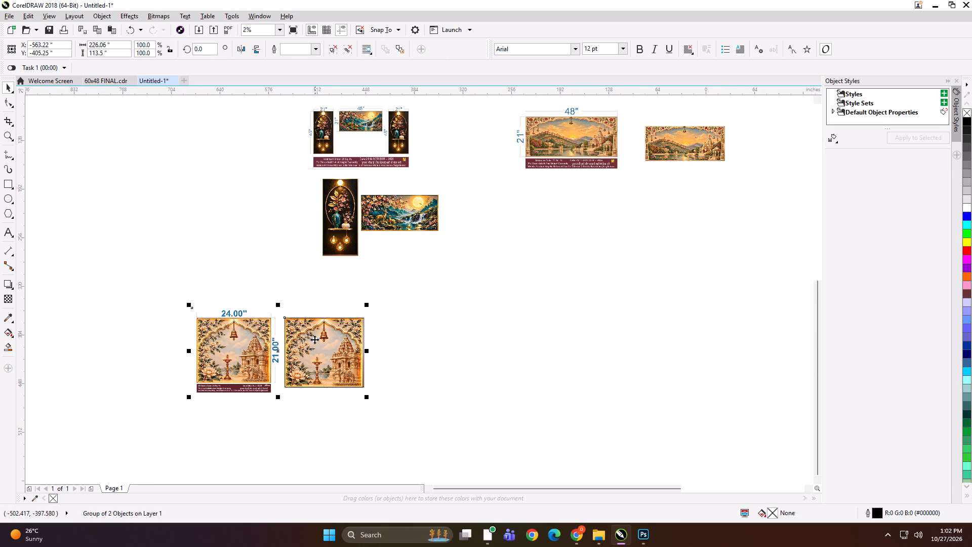
Resize the hill fort and lake sunset artwork to 48 by 21 inches.
{"action": "left_click_drag", "start_coordinate": [819, 373], "coordinate": [806, 326]}
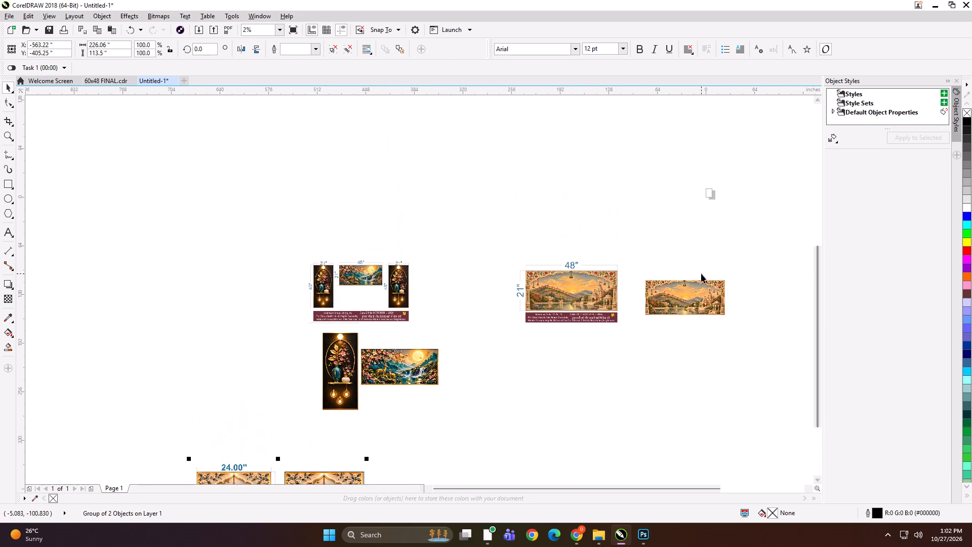
{"action": "scroll", "coordinate": [704, 277], "scroll_direction": "up", "scroll_amount": 1}
{"action": "scroll", "coordinate": [344, 231], "scroll_direction": "down", "scroll_amount": 1}
{"action": "scroll", "coordinate": [615, 254], "scroll_direction": "up", "scroll_amount": 1}
{"action": "scroll", "coordinate": [663, 300], "scroll_direction": "up", "scroll_amount": 1}
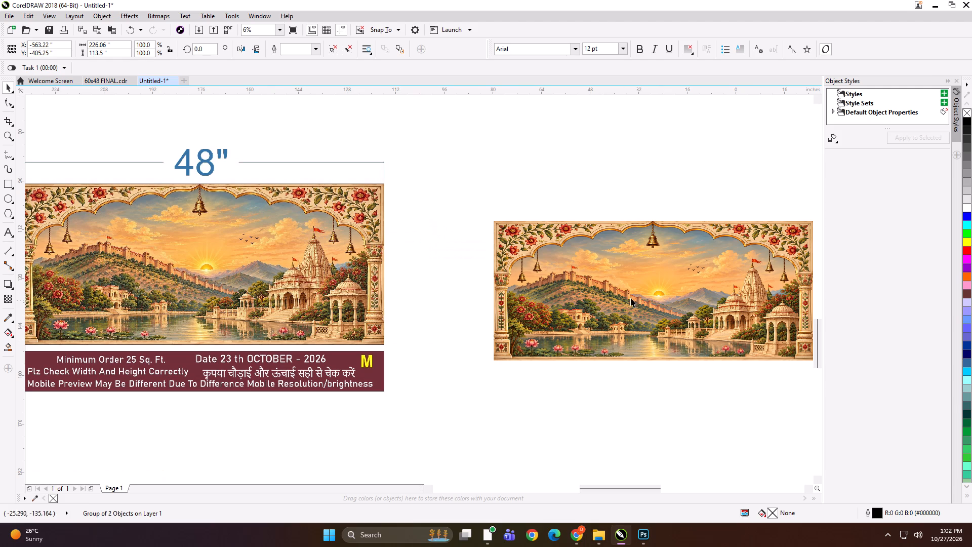
{"action": "left_click", "coordinate": [599, 285]}
{"action": "left_click_drag", "start_coordinate": [123, 46], "coordinate": [95, 49]}
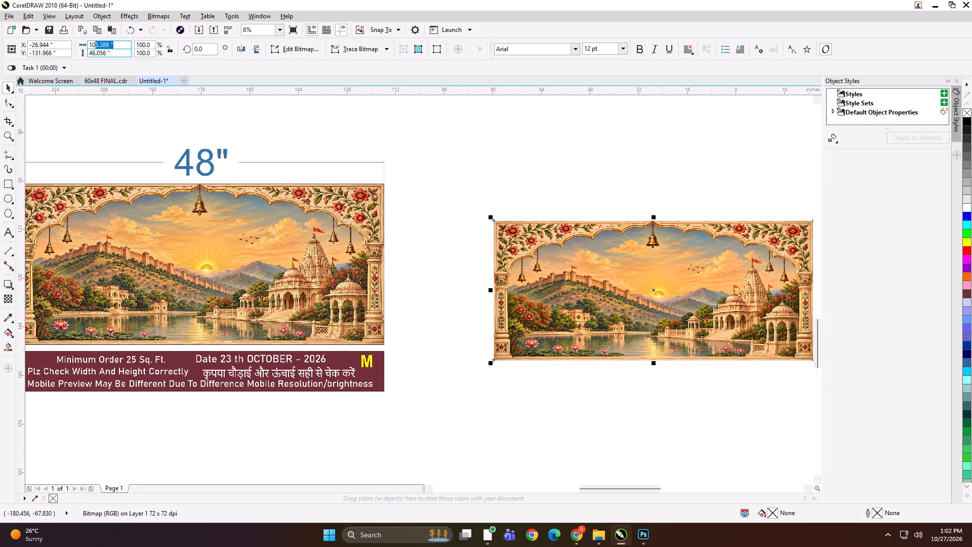
{"action": "key", "text": "ctrl+a"}
{"action": "type", "text": "48"}
{"action": "key", "text": "Tab"}
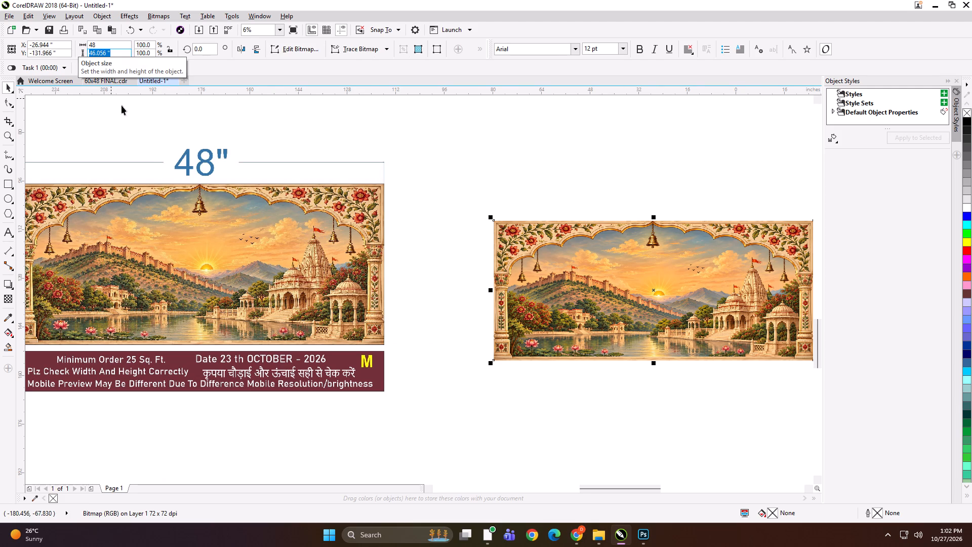
{"action": "scroll", "coordinate": [148, 131], "scroll_direction": "down", "scroll_amount": 1}
{"action": "type", "text": "21"}
{"action": "key", "text": "Return"}
Add a matching outline rectangle around the 48 by 21 inch fort and lake artwork and group the two.
{"action": "left_click", "coordinate": [7, 187], "text": "shift"}
{"action": "key", "text": "space"}
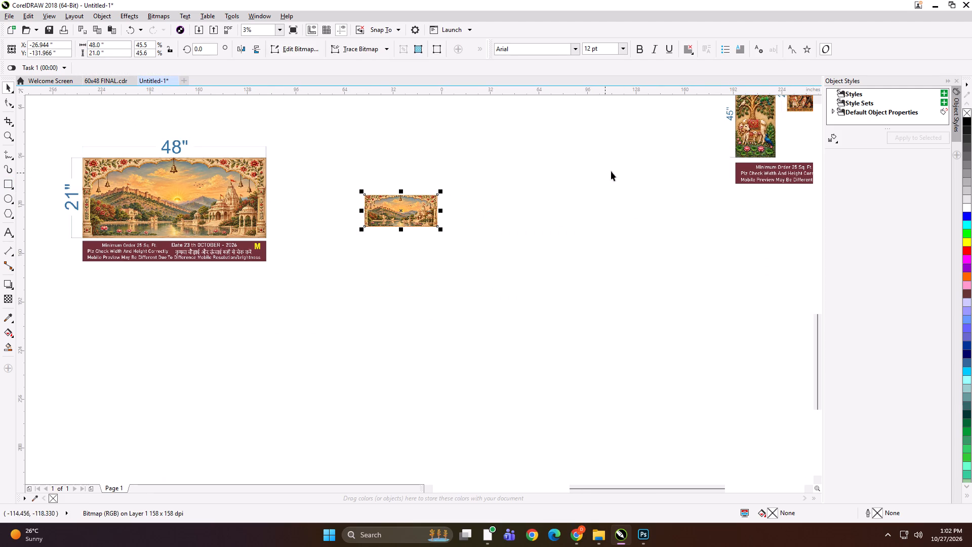
{"action": "left_click", "coordinate": [506, 161]}
{"action": "left_click_drag", "start_coordinate": [474, 161], "coordinate": [321, 269]}
{"action": "double_click", "coordinate": [7, 182], "text": "shift"}
{"action": "key", "text": "shift+space"}
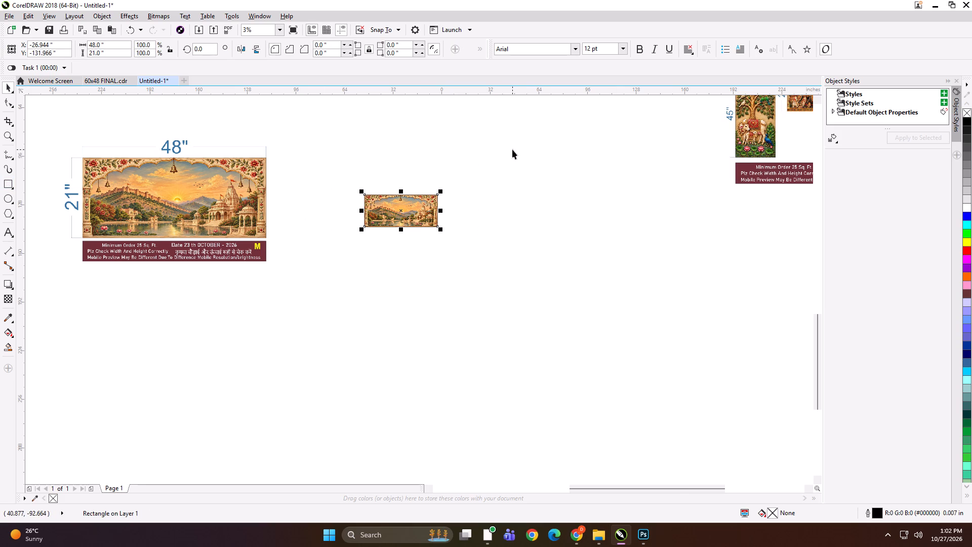
{"action": "left_click", "coordinate": [512, 149]}
{"action": "scroll", "coordinate": [428, 206], "scroll_direction": "up", "scroll_amount": 4}
{"action": "scroll", "coordinate": [529, 184], "scroll_direction": "down", "scroll_amount": 2}
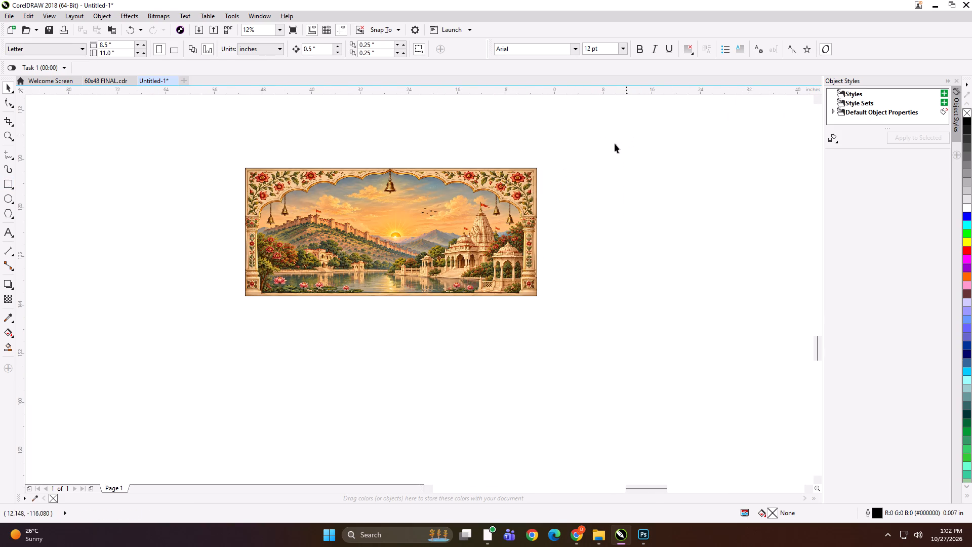
{"action": "left_click_drag", "start_coordinate": [620, 139], "coordinate": [145, 346]}
{"action": "scroll", "coordinate": [559, 261], "scroll_direction": "down", "scroll_amount": 1}
{"action": "key", "text": "ctrl+g"}
Export the framed fort and lake artwork as a TIFF named 48x21 NW into the D&D folder.
{"action": "key", "text": "ctrl+e"}
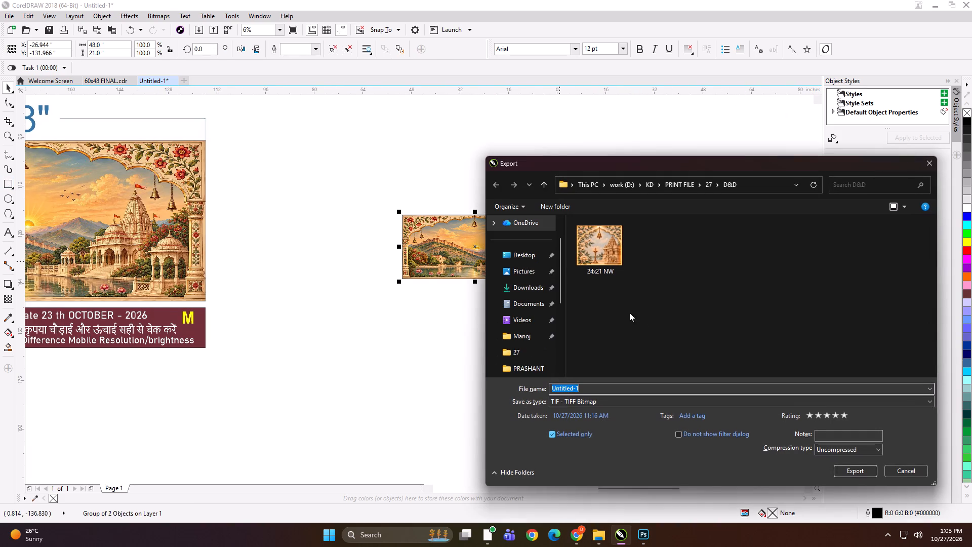
{"action": "type", "text": "48x21 NW"}
{"action": "key", "text": "Return"}
{"action": "key", "text": "Return"}
Enlarge the framed fort and lake artwork to about 143 by 63 inches and group it with its adjacent layout.
{"action": "scroll", "coordinate": [631, 320], "scroll_direction": "down", "scroll_amount": 1}
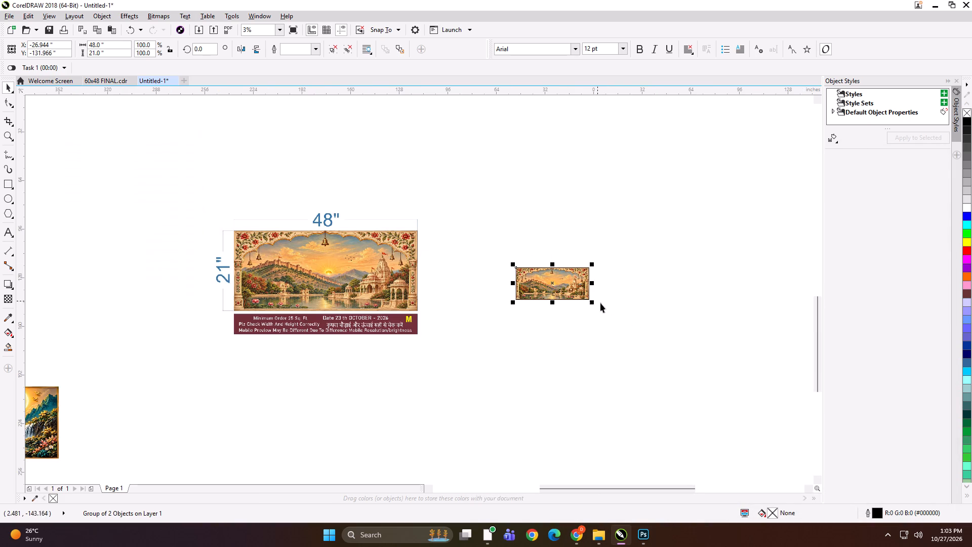
{"action": "left_click_drag", "start_coordinate": [593, 303], "coordinate": [665, 343], "text": "shift"}
{"action": "left_click_drag", "start_coordinate": [522, 287], "coordinate": [507, 281]}
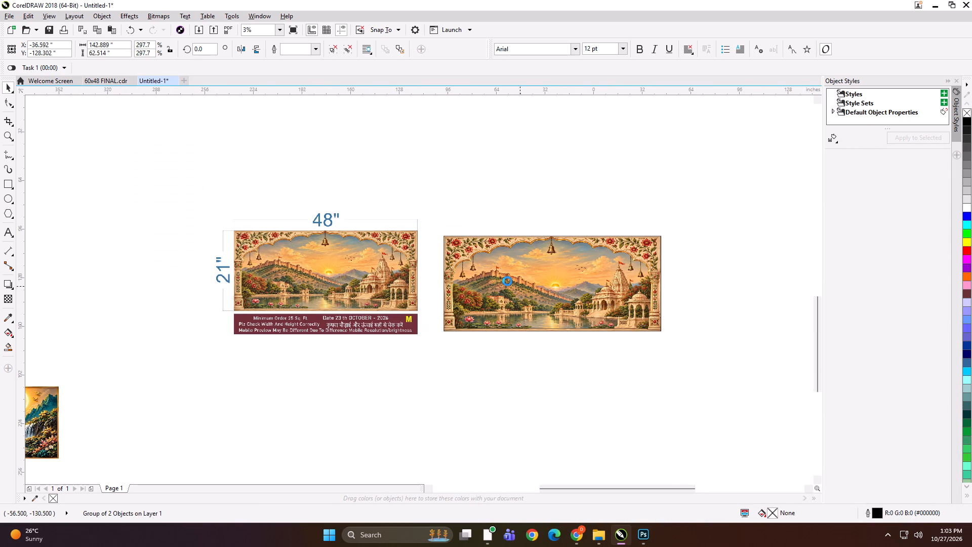
{"action": "left_click", "coordinate": [399, 277], "text": "shift"}
{"action": "key", "text": "ctrl+g"}
Move the temple pair directly above the fort and lake pair and group both pairs together.
{"action": "scroll", "coordinate": [528, 283], "scroll_direction": "down", "scroll_amount": 1}
{"action": "left_click_drag", "start_coordinate": [199, 462], "coordinate": [213, 438]}
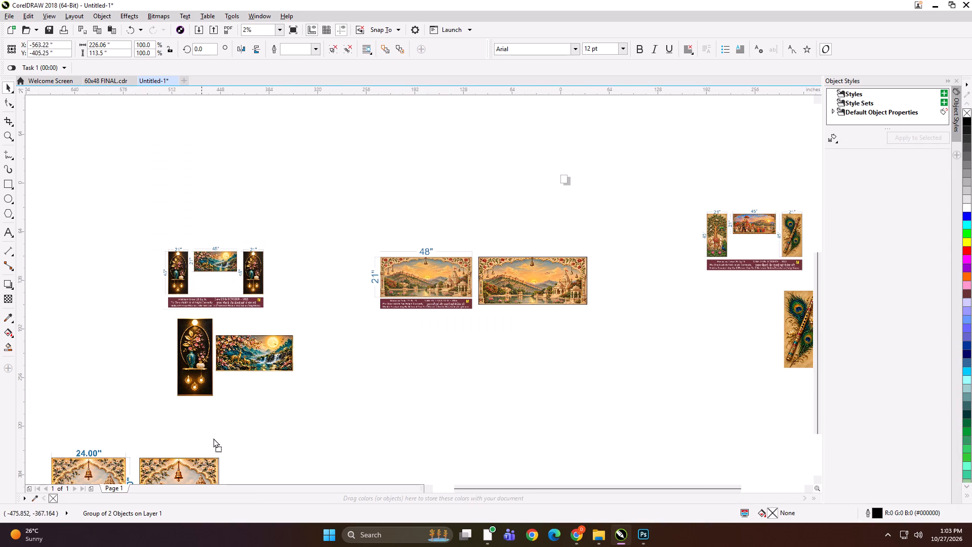
{"action": "left_click_drag", "start_coordinate": [213, 438], "coordinate": [539, 166]}
{"action": "left_click", "coordinate": [531, 264], "text": "shift"}
{"action": "left_click", "coordinate": [428, 281], "text": "shift"}
{"action": "key", "text": "ctrl+g"}
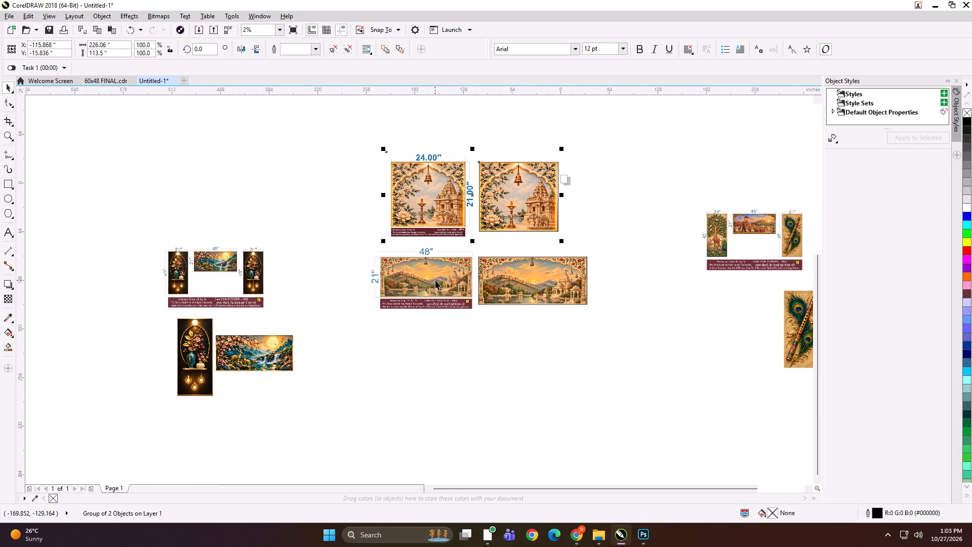
{"action": "left_click", "coordinate": [435, 280], "text": "shift"}
{"action": "key", "text": "ctrl+g"}
Shrink the combined temple and fort group to about 85 by 62 inches and shift it up and to the left.
{"action": "left_click_drag", "start_coordinate": [548, 281], "coordinate": [540, 279]}
{"action": "left_click_drag", "start_coordinate": [584, 311], "coordinate": [542, 306], "text": "shift"}
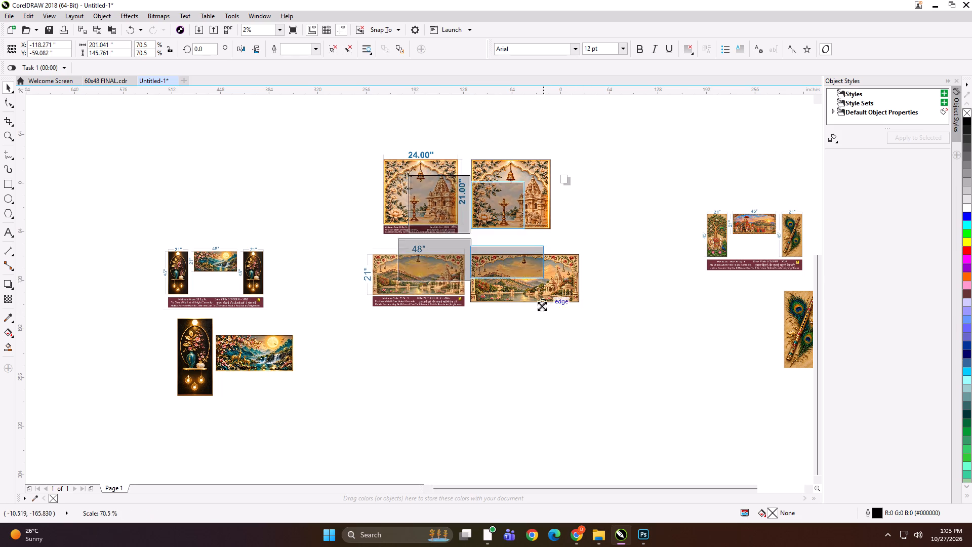
{"action": "left_click_drag", "start_coordinate": [542, 306], "coordinate": [508, 297], "text": "shift"}
{"action": "left_click_drag", "start_coordinate": [487, 245], "coordinate": [419, 218]}
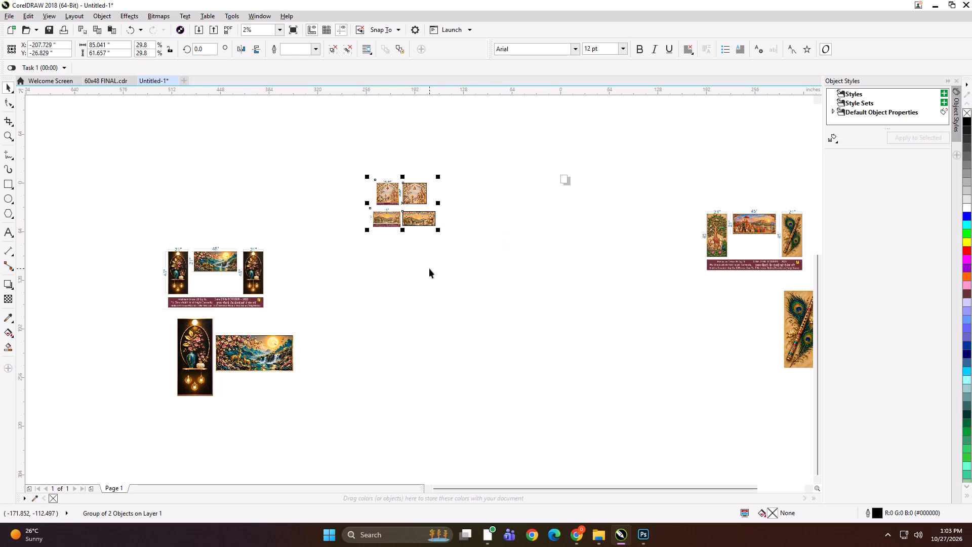
Place a duplicate of the arched lamp and vase panel on the other side of the waterfall artwork.
{"action": "scroll", "coordinate": [403, 271], "scroll_direction": "down", "scroll_amount": 1}
{"action": "scroll", "coordinate": [219, 304], "scroll_direction": "up", "scroll_amount": 1}
{"action": "left_click_drag", "start_coordinate": [283, 343], "coordinate": [304, 344]}
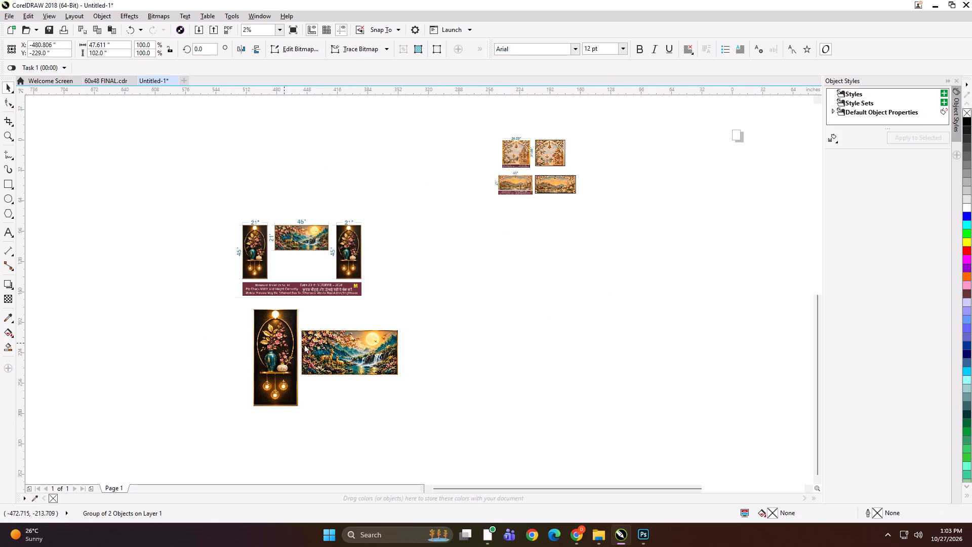
{"action": "left_click_drag", "start_coordinate": [304, 344], "coordinate": [435, 351]}
{"action": "right_click", "coordinate": [435, 351], "text": "shift"}
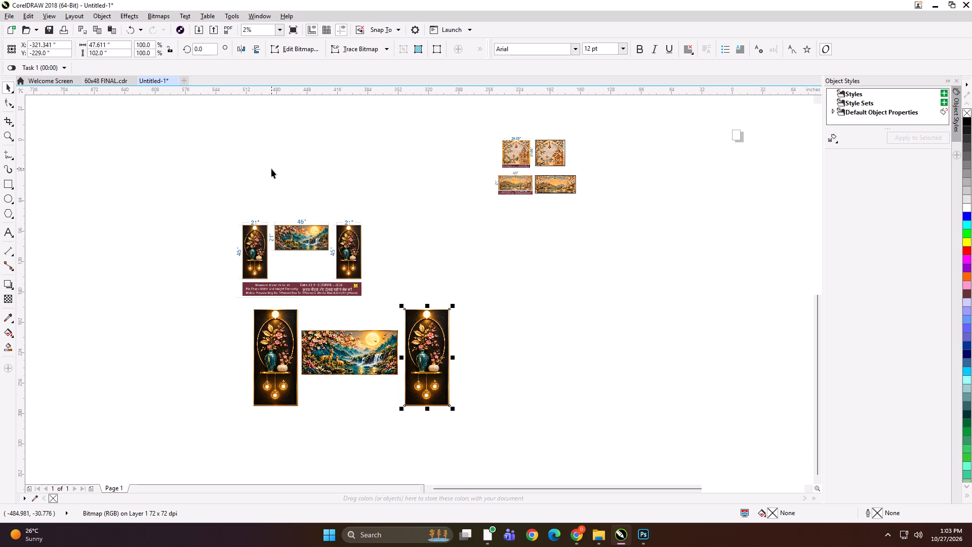
Resize the arched lamp and vase panel left of the waterfall artwork to 21 by 45 inches.
{"action": "scroll", "coordinate": [314, 381], "scroll_direction": "up", "scroll_amount": 1}
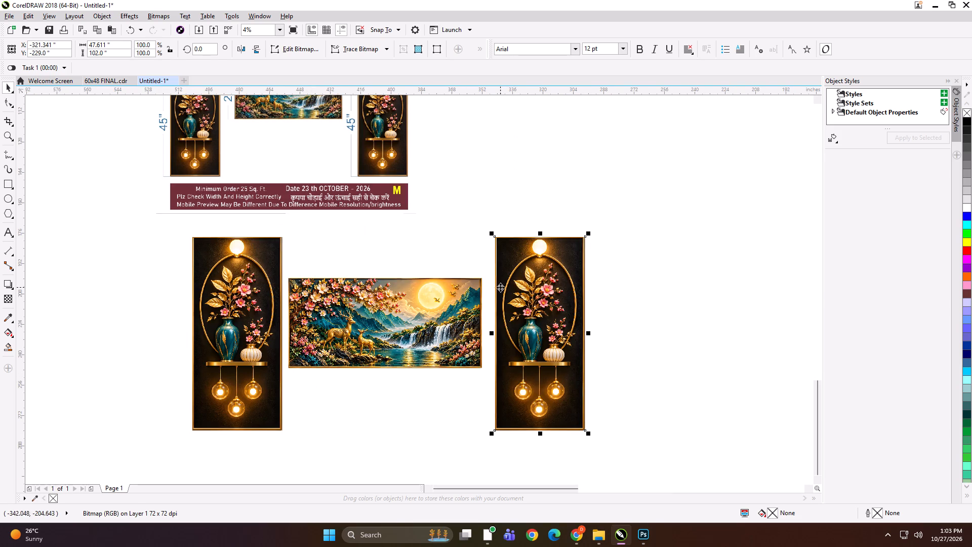
{"action": "scroll", "coordinate": [375, 303], "scroll_direction": "down", "scroll_amount": 1}
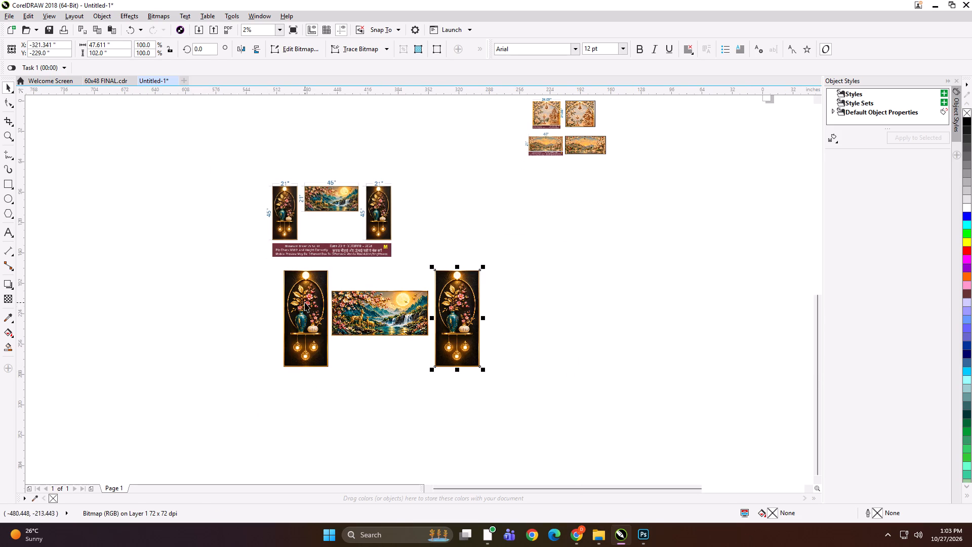
{"action": "left_click", "coordinate": [305, 302]}
{"action": "scroll", "coordinate": [284, 184], "scroll_direction": "up", "scroll_amount": 1}
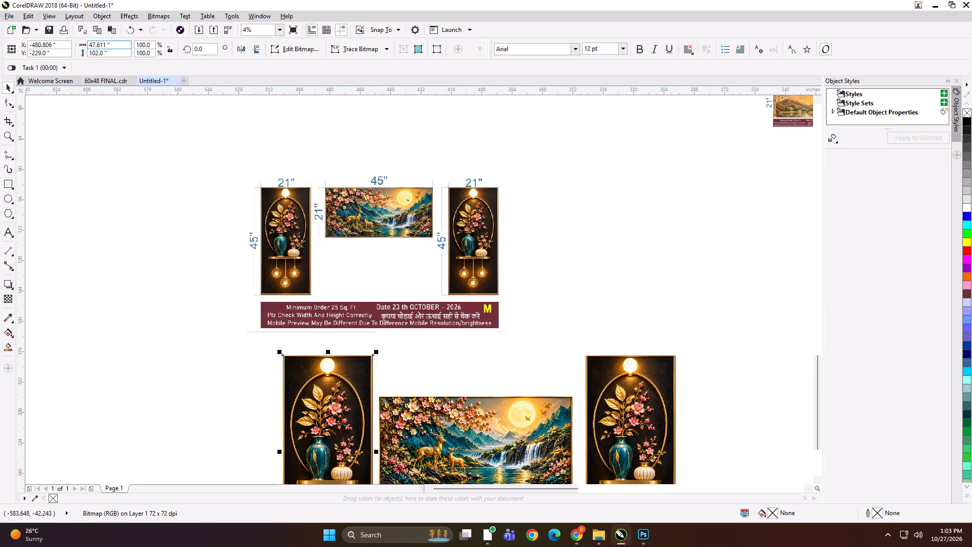
{"action": "left_click_drag", "start_coordinate": [126, 44], "coordinate": [71, 43]}
{"action": "type", "text": "21"}
{"action": "key", "text": "Tab"}
{"action": "type", "text": "47"}
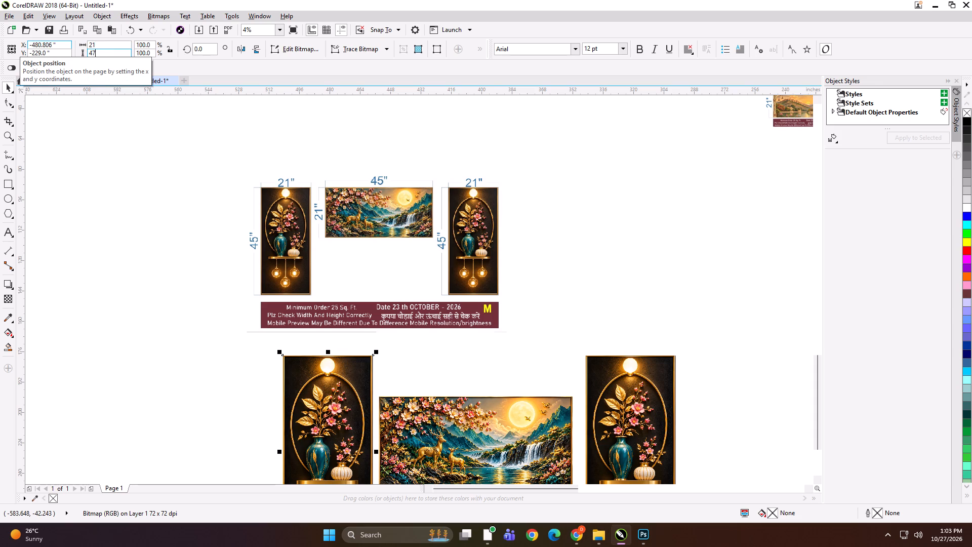
{"action": "key", "text": "BackSpace"}
{"action": "key", "text": "5"}
{"action": "key", "text": "Return"}
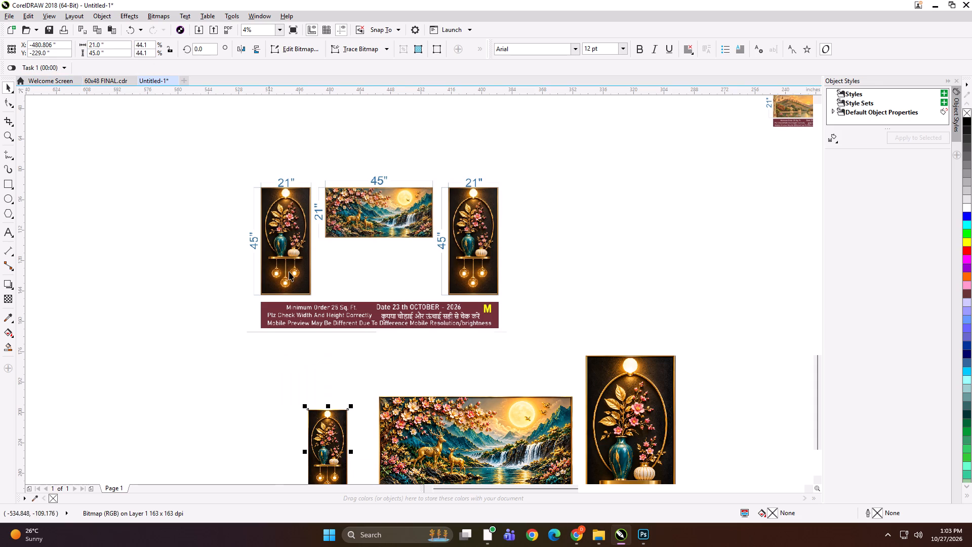
Add a 21 by 45 inch rectangle exactly over the resized lamp and vase panel.
{"action": "scroll", "coordinate": [381, 261], "scroll_direction": "down", "scroll_amount": 1}
{"action": "scroll", "coordinate": [362, 369], "scroll_direction": "up", "scroll_amount": 2}
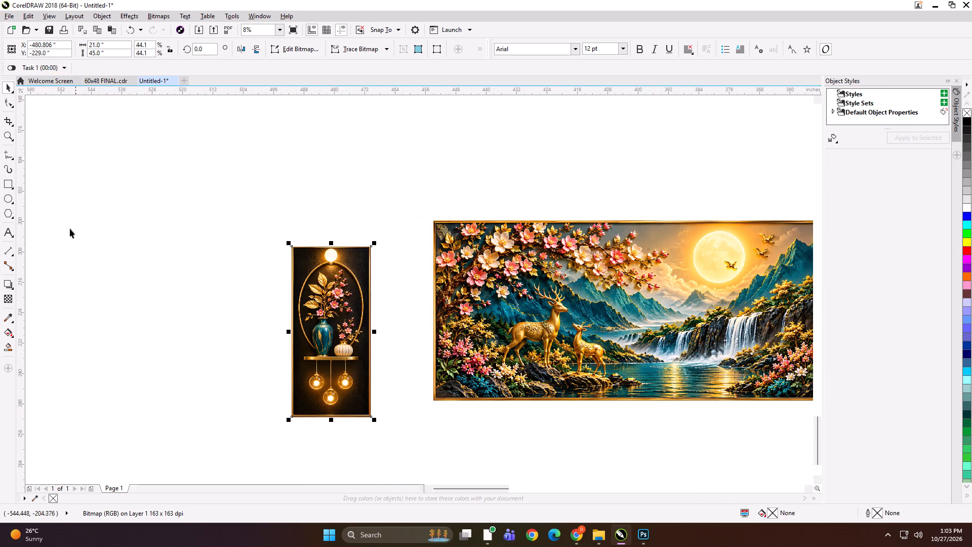
{"action": "left_click", "coordinate": [9, 181], "text": "shift"}
{"action": "key", "text": "shift+space"}
{"action": "scroll", "coordinate": [361, 293], "scroll_direction": "up", "scroll_amount": 1}
{"action": "left_click_drag", "start_coordinate": [331, 275], "coordinate": [301, 272]}
{"action": "key", "text": "ctrl+z"}
{"action": "double_click", "coordinate": [11, 179], "text": "shift"}
{"action": "key", "text": "shift+space"}
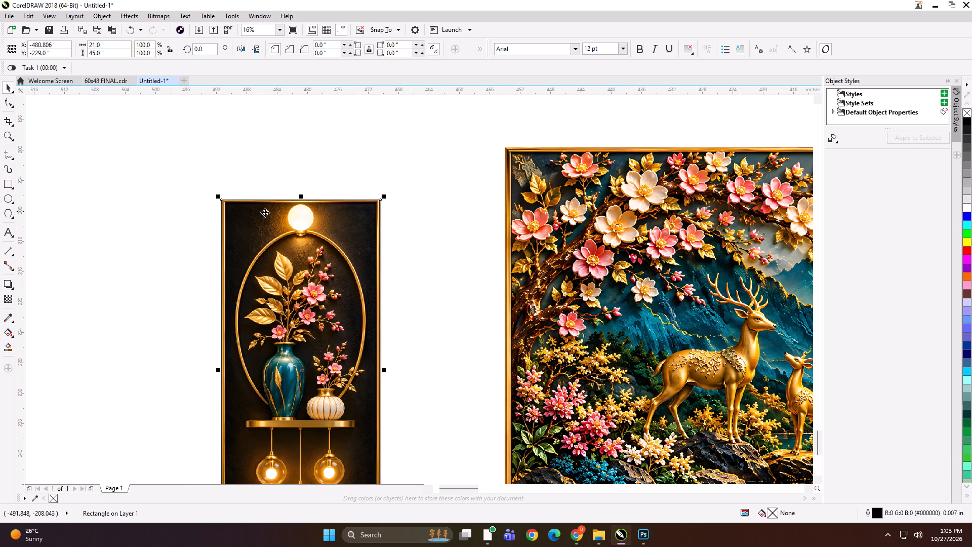
{"action": "scroll", "coordinate": [371, 250], "scroll_direction": "up", "scroll_amount": 2}
{"action": "scroll", "coordinate": [403, 296], "scroll_direction": "up", "scroll_amount": 1}
{"action": "scroll", "coordinate": [415, 216], "scroll_direction": "down", "scroll_amount": 3}
{"action": "left_click", "coordinate": [227, 293]}
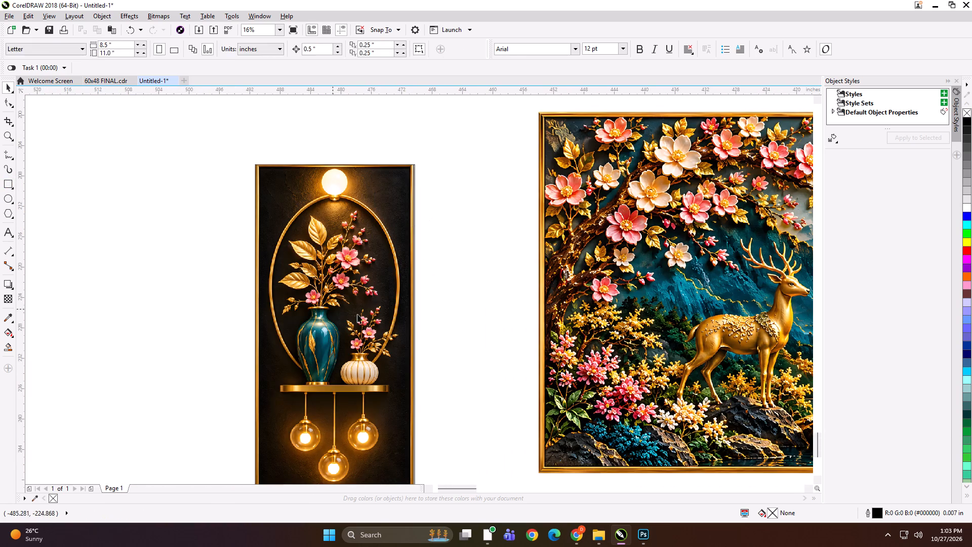
Enlarge the lamp and vase image slightly beyond its rectangle, to about 21.1 by 45.2 inches.
{"action": "left_click", "coordinate": [363, 316], "text": "alt"}
{"action": "scroll", "coordinate": [411, 352], "scroll_direction": "up", "scroll_amount": 2}
{"action": "key", "text": "F10"}
{"action": "scroll", "coordinate": [421, 305], "scroll_direction": "down", "scroll_amount": 3}
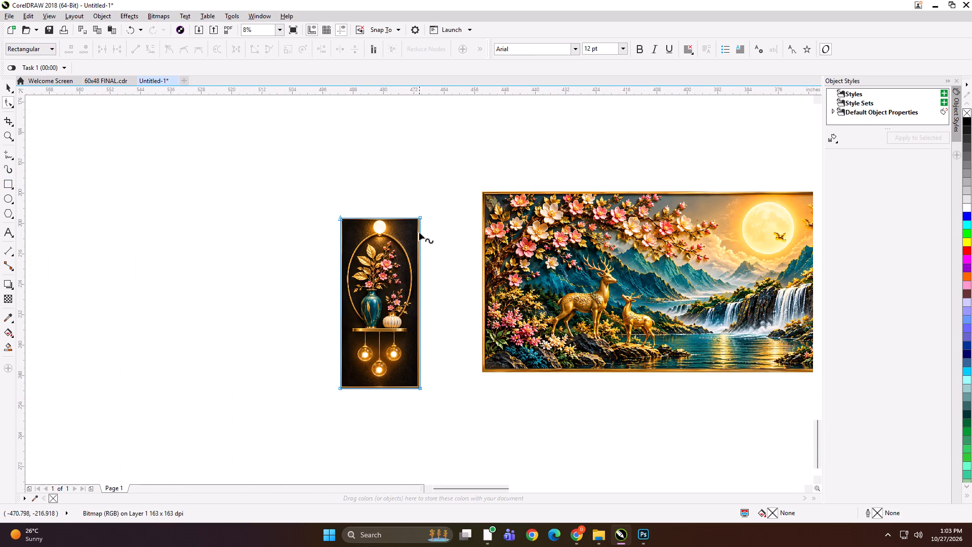
{"action": "left_click_drag", "start_coordinate": [415, 185], "coordinate": [442, 421]}
{"action": "scroll", "coordinate": [432, 380], "scroll_direction": "up", "scroll_amount": 3}
{"action": "scroll", "coordinate": [409, 382], "scroll_direction": "down", "scroll_amount": 1}
{"action": "scroll", "coordinate": [461, 319], "scroll_direction": "up", "scroll_amount": 3}
{"action": "scroll", "coordinate": [459, 319], "scroll_direction": "down", "scroll_amount": 1}
{"action": "scroll", "coordinate": [447, 367], "scroll_direction": "down", "scroll_amount": 2}
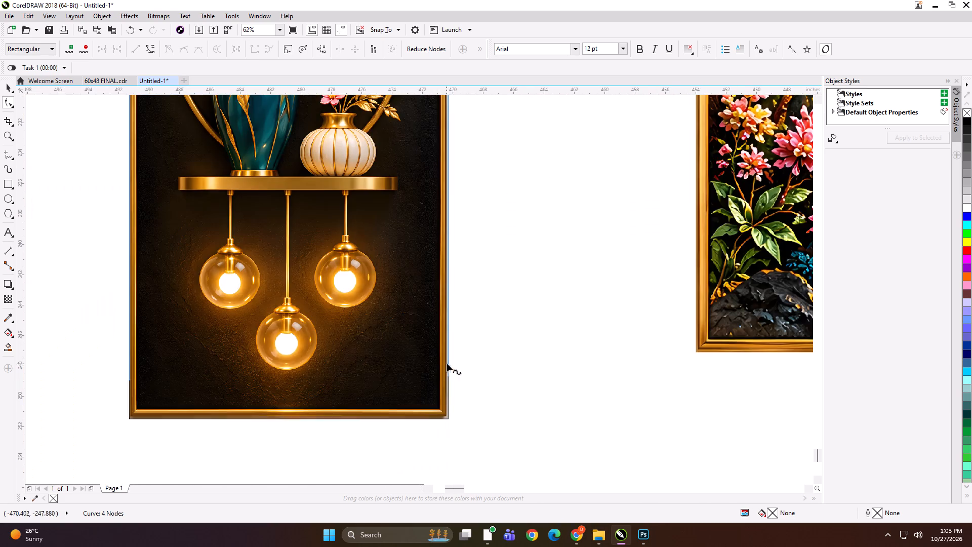
{"action": "scroll", "coordinate": [436, 427], "scroll_direction": "up", "scroll_amount": 2}
{"action": "scroll", "coordinate": [484, 391], "scroll_direction": "down", "scroll_amount": 2}
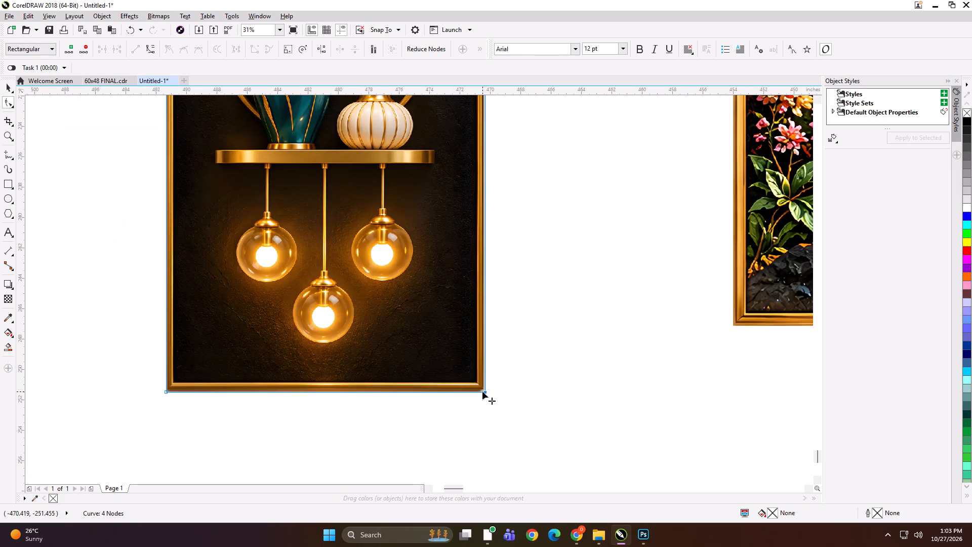
{"action": "scroll", "coordinate": [484, 395], "scroll_direction": "up", "scroll_amount": 3}
{"action": "key", "text": "space"}
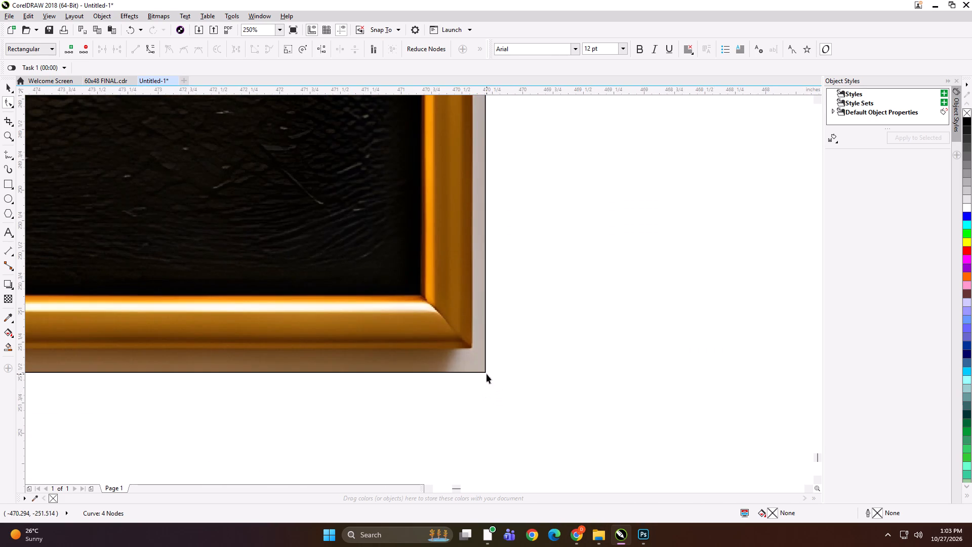
{"action": "left_click_drag", "start_coordinate": [490, 376], "coordinate": [500, 384]}
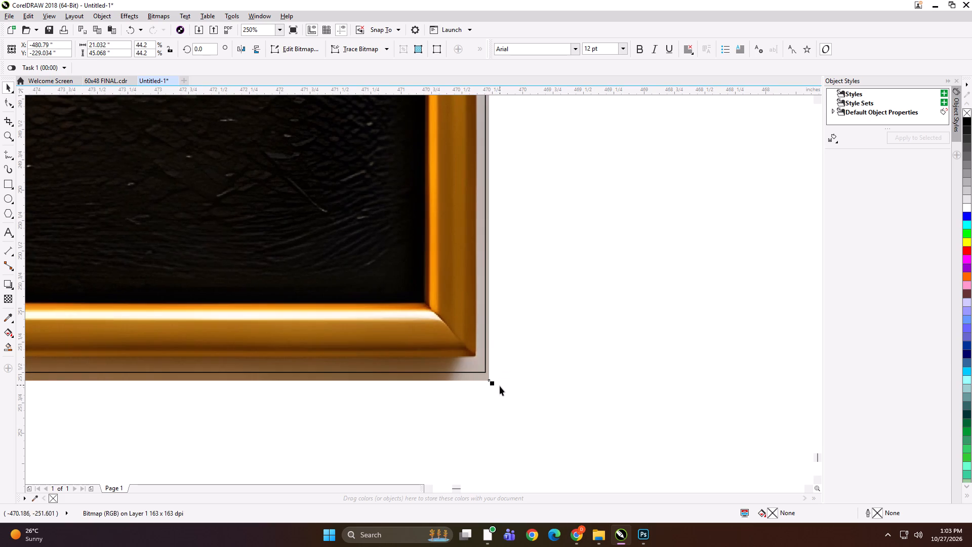
{"action": "left_click_drag", "start_coordinate": [494, 385], "coordinate": [503, 396]}
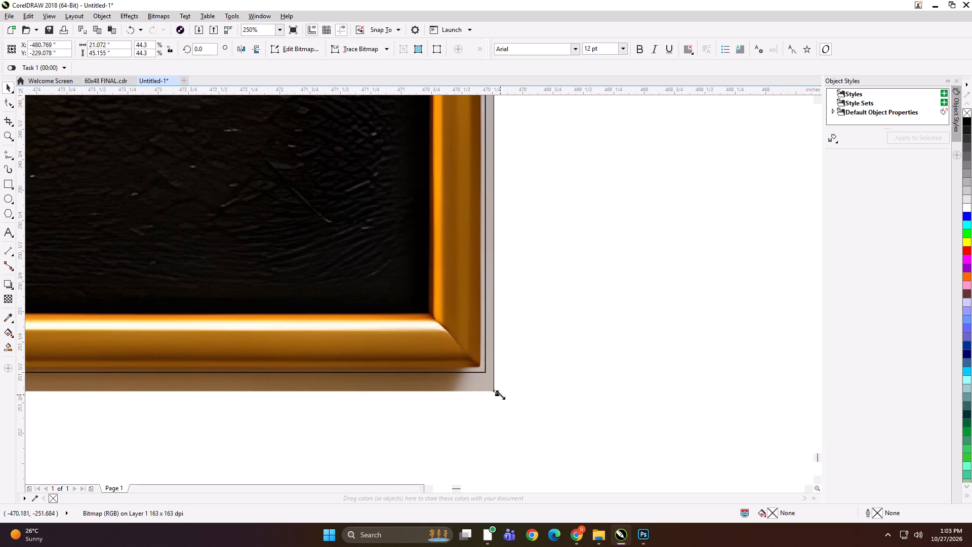
{"action": "left_click_drag", "start_coordinate": [500, 395], "coordinate": [510, 403]}
PowerClip the enlarged lamp and vase image inside its 21 by 45 inch rectangle.
{"action": "scroll", "coordinate": [503, 395], "scroll_direction": "down", "scroll_amount": 3}
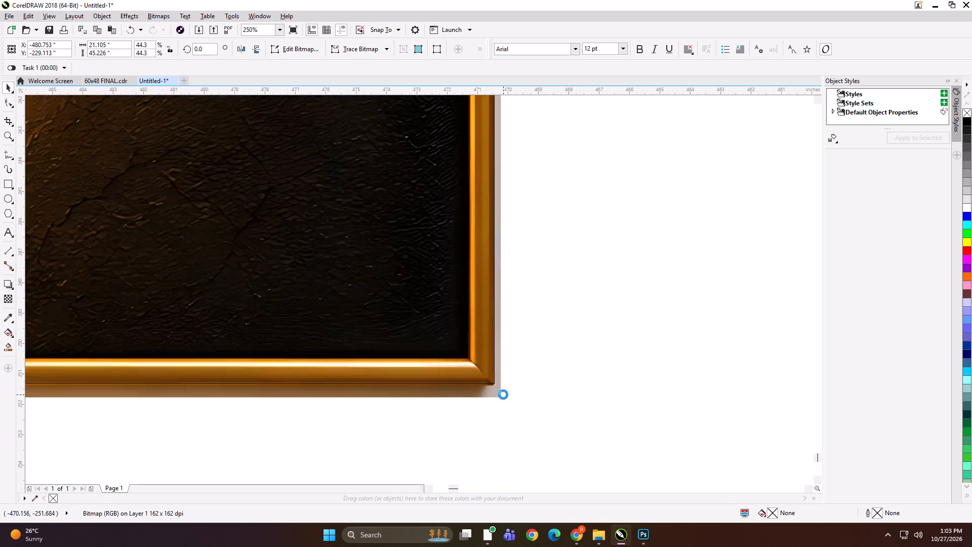
{"action": "scroll", "coordinate": [475, 377], "scroll_direction": "down", "scroll_amount": 1}
{"action": "key", "text": "shift+Return"}
{"action": "left_click", "coordinate": [417, 307]}
Delete the oversized duplicate lamp and vase panel on the other side of the waterfall artwork.
{"action": "scroll", "coordinate": [383, 312], "scroll_direction": "down", "scroll_amount": 2}
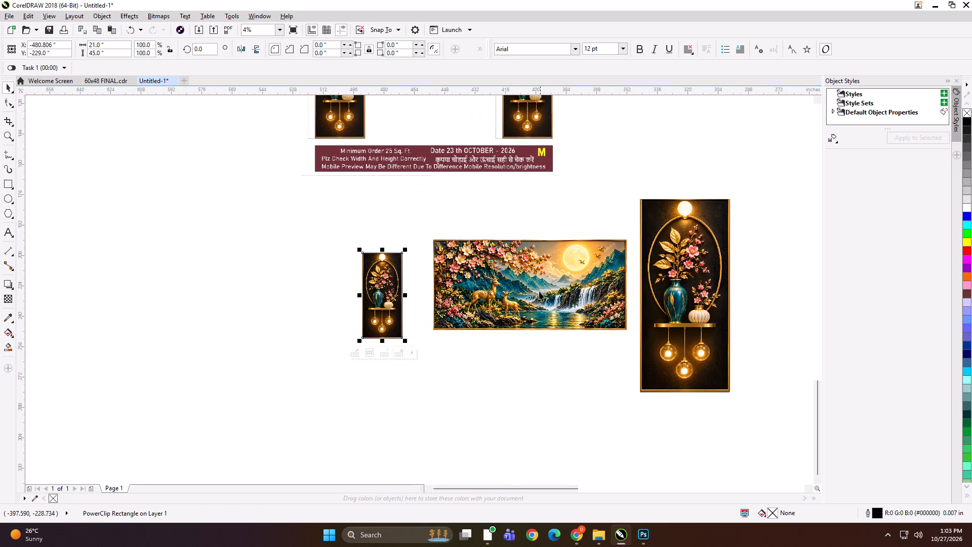
{"action": "scroll", "coordinate": [538, 288], "scroll_direction": "up", "scroll_amount": 1}
{"action": "scroll", "coordinate": [341, 249], "scroll_direction": "down", "scroll_amount": 1}
{"action": "left_click", "coordinate": [582, 256]}
{"action": "key", "text": "Delete"}
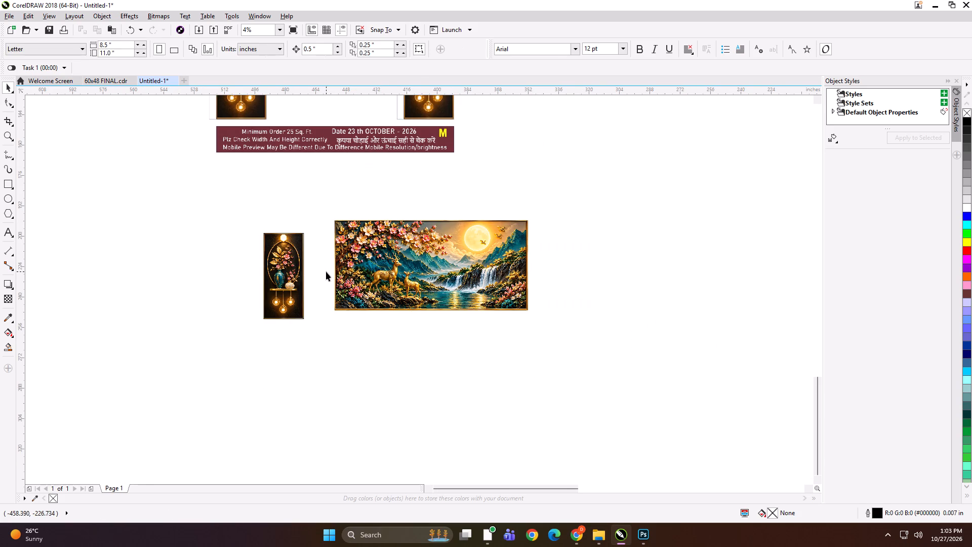
Place a duplicate of the framed 21 by 45 inch lamp panel on the opposite side of the waterfall artwork.
{"action": "left_click", "coordinate": [301, 272]}
{"action": "scroll", "coordinate": [340, 282], "scroll_direction": "down", "scroll_amount": 1}
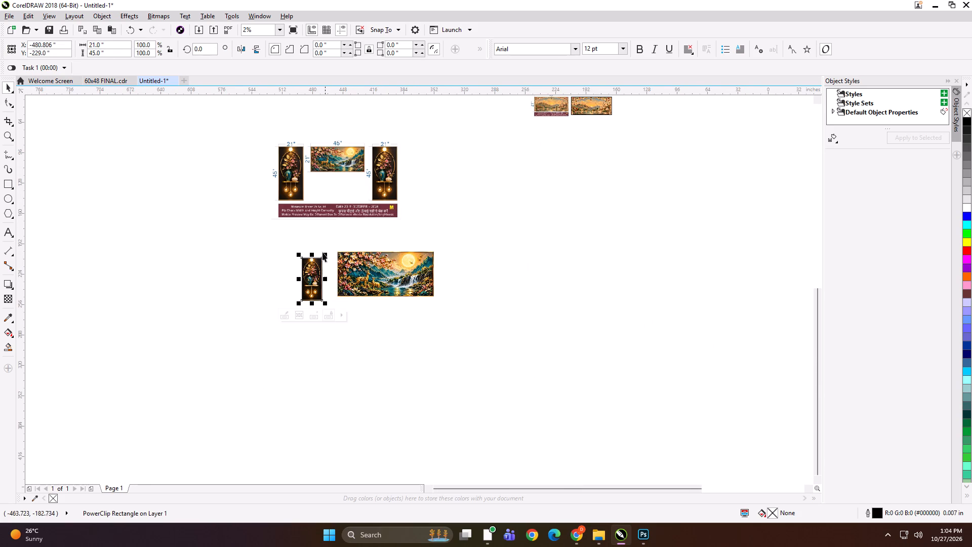
{"action": "scroll", "coordinate": [317, 272], "scroll_direction": "up", "scroll_amount": 1}
{"action": "left_click_drag", "start_coordinate": [308, 276], "coordinate": [585, 268]}
{"action": "right_click", "coordinate": [585, 268], "text": "shift"}
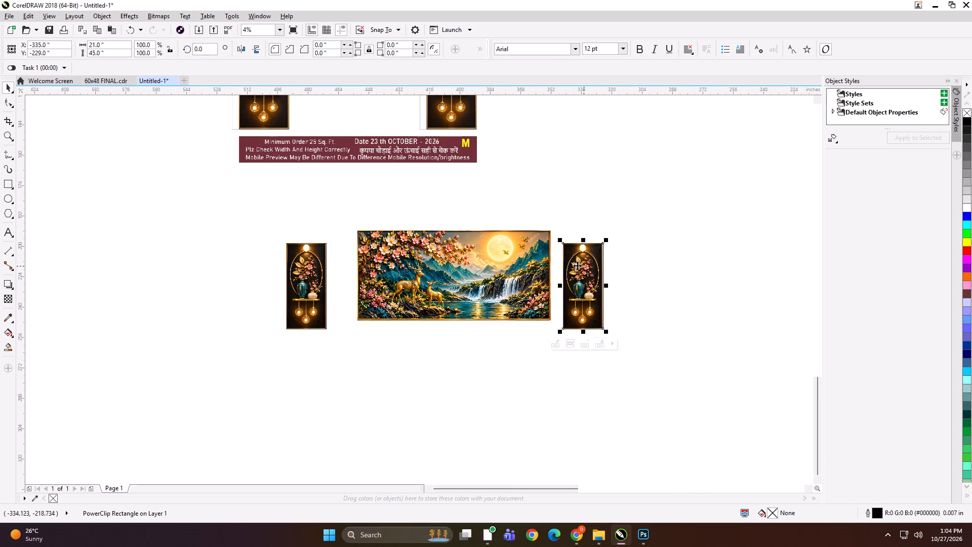
Resize the deer and waterfall artwork to 45 by 21 inches.
{"action": "left_click", "coordinate": [376, 250]}
{"action": "scroll", "coordinate": [388, 268], "scroll_direction": "down", "scroll_amount": 1}
{"action": "scroll", "coordinate": [368, 155], "scroll_direction": "up", "scroll_amount": 1}
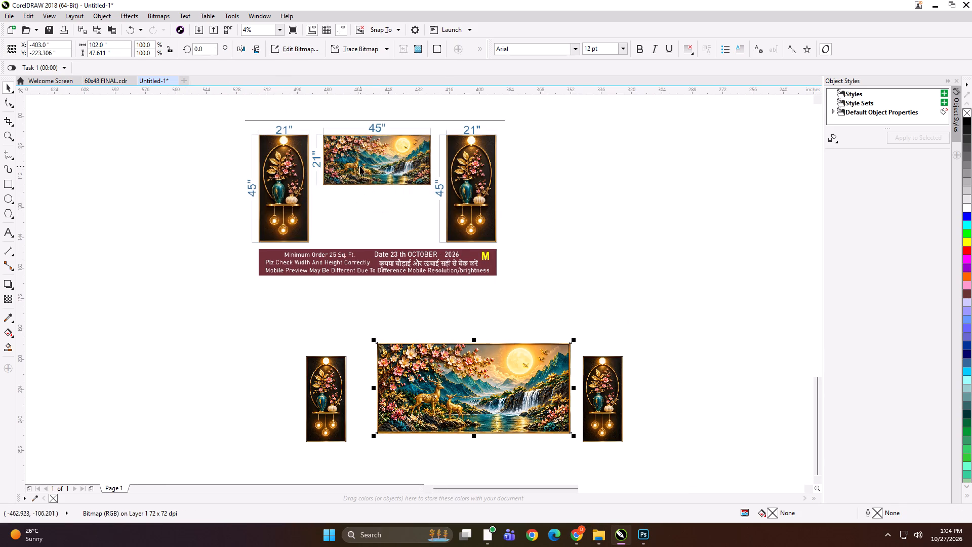
{"action": "left_click", "coordinate": [114, 45]}
{"action": "key", "text": "ctrl+a"}
{"action": "type", "text": "45"}
{"action": "key", "text": "Tab"}
{"action": "key", "text": "1"}
{"action": "key", "text": "BackSpace"}
{"action": "type", "text": "21"}
{"action": "key", "text": "Return"}
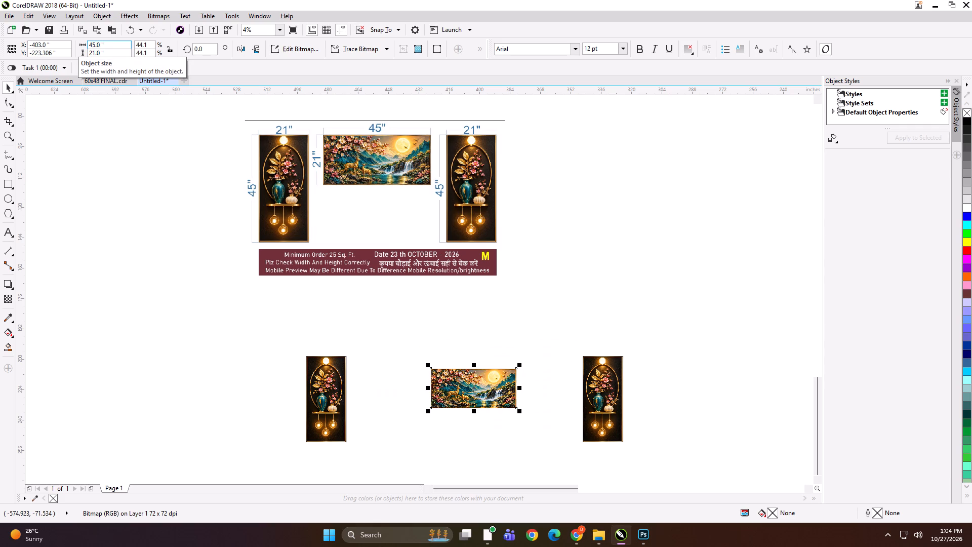
Add a matching 45 by 21 inch rectangle over the waterfall artwork and group the two.
{"action": "double_click", "coordinate": [11, 184], "text": "shift"}
{"action": "key", "text": "shift+space"}
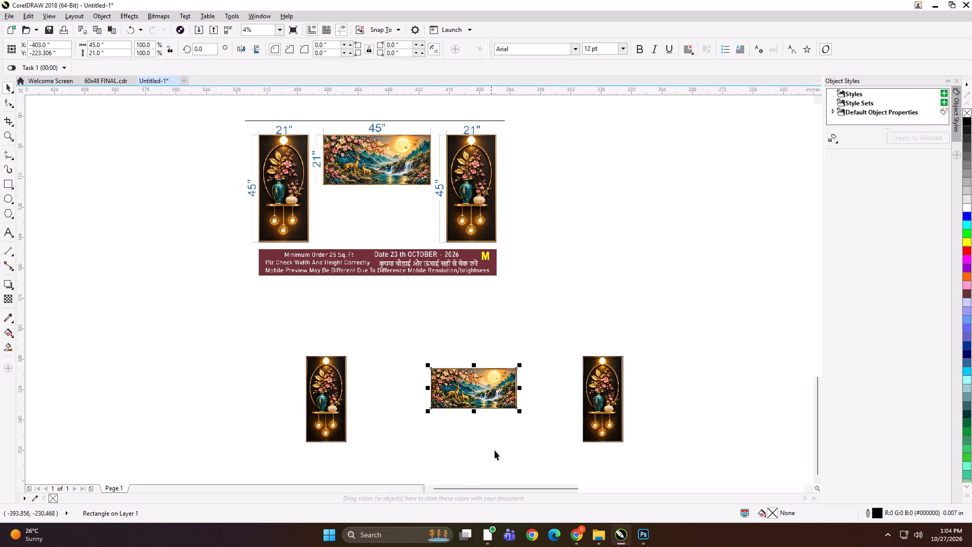
{"action": "left_click", "coordinate": [491, 436]}
{"action": "scroll", "coordinate": [493, 404], "scroll_direction": "up", "scroll_amount": 2}
{"action": "scroll", "coordinate": [367, 318], "scroll_direction": "up", "scroll_amount": 1}
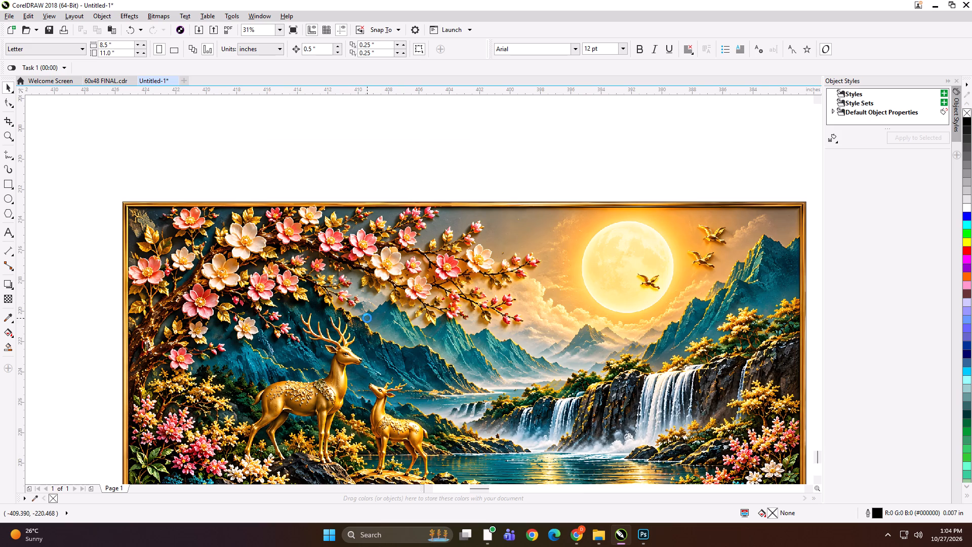
{"action": "scroll", "coordinate": [403, 225], "scroll_direction": "down", "scroll_amount": 1}
{"action": "left_click_drag", "start_coordinate": [235, 200], "coordinate": [774, 425]}
{"action": "key", "text": "ctrl+g"}
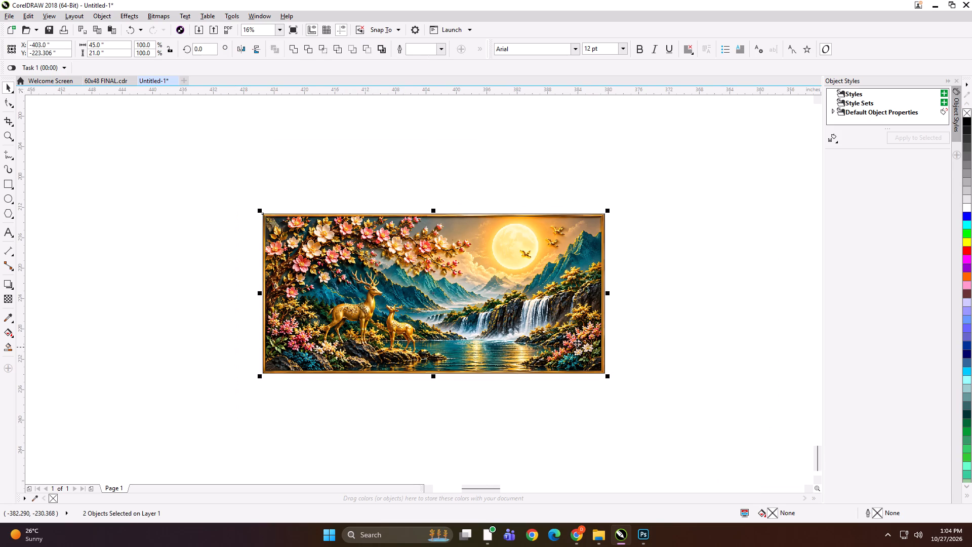
Move both lamp and vase panels close against the sides of the framed waterfall artwork.
{"action": "scroll", "coordinate": [548, 297], "scroll_direction": "down", "scroll_amount": 2}
{"action": "left_click", "coordinate": [370, 301]}
{"action": "left_click_drag", "start_coordinate": [368, 297], "coordinate": [446, 311]}
{"action": "left_click_drag", "start_coordinate": [648, 307], "coordinate": [587, 317]}
{"action": "scroll", "coordinate": [546, 316], "scroll_direction": "down", "scroll_amount": 1}
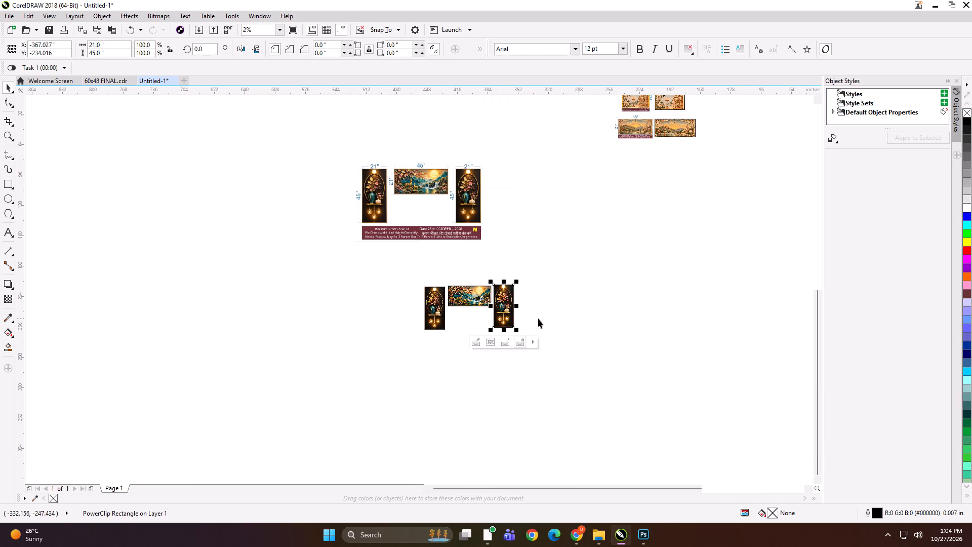
{"action": "left_click", "coordinate": [387, 304]}
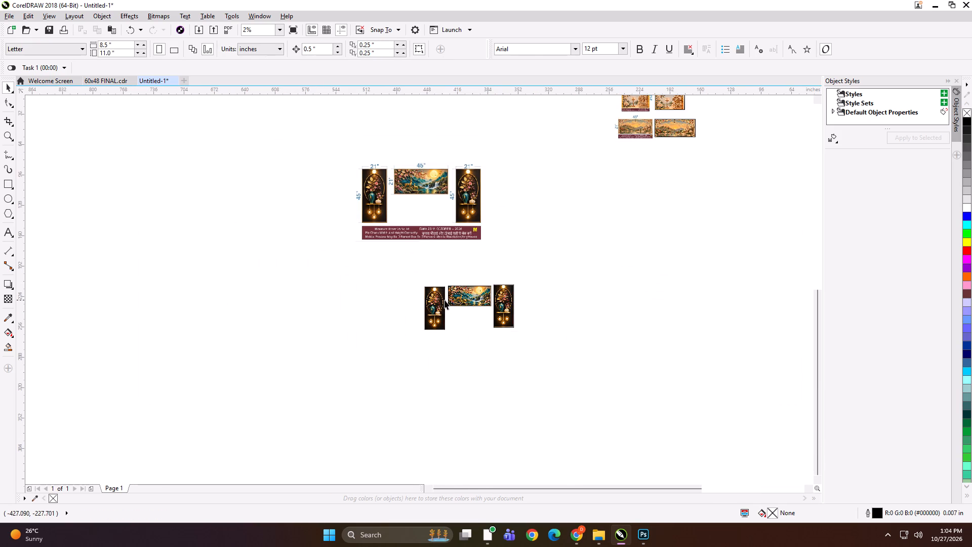
Export the lamp panel left of the waterfall as a TIFF named 21x45 A NW in the D&D folder.
{"action": "left_click", "coordinate": [439, 300]}
{"action": "key", "text": "ctrl+e"}
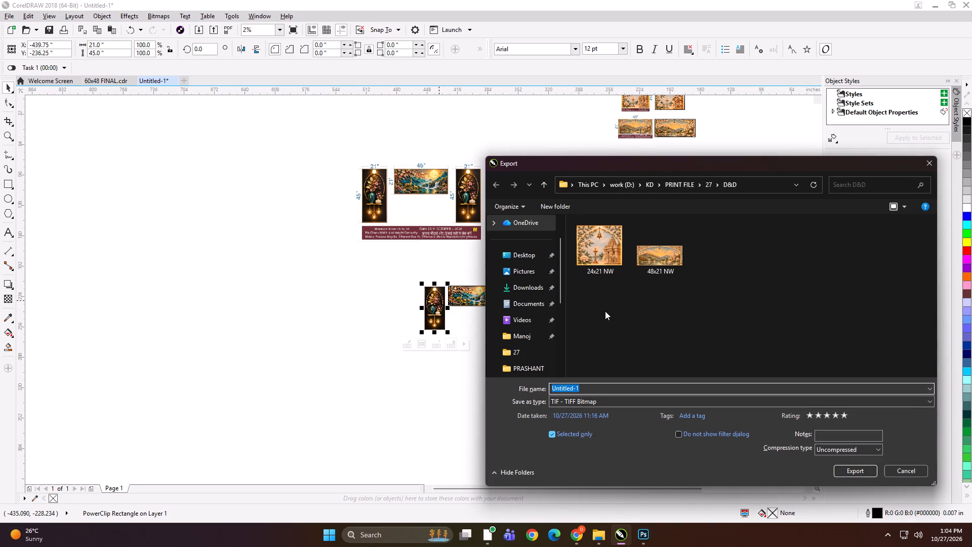
{"action": "type", "text": "21x45 A NW"}
{"action": "key", "text": "Return"}
{"action": "key", "text": "Return"}
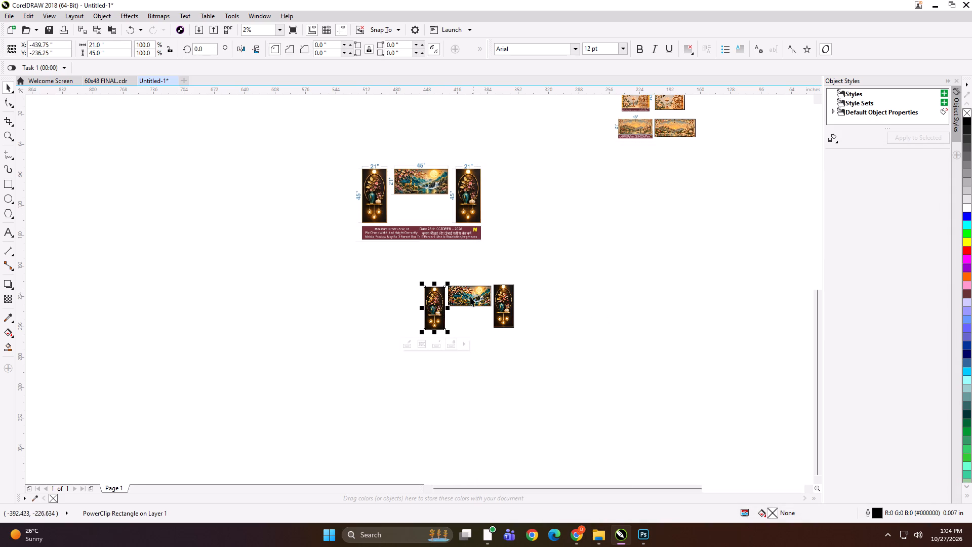
Export the framed waterfall artwork as a TIFF named 45x21 NW in the D&D folder.
{"action": "left_click", "coordinate": [469, 296]}
{"action": "key", "text": "ctrl+e"}
{"action": "type", "text": "45x21 NW"}
{"action": "key", "text": "Return"}
{"action": "key", "text": "Return"}
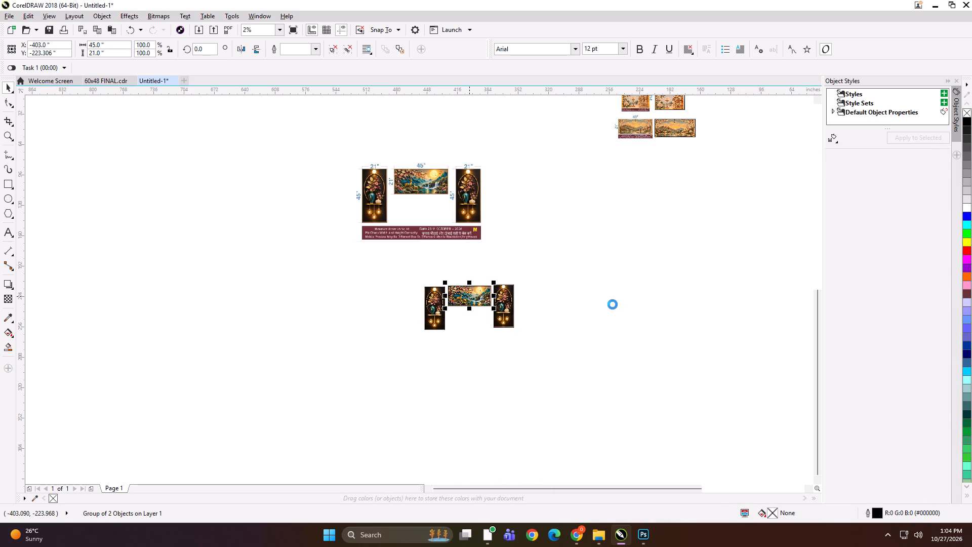
{"action": "left_click", "coordinate": [524, 304]}
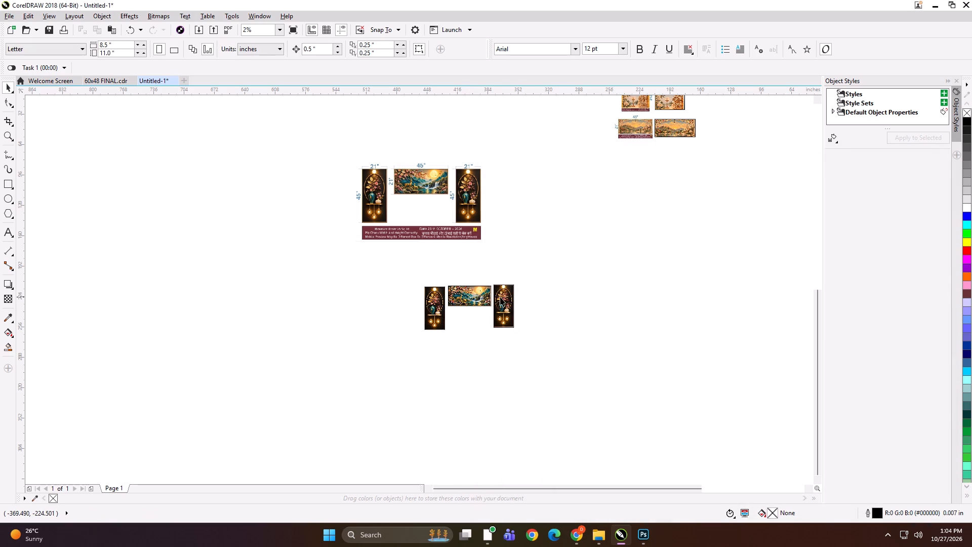
Export the lamp panel right of the waterfall as a TIFF named 21x45 B NW in the D&D folder.
{"action": "left_click", "coordinate": [529, 294]}
{"action": "left_click_drag", "start_coordinate": [530, 276], "coordinate": [483, 382]}
{"action": "key", "text": "ctrl+e"}
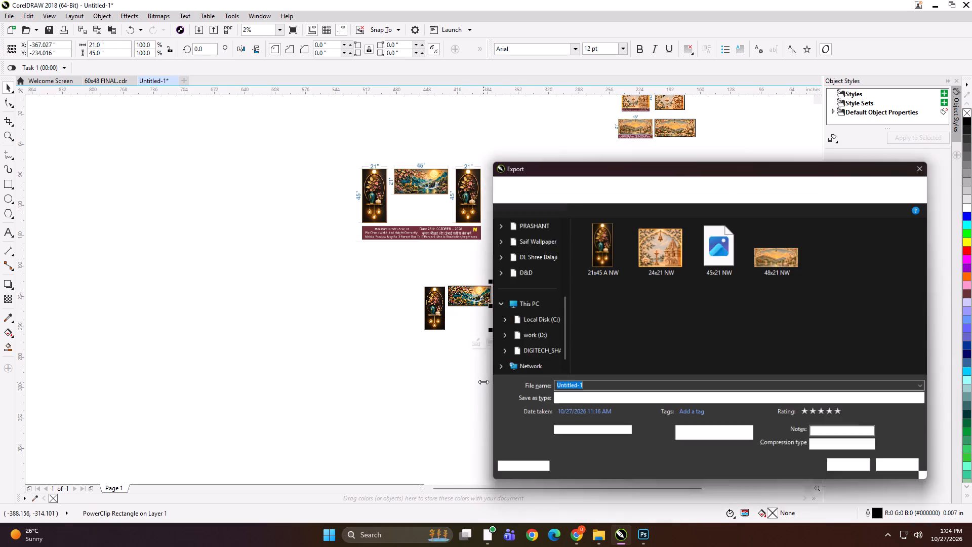
{"action": "left_click", "coordinate": [597, 266]}
{"action": "double_click", "coordinate": [571, 389]}
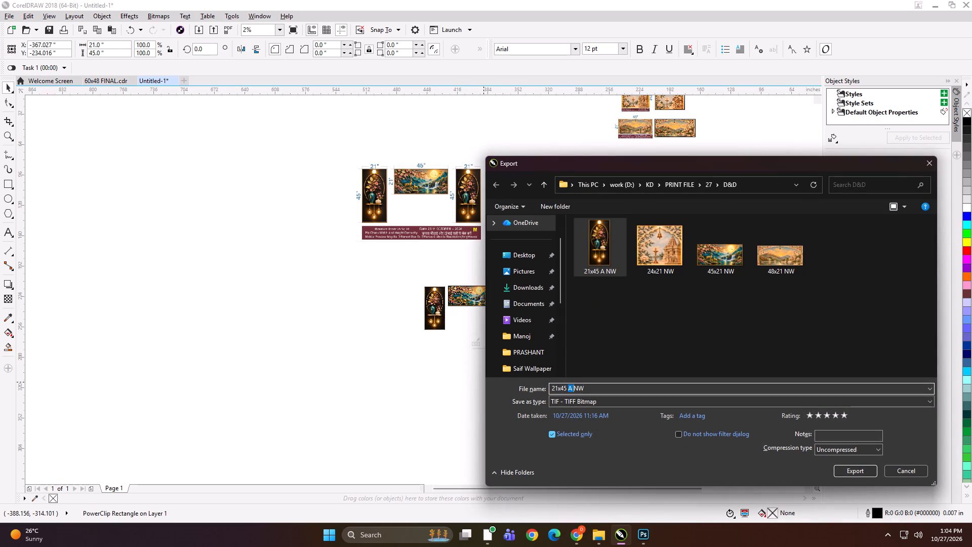
{"action": "type", "text": "B"}
{"action": "key", "text": "space"}
{"action": "key", "text": "Return"}
{"action": "key", "text": "Return"}
Top-align the two lamp panels and the waterfall artwork and enlarge all three together to about 135 by 65 inches.
{"action": "left_click_drag", "start_coordinate": [580, 271], "coordinate": [297, 402]}
{"action": "key", "text": "t"}
{"action": "left_click_drag", "start_coordinate": [519, 334], "coordinate": [539, 353], "text": "shift"}
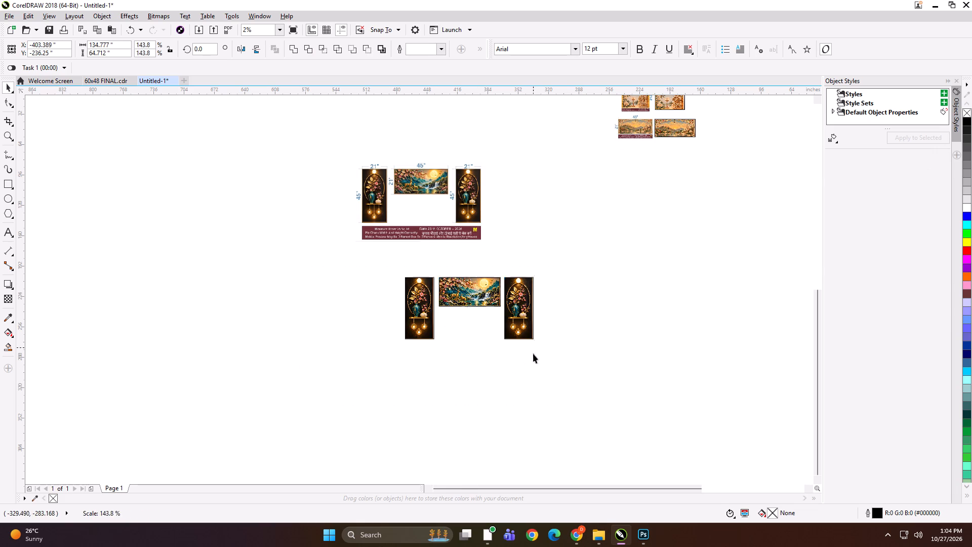
Move the three enlarged artworks beside their 21 and 45 inch size layout and group them.
{"action": "left_click_drag", "start_coordinate": [458, 294], "coordinate": [271, 183]}
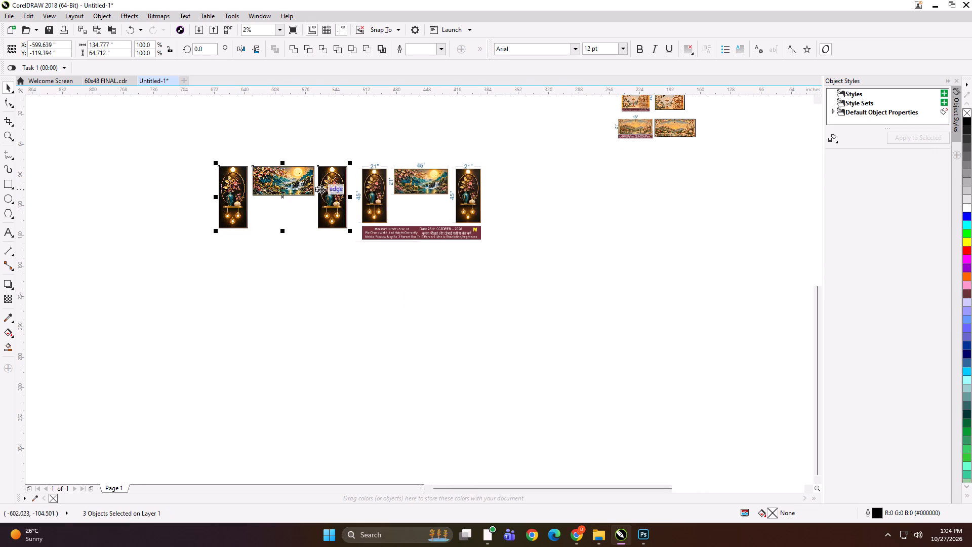
{"action": "left_click", "coordinate": [321, 189], "text": "shift"}
{"action": "left_click", "coordinate": [326, 189], "text": "shift"}
{"action": "key", "text": "ctrl+g"}
Group the lamp and waterfall artworks with their size layout and shrink the group to about 7.6 by 2.3 inches.
{"action": "left_click", "coordinate": [382, 191]}
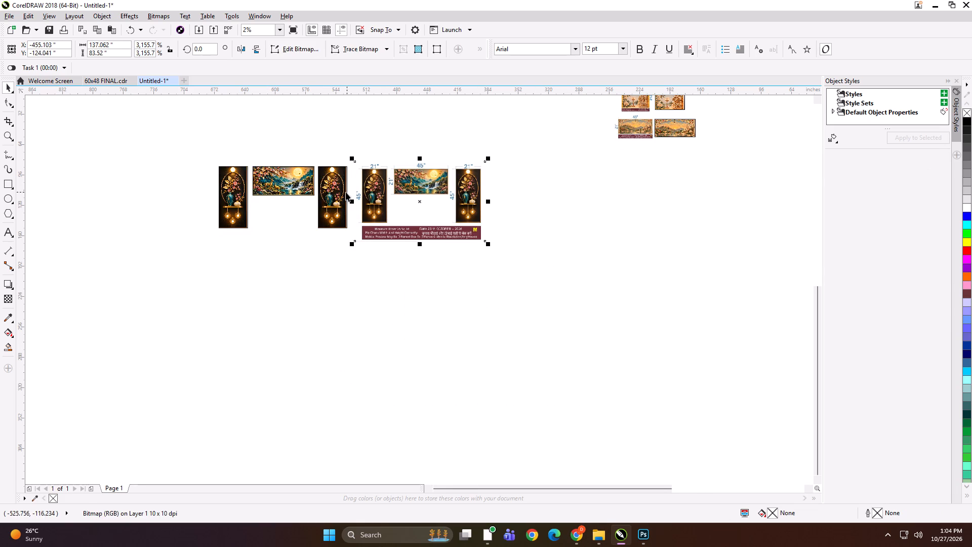
{"action": "left_click", "coordinate": [343, 191], "text": "shift"}
{"action": "key", "text": "ctrl+g"}
{"action": "left_click_drag", "start_coordinate": [490, 247], "coordinate": [383, 221], "text": "shift"}
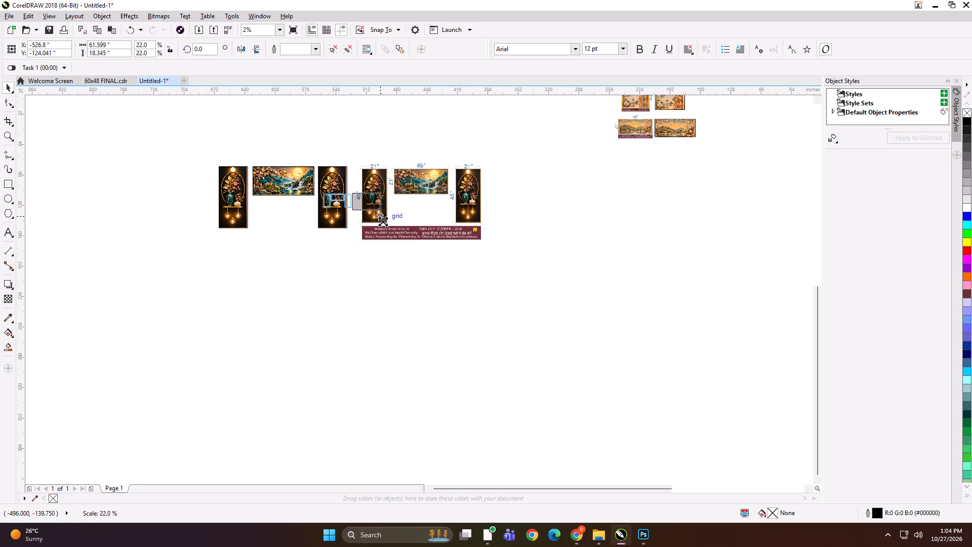
{"action": "left_click_drag", "start_coordinate": [383, 221], "coordinate": [369, 217], "text": "shift"}
{"action": "scroll", "coordinate": [353, 206], "scroll_direction": "up", "scroll_amount": 4}
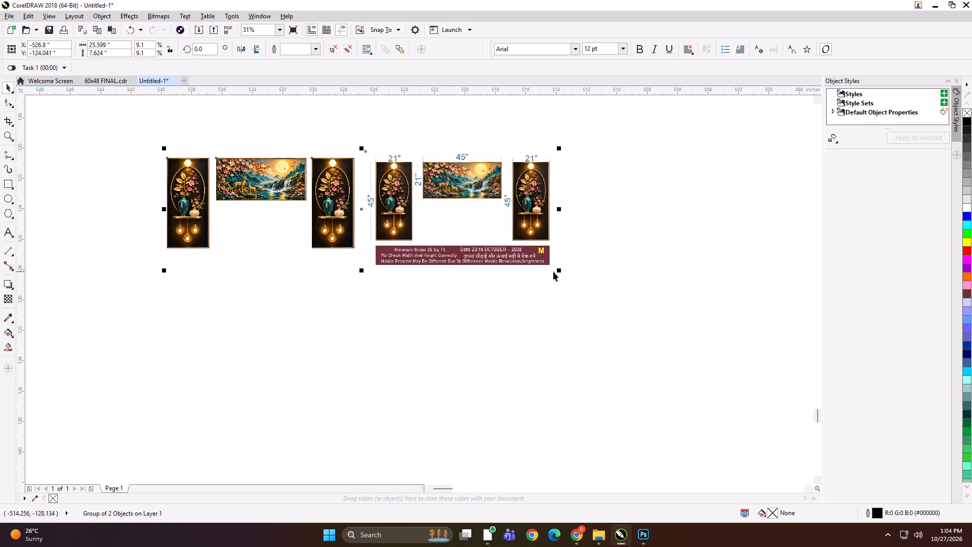
{"action": "left_click_drag", "start_coordinate": [560, 272], "coordinate": [416, 231], "text": "shift"}
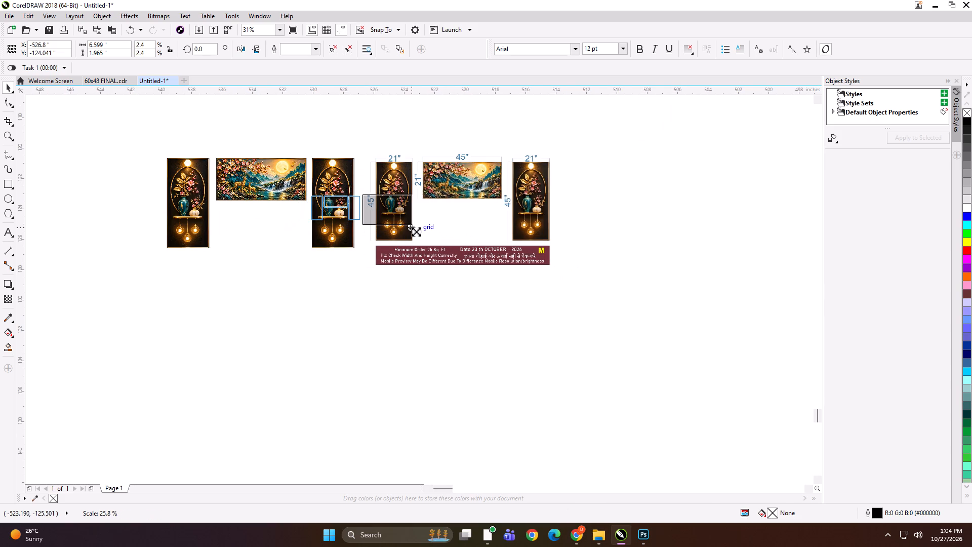
{"action": "left_click_drag", "start_coordinate": [416, 231], "coordinate": [423, 231], "text": "shift"}
Export the shrunken lamp and waterfall group as a TIFF named SDGDG in the D&D folder, and delete it from the page.
{"action": "key", "text": "ctrl+e"}
{"action": "type", "text": "SDGDG"}
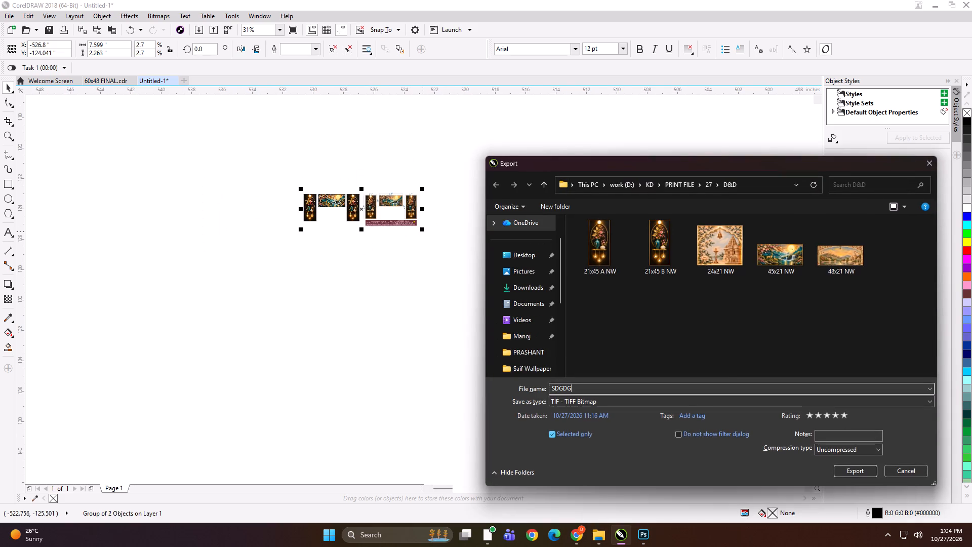
{"action": "key", "text": "Return"}
{"action": "key", "text": "Return"}
{"action": "key", "text": "Return"}
{"action": "key", "text": "Delete"}
Shrink the group of temple and hill-lake artworks with their size layouts to about 3.9 by 2.8 inches.
{"action": "key", "text": "F4"}
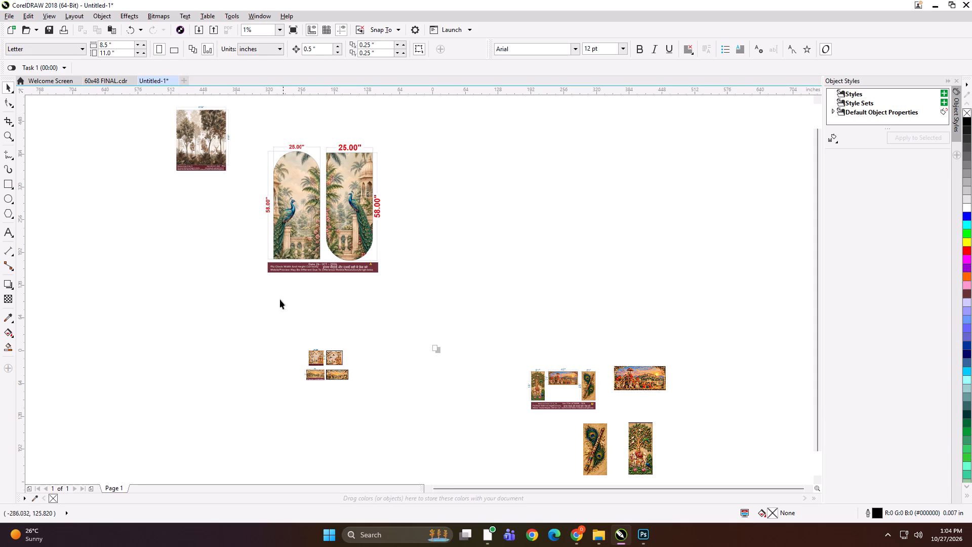
{"action": "left_click", "coordinate": [276, 366]}
{"action": "scroll", "coordinate": [317, 381], "scroll_direction": "up", "scroll_amount": 2}
{"action": "left_click", "coordinate": [322, 306]}
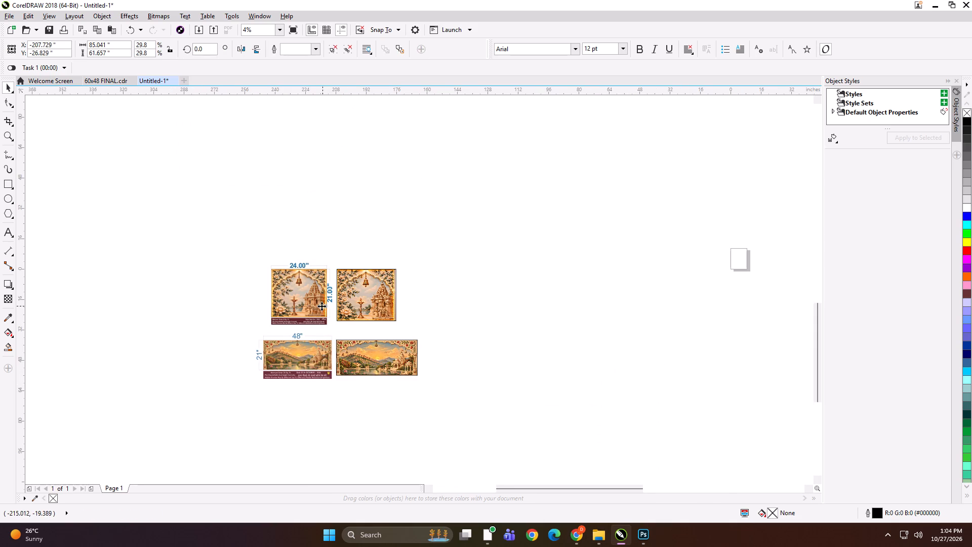
{"action": "left_click_drag", "start_coordinate": [422, 383], "coordinate": [351, 337], "text": "shift"}
{"action": "scroll", "coordinate": [337, 318], "scroll_direction": "up", "scroll_amount": 4}
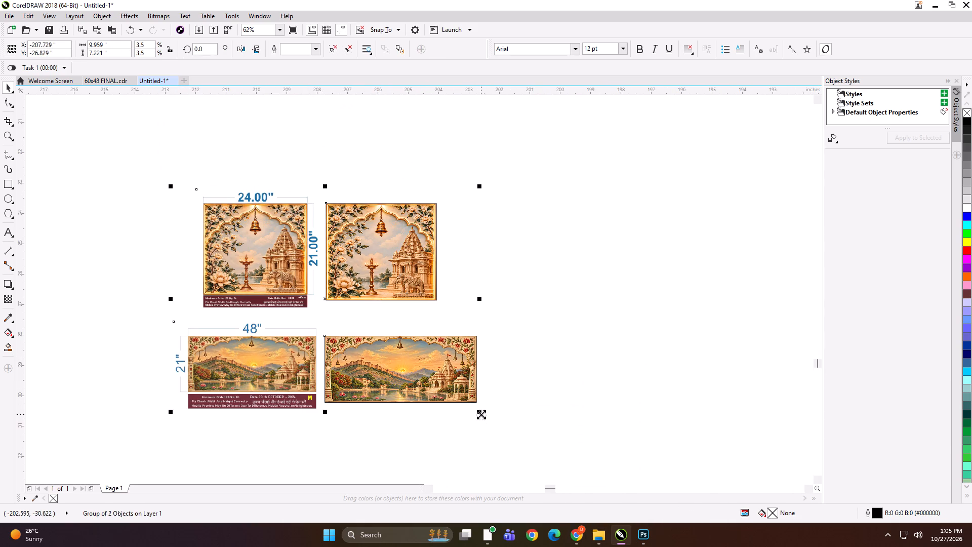
{"action": "left_click_drag", "start_coordinate": [480, 414], "coordinate": [377, 365], "text": "shift"}
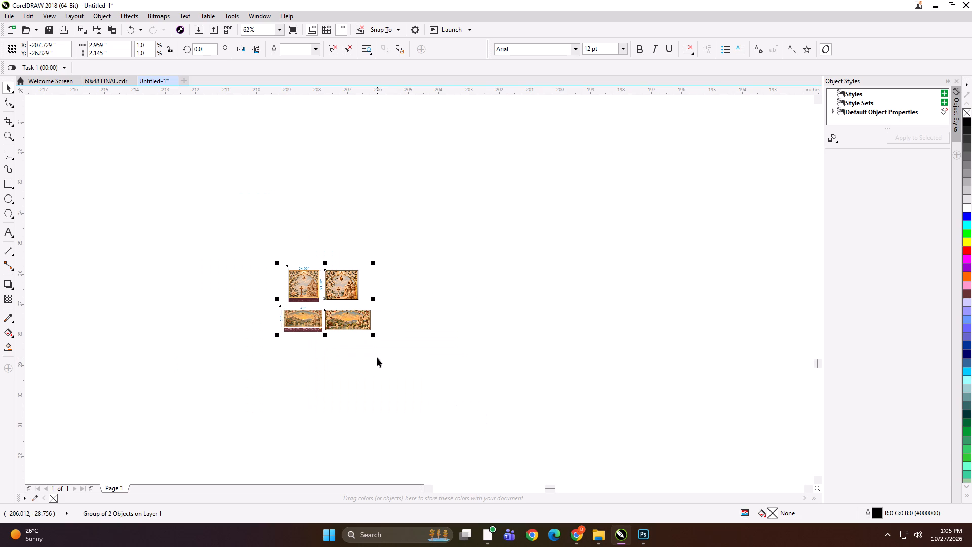
{"action": "left_click_drag", "start_coordinate": [375, 338], "coordinate": [392, 349], "text": "shift"}
Export the shrunken temple and hill-lake group as a TIFF named SDDFGH in the D&D folder.
{"action": "key", "text": "ctrl+e"}
{"action": "type", "text": "SDDFGH"}
{"action": "key", "text": "Return"}
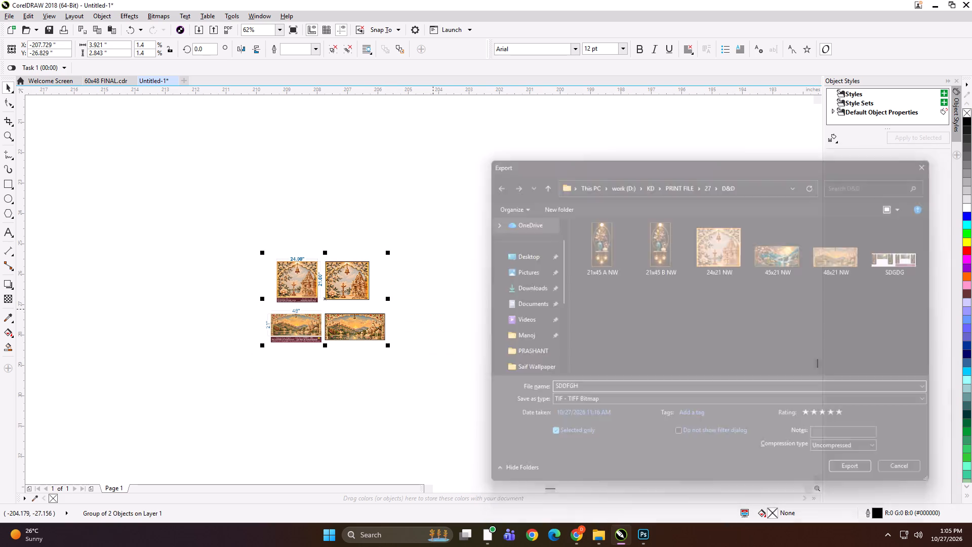
{"action": "key", "text": "Return"}
{"action": "key", "text": "Return"}
Delete the exported temple and hill-lake group from the page.
{"action": "key", "text": "Delete"}
{"action": "key", "text": "ctrl+z"}
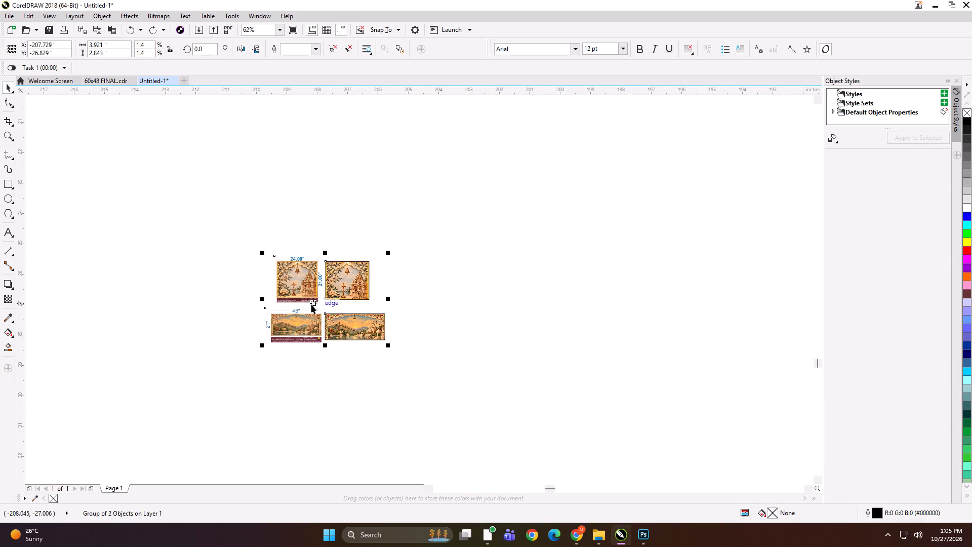
{"action": "scroll", "coordinate": [311, 304], "scroll_direction": "up", "scroll_amount": 1}
{"action": "scroll", "coordinate": [311, 362], "scroll_direction": "up", "scroll_amount": 1}
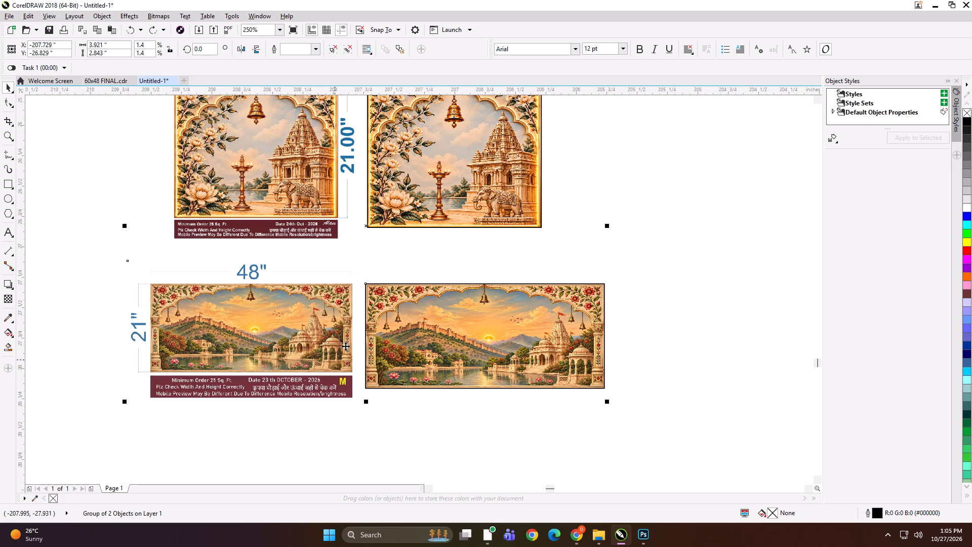
{"action": "scroll", "coordinate": [351, 331], "scroll_direction": "down", "scroll_amount": 1}
{"action": "key", "text": "Delete"}
Arrange the cow-and-tree panel, a copy of the procession artwork and the flute panel in a row below their layout, deleting the original procession.
{"action": "key", "text": "F4"}
{"action": "left_click", "coordinate": [358, 298]}
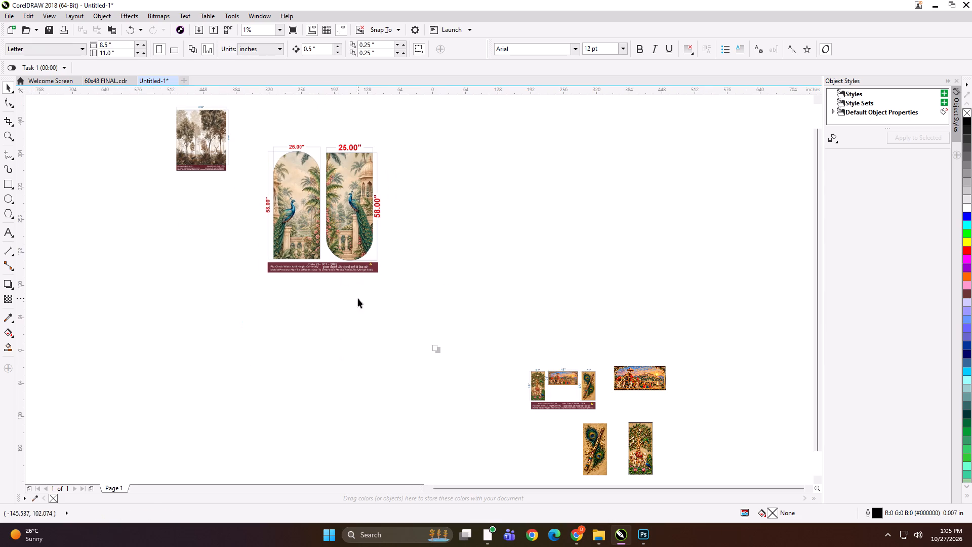
{"action": "scroll", "coordinate": [655, 452], "scroll_direction": "up", "scroll_amount": 2}
{"action": "scroll", "coordinate": [505, 243], "scroll_direction": "down", "scroll_amount": 1}
{"action": "left_click_drag", "start_coordinate": [477, 329], "coordinate": [495, 338]}
{"action": "left_click_drag", "start_coordinate": [565, 335], "coordinate": [498, 340]}
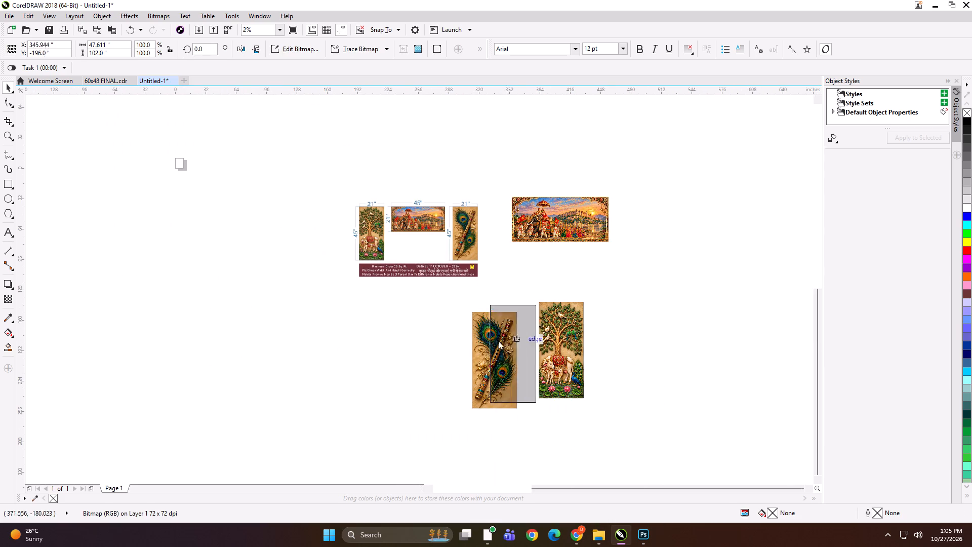
{"action": "left_click_drag", "start_coordinate": [498, 340], "coordinate": [351, 351]}
{"action": "left_click_drag", "start_coordinate": [556, 214], "coordinate": [422, 326]}
{"action": "right_click", "coordinate": [422, 326]}
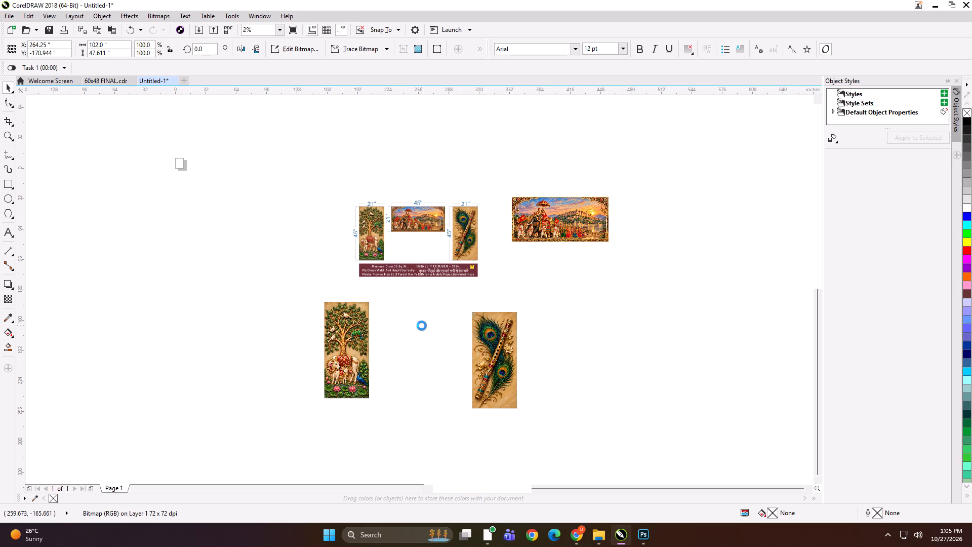
{"action": "left_click_drag", "start_coordinate": [503, 351], "coordinate": [512, 348]}
{"action": "left_click", "coordinate": [555, 237]}
{"action": "key", "text": "Delete"}
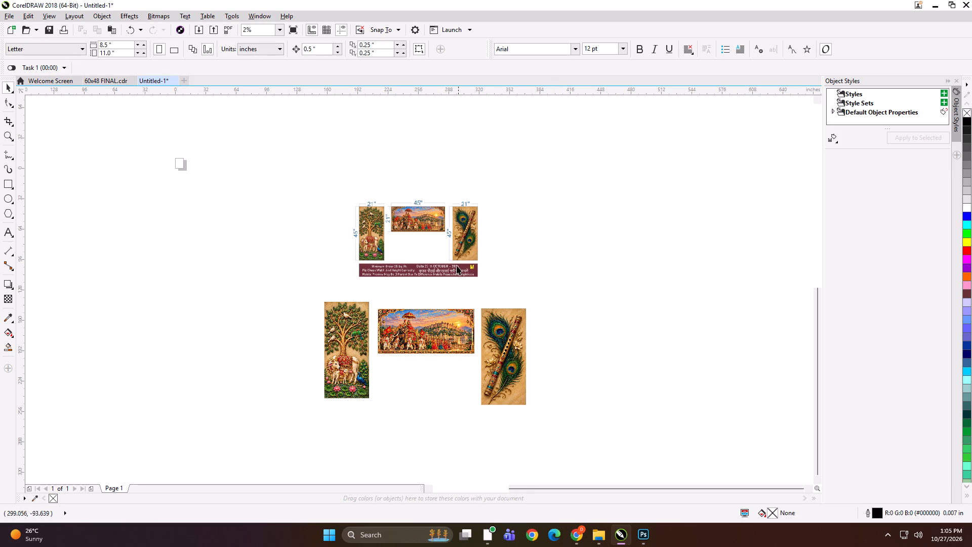
Resize the cow-and-tree panel and the peacock-feather flute panel to 21 by 45 inches each.
{"action": "left_click_drag", "start_coordinate": [225, 166], "coordinate": [638, 462]}
{"action": "key", "text": "shift+F2"}
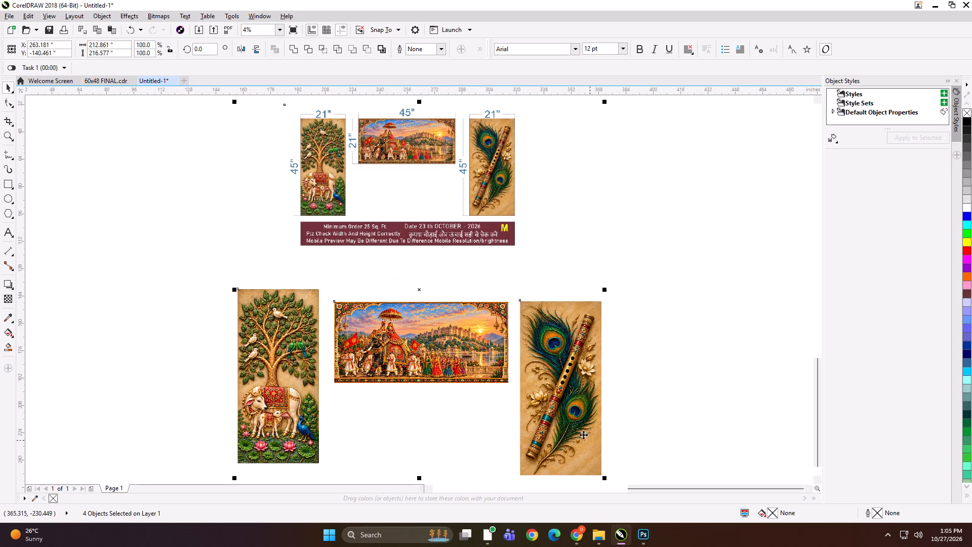
{"action": "left_click", "coordinate": [143, 269]}
{"action": "left_click", "coordinate": [282, 341]}
{"action": "left_click_drag", "start_coordinate": [118, 46], "coordinate": [44, 49]}
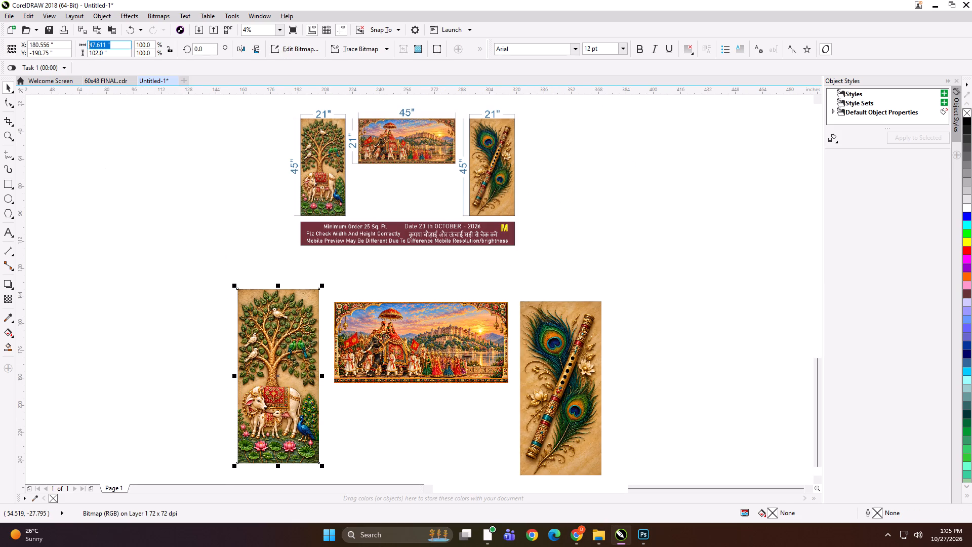
{"action": "left_click_drag", "start_coordinate": [44, 49], "coordinate": [38, 49]}
{"action": "type", "text": "21"}
{"action": "key", "text": "Tab"}
{"action": "type", "text": "45"}
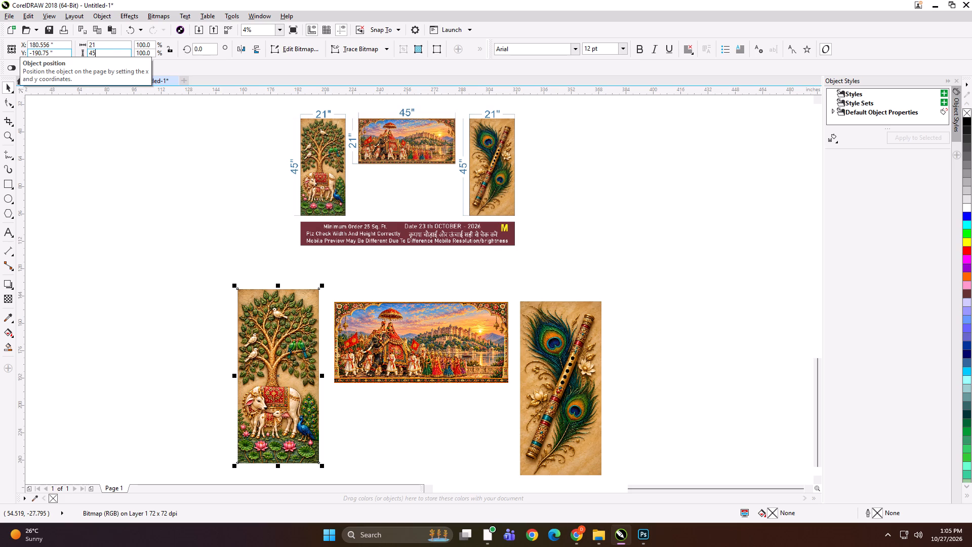
{"action": "key", "text": "Return"}
{"action": "left_click", "coordinate": [565, 354]}
{"action": "key", "text": "ctrl+r"}
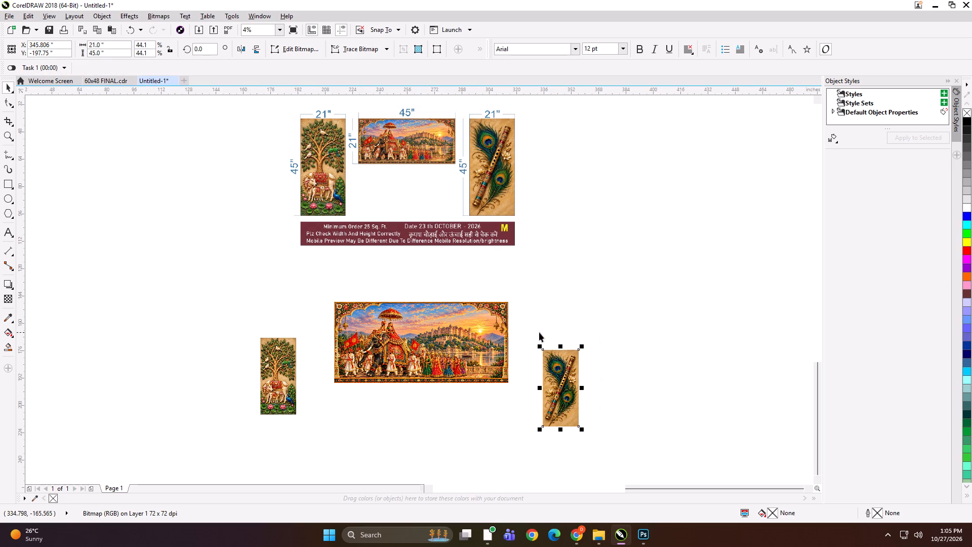
Resize the elephant procession artwork to 45 by 21 inches.
{"action": "left_click", "coordinate": [492, 330]}
{"action": "left_click_drag", "start_coordinate": [115, 42], "coordinate": [84, 43]}
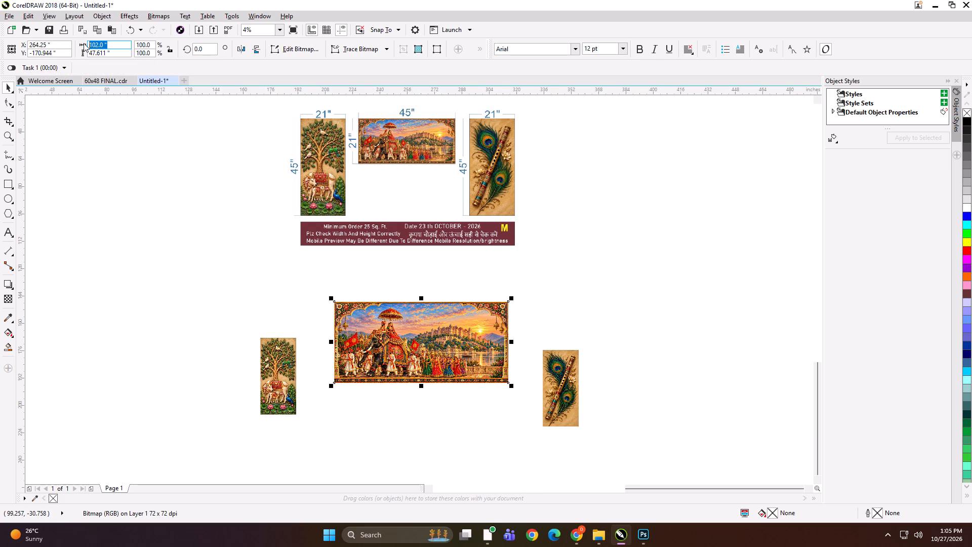
{"action": "type", "text": "45"}
{"action": "key", "text": "Tab"}
{"action": "type", "text": "21"}
{"action": "key", "text": "Return"}
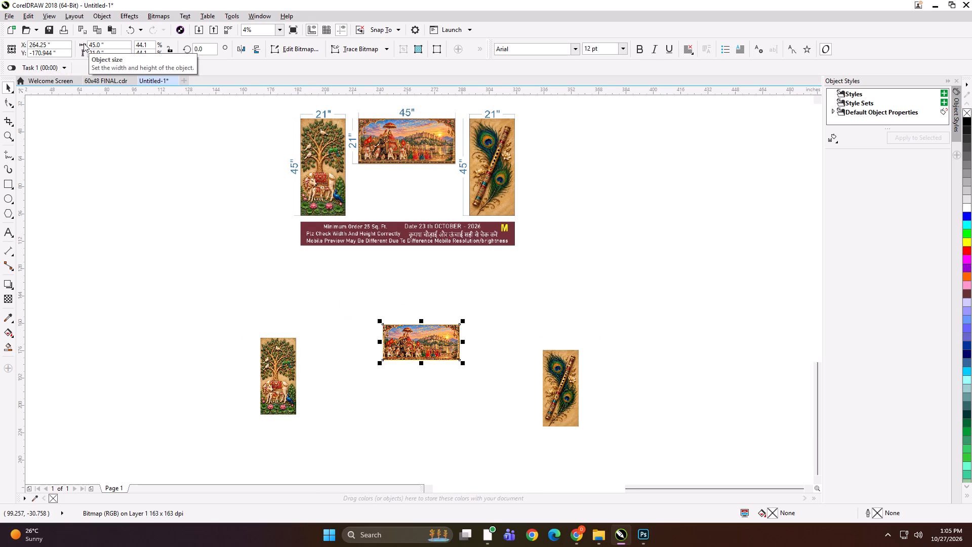
Add a matching rectangle outline around each of the procession, cow-and-tree and flute artworks.
{"action": "double_click", "coordinate": [7, 182], "text": "shift"}
{"action": "key", "text": "shift+space"}
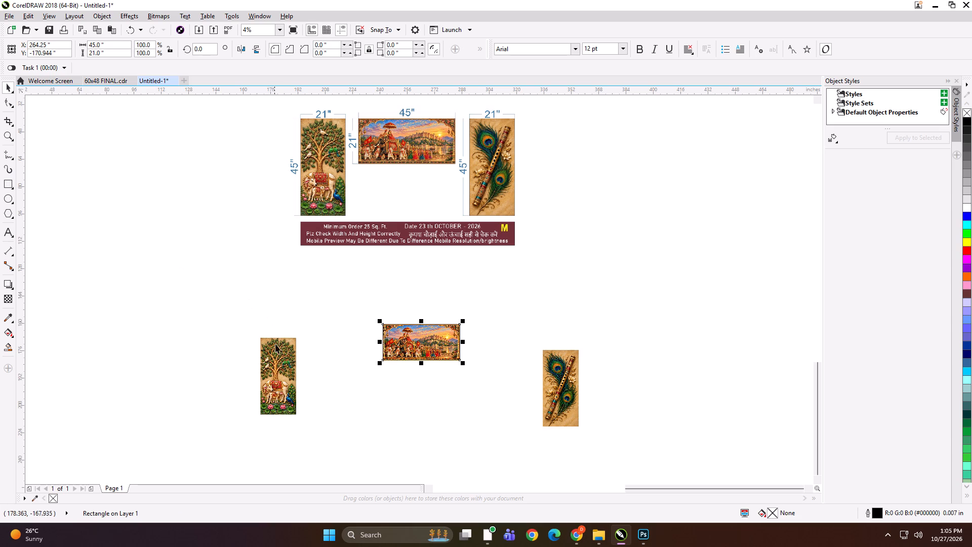
{"action": "left_click", "coordinate": [276, 351]}
{"action": "double_click", "coordinate": [9, 180], "text": "shift"}
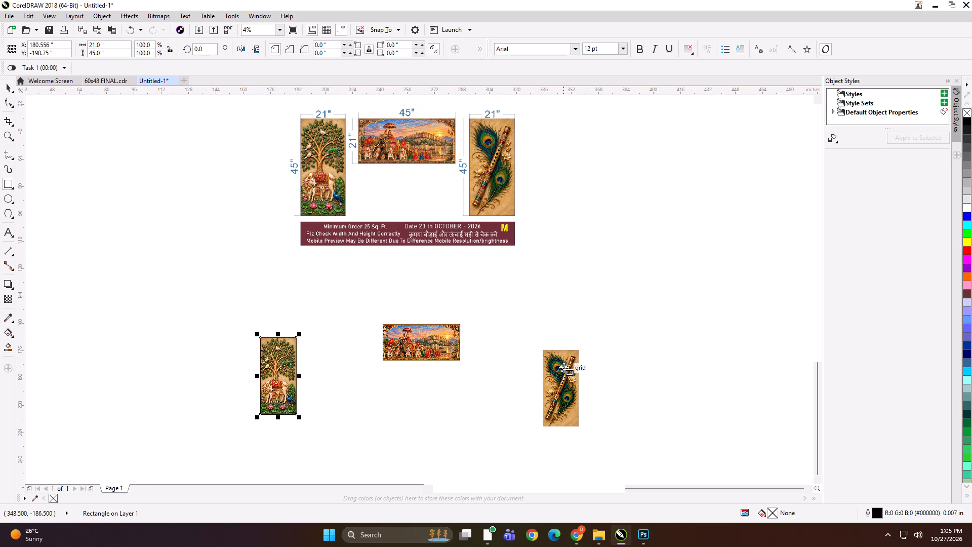
{"action": "left_click", "coordinate": [563, 368]}
{"action": "double_click", "coordinate": [10, 182], "text": "shift"}
{"action": "key", "text": "shift+space"}
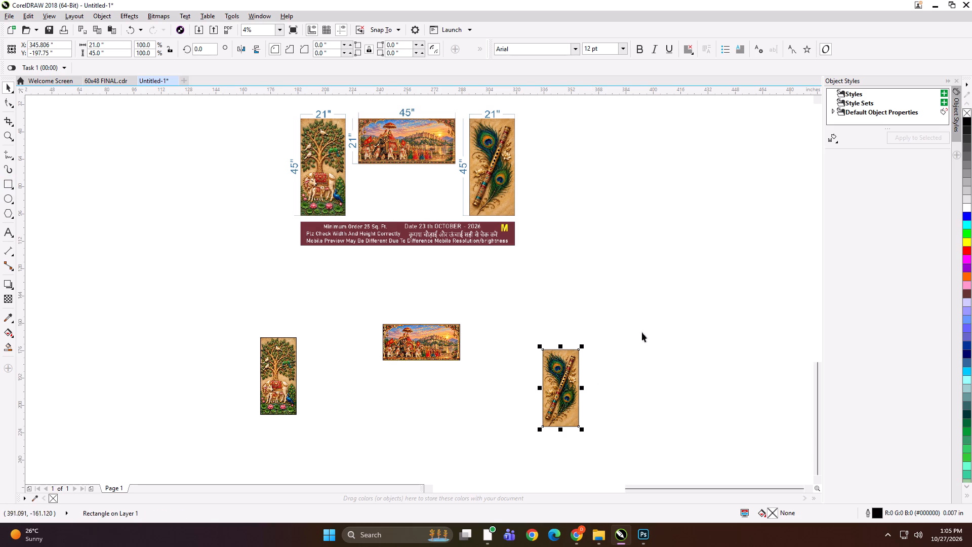
Group the flute, procession and cow-and-tree artworks each with their own rectangle frame.
{"action": "left_click_drag", "start_coordinate": [649, 314], "coordinate": [504, 456]}
{"action": "key", "text": "ctrl+g"}
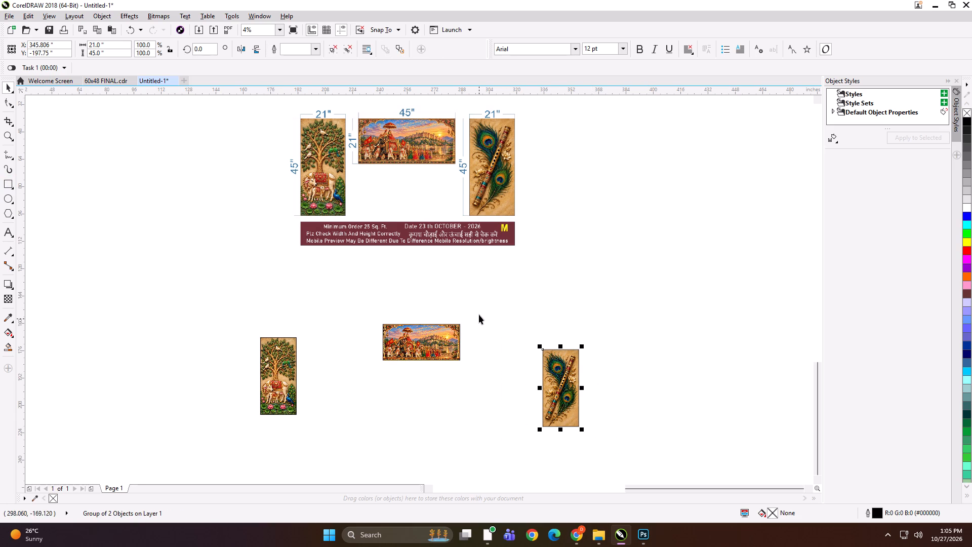
{"action": "left_click_drag", "start_coordinate": [474, 307], "coordinate": [296, 413]}
{"action": "key", "text": "ctrl+g"}
{"action": "left_click_drag", "start_coordinate": [320, 312], "coordinate": [266, 398]}
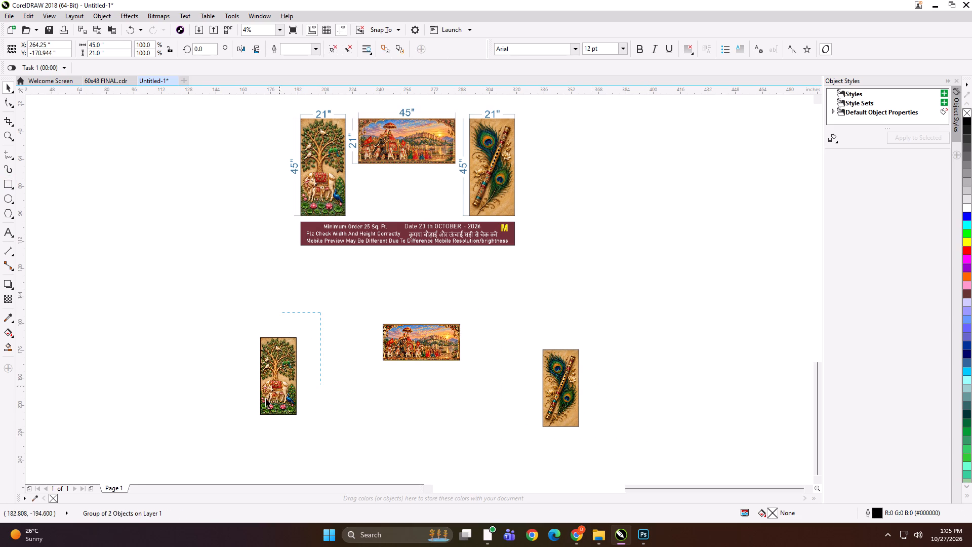
{"action": "left_click_drag", "start_coordinate": [266, 398], "coordinate": [192, 436]}
{"action": "key", "text": "ctrl+g"}
Export the framed cow-and-tree panel as a TIFF named 21x45 C NW in the D&D folder.
{"action": "key", "text": "ctrl+e"}
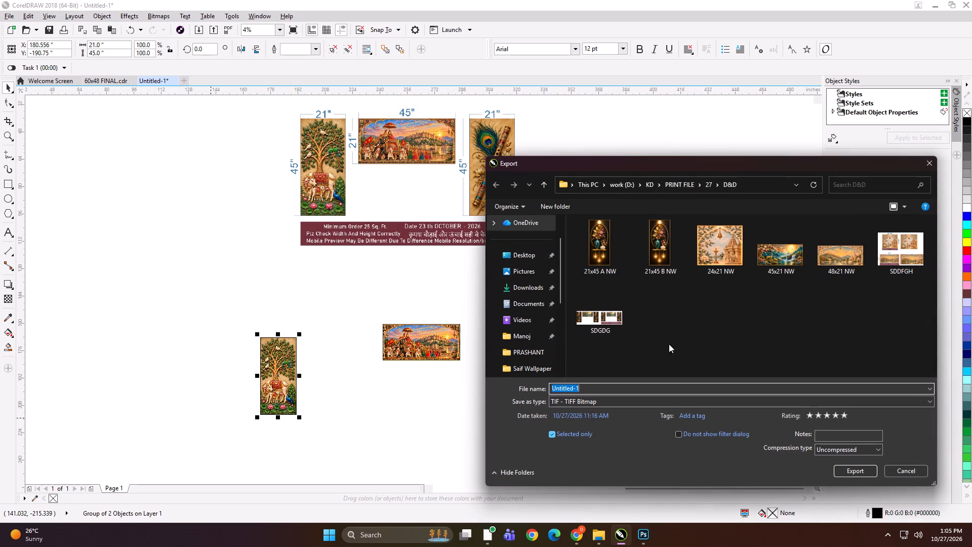
{"action": "type", "text": "21x45 A"}
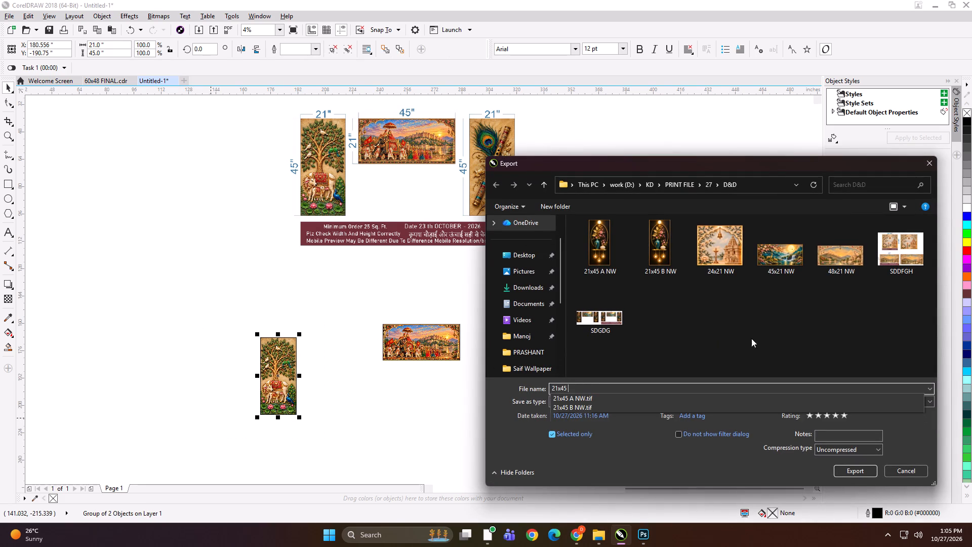
{"action": "key", "text": "space"}
{"action": "key", "text": "BackSpace"}
{"action": "key", "text": "BackSpace"}
{"action": "type", "text": "C NW"}
{"action": "key", "text": "Return"}
{"action": "key", "text": "Return"}
Export the framed procession artwork as a TIFF named 45x21 B NW in the D&D folder.
{"action": "left_click", "coordinate": [447, 348]}
{"action": "key", "text": "ctrl+e"}
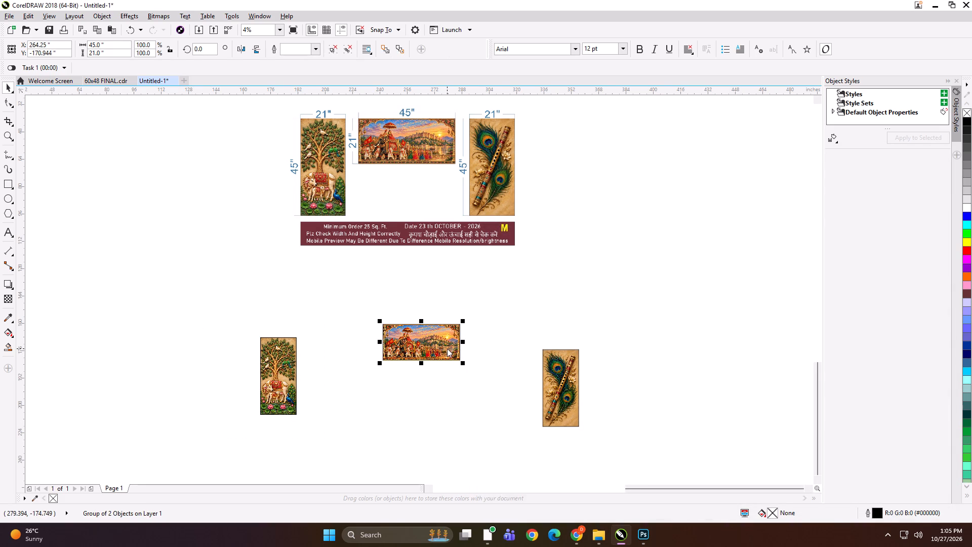
{"action": "type", "text": "45x2"}
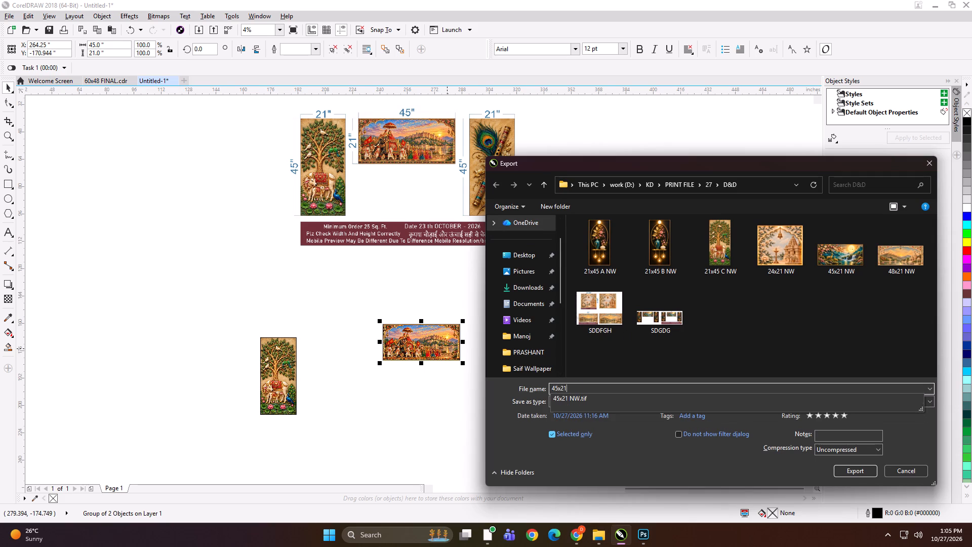
{"action": "key", "text": "space"}
{"action": "key", "text": "space"}
{"action": "type", "text": "B NW"}
{"action": "key", "text": "Return"}
{"action": "key", "text": "Return"}
Export the framed flute panel as a TIFF named 21x45 D NW in the D&D folder.
{"action": "left_click", "coordinate": [558, 364]}
{"action": "key", "text": "ctrl+e"}
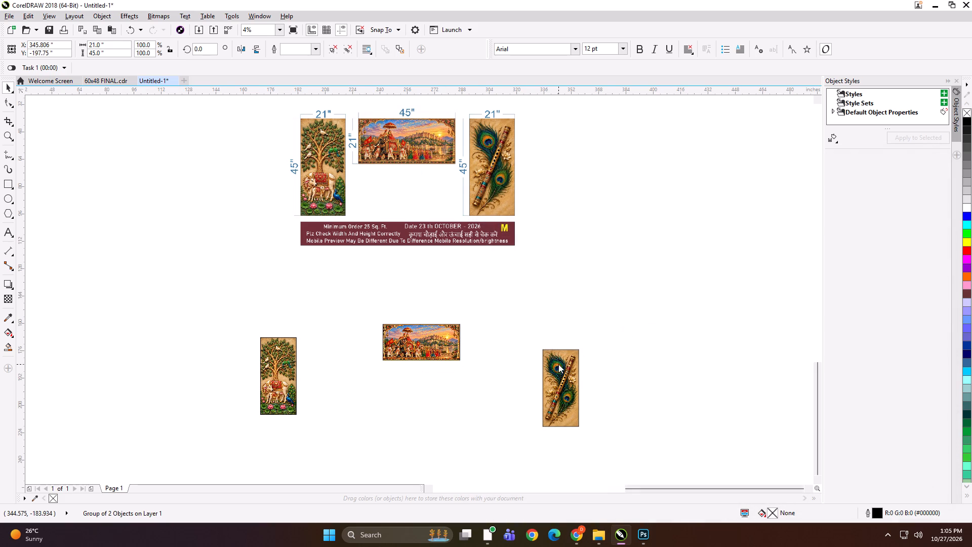
{"action": "type", "text": "21x45"}
{"action": "key", "text": "space"}
{"action": "type", "text": "D NW"}
{"action": "key", "text": "Return"}
{"action": "key", "text": "Return"}
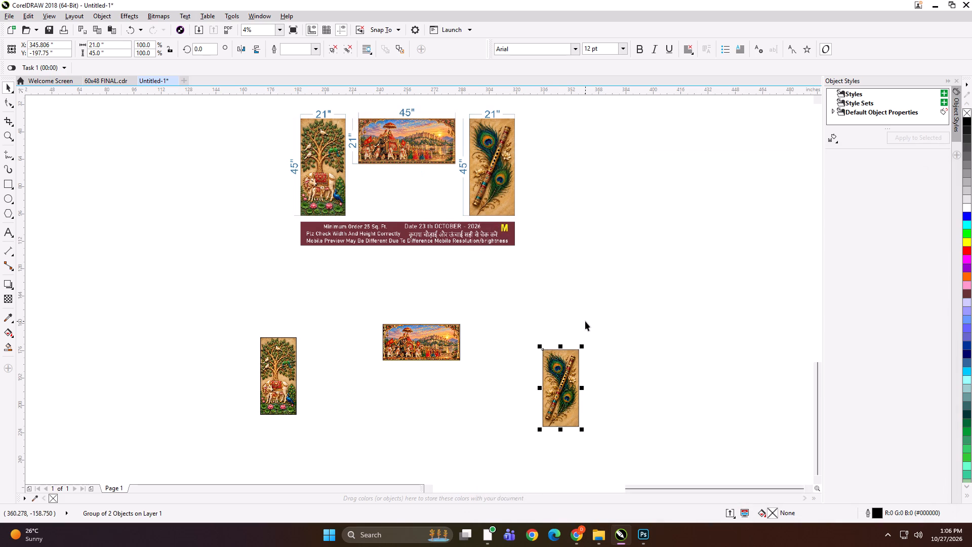
Arrange the framed cow-and-tree, procession and flute artworks in a row and align their top edges.
{"action": "left_click_drag", "start_coordinate": [277, 371], "coordinate": [342, 365]}
{"action": "left_click_drag", "start_coordinate": [343, 362], "coordinate": [354, 352]}
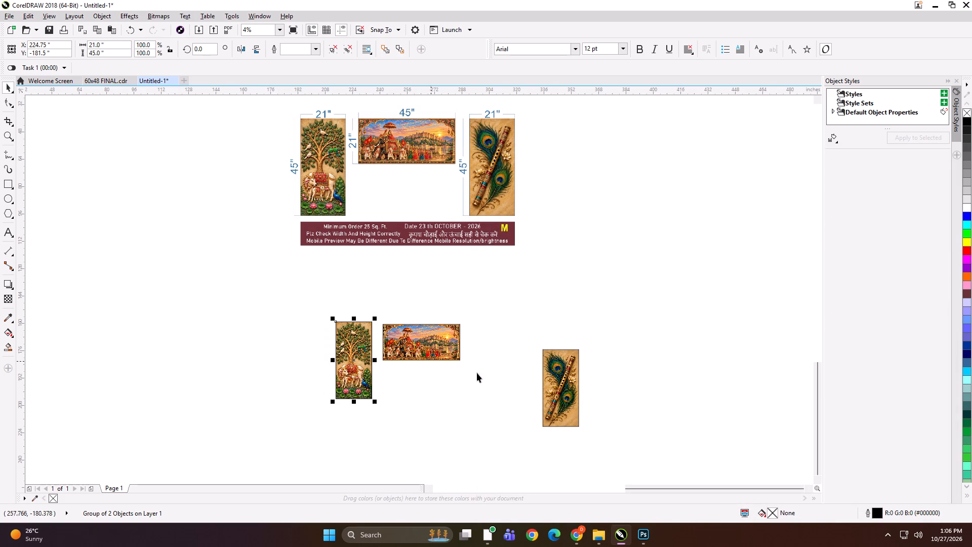
{"action": "left_click_drag", "start_coordinate": [572, 380], "coordinate": [499, 354]}
{"action": "left_click_drag", "start_coordinate": [551, 437], "coordinate": [295, 313]}
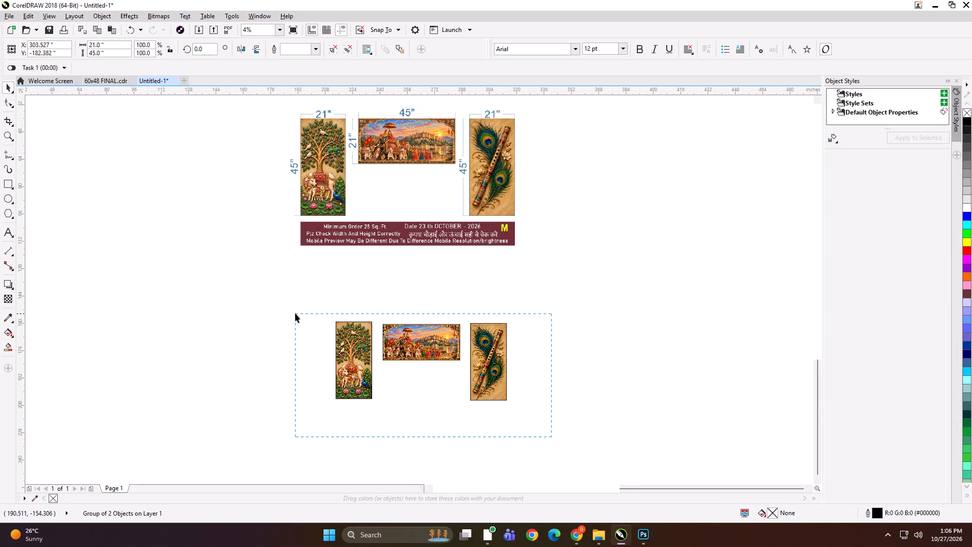
{"action": "left_click_drag", "start_coordinate": [295, 313], "coordinate": [291, 312]}
{"action": "key", "text": "t"}
Move the three framed artworks beside their size layout and enlarge them together to 130 inches overall width.
{"action": "scroll", "coordinate": [375, 351], "scroll_direction": "down", "scroll_amount": 1}
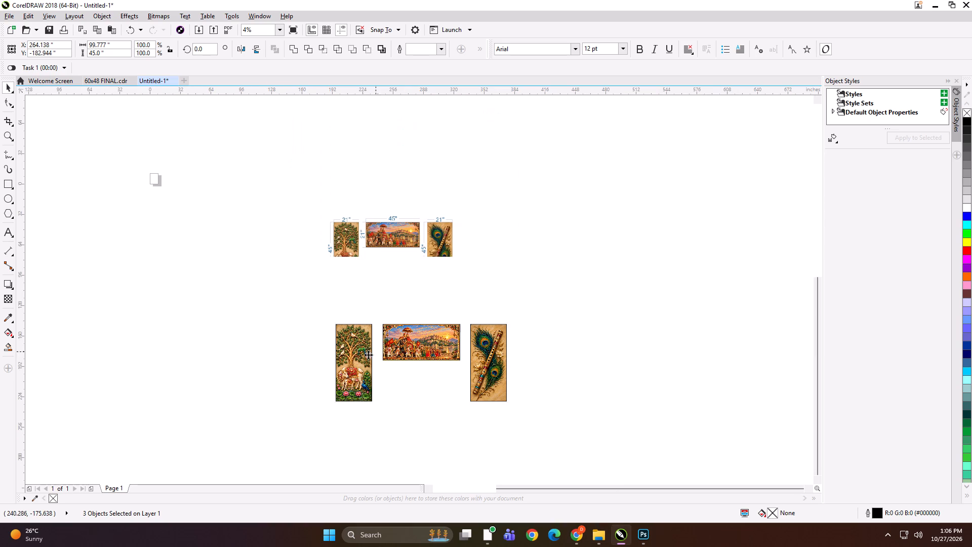
{"action": "left_click_drag", "start_coordinate": [389, 355], "coordinate": [507, 300]}
{"action": "left_click_drag", "start_coordinate": [509, 296], "coordinate": [510, 288]}
{"action": "left_click_drag", "start_coordinate": [513, 279], "coordinate": [506, 227]}
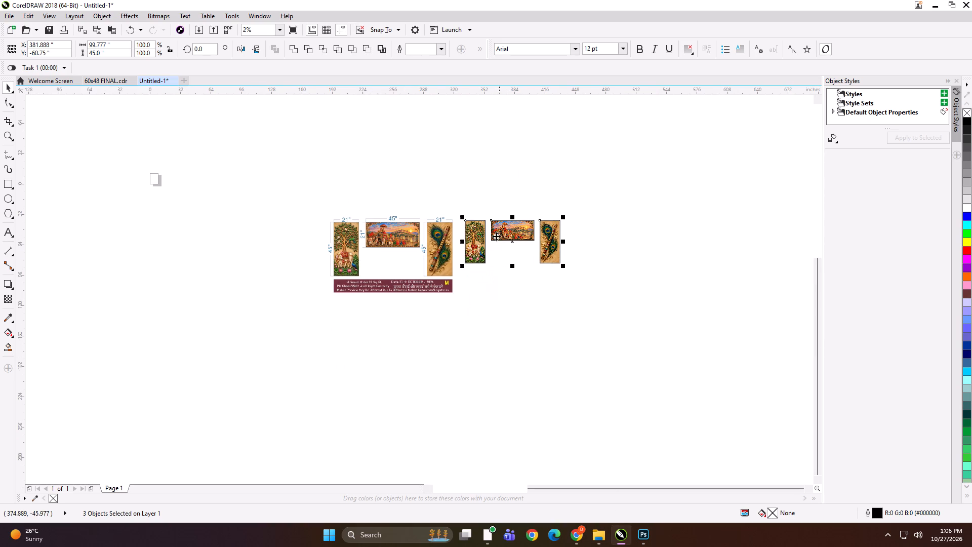
{"action": "scroll", "coordinate": [565, 252], "scroll_direction": "up", "scroll_amount": 1}
{"action": "left_click_drag", "start_coordinate": [560, 280], "coordinate": [618, 311]}
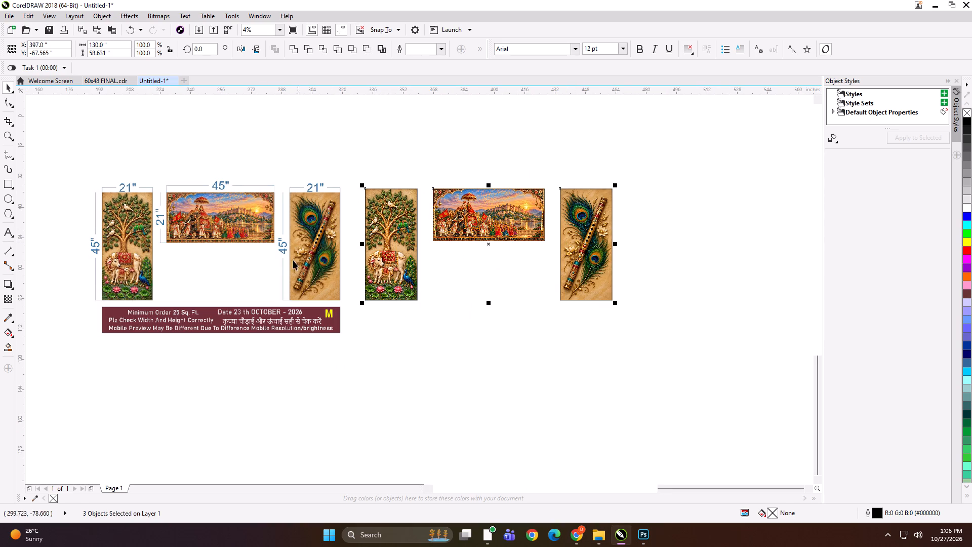
Group the three framed artworks with their size layout and shrink the group to about 6.16 by 1.85 inches.
{"action": "left_click", "coordinate": [283, 258], "text": "shift"}
{"action": "key", "text": "ctrl+g"}
{"action": "left_click_drag", "start_coordinate": [618, 339], "coordinate": [376, 268], "text": "shift"}
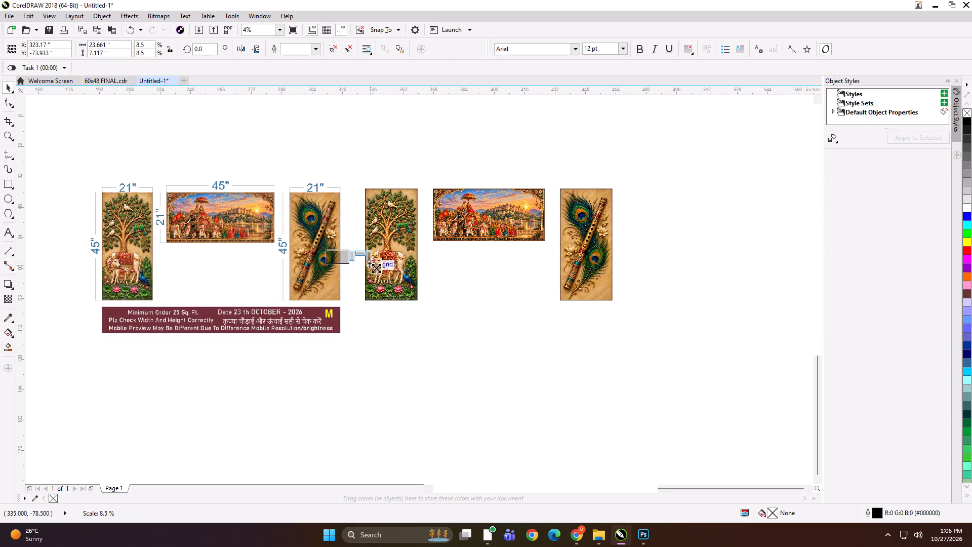
{"action": "left_click_drag", "start_coordinate": [376, 268], "coordinate": [364, 268], "text": "shift"}
{"action": "scroll", "coordinate": [354, 258], "scroll_direction": "up", "scroll_amount": 4}
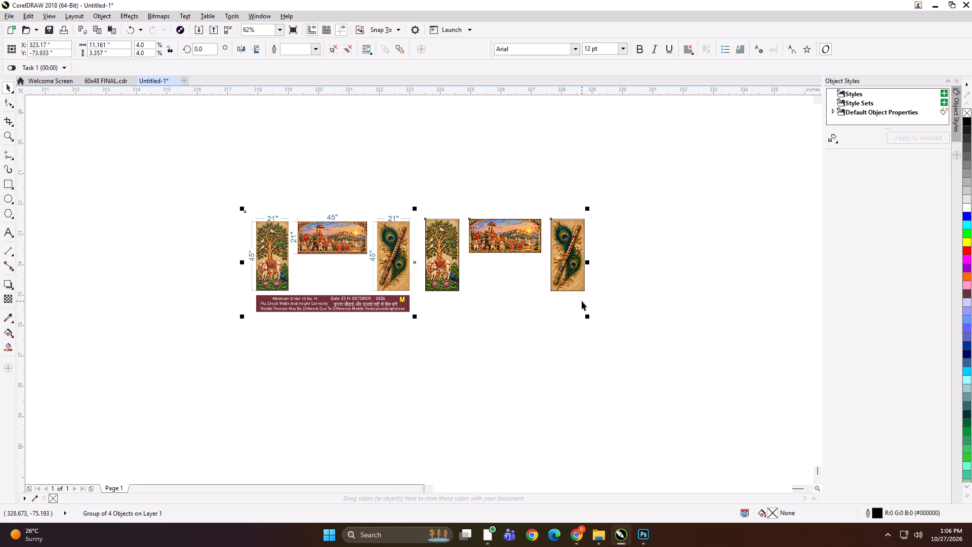
{"action": "left_click_drag", "start_coordinate": [584, 316], "coordinate": [530, 304], "text": "shift"}
{"action": "left_click_drag", "start_coordinate": [589, 316], "coordinate": [532, 304], "text": "shift"}
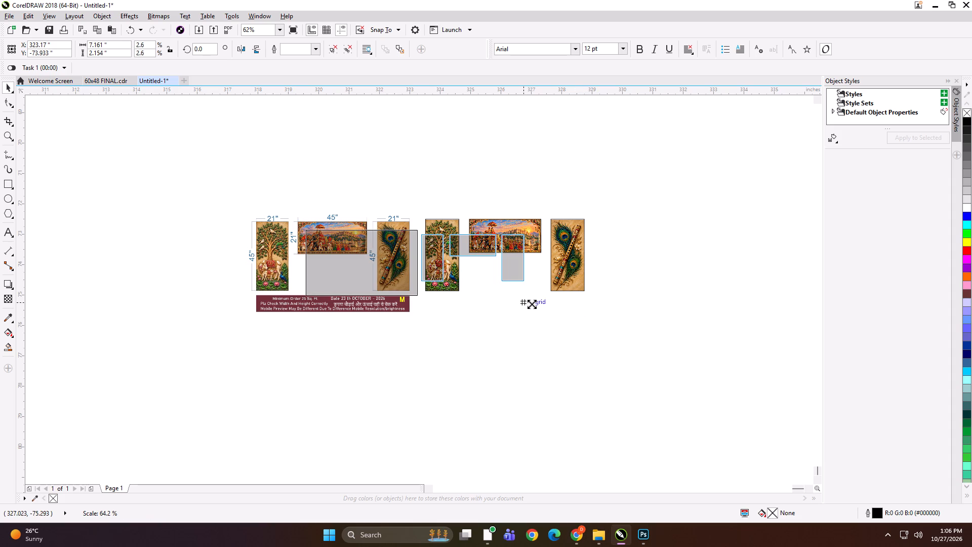
{"action": "left_click_drag", "start_coordinate": [532, 304], "coordinate": [515, 295], "text": "shift"}
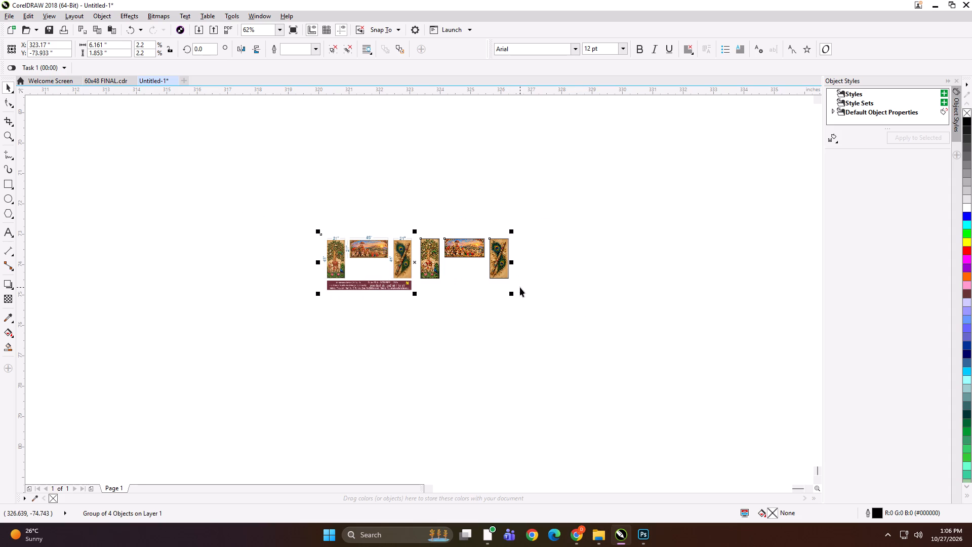
Export the shrunken preview group under the file name SFDGHJJ.
{"action": "key", "text": "ctrl+e"}
{"action": "type", "text": "SFDGHJJ"}
{"action": "key", "text": "Return"}
{"action": "key", "text": "Return"}
{"action": "key", "text": "Return"}
Delete the shrunken preview group of the three artworks and their size layout.
{"action": "key", "text": "Delete"}
Move the forest-tree size layout above the peacock panels and enlarge it proportionally.
{"action": "key", "text": "F4"}
{"action": "scroll", "coordinate": [592, 283], "scroll_direction": "down", "scroll_amount": 2}
{"action": "left_click_drag", "start_coordinate": [560, 279], "coordinate": [555, 284]}
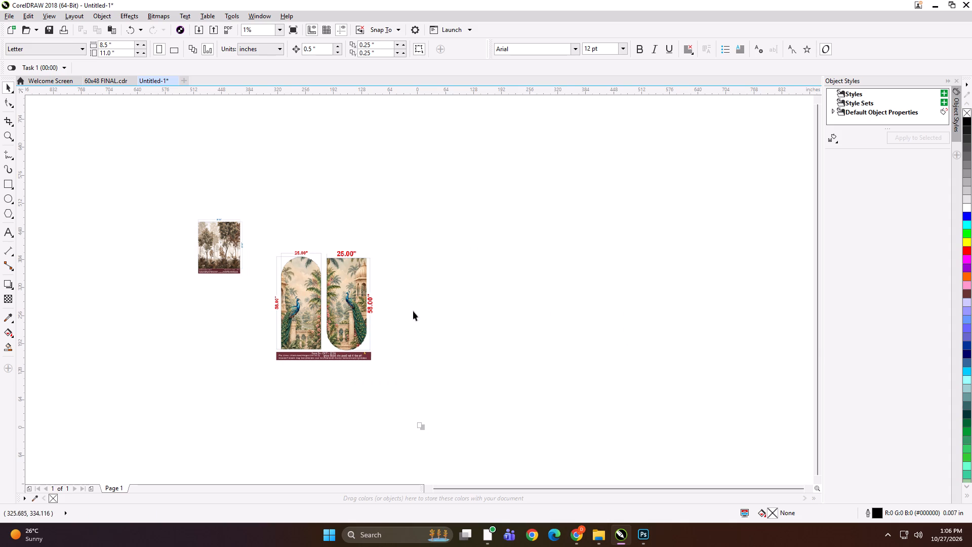
{"action": "left_click_drag", "start_coordinate": [214, 244], "coordinate": [282, 132]}
{"action": "left_click_drag", "start_coordinate": [314, 165], "coordinate": [321, 170]}
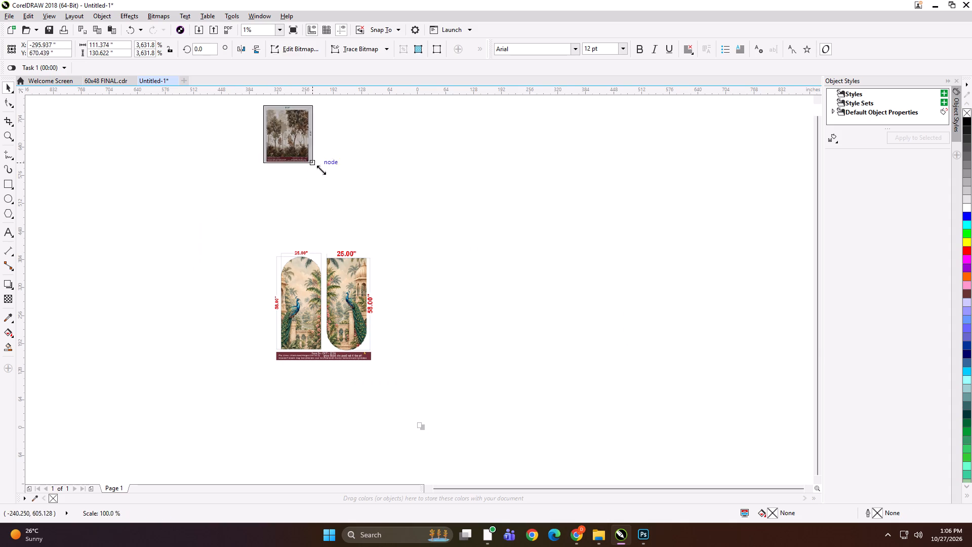
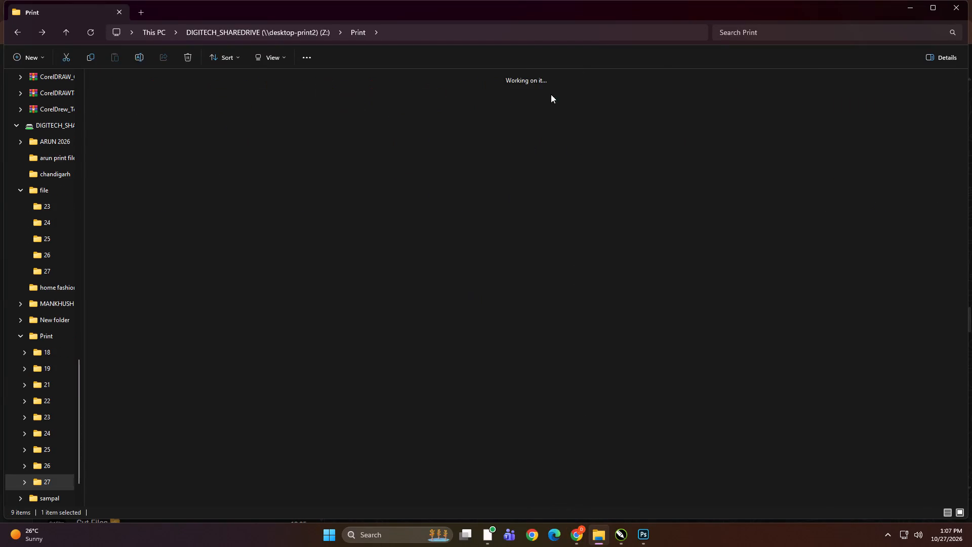
In File Explorer, look through the shared drive's Print, arun print file and file > 27 folders for the order's artworks.
{"action": "left_click", "coordinate": [466, 304]}
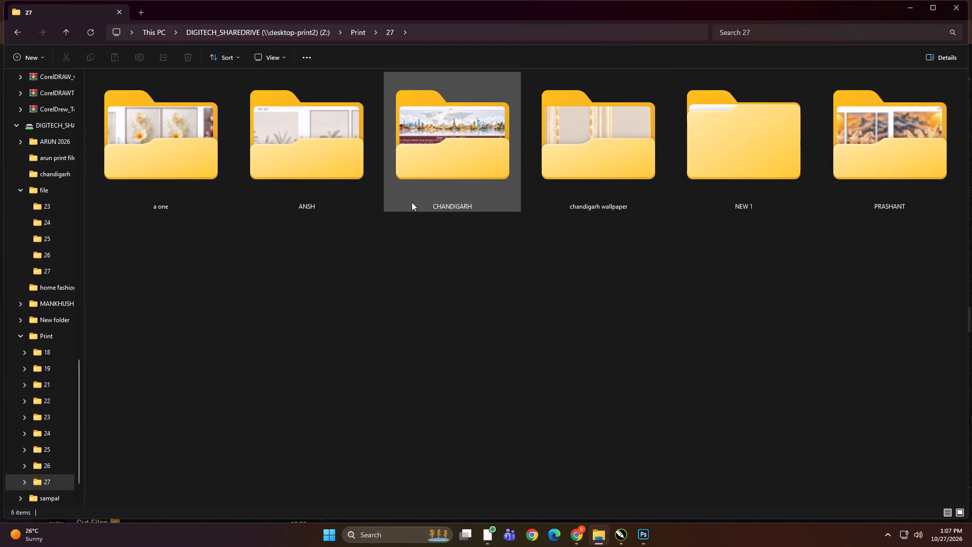
{"action": "left_click", "coordinate": [544, 296]}
{"action": "key", "text": "BackSpace"}
{"action": "left_click", "coordinate": [526, 308]}
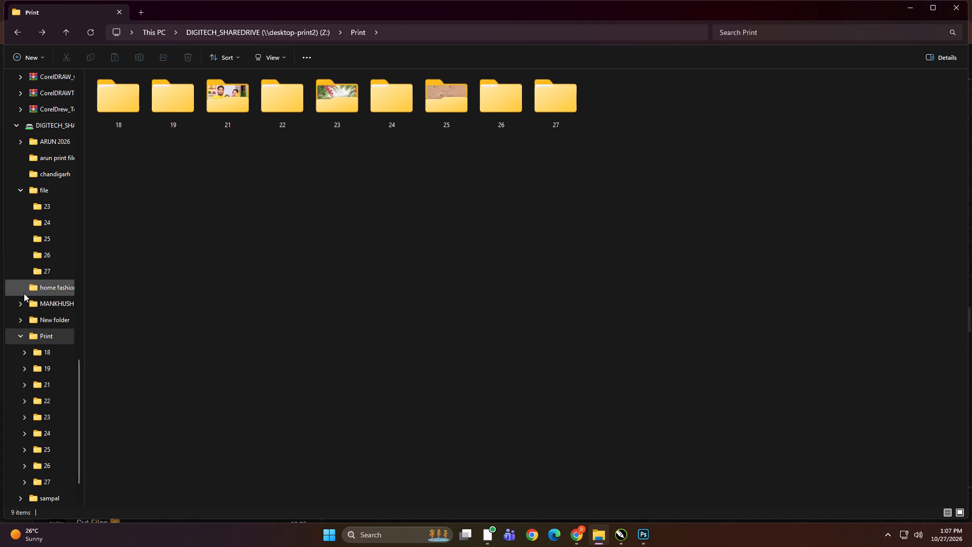
{"action": "scroll", "coordinate": [34, 319], "scroll_direction": "up", "scroll_amount": 3}
{"action": "left_click", "coordinate": [32, 329]}
{"action": "double_click", "coordinate": [163, 290]}
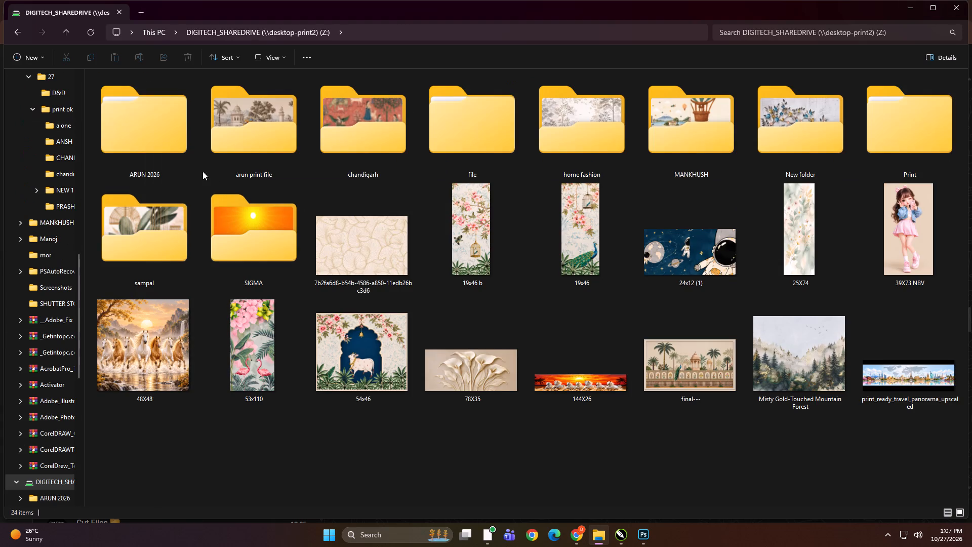
{"action": "double_click", "coordinate": [269, 144]}
{"action": "left_click", "coordinate": [645, 333]}
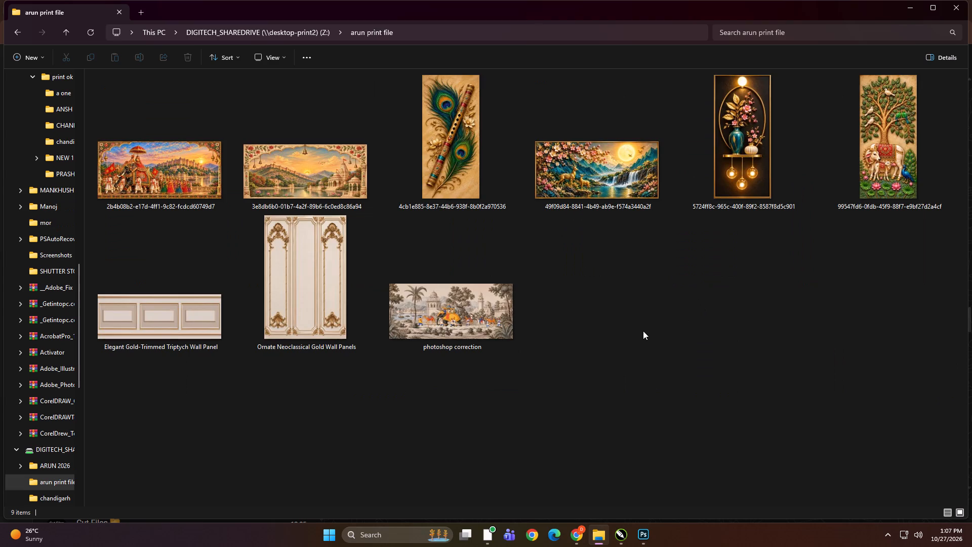
{"action": "key", "text": "BackSpace"}
{"action": "left_click", "coordinate": [624, 321]}
{"action": "double_click", "coordinate": [455, 120]}
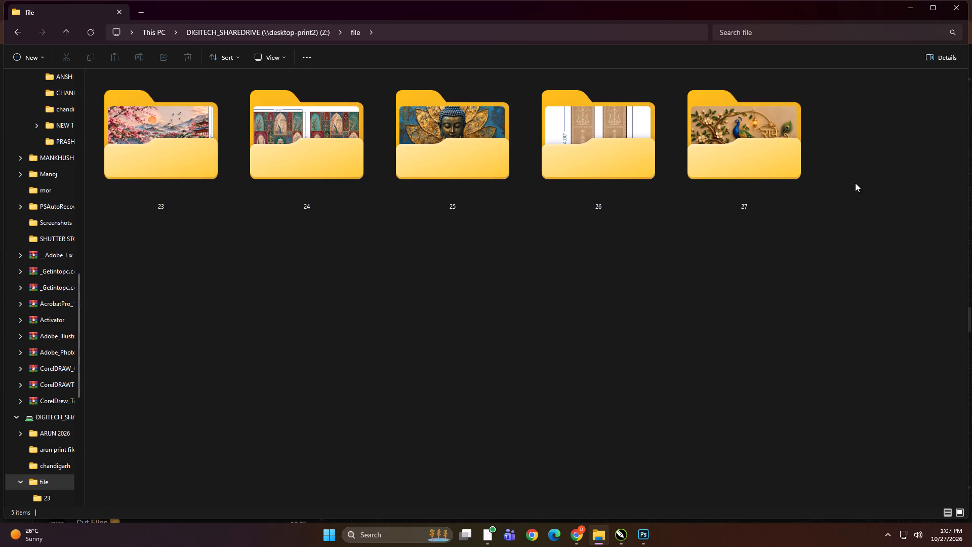
{"action": "left_click", "coordinate": [855, 183]}
{"action": "double_click", "coordinate": [775, 141]}
{"action": "left_click", "coordinate": [420, 381]}
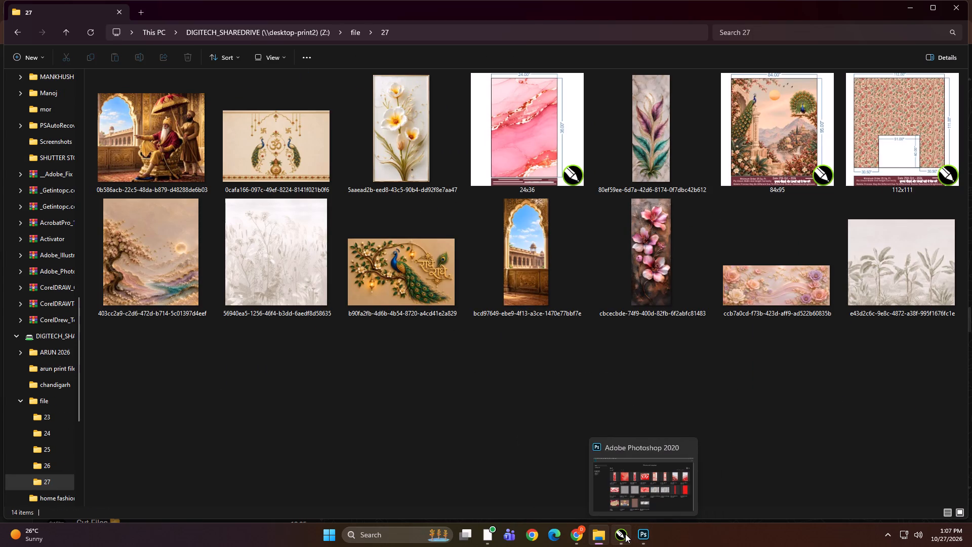
Switch to CorelDRAW and close the 60x48 FINAL document.
{"action": "left_click", "coordinate": [607, 502]}
{"action": "scroll", "coordinate": [537, 366], "scroll_direction": "down", "scroll_amount": 2}
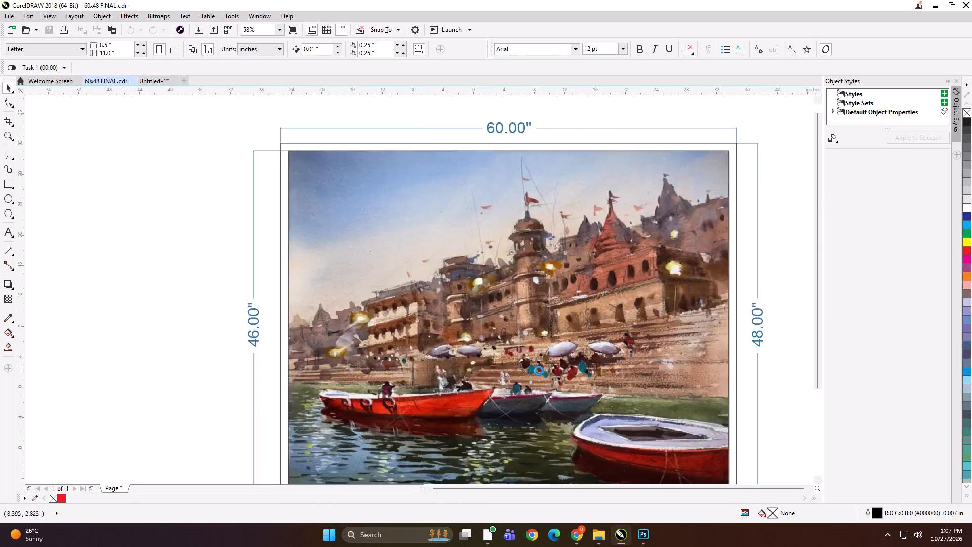
{"action": "scroll", "coordinate": [539, 371], "scroll_direction": "down", "scroll_amount": 1}
{"action": "scroll", "coordinate": [504, 304], "scroll_direction": "down", "scroll_amount": 5}
{"action": "left_click", "coordinate": [133, 82]}
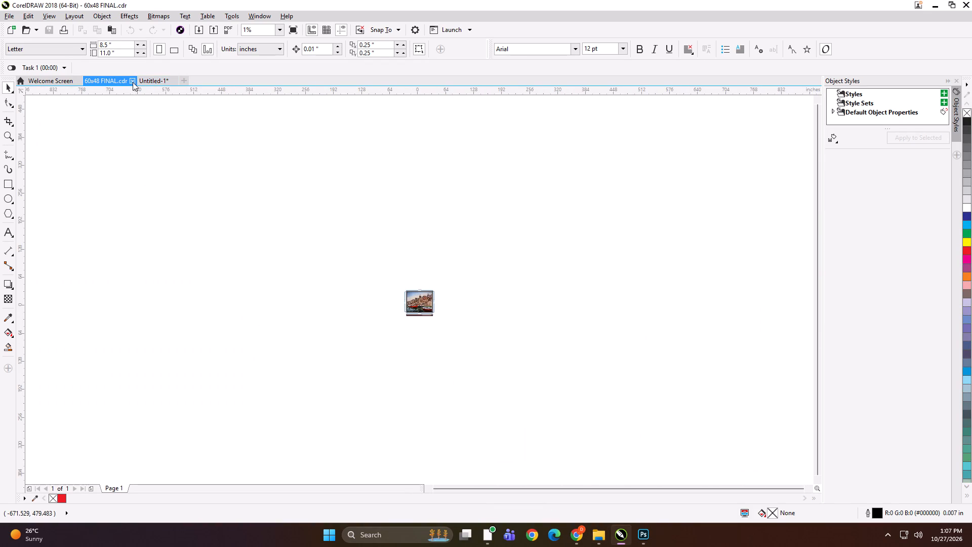
{"action": "left_click", "coordinate": [292, 233]}
{"action": "left_click", "coordinate": [143, 80]}
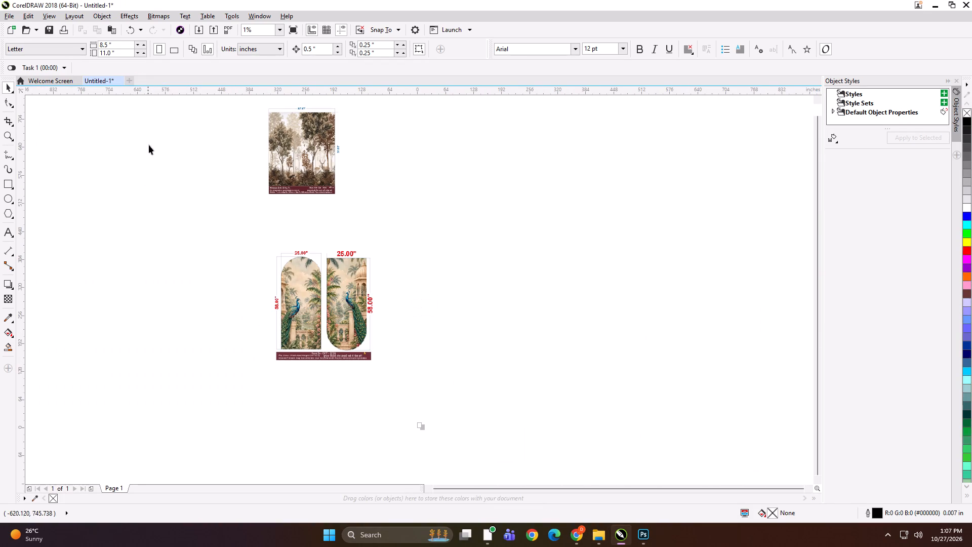
Move the peacock panels with their size layout to the lower left of the forest-tree size layout, leaving a clear gap between them.
{"action": "key", "text": "F4"}
{"action": "left_click_drag", "start_coordinate": [445, 374], "coordinate": [183, 303]}
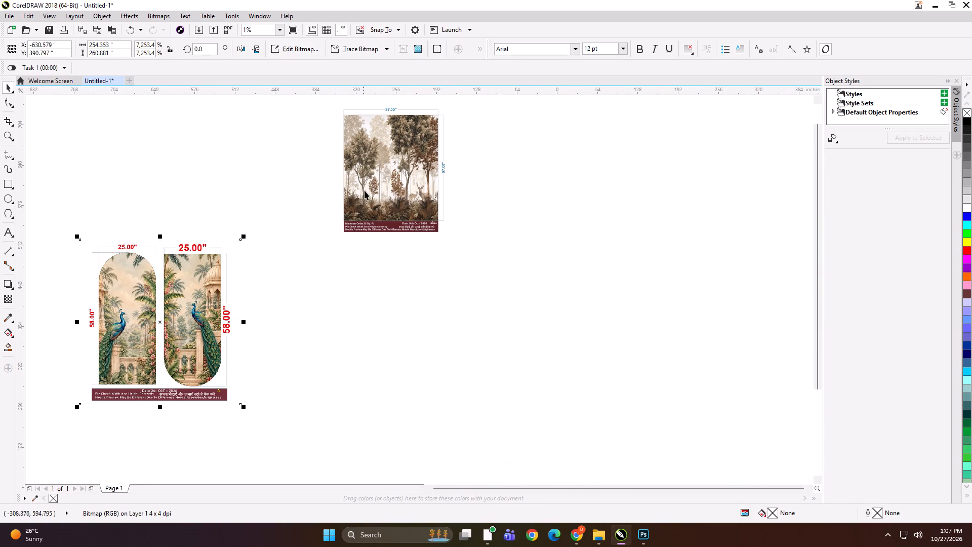
{"action": "left_click_drag", "start_coordinate": [387, 173], "coordinate": [417, 180]}
{"action": "left_click_drag", "start_coordinate": [206, 293], "coordinate": [247, 254]}
{"action": "left_click", "coordinate": [570, 309]}
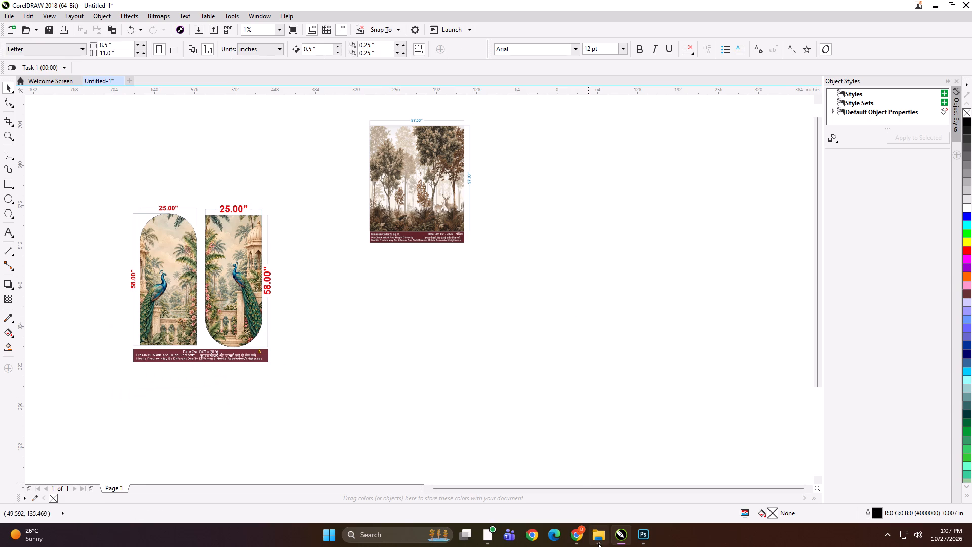
Switch to File Explorer and go back from folder 27 to the shared drive's top-level folder to look over its files.
{"action": "left_click", "coordinate": [599, 543]}
{"action": "left_click", "coordinate": [493, 378]}
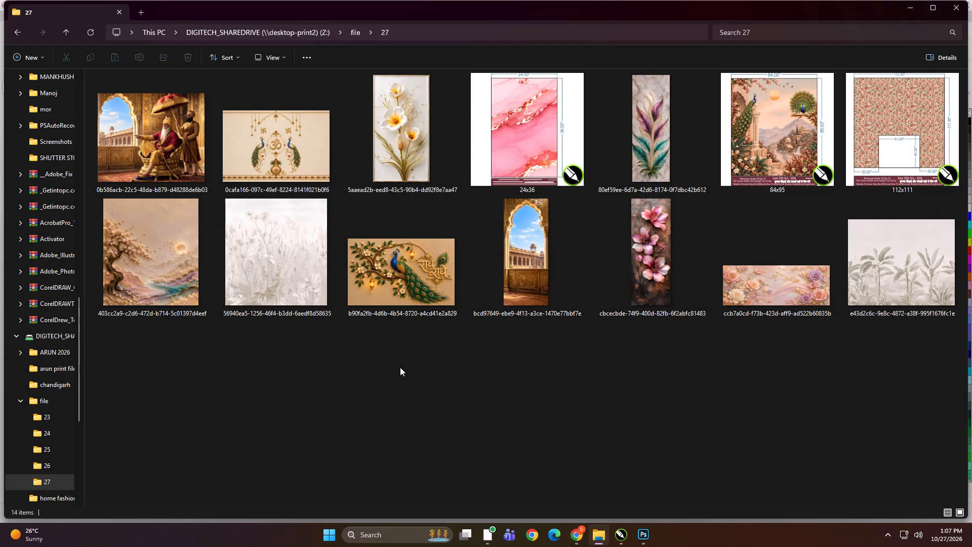
{"action": "key", "text": "BackSpace"}
{"action": "key", "text": "BackSpace"}
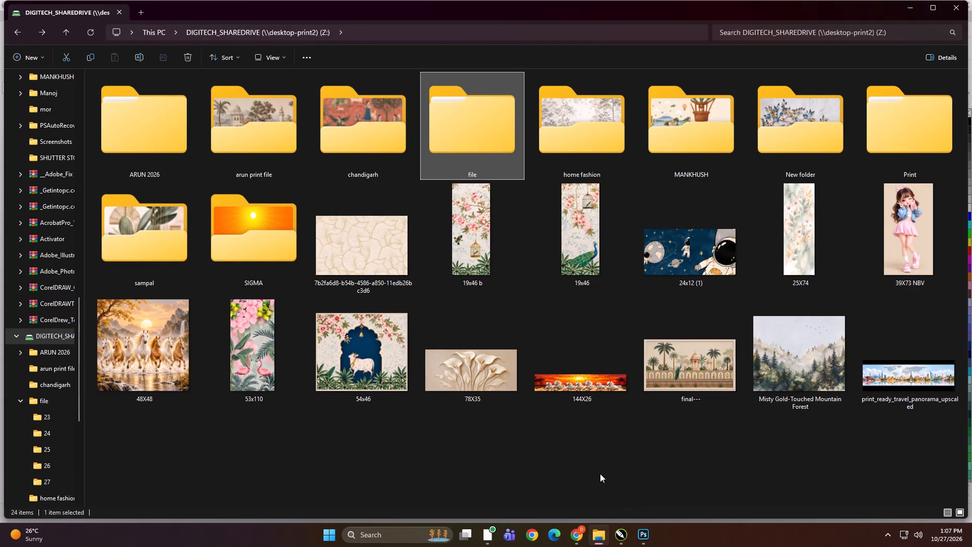
Return to CorelDRAW and examine the date and notes in the footer strip of the forest-tree size layout.
{"action": "left_click", "coordinate": [622, 537]}
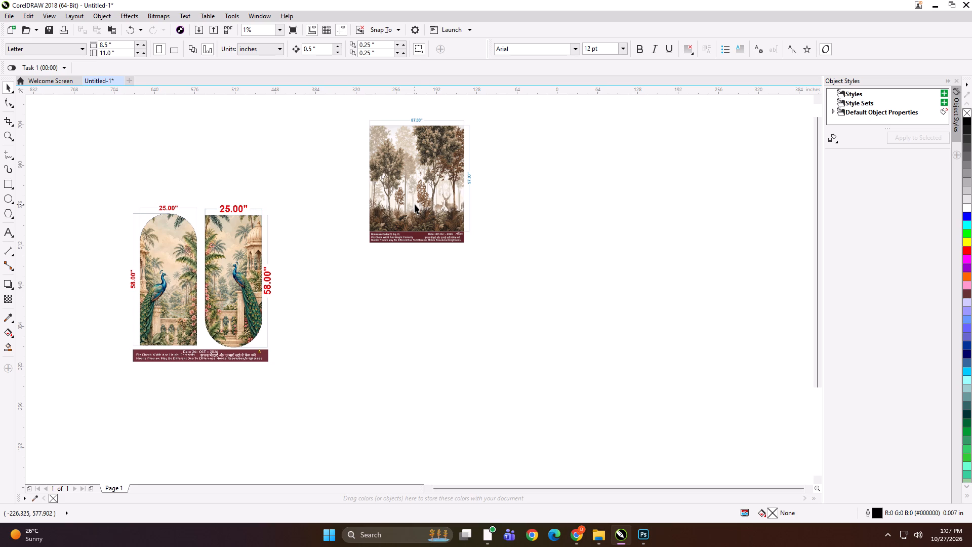
{"action": "scroll", "coordinate": [458, 253], "scroll_direction": "up", "scroll_amount": 1}
{"action": "scroll", "coordinate": [439, 192], "scroll_direction": "up", "scroll_amount": 2}
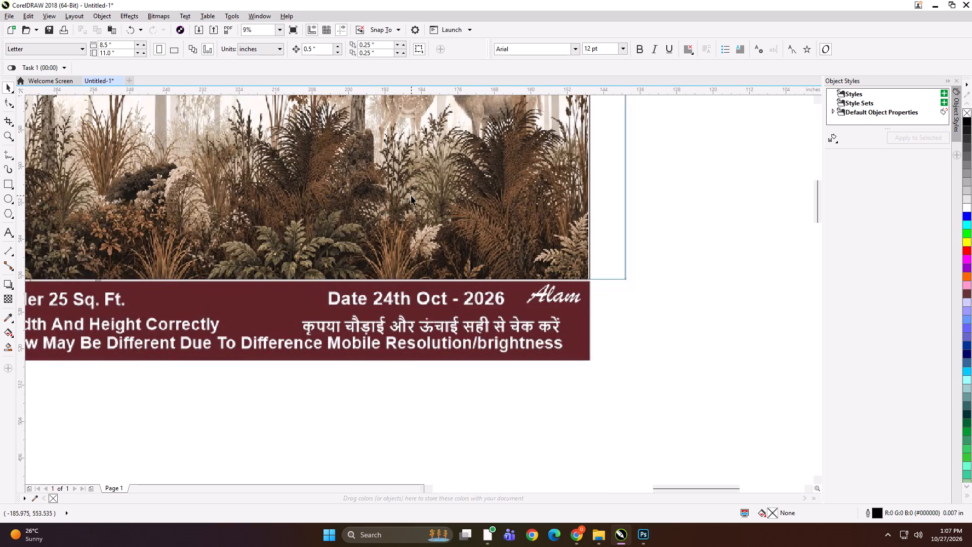
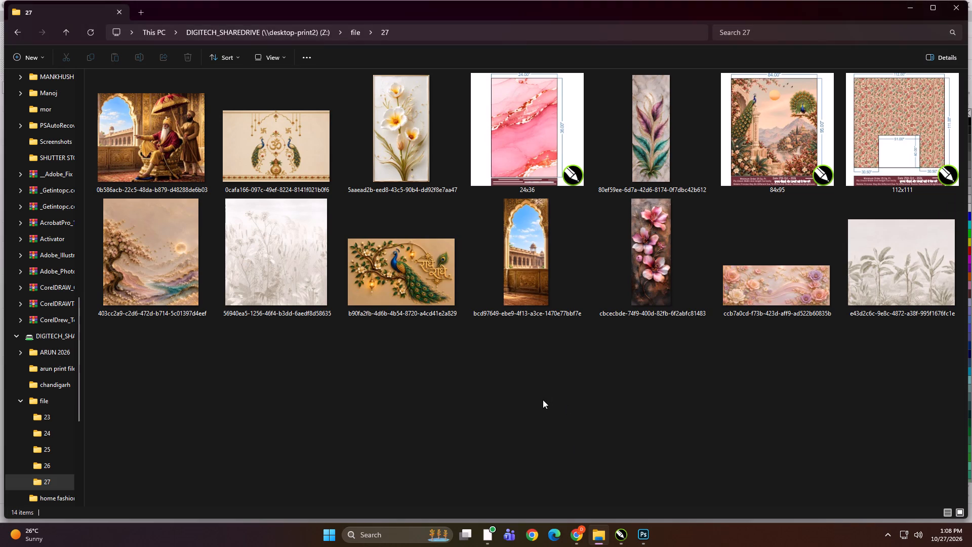
Bring the 24x36 CorelDRAW file from folder 27 into the Untitled-1 drawing in CorelDRAW, placing it below the forest-tree size layout.
{"action": "left_click", "coordinate": [520, 122]}
{"action": "left_click_drag", "start_coordinate": [517, 105], "coordinate": [622, 529]}
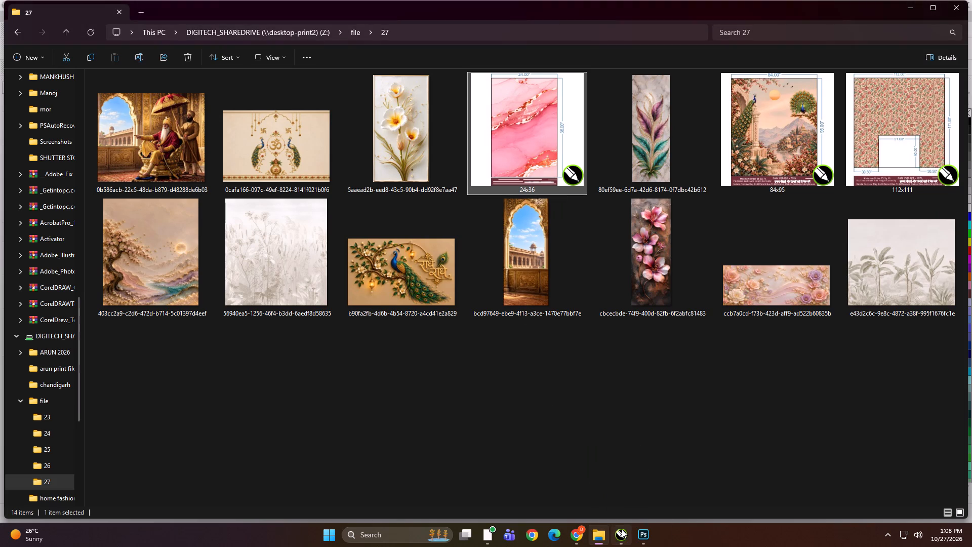
{"action": "left_click_drag", "start_coordinate": [622, 529], "coordinate": [549, 364]}
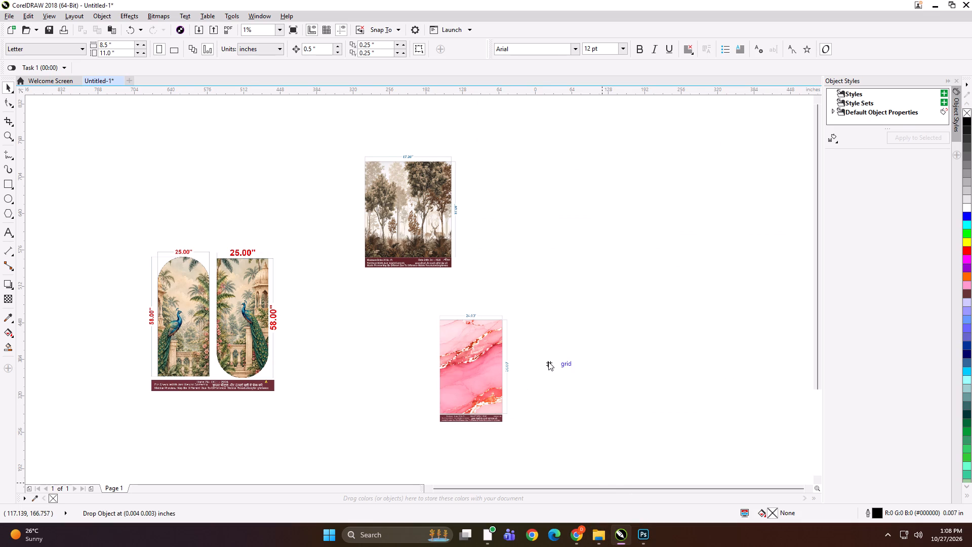
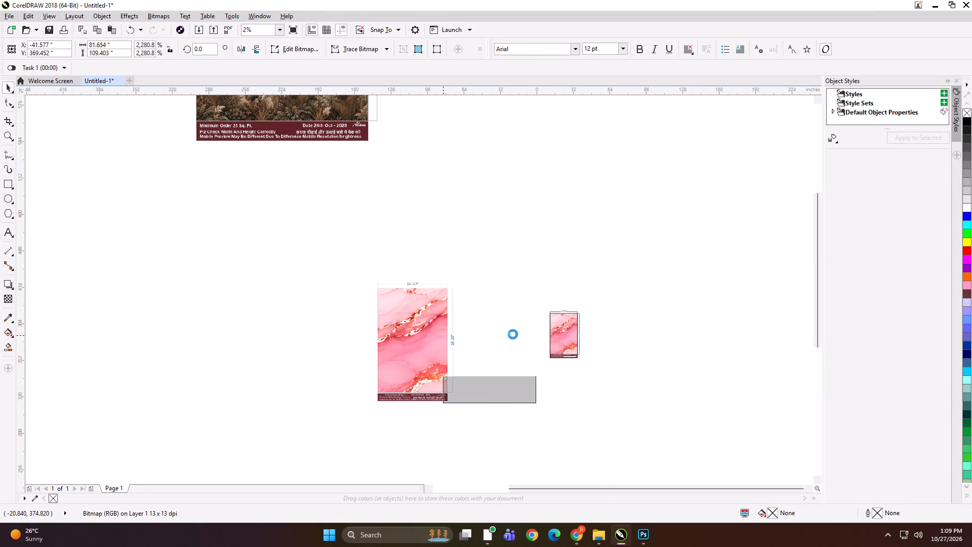
Ungroup the imported small pink-marble layout and delete its dimension lines and maroon caption strip, keeping only the framed artwork.
{"action": "scroll", "coordinate": [575, 366], "scroll_direction": "up", "scroll_amount": 1}
{"action": "left_click", "coordinate": [526, 242]}
{"action": "left_click", "coordinate": [548, 305]}
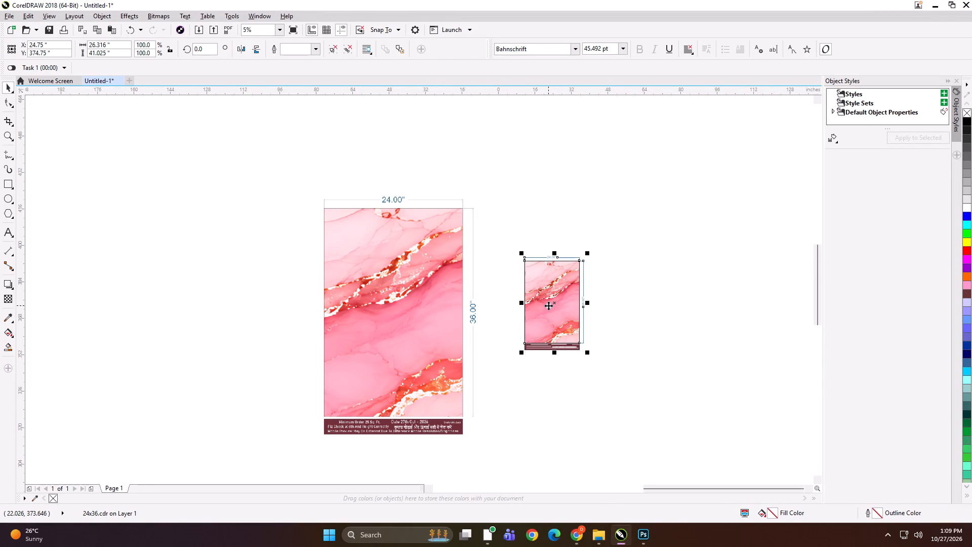
{"action": "key", "text": "ctrl+u"}
{"action": "left_click", "coordinate": [532, 234]}
{"action": "left_click_drag", "start_coordinate": [532, 234], "coordinate": [603, 378]}
{"action": "key", "text": "Delete"}
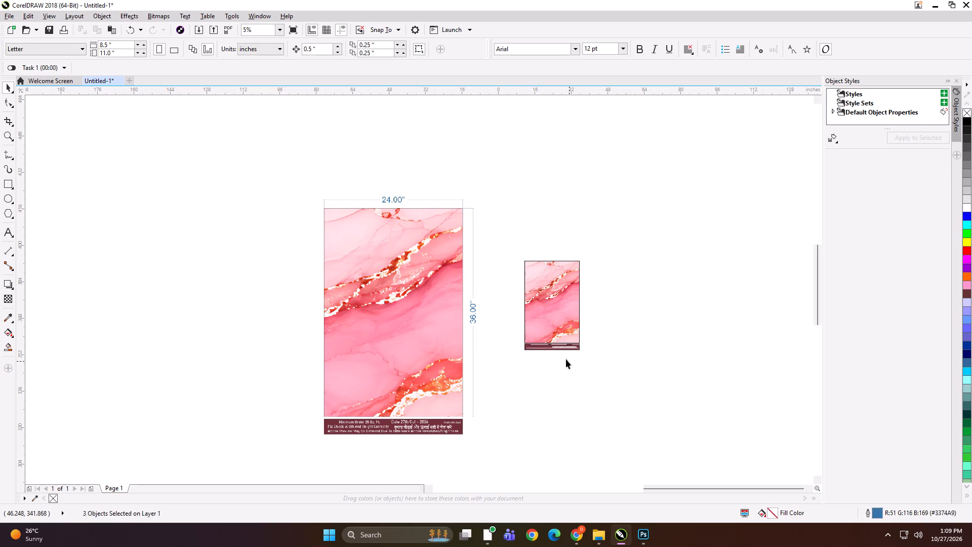
{"action": "left_click_drag", "start_coordinate": [605, 327], "coordinate": [516, 369]}
{"action": "key", "text": "Delete"}
Shift the framed 24 x 36 inch pink-marble artwork slightly to the right and start exporting it.
{"action": "left_click", "coordinate": [561, 279]}
{"action": "left_click_drag", "start_coordinate": [556, 280], "coordinate": [572, 280]}
{"action": "key", "text": "ctrl+e"}
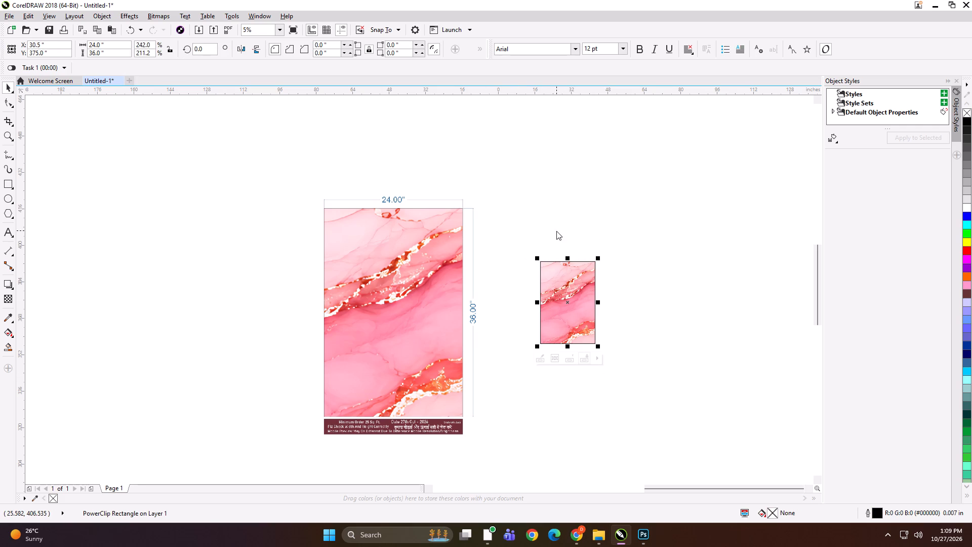
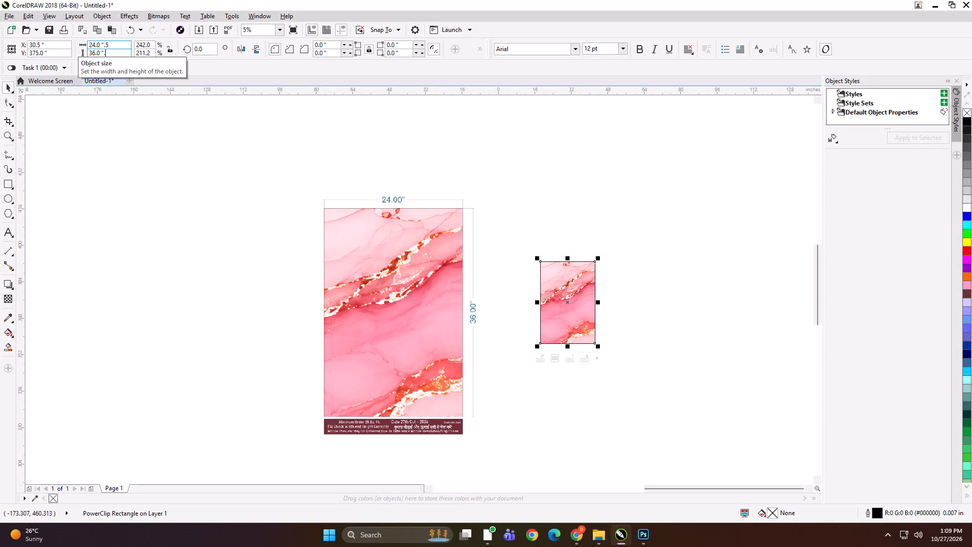
Set the framed pink-marble artwork's size to 24.5 x 36.5 inches.
{"action": "type", "text": "5"}
{"action": "key", "text": "Return"}
Start exporting the resized artwork and create a folder named SIGMA inside the 27 print folder as the destination.
{"action": "key", "text": "ctrl+e"}
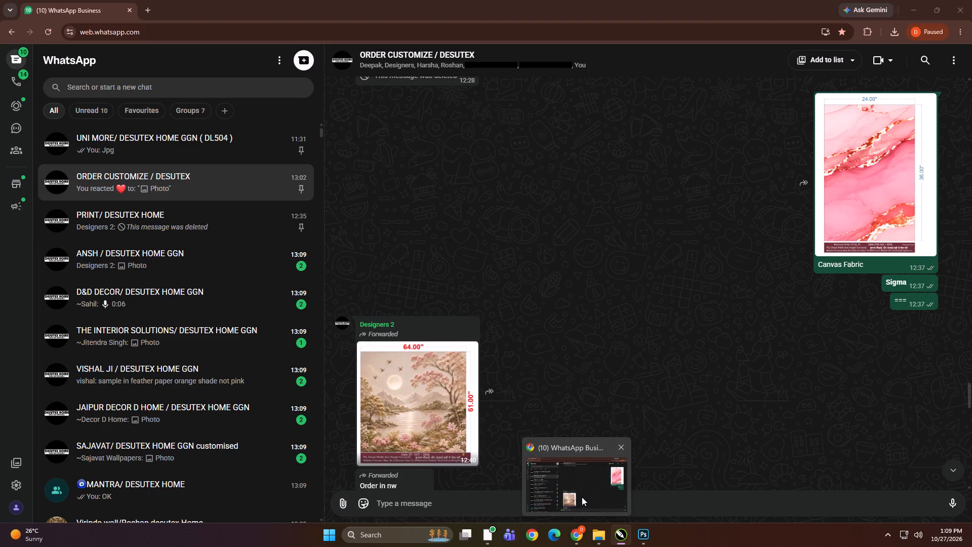
{"action": "left_click", "coordinate": [543, 187]}
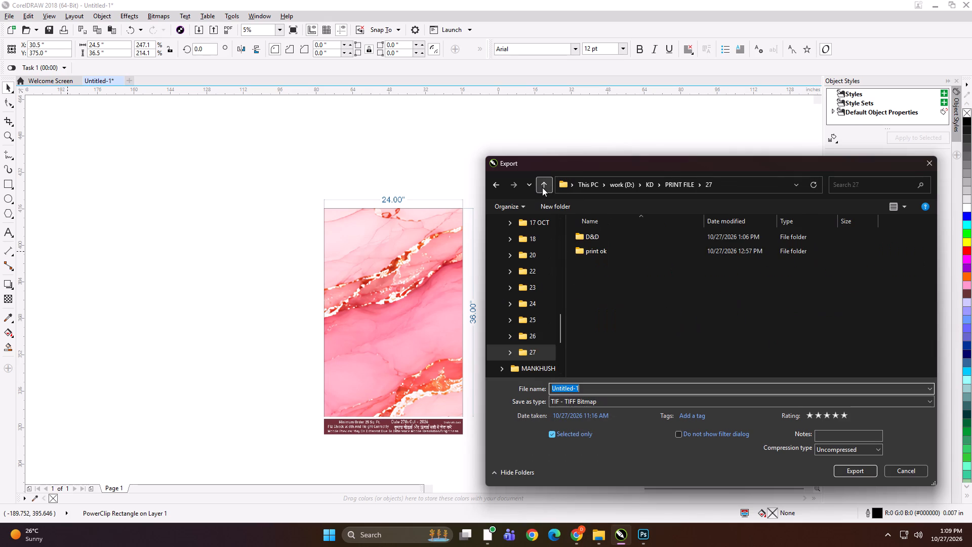
{"action": "left_click", "coordinate": [552, 196]}
{"action": "left_click", "coordinate": [556, 204]}
{"action": "key", "text": "ctrl+v"}
{"action": "key", "text": "Return"}
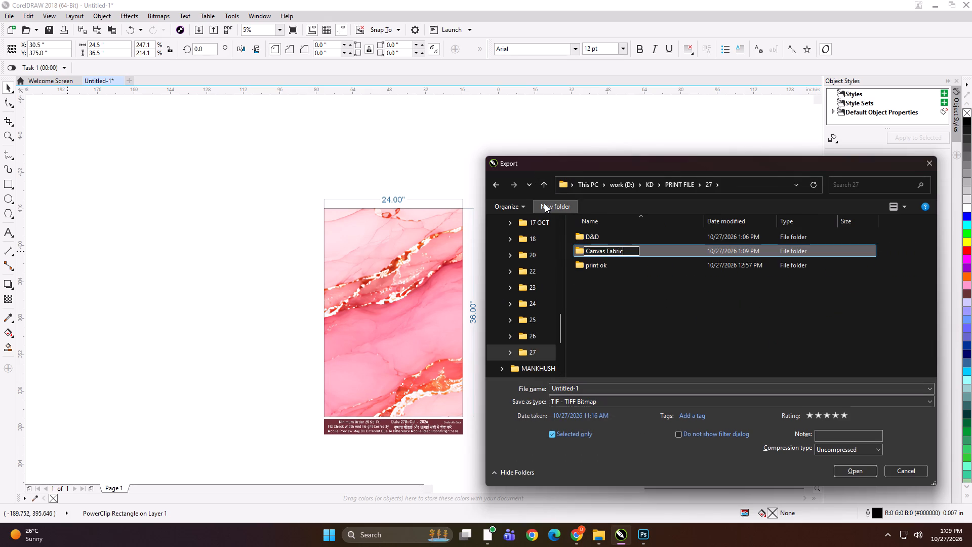
{"action": "left_click", "coordinate": [605, 235]}
{"action": "right_click", "coordinate": [605, 235]}
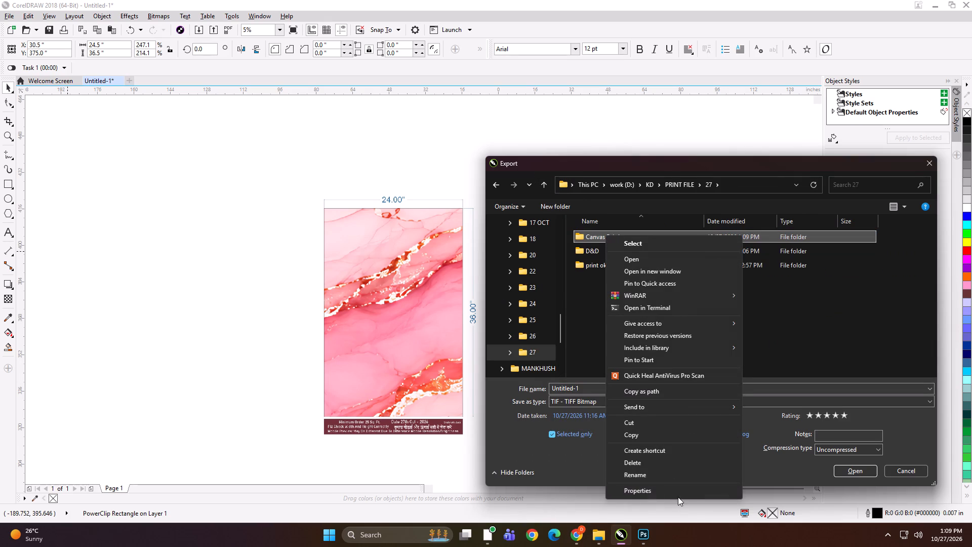
{"action": "left_click", "coordinate": [653, 477]}
{"action": "type", "text": "SIGMA"}
{"action": "key", "text": "Return"}
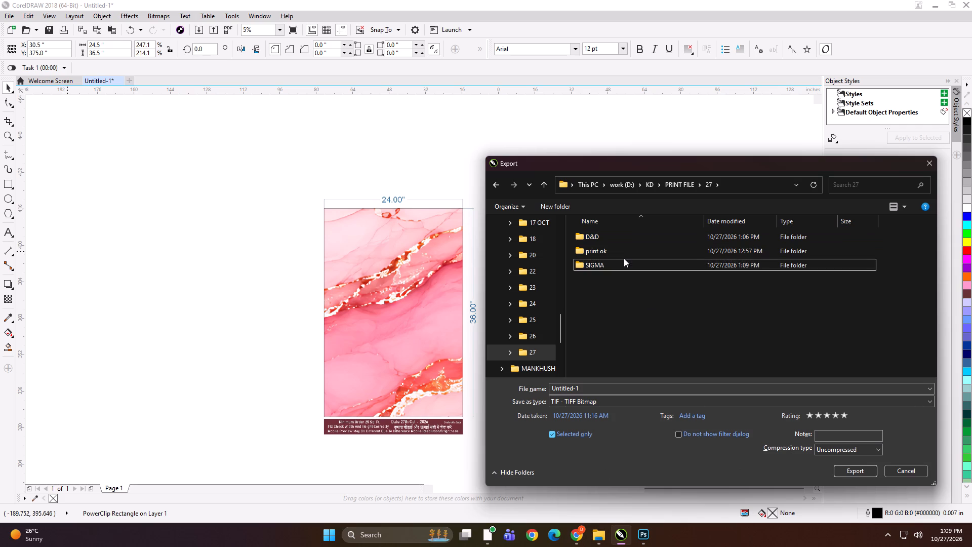
{"action": "left_click", "coordinate": [624, 258]}
{"action": "double_click", "coordinate": [624, 267]}
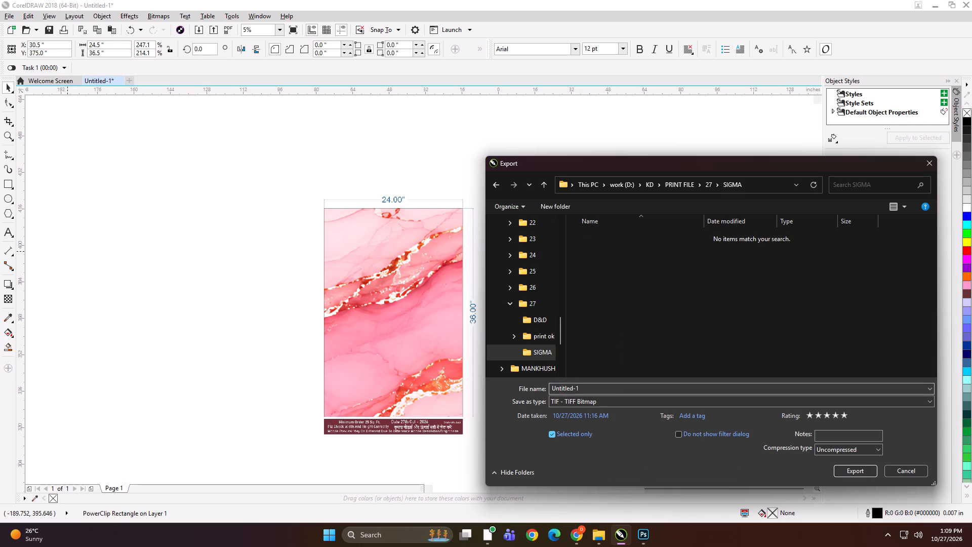
Export the pink-marble artwork into the SIGMA folder as a TIFF named "24.5x36.5 CANAVS FEBRIC".
{"action": "left_click", "coordinate": [618, 388]}
{"action": "type", "text": "24x36"}
{"action": "key", "text": "space"}
{"action": "key", "text": "ctrl+a"}
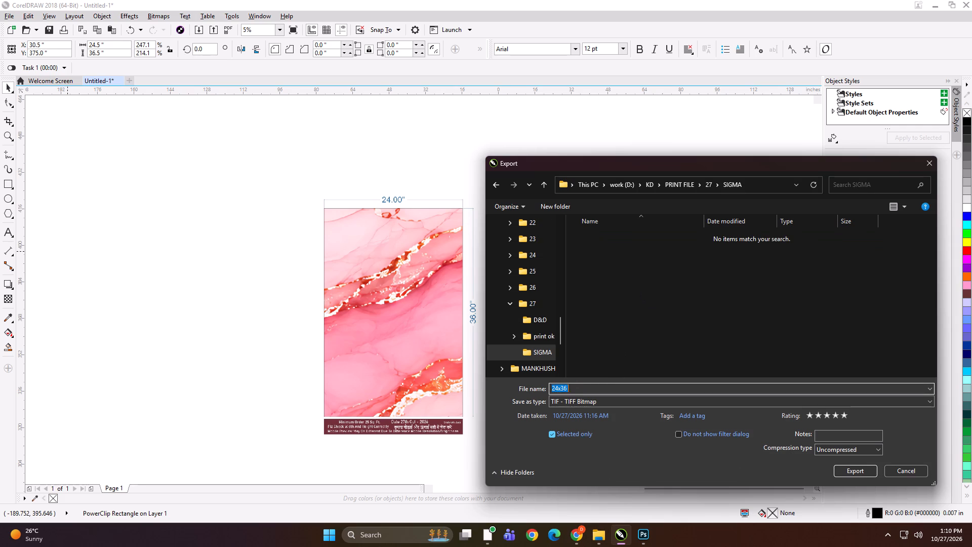
{"action": "type", "text": "24.5x36."}
{"action": "key", "text": "space"}
{"action": "type", "text": "CANAVS FEBRIC"}
{"action": "key", "text": "Return"}
{"action": "key", "text": "Return"}
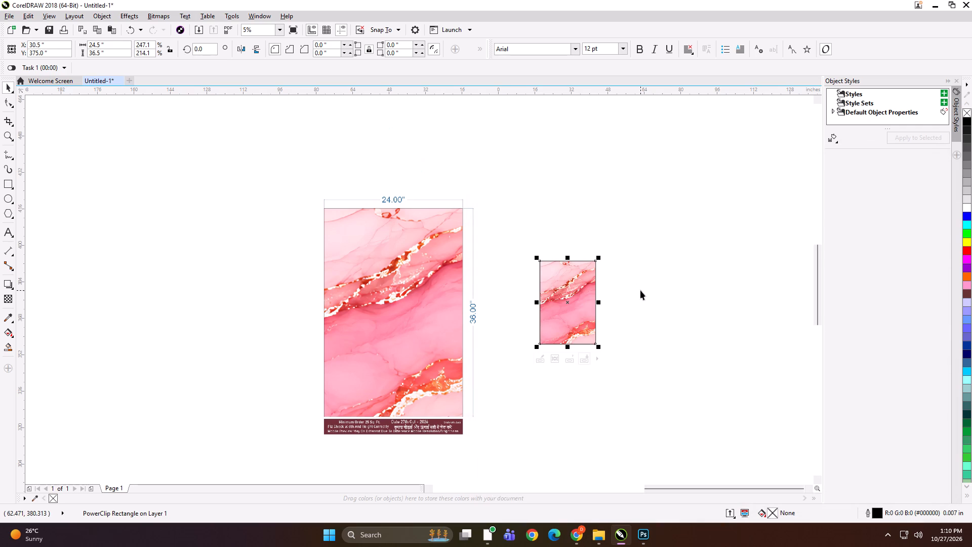
Enlarge the framed artwork to about 62 x 92 inches, line it up beside the dimensioned layout and group the two.
{"action": "left_click_drag", "start_coordinate": [601, 347], "coordinate": [644, 433], "text": "shift"}
{"action": "left_click", "coordinate": [644, 433], "text": "shift"}
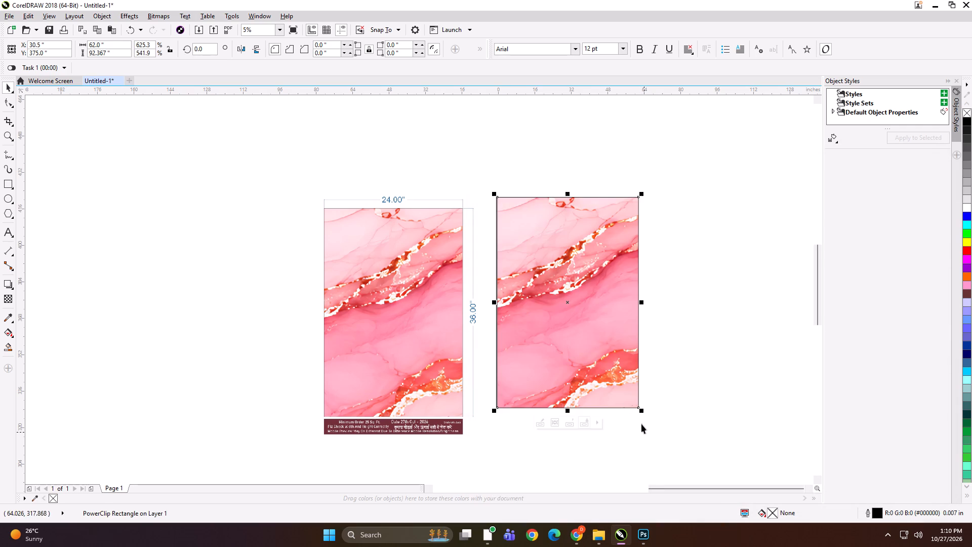
{"action": "left_click_drag", "start_coordinate": [564, 278], "coordinate": [564, 288]}
{"action": "left_click", "coordinate": [440, 287], "text": "shift"}
{"action": "key", "text": "ctrl+g"}
Shrink the grouped artwork and size layout to about 3.4 x 2.6 inches.
{"action": "scroll", "coordinate": [509, 266], "scroll_direction": "up", "scroll_amount": 1}
{"action": "scroll", "coordinate": [477, 262], "scroll_direction": "down", "scroll_amount": 2}
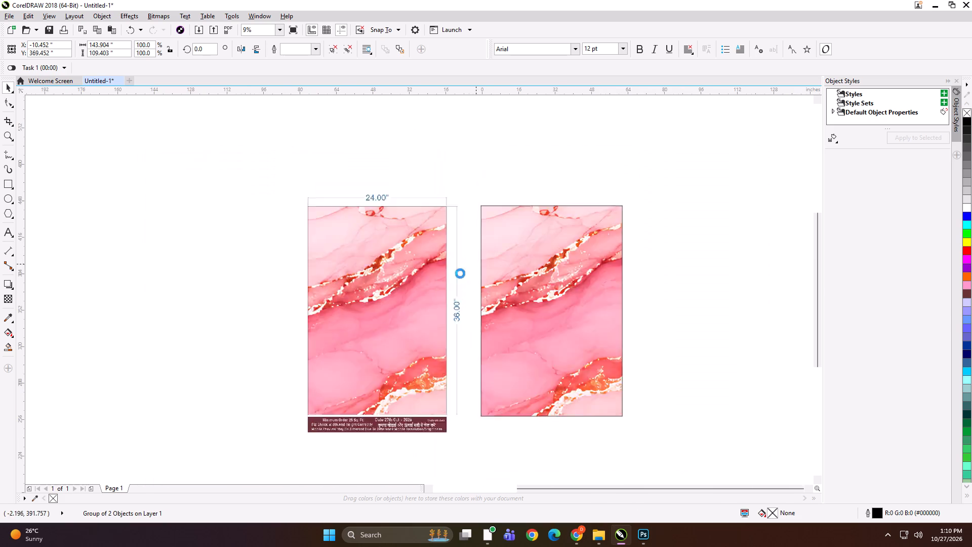
{"action": "left_click_drag", "start_coordinate": [551, 358], "coordinate": [471, 315], "text": "shift"}
{"action": "left_click_drag", "start_coordinate": [471, 315], "coordinate": [475, 315], "text": "shift"}
{"action": "scroll", "coordinate": [465, 287], "scroll_direction": "up", "scroll_amount": 6}
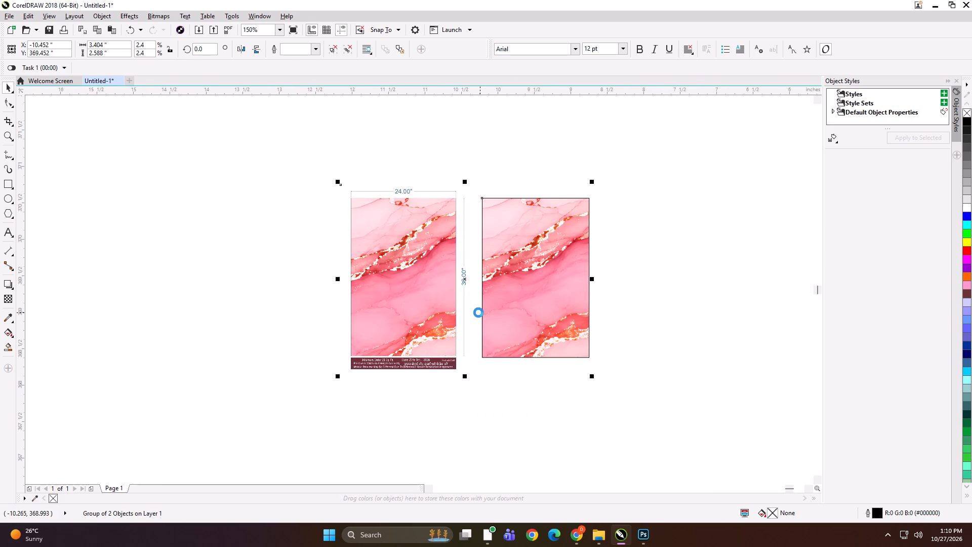
Export the shrunken group under the name SGDG and delete it from the page.
{"action": "key", "text": "ctrl+e"}
{"action": "type", "text": "SGDG"}
{"action": "key", "text": "Return"}
{"action": "key", "text": "Return"}
{"action": "key", "text": "Return"}
{"action": "key", "text": "Delete"}
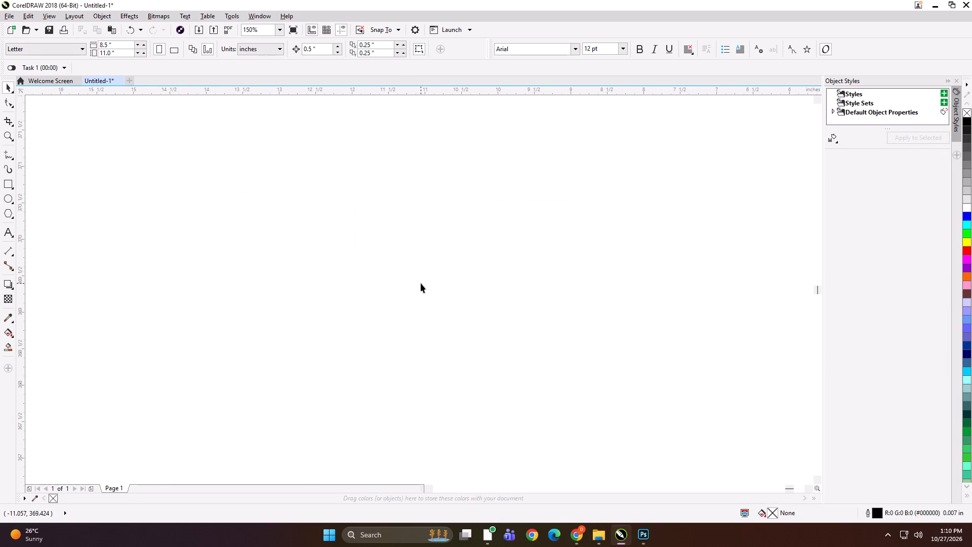
Move the brown forest layout slightly upward, above the two peacock arch panels.
{"action": "key", "text": "F4"}
{"action": "left_click", "coordinate": [507, 277]}
{"action": "scroll", "coordinate": [510, 277], "scroll_direction": "down", "scroll_amount": 1}
{"action": "left_click_drag", "start_coordinate": [338, 257], "coordinate": [346, 223]}
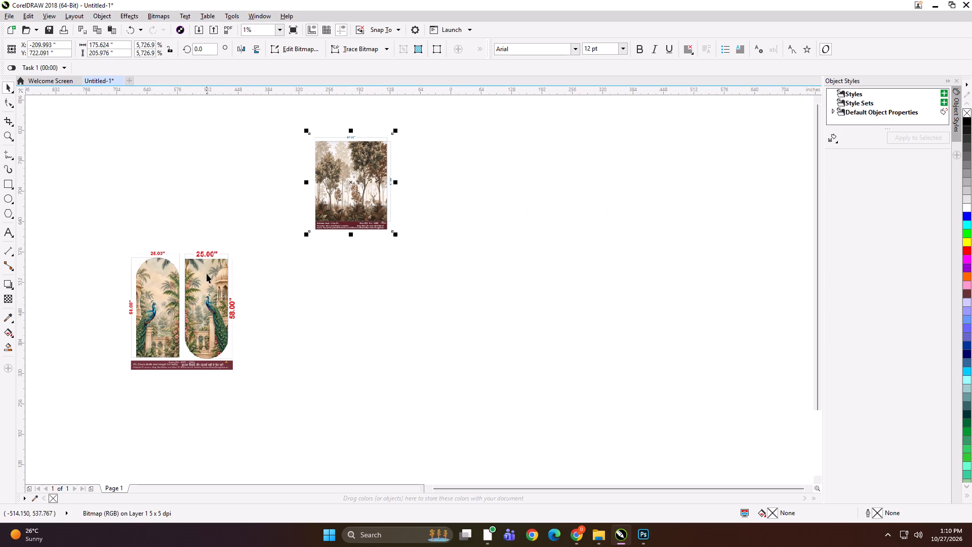
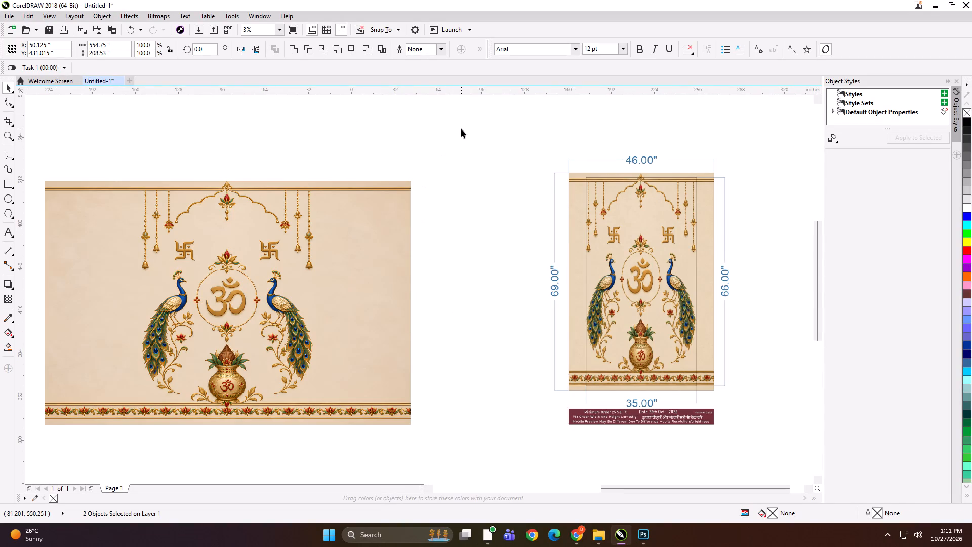
Move the beige peacock Om artwork slightly up towards the dimensioned layout and add a rectangle frame matching its bounds.
{"action": "left_click_drag", "start_coordinate": [396, 236], "coordinate": [443, 222]}
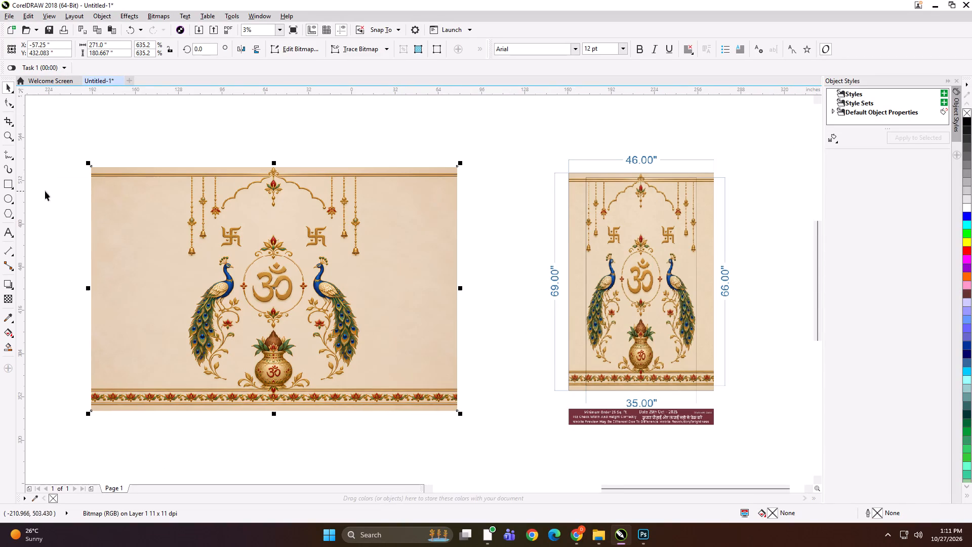
{"action": "double_click", "coordinate": [9, 181], "text": "shift"}
{"action": "key", "text": "shift+space"}
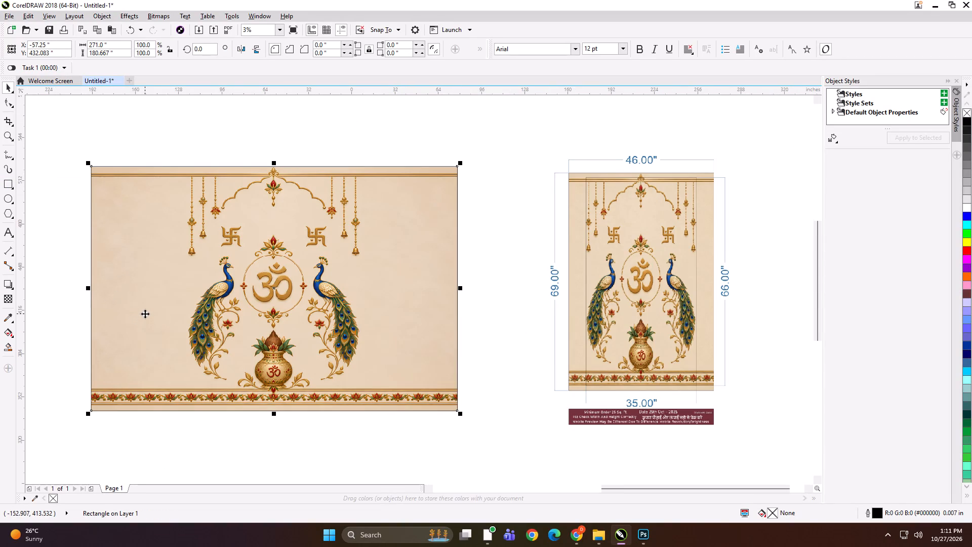
Scale the peacock artwork and its frame together, with proportions locked, to a height of 69 inches.
{"action": "left_click_drag", "start_coordinate": [63, 148], "coordinate": [68, 149]}
{"action": "left_click_drag", "start_coordinate": [71, 150], "coordinate": [460, 436]}
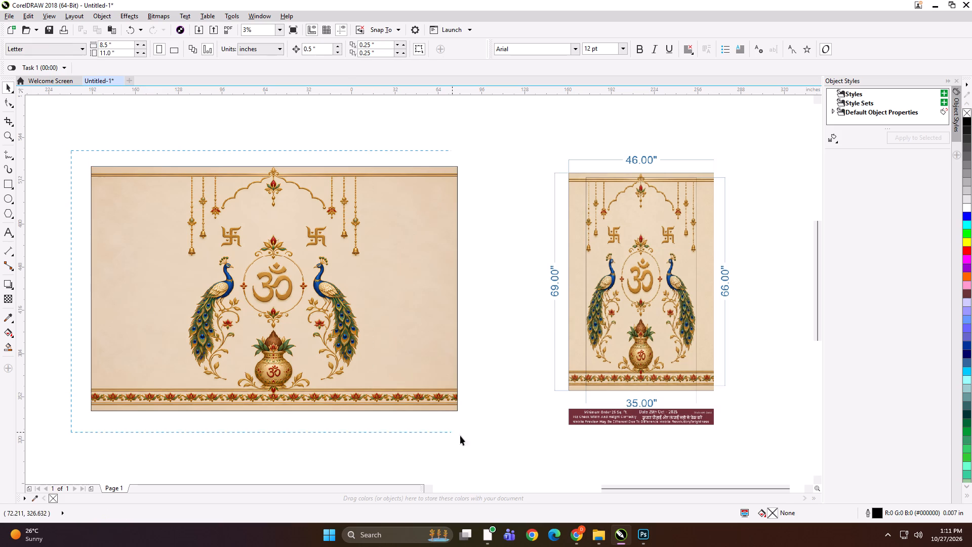
{"action": "left_click_drag", "start_coordinate": [460, 436], "coordinate": [500, 451]}
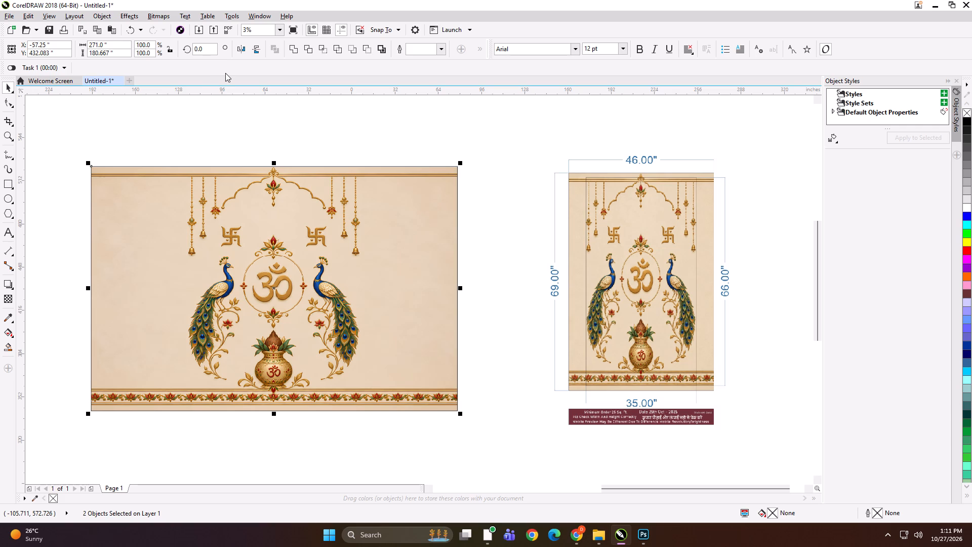
{"action": "left_click", "coordinate": [171, 51]}
{"action": "left_click_drag", "start_coordinate": [118, 55], "coordinate": [73, 56]}
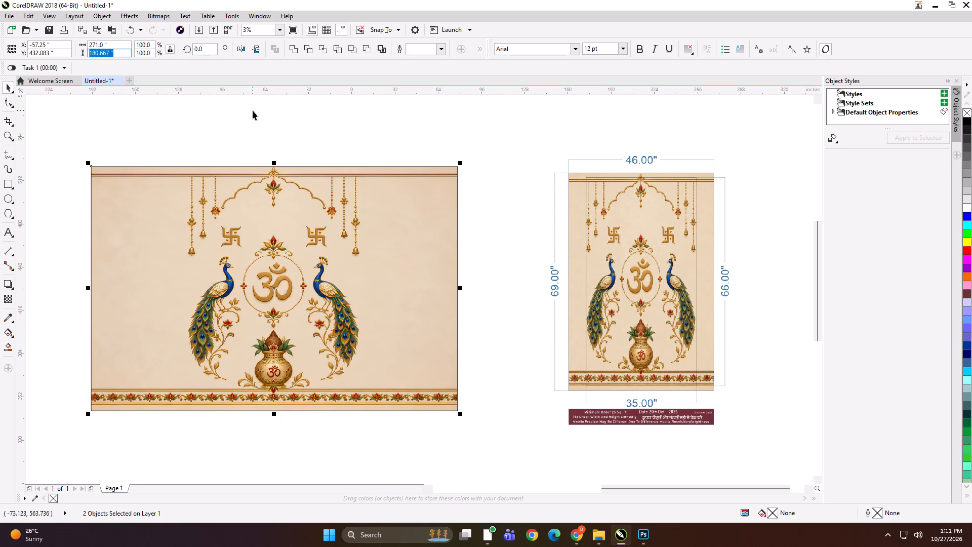
{"action": "type", "text": "69"}
{"action": "key", "text": "Return"}
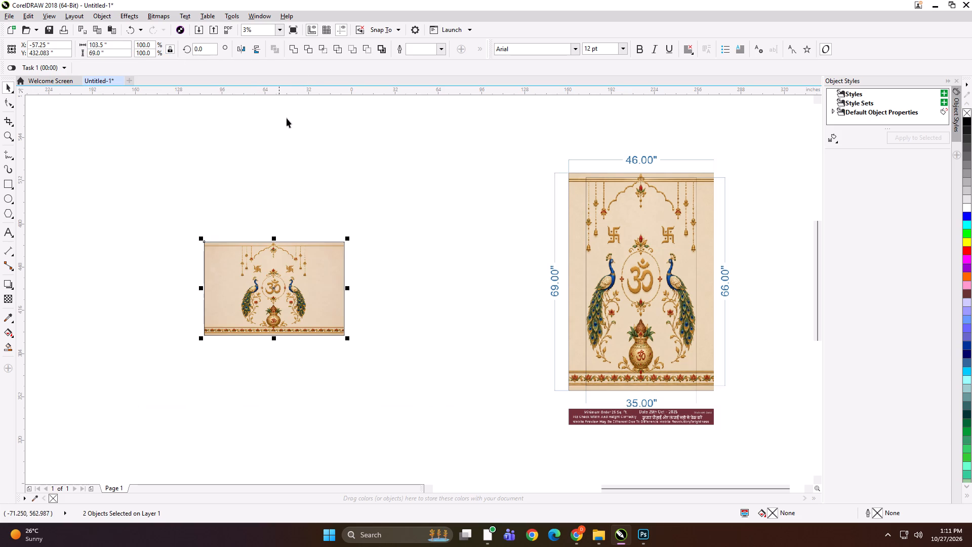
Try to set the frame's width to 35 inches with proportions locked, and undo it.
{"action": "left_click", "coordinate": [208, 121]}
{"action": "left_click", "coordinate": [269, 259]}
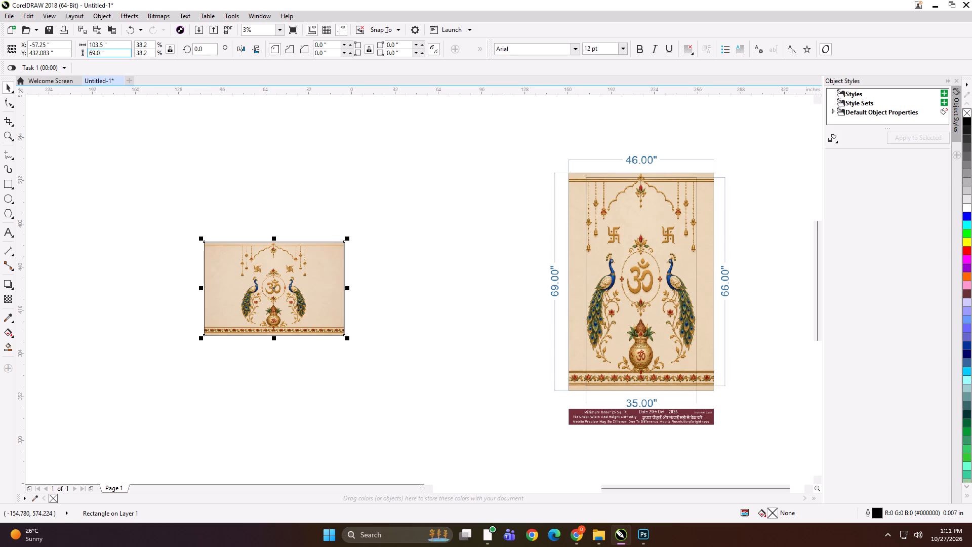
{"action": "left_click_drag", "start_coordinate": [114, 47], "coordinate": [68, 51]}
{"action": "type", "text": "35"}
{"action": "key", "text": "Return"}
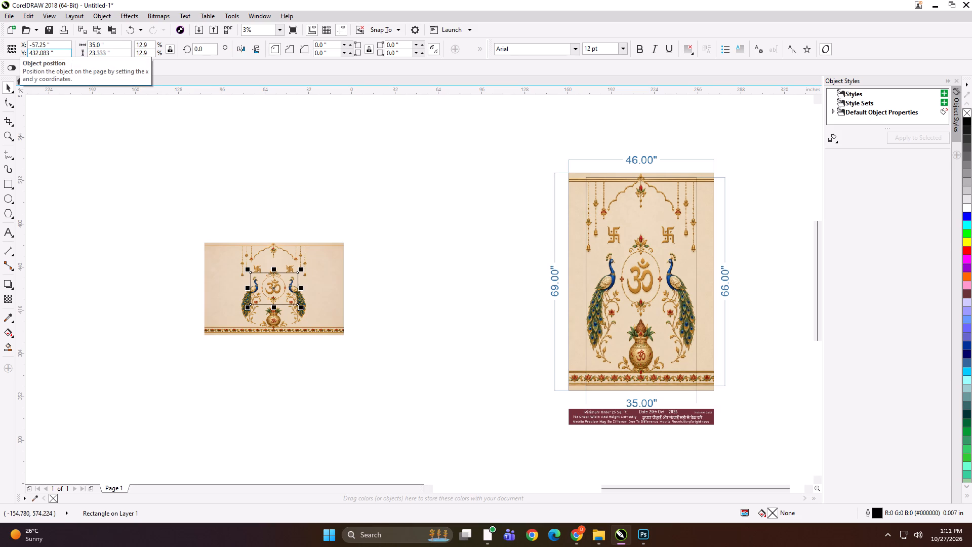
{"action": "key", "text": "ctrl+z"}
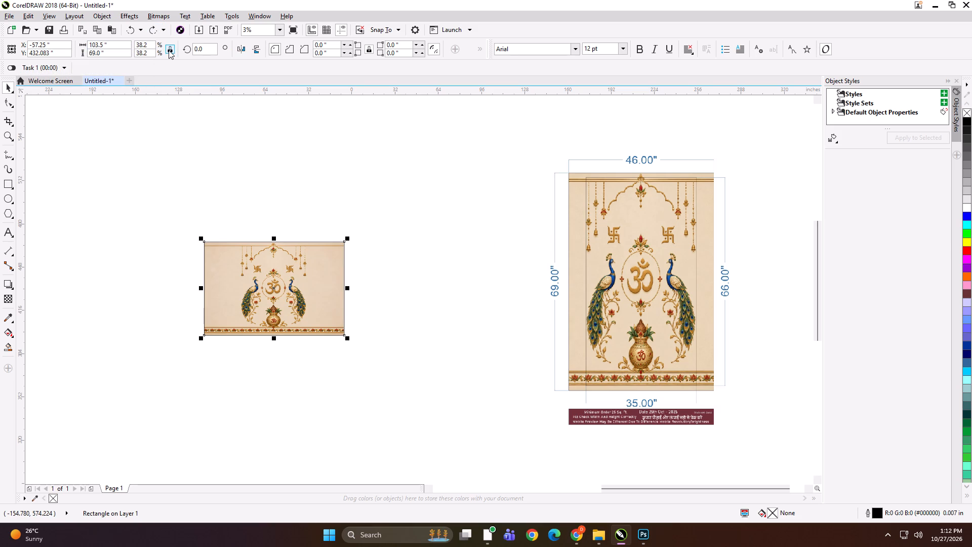
Unlock the frame's proportions and set only its width to 35 inches.
{"action": "left_click", "coordinate": [169, 50]}
{"action": "left_click_drag", "start_coordinate": [114, 45], "coordinate": [75, 44]}
{"action": "type", "text": "35"}
{"action": "key", "text": "Return"}
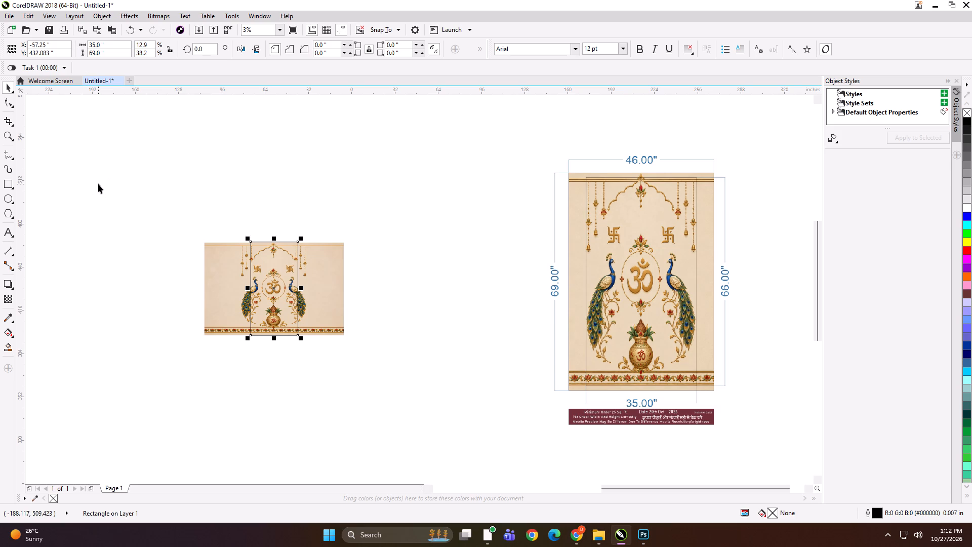
Duplicate the 35-inch frame in place and set the copy's width to 46 inches.
{"action": "key", "text": "plus"}
{"action": "left_click_drag", "start_coordinate": [116, 47], "coordinate": [77, 46]}
{"action": "type", "text": "46"}
{"action": "key", "text": "Return"}
{"action": "left_click", "coordinate": [91, 244]}
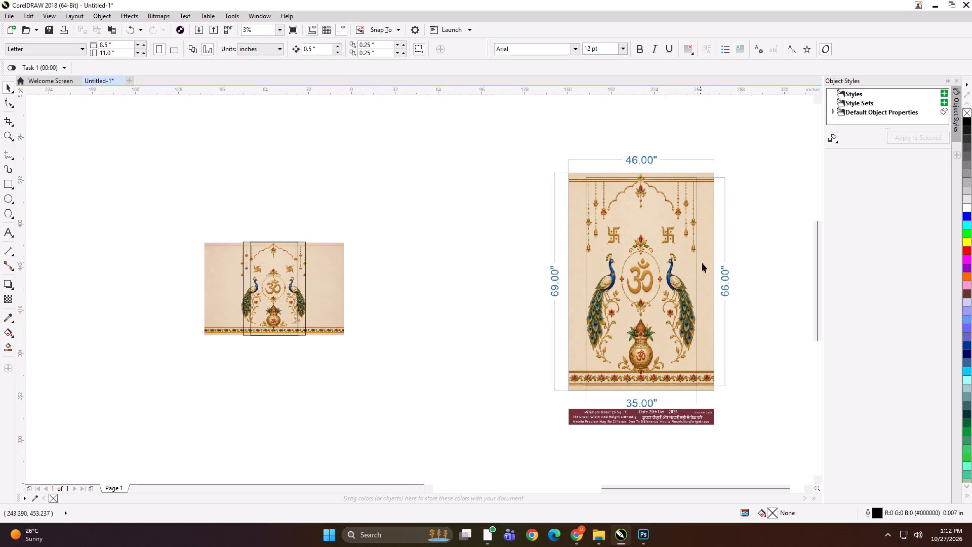
Shrink the dimensioned size layout to about 98.8 x 91 inches and move it close beside the framed artwork.
{"action": "left_click_drag", "start_coordinate": [651, 252], "coordinate": [559, 247]}
{"action": "left_click", "coordinate": [396, 140], "text": "shift"}
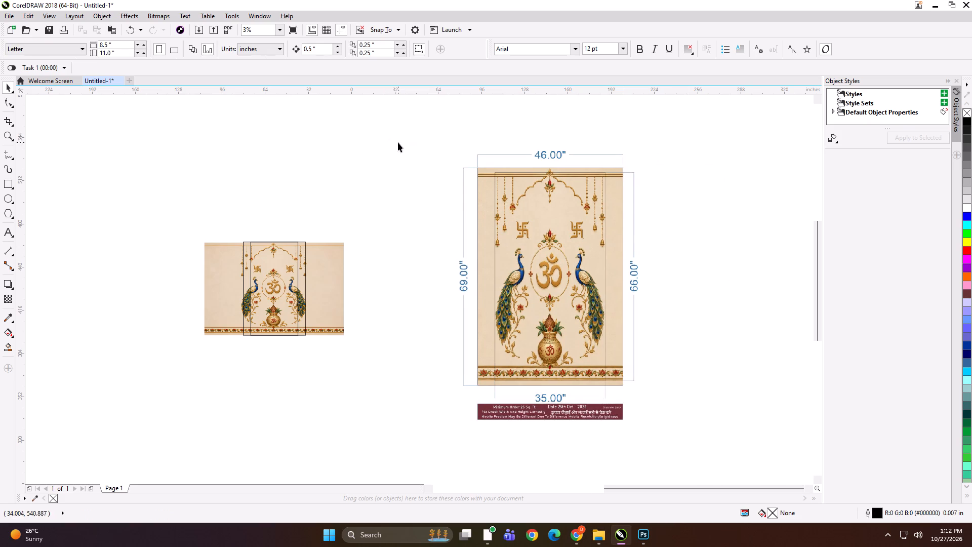
{"action": "left_click", "coordinate": [526, 214]}
{"action": "left_click_drag", "start_coordinate": [394, 141], "coordinate": [453, 206], "text": "shift"}
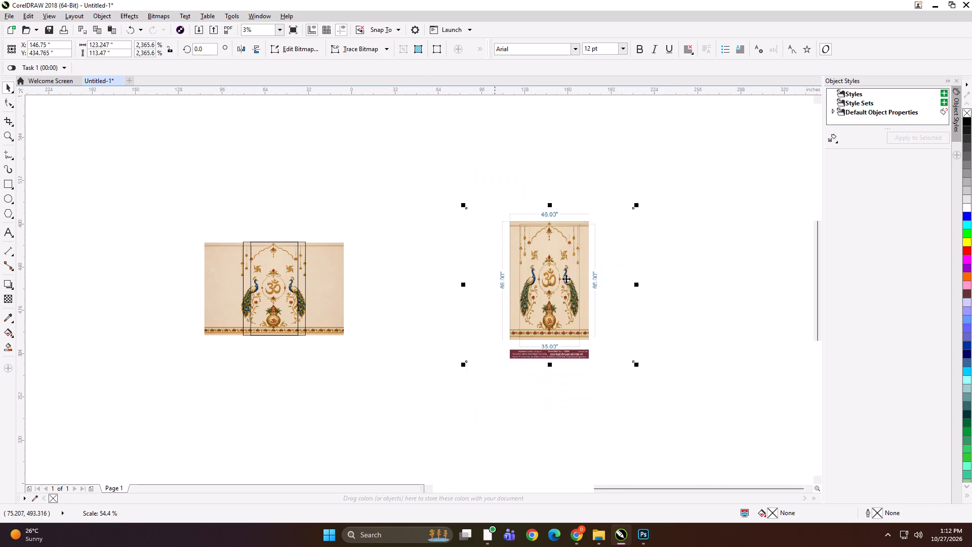
{"action": "left_click_drag", "start_coordinate": [575, 286], "coordinate": [488, 287]}
{"action": "left_click_drag", "start_coordinate": [379, 206], "coordinate": [388, 221], "text": "shift"}
{"action": "left_click_drag", "start_coordinate": [464, 297], "coordinate": [432, 293]}
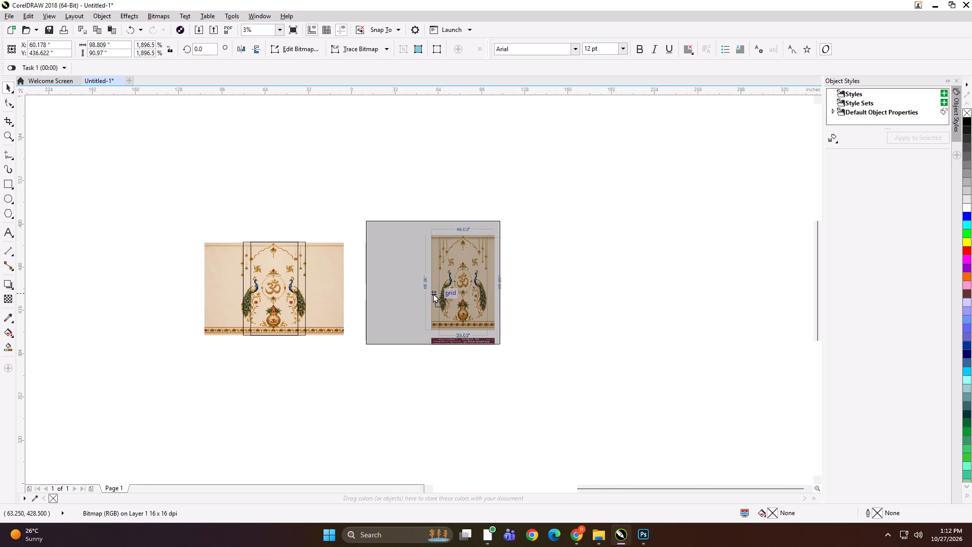
{"action": "left_click_drag", "start_coordinate": [432, 293], "coordinate": [431, 293]}
{"action": "left_click_drag", "start_coordinate": [147, 197], "coordinate": [287, 260]}
Narrow the peacock artwork about its centre to 74 inches wide so the peacocks and hanging bells fit within the frames.
{"action": "left_click_drag", "start_coordinate": [98, 150], "coordinate": [638, 489]}
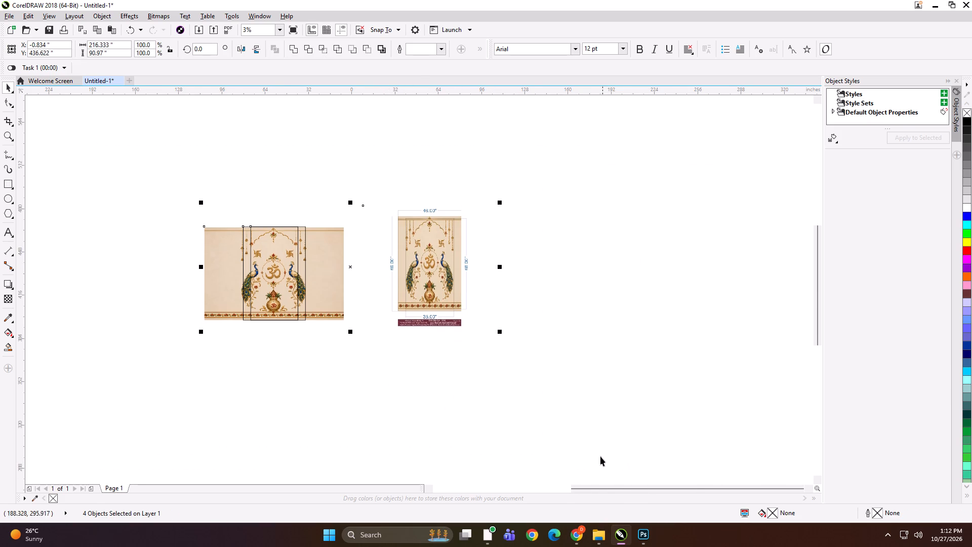
{"action": "key", "text": "shift+F2"}
{"action": "left_click", "coordinate": [350, 130]}
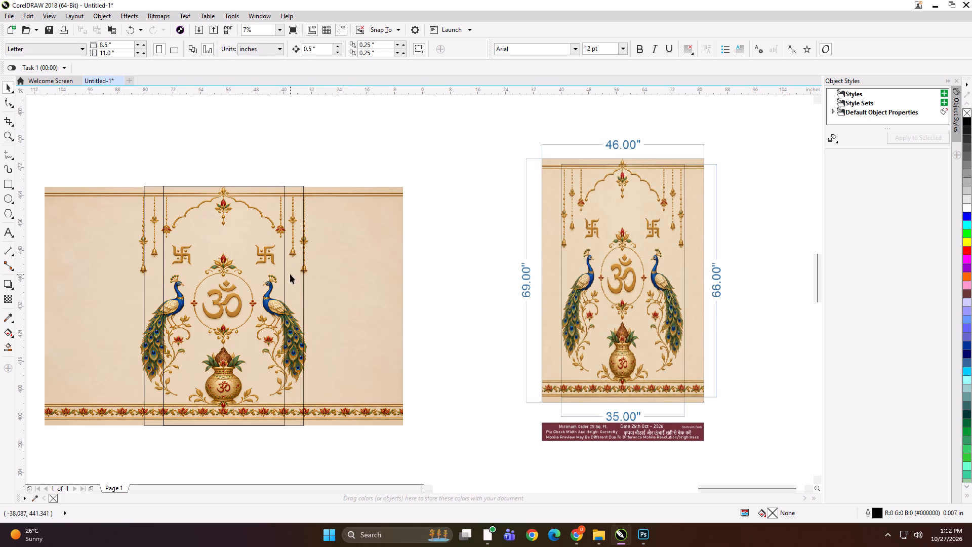
{"action": "left_click", "coordinate": [343, 275], "text": "alt"}
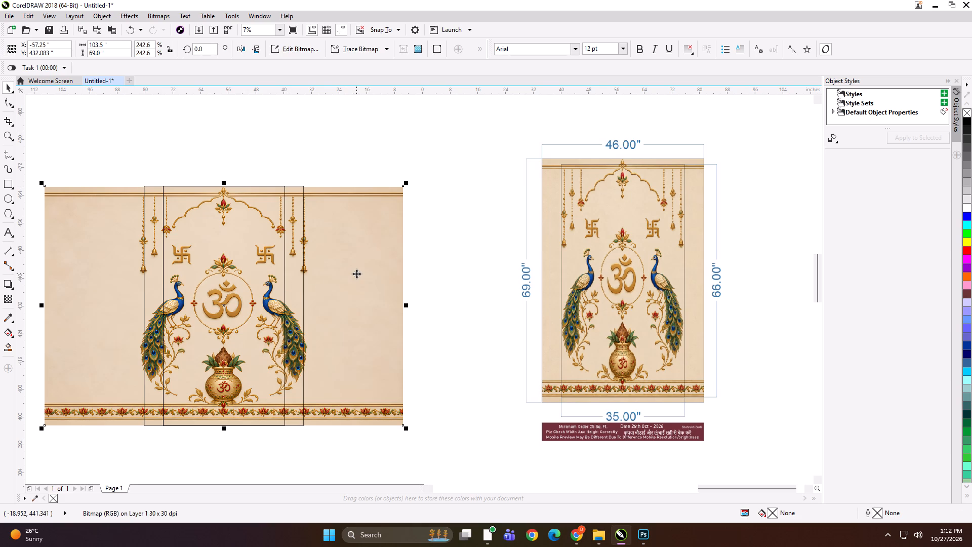
{"action": "left_click_drag", "start_coordinate": [406, 305], "coordinate": [368, 305], "text": "shift"}
{"action": "left_click_drag", "start_coordinate": [368, 305], "coordinate": [351, 306], "text": "shift"}
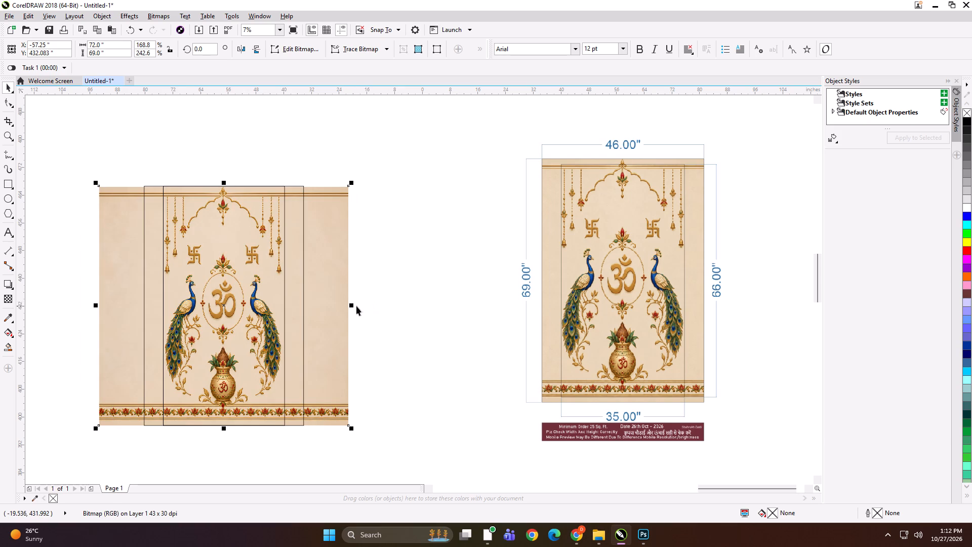
{"action": "scroll", "coordinate": [253, 347], "scroll_direction": "up", "scroll_amount": 1}
{"action": "left_click_drag", "start_coordinate": [466, 256], "coordinate": [473, 261], "text": "shift"}
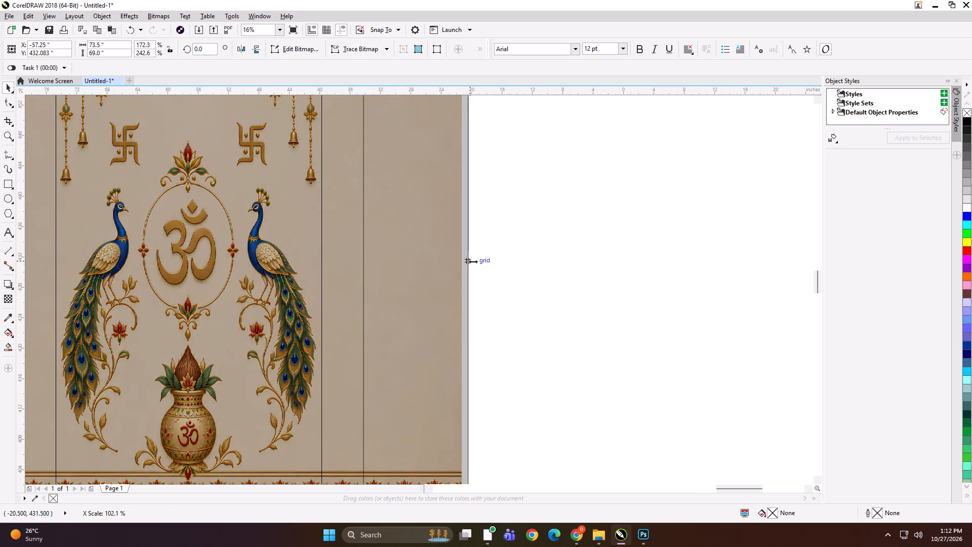
{"action": "left_click_drag", "start_coordinate": [473, 261], "coordinate": [474, 262], "text": "shift"}
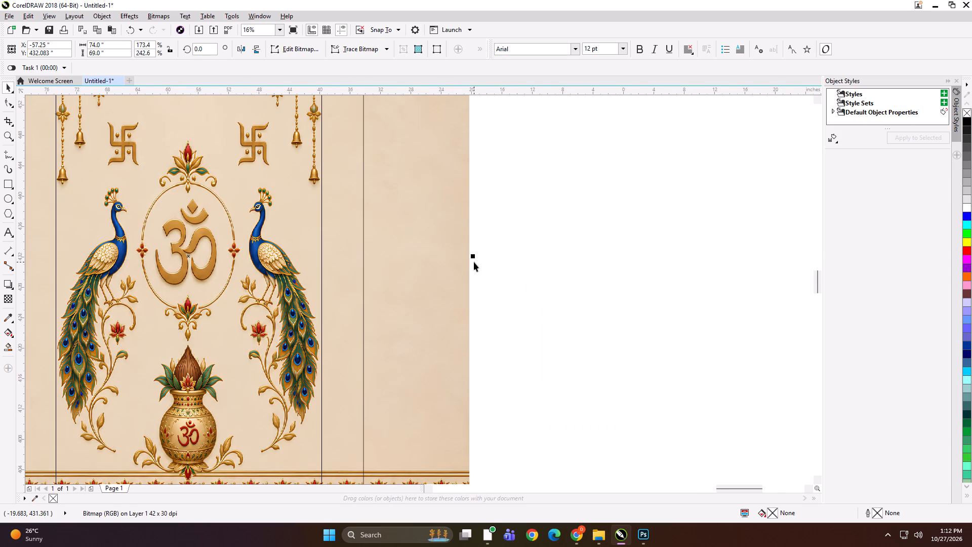
Set the 46-inch-wide frame's height to 73 inches and align its bottom edge with the artwork's bottom.
{"action": "scroll", "coordinate": [474, 262], "scroll_direction": "down", "scroll_amount": 1}
{"action": "scroll", "coordinate": [363, 301], "scroll_direction": "down", "scroll_amount": 1}
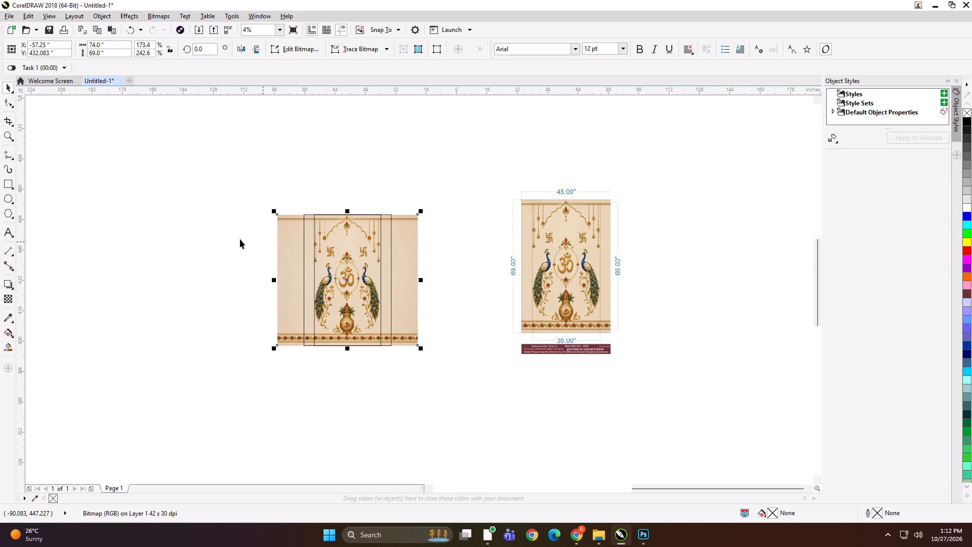
{"action": "left_click", "coordinate": [235, 239]}
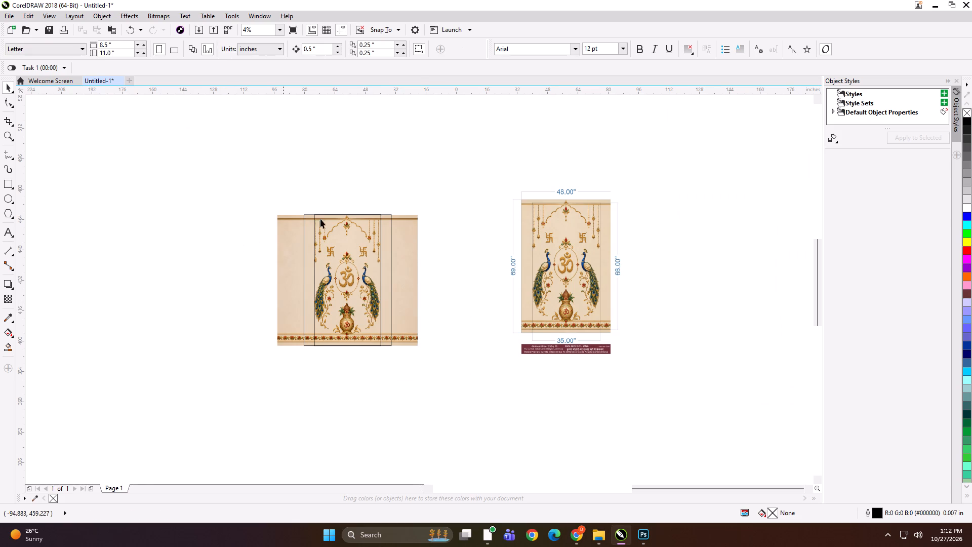
{"action": "left_click", "coordinate": [310, 227]}
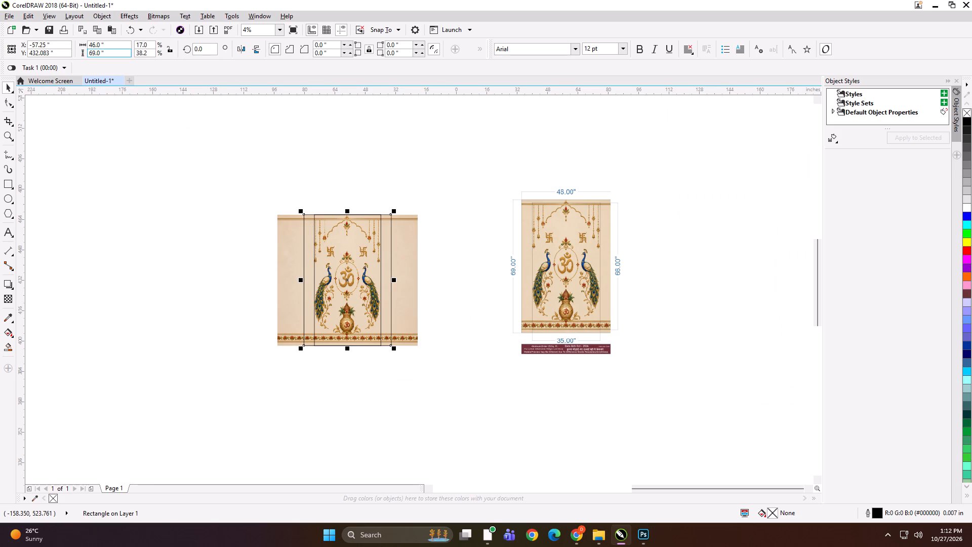
{"action": "left_click", "coordinate": [115, 52]}
{"action": "key", "text": "4"}
{"action": "key", "text": "Return"}
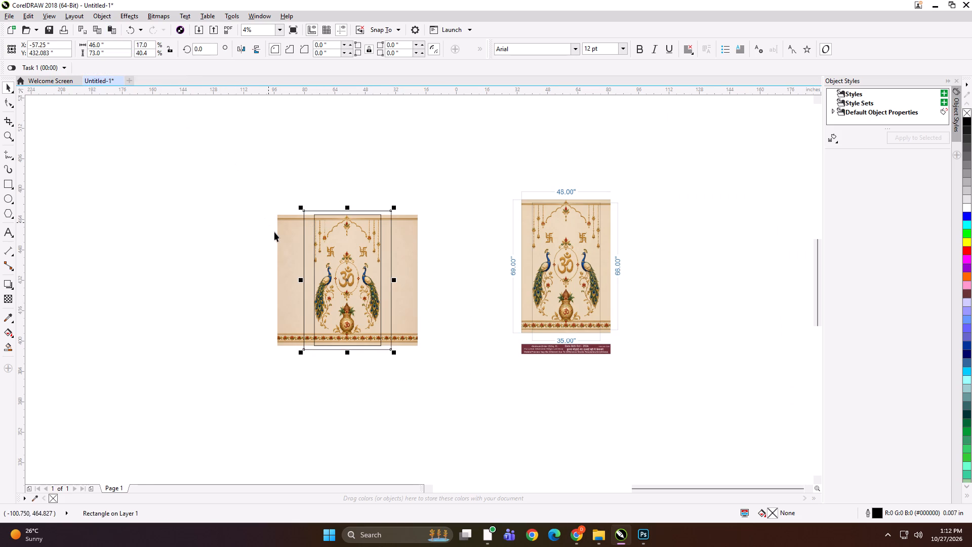
{"action": "left_click", "coordinate": [288, 242], "text": "shift"}
{"action": "key", "text": "b"}
{"action": "left_click", "coordinate": [238, 232]}
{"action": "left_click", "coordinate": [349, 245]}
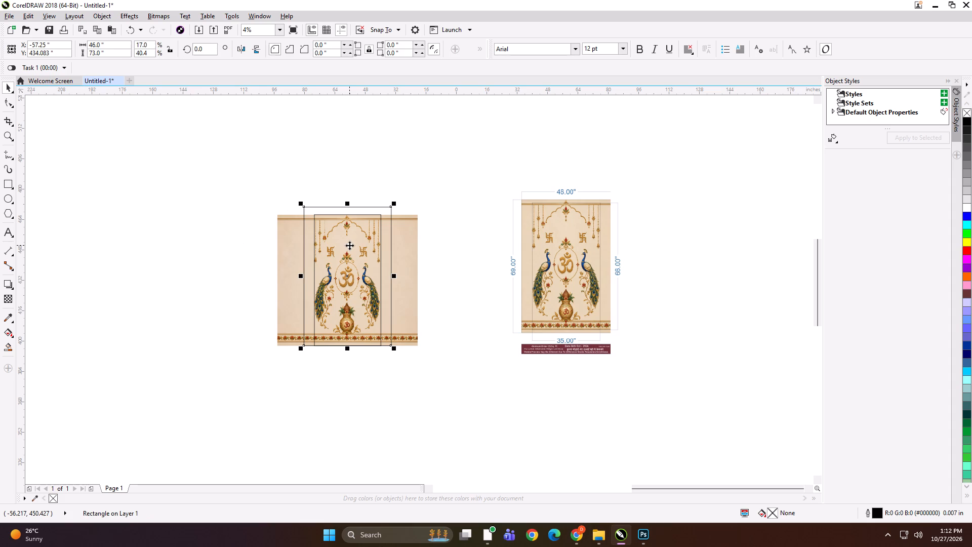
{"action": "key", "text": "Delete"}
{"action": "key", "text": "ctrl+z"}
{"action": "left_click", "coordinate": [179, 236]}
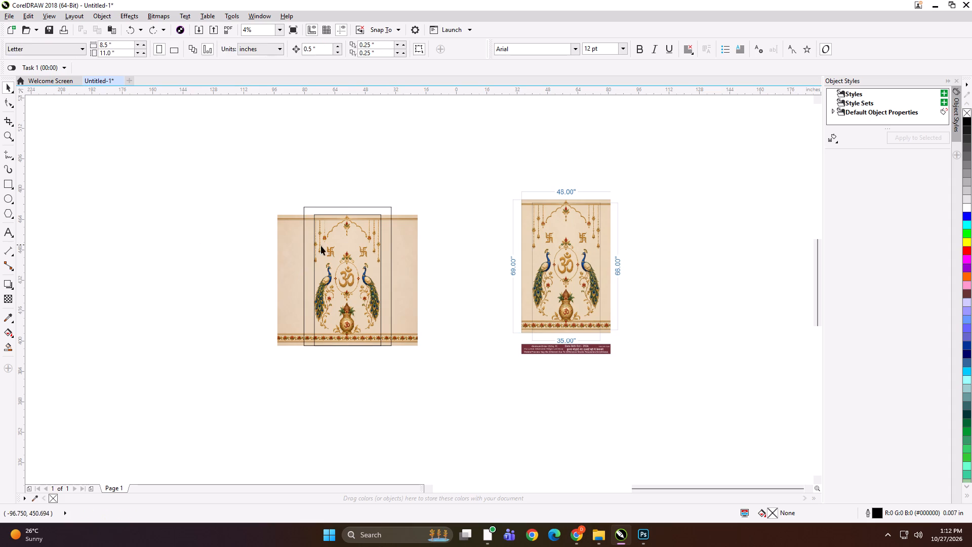
Delete the inner 35-inch-wide frame over the peacock artwork.
{"action": "left_click", "coordinate": [330, 246], "text": "alt"}
{"action": "key", "text": "Delete"}
PowerClip the peacock artwork inside the 46 x 73 inch frame.
{"action": "scroll", "coordinate": [373, 214], "scroll_direction": "up", "scroll_amount": 5}
{"action": "scroll", "coordinate": [431, 212], "scroll_direction": "down", "scroll_amount": 4}
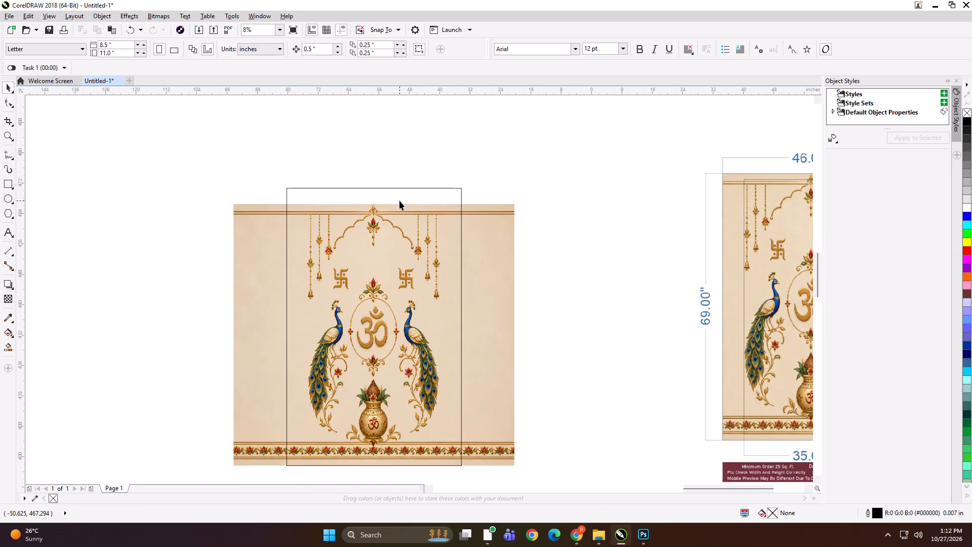
{"action": "left_click", "coordinate": [263, 263]}
{"action": "key", "text": "shift+Return"}
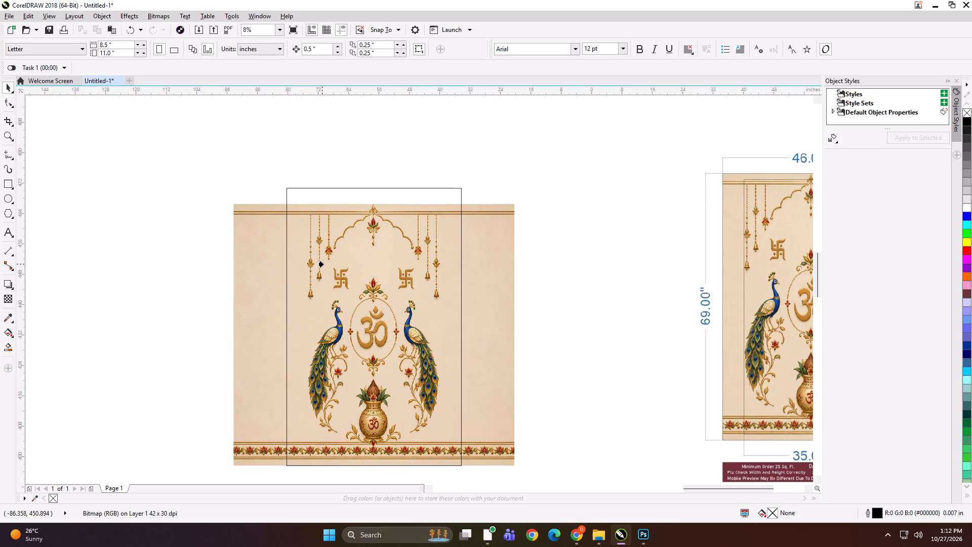
{"action": "left_click", "coordinate": [323, 264]}
{"action": "left_click", "coordinate": [221, 284]}
Move the dimensioned size layout closer to the clipped peacock artwork.
{"action": "scroll", "coordinate": [290, 237], "scroll_direction": "down", "scroll_amount": 1}
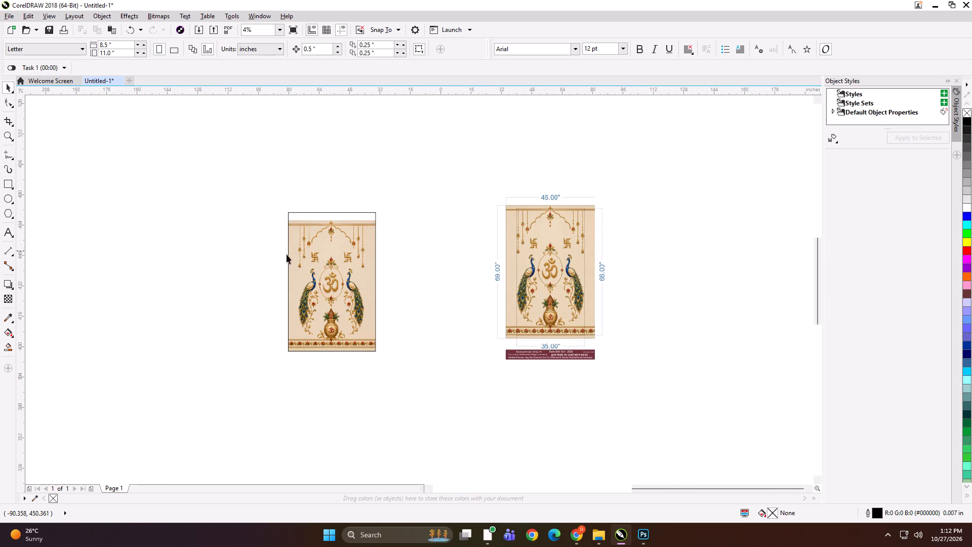
{"action": "left_click_drag", "start_coordinate": [546, 265], "coordinate": [498, 271]}
{"action": "left_click", "coordinate": [307, 271]}
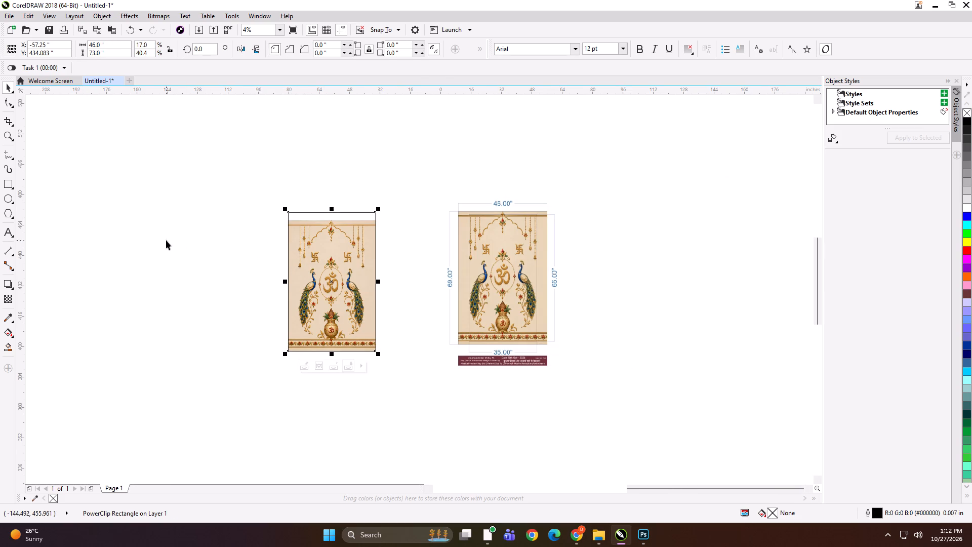
{"action": "left_click", "coordinate": [166, 240]}
Fill the 46 x 73 inch frame with the beige sampled from the plain band above the artwork's top border.
{"action": "left_click", "coordinate": [8, 321]}
{"action": "scroll", "coordinate": [343, 228], "scroll_direction": "up", "scroll_amount": 1}
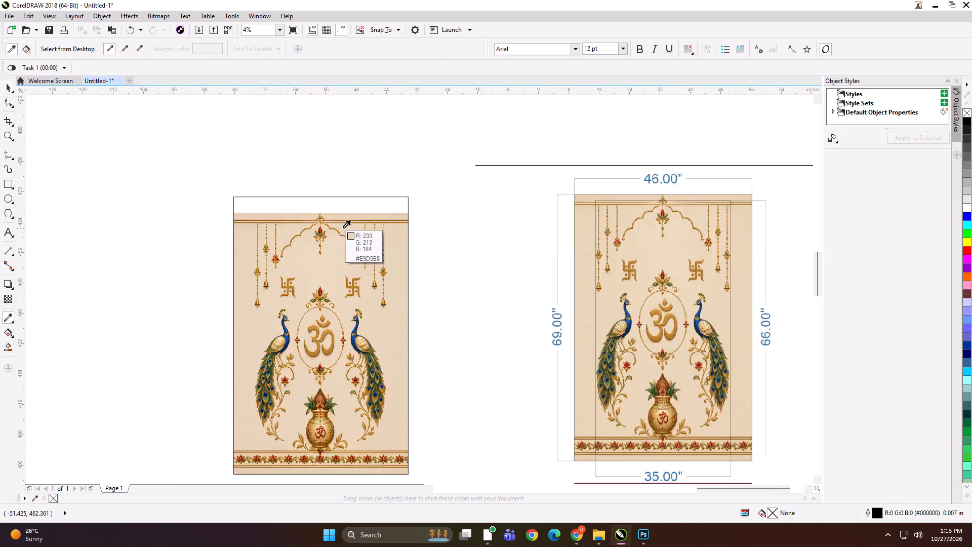
{"action": "scroll", "coordinate": [343, 228], "scroll_direction": "up", "scroll_amount": 4}
{"action": "left_click", "coordinate": [382, 198]}
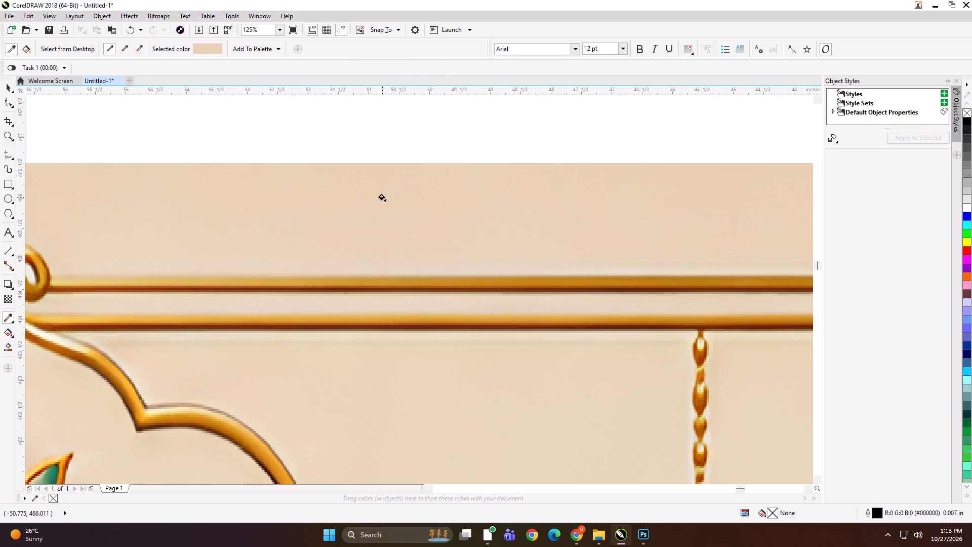
{"action": "scroll", "coordinate": [383, 198], "scroll_direction": "down", "scroll_amount": 1}
{"action": "left_click", "coordinate": [377, 153]}
{"action": "scroll", "coordinate": [377, 153], "scroll_direction": "down", "scroll_amount": 3}
{"action": "key", "text": "space"}
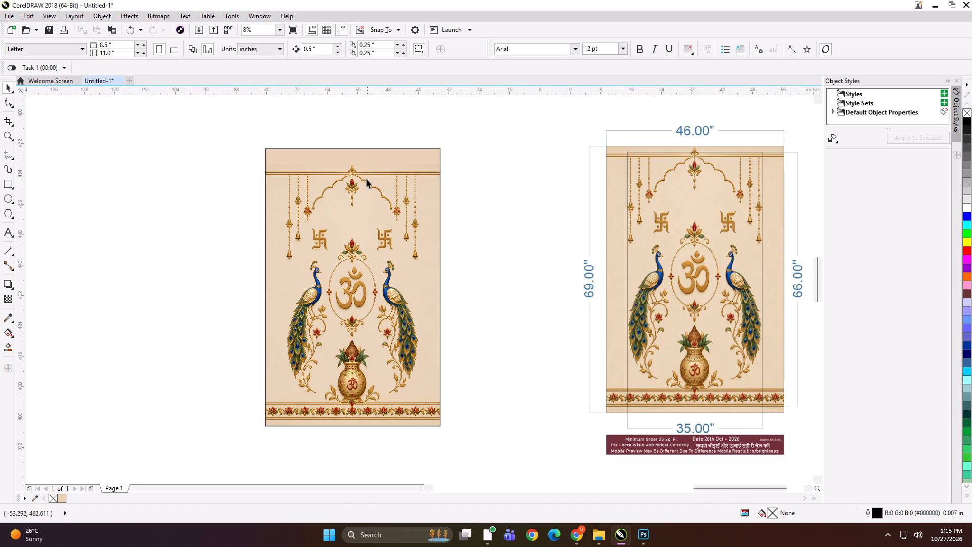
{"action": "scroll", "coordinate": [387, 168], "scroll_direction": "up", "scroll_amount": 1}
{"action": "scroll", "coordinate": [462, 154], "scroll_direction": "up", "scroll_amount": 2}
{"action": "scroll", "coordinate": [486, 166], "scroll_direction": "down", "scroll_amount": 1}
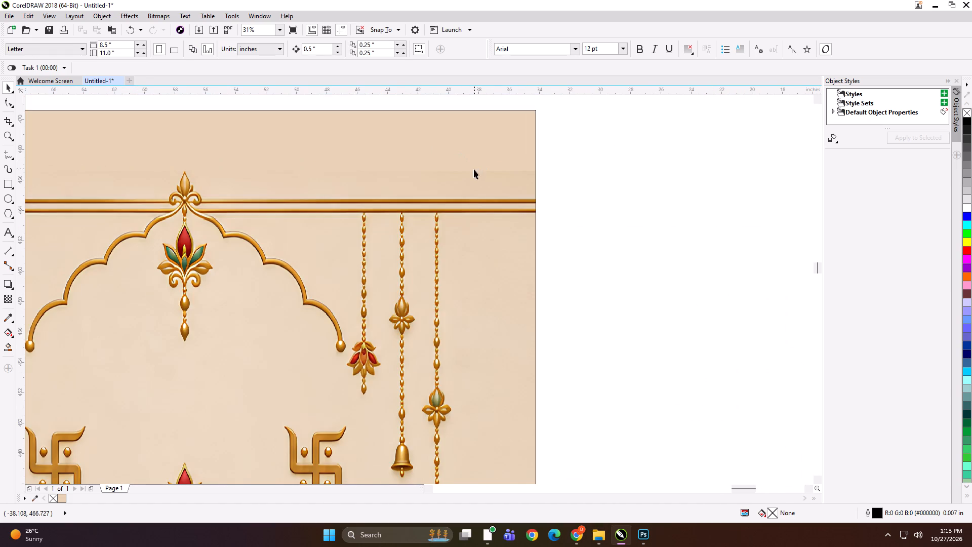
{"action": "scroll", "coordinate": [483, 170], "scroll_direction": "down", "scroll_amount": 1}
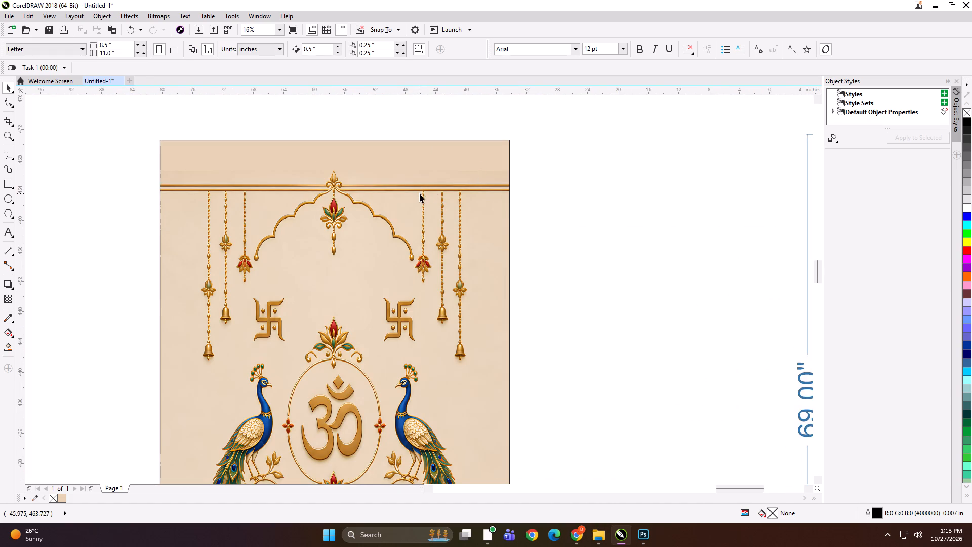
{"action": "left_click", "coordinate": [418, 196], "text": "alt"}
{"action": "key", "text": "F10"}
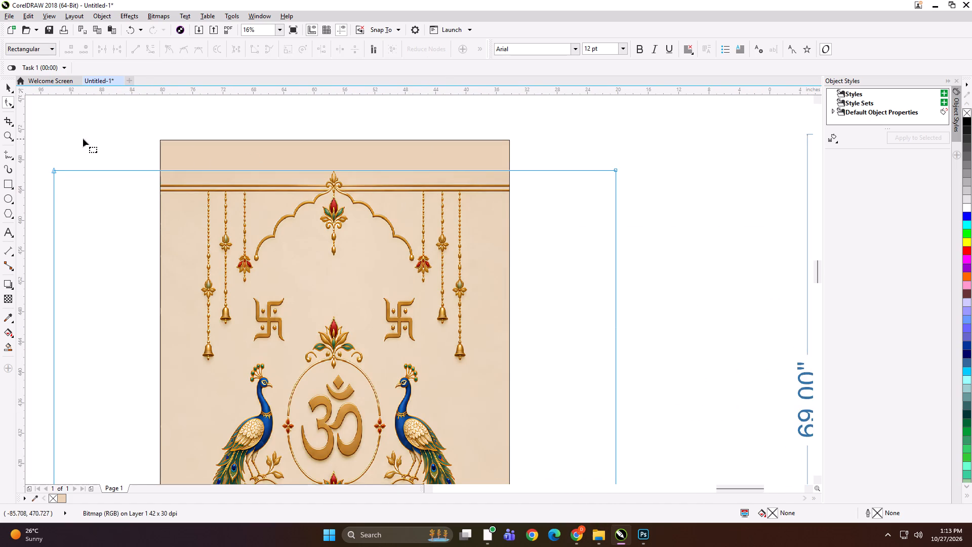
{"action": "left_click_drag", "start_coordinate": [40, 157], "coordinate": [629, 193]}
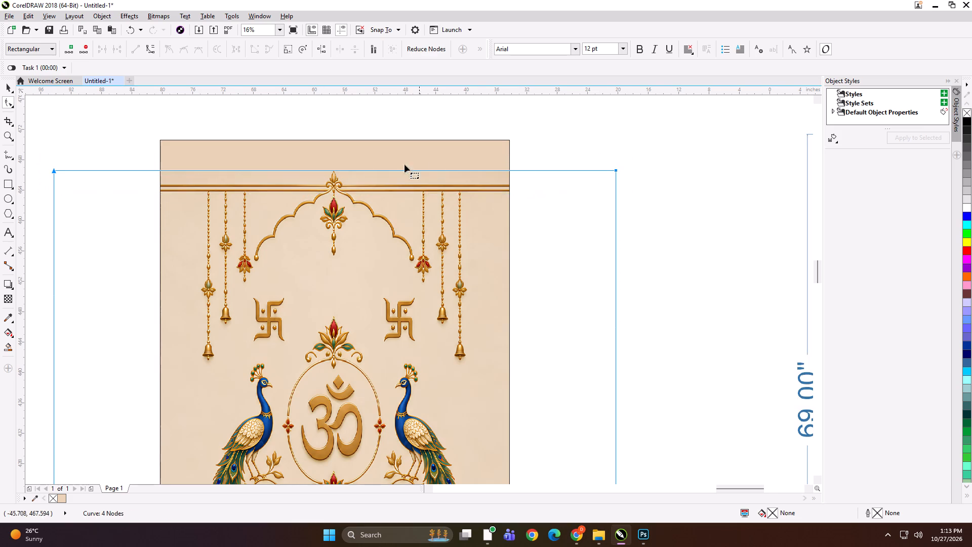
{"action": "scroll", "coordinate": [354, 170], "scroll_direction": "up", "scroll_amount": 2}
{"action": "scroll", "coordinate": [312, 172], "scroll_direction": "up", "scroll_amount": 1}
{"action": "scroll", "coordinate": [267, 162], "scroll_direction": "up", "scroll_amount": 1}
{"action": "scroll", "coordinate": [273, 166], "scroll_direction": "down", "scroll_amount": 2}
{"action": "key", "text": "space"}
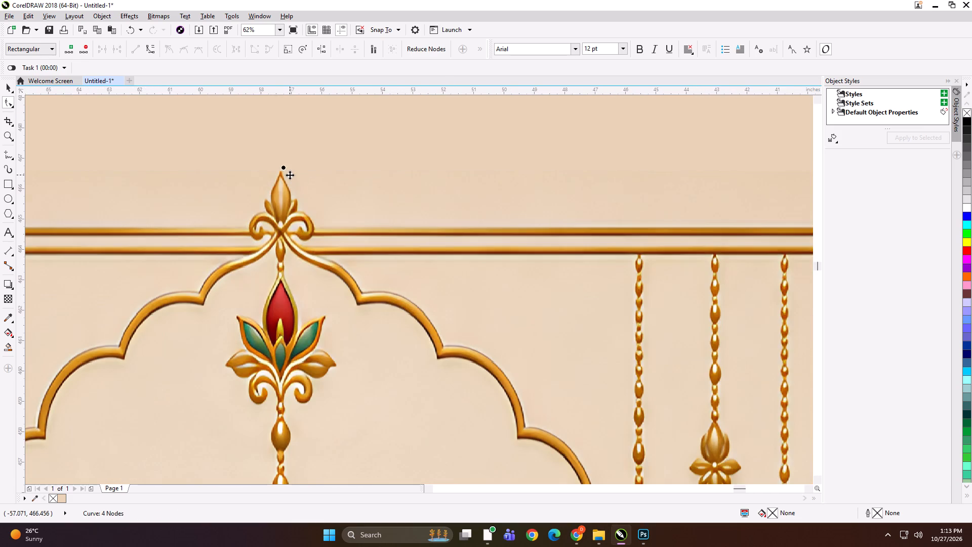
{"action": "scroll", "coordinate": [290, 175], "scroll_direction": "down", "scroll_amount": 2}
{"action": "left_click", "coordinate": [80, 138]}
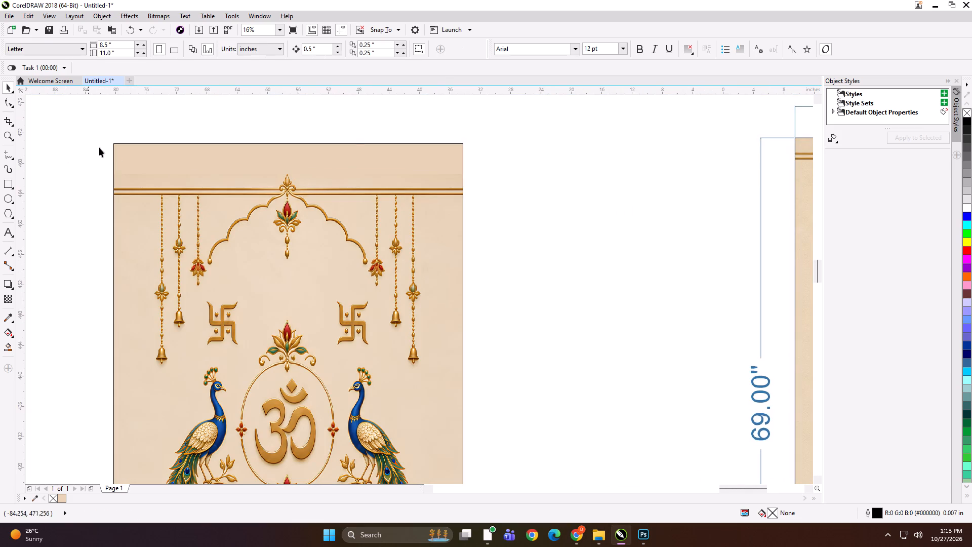
Open the peacock frame's PowerClip contents for editing and activate the Transparency tool on the bitmap inside.
{"action": "scroll", "coordinate": [120, 162], "scroll_direction": "up", "scroll_amount": 1}
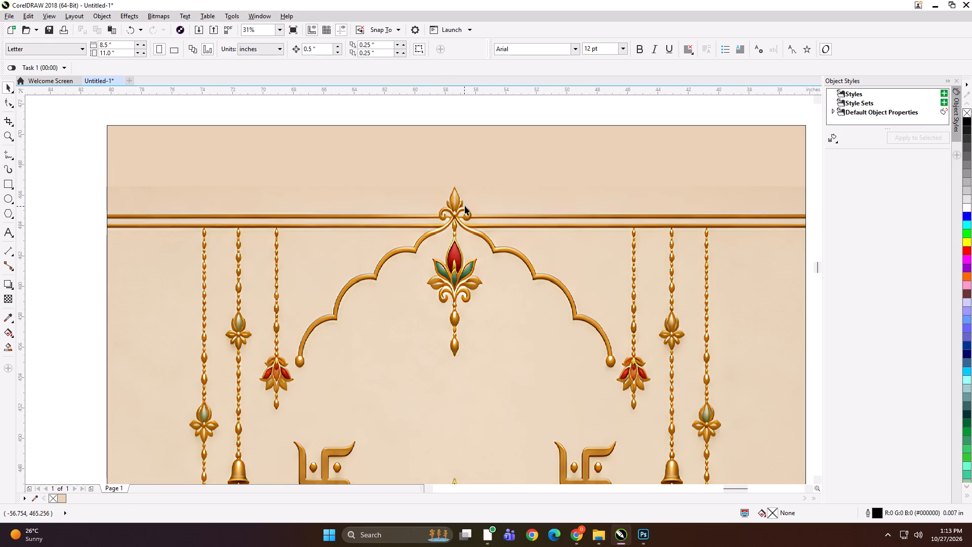
{"action": "scroll", "coordinate": [430, 185], "scroll_direction": "down", "scroll_amount": 2}
{"action": "left_click", "coordinate": [419, 228]}
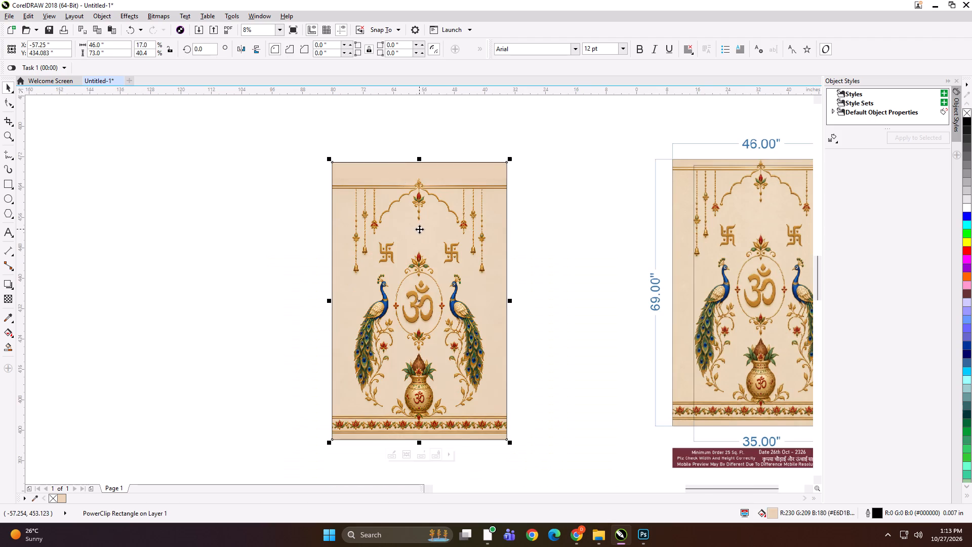
{"action": "left_click", "coordinate": [393, 455]}
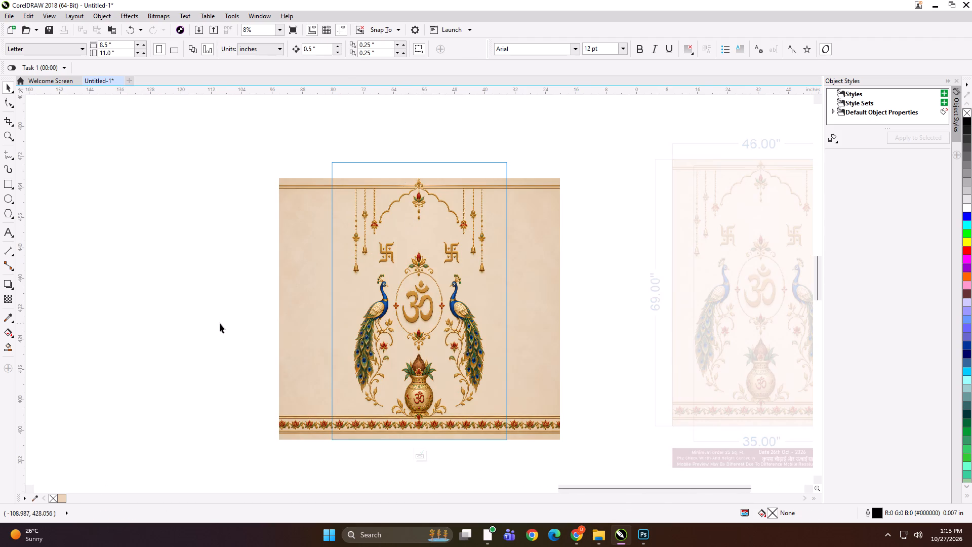
{"action": "left_click", "coordinate": [220, 323]}
{"action": "left_click", "coordinate": [306, 243]}
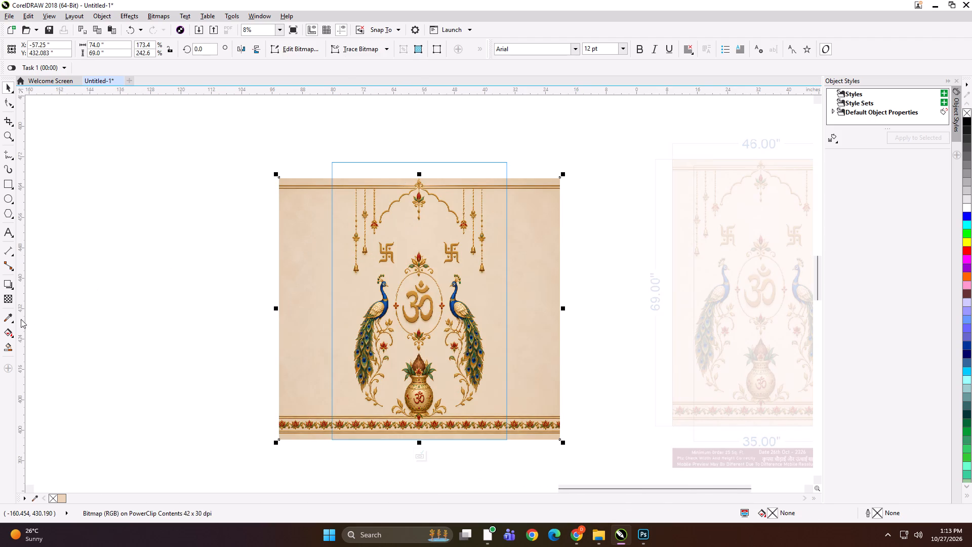
{"action": "left_click", "coordinate": [7, 295]}
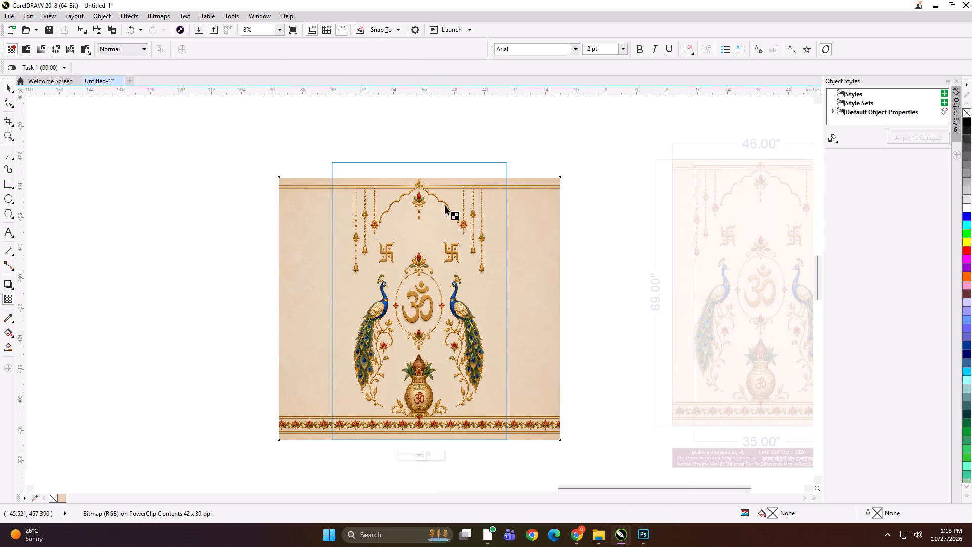
{"action": "scroll", "coordinate": [418, 181], "scroll_direction": "up", "scroll_amount": 3}
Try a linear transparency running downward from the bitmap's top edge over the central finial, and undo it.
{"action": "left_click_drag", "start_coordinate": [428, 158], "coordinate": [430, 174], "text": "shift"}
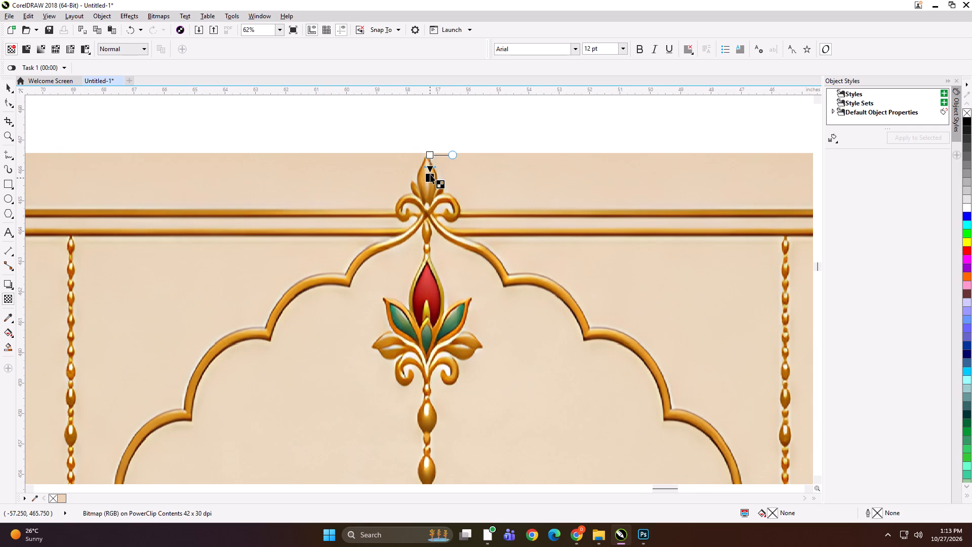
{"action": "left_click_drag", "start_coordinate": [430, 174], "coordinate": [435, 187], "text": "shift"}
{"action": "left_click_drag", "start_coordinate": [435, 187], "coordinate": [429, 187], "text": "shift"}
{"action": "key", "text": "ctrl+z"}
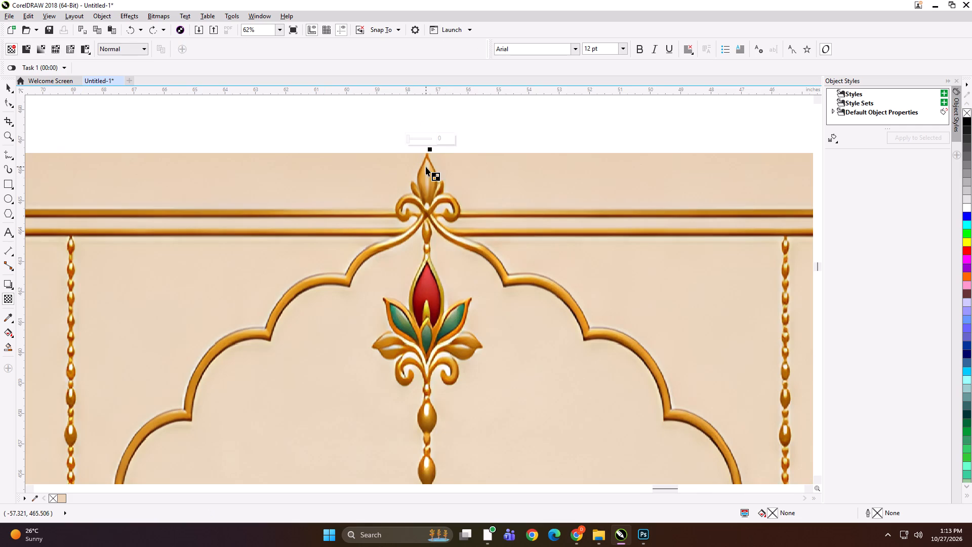
Fade the bitmap's top edge upward with a short 90° linear transparency at the central finial and finish editing the PowerClip.
{"action": "left_click_drag", "start_coordinate": [430, 173], "coordinate": [430, 147]}
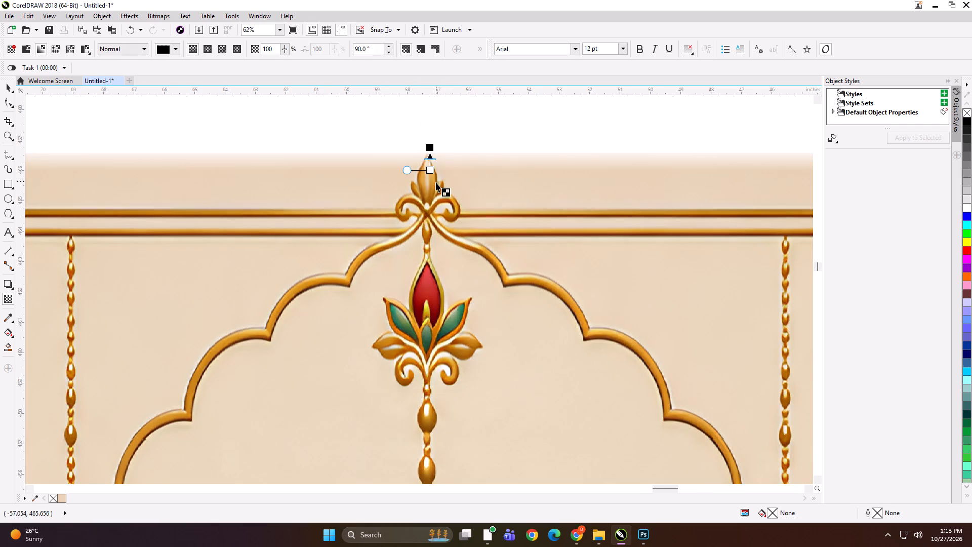
{"action": "left_click", "coordinate": [432, 169], "text": "shift"}
{"action": "left_click", "coordinate": [432, 166], "text": "shift"}
{"action": "left_click_drag", "start_coordinate": [432, 166], "coordinate": [433, 171], "text": "shift"}
{"action": "left_click_drag", "start_coordinate": [430, 162], "coordinate": [430, 167], "text": "shift"}
{"action": "scroll", "coordinate": [425, 150], "scroll_direction": "up", "scroll_amount": 2}
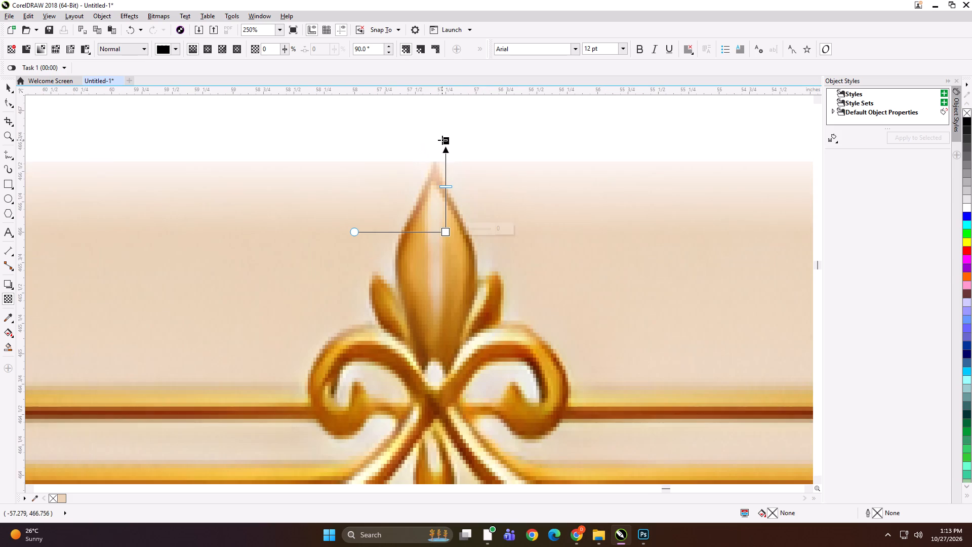
{"action": "left_click_drag", "start_coordinate": [442, 141], "coordinate": [440, 171], "text": "shift"}
{"action": "scroll", "coordinate": [436, 165], "scroll_direction": "down", "scroll_amount": 1}
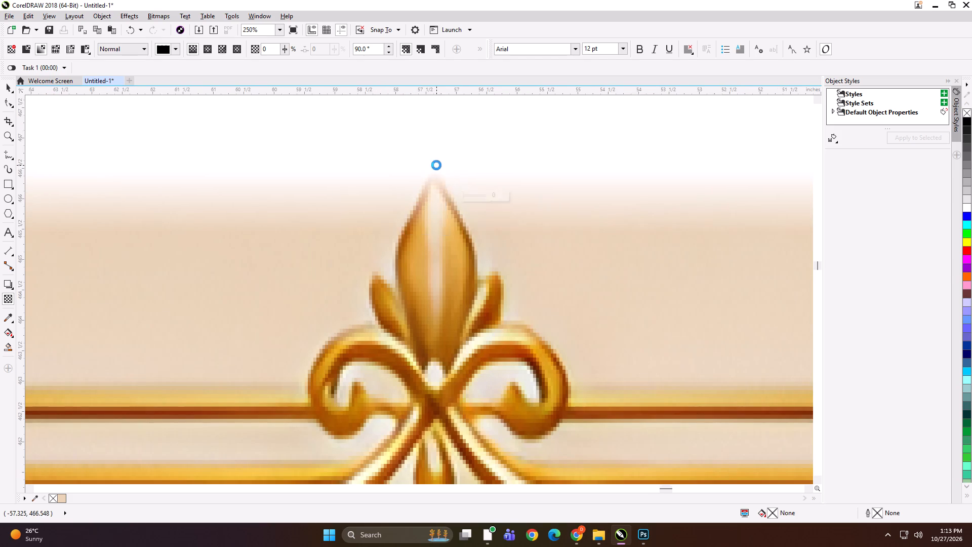
{"action": "scroll", "coordinate": [436, 165], "scroll_direction": "down", "scroll_amount": 1}
{"action": "key", "text": "space"}
{"action": "scroll", "coordinate": [429, 173], "scroll_direction": "down", "scroll_amount": 3}
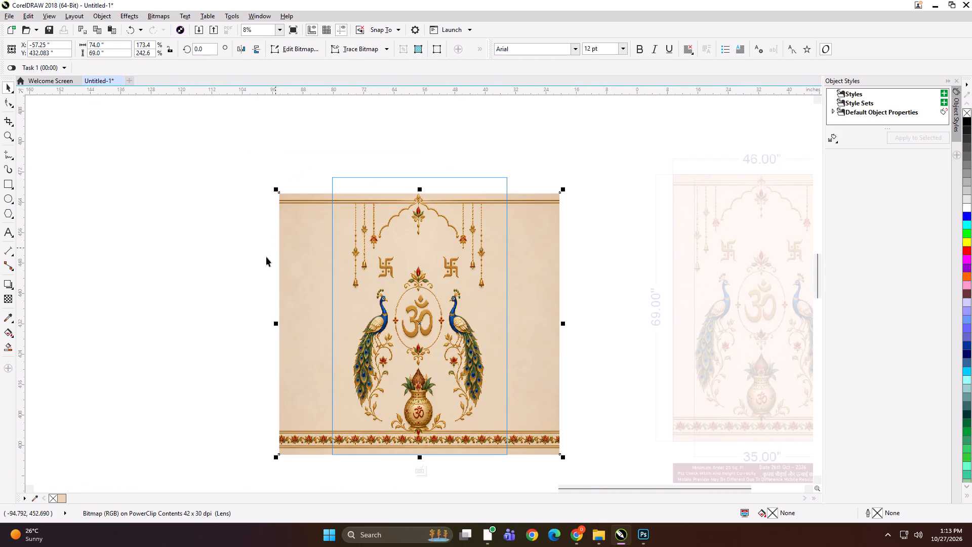
{"action": "left_click", "coordinate": [418, 471]}
{"action": "left_click", "coordinate": [241, 251]}
{"action": "scroll", "coordinate": [420, 196], "scroll_direction": "up", "scroll_amount": 2}
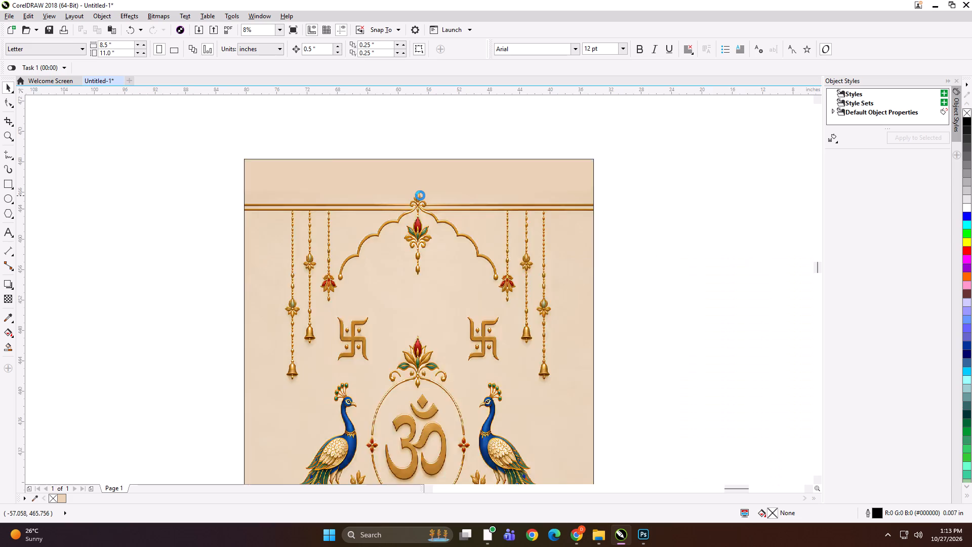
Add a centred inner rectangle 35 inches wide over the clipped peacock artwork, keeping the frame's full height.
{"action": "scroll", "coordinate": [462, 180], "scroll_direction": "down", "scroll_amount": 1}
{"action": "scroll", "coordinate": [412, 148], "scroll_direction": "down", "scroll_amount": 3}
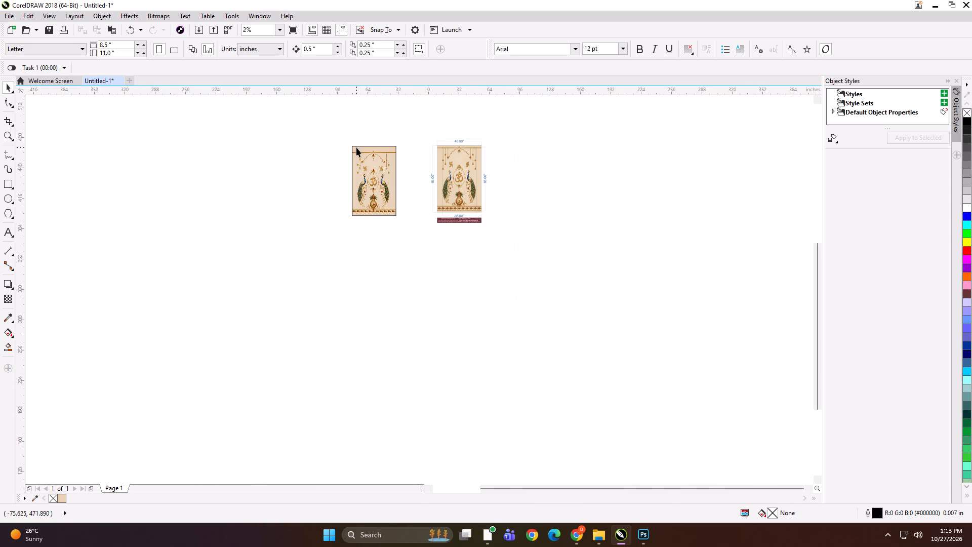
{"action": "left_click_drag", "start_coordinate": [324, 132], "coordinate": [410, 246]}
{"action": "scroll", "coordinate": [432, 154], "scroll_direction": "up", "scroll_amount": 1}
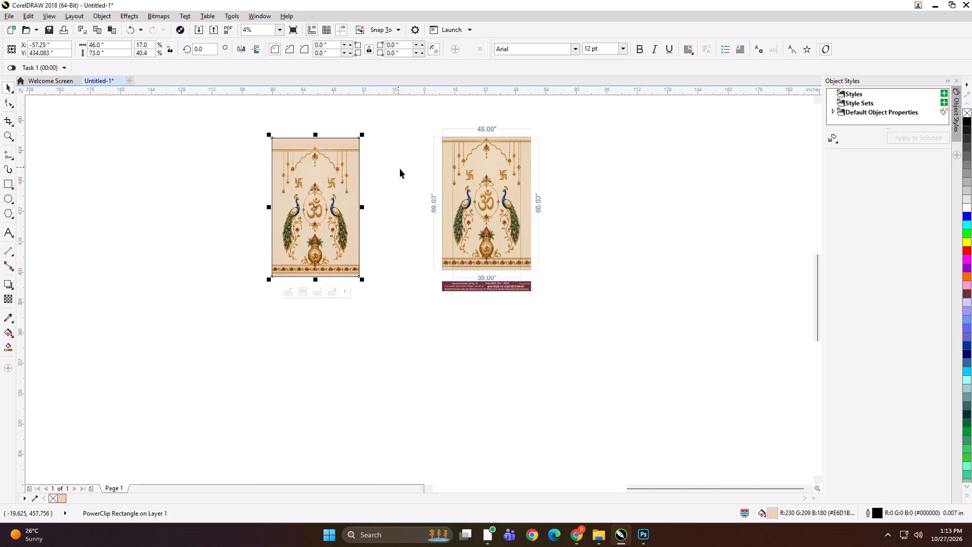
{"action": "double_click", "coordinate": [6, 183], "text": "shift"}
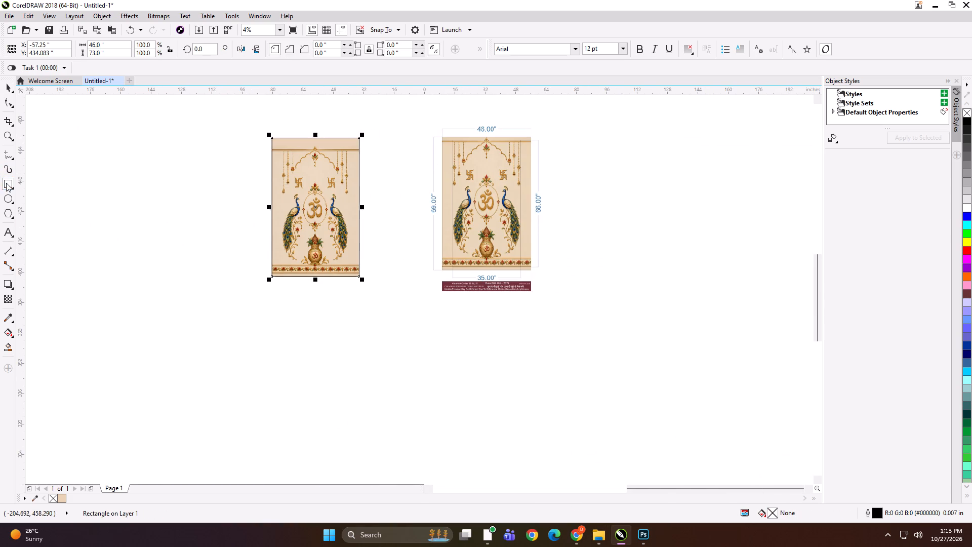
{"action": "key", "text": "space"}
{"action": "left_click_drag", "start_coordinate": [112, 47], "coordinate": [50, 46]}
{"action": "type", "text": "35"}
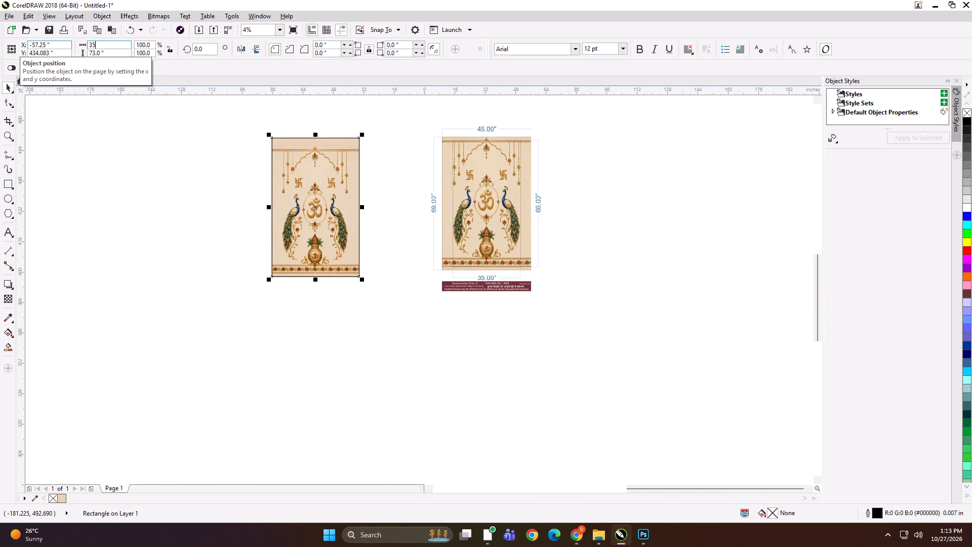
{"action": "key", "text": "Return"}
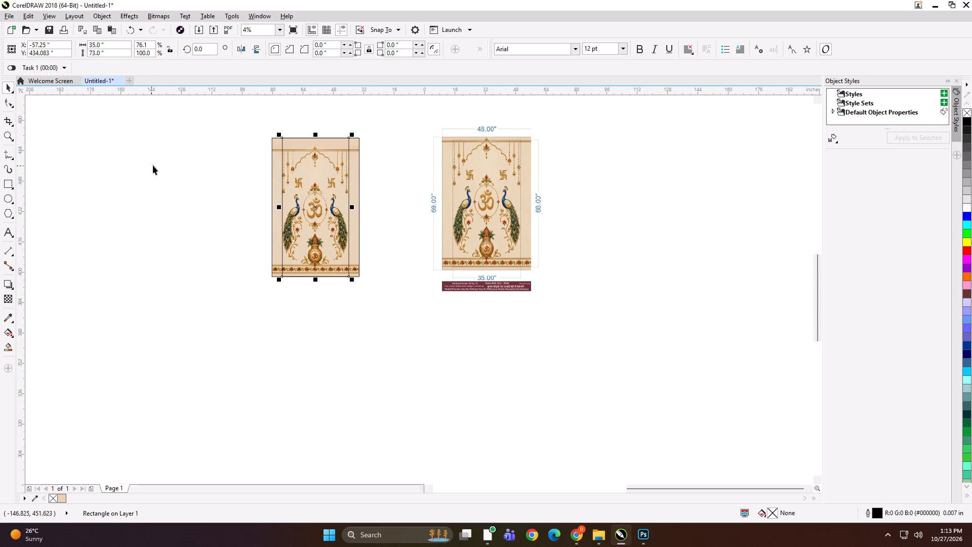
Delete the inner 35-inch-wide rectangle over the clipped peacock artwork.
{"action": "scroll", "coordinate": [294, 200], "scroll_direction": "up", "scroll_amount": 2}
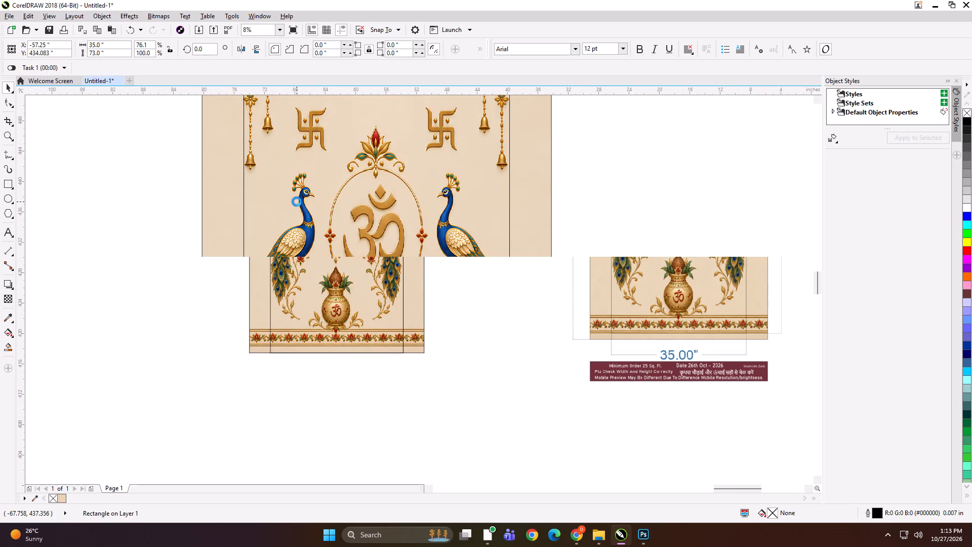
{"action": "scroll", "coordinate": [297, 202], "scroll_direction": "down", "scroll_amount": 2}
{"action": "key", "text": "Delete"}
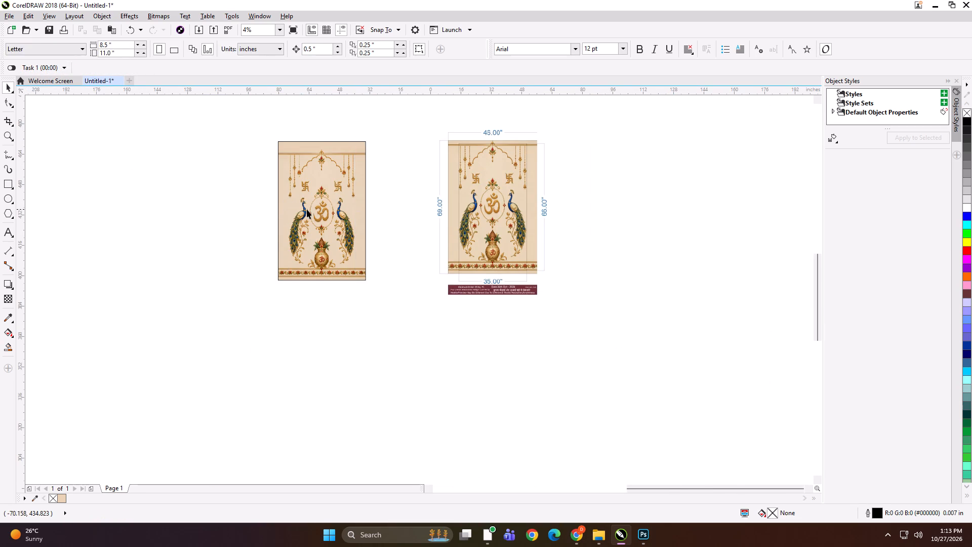
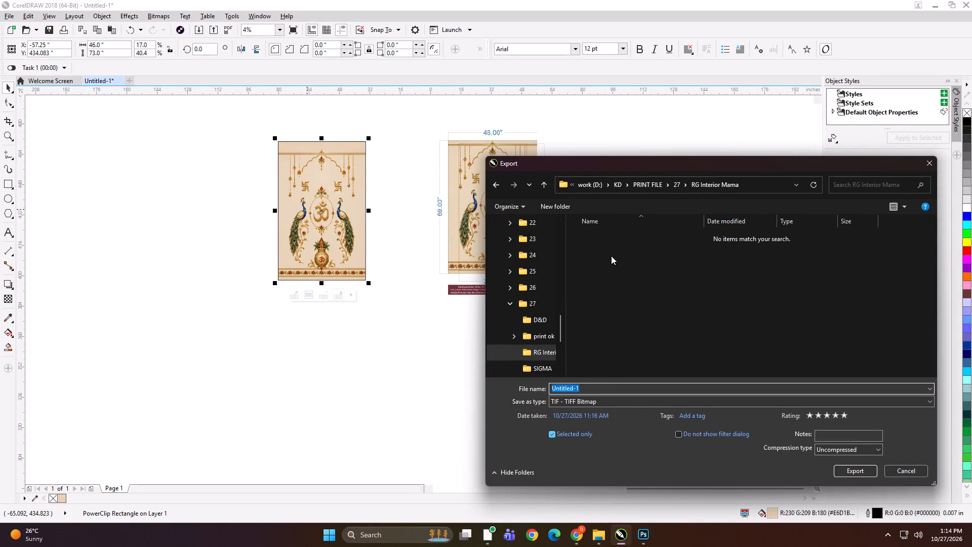
Export the selected 46 x 73 inch panel as an uncompressed TIFF named 46x73 ROLLAR BLIND in the RG Interior Mama folder.
{"action": "type", "text": "46x73 ROLLAR BLIND"}
{"action": "key", "text": "Return"}
{"action": "key", "text": "Return"}
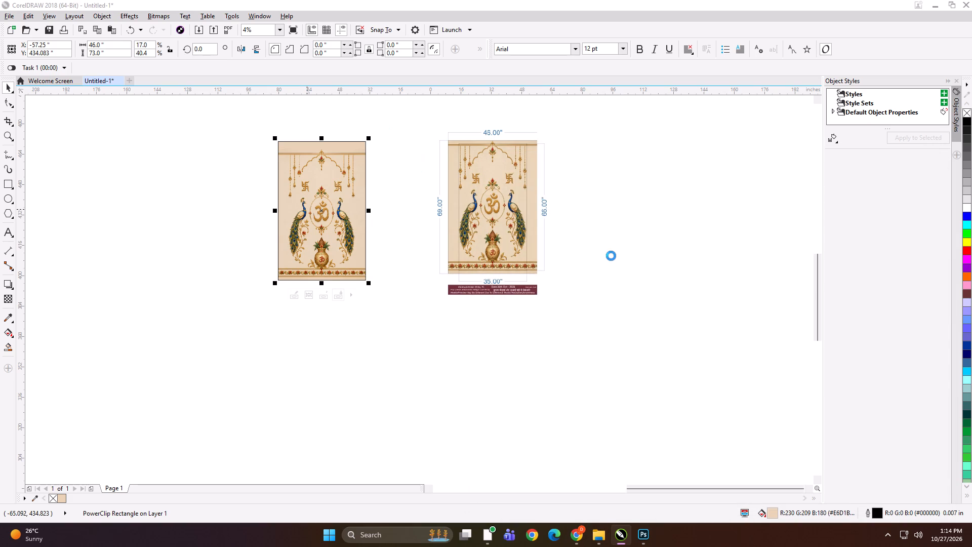
Move the finished panel nearer the dimensioned reference, group the two, and scale the group down to about 2.6 x 1.7 inches.
{"action": "left_click_drag", "start_coordinate": [336, 221], "coordinate": [383, 219]}
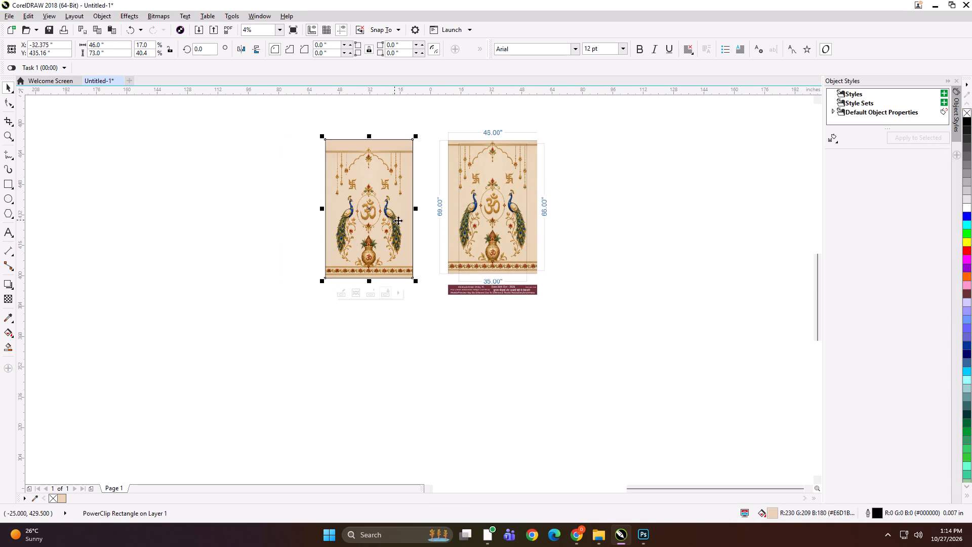
{"action": "left_click", "coordinate": [481, 227], "text": "shift"}
{"action": "key", "text": "ctrl+g"}
{"action": "left_click_drag", "start_coordinate": [593, 301], "coordinate": [473, 230], "text": "shift"}
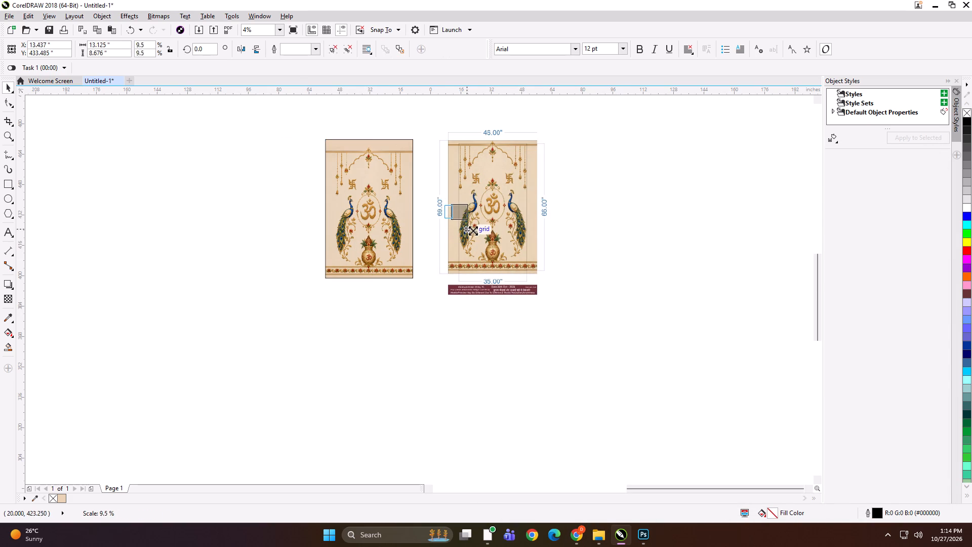
{"action": "left_click_drag", "start_coordinate": [473, 230], "coordinate": [465, 226], "text": "shift"}
Export the reduced comparison group as an uncompressed TIFF named SFDGH in the RG Interior Mama folder and check the saved file there.
{"action": "scroll", "coordinate": [464, 206], "scroll_direction": "up", "scroll_amount": 4}
{"action": "scroll", "coordinate": [431, 279], "scroll_direction": "up", "scroll_amount": 1}
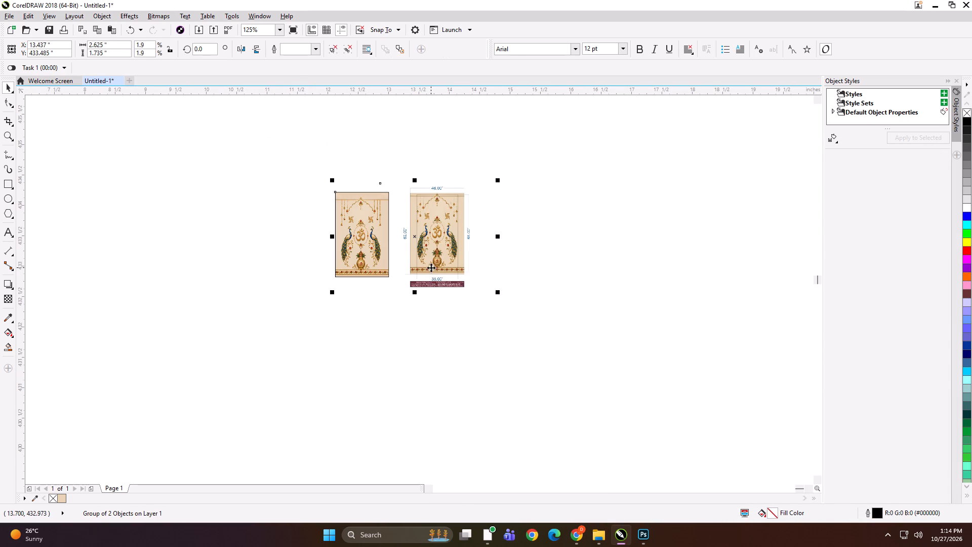
{"action": "key", "text": "ctrl+e"}
{"action": "type", "text": "SFDGH"}
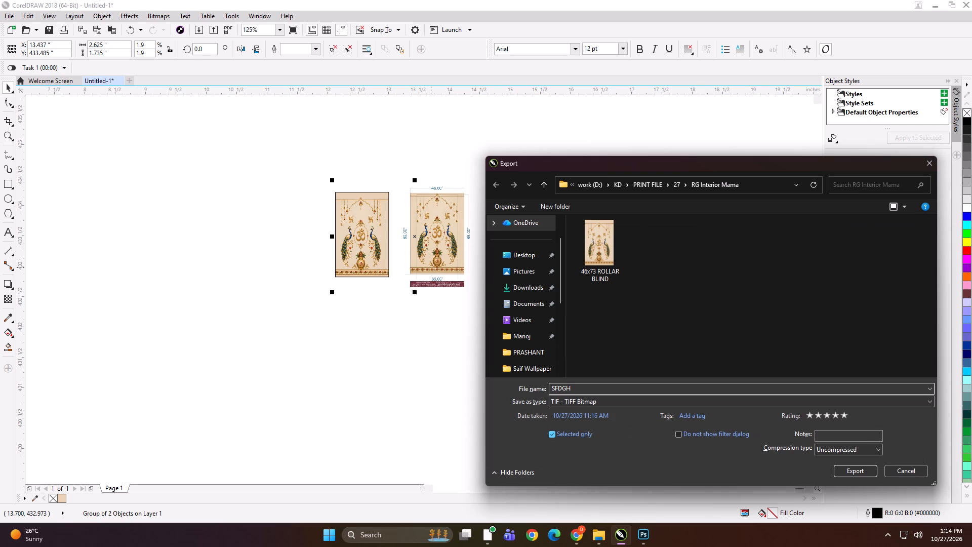
{"action": "key", "text": "Return"}
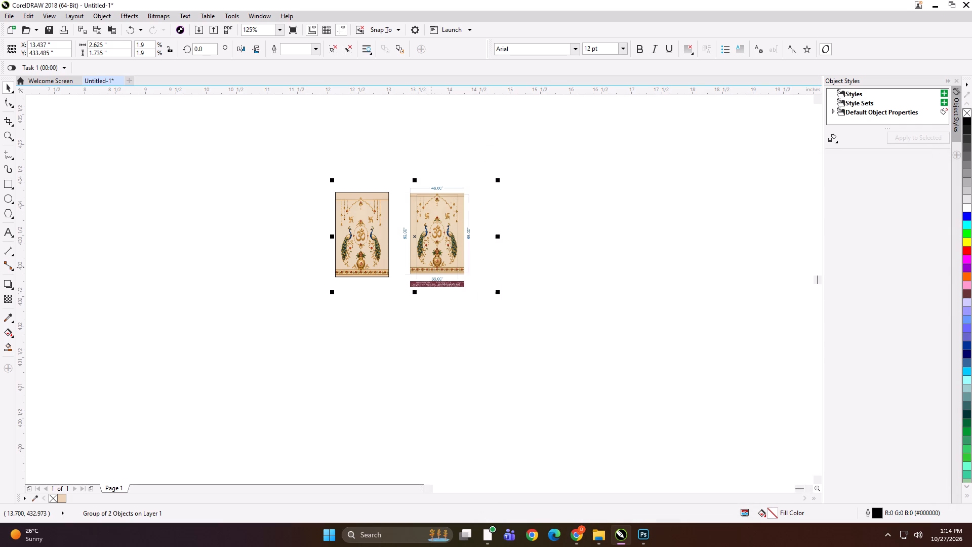
{"action": "key", "text": "Return"}
{"action": "key", "text": "ctrl+e"}
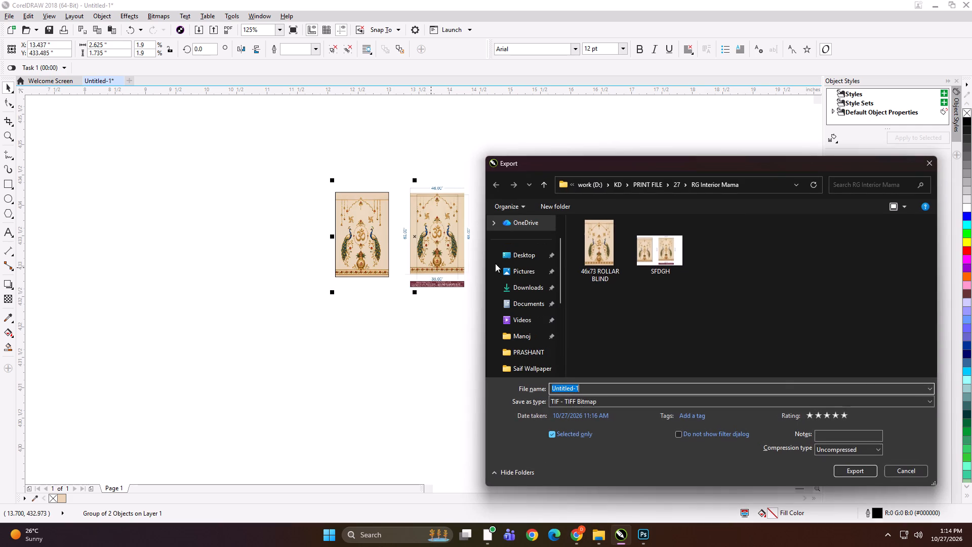
{"action": "left_click", "coordinate": [890, 467]}
Delete the exported comparison group of the peacock Om panel and its reference from the workspace.
{"action": "key", "text": "Delete"}
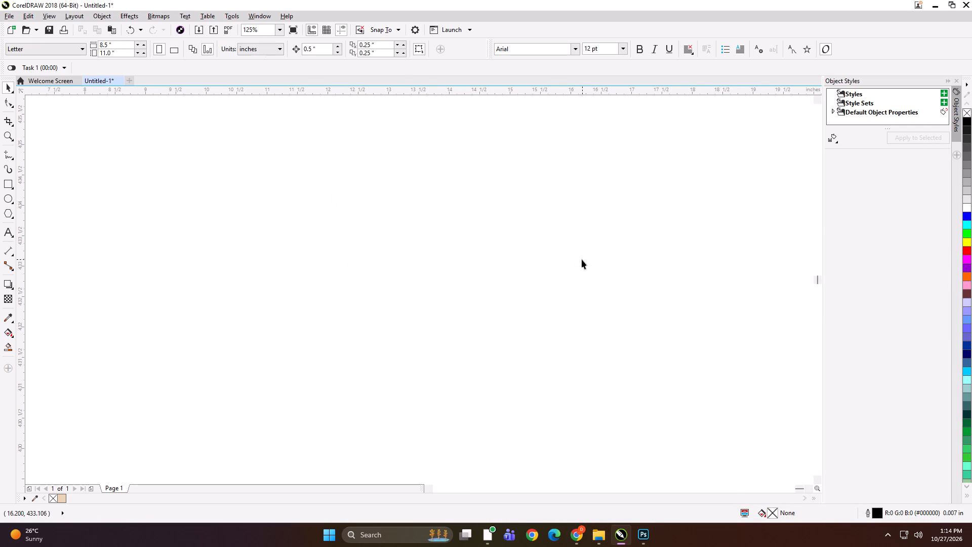
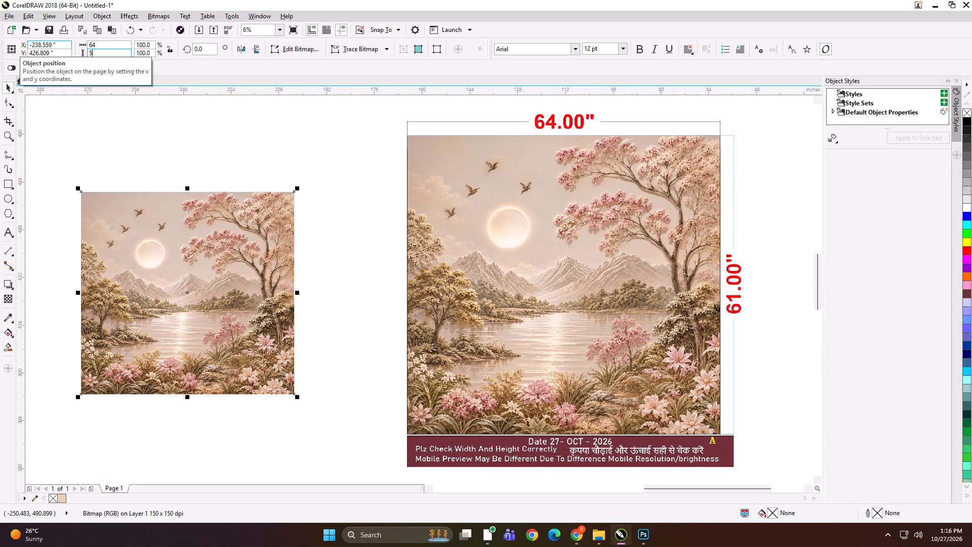
Resize the unframed landscape artwork to 64 x 61 inches to match its dimensioned reference.
{"action": "type", "text": "1"}
{"action": "key", "text": "ctrl+a"}
{"action": "type", "text": "61"}
{"action": "key", "text": "Return"}
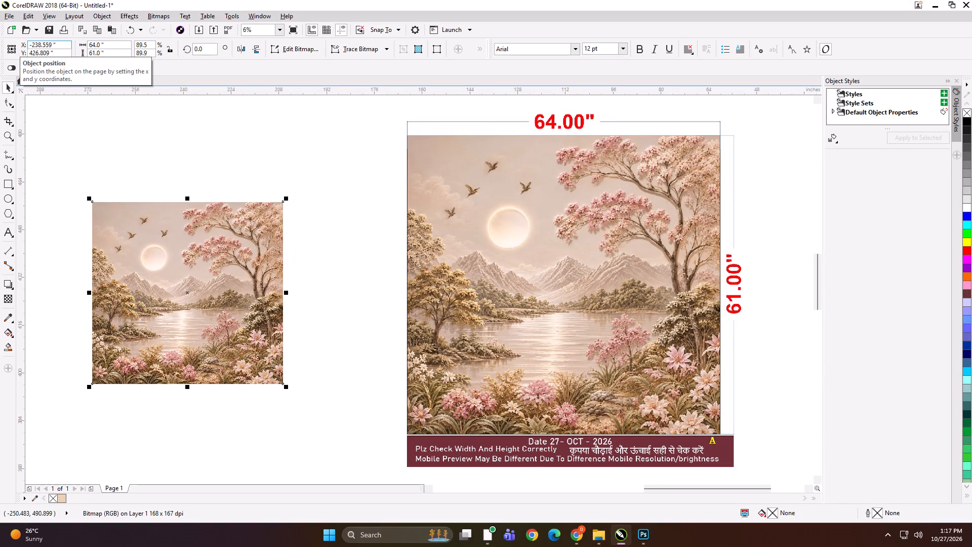
Frame the landscape artwork with a rectangle, narrow it to 41 inches wide, and align it with the artwork's left edge.
{"action": "double_click", "coordinate": [7, 183], "text": "shift"}
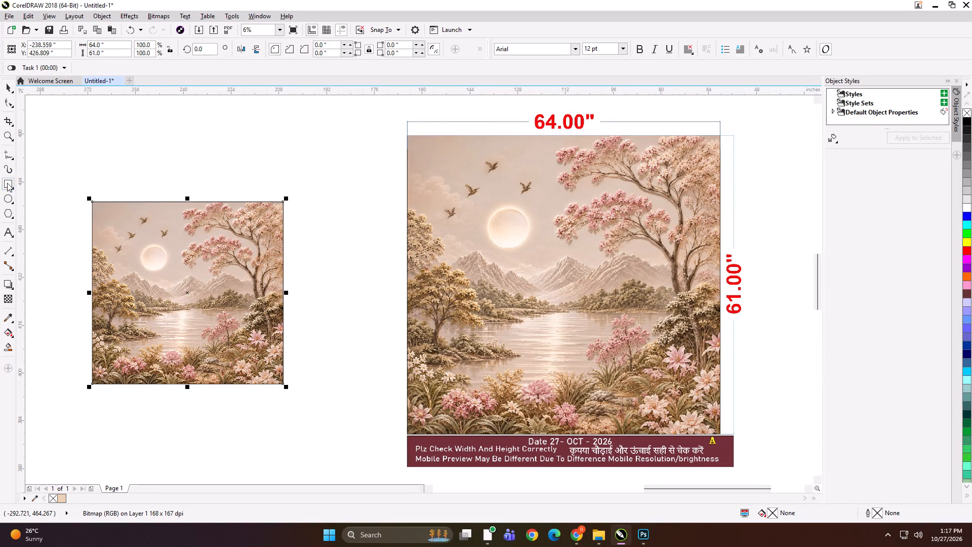
{"action": "key", "text": "shift+space"}
{"action": "left_click_drag", "start_coordinate": [118, 42], "coordinate": [78, 48]}
{"action": "type", "text": "41"}
{"action": "key", "text": "Return"}
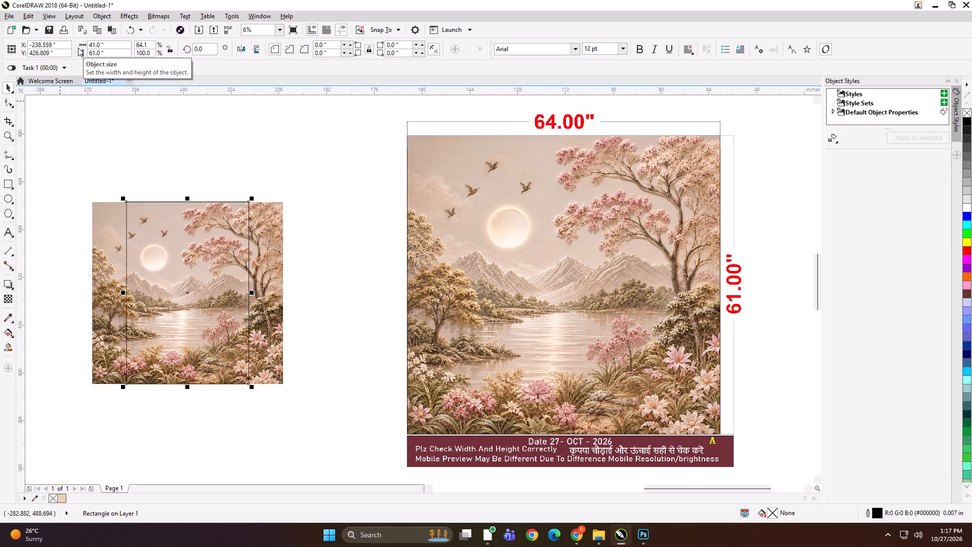
{"action": "left_click", "coordinate": [119, 228], "text": "shift"}
{"action": "key", "text": "l"}
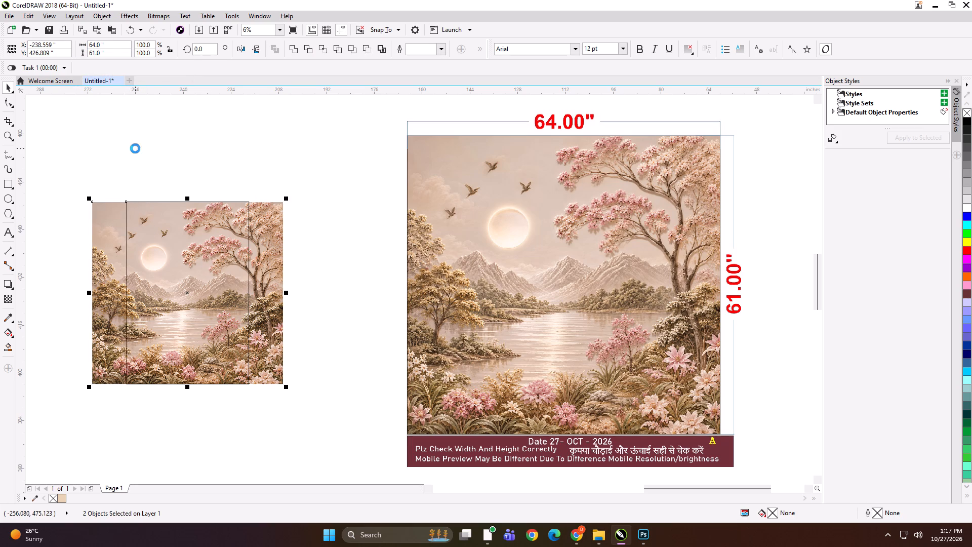
{"action": "left_click", "coordinate": [135, 148]}
Mirror-copy the 41 inch frame to its right, nudge it back slightly to overlap, and narrow it to 23.5 inches at the artwork's right edge.
{"action": "left_click", "coordinate": [149, 243]}
{"action": "left_click_drag", "start_coordinate": [86, 294], "coordinate": [255, 299]}
{"action": "right_click", "coordinate": [254, 299], "text": "ctrl"}
{"action": "key", "text": "Left"}
{"action": "left_click_drag", "start_coordinate": [339, 293], "coordinate": [331, 293]}
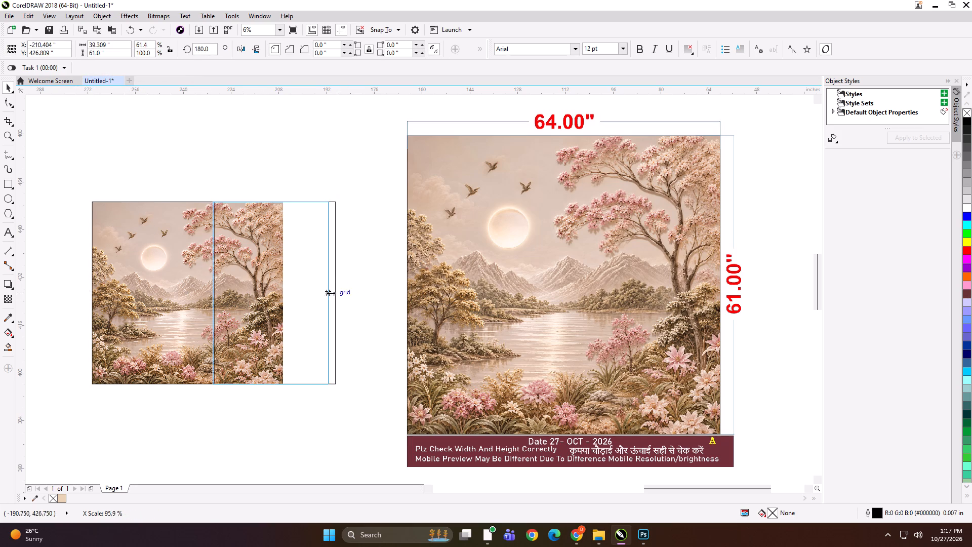
{"action": "left_click_drag", "start_coordinate": [331, 293], "coordinate": [288, 289]}
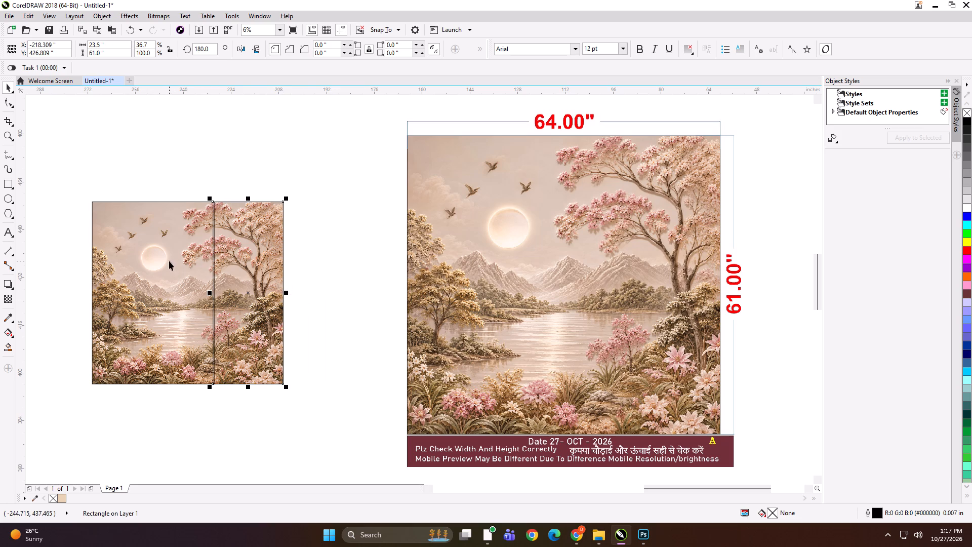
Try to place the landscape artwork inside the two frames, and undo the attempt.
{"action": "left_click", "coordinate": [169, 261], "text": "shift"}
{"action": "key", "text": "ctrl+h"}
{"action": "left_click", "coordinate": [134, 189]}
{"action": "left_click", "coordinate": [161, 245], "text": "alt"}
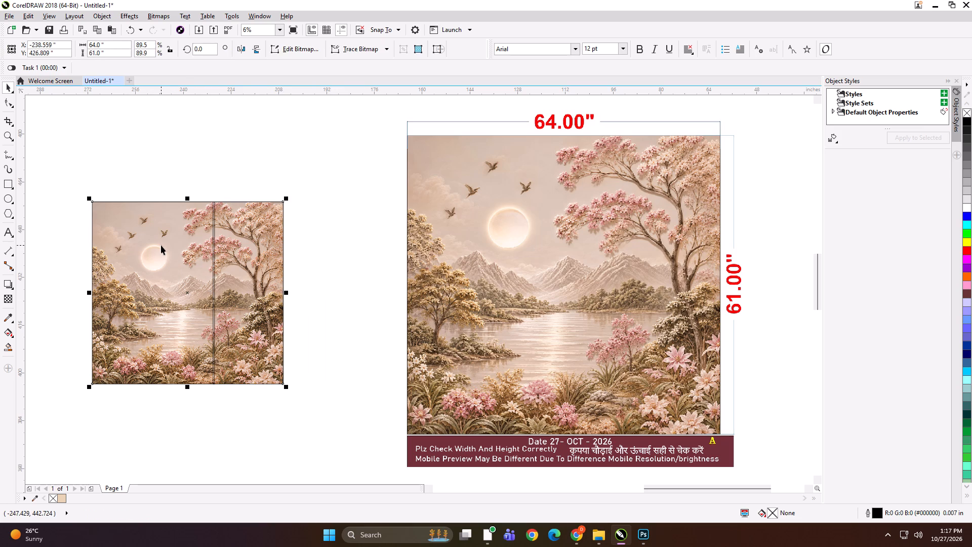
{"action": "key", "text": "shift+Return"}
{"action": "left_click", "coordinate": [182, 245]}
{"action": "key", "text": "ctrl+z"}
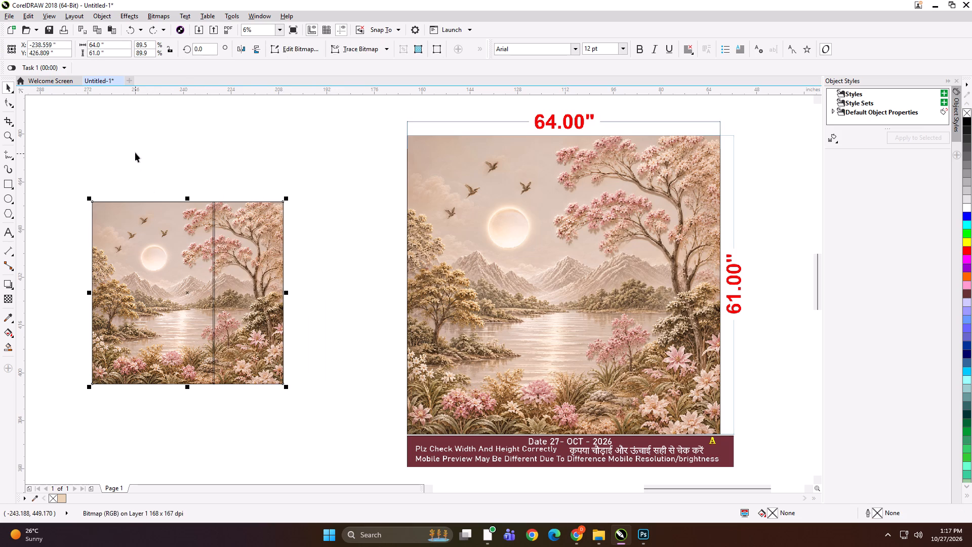
Group the two frames, PowerClip the landscape artwork inside them, and ungroup them into separate 41 and 23.5 inch wide panels.
{"action": "left_click", "coordinate": [135, 152]}
{"action": "left_click", "coordinate": [158, 256]}
{"action": "left_click", "coordinate": [244, 250], "text": "shift"}
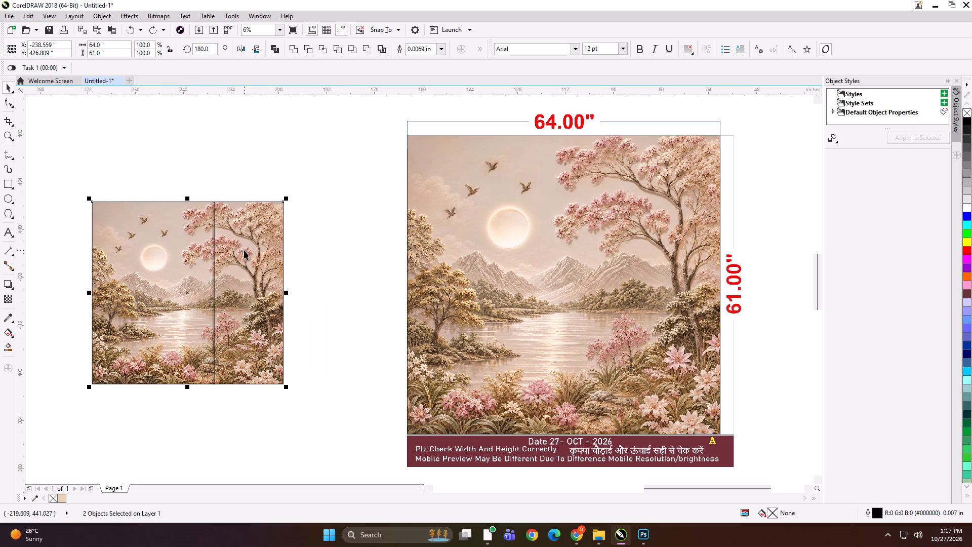
{"action": "key", "text": "ctrl+g"}
{"action": "left_click", "coordinate": [144, 178]}
{"action": "left_click", "coordinate": [165, 246], "text": "alt"}
{"action": "key", "text": "shift+Return"}
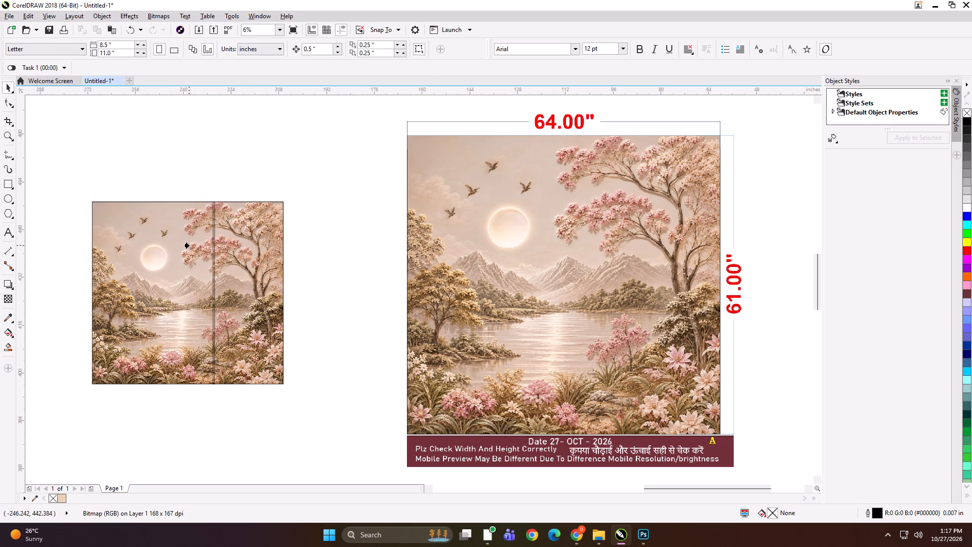
{"action": "left_click", "coordinate": [189, 245]}
{"action": "key", "text": "ctrl+u"}
{"action": "left_click", "coordinate": [126, 181]}
{"action": "left_click", "coordinate": [199, 280]}
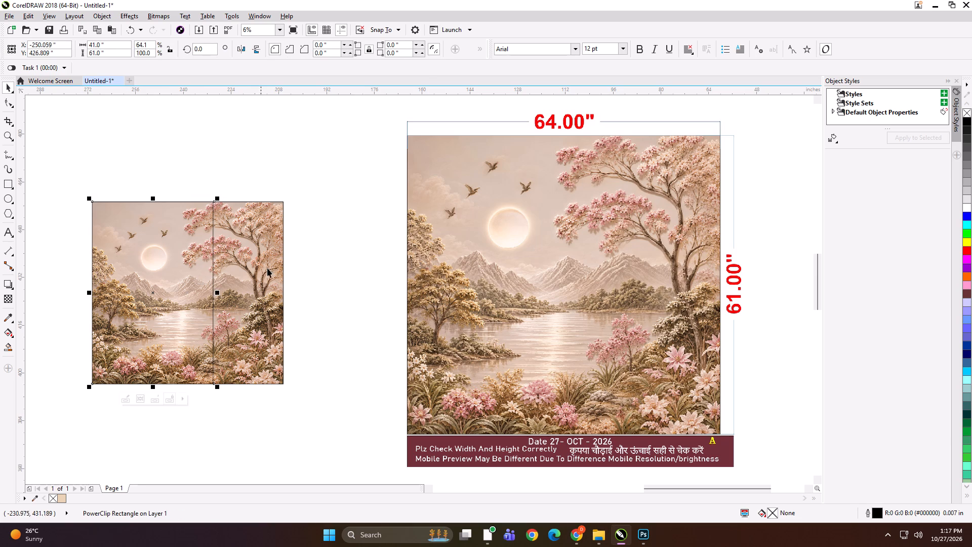
{"action": "left_click", "coordinate": [268, 268]}
{"action": "left_click", "coordinate": [156, 161]}
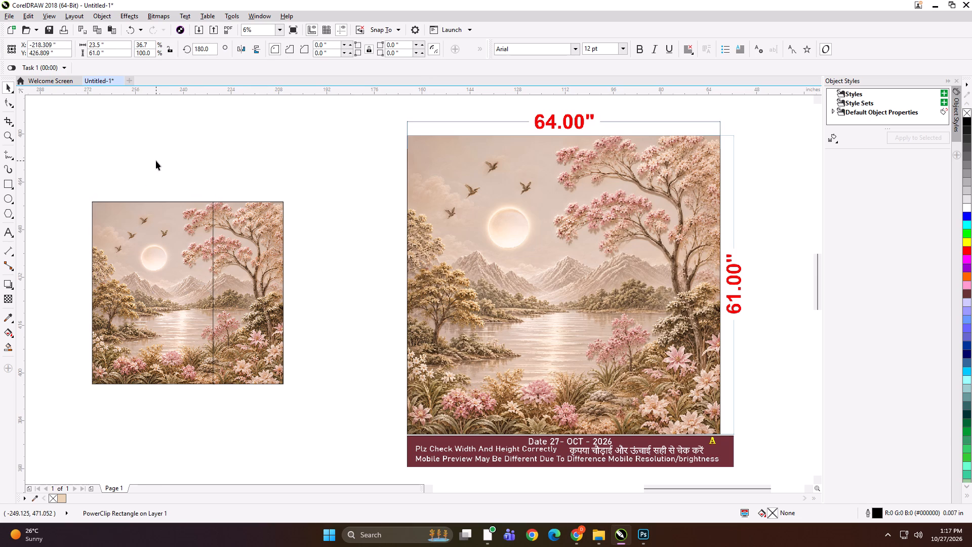
{"action": "left_click", "coordinate": [164, 236]}
{"action": "left_click", "coordinate": [67, 173]}
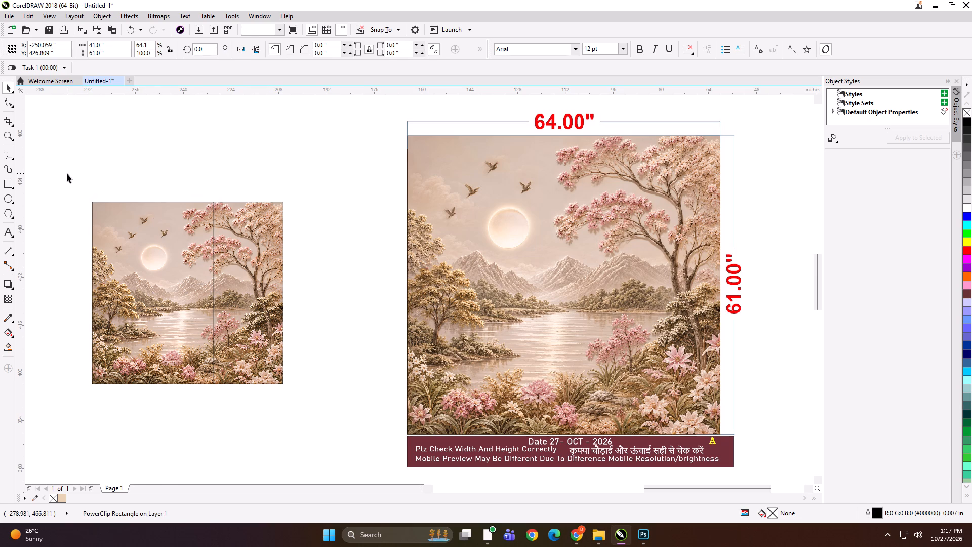
{"action": "left_click_drag", "start_coordinate": [67, 173], "coordinate": [302, 428]}
Scale the dimensioned reference down to about 66.4 x 68 inches and place it close beside the split panels.
{"action": "left_click", "coordinate": [475, 306]}
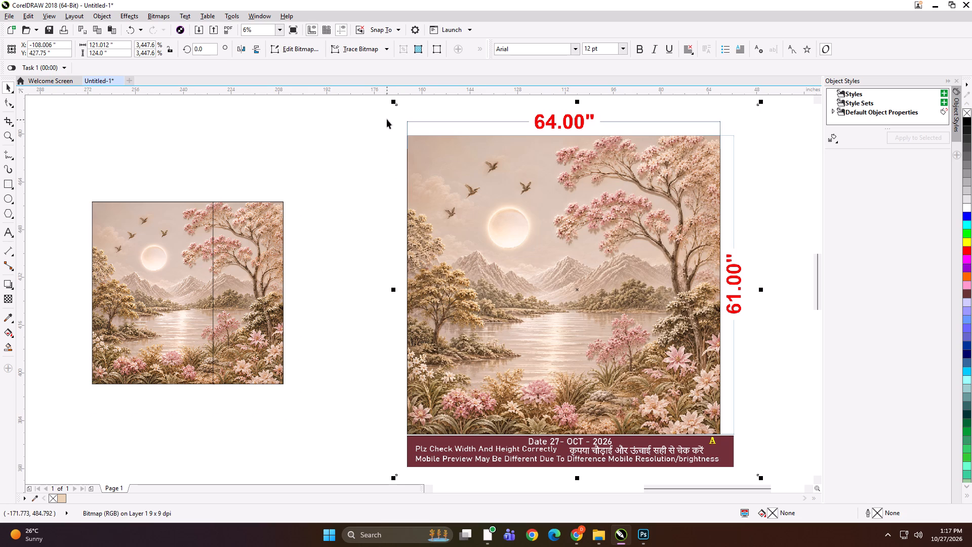
{"action": "left_click_drag", "start_coordinate": [395, 102], "coordinate": [421, 153], "text": "shift"}
{"action": "left_click_drag", "start_coordinate": [514, 275], "coordinate": [378, 268]}
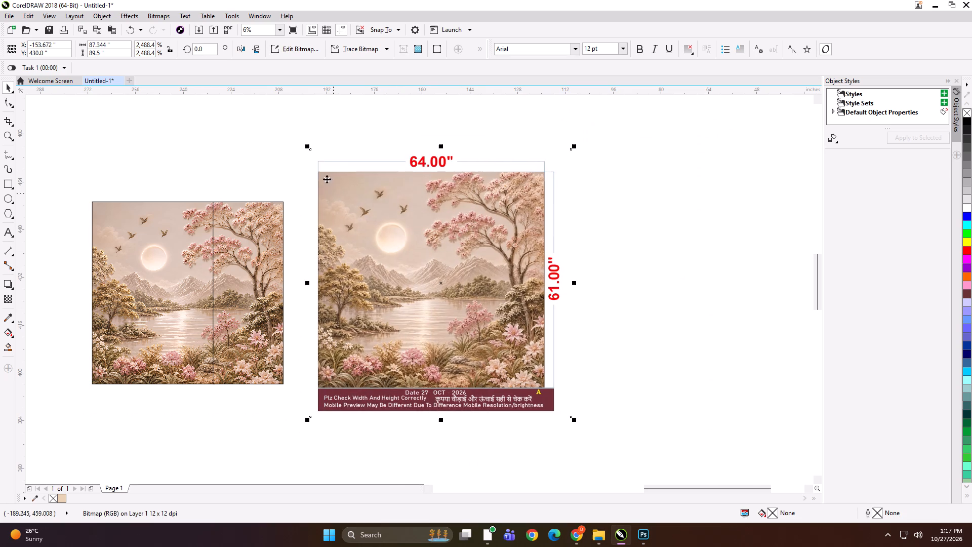
{"action": "left_click_drag", "start_coordinate": [309, 145], "coordinate": [333, 177], "text": "shift"}
{"action": "left_click_drag", "start_coordinate": [383, 256], "coordinate": [350, 256]}
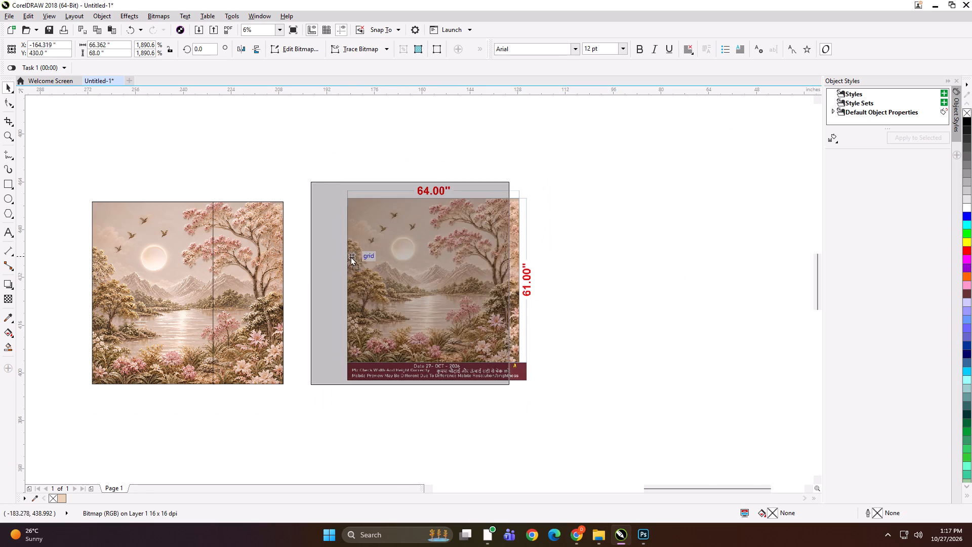
{"action": "left_click_drag", "start_coordinate": [350, 256], "coordinate": [345, 258]}
Add the text label 64*61 PANEL 1 on the top edge of the 41 inch panel and copy its text.
{"action": "scroll", "coordinate": [462, 241], "scroll_direction": "down", "scroll_amount": 1}
{"action": "left_click_drag", "start_coordinate": [539, 181], "coordinate": [131, 353]}
{"action": "key", "text": "shift+F2"}
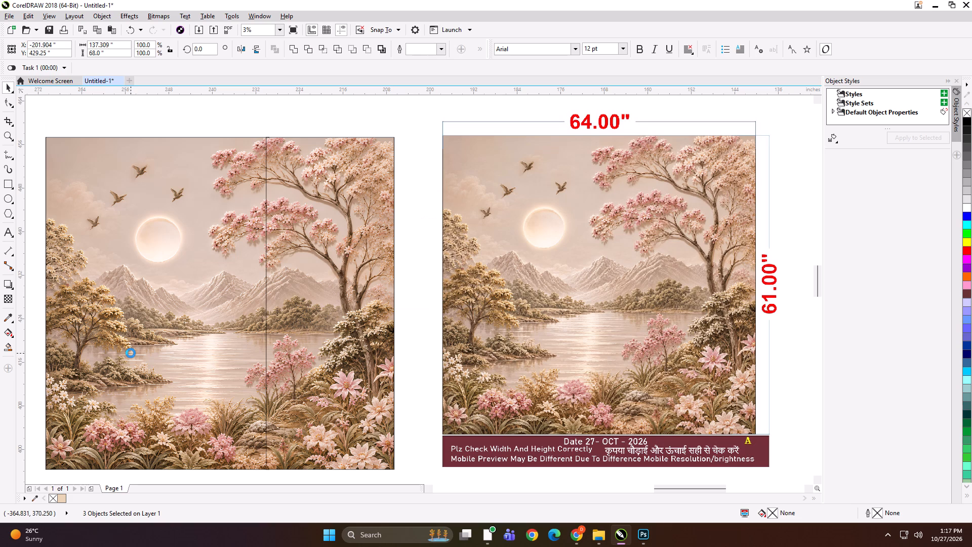
{"action": "left_click", "coordinate": [202, 109]}
{"action": "left_click", "coordinate": [211, 181]}
{"action": "left_click", "coordinate": [223, 113]}
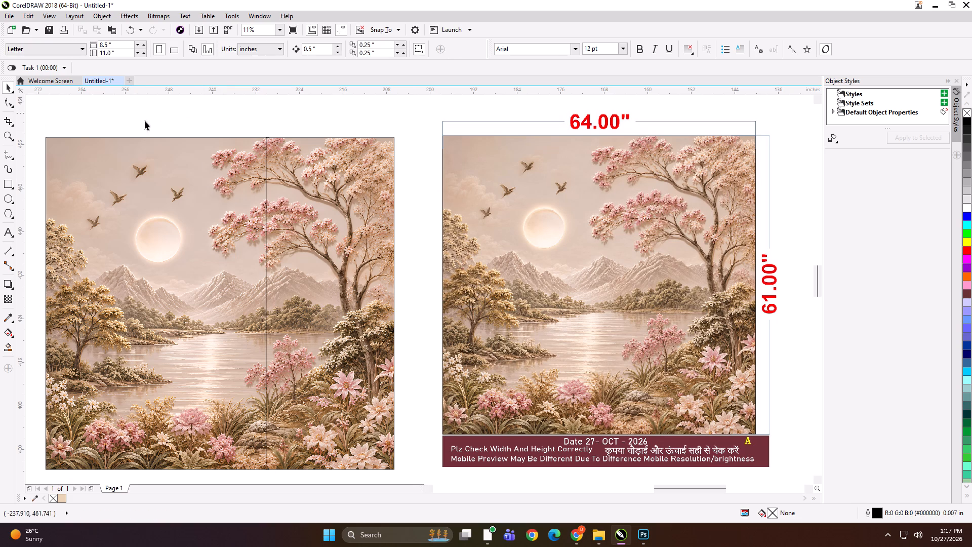
{"action": "left_click", "coordinate": [8, 232]}
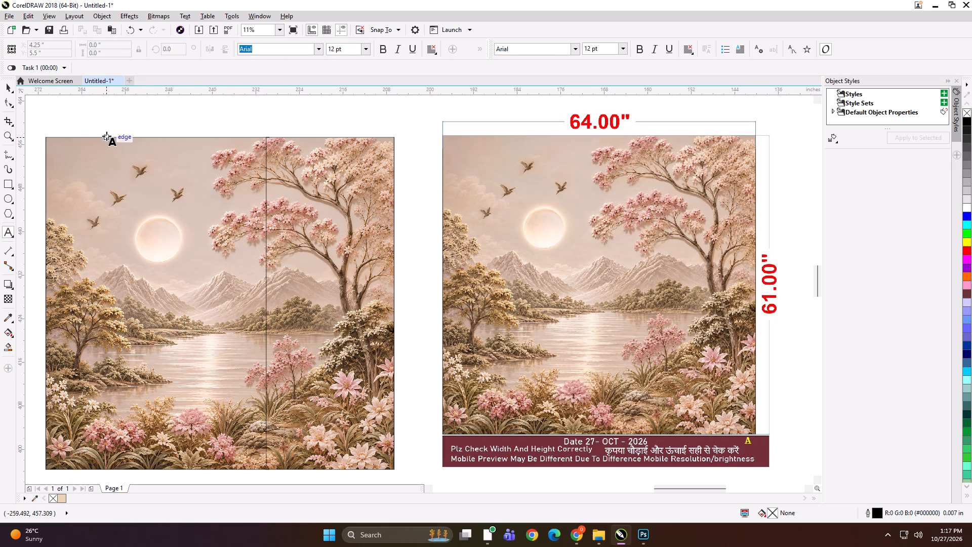
{"action": "left_click", "coordinate": [106, 136]}
{"action": "type", "text": "64*61 PANEL 1"}
{"action": "key", "text": "ctrl+a"}
{"action": "key", "text": "ctrl+c"}
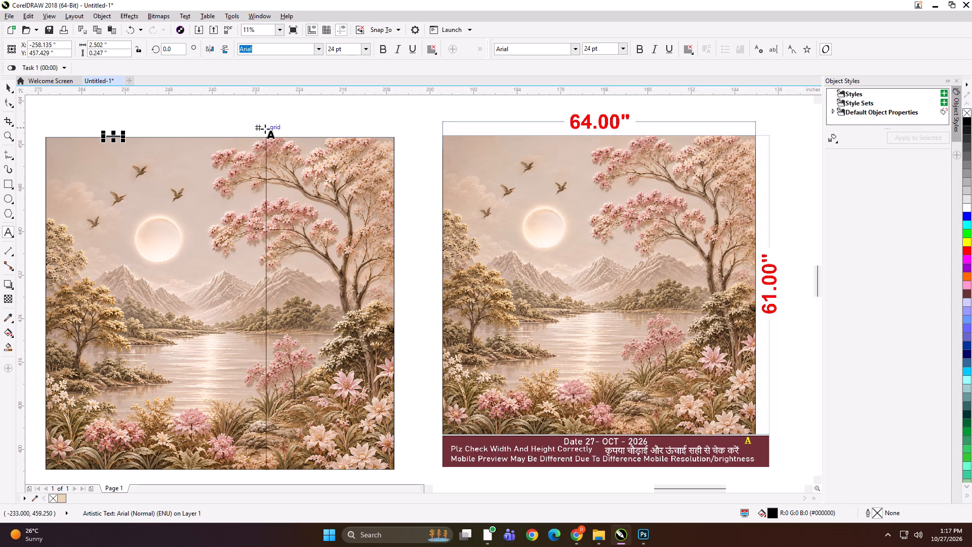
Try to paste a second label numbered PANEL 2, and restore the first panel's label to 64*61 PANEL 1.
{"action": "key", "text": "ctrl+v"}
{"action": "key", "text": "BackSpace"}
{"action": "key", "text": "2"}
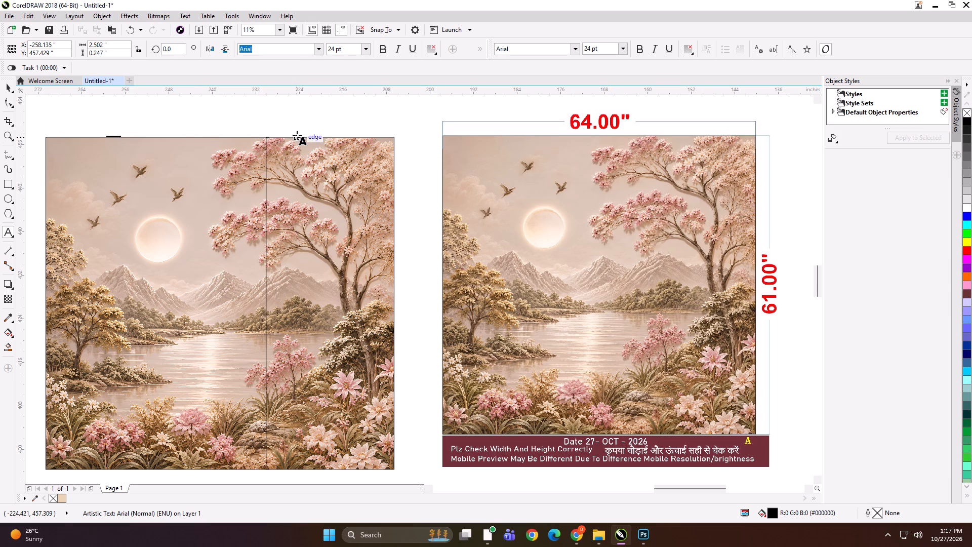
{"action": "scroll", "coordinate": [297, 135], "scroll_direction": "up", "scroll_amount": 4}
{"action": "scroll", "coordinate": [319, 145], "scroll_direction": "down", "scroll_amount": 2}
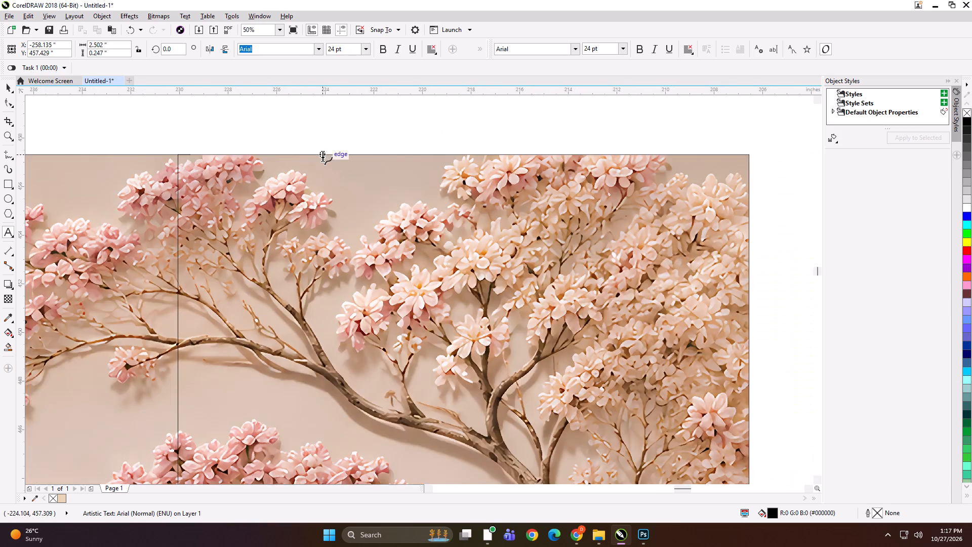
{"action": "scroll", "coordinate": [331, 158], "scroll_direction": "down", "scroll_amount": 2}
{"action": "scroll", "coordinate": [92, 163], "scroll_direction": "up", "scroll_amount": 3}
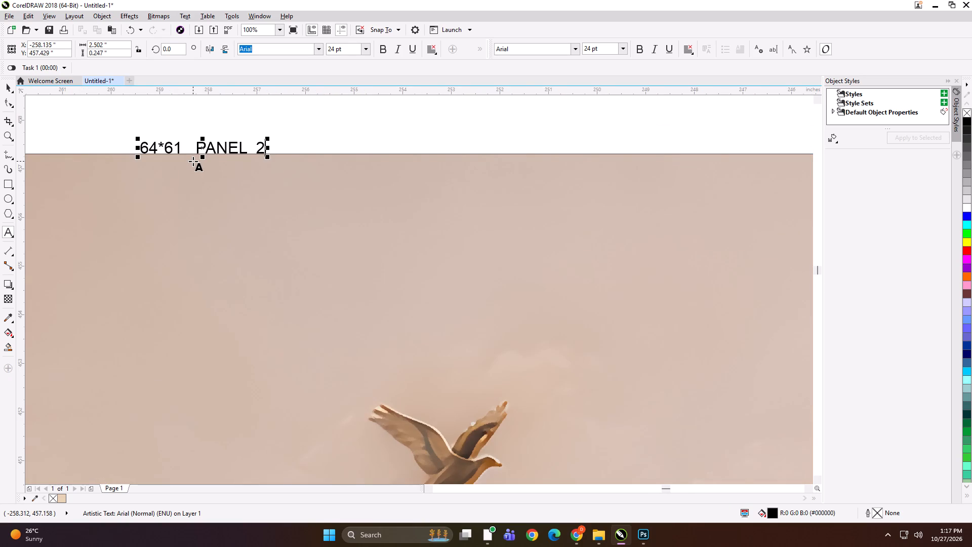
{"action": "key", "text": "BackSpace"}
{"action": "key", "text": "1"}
Copy the label text onto the top edge of the 23.5 inch panel and change it to 64*61 PANEL 2.
{"action": "key", "text": "ctrl+a"}
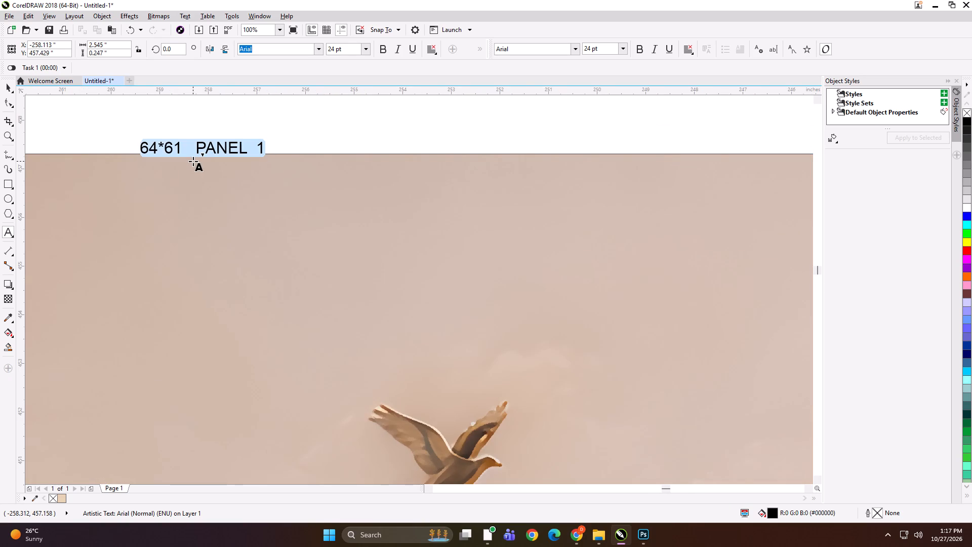
{"action": "key", "text": "ctrl+c"}
{"action": "scroll", "coordinate": [149, 172], "scroll_direction": "down", "scroll_amount": 4}
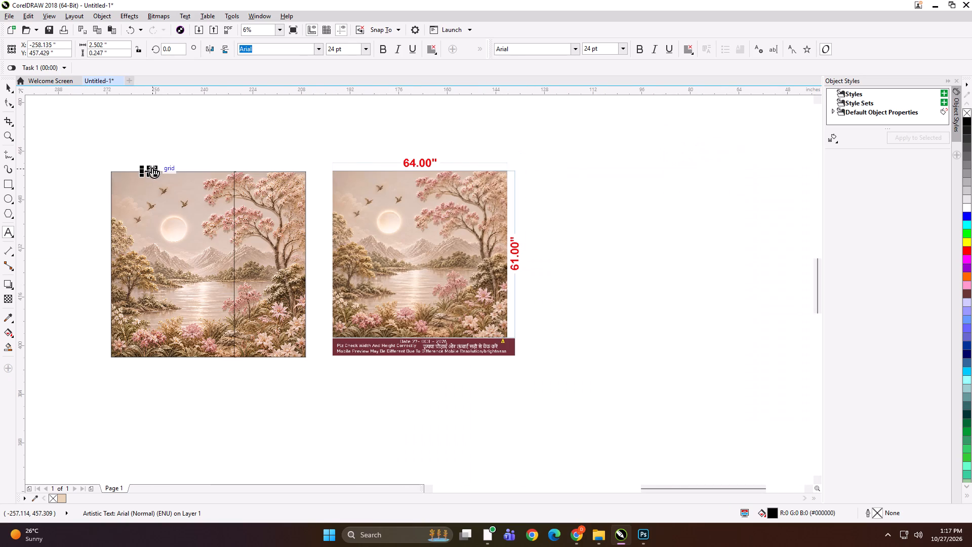
{"action": "left_click", "coordinate": [257, 170]}
{"action": "scroll", "coordinate": [257, 170], "scroll_direction": "up", "scroll_amount": 4}
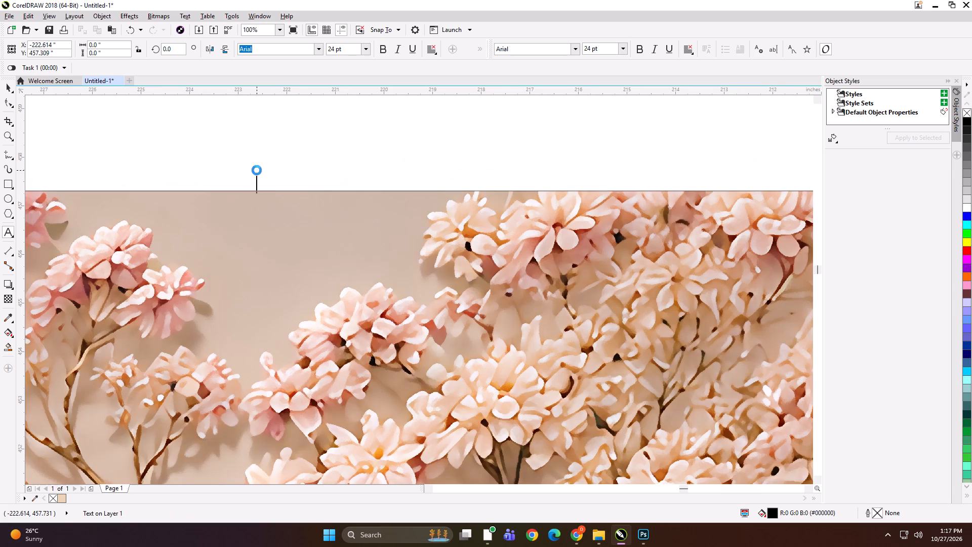
{"action": "key", "text": "ctrl+v"}
{"action": "key", "text": "BackSpace"}
{"action": "key", "text": "2"}
{"action": "scroll", "coordinate": [254, 160], "scroll_direction": "down", "scroll_amount": 5}
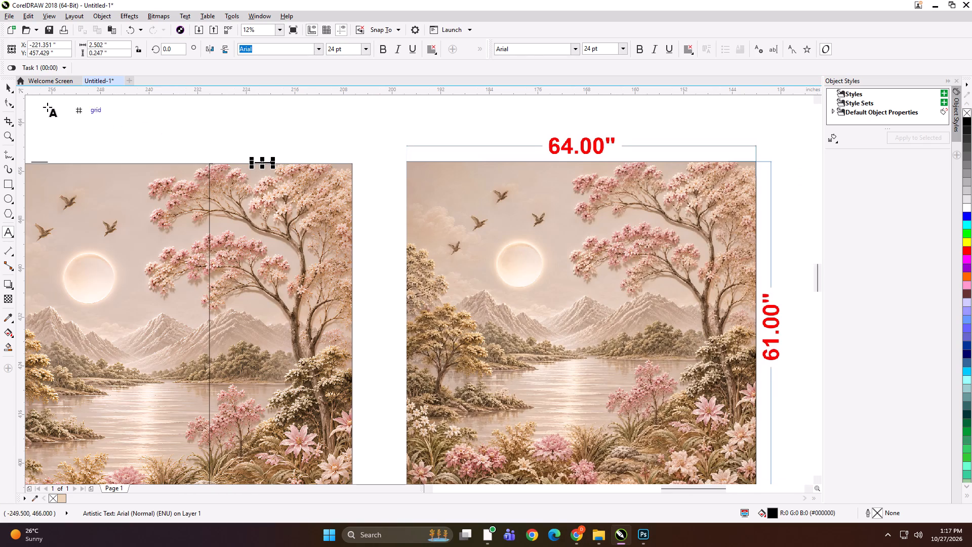
Group each of the two panels with its own text label.
{"action": "left_click", "coordinate": [13, 91]}
{"action": "left_click", "coordinate": [239, 199], "text": "shift"}
{"action": "scroll", "coordinate": [302, 191], "scroll_direction": "down", "scroll_amount": 1}
{"action": "key", "text": "ctrl+g"}
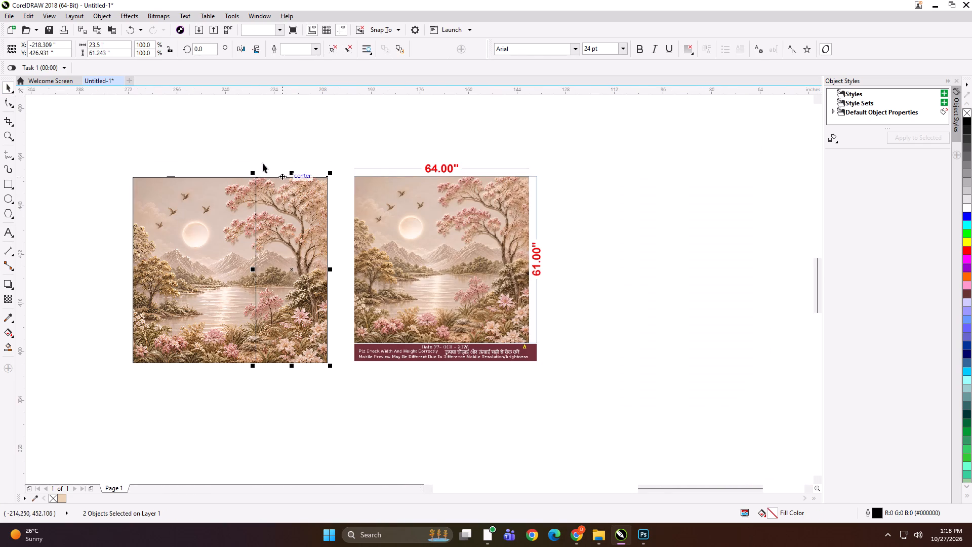
{"action": "left_click_drag", "start_coordinate": [222, 155], "coordinate": [133, 228]}
{"action": "left_click", "coordinate": [167, 215], "text": "shift"}
{"action": "key", "text": "ctrl+g"}
Begin exporting the labelled 41 inch panel and create a WALL PARADISE folder for it inside the 27 folder.
{"action": "key", "text": "ctrl+e"}
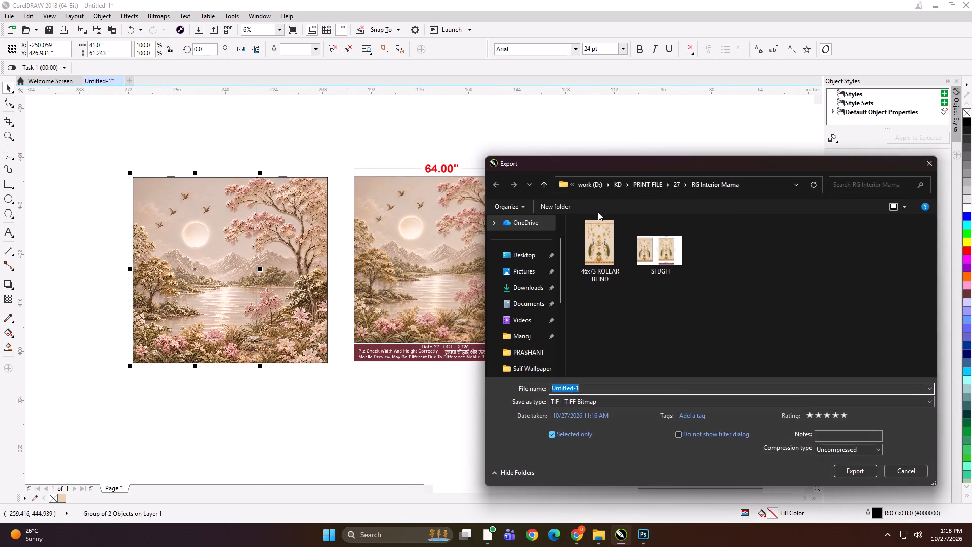
{"action": "left_click", "coordinate": [545, 185]}
{"action": "left_click", "coordinate": [552, 211]}
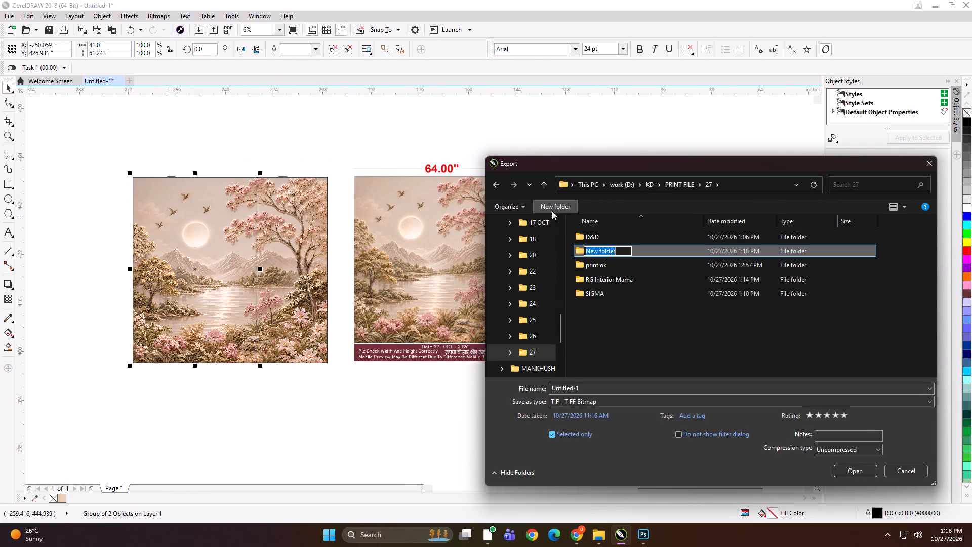
{"action": "type", "text": "WALL PARADISE"}
{"action": "key", "text": "Return"}
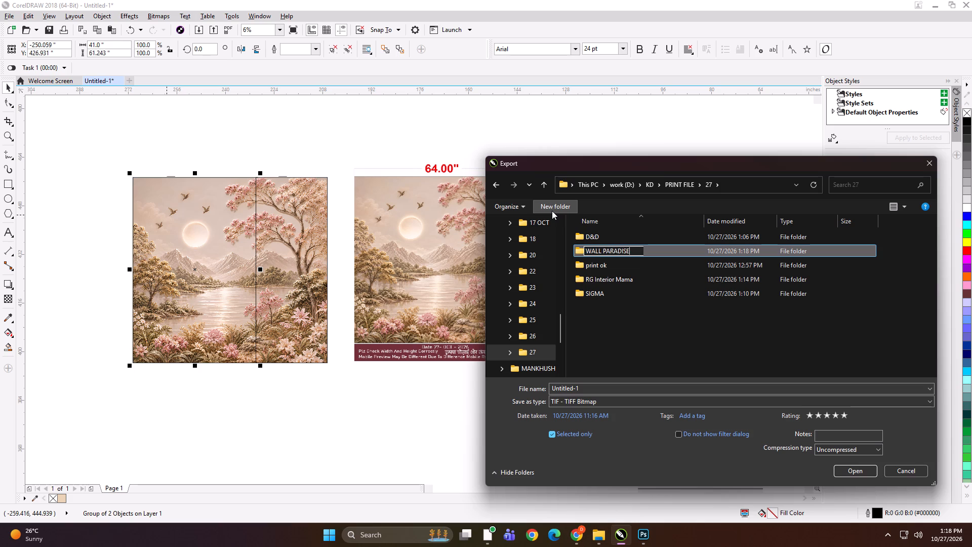
{"action": "left_click", "coordinate": [648, 295]}
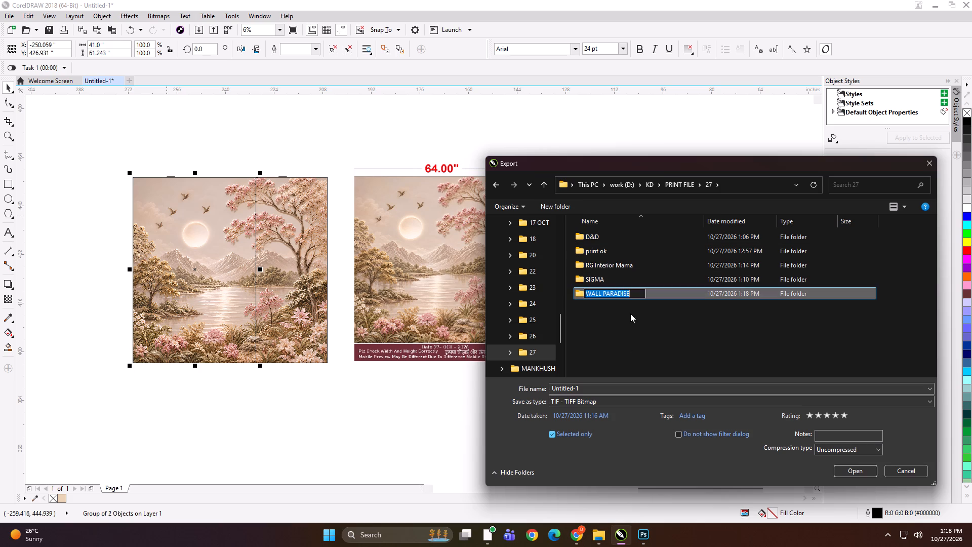
{"action": "double_click", "coordinate": [652, 293]}
Export the 41 inch panel as an uncompressed TIFF named 41x61 A NW in the WALL PARADISE folder.
{"action": "left_click", "coordinate": [618, 390]}
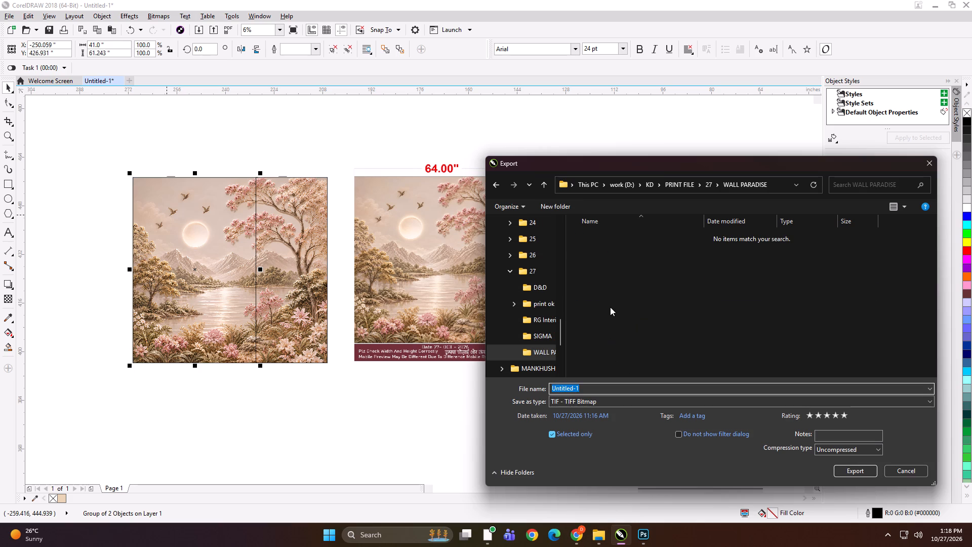
{"action": "type", "text": "41x61 A NW"}
{"action": "key", "text": "Return"}
{"action": "key", "text": "Return"}
Export the labelled 23.5 inch panel as an uncompressed TIFF named 23.5x61 B in the WALL PARADISE folder.
{"action": "left_click_drag", "start_coordinate": [237, 152], "coordinate": [349, 403]}
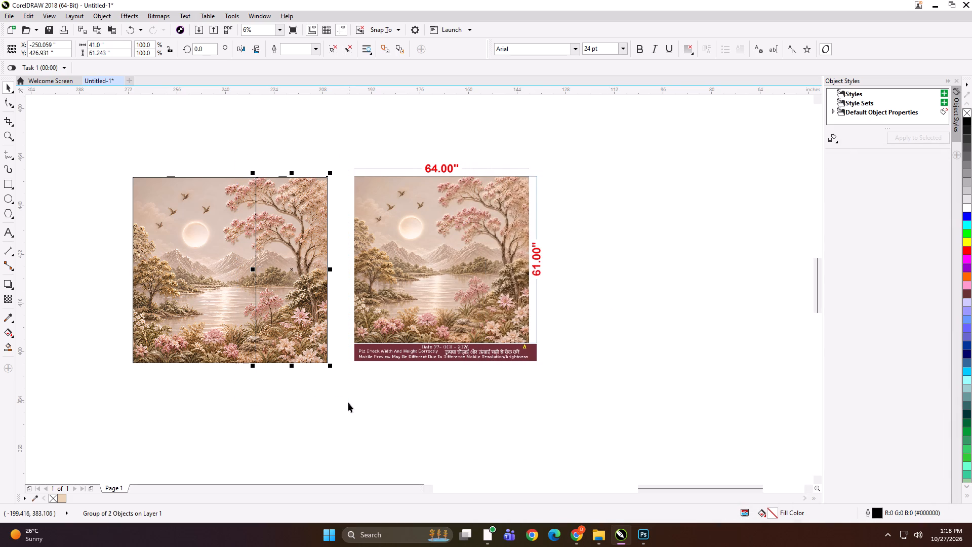
{"action": "key", "text": "ctrl+e"}
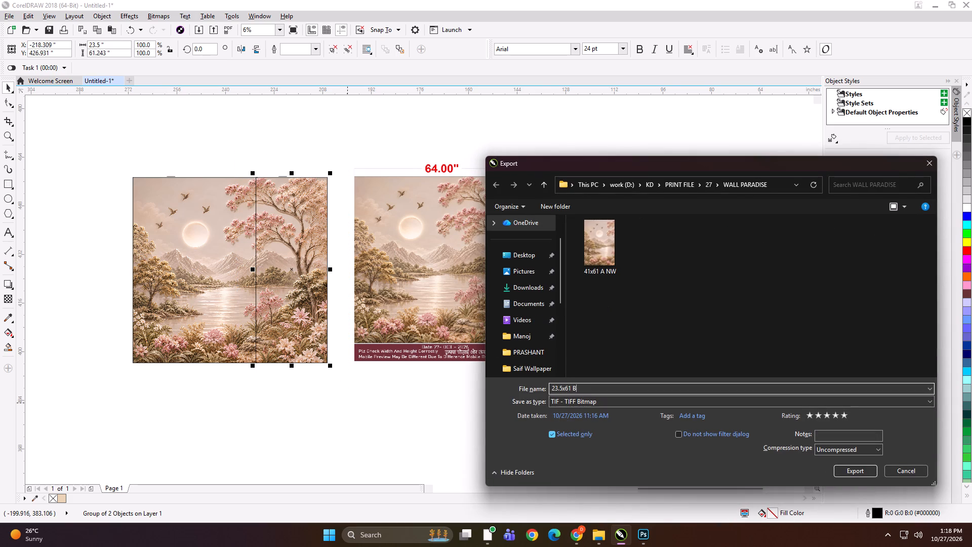
{"action": "key", "text": "Return"}
{"action": "key", "text": "Return"}
Nudge the 23.5 inch panel about 4 inches to the right to leave a gap beside the 41 inch panel.
{"action": "key", "text": "Right"}
{"action": "key", "text": "Right"}
{"action": "key", "text": "Right"}
{"action": "key", "text": "Right"}
{"action": "key", "text": "Right"}
{"action": "key", "text": "Right"}
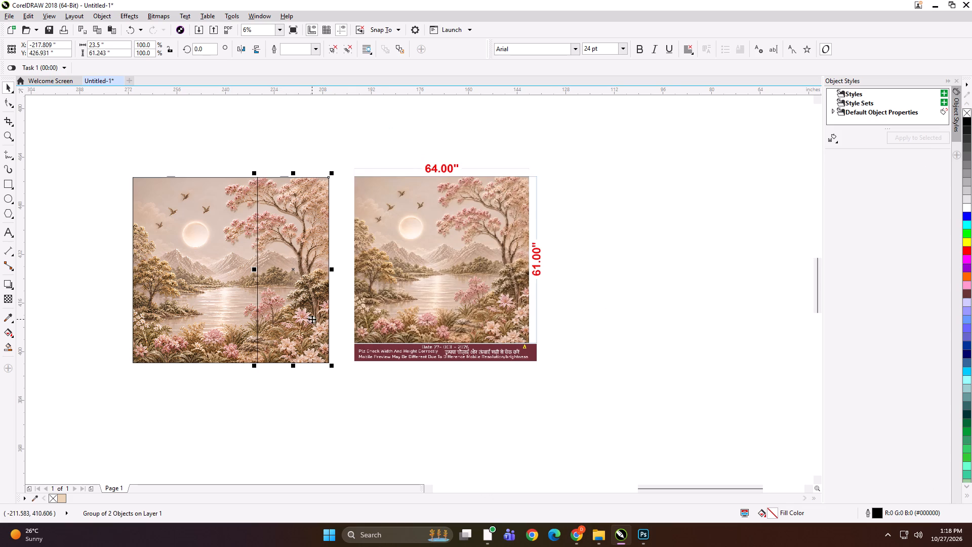
{"action": "key", "text": "Right"}
{"action": "key", "text": "Right"}
Group the two labelled panels together with the 64 x 61 inch customer preview.
{"action": "left_click", "coordinate": [201, 302], "text": "shift"}
{"action": "left_click", "coordinate": [399, 286], "text": "shift"}
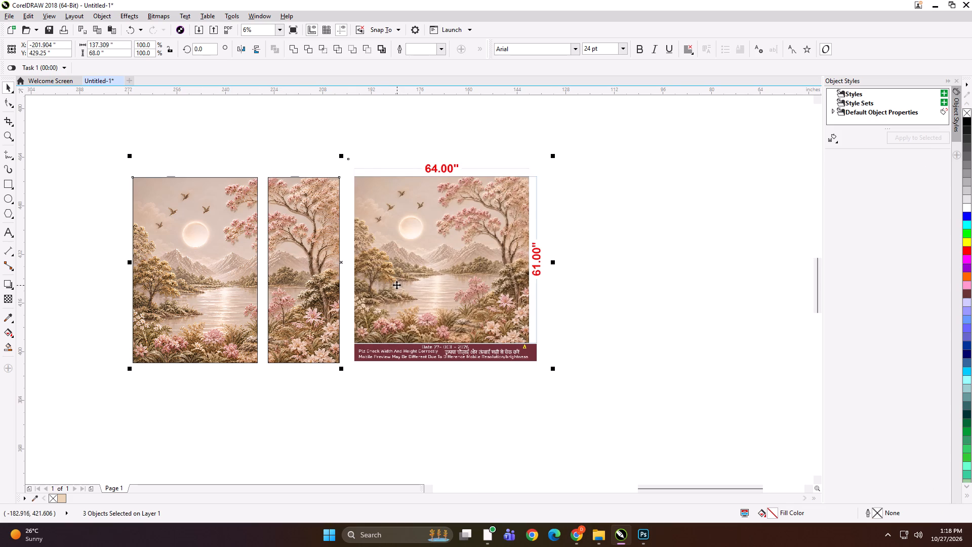
{"action": "key", "text": "ctrl+g"}
Scale the grouped panels and preview down proportionally about their centre to about 3.09 inches wide.
{"action": "left_click_drag", "start_coordinate": [554, 368], "coordinate": [382, 291], "text": "shift"}
{"action": "left_click_drag", "start_coordinate": [372, 288], "coordinate": [367, 286], "text": "shift"}
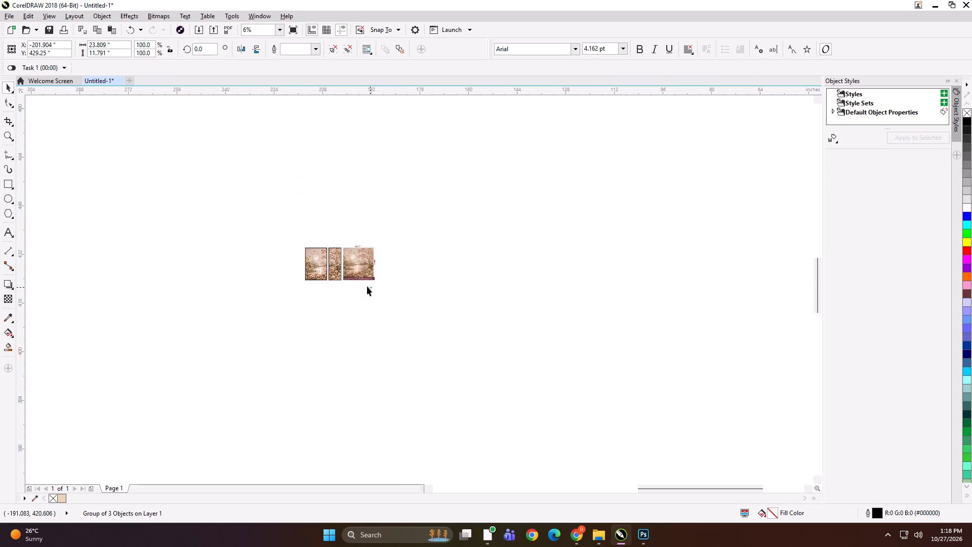
{"action": "left_click_drag", "start_coordinate": [367, 286], "coordinate": [361, 284], "text": "shift"}
{"action": "scroll", "coordinate": [329, 269], "scroll_direction": "up", "scroll_amount": 2}
{"action": "left_click_drag", "start_coordinate": [529, 318], "coordinate": [464, 289], "text": "shift"}
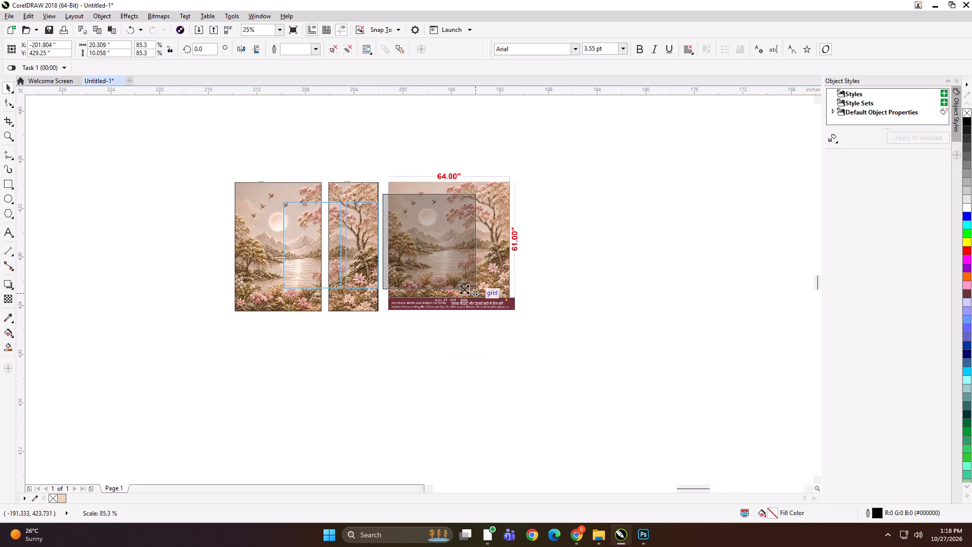
{"action": "left_click_drag", "start_coordinate": [464, 289], "coordinate": [398, 264], "text": "shift"}
{"action": "scroll", "coordinate": [374, 240], "scroll_direction": "up", "scroll_amount": 2}
{"action": "scroll", "coordinate": [421, 255], "scroll_direction": "up", "scroll_amount": 2}
{"action": "scroll", "coordinate": [409, 255], "scroll_direction": "down", "scroll_amount": 1}
{"action": "left_click_drag", "start_coordinate": [482, 297], "coordinate": [516, 324], "text": "shift"}
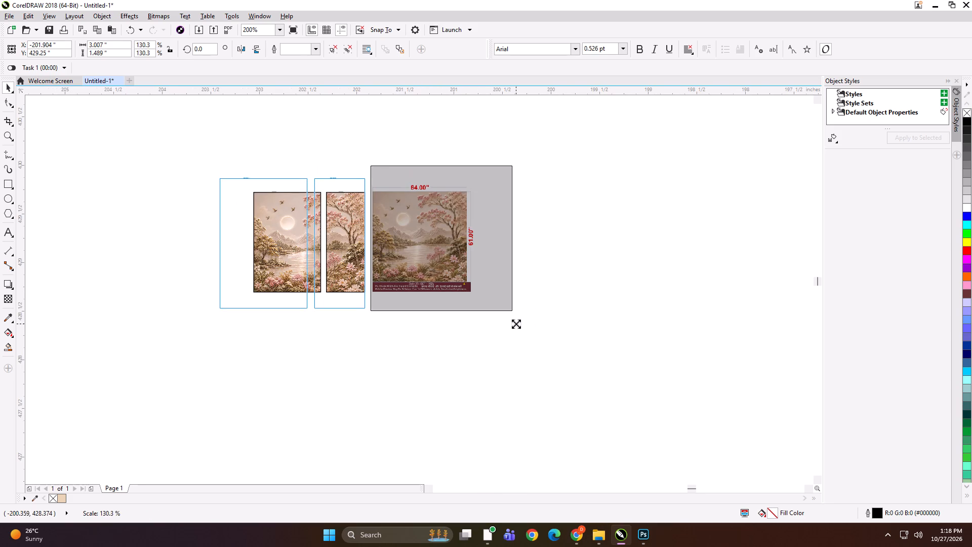
{"action": "left_click_drag", "start_coordinate": [516, 324], "coordinate": [520, 328], "text": "shift"}
Export the scaled-down preview group under the file name FSGDG.
{"action": "key", "text": "ctrl+e"}
{"action": "type", "text": "FSGDG"}
{"action": "key", "text": "Return"}
{"action": "key", "text": "Return"}
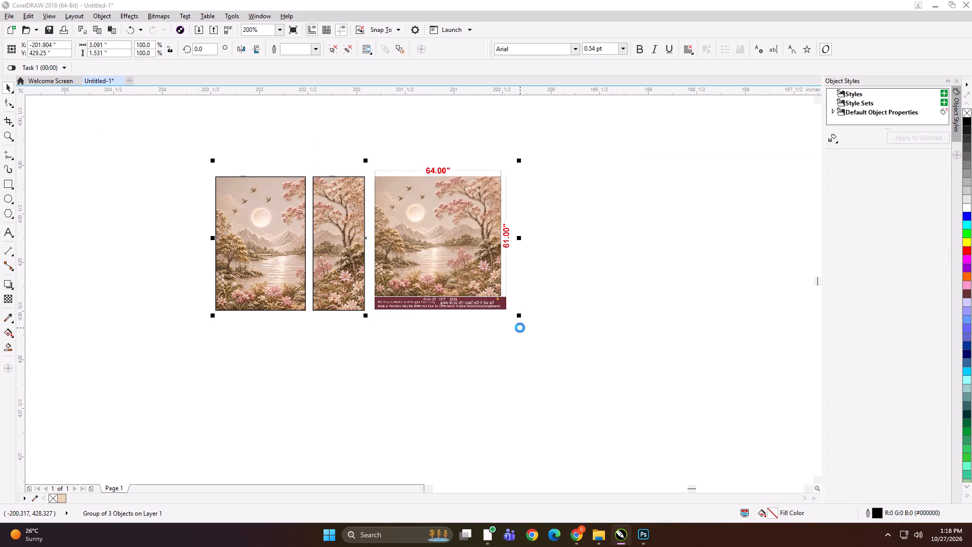
{"action": "key", "text": "Return"}
Delete the exported preview group from the workspace.
{"action": "key", "text": "Delete"}
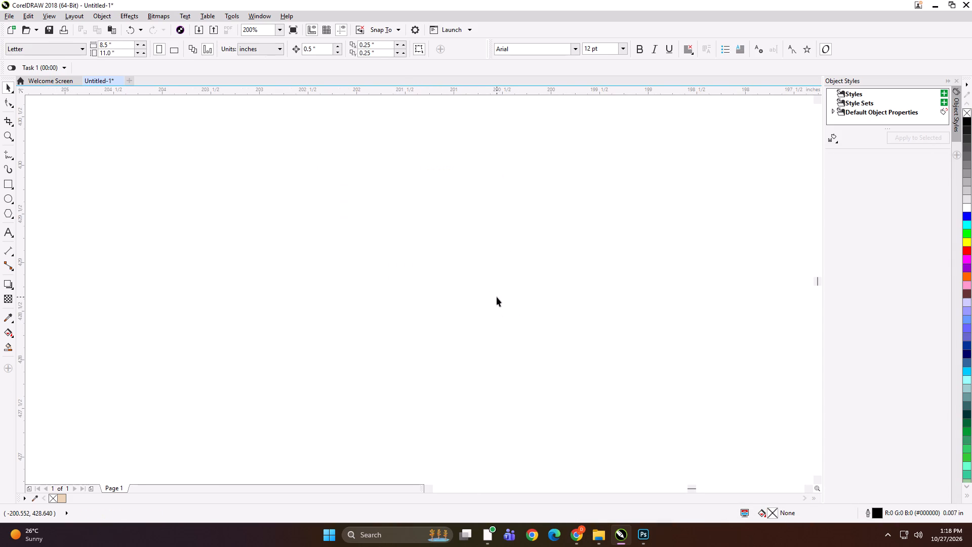
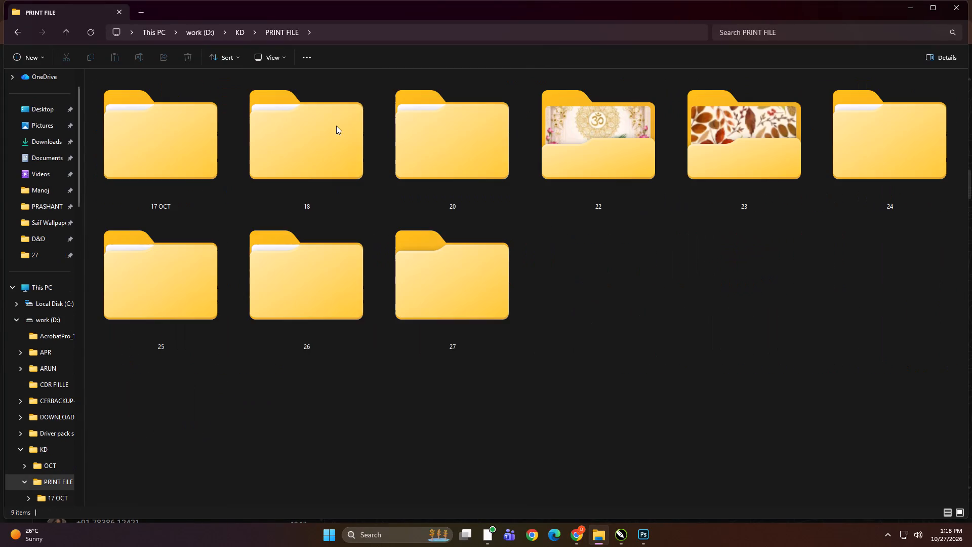
Cut the D&D, RG Interior Mama, SIGMA and WALL PARADISE folders from the print-file folder 27.
{"action": "double_click", "coordinate": [408, 248]}
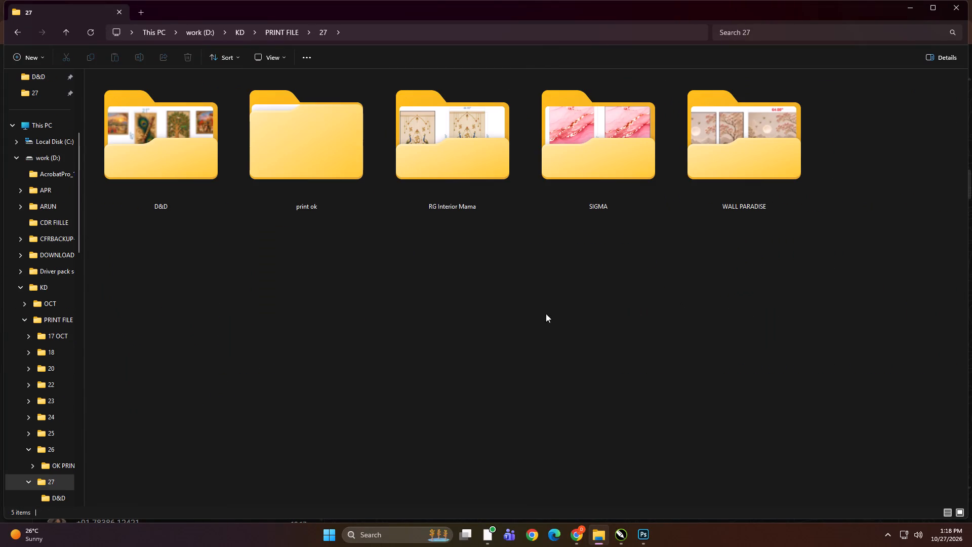
{"action": "left_click", "coordinate": [142, 128]}
{"action": "left_click", "coordinate": [416, 176], "text": "ctrl"}
{"action": "left_click", "coordinate": [598, 179], "text": "ctrl"}
{"action": "left_click", "coordinate": [741, 165], "text": "ctrl"}
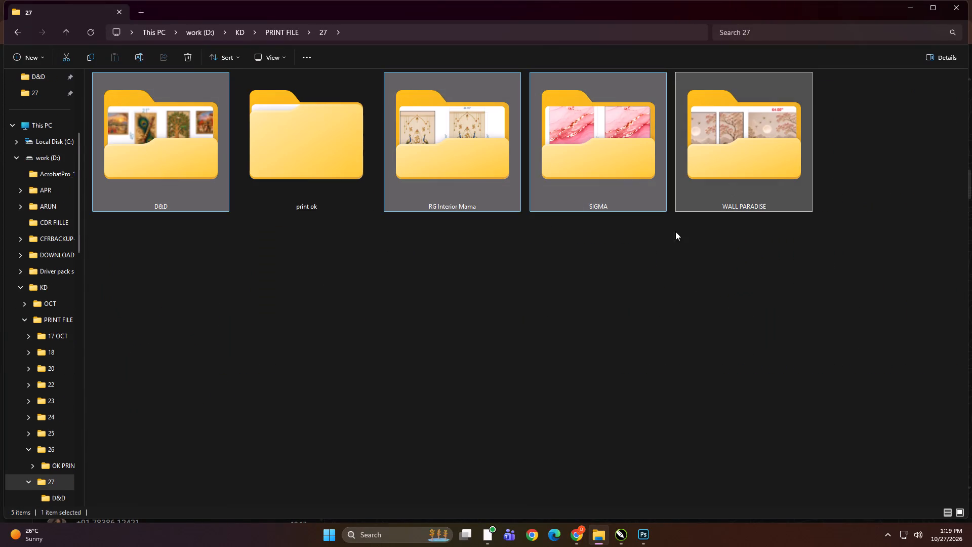
{"action": "key", "text": "ctrl+x"}
Create a folder named NEW 2 inside the print ok folder.
{"action": "double_click", "coordinate": [322, 168]}
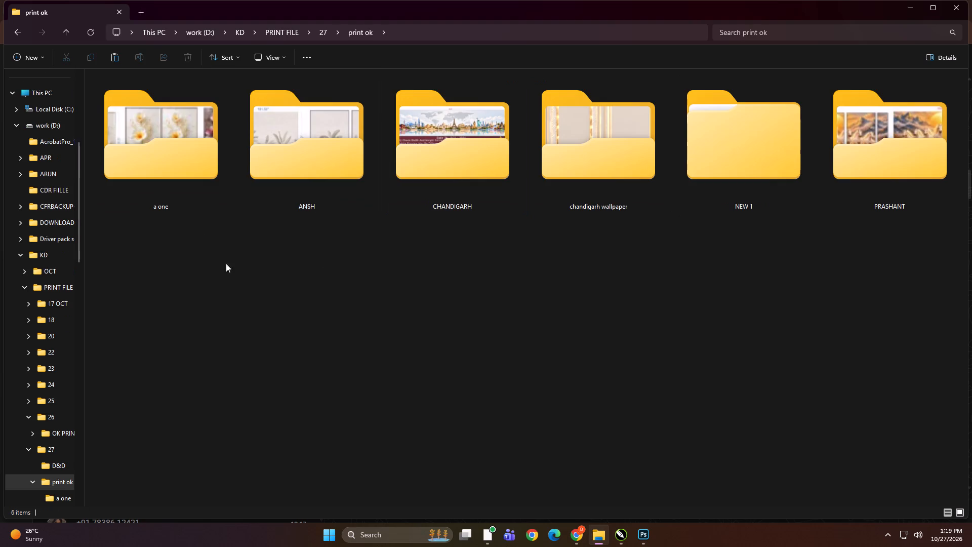
{"action": "left_click", "coordinate": [34, 58]}
{"action": "left_click", "coordinate": [44, 81]}
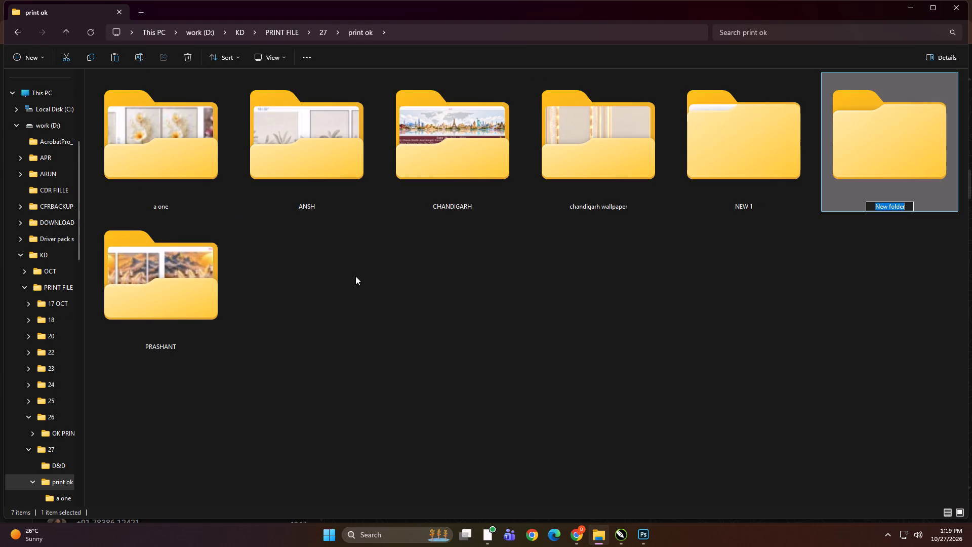
{"action": "type", "text": "NEW"}
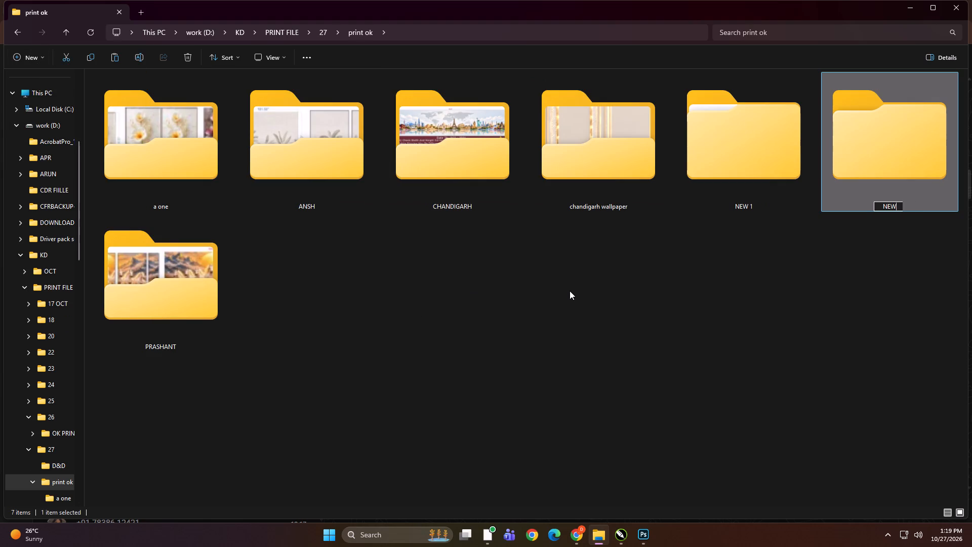
{"action": "key", "text": "space"}
{"action": "key", "text": "2"}
{"action": "key", "text": "Return"}
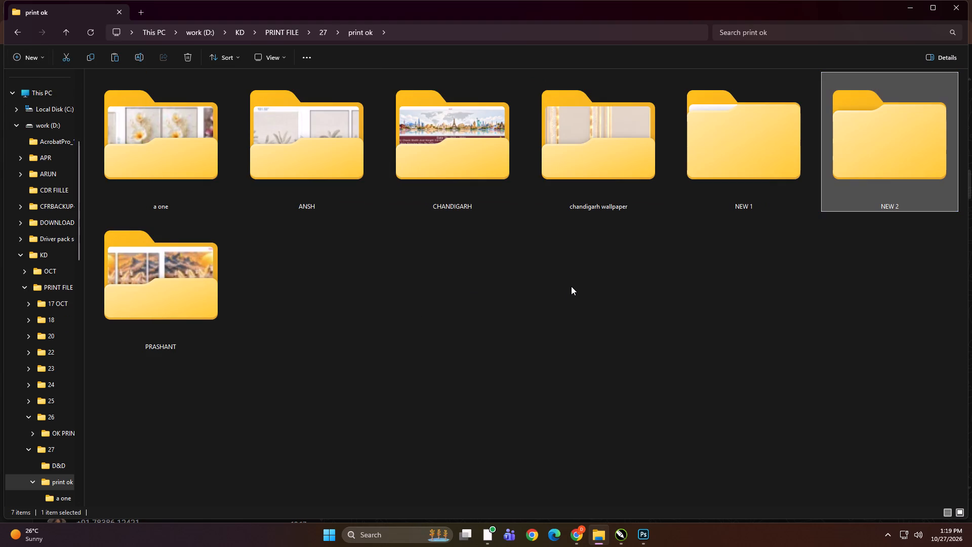
Paste the four cut customer folders into NEW 2 and return to the print ok folder.
{"action": "double_click", "coordinate": [853, 141]}
{"action": "right_click", "coordinate": [323, 195]}
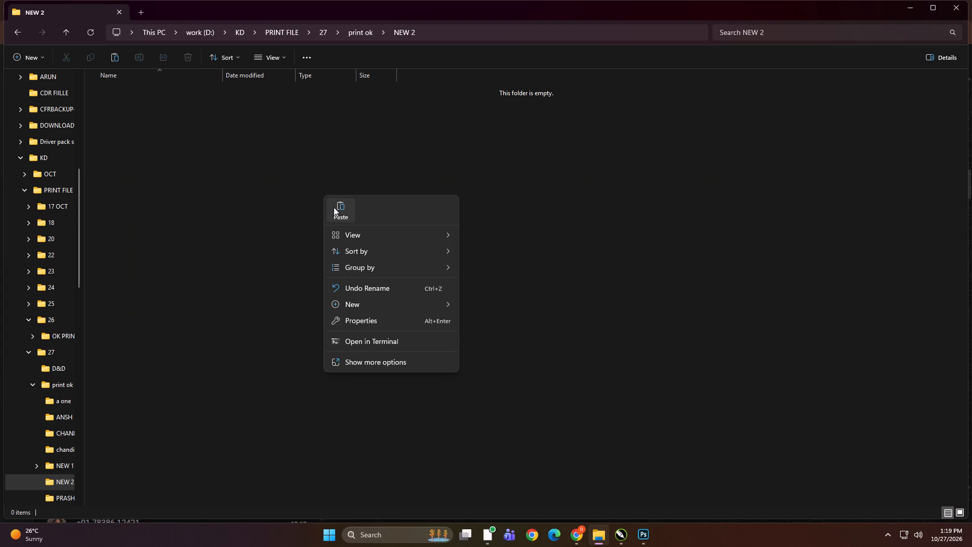
{"action": "left_click", "coordinate": [334, 207]}
{"action": "left_click", "coordinate": [321, 269]}
{"action": "key", "text": "BackSpace"}
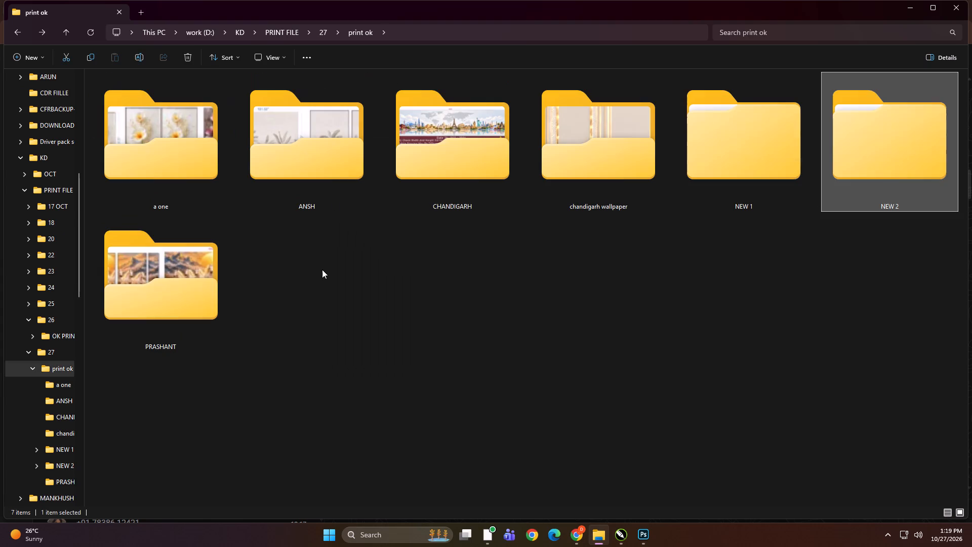
Copy the NEW 2 folder from the print ok folder.
{"action": "left_click", "coordinate": [971, 239]}
{"action": "left_click", "coordinate": [874, 289]}
{"action": "left_click", "coordinate": [887, 175]}
{"action": "key", "text": "ctrl+c"}
{"action": "key", "text": "ctrl+c"}
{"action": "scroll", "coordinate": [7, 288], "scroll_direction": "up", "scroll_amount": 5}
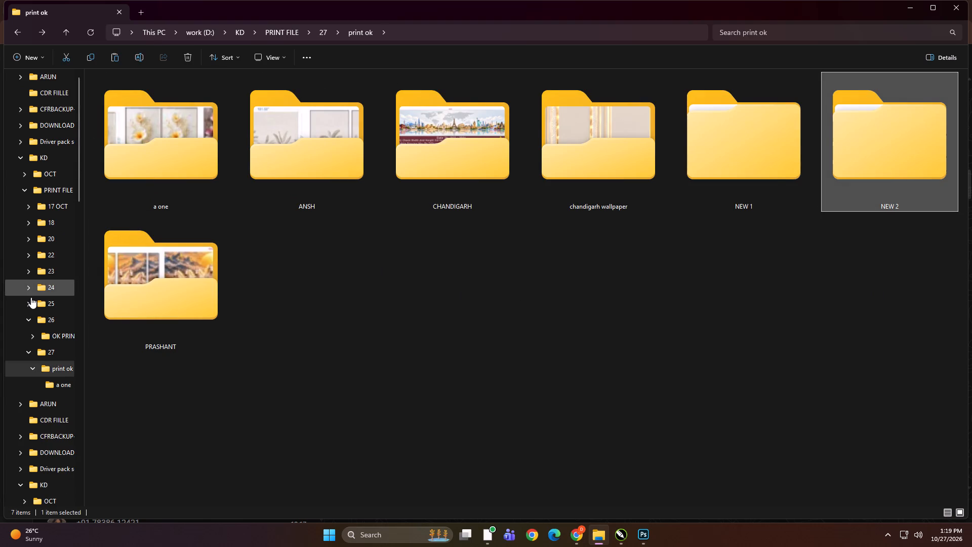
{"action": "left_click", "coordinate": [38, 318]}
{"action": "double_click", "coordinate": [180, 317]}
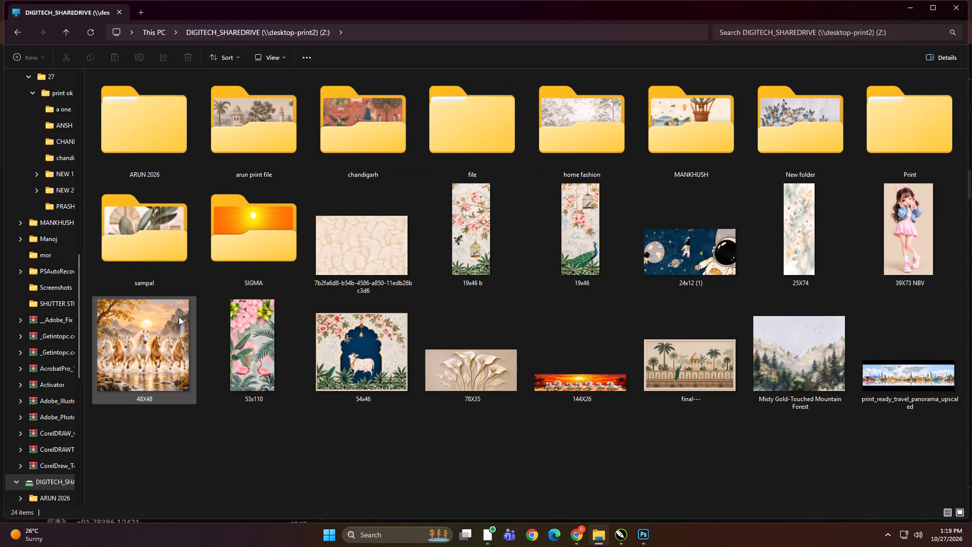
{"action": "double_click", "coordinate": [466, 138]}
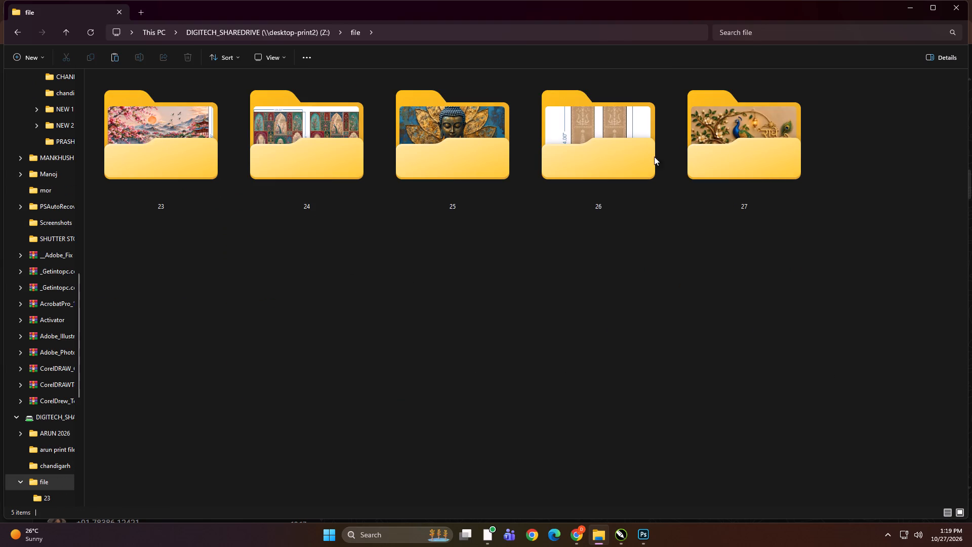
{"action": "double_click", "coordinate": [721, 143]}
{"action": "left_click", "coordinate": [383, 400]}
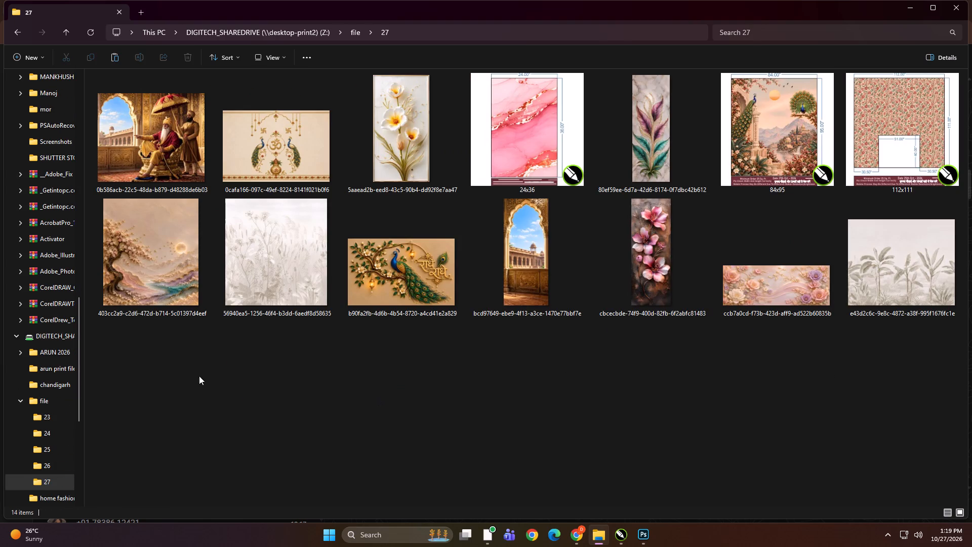
Paste the copied NEW 2 folder into folder 27 inside the Print folder on DIGITECH_SHAREDRIVE.
{"action": "scroll", "coordinate": [52, 350], "scroll_direction": "up", "scroll_amount": 5}
{"action": "left_click", "coordinate": [46, 329]}
{"action": "left_click", "coordinate": [225, 299]}
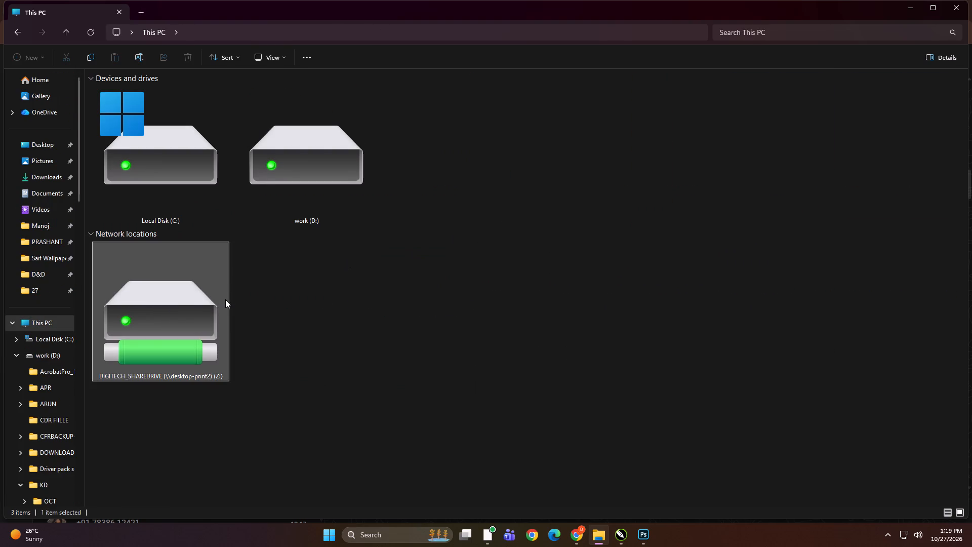
{"action": "double_click", "coordinate": [181, 303]}
{"action": "double_click", "coordinate": [897, 129]}
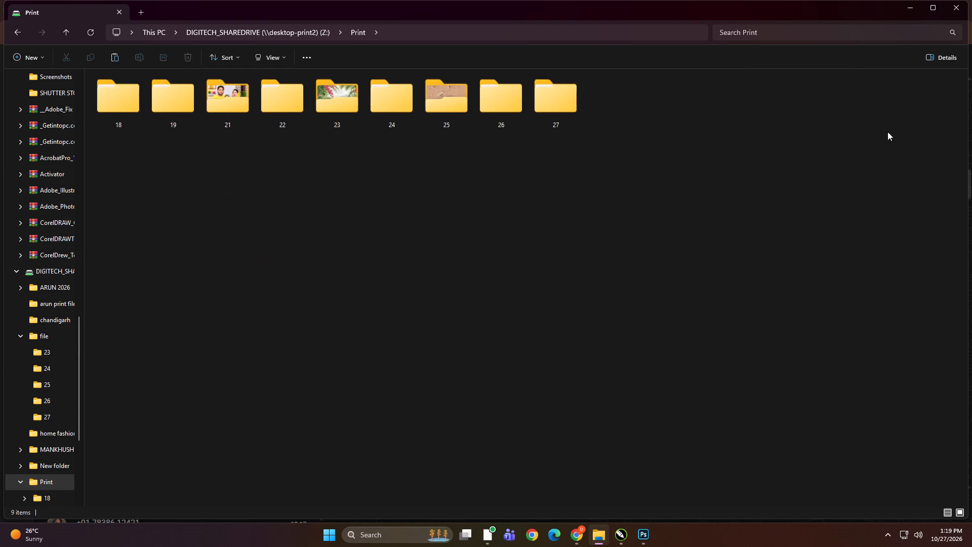
{"action": "left_click", "coordinate": [537, 92]}
{"action": "triple_click", "coordinate": [543, 94]}
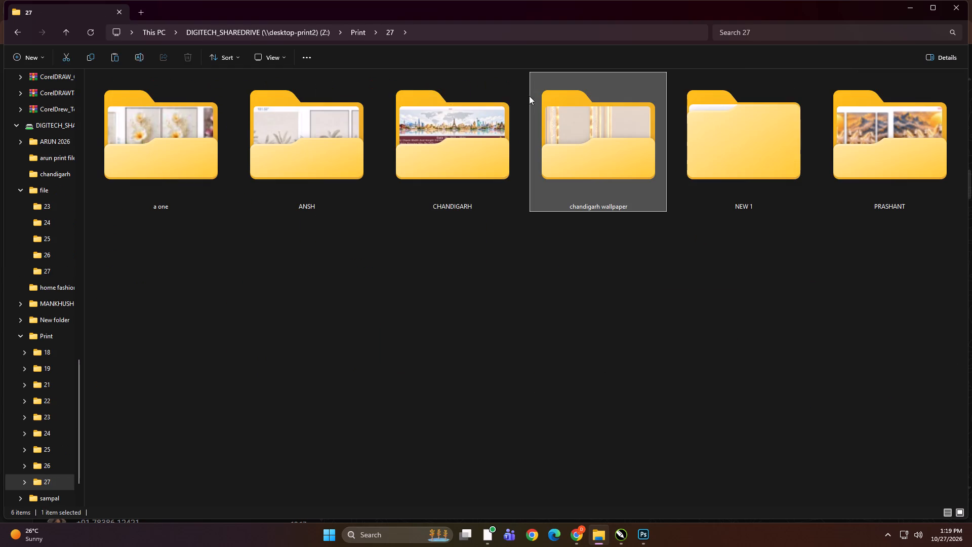
{"action": "left_click", "coordinate": [459, 255]}
{"action": "right_click", "coordinate": [459, 255]}
{"action": "left_click", "coordinate": [474, 262]}
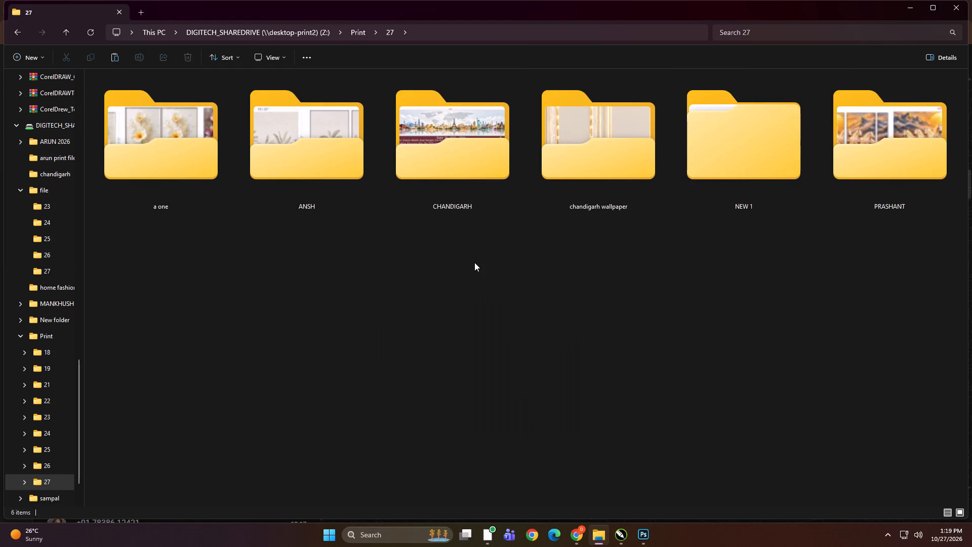
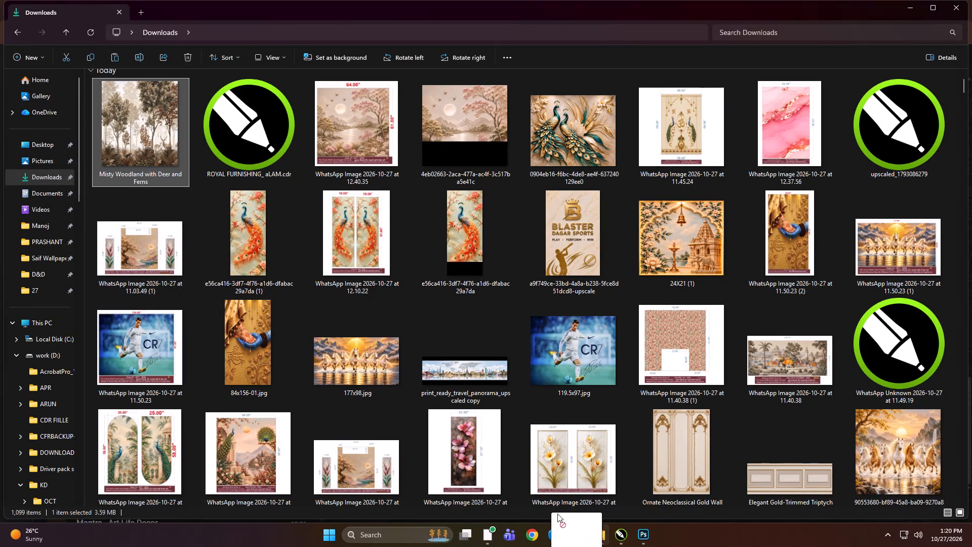
Bring the Misty Woodland with Deer and Ferns image from Downloads into the CorelDRAW workspace, in the empty area below the woodland mural preview.
{"action": "left_click_drag", "start_coordinate": [557, 514], "coordinate": [473, 328]}
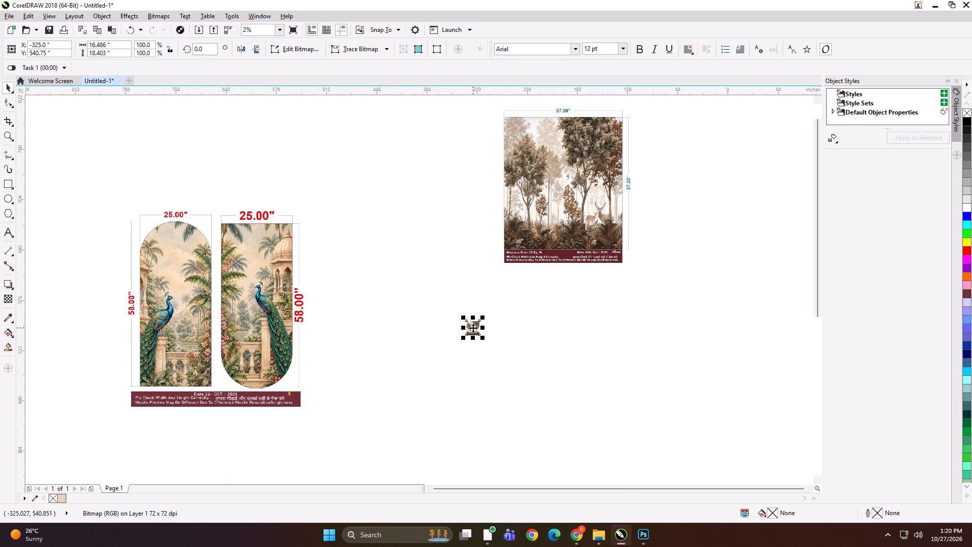
Enlarge the small forest bitmap to about 189 × 211 inches and place it beside the 87 × 97 inch forest preview.
{"action": "scroll", "coordinate": [383, 349], "scroll_direction": "down", "scroll_amount": 1}
{"action": "left_click_drag", "start_coordinate": [285, 264], "coordinate": [322, 309], "text": "shift"}
{"action": "left_click_drag", "start_coordinate": [288, 264], "coordinate": [415, 204]}
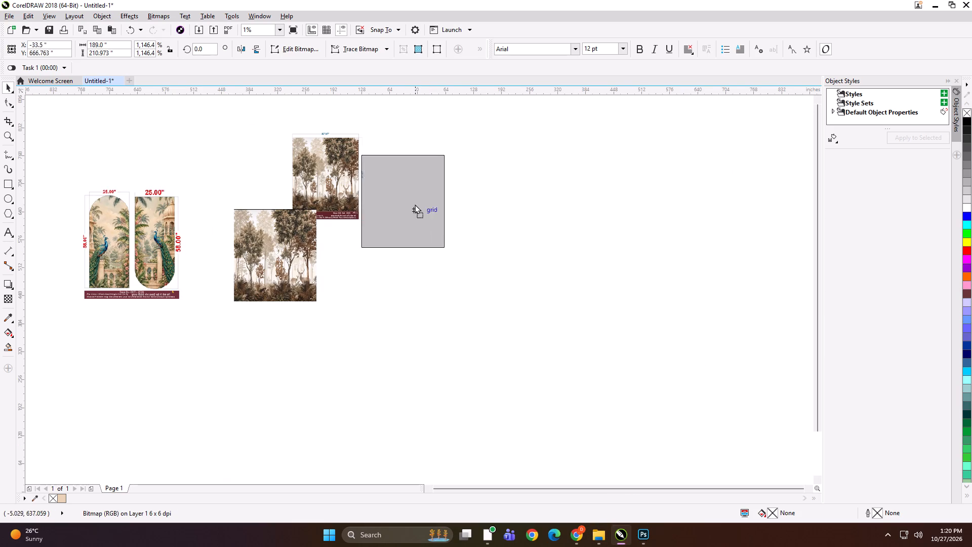
{"action": "left_click_drag", "start_coordinate": [415, 204], "coordinate": [427, 185]}
Move the 87 × 97 inch forest preview and the enlarged forest bitmap together into the empty space lower in the drawing.
{"action": "left_click", "coordinate": [335, 179], "text": "shift"}
{"action": "left_click_drag", "start_coordinate": [335, 165], "coordinate": [387, 270]}
{"action": "key", "text": "shift+F2"}
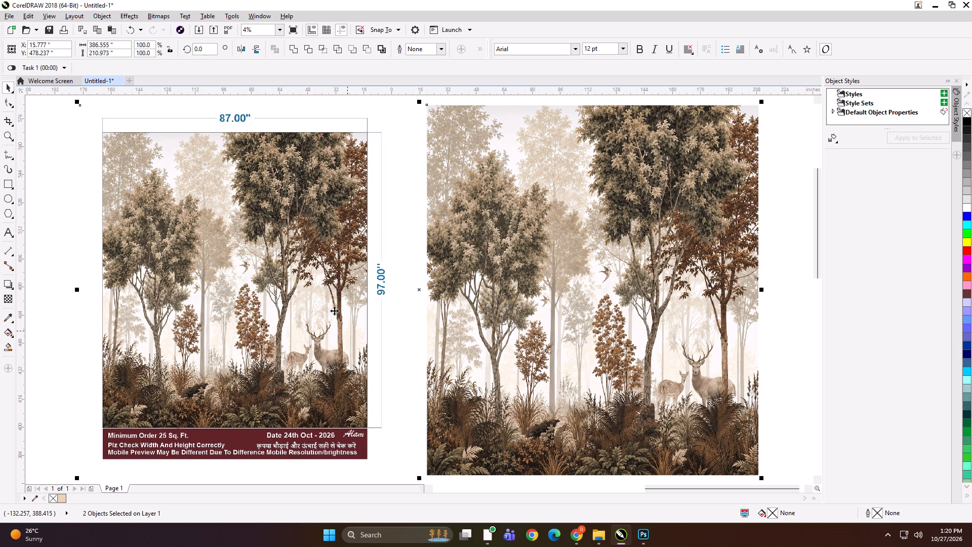
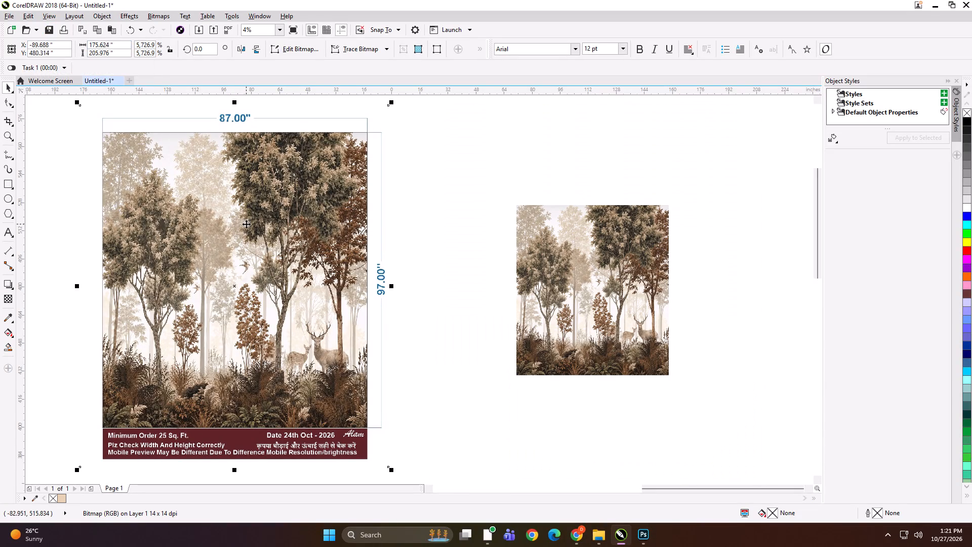
Scale the forest preview down to about 133 inches high overall and move it closer to the plain forest bitmap.
{"action": "left_click_drag", "start_coordinate": [393, 104], "coordinate": [391, 168], "text": "shift"}
{"action": "left_click_drag", "start_coordinate": [272, 270], "coordinate": [411, 266]}
Add an 87 × 97 inch rectangle that exactly frames the plain forest bitmap.
{"action": "left_click", "coordinate": [540, 266], "text": "shift"}
{"action": "key", "text": "shift+F2"}
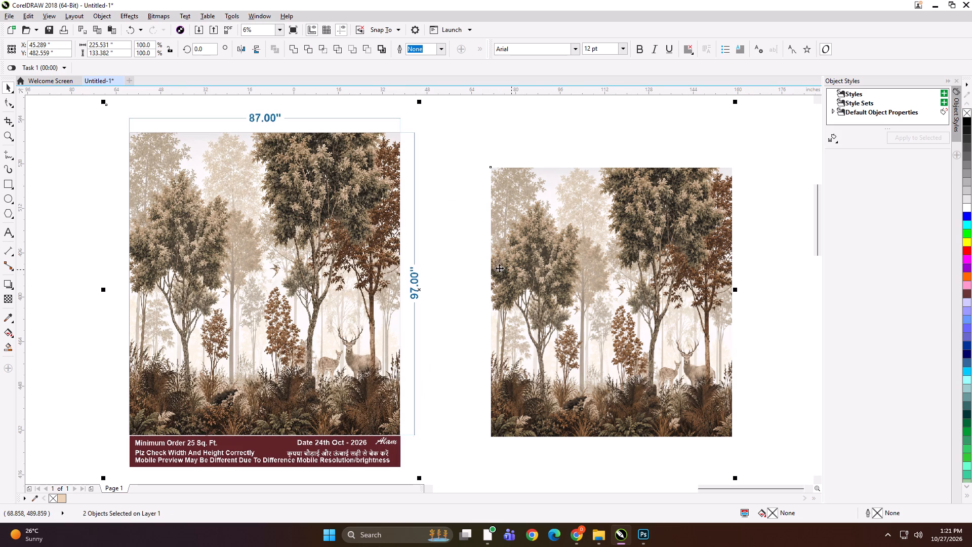
{"action": "left_click", "coordinate": [51, 168]}
{"action": "left_click", "coordinate": [524, 221]}
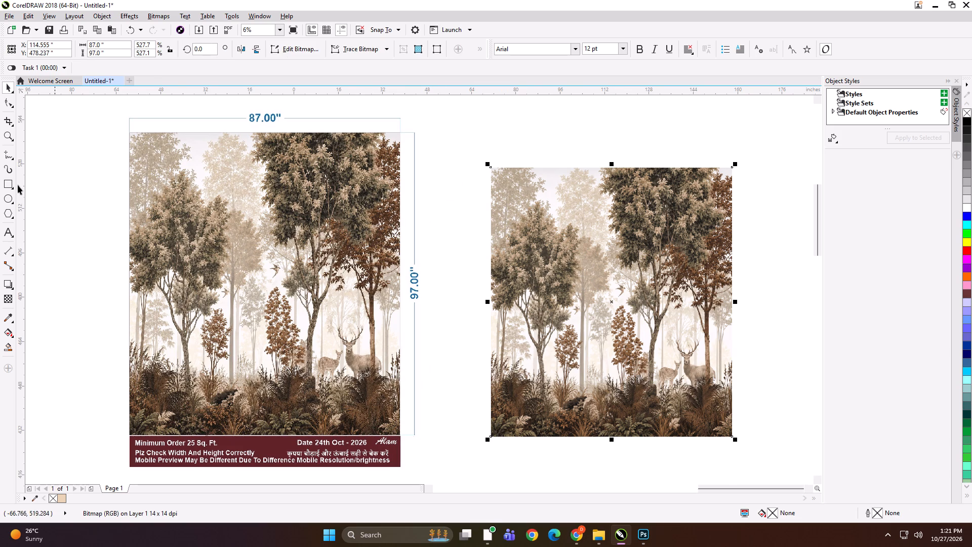
{"action": "double_click", "coordinate": [7, 183], "text": "shift"}
{"action": "key", "text": "shift+space"}
Open the width of the rectangle around the plain forest bitmap for editing.
{"action": "left_click", "coordinate": [112, 44]}
{"action": "key", "text": "ctrl+a"}
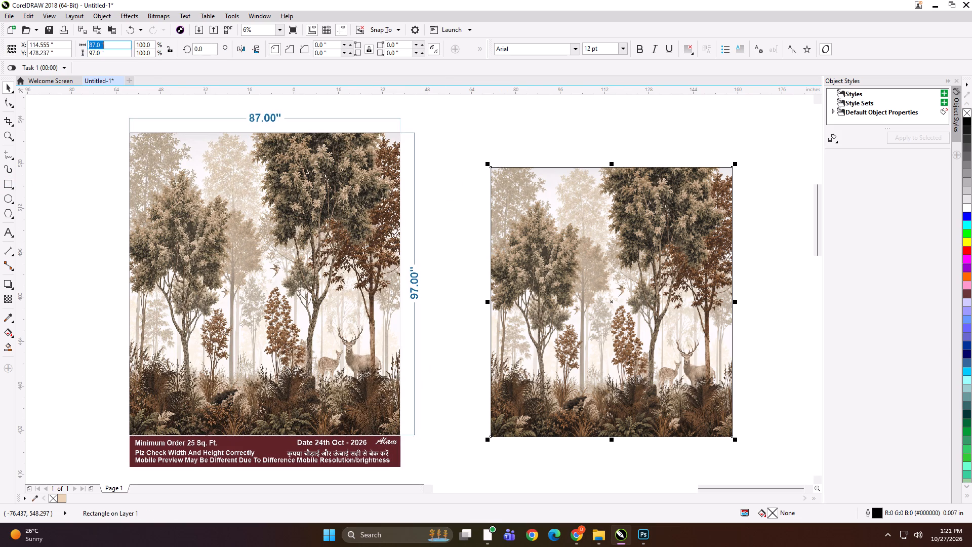
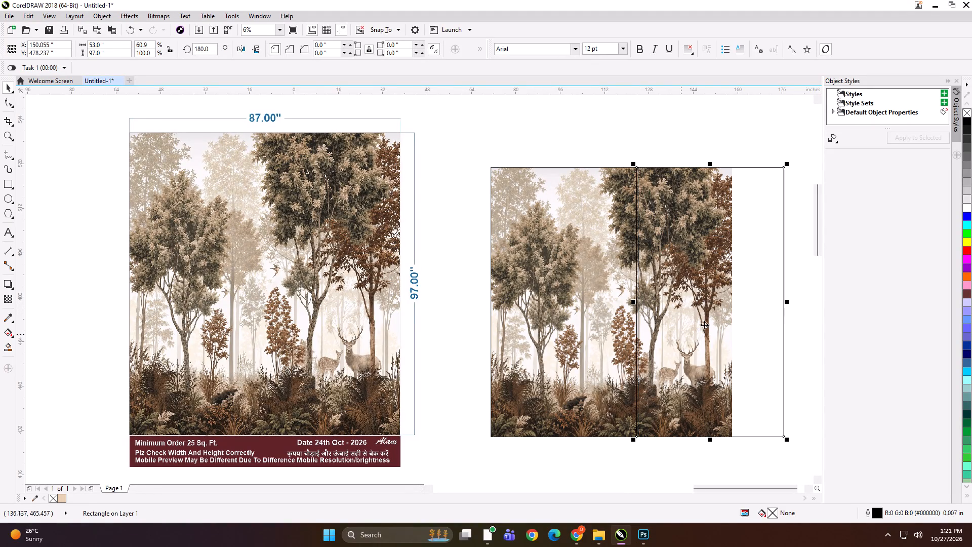
Narrow the second frame to 34.5 inches so it ends at the forest bitmap's right edge, and group it with the 53-inch frame.
{"action": "left_click_drag", "start_coordinate": [790, 302], "coordinate": [740, 298]}
{"action": "left_click", "coordinate": [603, 235], "text": "shift"}
{"action": "key", "text": "ctrl+g"}
{"action": "left_click", "coordinate": [573, 138]}
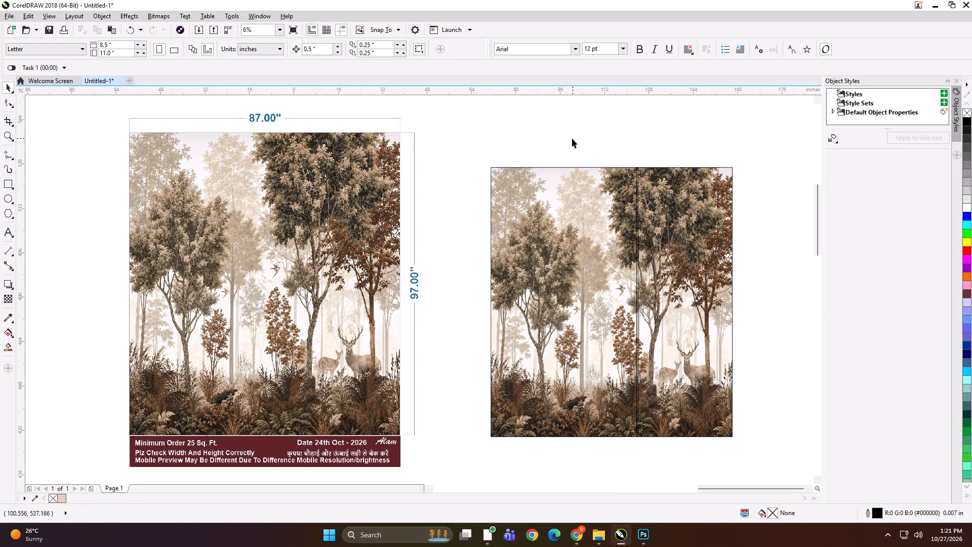
PowerClip the forest bitmap into the two grouped frames and ungroup them into separate panels.
{"action": "left_click", "coordinate": [580, 236], "text": "alt"}
{"action": "key", "text": "shift+Return"}
{"action": "left_click", "coordinate": [580, 236]}
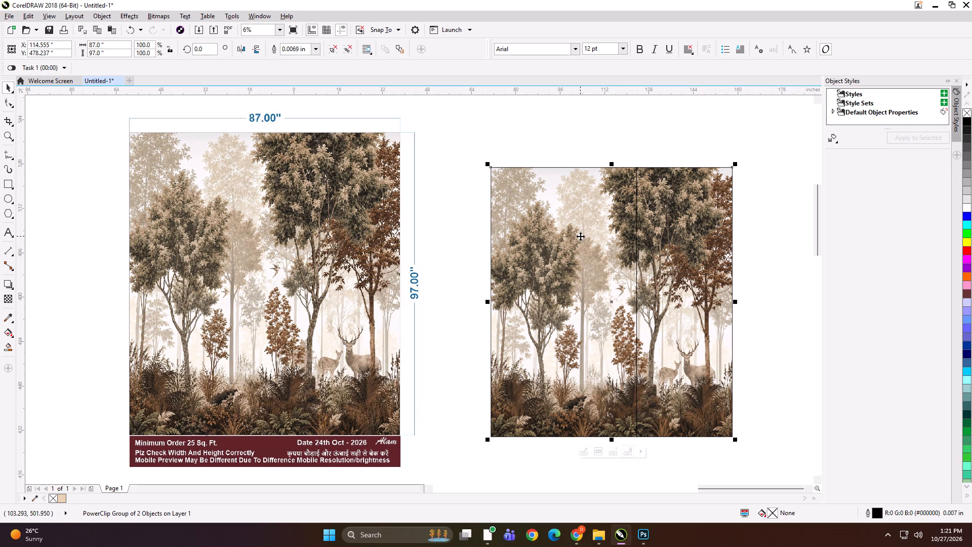
{"action": "key", "text": "ctrl+u"}
{"action": "left_click", "coordinate": [582, 151]}
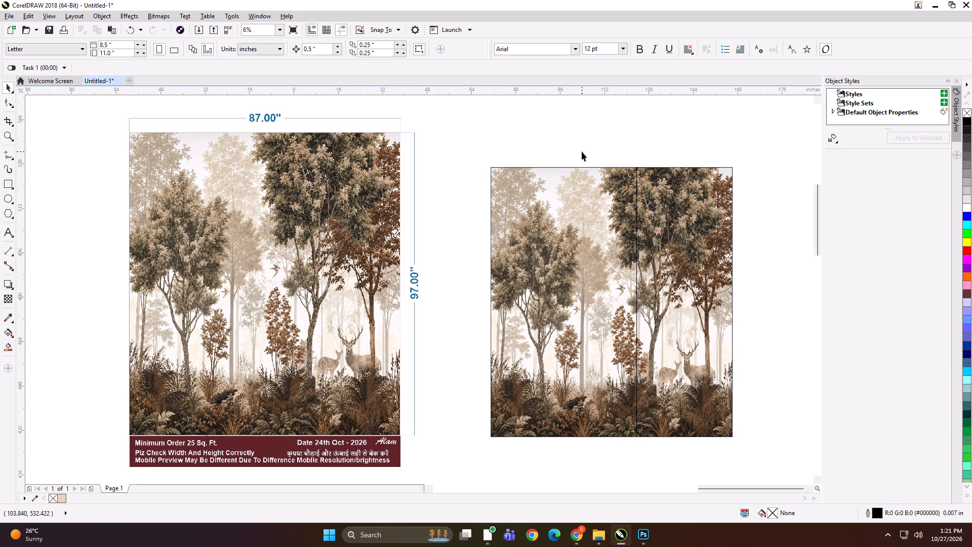
Add the text label "87*97 PANEL 1" on the top edge of the wider forest panel.
{"action": "left_click", "coordinate": [10, 235]}
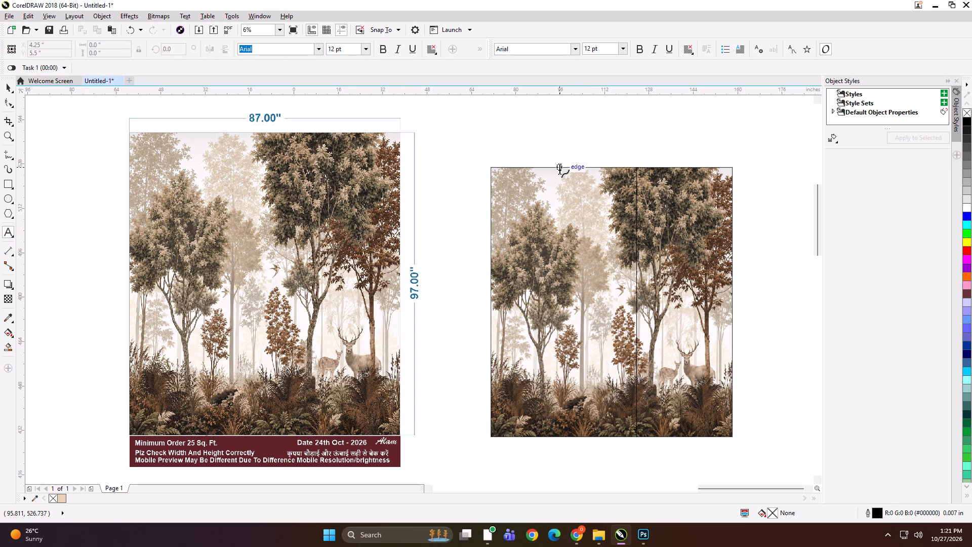
{"action": "left_click", "coordinate": [559, 166]}
{"action": "type", "text": "PAN"}
{"action": "key", "text": "ctrl+a"}
{"action": "type", "text": "87*97 PANEL 1"}
Copy the label onto the top edge of the narrower forest panel and change it to "87*97 PANEL 2".
{"action": "key", "text": "ctrl+a"}
{"action": "key", "text": "ctrl+c"}
{"action": "scroll", "coordinate": [673, 163], "scroll_direction": "up", "scroll_amount": 3}
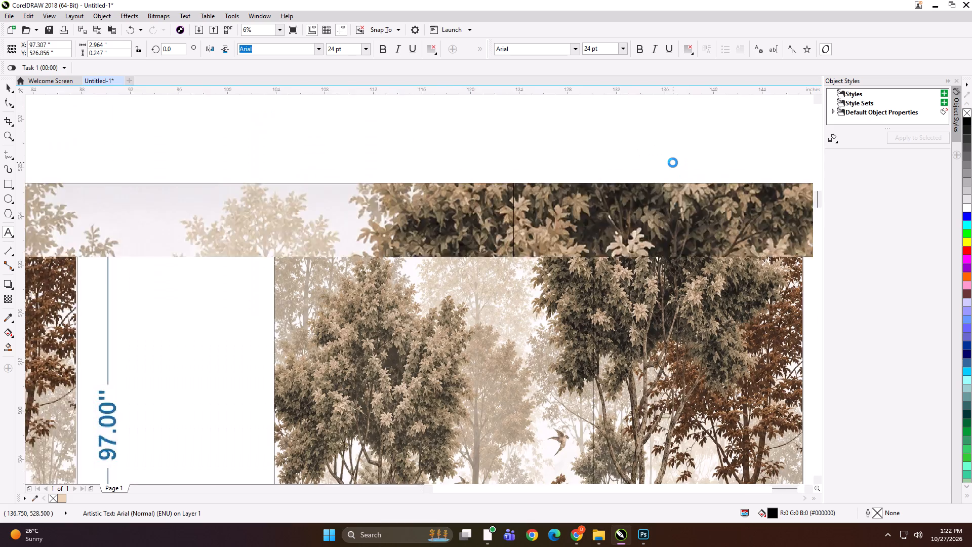
{"action": "scroll", "coordinate": [622, 198], "scroll_direction": "up", "scroll_amount": 1}
{"action": "left_click", "coordinate": [596, 207]}
{"action": "key", "text": "ctrl+v"}
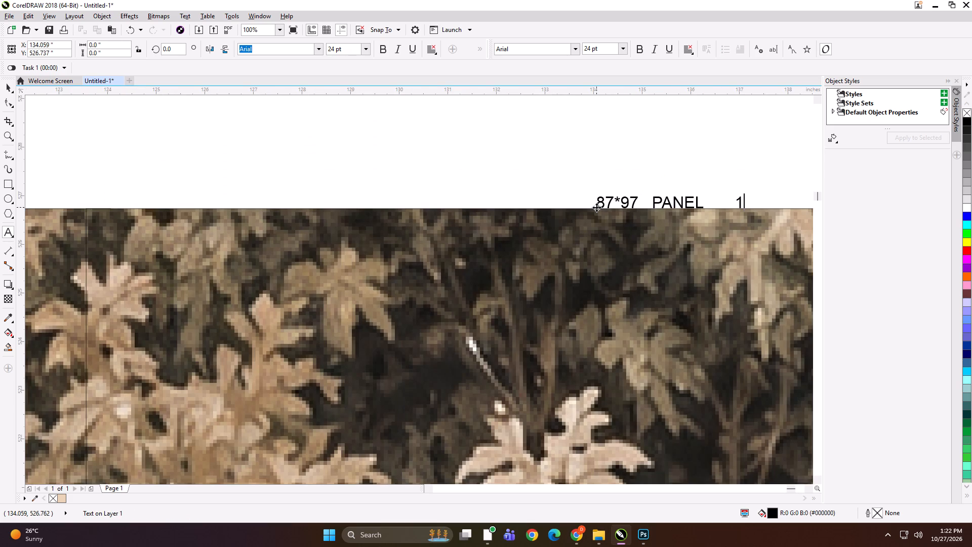
{"action": "key", "text": "BackSpace"}
{"action": "key", "text": "2"}
Group the PANEL 2 label with the narrower forest panel, and the PANEL 1 label with the wider one.
{"action": "scroll", "coordinate": [607, 208], "scroll_direction": "down", "scroll_amount": 5}
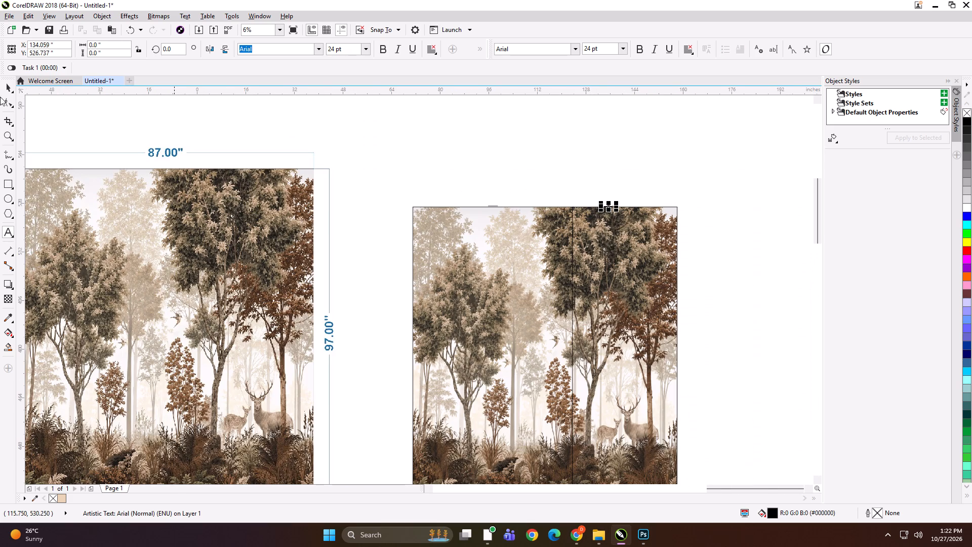
{"action": "left_click", "coordinate": [8, 88]}
{"action": "left_click", "coordinate": [638, 242], "text": "shift"}
{"action": "key", "text": "ctrl+g"}
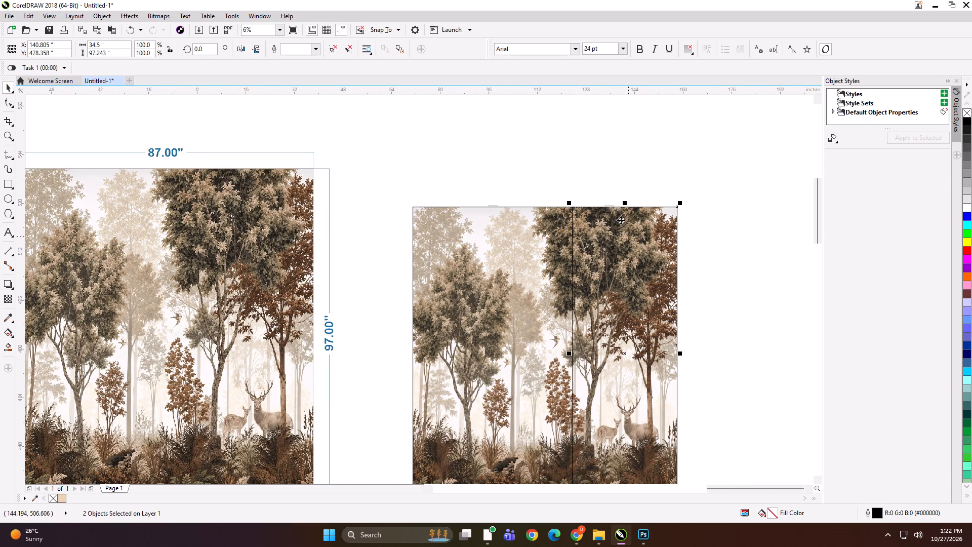
{"action": "left_click_drag", "start_coordinate": [595, 165], "coordinate": [457, 271]}
{"action": "left_click", "coordinate": [485, 262], "text": "shift"}
{"action": "key", "text": "ctrl+g"}
{"action": "scroll", "coordinate": [519, 215], "scroll_direction": "down", "scroll_amount": 1}
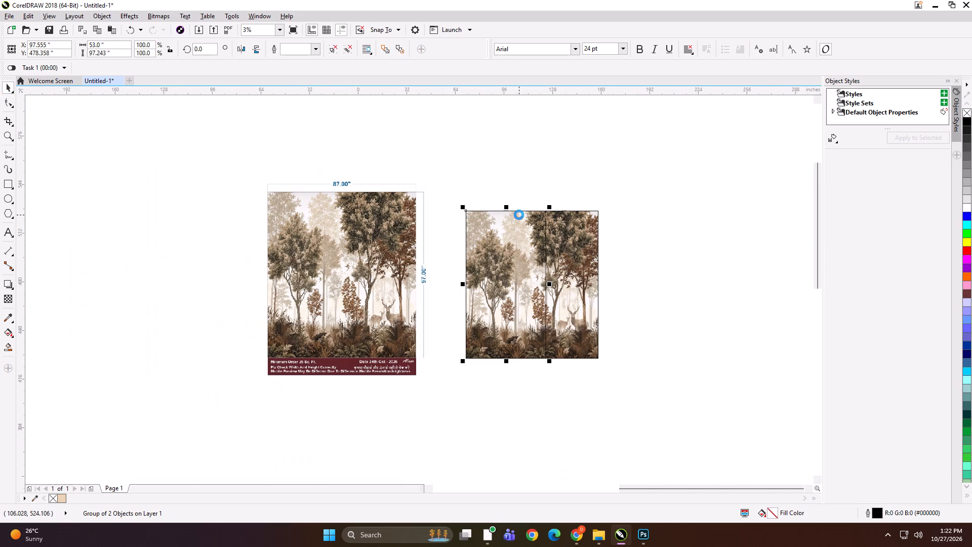
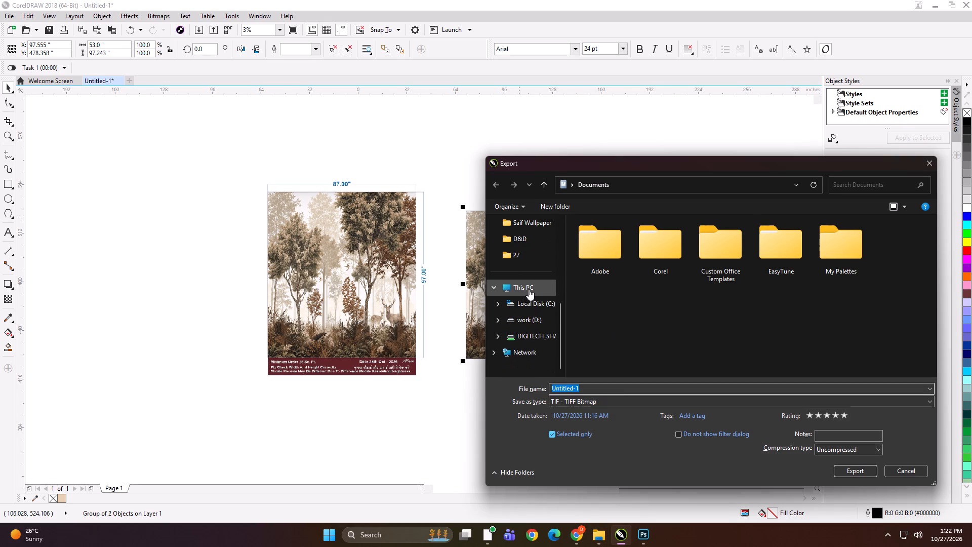
Create a folder named Wall Paradise in work (D:) > KD > PRINT FILE > 27 and open it as the export location.
{"action": "double_click", "coordinate": [758, 247]}
{"action": "double_click", "coordinate": [774, 285]}
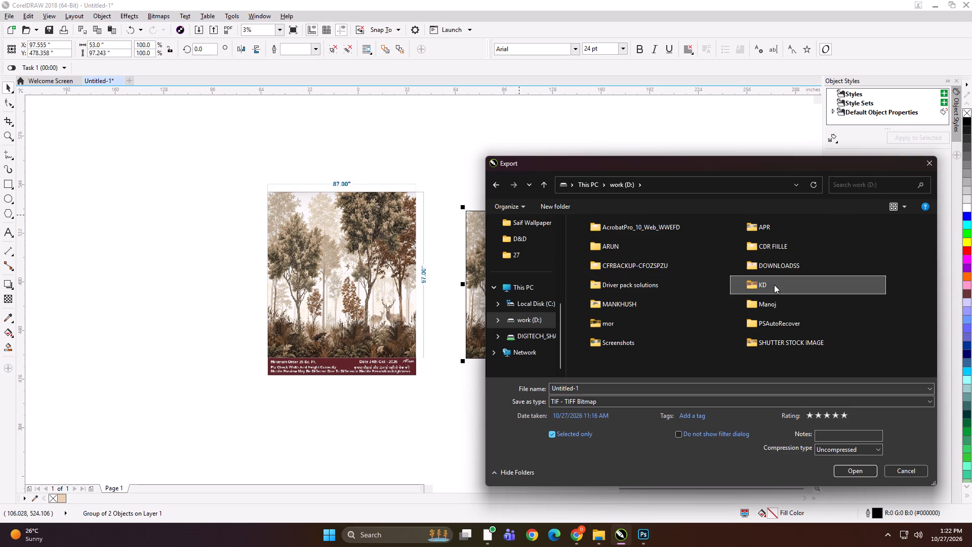
{"action": "double_click", "coordinate": [705, 267]}
{"action": "double_click", "coordinate": [669, 290]}
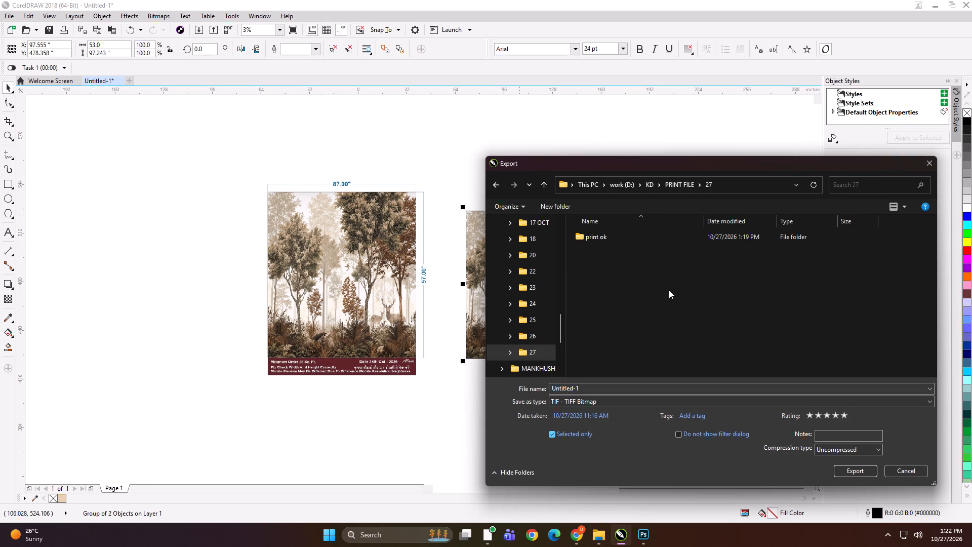
{"action": "left_click", "coordinate": [669, 290]}
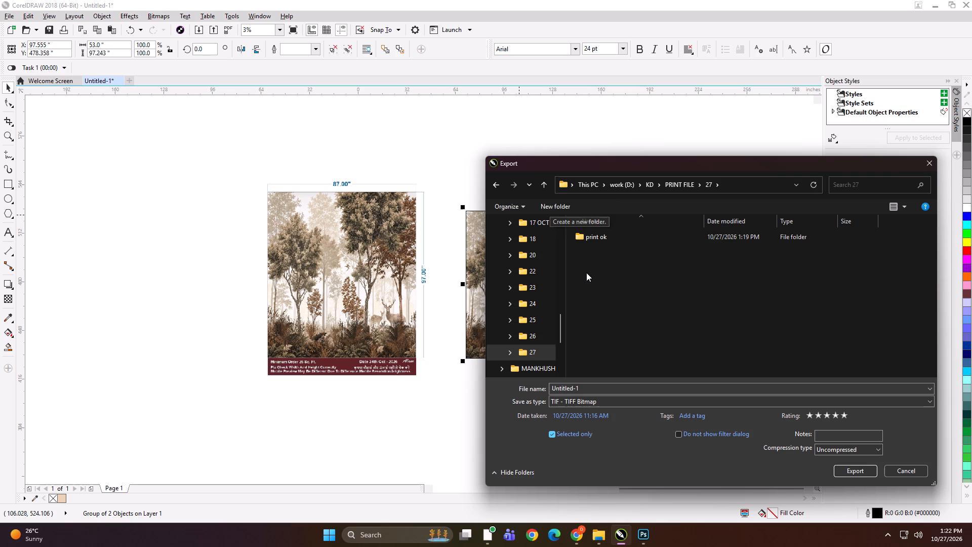
{"action": "left_click", "coordinate": [560, 210]}
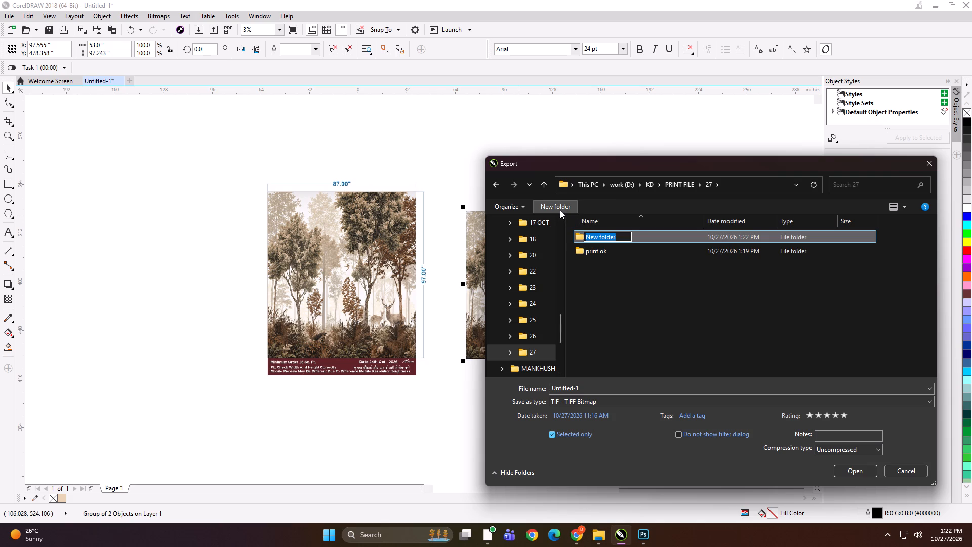
{"action": "key", "text": "ctrl+v"}
{"action": "key", "text": "Return"}
{"action": "double_click", "coordinate": [643, 252]}
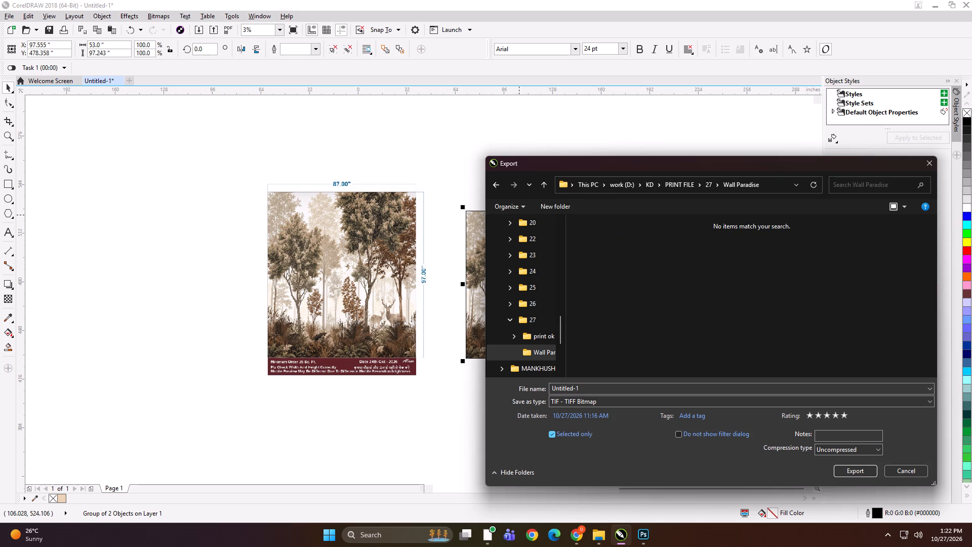
Export the wider forest panel as a TIFF named "53x97 A NW".
{"action": "left_click", "coordinate": [625, 390]}
{"action": "type", "text": "53x"}
{"action": "type", "text": "97 A NW"}
{"action": "key", "text": "Return"}
{"action": "key", "text": "Return"}
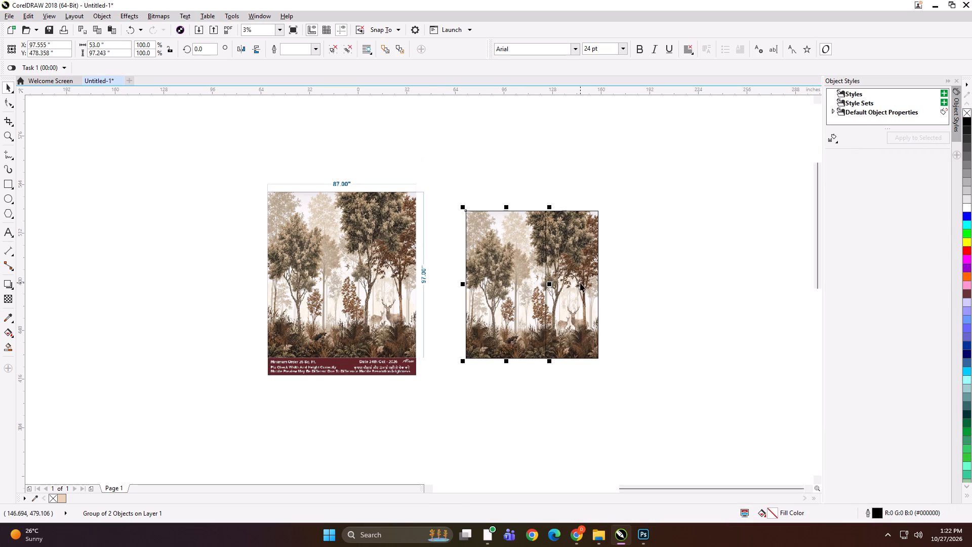
Export the narrower forest panel as a TIFF named "34.5x97 B NW" in the Wall Paradise folder.
{"action": "left_click", "coordinate": [580, 283]}
{"action": "key", "text": "ctrl+e"}
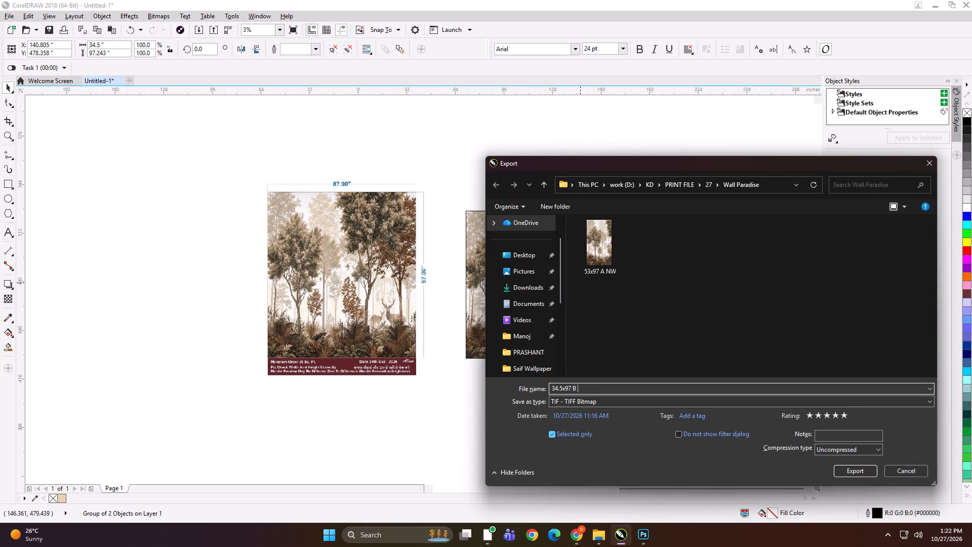
{"action": "key", "text": "Return"}
{"action": "key", "text": "Return"}
Nudge the narrower forest panel 6 inches away from the wider one to leave a gap between them.
{"action": "key", "text": "Right"}
{"action": "key", "text": "Right"}
{"action": "key", "text": "Right"}
{"action": "key", "text": "Right"}
{"action": "key", "text": "Right"}
{"action": "key", "text": "Right"}
{"action": "key", "text": "Right"}
{"action": "key", "text": "Right"}
{"action": "key", "text": "Right"}
{"action": "key", "text": "Right"}
{"action": "key", "text": "Right"}
{"action": "key", "text": "Right"}
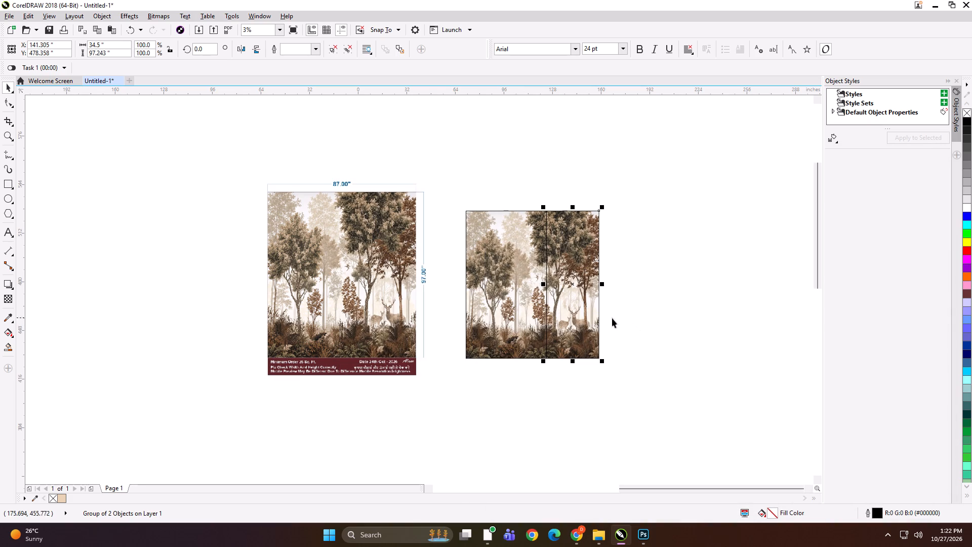
Move both forest panels up beside the customer's dimensioned artwork and enlarge them together to about 114%.
{"action": "left_click_drag", "start_coordinate": [646, 181], "coordinate": [424, 400]}
{"action": "left_click_drag", "start_coordinate": [490, 281], "coordinate": [473, 272]}
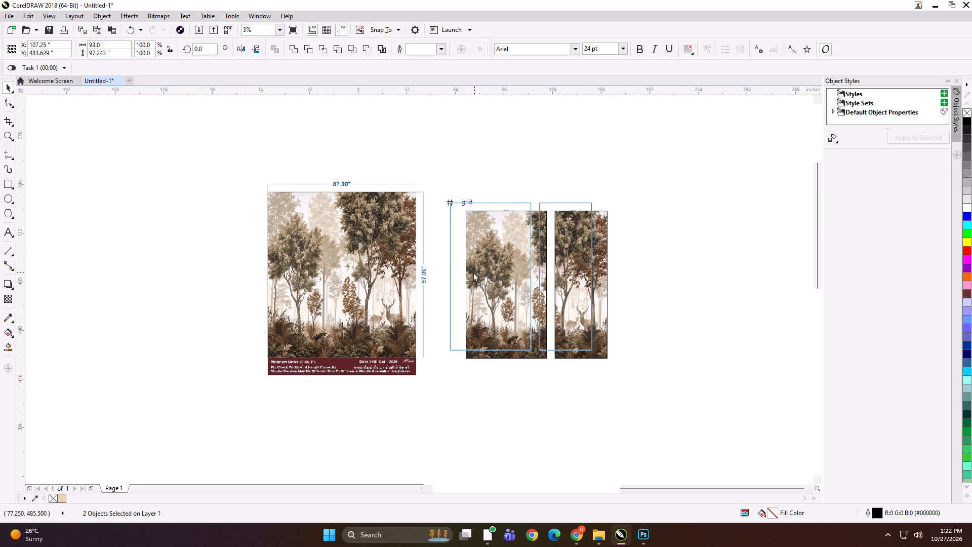
{"action": "left_click_drag", "start_coordinate": [473, 272], "coordinate": [462, 262]}
{"action": "left_click_drag", "start_coordinate": [584, 341], "coordinate": [622, 363]}
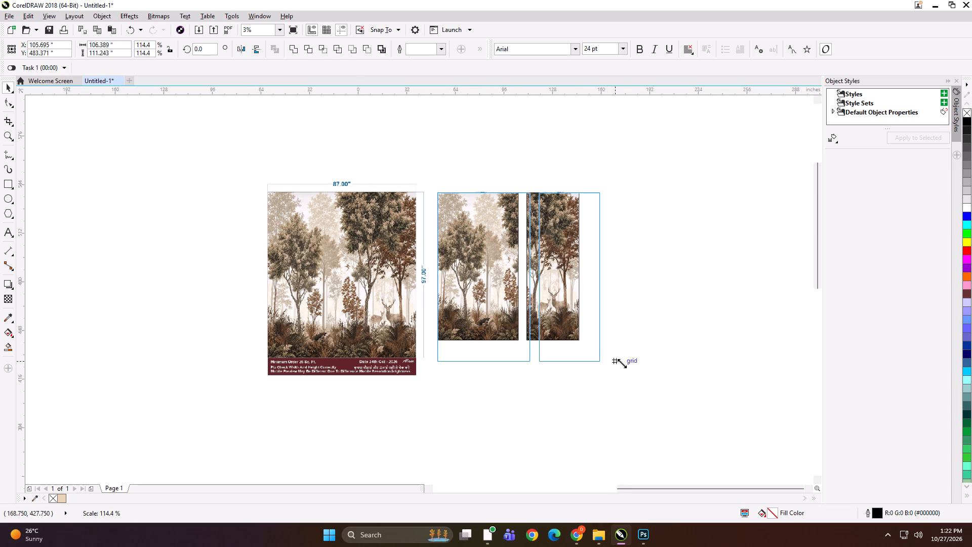
{"action": "left_click_drag", "start_coordinate": [622, 363], "coordinate": [623, 363]}
Group the two panels with the dimensioned forest artwork and shrink the group to about 3.6 x 2.1 inches.
{"action": "left_click", "coordinate": [418, 314], "text": "shift"}
{"action": "key", "text": "ctrl+g"}
{"action": "left_click_drag", "start_coordinate": [605, 382], "coordinate": [456, 313], "text": "shift"}
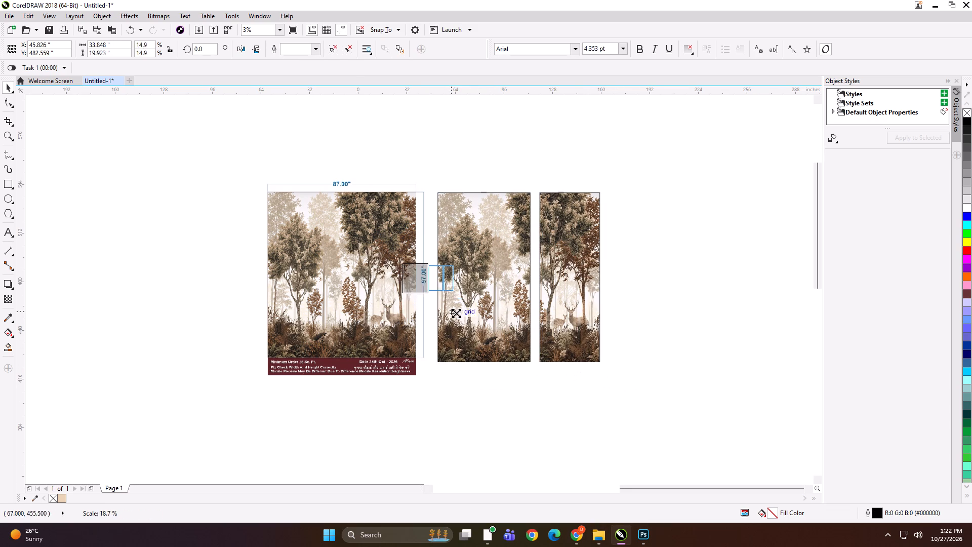
{"action": "left_click_drag", "start_coordinate": [456, 313], "coordinate": [437, 292], "text": "shift"}
{"action": "scroll", "coordinate": [429, 276], "scroll_direction": "up", "scroll_amount": 5}
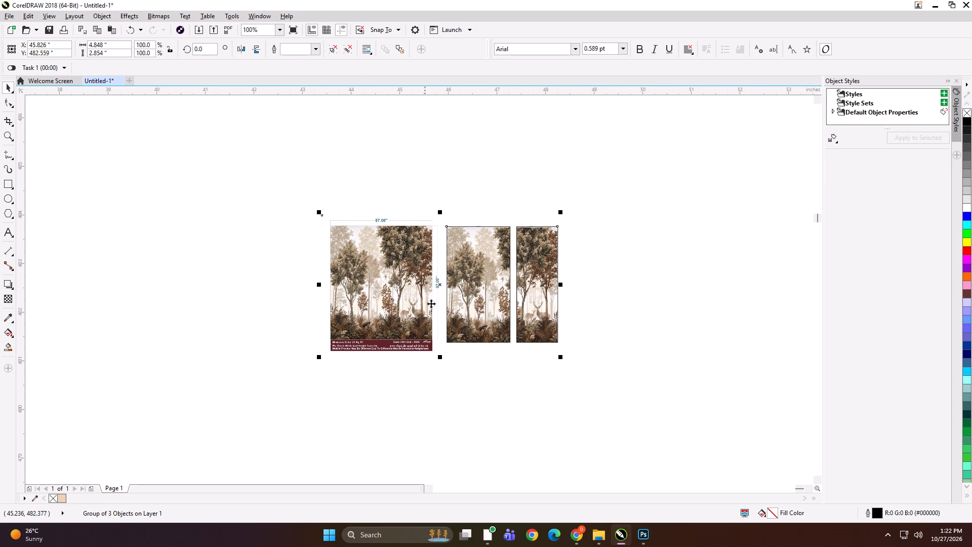
{"action": "left_click_drag", "start_coordinate": [560, 360], "coordinate": [533, 356], "text": "shift"}
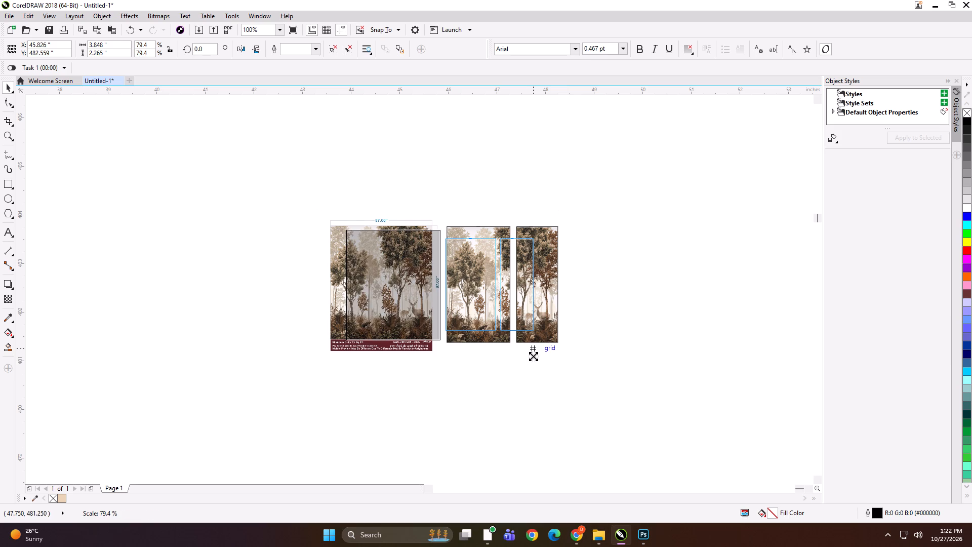
{"action": "left_click_drag", "start_coordinate": [533, 356], "coordinate": [530, 357], "text": "shift"}
Export the small grouped forest preview as a TIFF named "SFGH" in the Wall Paradise folder.
{"action": "key", "text": "ctrl+e"}
{"action": "type", "text": "SFGH"}
{"action": "key", "text": "Return"}
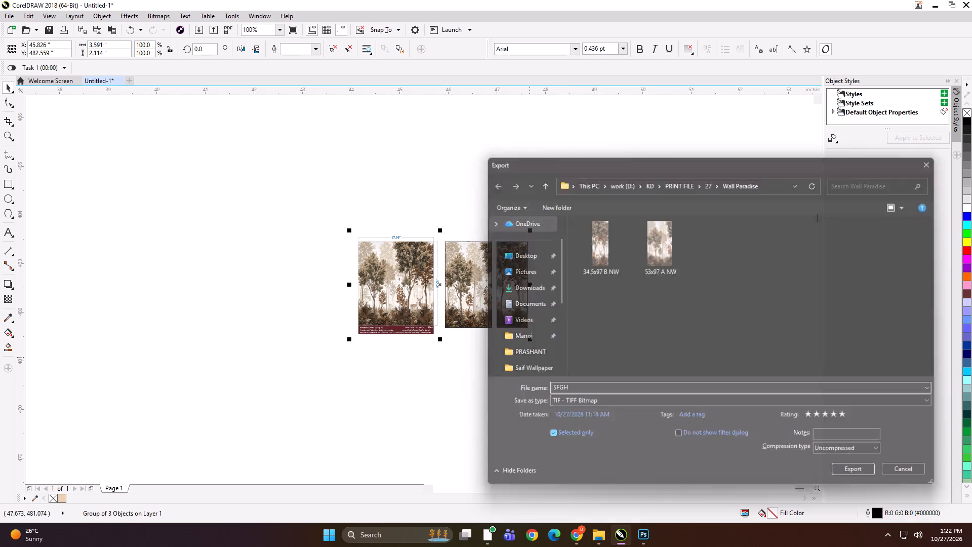
{"action": "key", "text": "Return"}
{"action": "key", "text": "Return"}
Delete the grouped forest preview from the page and bring the remaining peacock arch artwork into view.
{"action": "key", "text": "Delete"}
{"action": "key", "text": "F4"}
{"action": "scroll", "coordinate": [563, 354], "scroll_direction": "down", "scroll_amount": 3}
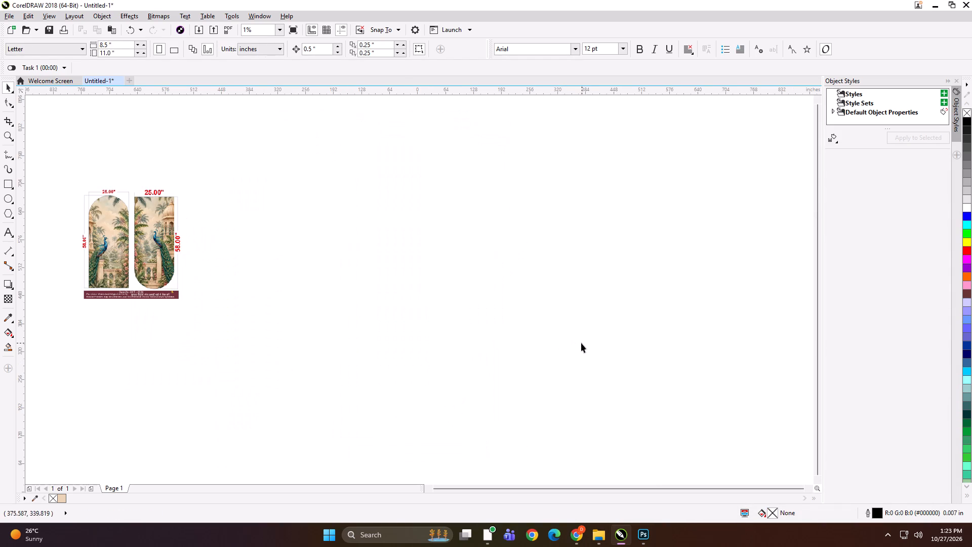
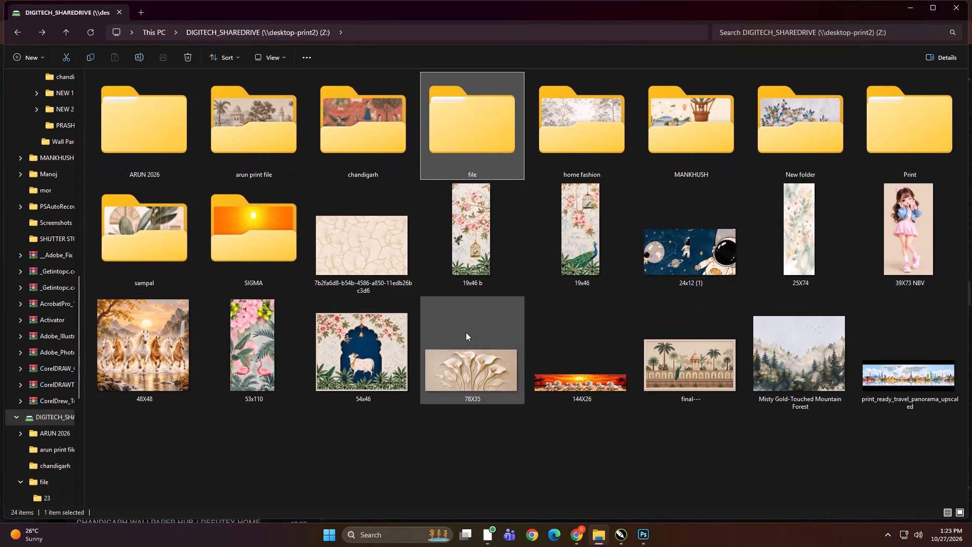
Open the folder 27 inside the file folder on the DIGITECH_SHAREDRIVE network drive.
{"action": "left_click", "coordinate": [497, 481]}
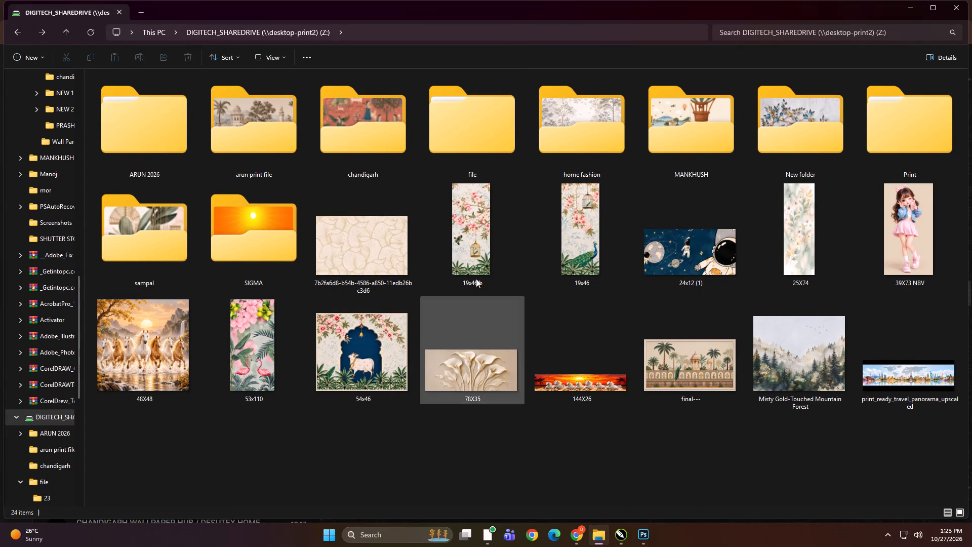
{"action": "double_click", "coordinate": [472, 152]}
{"action": "left_click", "coordinate": [953, 153]}
{"action": "double_click", "coordinate": [761, 154]}
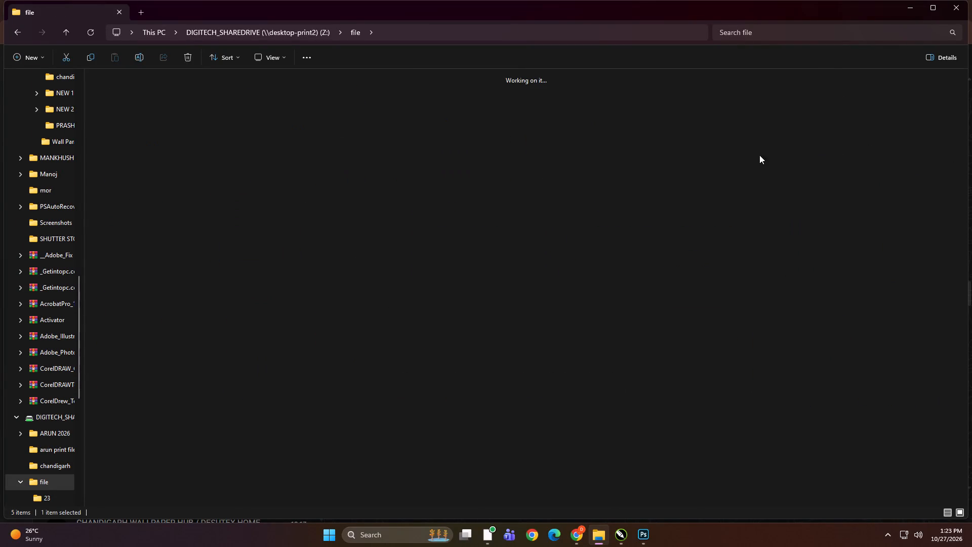
{"action": "left_click", "coordinate": [354, 398]}
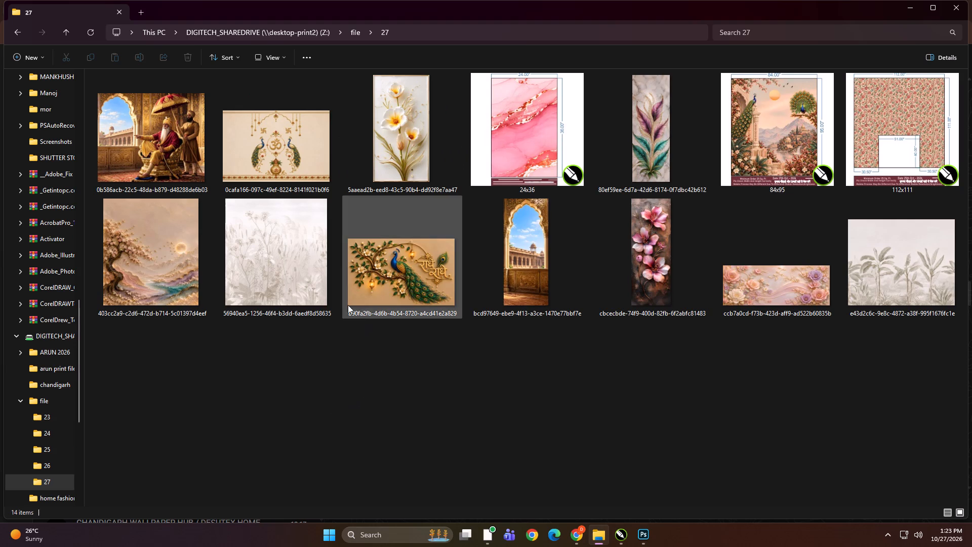
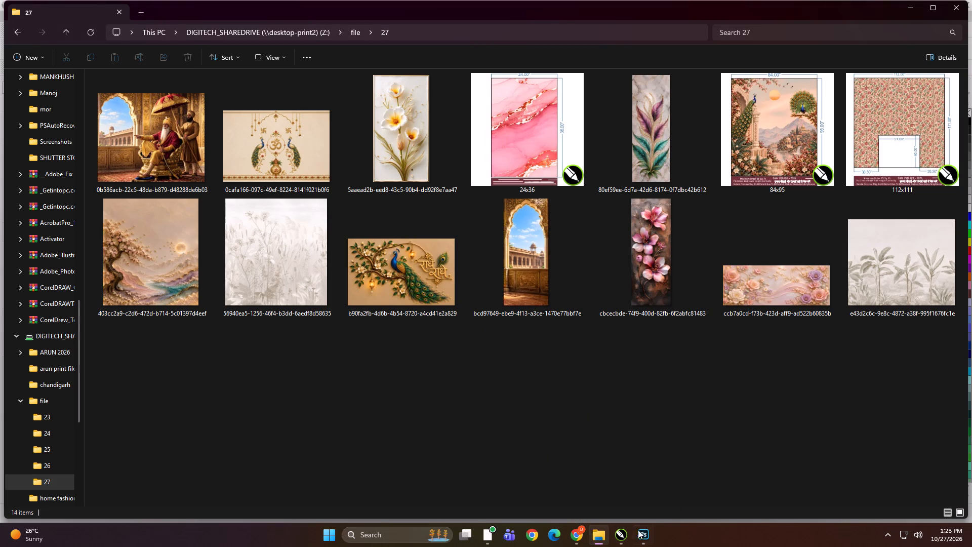
Switch to CorelDRAW and stack the finished layouts, moving the 25 x 58 inch panel pair up and the 73 x 61 inch peacock artwork beneath it.
{"action": "left_click", "coordinate": [625, 532]}
{"action": "scroll", "coordinate": [585, 304], "scroll_direction": "down", "scroll_amount": 1}
{"action": "left_click", "coordinate": [492, 236]}
{"action": "left_click_drag", "start_coordinate": [152, 297], "coordinate": [155, 220]}
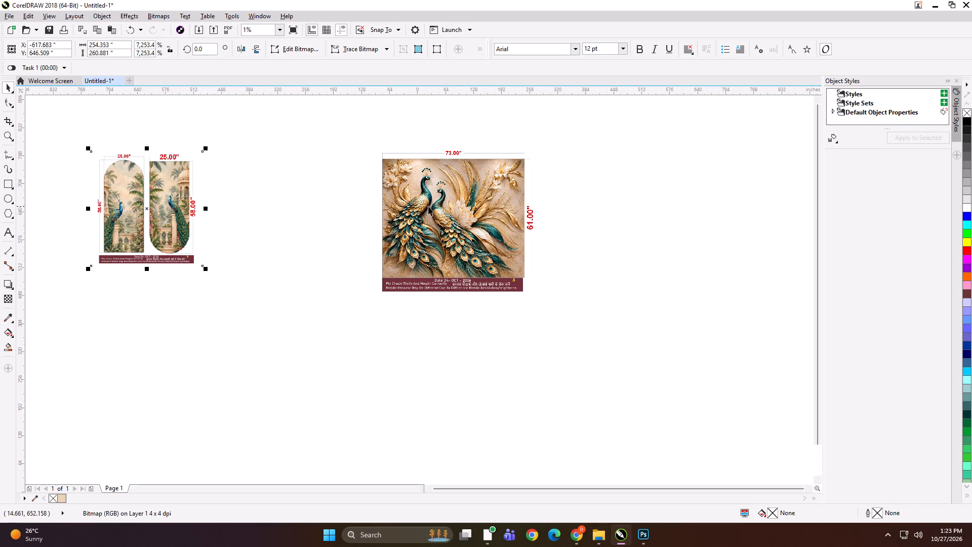
{"action": "left_click_drag", "start_coordinate": [440, 209], "coordinate": [133, 341]}
{"action": "left_click", "coordinate": [780, 327]}
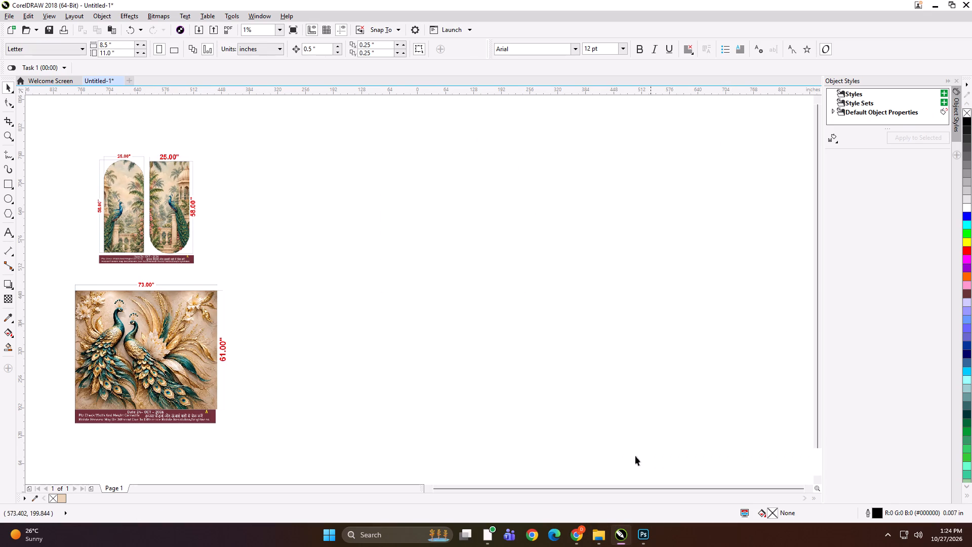
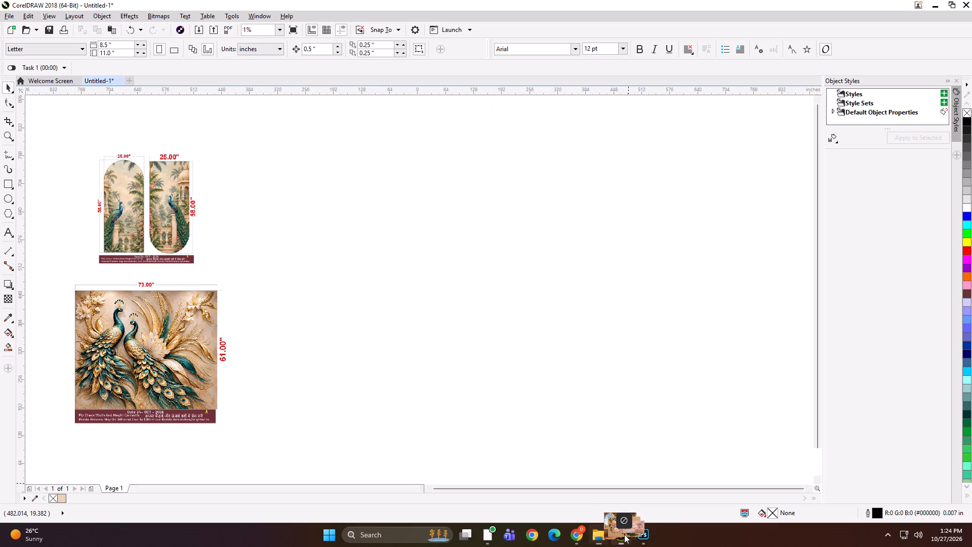
Bring the three customer artwork images from File Explorer into the CorelDRAW drawing, in the empty area beside the finished layouts.
{"action": "left_click_drag", "start_coordinate": [624, 534], "coordinate": [469, 320]}
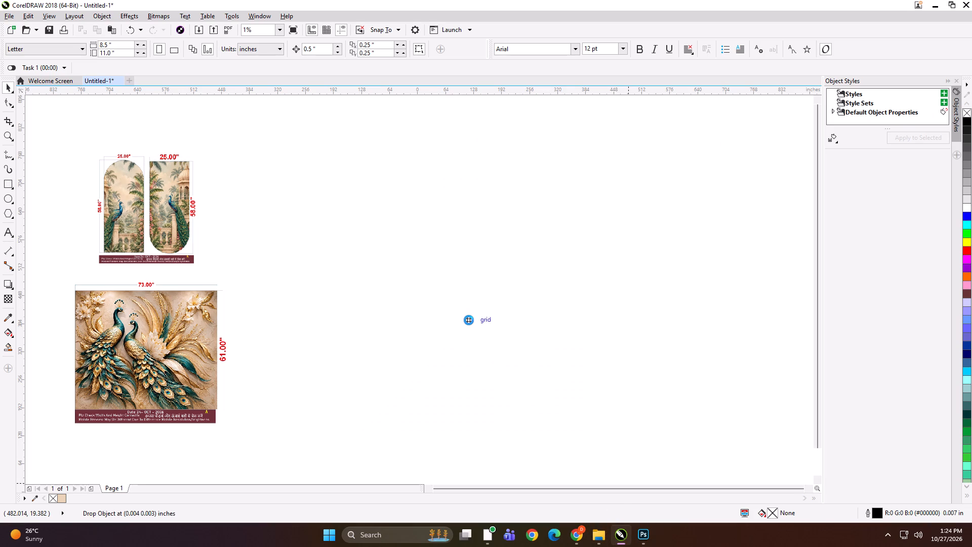
{"action": "left_click", "coordinate": [459, 297]}
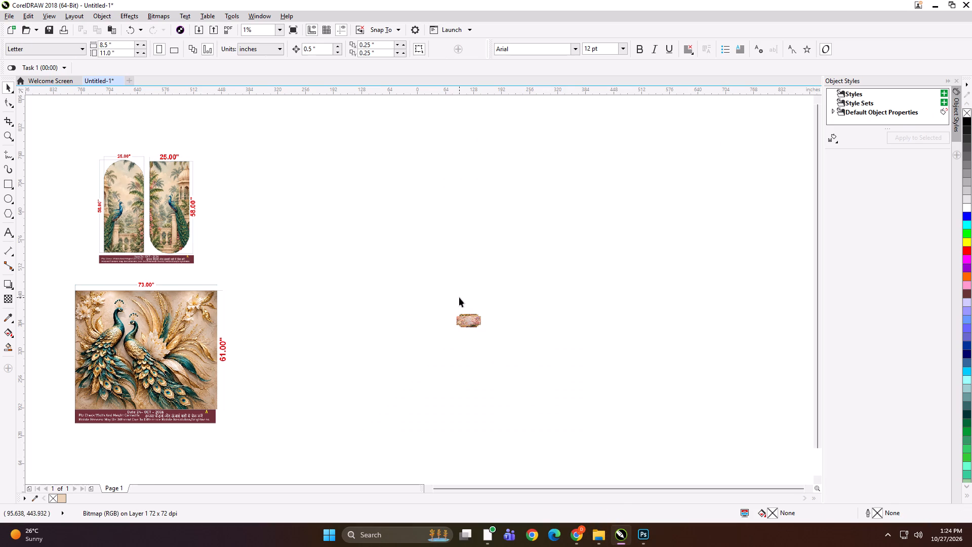
Select all three imported images and enlarge them together proportionally to about 338%.
{"action": "left_click_drag", "start_coordinate": [437, 286], "coordinate": [508, 369]}
{"action": "left_click", "coordinate": [485, 332], "text": "shift"}
{"action": "left_click_drag", "start_coordinate": [485, 332], "coordinate": [530, 379], "text": "shift"}
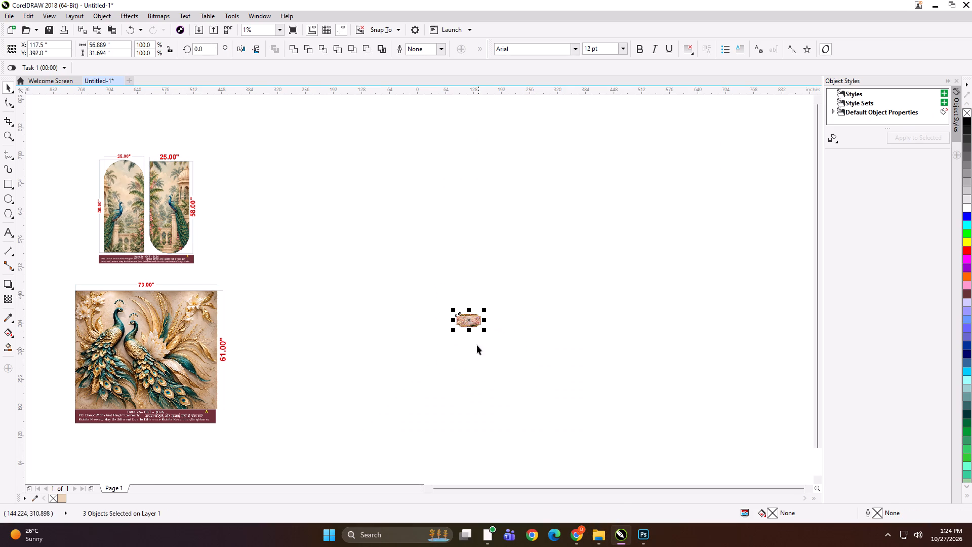
{"action": "left_click_drag", "start_coordinate": [484, 332], "coordinate": [514, 350], "text": "shift"}
{"action": "left_click", "coordinate": [505, 400]}
Separate the overlapping images into a loose column, with the pink floral on top, the palace scene in the middle and the peacock branch below.
{"action": "left_click_drag", "start_coordinate": [476, 307], "coordinate": [461, 242]}
{"action": "left_click_drag", "start_coordinate": [469, 311], "coordinate": [473, 371]}
{"action": "left_click_drag", "start_coordinate": [474, 314], "coordinate": [458, 306]}
{"action": "left_click_drag", "start_coordinate": [477, 379], "coordinate": [469, 377]}
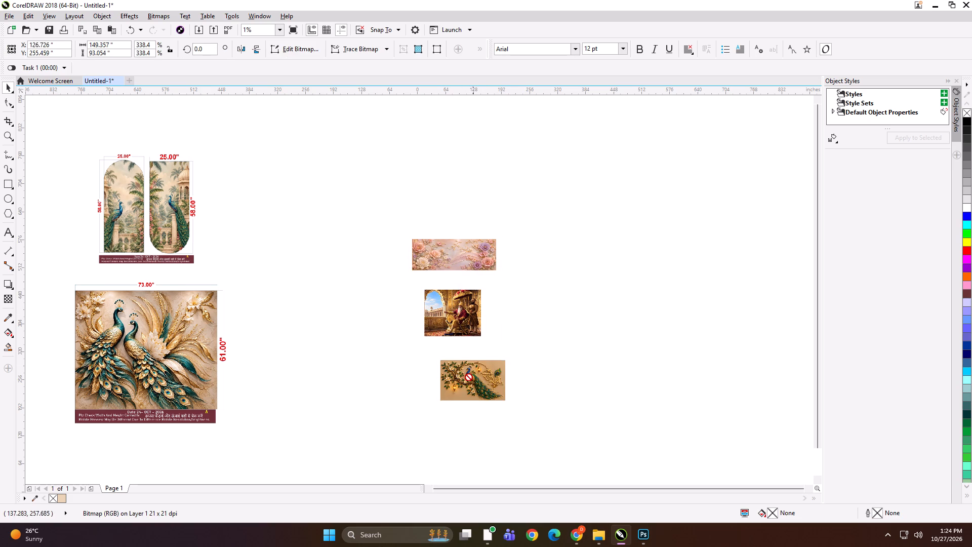
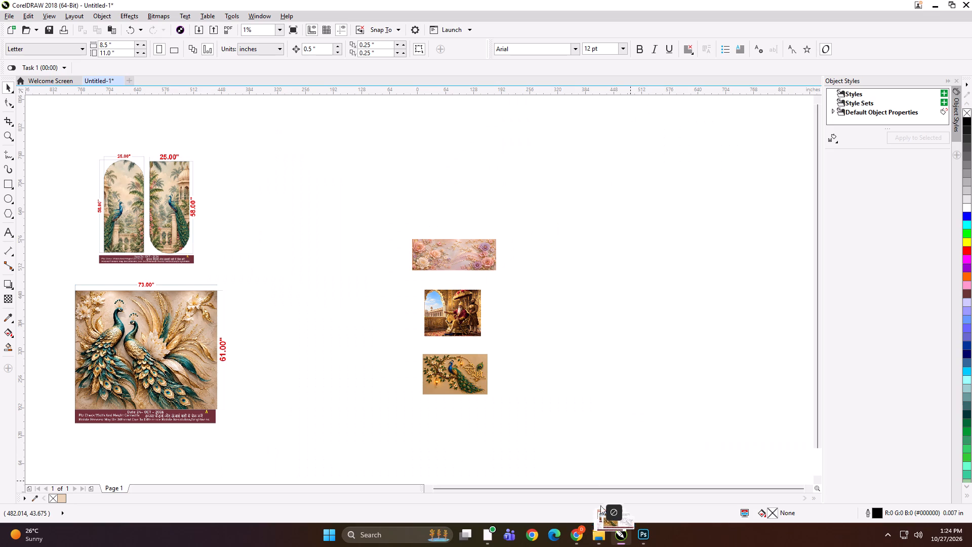
Bring the three layout preview images from File Explorer in beside the artwork column and enlarge them together proportionally to 3,300%.
{"action": "left_click_drag", "start_coordinate": [600, 505], "coordinate": [536, 289]}
{"action": "left_click_drag", "start_coordinate": [524, 269], "coordinate": [570, 315]}
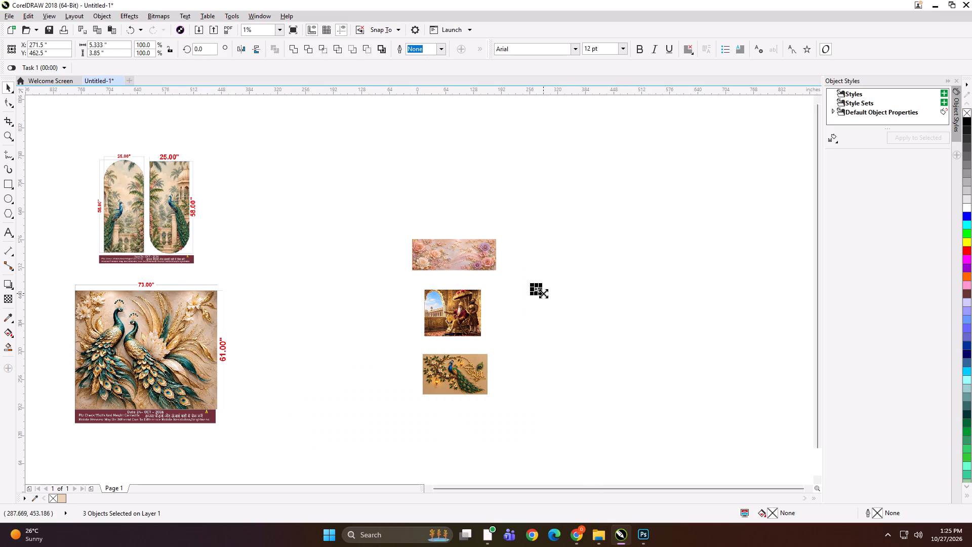
{"action": "left_click_drag", "start_coordinate": [543, 293], "coordinate": [580, 323], "text": "shift"}
{"action": "left_click", "coordinate": [569, 347]}
Separate the stacked previews, placing the peacock, palace and floral previews each beside its matching artwork.
{"action": "left_click_drag", "start_coordinate": [533, 288], "coordinate": [534, 386]}
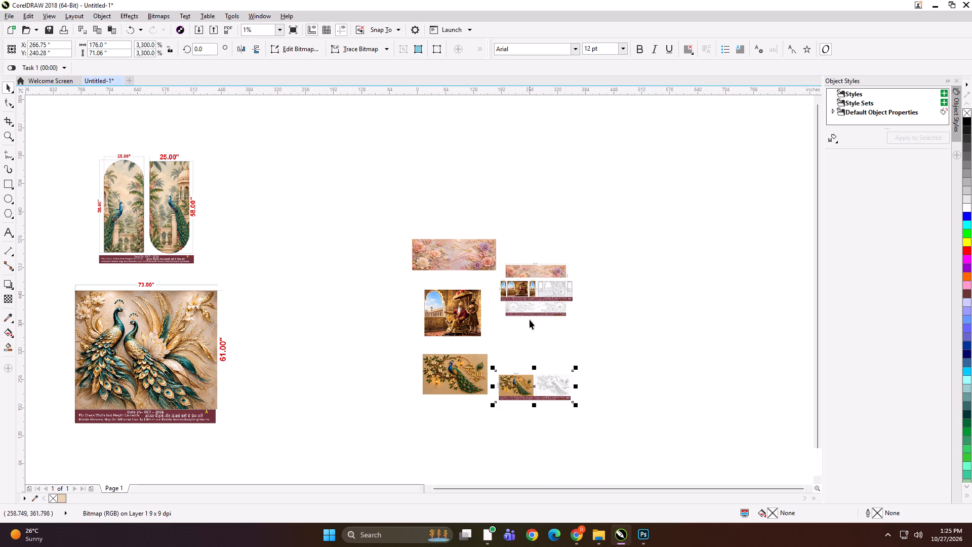
{"action": "left_click_drag", "start_coordinate": [529, 284], "coordinate": [531, 326]}
{"action": "left_click_drag", "start_coordinate": [531, 277], "coordinate": [534, 238]}
Move the pink floral artwork and its preview together below the peacock branch pair.
{"action": "left_click", "coordinate": [462, 254], "text": "shift"}
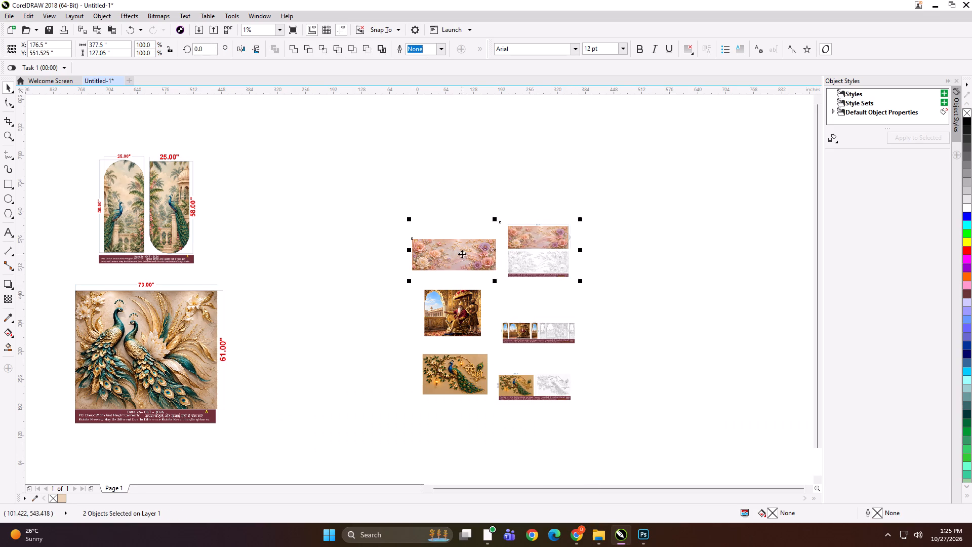
{"action": "left_click_drag", "start_coordinate": [467, 250], "coordinate": [484, 436]}
Select the palace scene artwork.
{"action": "left_click", "coordinate": [461, 308]}
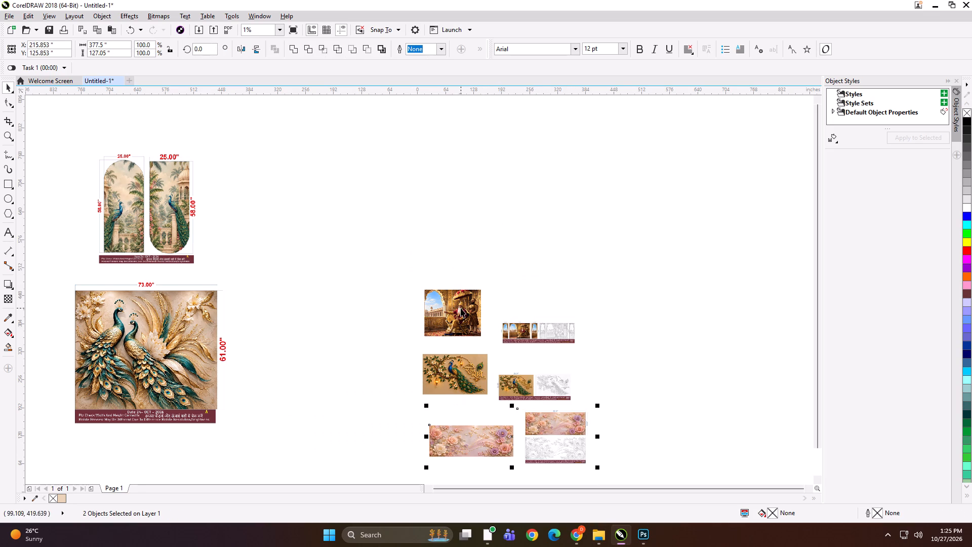
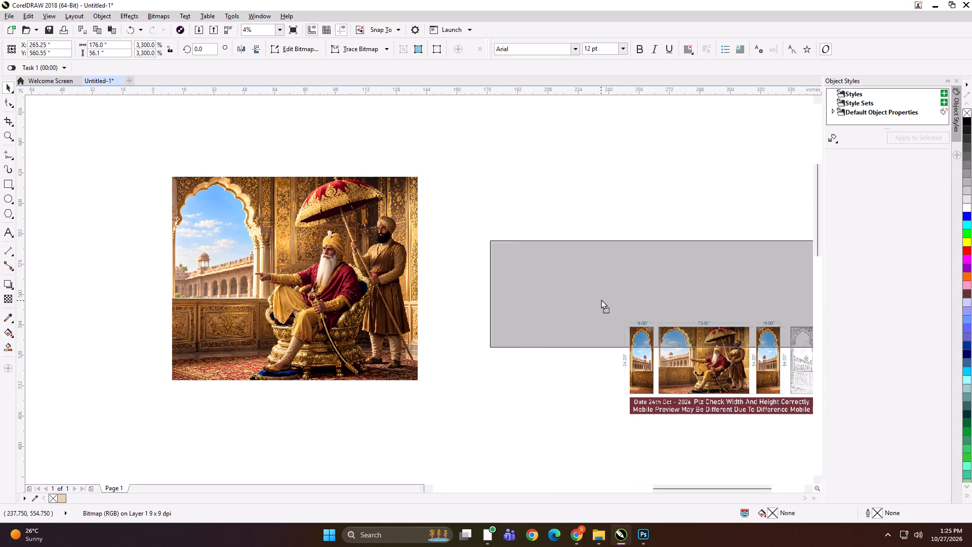
Move the palace layout preview level with the palace artwork and close beside it.
{"action": "left_click_drag", "start_coordinate": [601, 299], "coordinate": [600, 294]}
{"action": "left_click", "coordinate": [379, 267]}
{"action": "left_click_drag", "start_coordinate": [574, 280], "coordinate": [538, 251]}
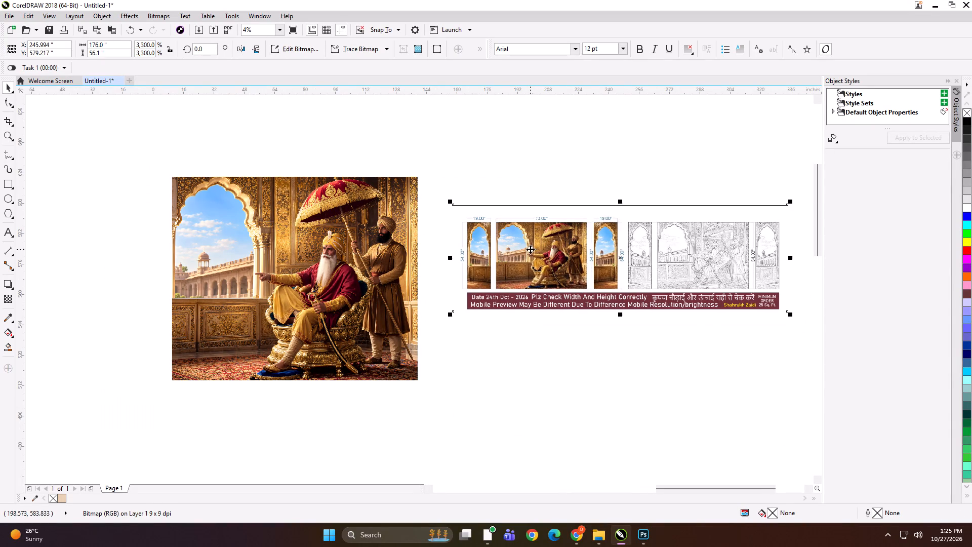
Resize the palace artwork to 73 inches wide by 54 inches high to match the preview's centre panel.
{"action": "left_click", "coordinate": [405, 225]}
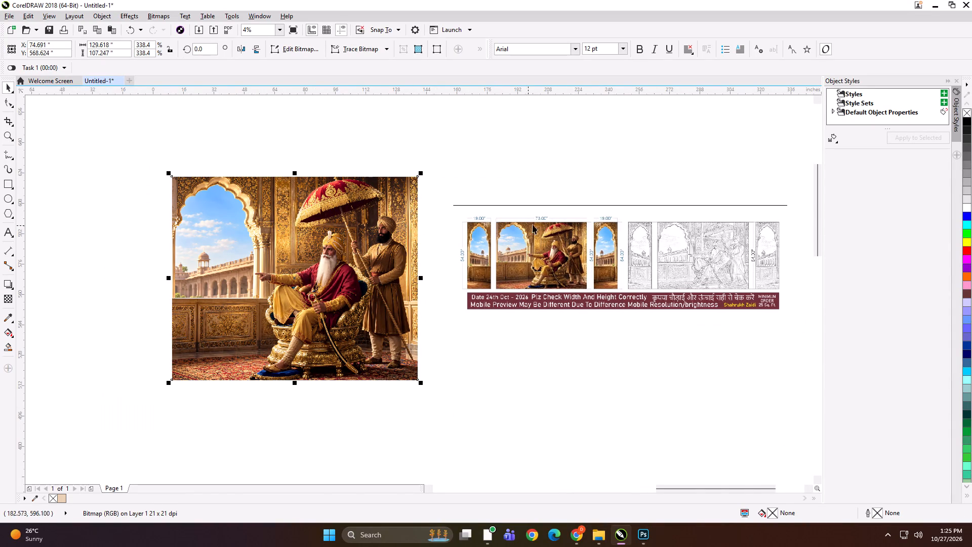
{"action": "scroll", "coordinate": [545, 223], "scroll_direction": "up", "scroll_amount": 2}
{"action": "left_click_drag", "start_coordinate": [118, 46], "coordinate": [89, 46]}
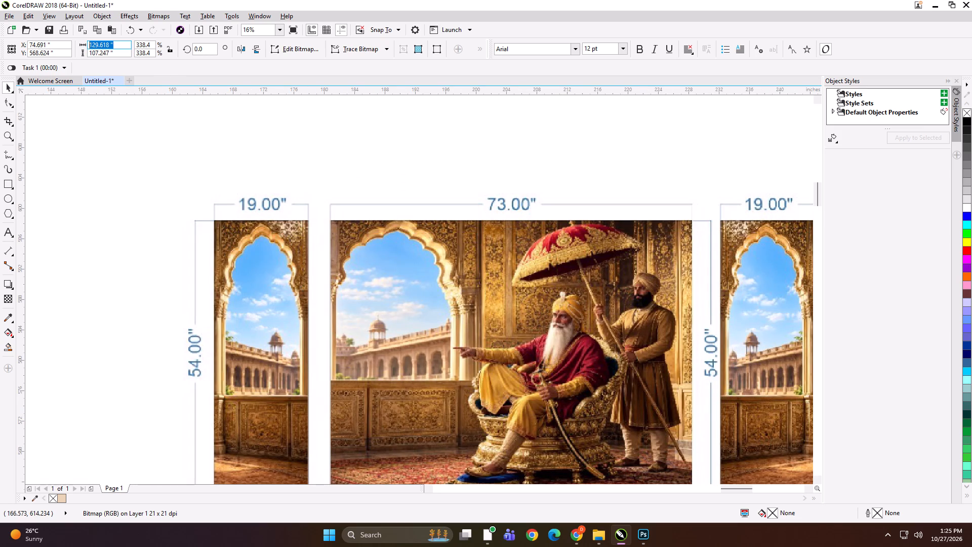
{"action": "type", "text": "73"}
{"action": "key", "text": "Tab"}
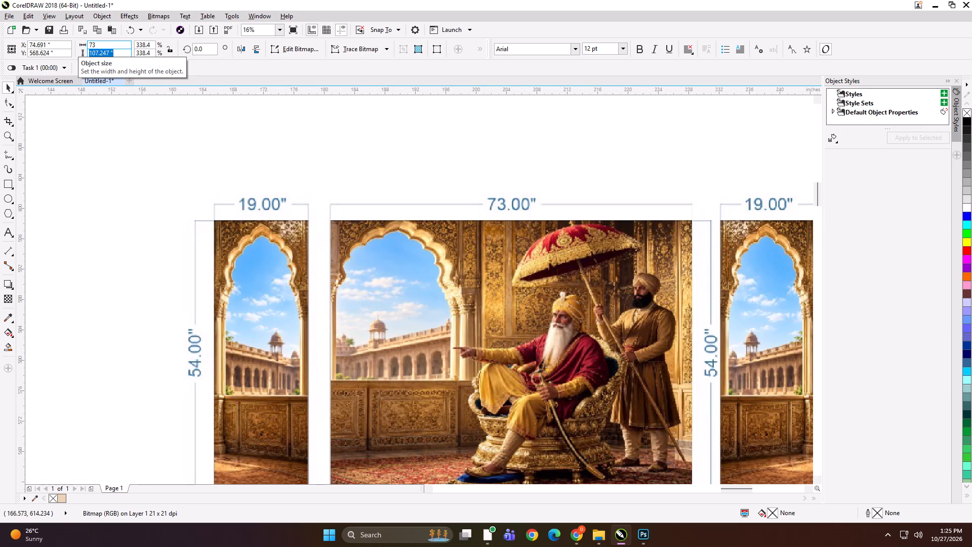
{"action": "key", "text": "4"}
{"action": "key", "text": "Return"}
{"action": "scroll", "coordinate": [289, 155], "scroll_direction": "down", "scroll_amount": 1}
{"action": "scroll", "coordinate": [405, 204], "scroll_direction": "down", "scroll_amount": 1}
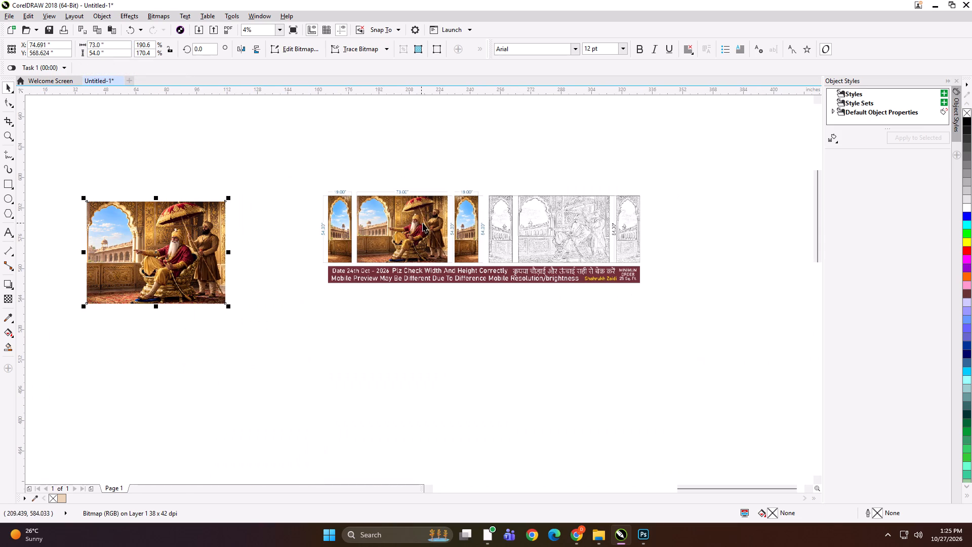
Raise the palace layout preview and place the resized palace artwork beneath it.
{"action": "left_click_drag", "start_coordinate": [205, 252], "coordinate": [238, 252]}
{"action": "left_click", "coordinate": [239, 252]}
{"action": "left_click", "coordinate": [404, 259], "text": "shift"}
{"action": "key", "text": "shift+F2"}
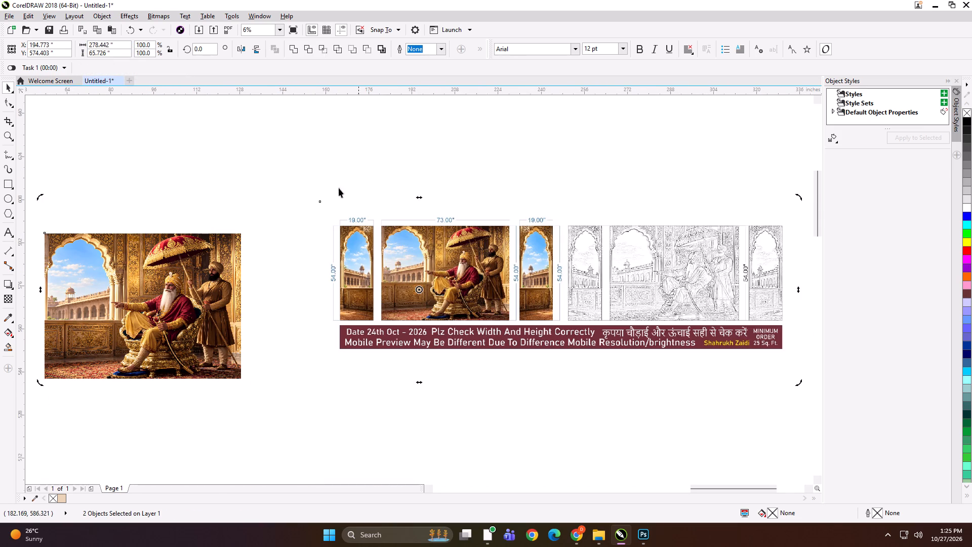
{"action": "left_click", "coordinate": [325, 149]}
{"action": "left_click_drag", "start_coordinate": [477, 268], "coordinate": [476, 182]}
{"action": "left_click_drag", "start_coordinate": [163, 280], "coordinate": [211, 305]}
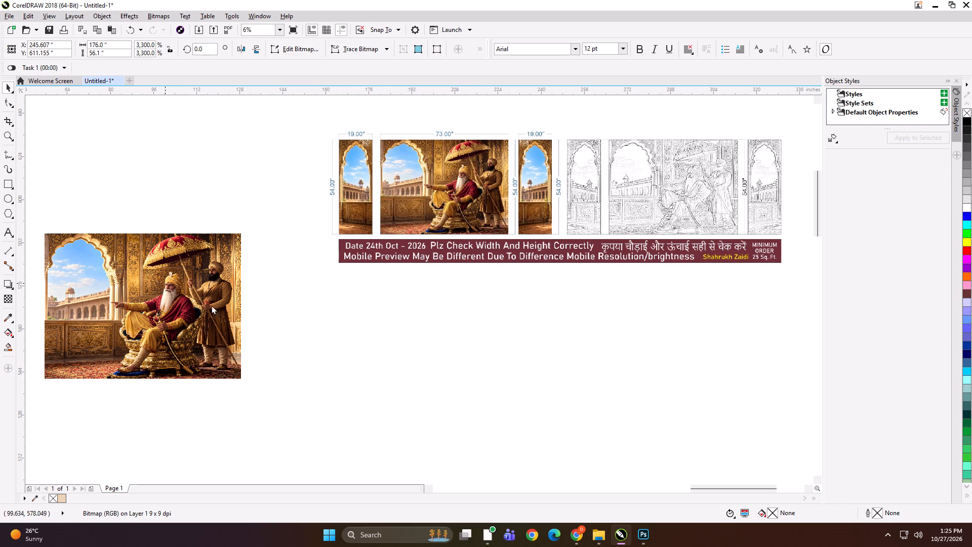
{"action": "left_click_drag", "start_coordinate": [211, 305], "coordinate": [504, 361]}
{"action": "left_click_drag", "start_coordinate": [478, 365], "coordinate": [484, 360]}
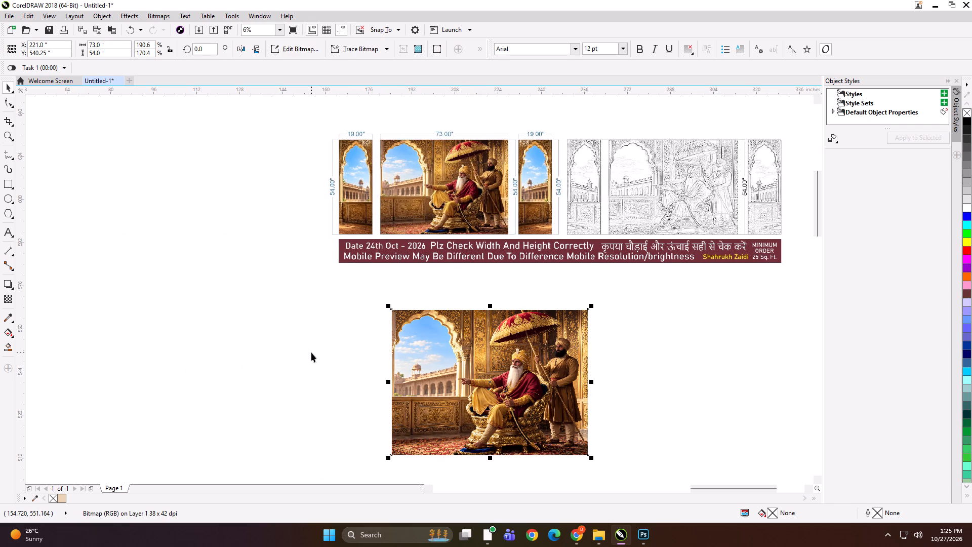
Duplicate the palace artwork in place, try shifting the copy sideways over the original, and undo the shift.
{"action": "scroll", "coordinate": [368, 186], "scroll_direction": "up", "scroll_amount": 1}
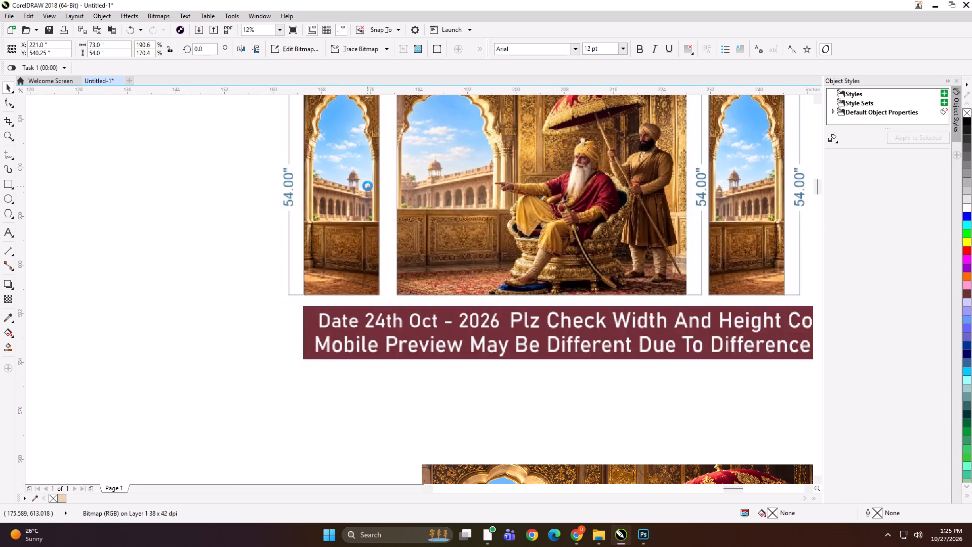
{"action": "scroll", "coordinate": [368, 186], "scroll_direction": "up", "scroll_amount": 1}
{"action": "scroll", "coordinate": [360, 192], "scroll_direction": "down", "scroll_amount": 1}
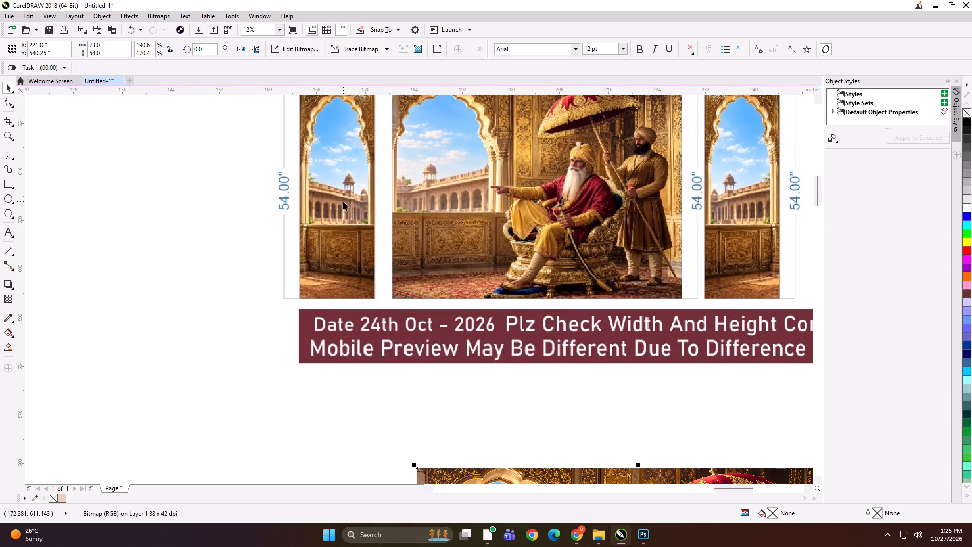
{"action": "scroll", "coordinate": [343, 201], "scroll_direction": "down", "scroll_amount": 1}
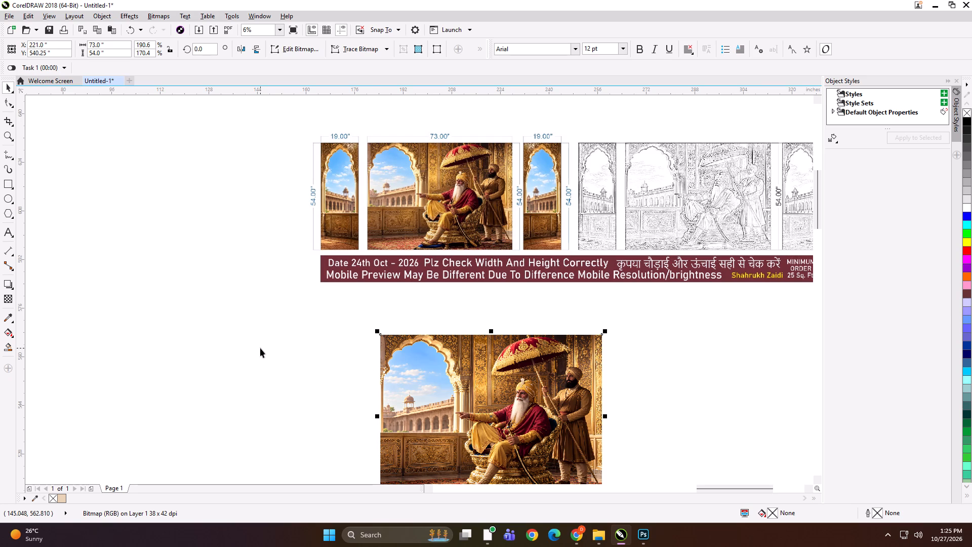
{"action": "key", "text": "plus"}
{"action": "left_click_drag", "start_coordinate": [558, 384], "coordinate": [503, 383]}
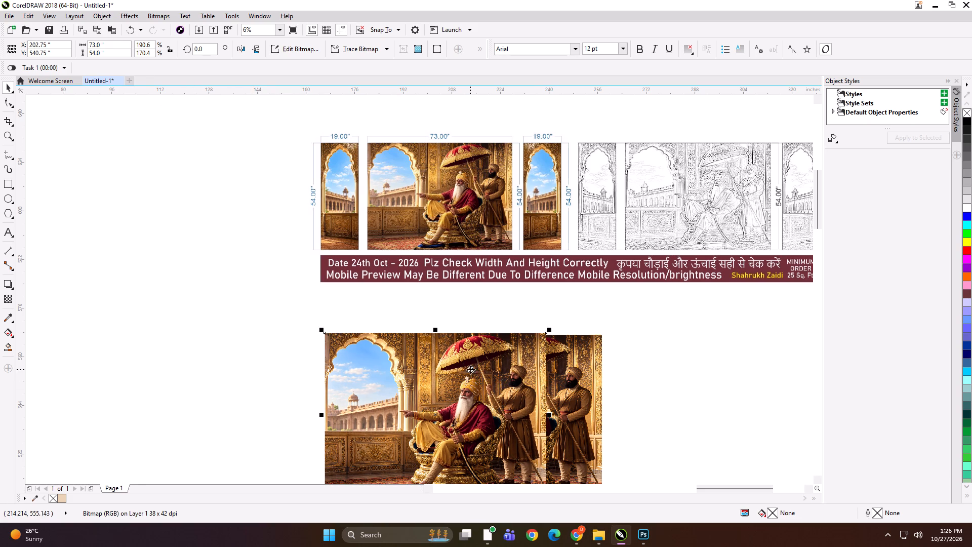
{"action": "key", "text": "ctrl+z"}
Add a rectangle frame exactly around the 73 × 54 inch palace artwork.
{"action": "double_click", "coordinate": [10, 183], "text": "shift"}
{"action": "key", "text": "space"}
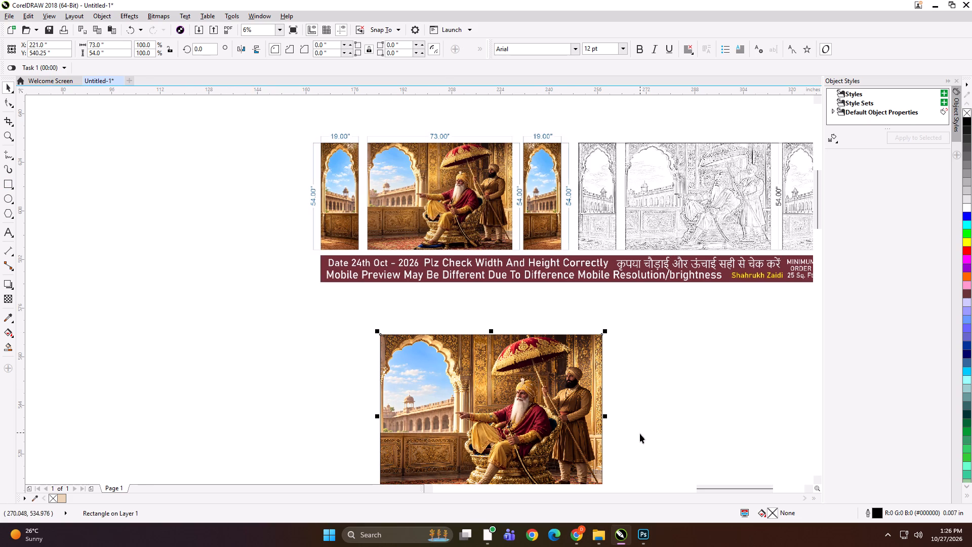
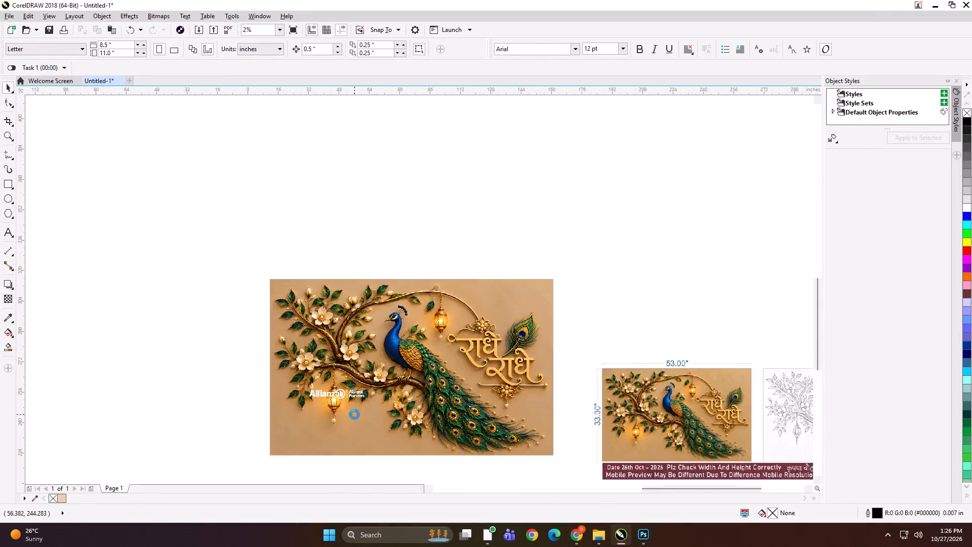
Switch to File Explorer and look through the shared drive's file folder and the Print folder's subfolders 21 and 22.
{"action": "scroll", "coordinate": [354, 414], "scroll_direction": "up", "scroll_amount": 1}
{"action": "scroll", "coordinate": [333, 333], "scroll_direction": "down", "scroll_amount": 2}
{"action": "left_click", "coordinate": [597, 541]}
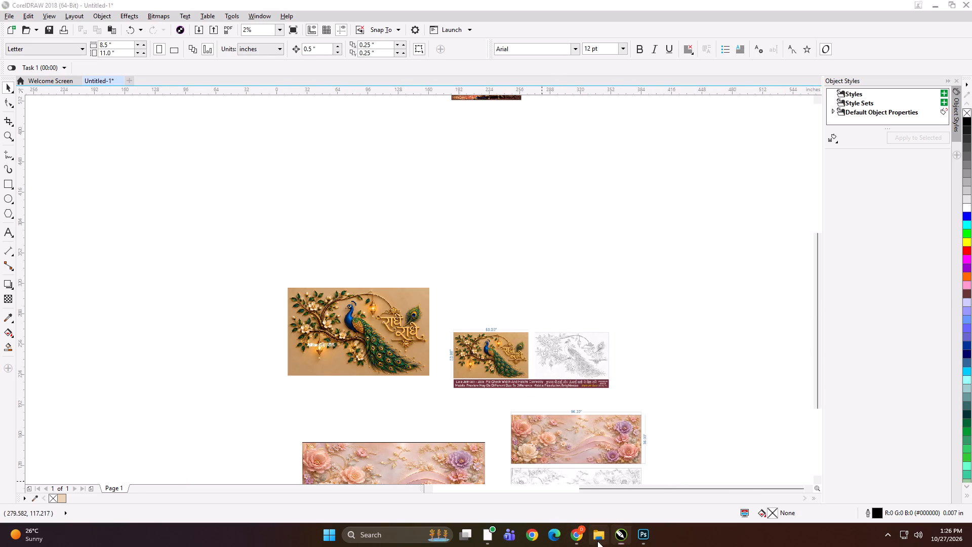
{"action": "left_click", "coordinate": [37, 325]}
{"action": "double_click", "coordinate": [161, 298]}
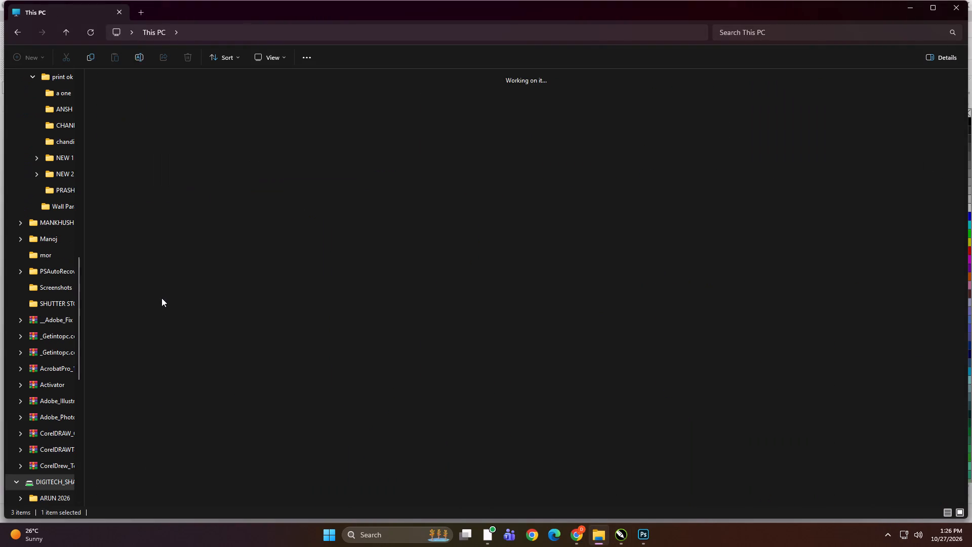
{"action": "left_click", "coordinate": [238, 153]}
{"action": "double_click", "coordinate": [426, 157]}
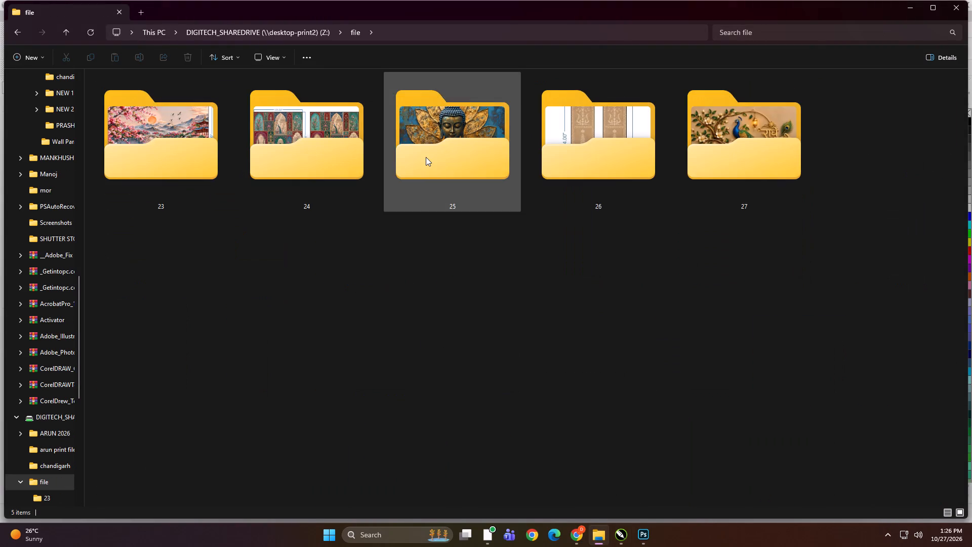
{"action": "key", "text": "BackSpace"}
{"action": "double_click", "coordinate": [896, 131]}
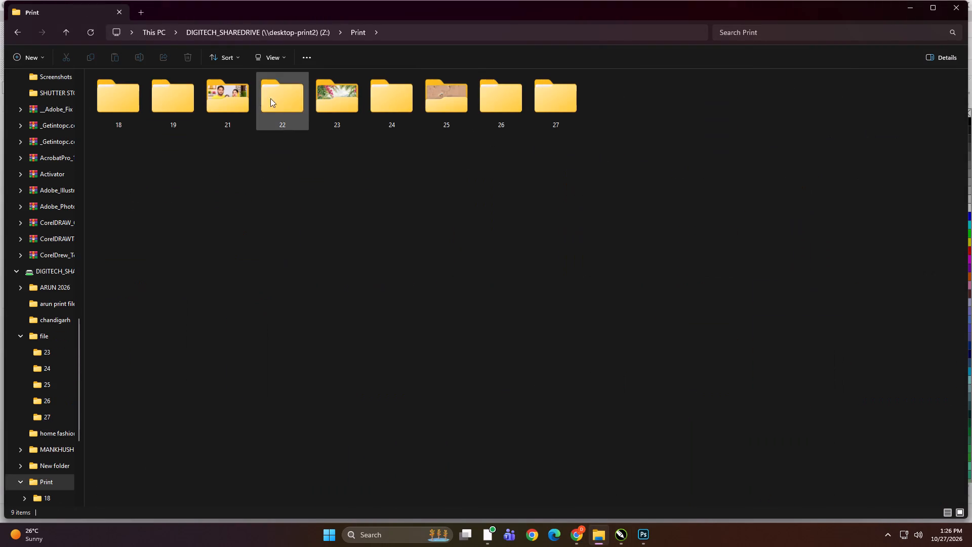
{"action": "double_click", "coordinate": [229, 94]}
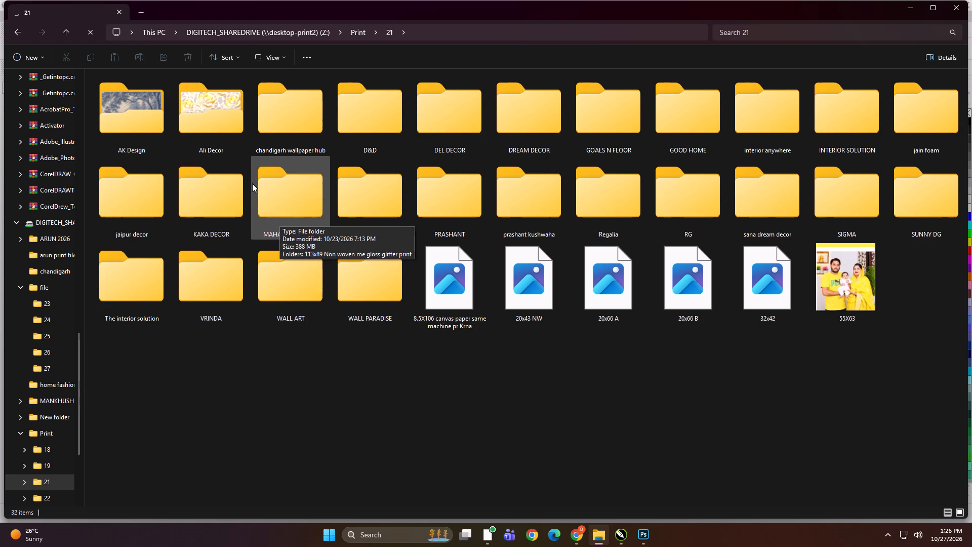
{"action": "left_click", "coordinate": [295, 363]}
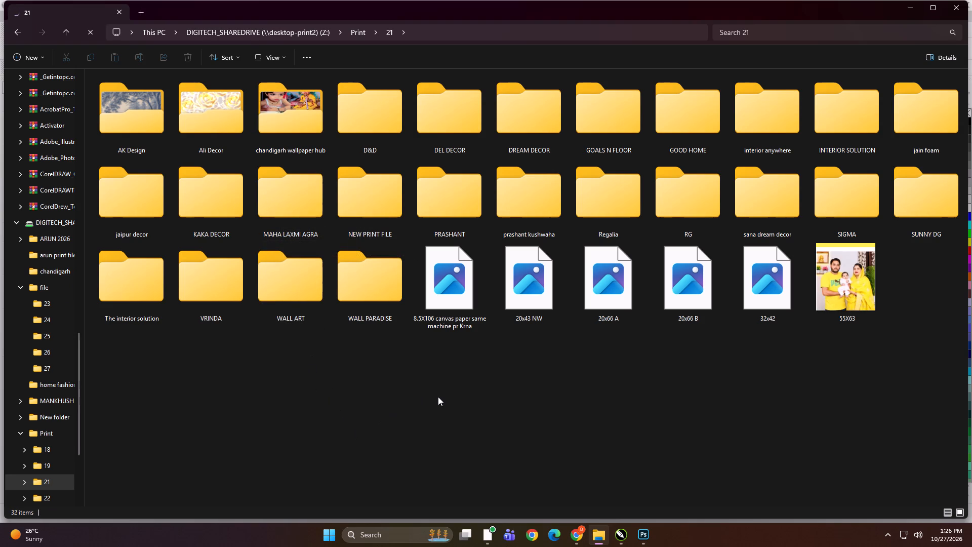
{"action": "key", "text": "BackSpace"}
{"action": "double_click", "coordinate": [266, 103]}
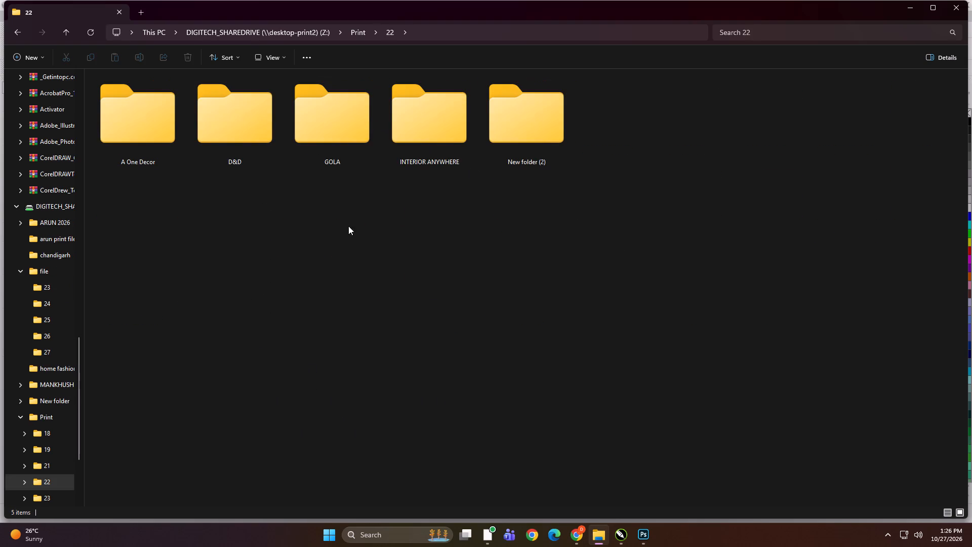
{"action": "left_click", "coordinate": [430, 288]}
Open the Downloads folder and look through yesterday's artworks and WhatsApp layout previews.
{"action": "scroll", "coordinate": [72, 207], "scroll_direction": "up", "scroll_amount": 8}
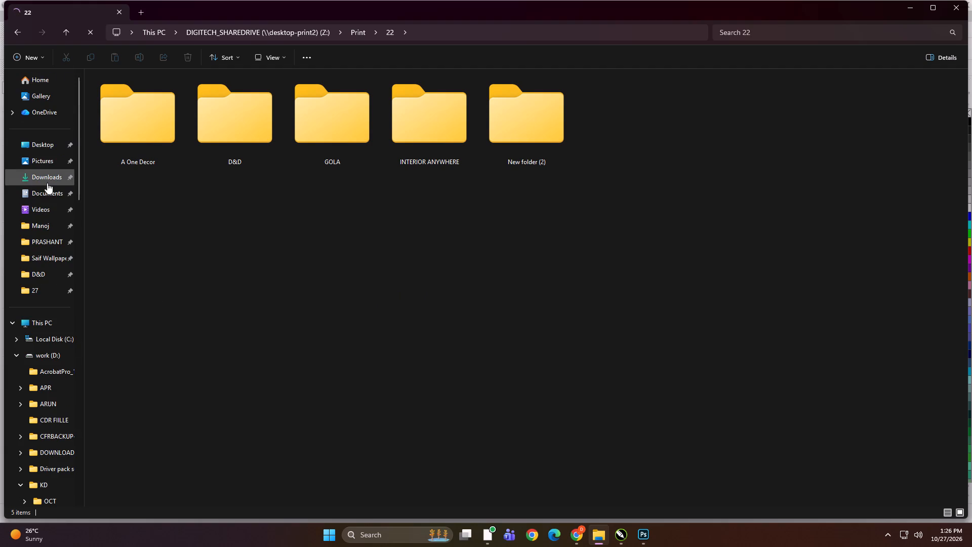
{"action": "left_click", "coordinate": [47, 182]}
{"action": "scroll", "coordinate": [593, 335], "scroll_direction": "down", "scroll_amount": 3}
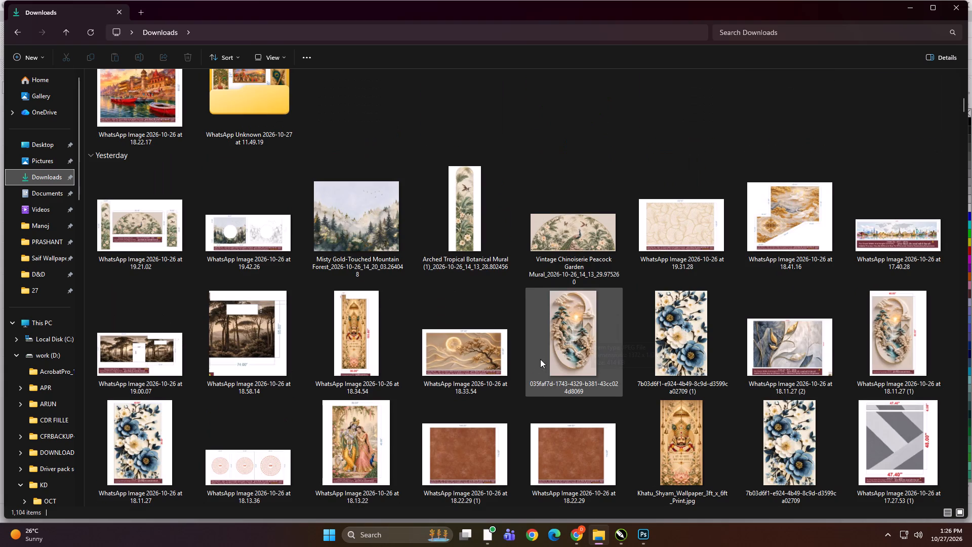
{"action": "scroll", "coordinate": [539, 361], "scroll_direction": "down", "scroll_amount": 3}
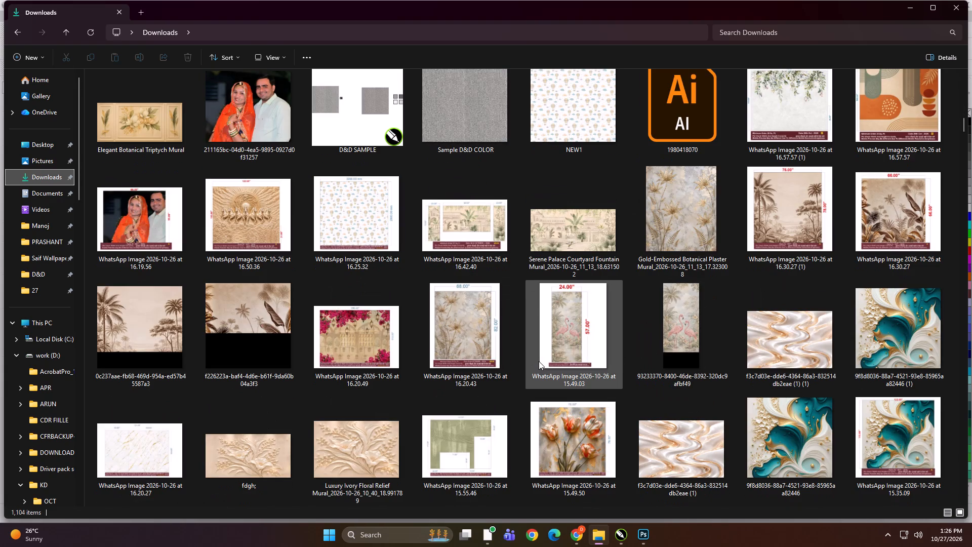
{"action": "scroll", "coordinate": [539, 361], "scroll_direction": "up", "scroll_amount": 1}
{"action": "scroll", "coordinate": [539, 361], "scroll_direction": "down", "scroll_amount": 2}
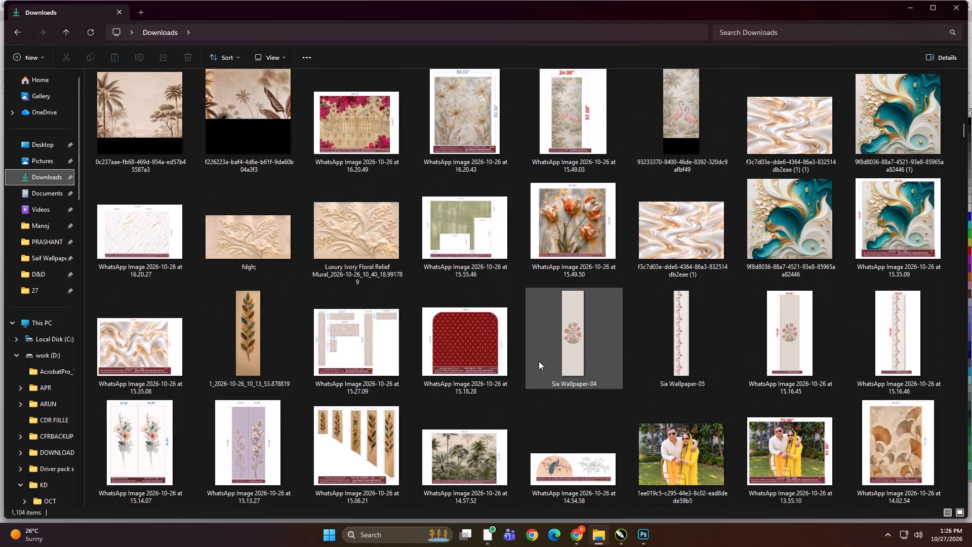
{"action": "scroll", "coordinate": [539, 361], "scroll_direction": "down", "scroll_amount": 1}
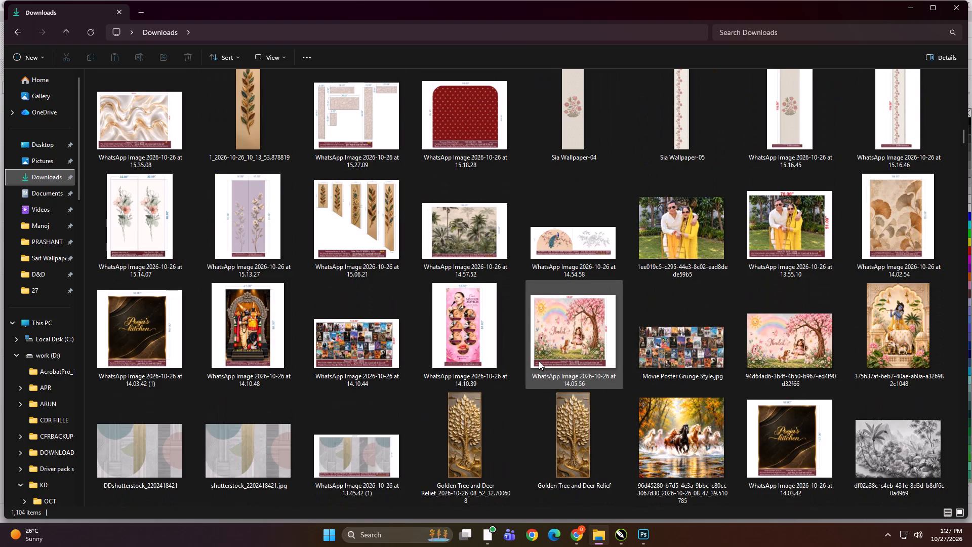
{"action": "scroll", "coordinate": [539, 361], "scroll_direction": "down", "scroll_amount": 1}
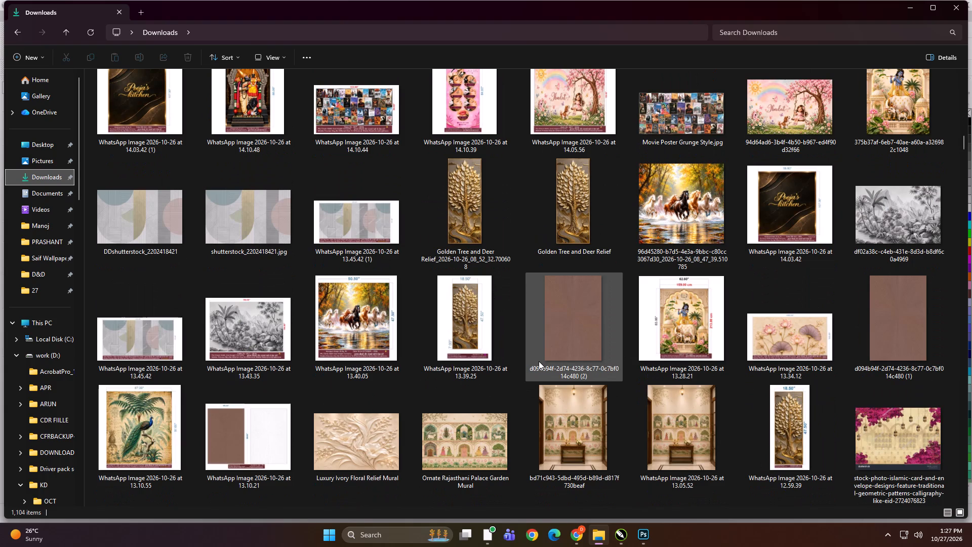
{"action": "scroll", "coordinate": [539, 361], "scroll_direction": "down", "scroll_amount": 1}
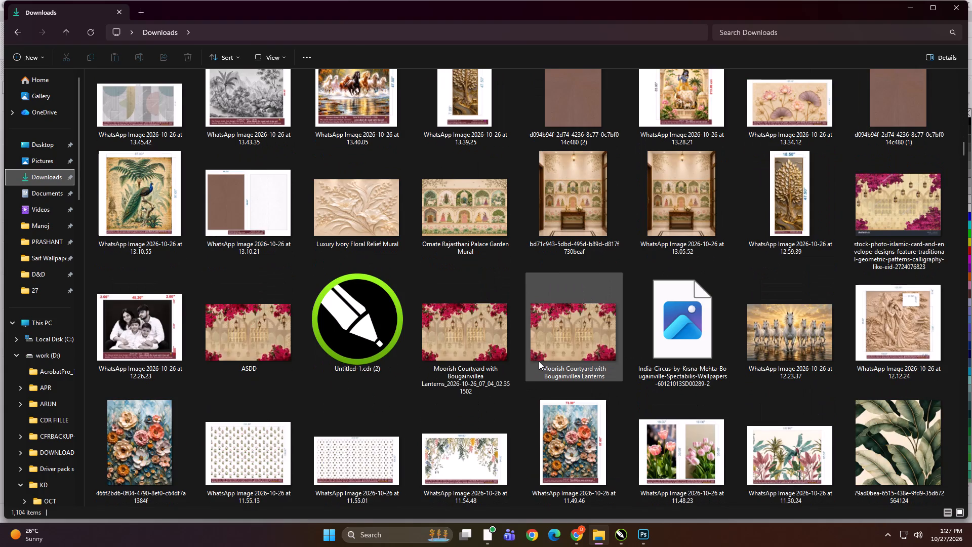
{"action": "scroll", "coordinate": [539, 361], "scroll_direction": "down", "scroll_amount": 1}
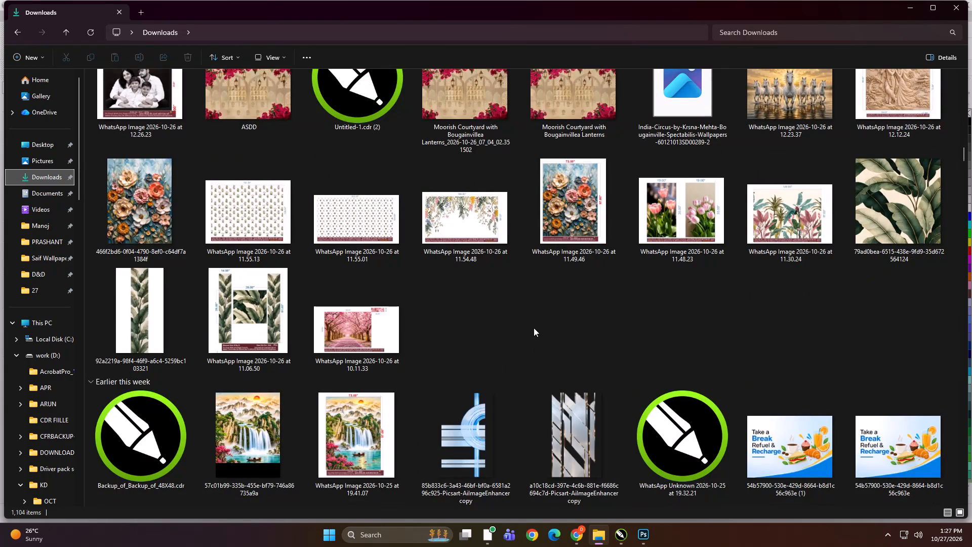
{"action": "scroll", "coordinate": [534, 328], "scroll_direction": "down", "scroll_amount": 2}
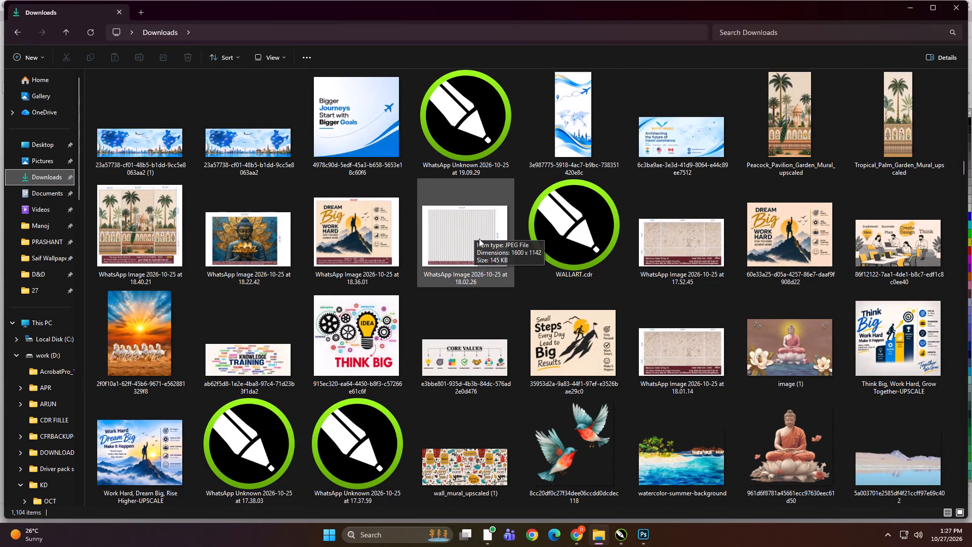
{"action": "scroll", "coordinate": [483, 247], "scroll_direction": "up", "scroll_amount": 1}
{"action": "scroll", "coordinate": [517, 289], "scroll_direction": "up", "scroll_amount": 1}
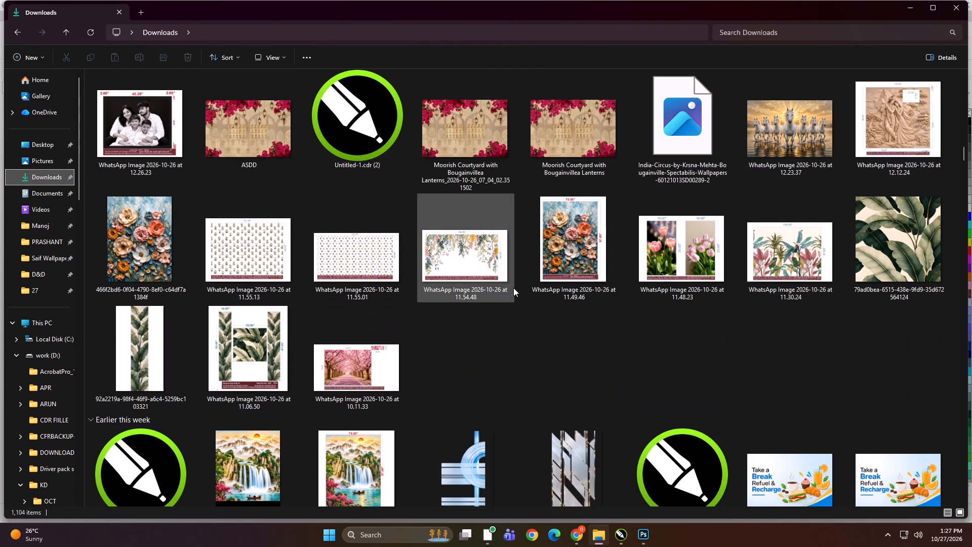
{"action": "left_click", "coordinate": [568, 335]}
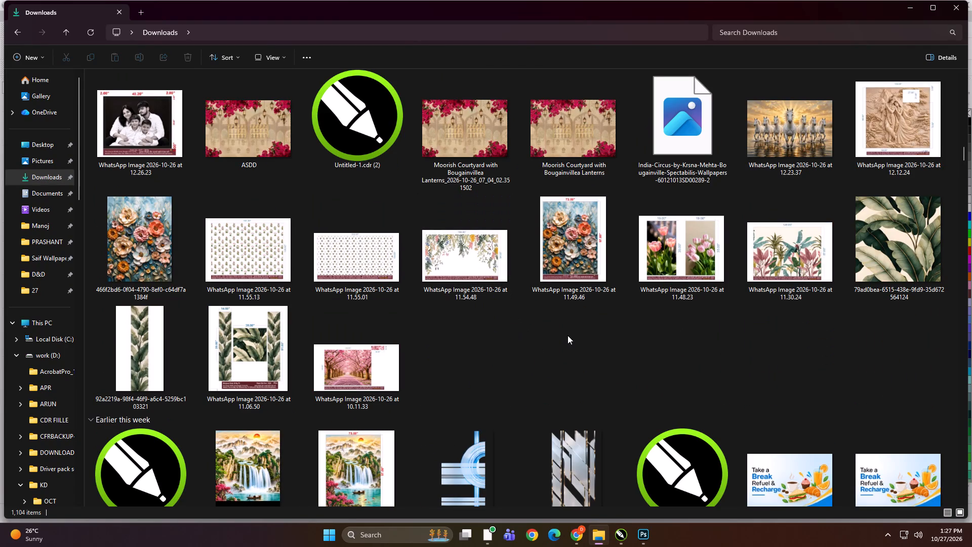
Examine the artworks, previews and folders downloaded earlier this week, checking the Small Steps and Core Values images.
{"action": "scroll", "coordinate": [568, 335], "scroll_direction": "down", "scroll_amount": 1}
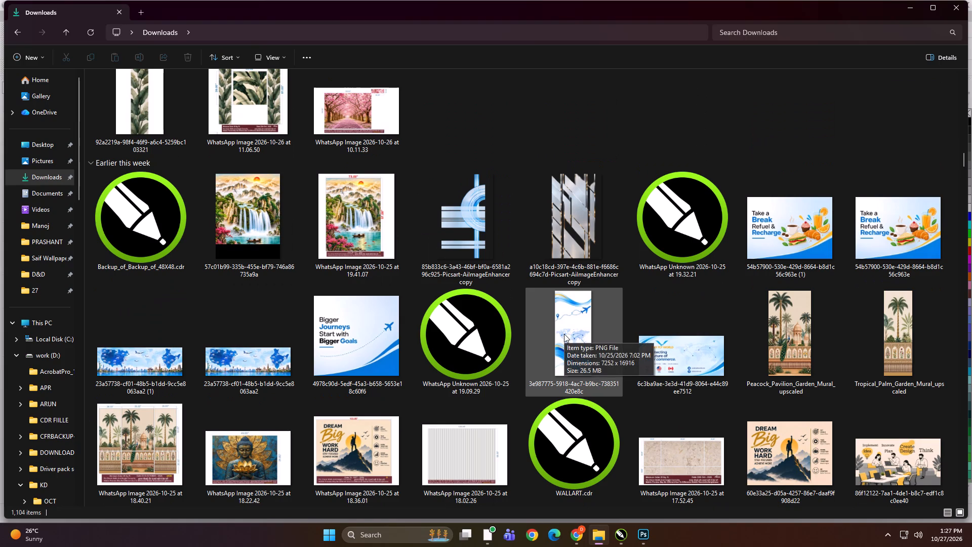
{"action": "scroll", "coordinate": [564, 334], "scroll_direction": "down", "scroll_amount": 1}
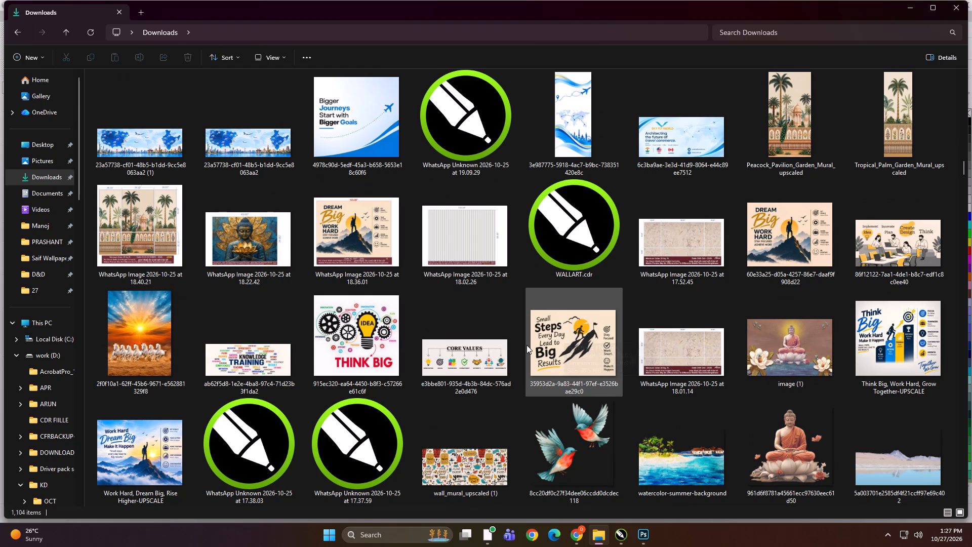
{"action": "left_click", "coordinate": [494, 351]}
{"action": "left_click", "coordinate": [551, 352]}
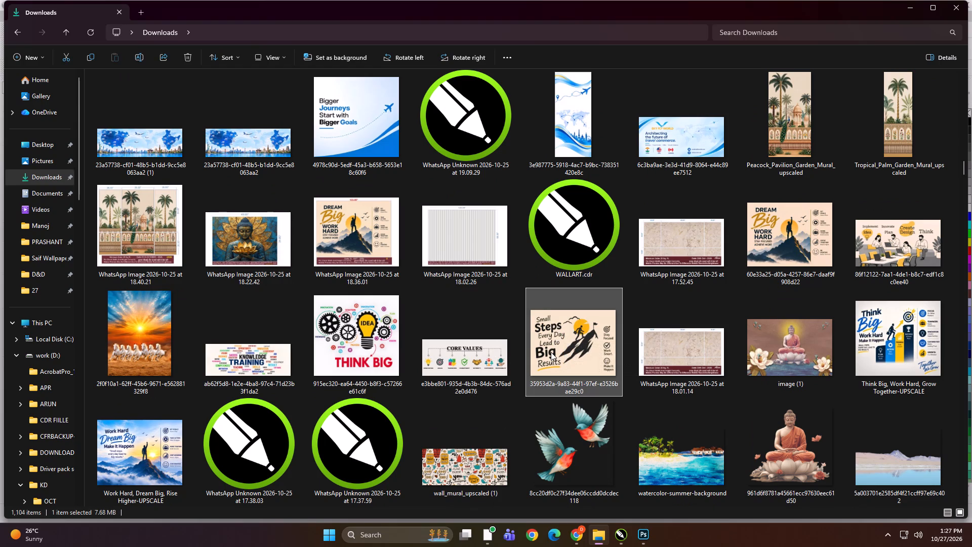
{"action": "left_click", "coordinate": [474, 361]}
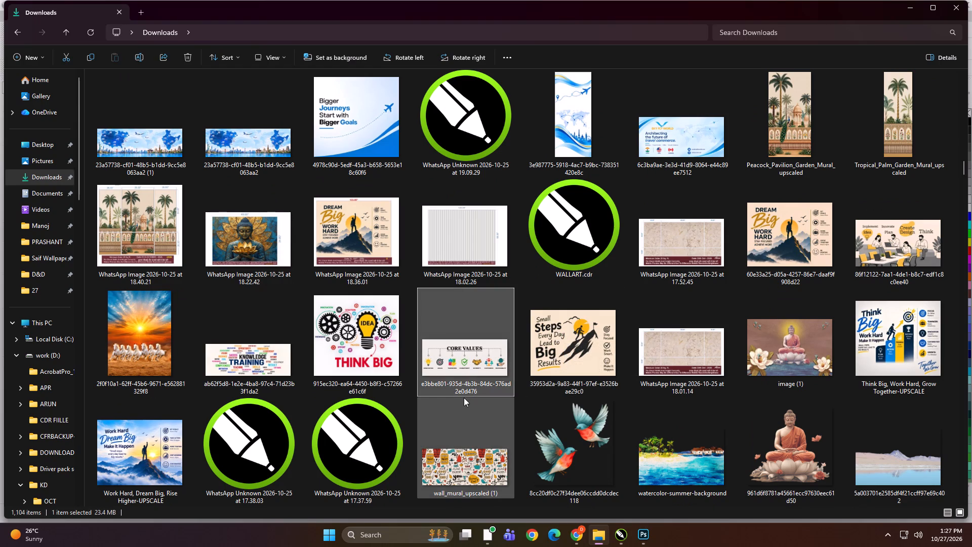
{"action": "left_click", "coordinate": [562, 351]}
{"action": "scroll", "coordinate": [562, 351], "scroll_direction": "down", "scroll_amount": 1}
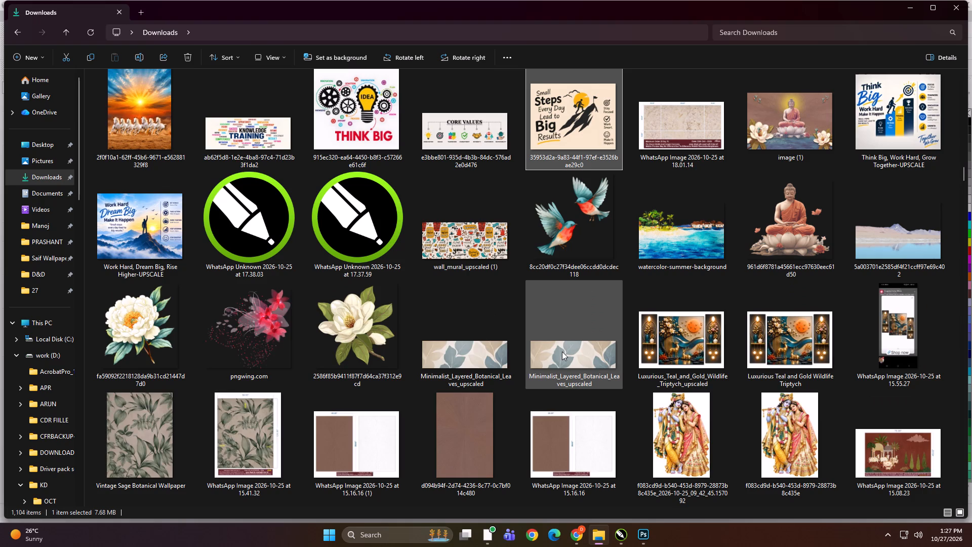
{"action": "scroll", "coordinate": [562, 351], "scroll_direction": "down", "scroll_amount": 1}
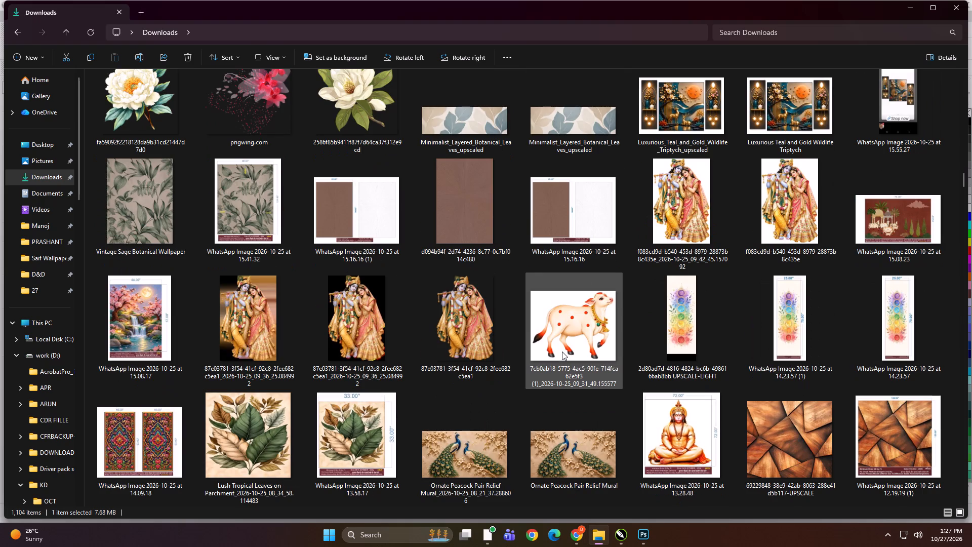
{"action": "scroll", "coordinate": [562, 351], "scroll_direction": "up", "scroll_amount": 1}
{"action": "scroll", "coordinate": [562, 351], "scroll_direction": "down", "scroll_amount": 1}
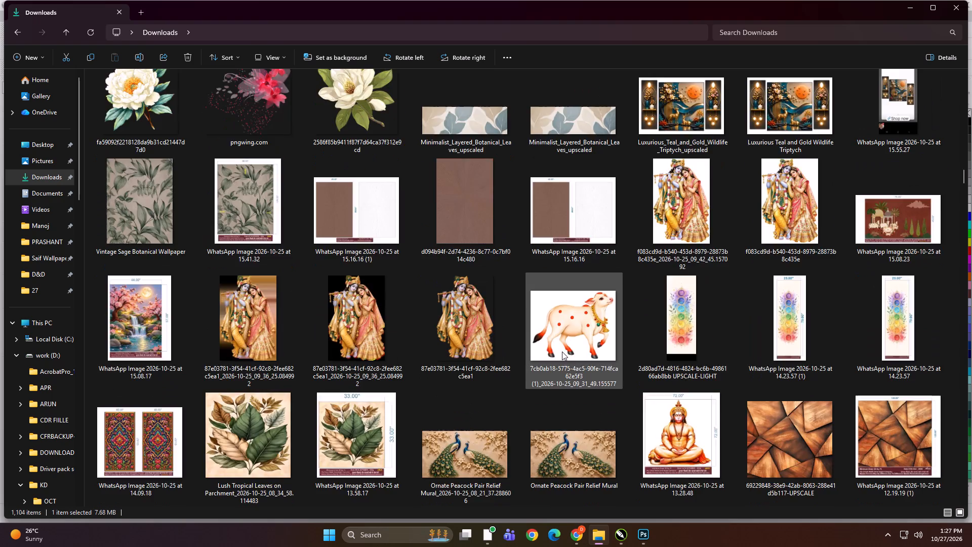
{"action": "scroll", "coordinate": [562, 351], "scroll_direction": "down", "scroll_amount": 2}
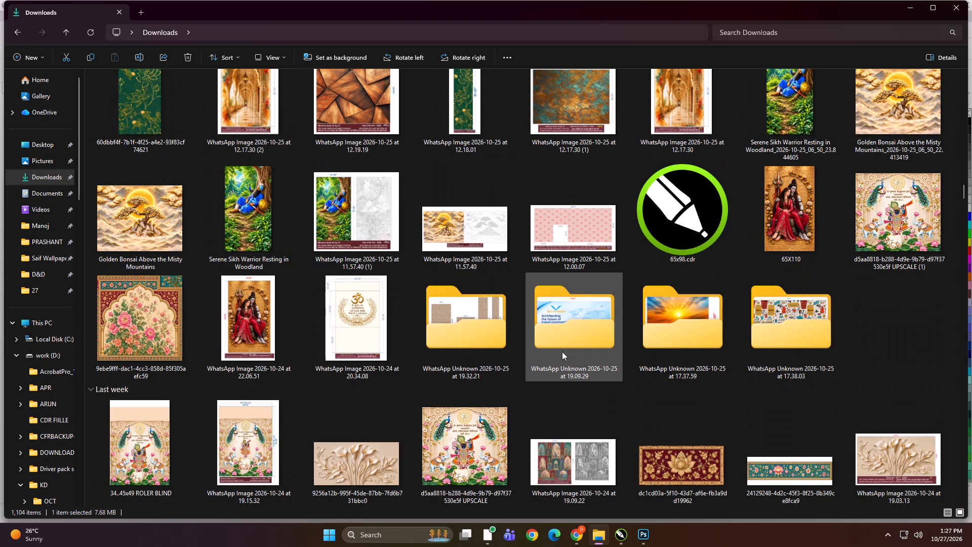
{"action": "scroll", "coordinate": [562, 351], "scroll_direction": "down", "scroll_amount": 2}
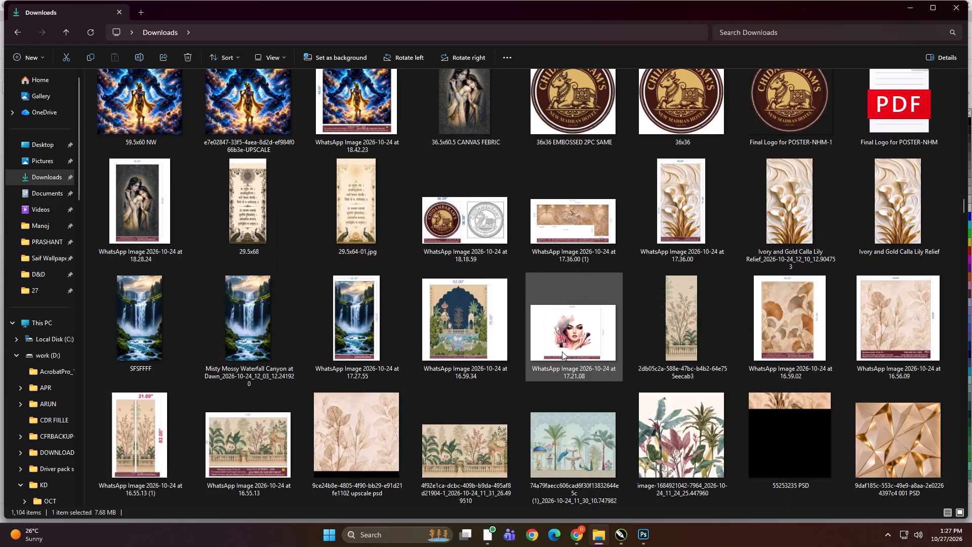
{"action": "scroll", "coordinate": [562, 351], "scroll_direction": "up", "scroll_amount": 3}
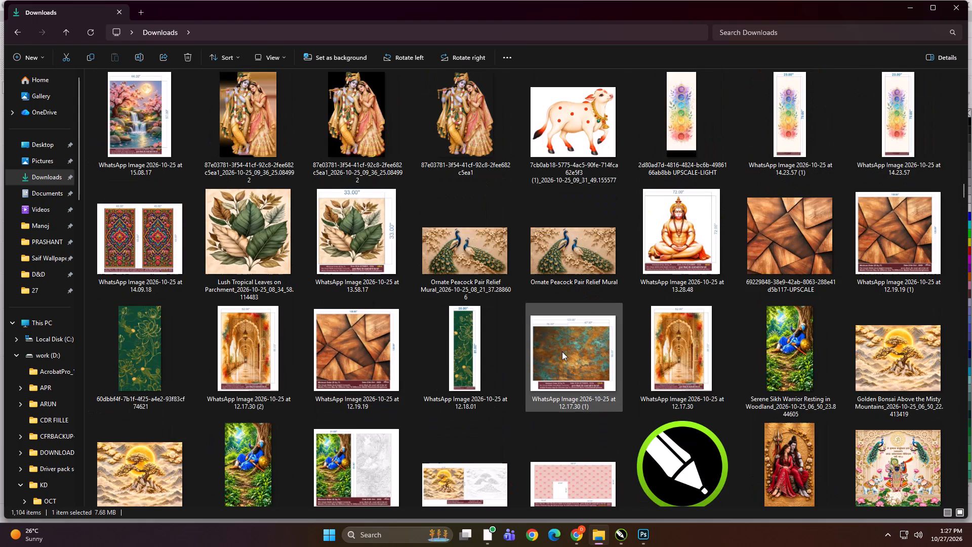
{"action": "scroll", "coordinate": [562, 351], "scroll_direction": "down", "scroll_amount": 1}
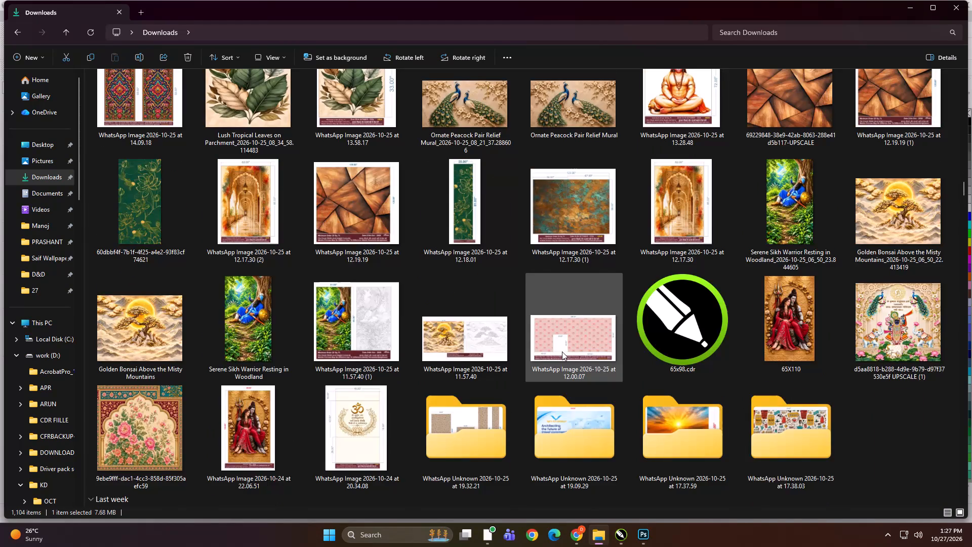
{"action": "scroll", "coordinate": [562, 351], "scroll_direction": "down", "scroll_amount": 1}
{"action": "scroll", "coordinate": [562, 351], "scroll_direction": "up", "scroll_amount": 1}
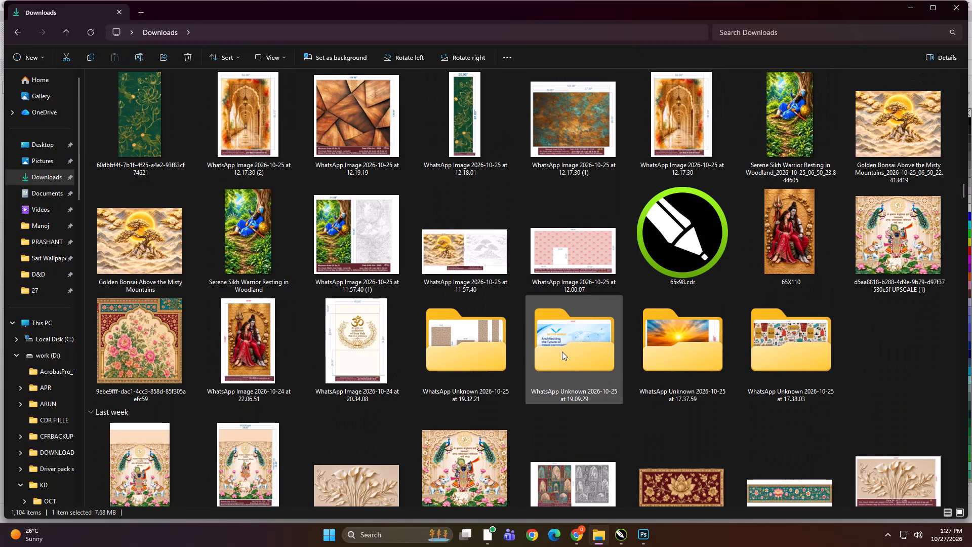
Look through last week's artworks, layout previews and design files in the Downloads folder.
{"action": "scroll", "coordinate": [562, 351], "scroll_direction": "down", "scroll_amount": 2}
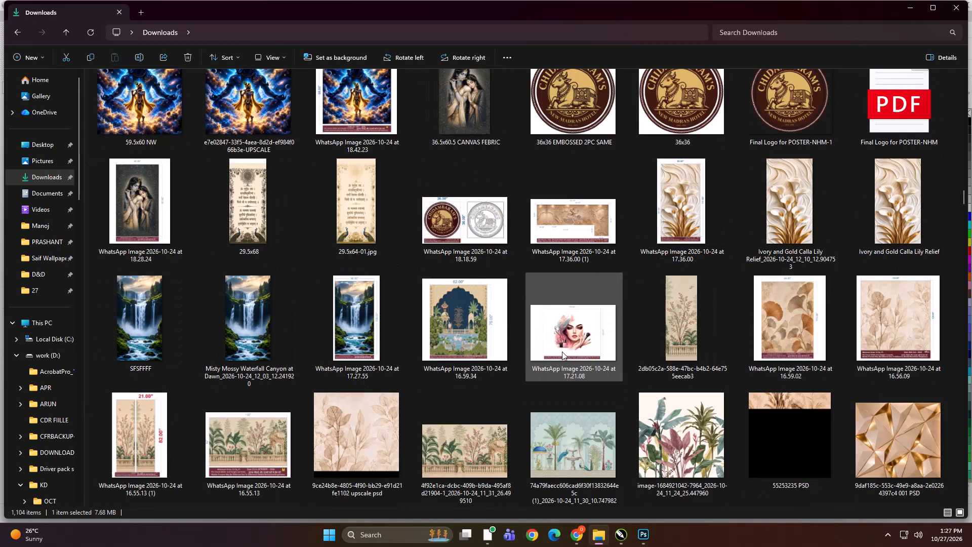
{"action": "scroll", "coordinate": [562, 351], "scroll_direction": "down", "scroll_amount": 1}
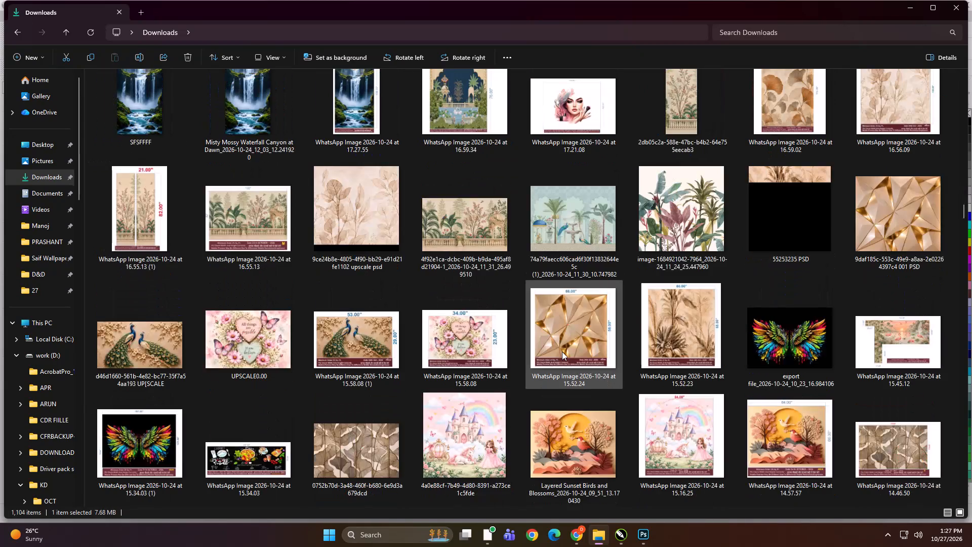
{"action": "scroll", "coordinate": [562, 351], "scroll_direction": "down", "scroll_amount": 2}
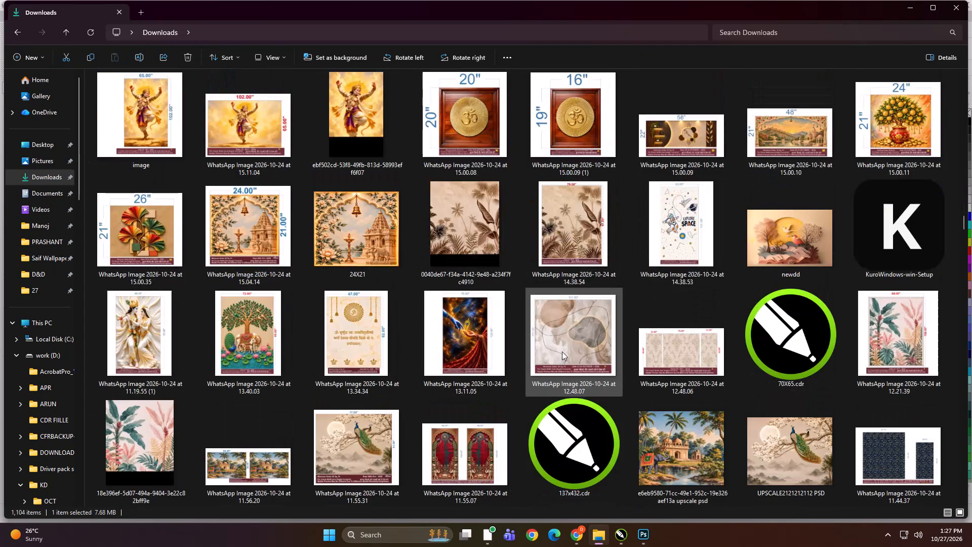
{"action": "scroll", "coordinate": [562, 351], "scroll_direction": "down", "scroll_amount": 2}
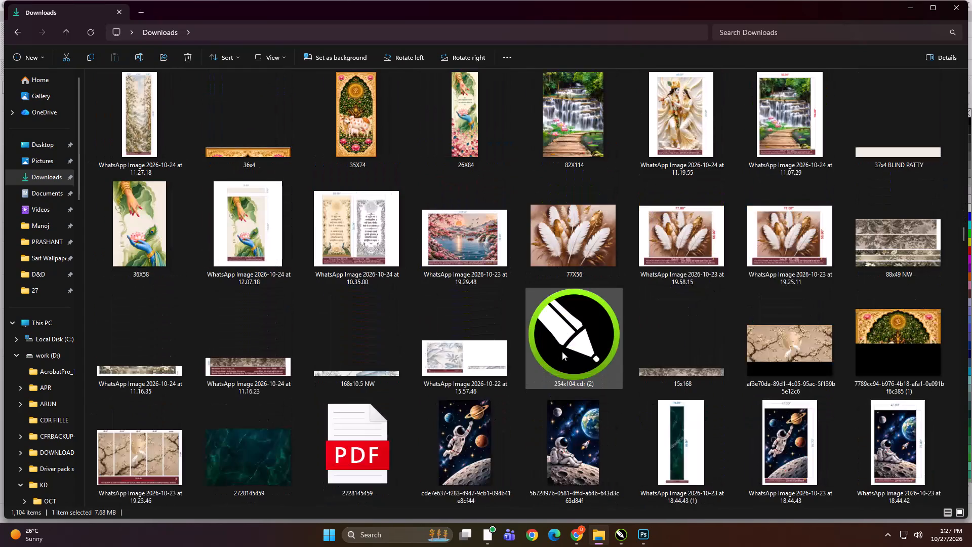
{"action": "scroll", "coordinate": [562, 351], "scroll_direction": "down", "scroll_amount": 2}
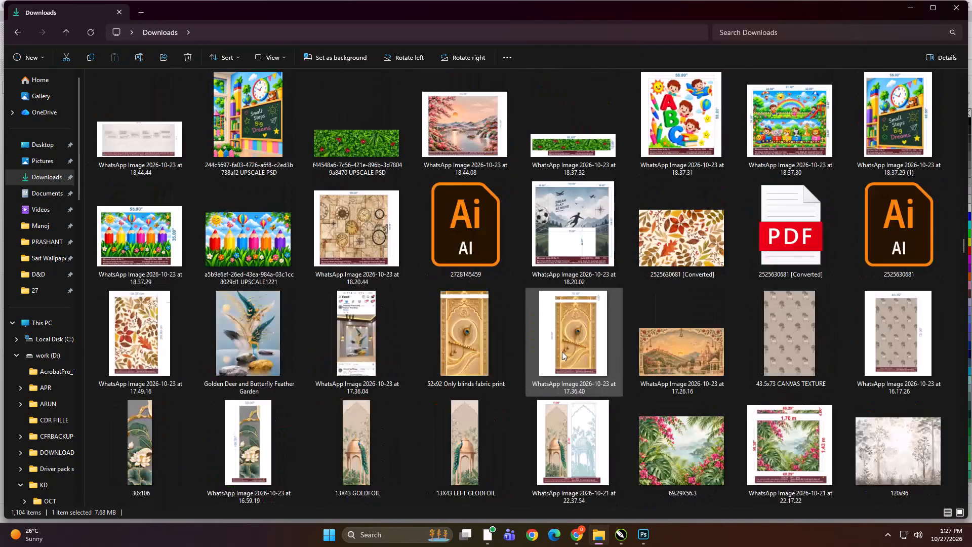
{"action": "scroll", "coordinate": [562, 351], "scroll_direction": "down", "scroll_amount": 3}
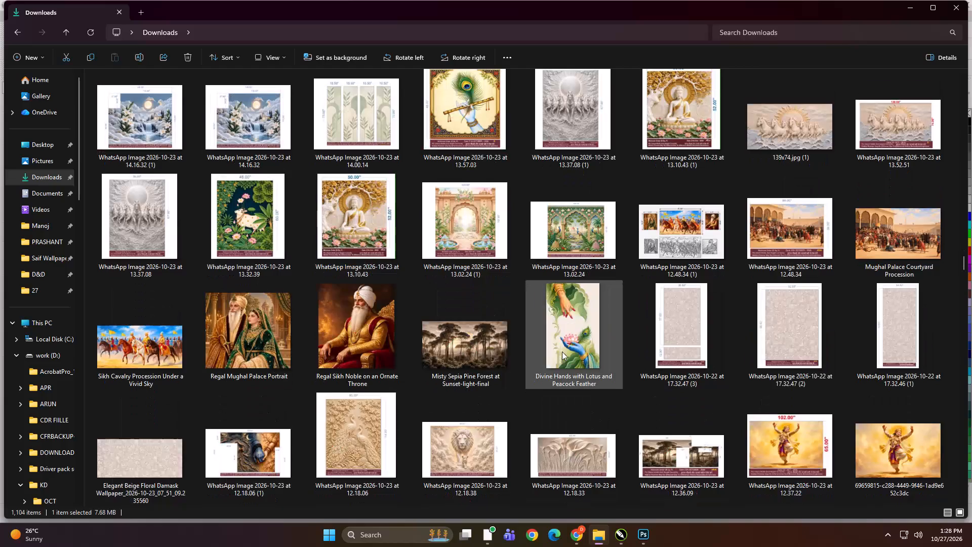
{"action": "scroll", "coordinate": [562, 351], "scroll_direction": "up", "scroll_amount": 1}
{"action": "scroll", "coordinate": [562, 351], "scroll_direction": "down", "scroll_amount": 2}
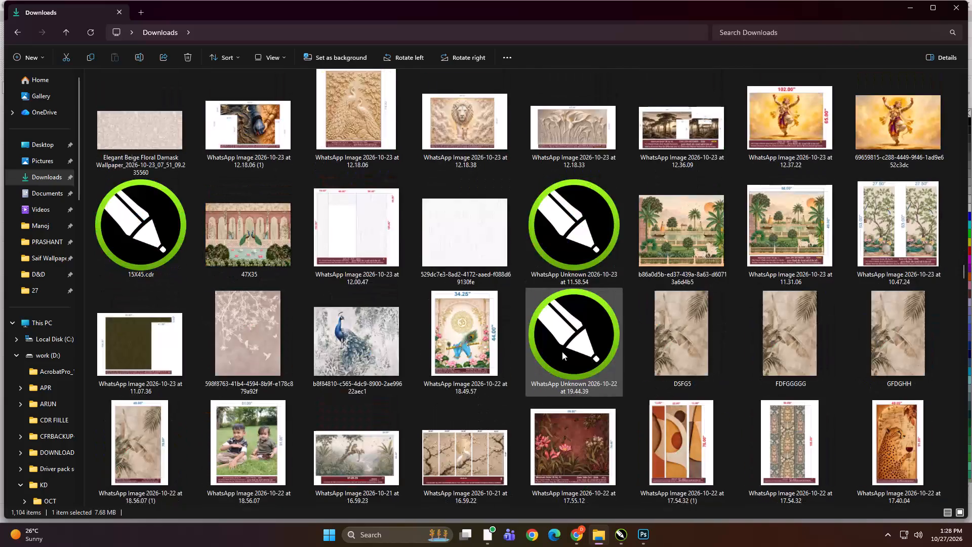
{"action": "scroll", "coordinate": [562, 351], "scroll_direction": "down", "scroll_amount": 3}
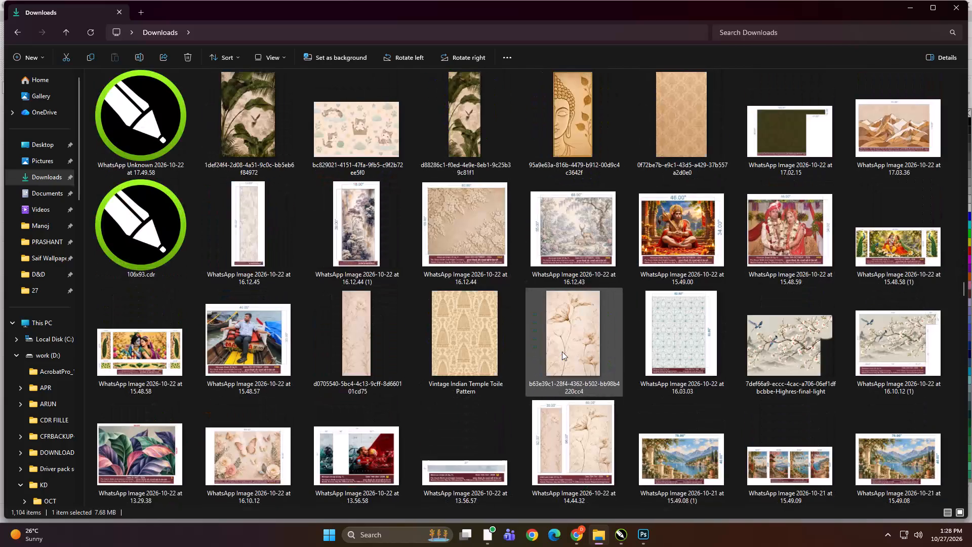
{"action": "scroll", "coordinate": [562, 351], "scroll_direction": "down", "scroll_amount": 2}
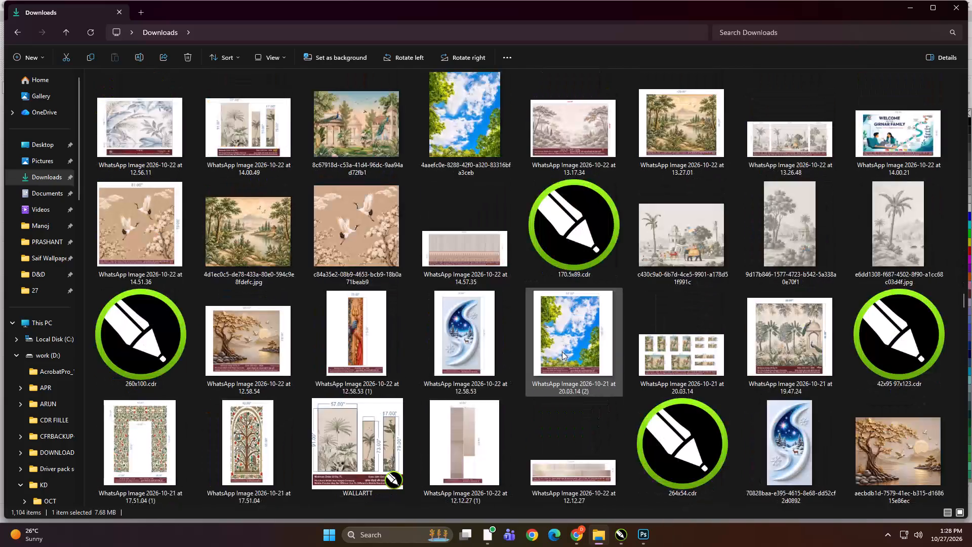
{"action": "scroll", "coordinate": [562, 351], "scroll_direction": "down", "scroll_amount": 2}
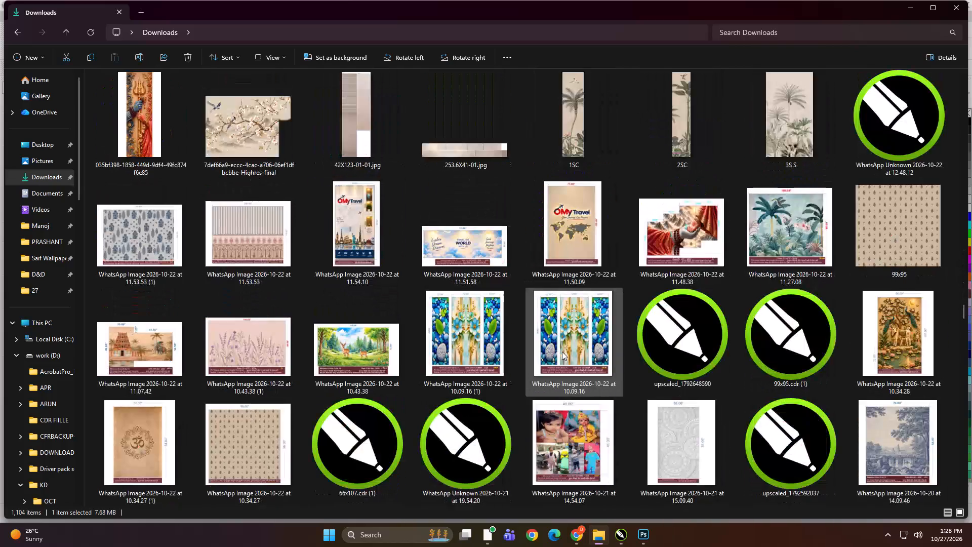
{"action": "scroll", "coordinate": [562, 351], "scroll_direction": "down", "scroll_amount": 13}
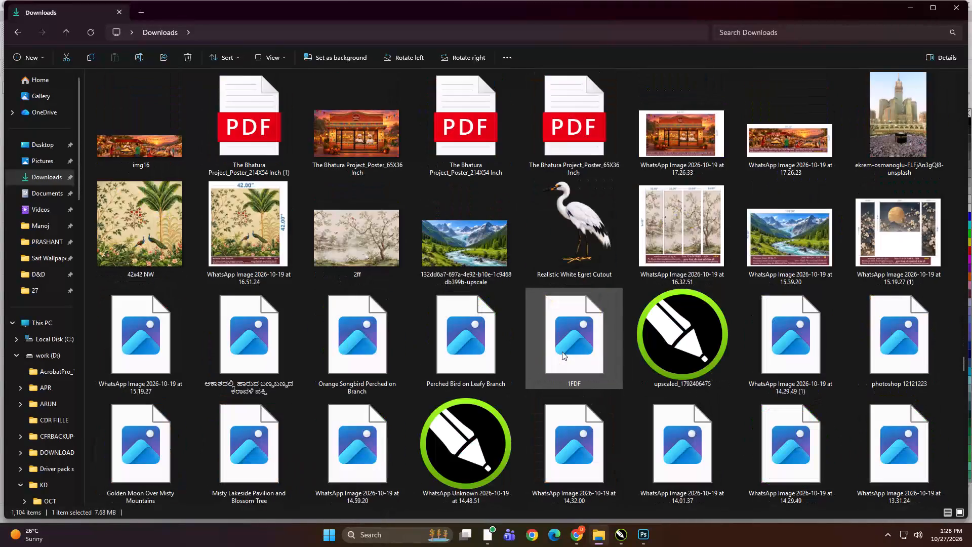
Examine the oldest downloads, including the upscaled folders, and work back up to the artworks and previews of 17 October.
{"action": "scroll", "coordinate": [562, 351], "scroll_direction": "down", "scroll_amount": 14}
{"action": "scroll", "coordinate": [562, 351], "scroll_direction": "down", "scroll_amount": 14}
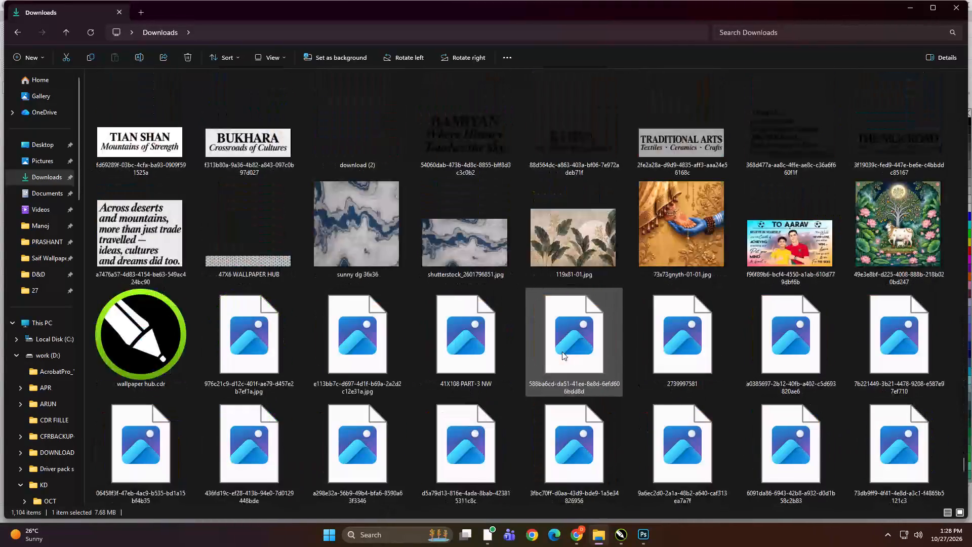
{"action": "scroll", "coordinate": [562, 351], "scroll_direction": "down", "scroll_amount": 12}
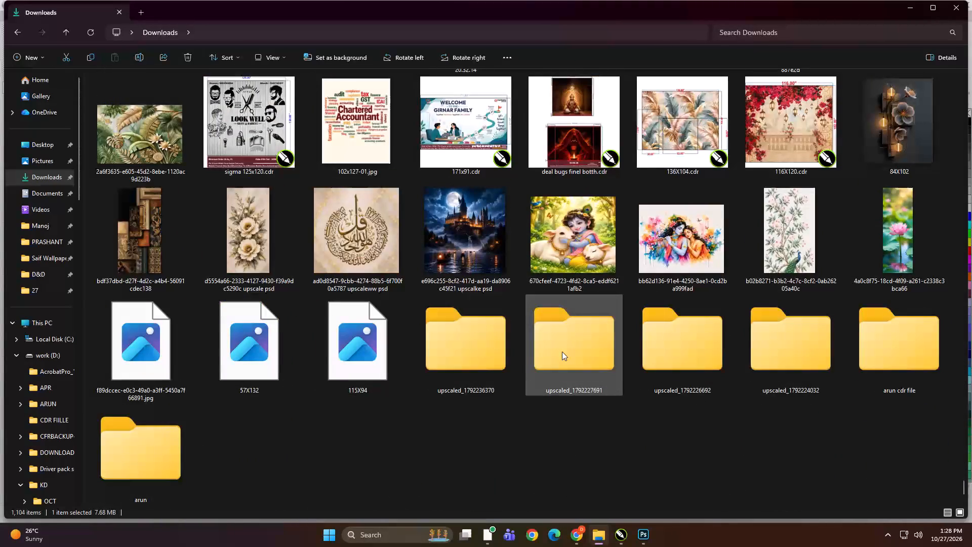
{"action": "scroll", "coordinate": [562, 351], "scroll_direction": "up", "scroll_amount": 2}
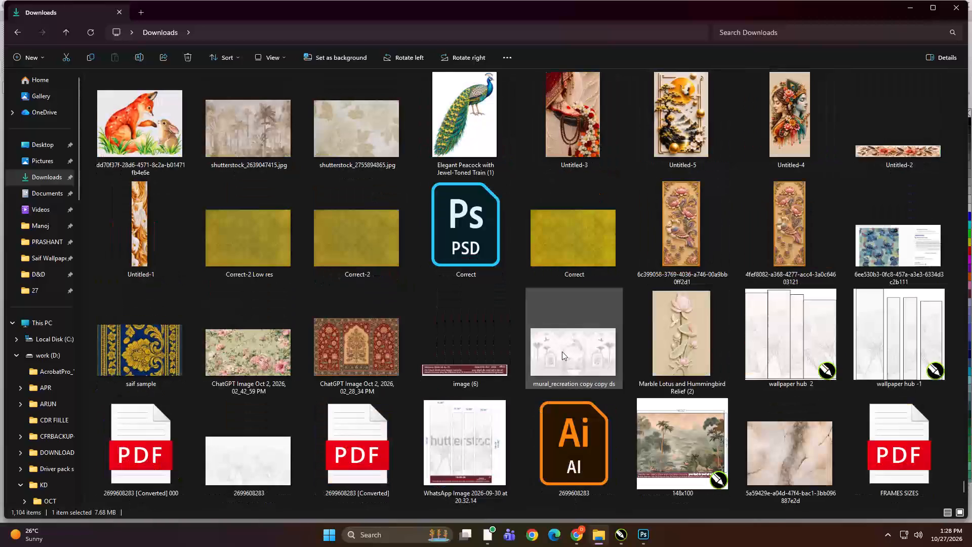
{"action": "scroll", "coordinate": [562, 351], "scroll_direction": "up", "scroll_amount": 2}
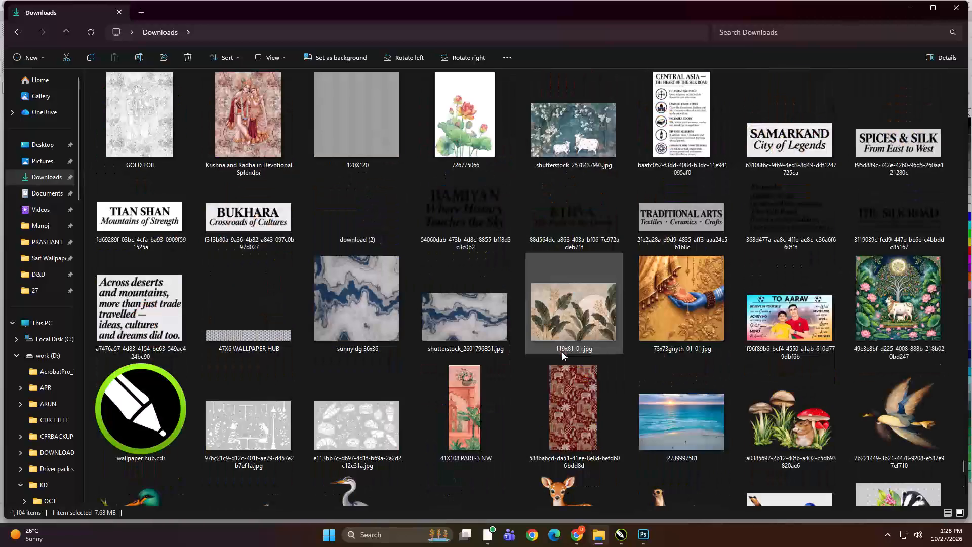
{"action": "scroll", "coordinate": [562, 351], "scroll_direction": "up", "scroll_amount": 2}
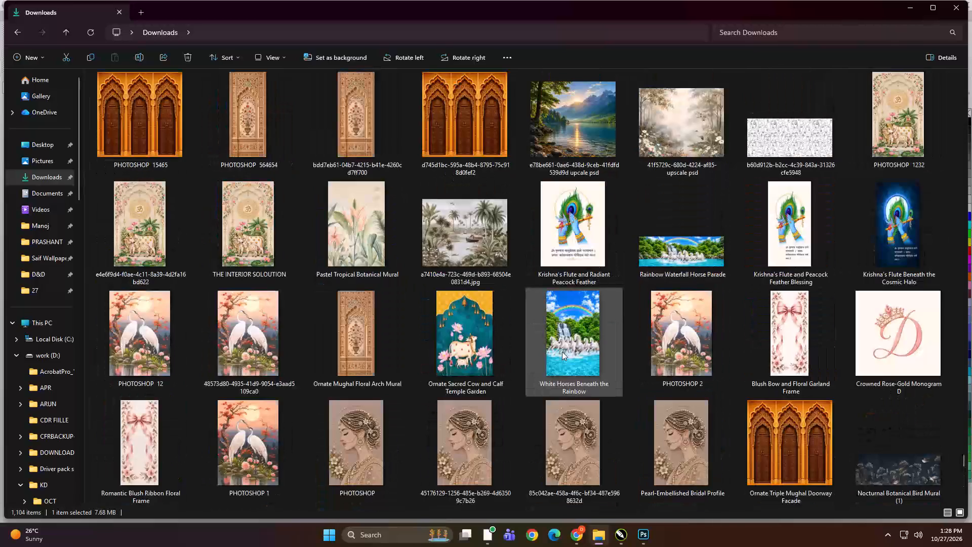
{"action": "scroll", "coordinate": [562, 351], "scroll_direction": "up", "scroll_amount": 2}
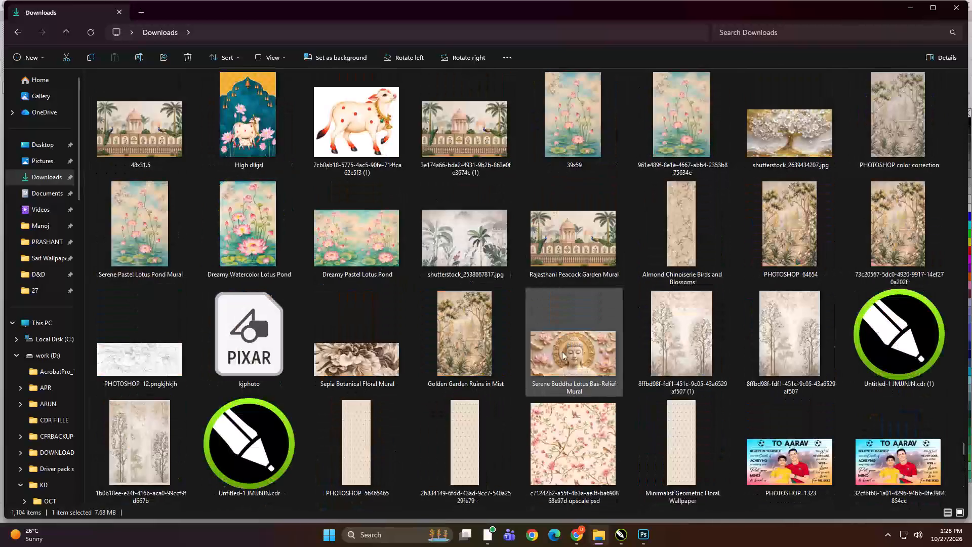
{"action": "scroll", "coordinate": [562, 351], "scroll_direction": "up", "scroll_amount": 2}
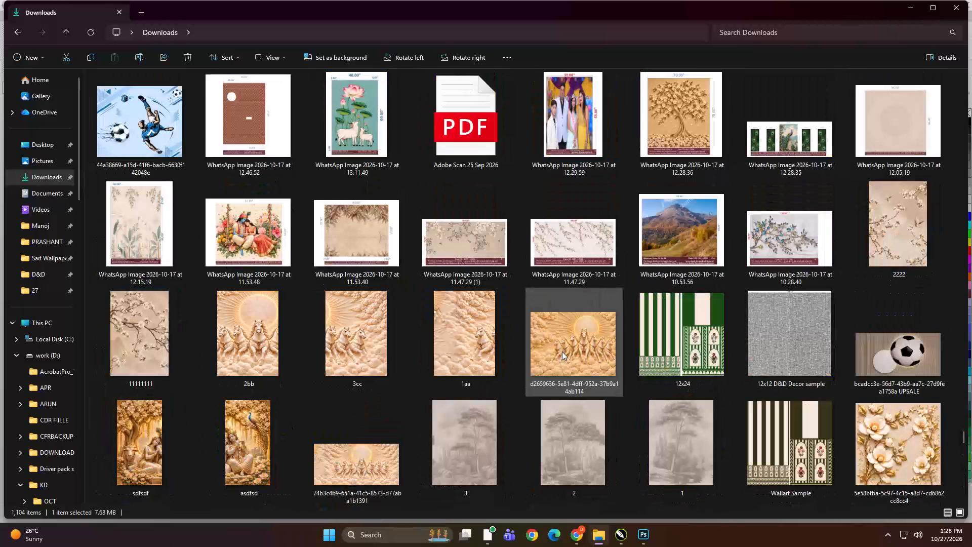
{"action": "scroll", "coordinate": [562, 351], "scroll_direction": "up", "scroll_amount": 2}
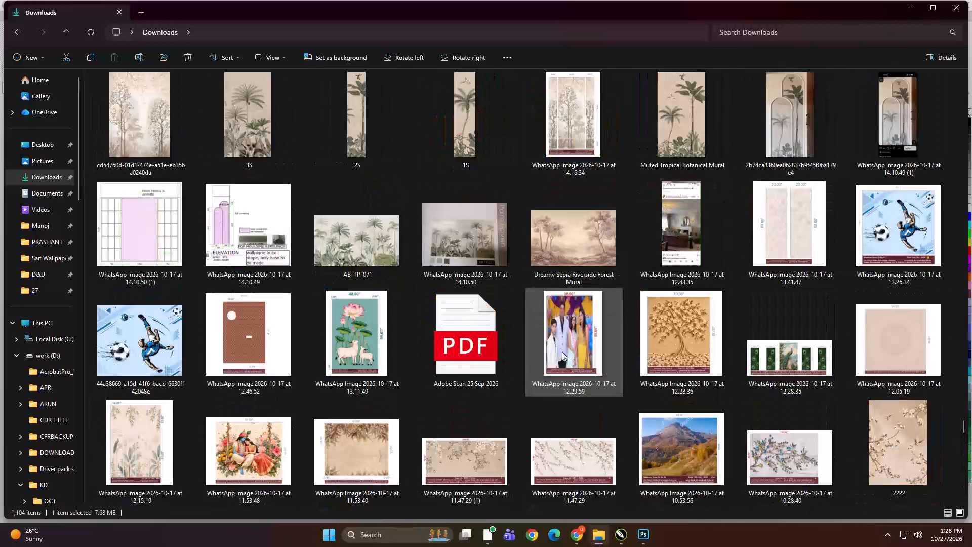
{"action": "scroll", "coordinate": [562, 351], "scroll_direction": "up", "scroll_amount": 1}
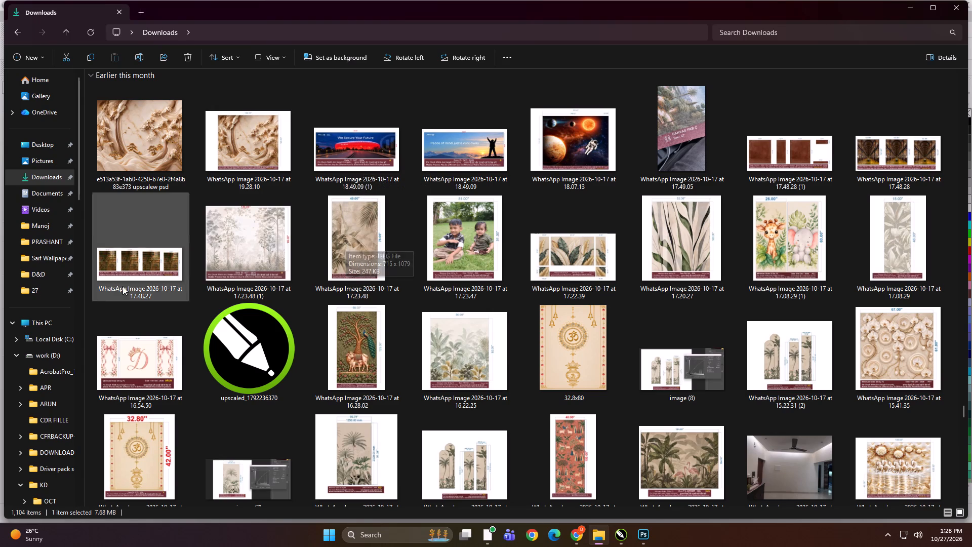
Check the KD folder on the work (D:) drive and its PRINT FILE subfolder.
{"action": "left_click", "coordinate": [44, 316]}
{"action": "double_click", "coordinate": [281, 184]}
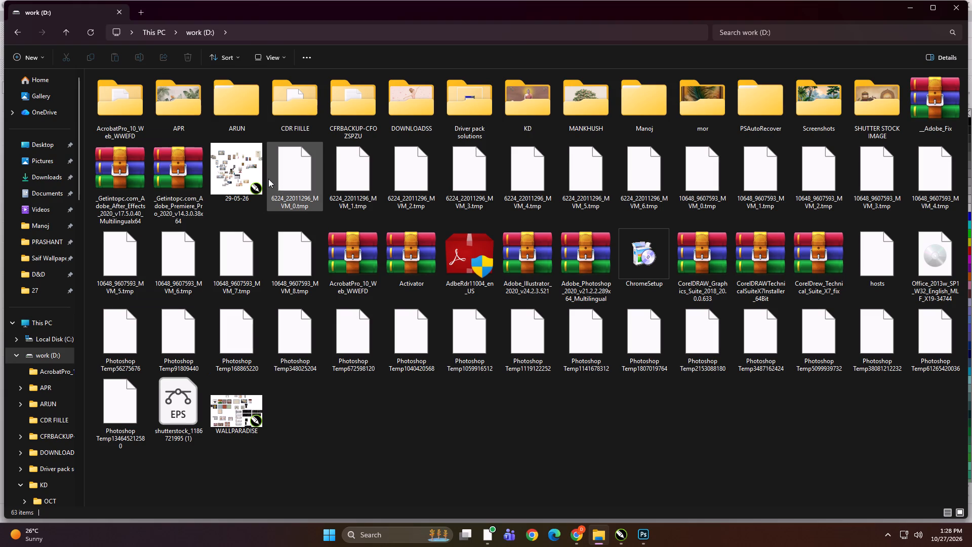
{"action": "double_click", "coordinate": [521, 108]}
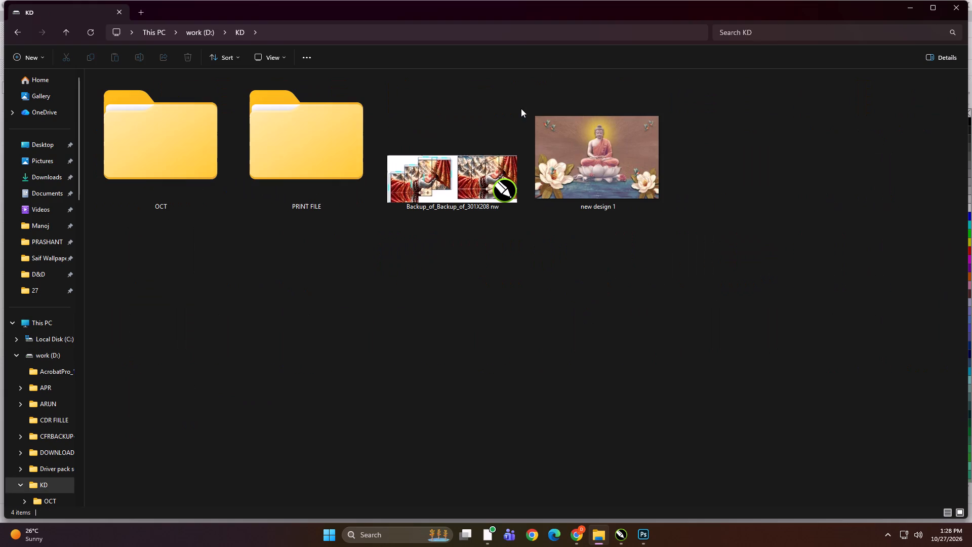
{"action": "double_click", "coordinate": [311, 174]}
{"action": "key", "text": "BackSpace"}
{"action": "key", "text": "BackSpace"}
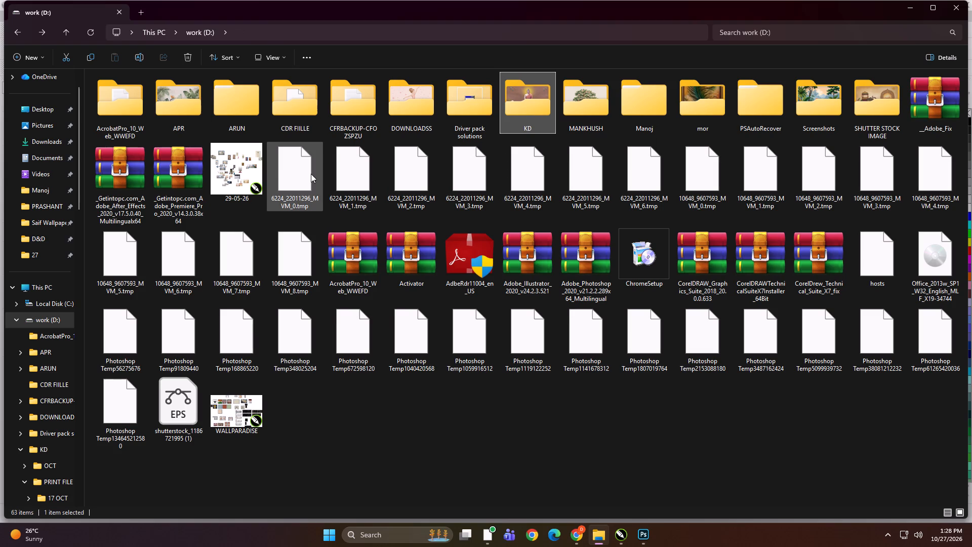
Check the customer folders inside subfolder 18 of the shared drive's Print folder.
{"action": "left_click", "coordinate": [46, 286]}
{"action": "double_click", "coordinate": [190, 293]}
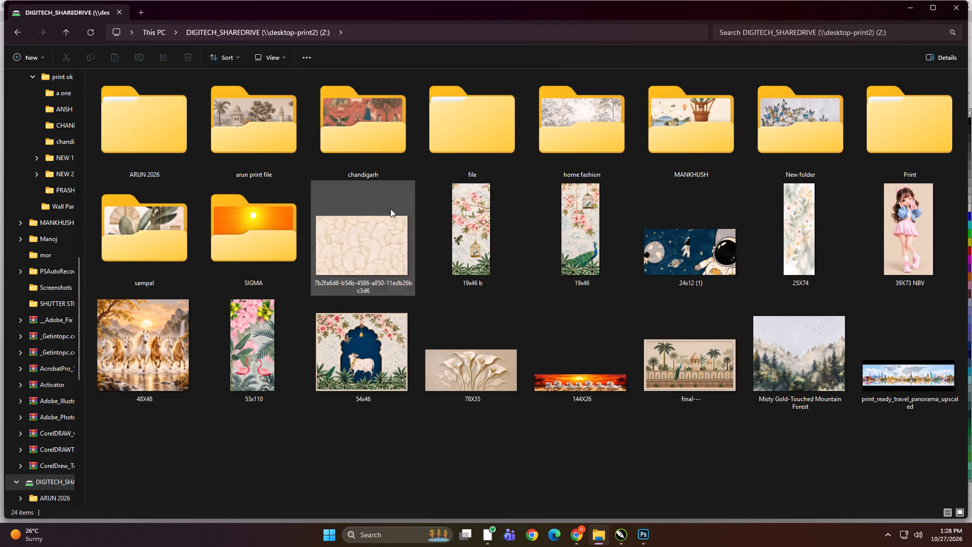
{"action": "double_click", "coordinate": [907, 139]}
{"action": "double_click", "coordinate": [127, 110]}
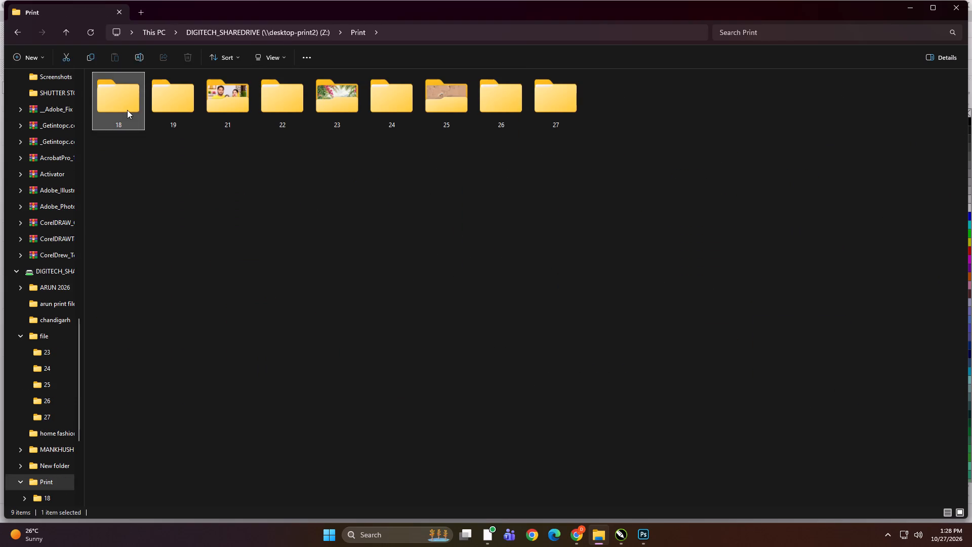
{"action": "left_click", "coordinate": [366, 288]}
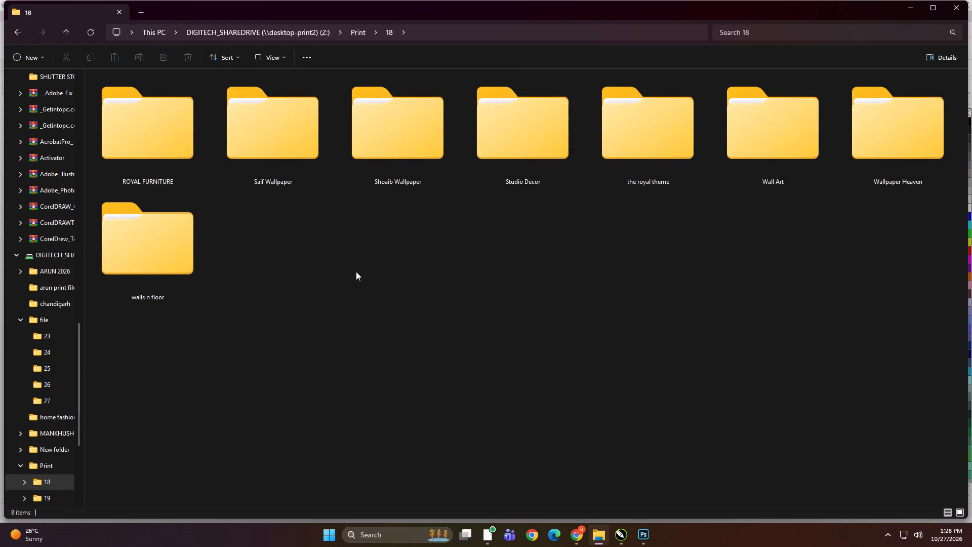
{"action": "key", "text": "BackSpace"}
{"action": "key", "text": "BackSpace"}
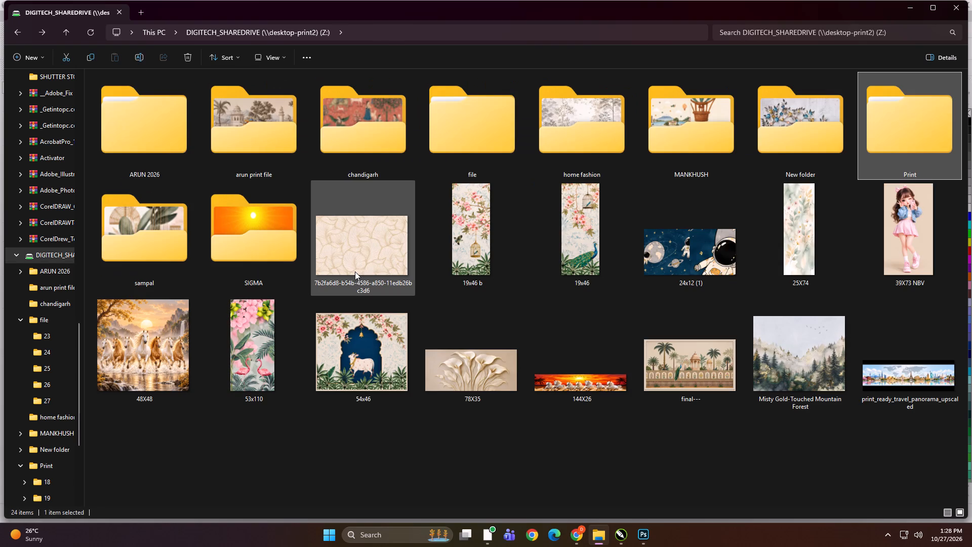
Look through the OCT folder inside KD on the work (D:) drive.
{"action": "key", "text": "BackSpace"}
{"action": "double_click", "coordinate": [305, 170]}
{"action": "double_click", "coordinate": [526, 119]}
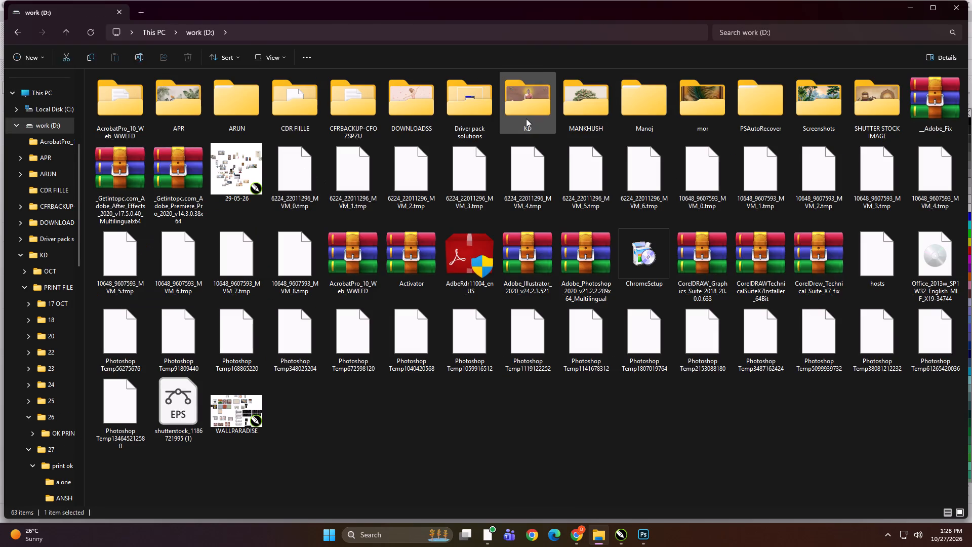
{"action": "double_click", "coordinate": [179, 145]}
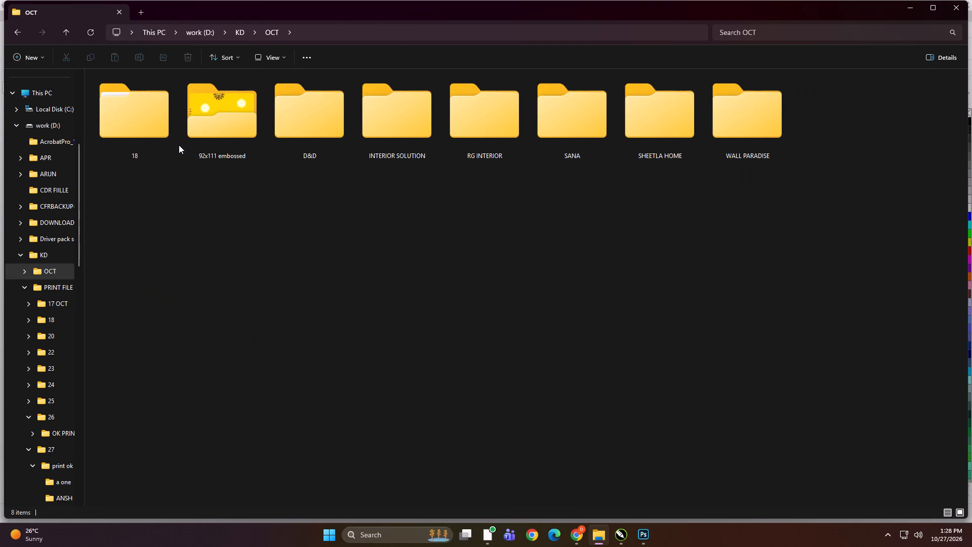
{"action": "left_click", "coordinate": [290, 278]}
{"action": "key", "text": "BackSpace"}
Check the Wall Rich Delhi and Wallpaper Heaven folders inside the 17 OCT folder of KD's PRINT FILE.
{"action": "double_click", "coordinate": [320, 146]}
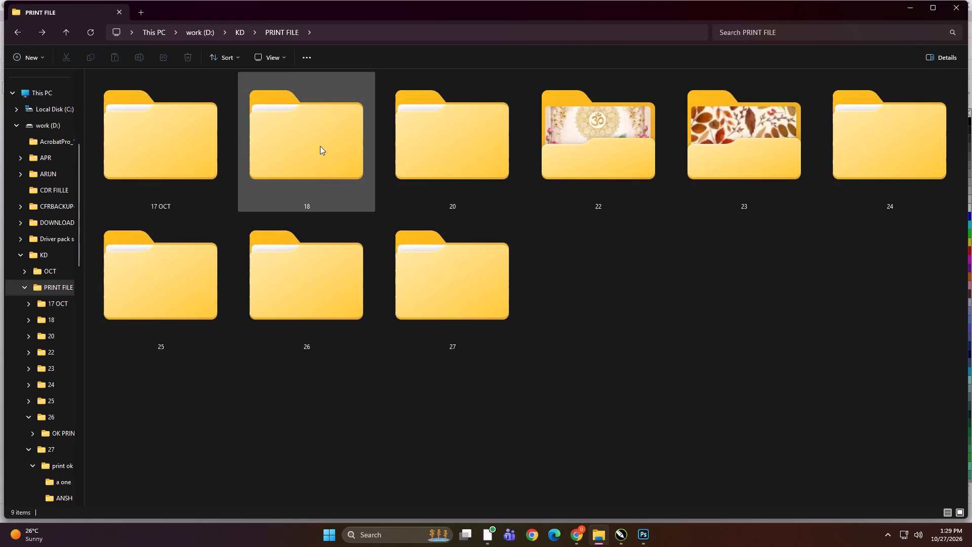
{"action": "double_click", "coordinate": [188, 144]}
{"action": "double_click", "coordinate": [150, 93]}
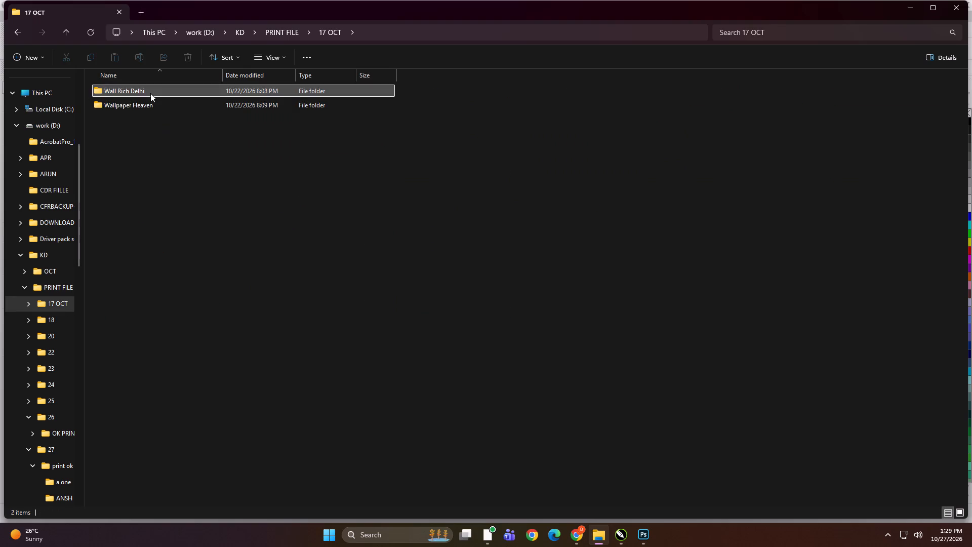
{"action": "key", "text": "BackSpace"}
{"action": "double_click", "coordinate": [162, 108]}
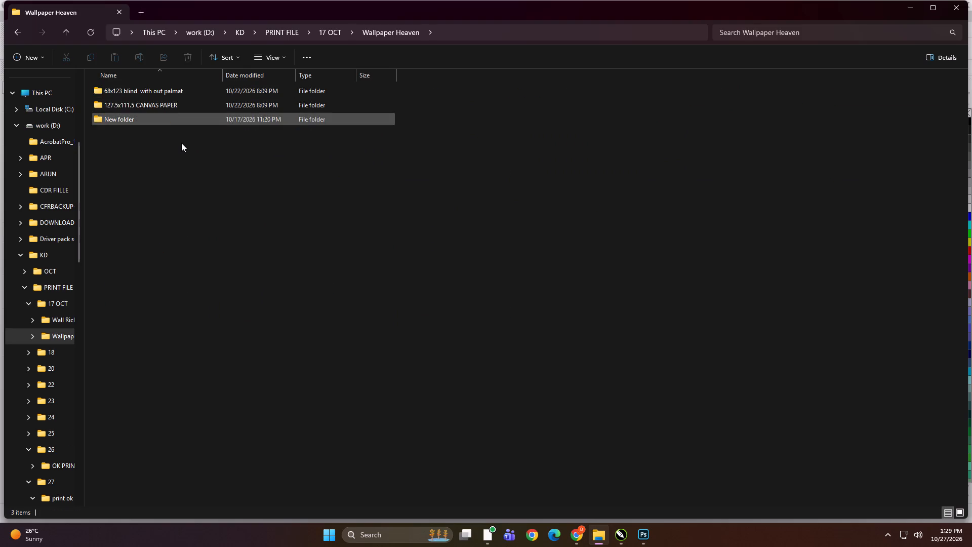
{"action": "left_click", "coordinate": [181, 143]}
{"action": "key", "text": "BackSpace"}
{"action": "key", "text": "BackSpace"}
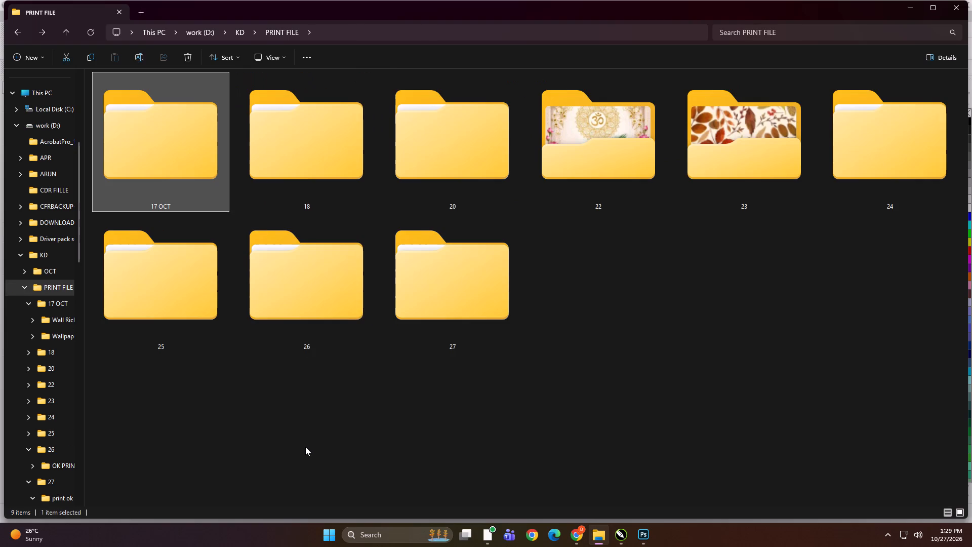
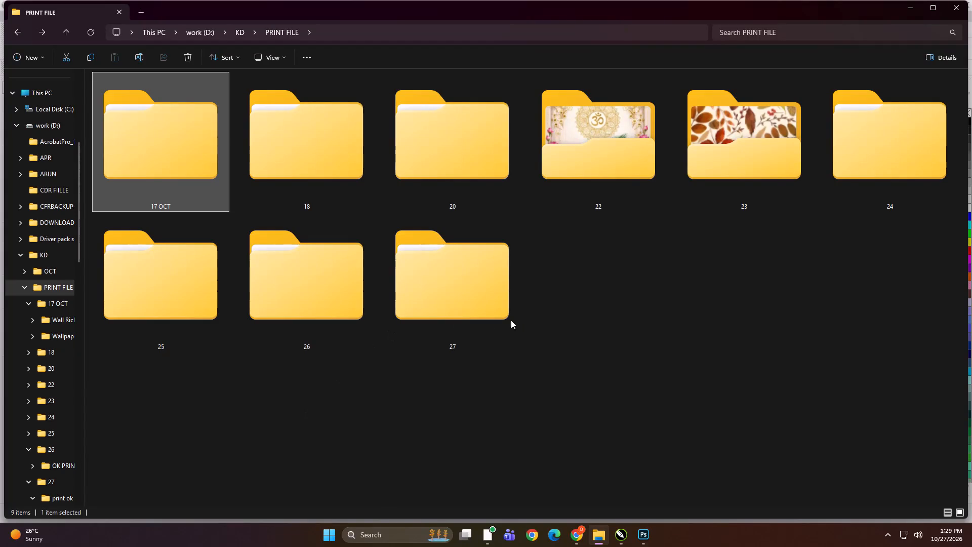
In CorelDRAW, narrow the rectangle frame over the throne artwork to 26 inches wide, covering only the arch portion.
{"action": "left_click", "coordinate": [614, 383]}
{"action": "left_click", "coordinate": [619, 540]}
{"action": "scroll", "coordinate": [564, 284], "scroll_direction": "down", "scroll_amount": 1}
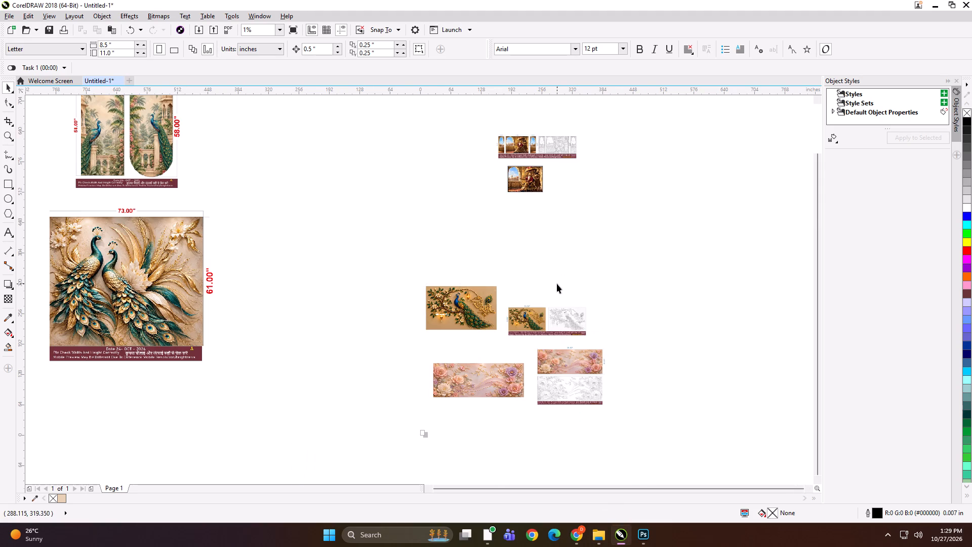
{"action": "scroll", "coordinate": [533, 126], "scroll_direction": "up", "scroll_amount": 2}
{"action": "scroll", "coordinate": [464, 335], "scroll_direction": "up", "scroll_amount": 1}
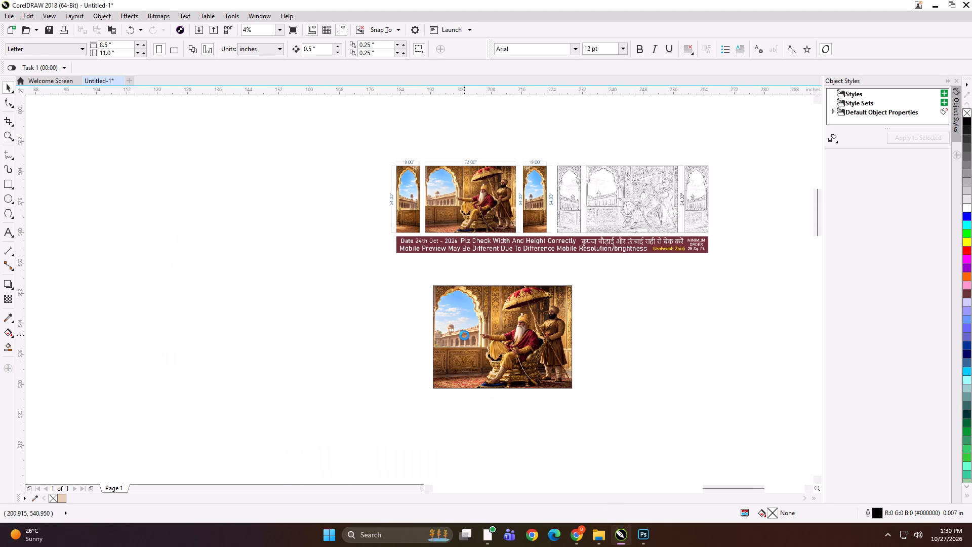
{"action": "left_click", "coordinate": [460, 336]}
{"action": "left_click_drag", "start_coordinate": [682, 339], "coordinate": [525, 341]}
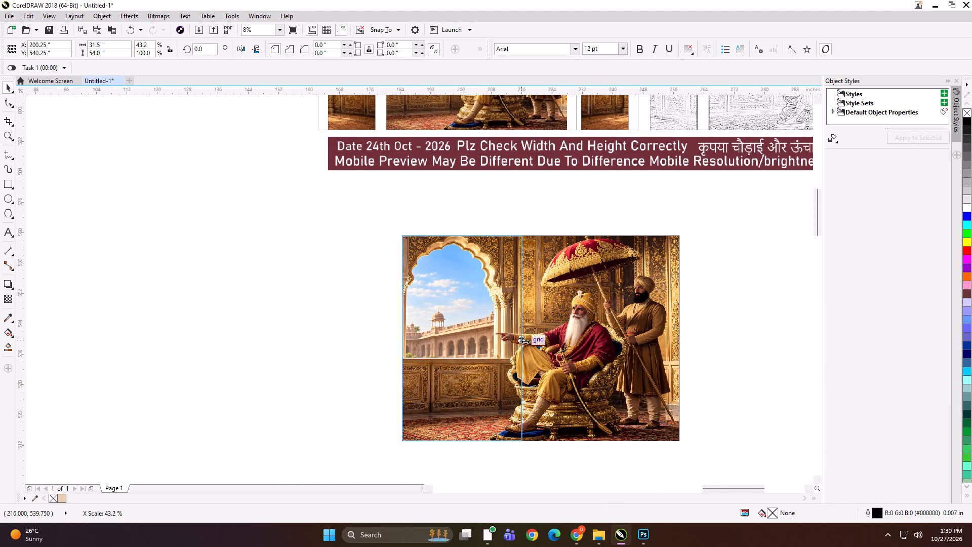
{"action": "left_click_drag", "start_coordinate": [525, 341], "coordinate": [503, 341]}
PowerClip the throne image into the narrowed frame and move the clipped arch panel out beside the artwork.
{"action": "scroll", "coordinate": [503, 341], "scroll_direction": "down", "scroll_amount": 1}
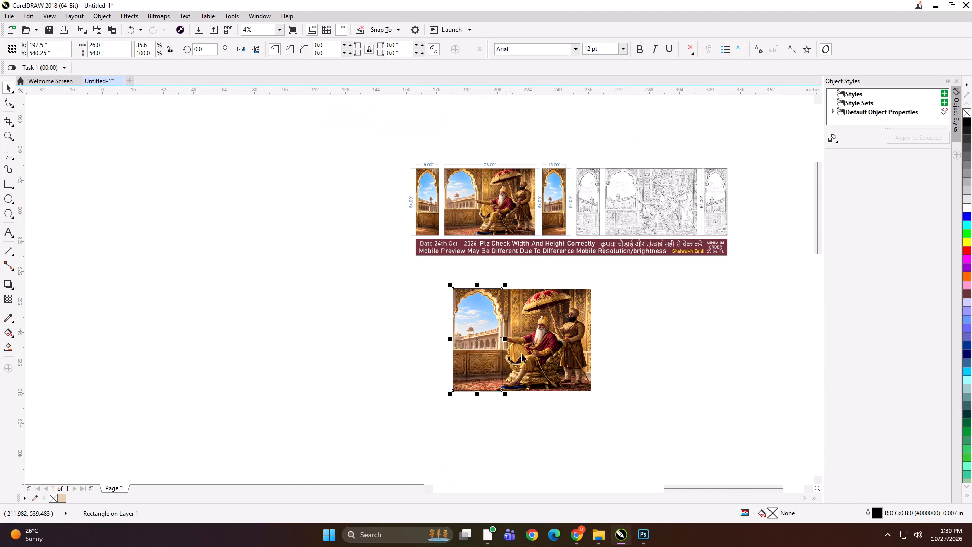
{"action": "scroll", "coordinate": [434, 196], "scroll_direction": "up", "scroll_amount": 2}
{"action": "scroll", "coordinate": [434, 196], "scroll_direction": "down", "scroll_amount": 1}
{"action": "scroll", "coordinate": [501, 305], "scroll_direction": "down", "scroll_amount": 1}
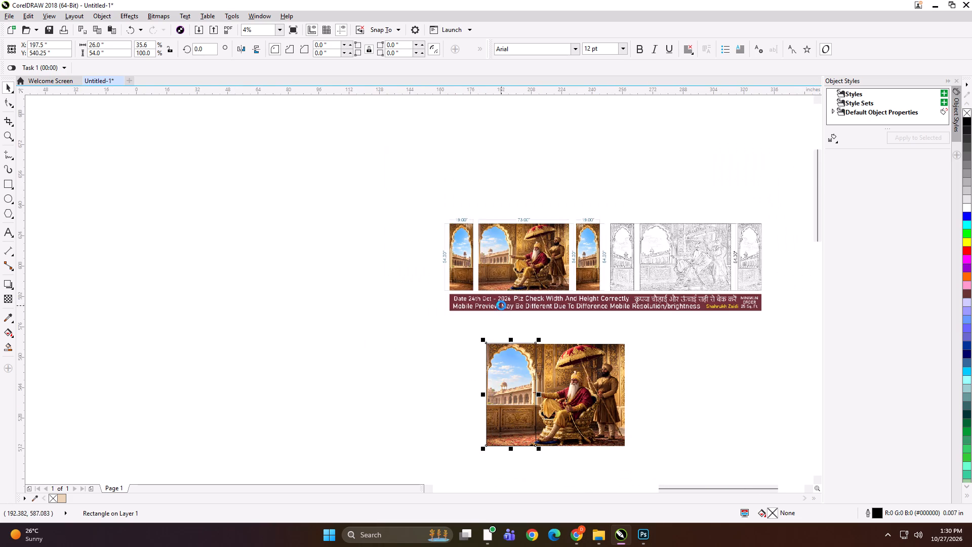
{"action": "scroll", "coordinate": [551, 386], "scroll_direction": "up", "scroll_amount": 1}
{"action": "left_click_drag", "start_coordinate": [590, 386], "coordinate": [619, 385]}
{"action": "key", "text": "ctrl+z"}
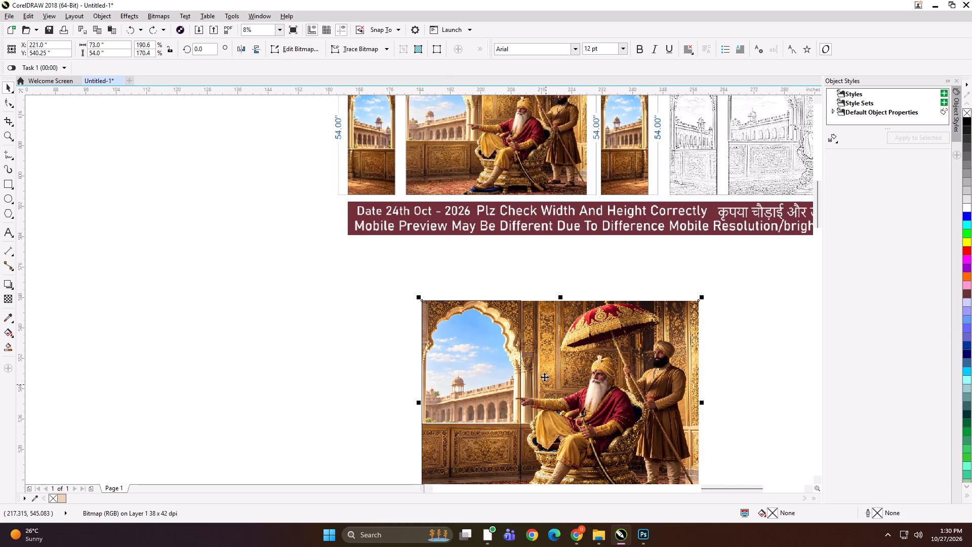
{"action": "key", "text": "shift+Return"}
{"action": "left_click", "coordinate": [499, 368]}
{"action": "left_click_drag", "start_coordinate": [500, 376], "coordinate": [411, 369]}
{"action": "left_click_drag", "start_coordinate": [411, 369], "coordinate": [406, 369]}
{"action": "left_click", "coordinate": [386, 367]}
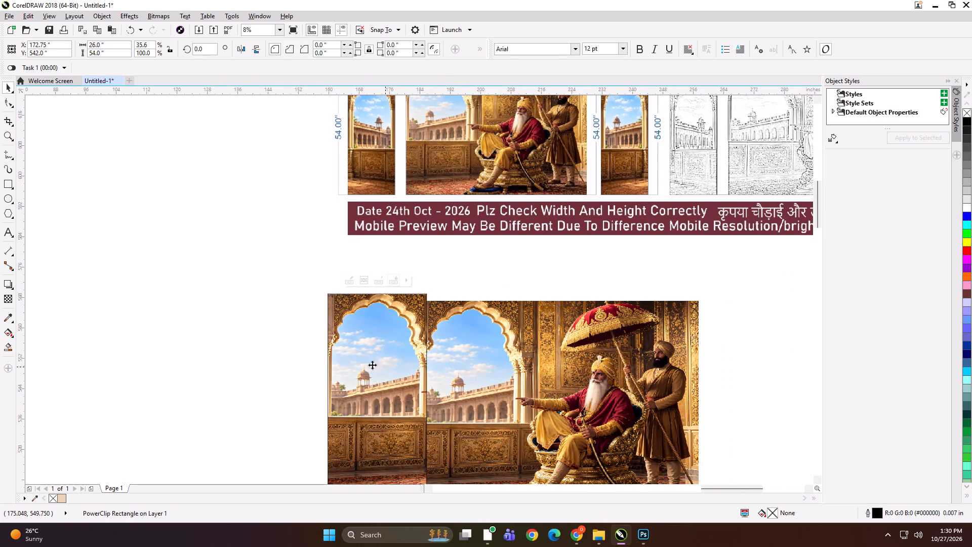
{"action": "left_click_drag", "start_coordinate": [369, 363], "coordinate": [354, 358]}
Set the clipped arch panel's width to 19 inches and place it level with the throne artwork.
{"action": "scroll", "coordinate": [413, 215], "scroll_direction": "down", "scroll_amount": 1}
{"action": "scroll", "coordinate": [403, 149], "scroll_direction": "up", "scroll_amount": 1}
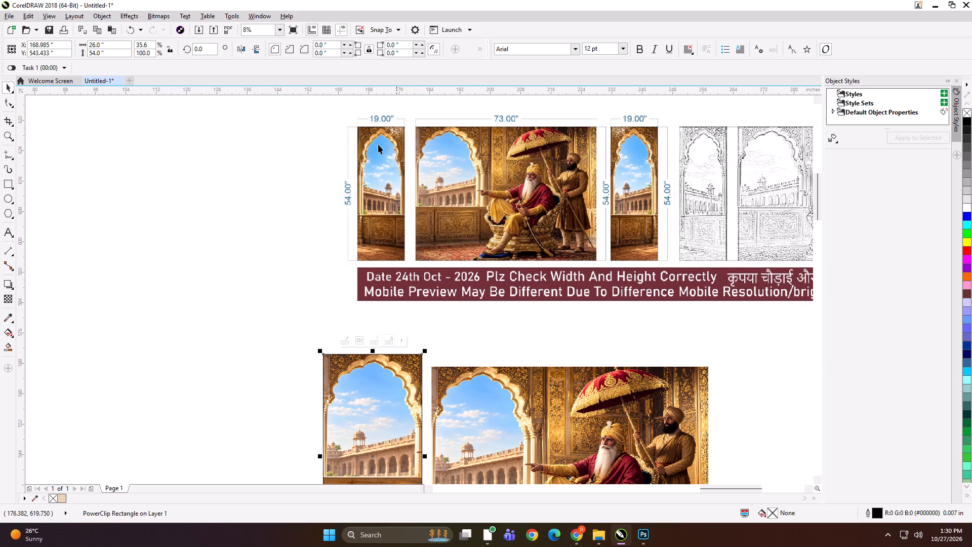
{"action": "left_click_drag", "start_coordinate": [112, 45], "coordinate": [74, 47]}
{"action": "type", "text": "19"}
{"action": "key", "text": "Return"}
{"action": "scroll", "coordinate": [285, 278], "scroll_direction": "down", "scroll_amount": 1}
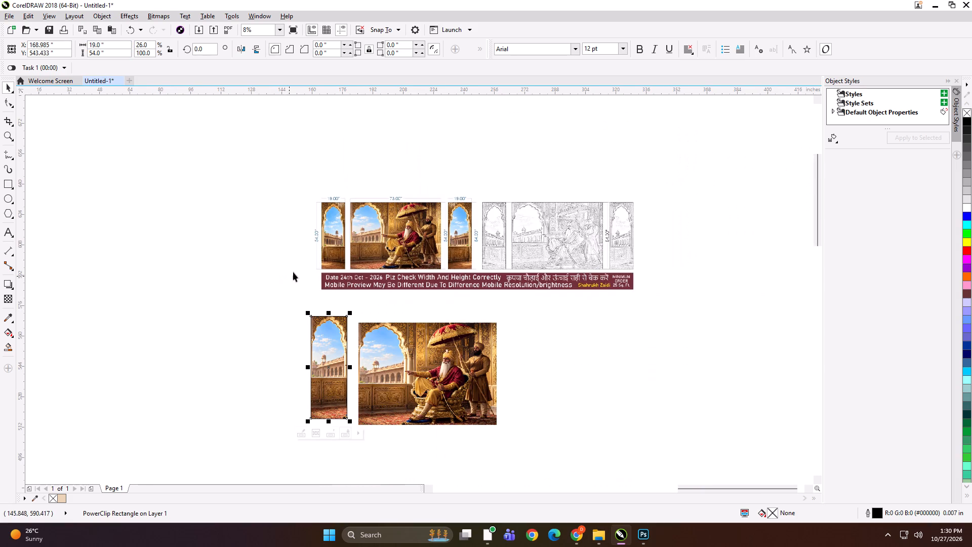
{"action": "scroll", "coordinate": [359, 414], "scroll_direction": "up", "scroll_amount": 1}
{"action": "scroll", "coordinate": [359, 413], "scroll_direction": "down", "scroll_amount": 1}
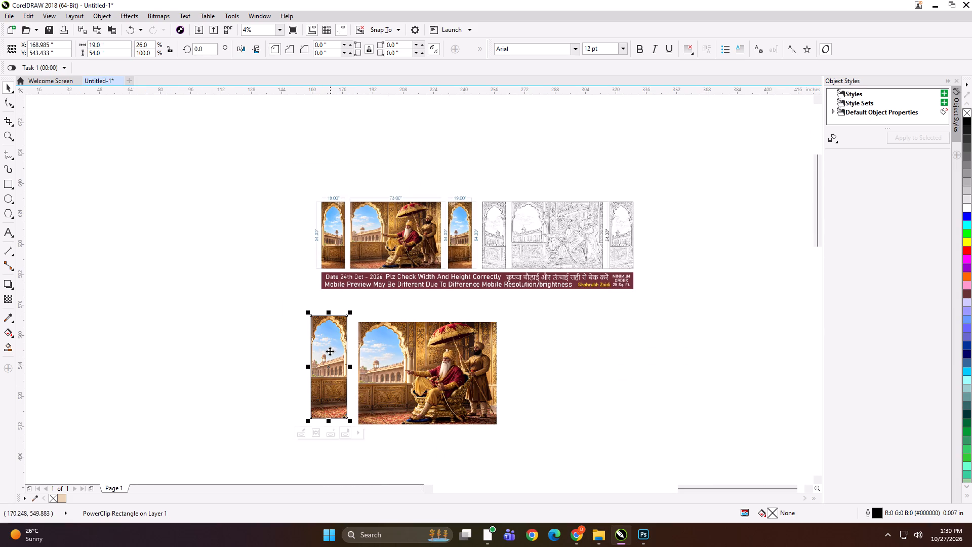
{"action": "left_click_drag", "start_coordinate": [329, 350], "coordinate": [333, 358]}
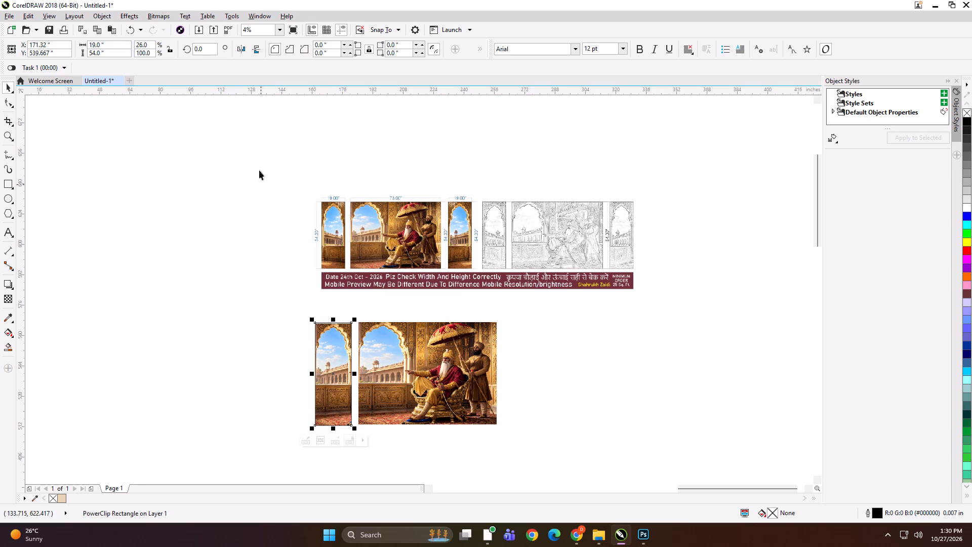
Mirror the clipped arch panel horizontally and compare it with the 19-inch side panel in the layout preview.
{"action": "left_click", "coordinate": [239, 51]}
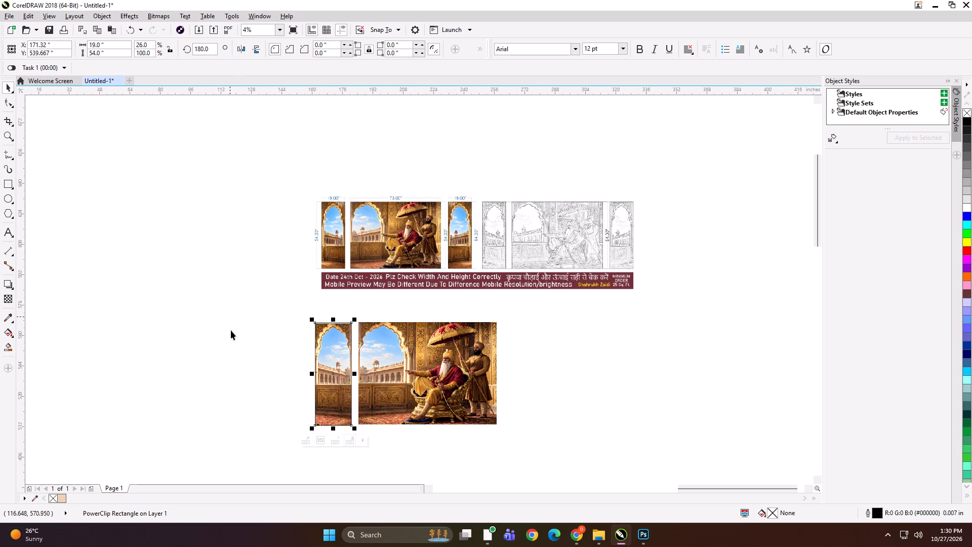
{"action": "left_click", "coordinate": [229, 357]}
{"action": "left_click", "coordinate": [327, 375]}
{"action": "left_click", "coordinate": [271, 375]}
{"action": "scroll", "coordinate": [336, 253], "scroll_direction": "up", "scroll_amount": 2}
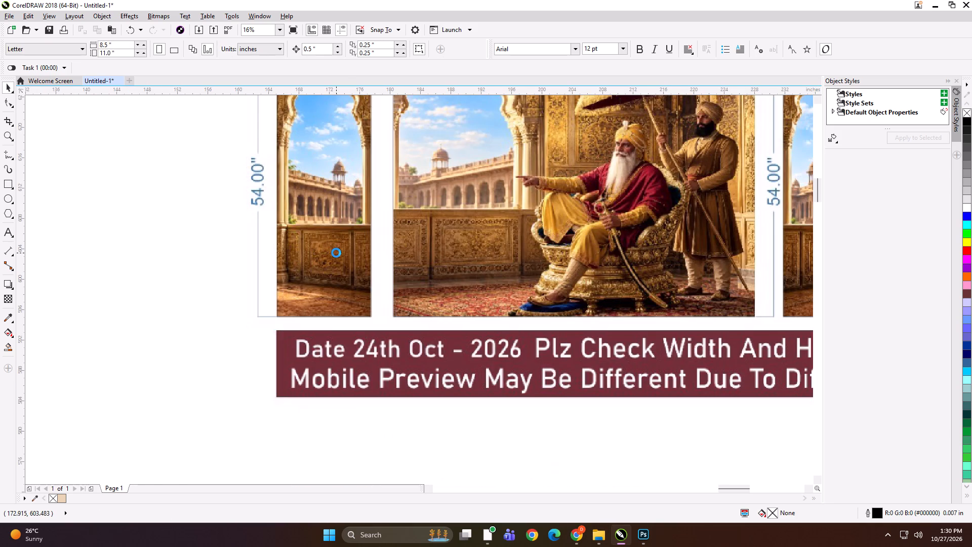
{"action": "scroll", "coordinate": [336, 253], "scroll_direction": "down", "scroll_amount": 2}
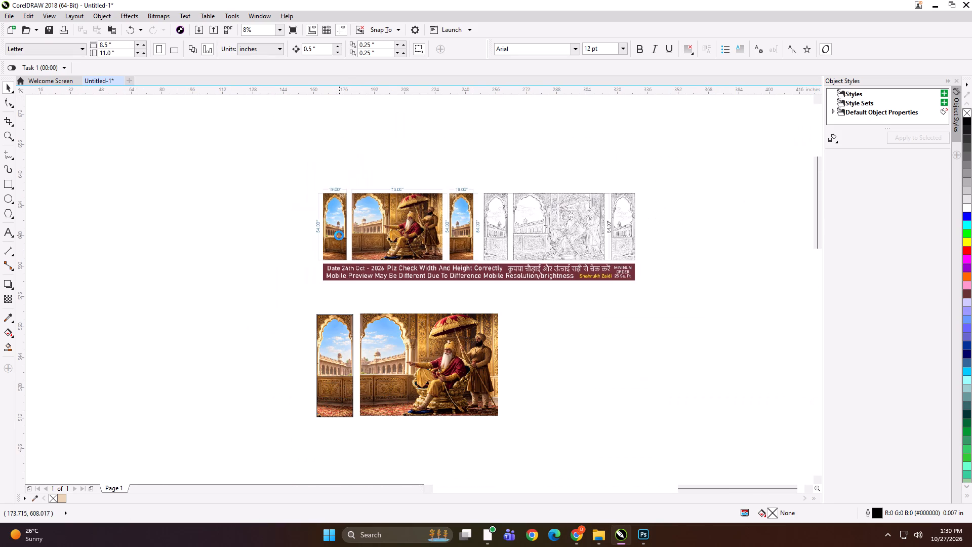
Bring the tall arch image bcd97649 from the shared drive's file folder 27 into the CorelDRAW layout beside the throne artwork.
{"action": "left_click", "coordinate": [595, 537]}
{"action": "scroll", "coordinate": [41, 318], "scroll_direction": "up", "scroll_amount": 2}
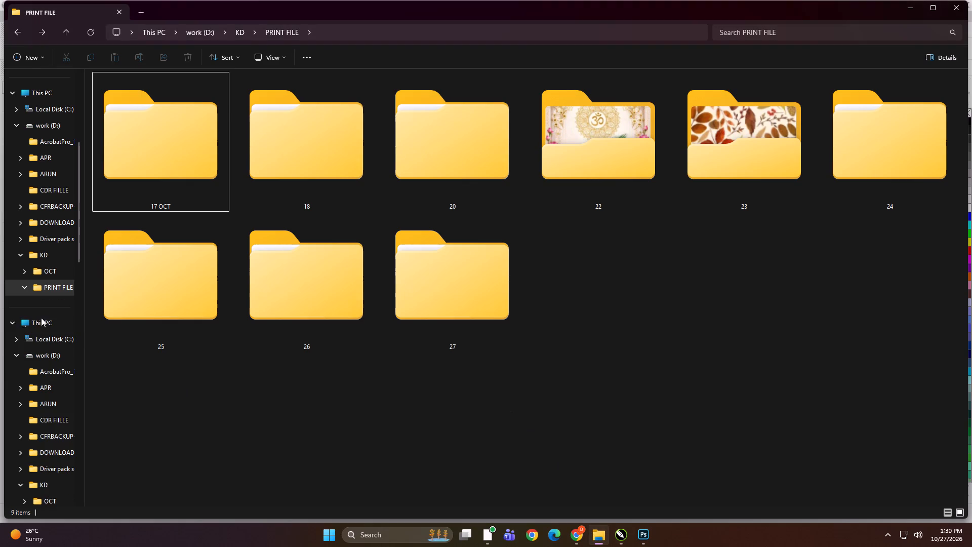
{"action": "scroll", "coordinate": [41, 318], "scroll_direction": "up", "scroll_amount": 1}
{"action": "left_click", "coordinate": [47, 326]}
{"action": "triple_click", "coordinate": [4, 289]}
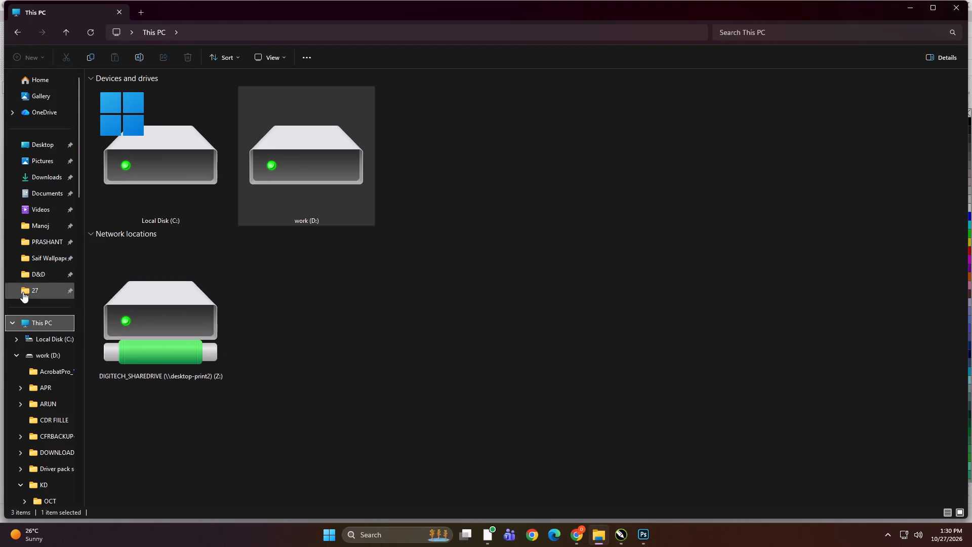
{"action": "double_click", "coordinate": [193, 338]}
{"action": "double_click", "coordinate": [490, 121]}
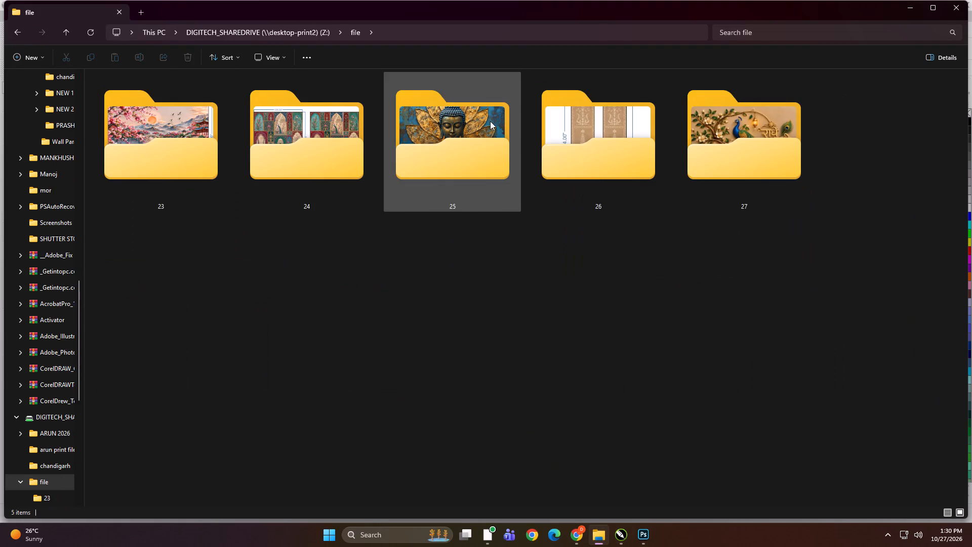
{"action": "triple_click", "coordinate": [786, 148]}
{"action": "left_click", "coordinate": [695, 392]}
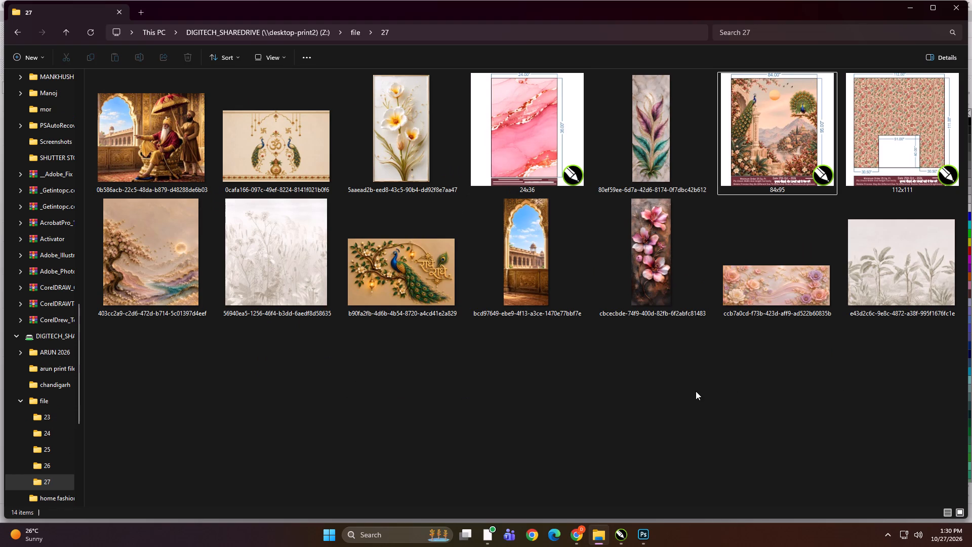
{"action": "left_click", "coordinate": [544, 270]}
{"action": "left_click_drag", "start_coordinate": [525, 213], "coordinate": [546, 356]}
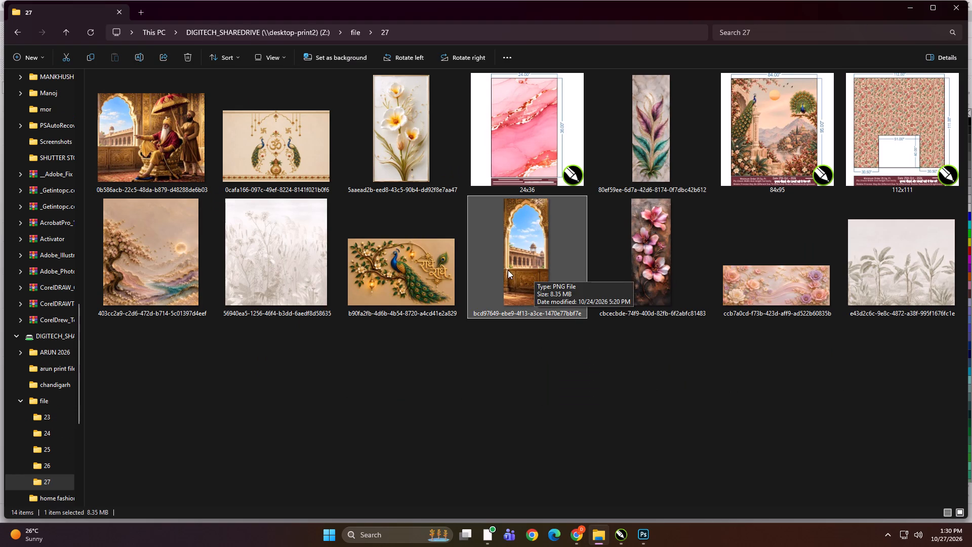
{"action": "left_click_drag", "start_coordinate": [515, 230], "coordinate": [624, 539]}
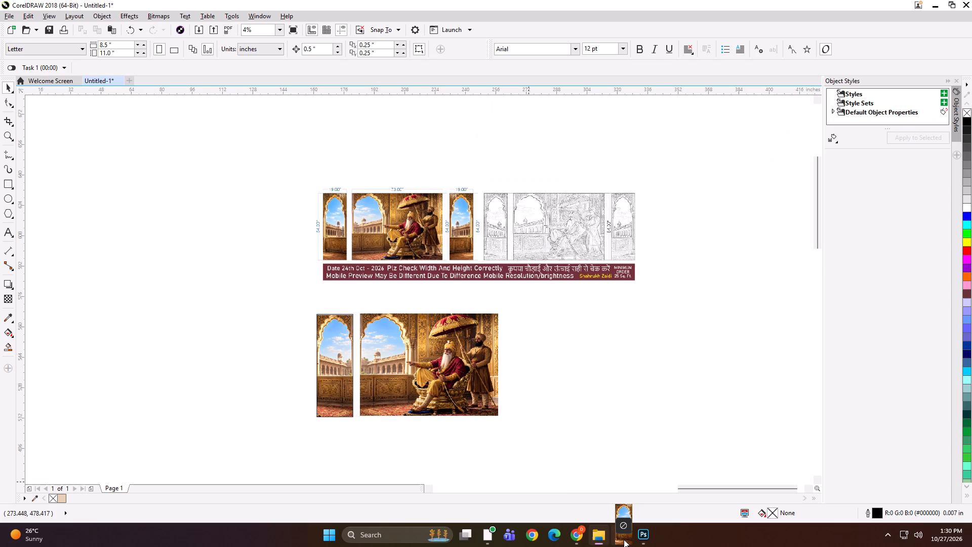
{"action": "left_click_drag", "start_coordinate": [624, 539], "coordinate": [274, 378]}
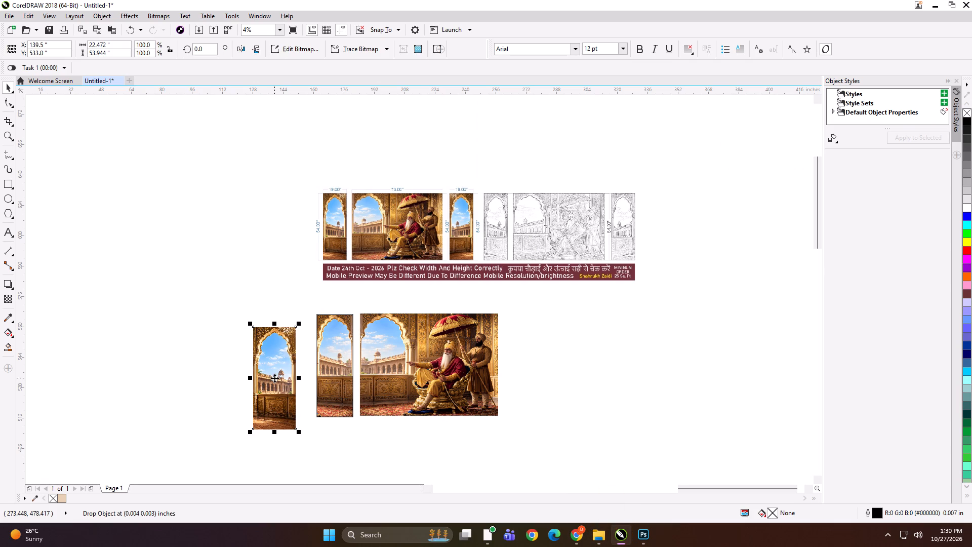
Delete the clipped arch panel between the imported arch image and the throne artwork.
{"action": "left_click", "coordinate": [329, 381]}
{"action": "key", "text": "Delete"}
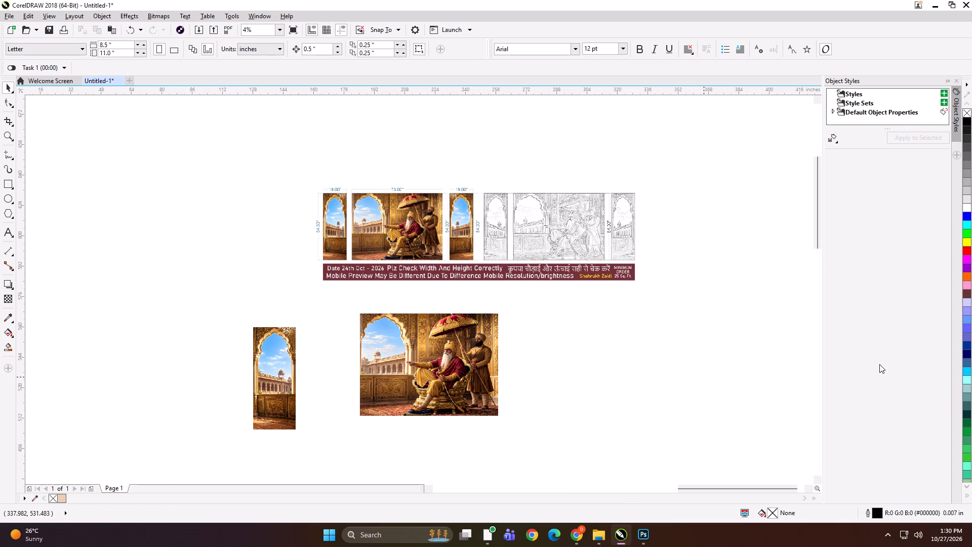
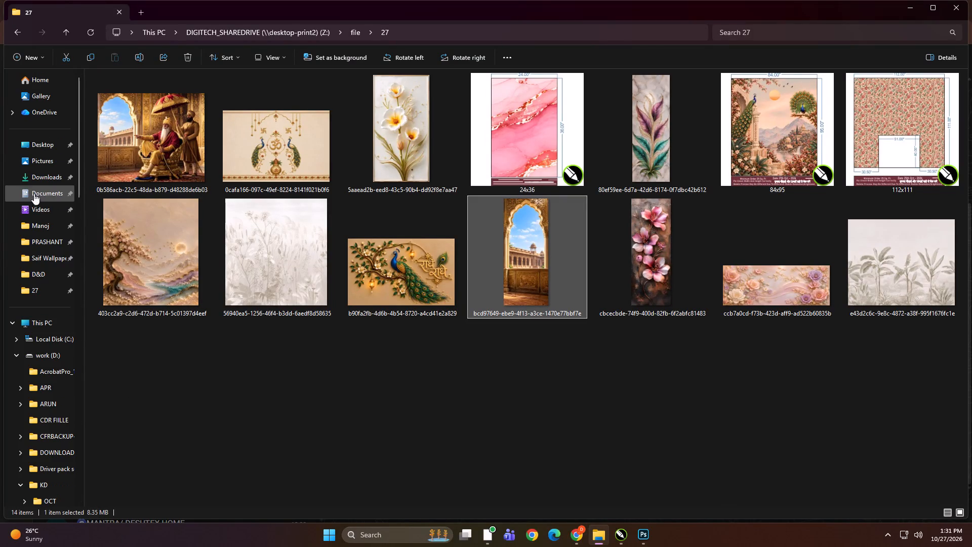
Open the oct folder under Manoj, Cut File, 2026 on the work (D:) drive.
{"action": "double_click", "coordinate": [50, 226]}
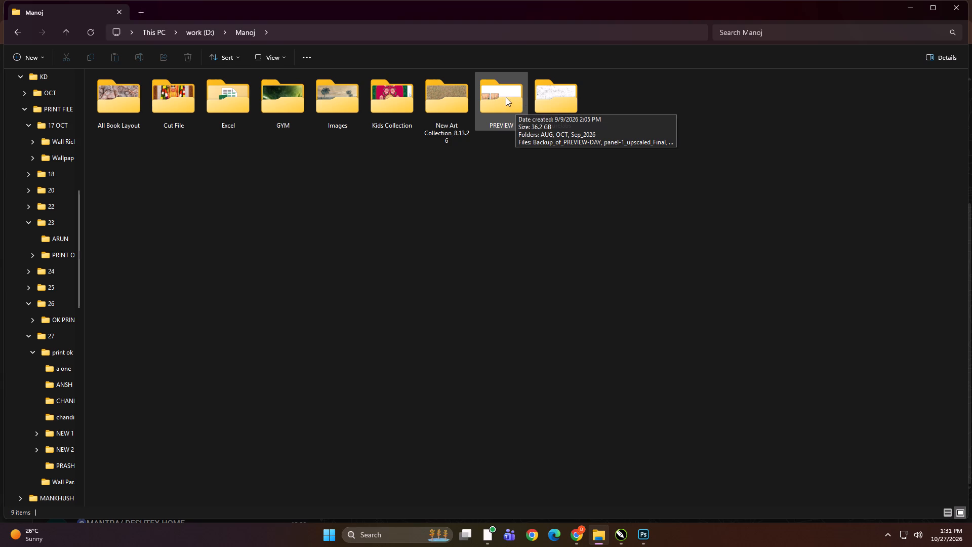
{"action": "left_click", "coordinate": [466, 174]}
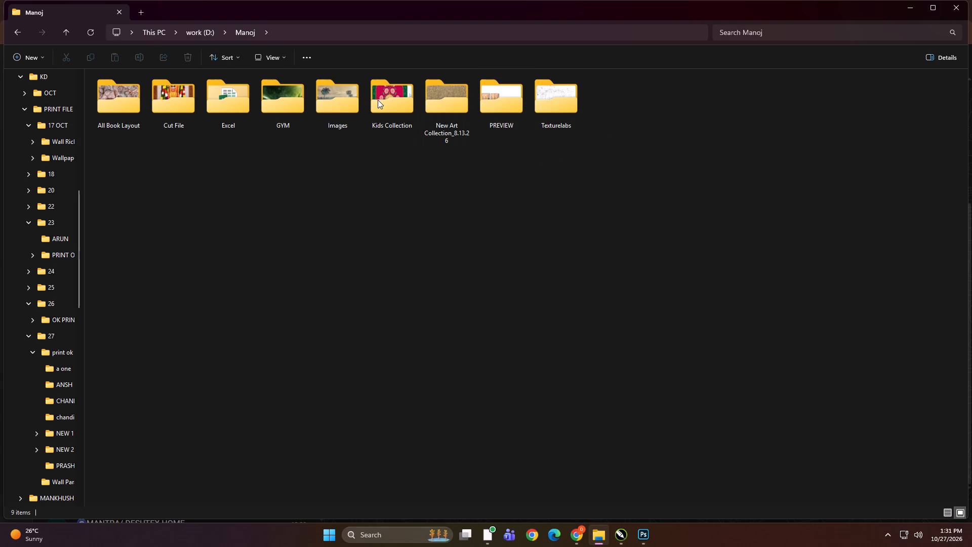
{"action": "left_click", "coordinate": [171, 108]}
{"action": "left_click", "coordinate": [171, 108]}
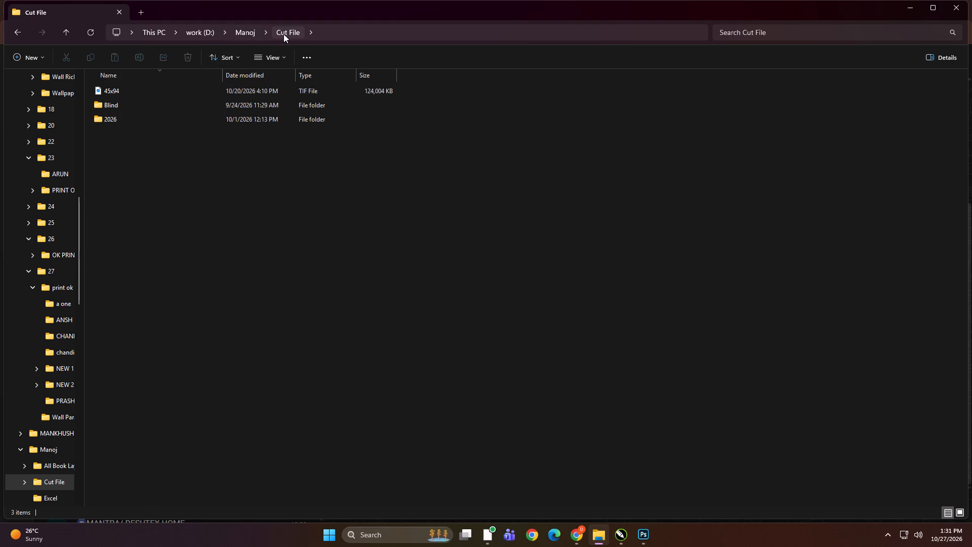
{"action": "double_click", "coordinate": [286, 34]}
{"action": "double_click", "coordinate": [152, 115]}
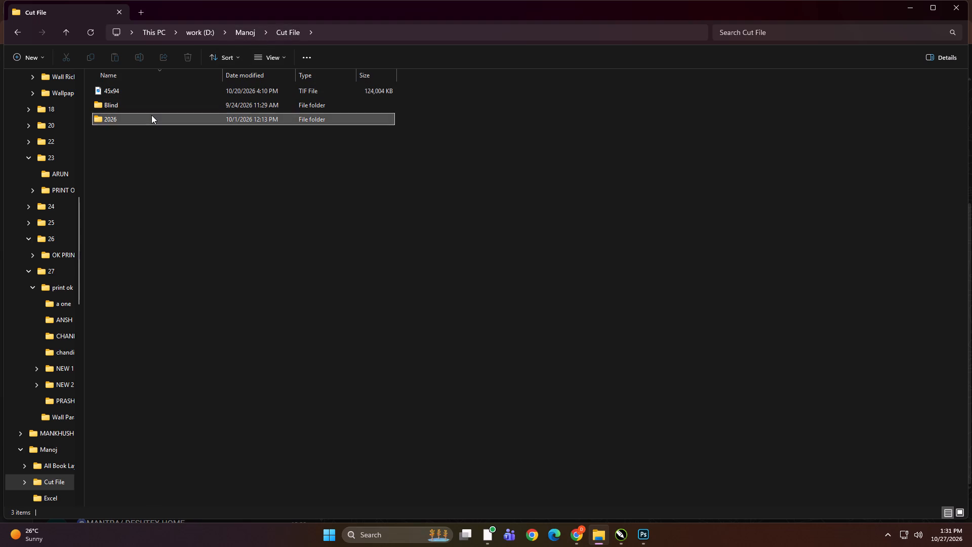
{"action": "double_click", "coordinate": [140, 91]}
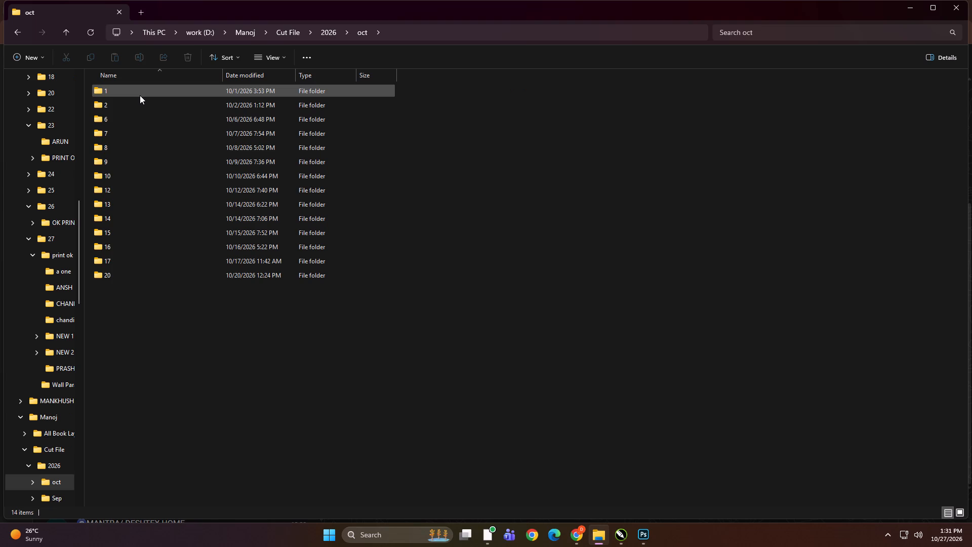
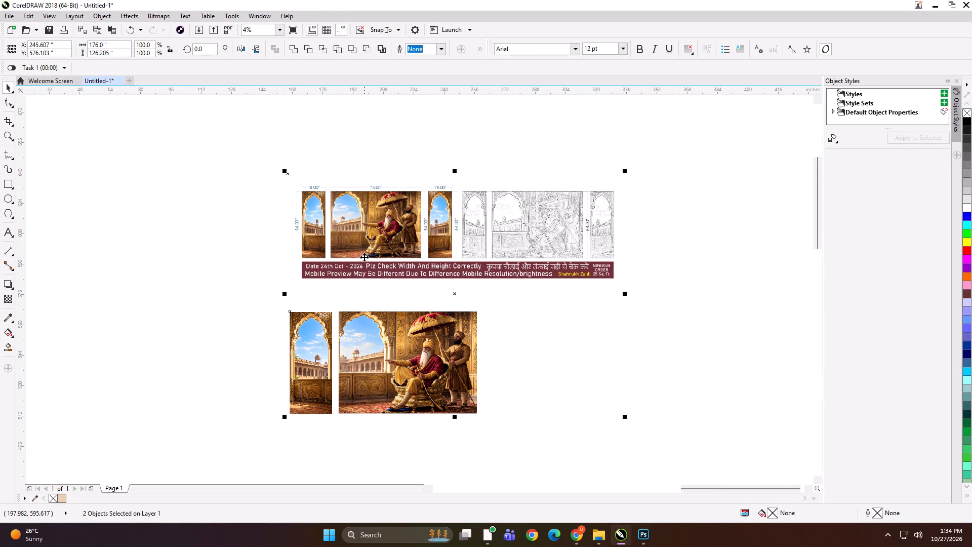
Resize the narrow window-arch panel below the preview to 19 x 54 inches.
{"action": "key", "text": "shift+F2"}
{"action": "left_click", "coordinate": [105, 259]}
{"action": "left_click", "coordinate": [176, 361]}
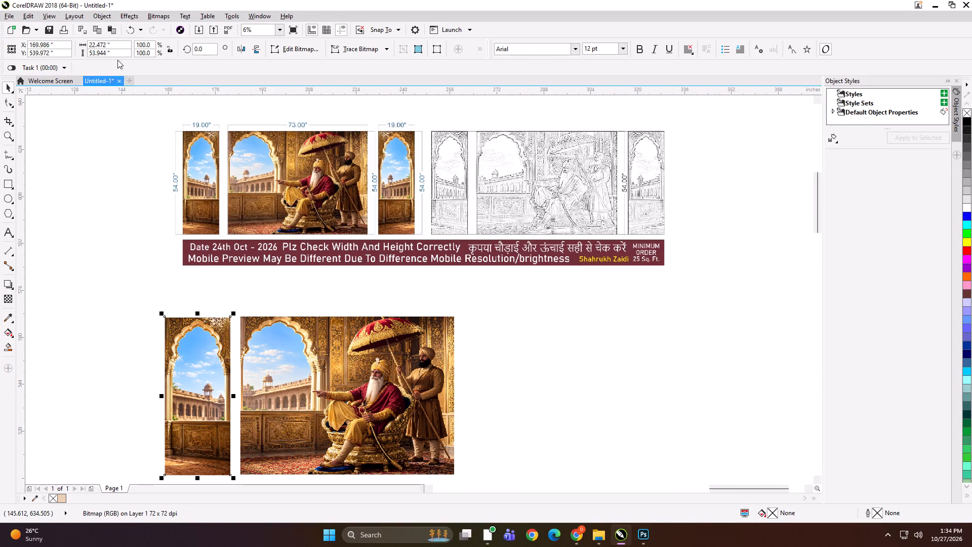
{"action": "left_click_drag", "start_coordinate": [117, 47], "coordinate": [56, 48]}
{"action": "type", "text": "19"}
{"action": "key", "text": "Tab"}
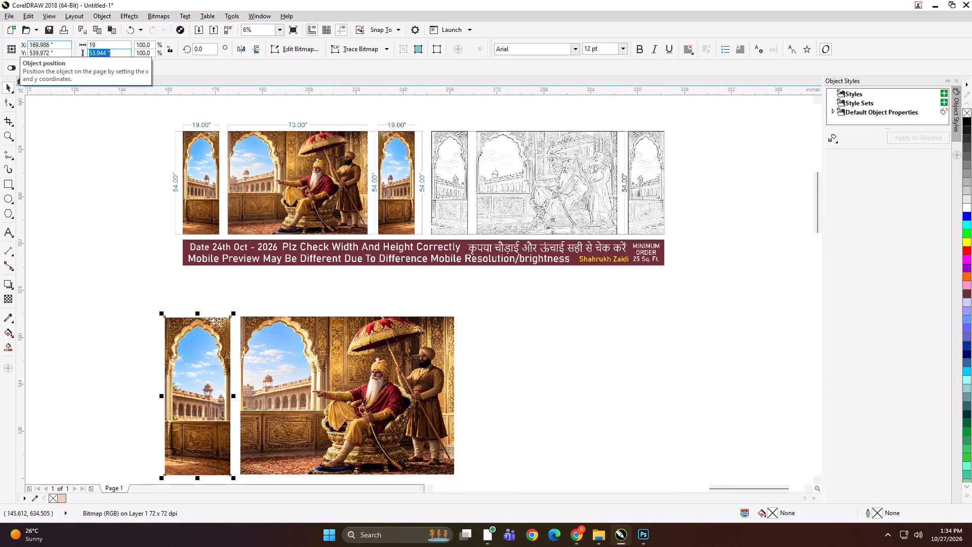
{"action": "type", "text": "54"}
{"action": "key", "text": "Return"}
{"action": "left_click", "coordinate": [292, 387]}
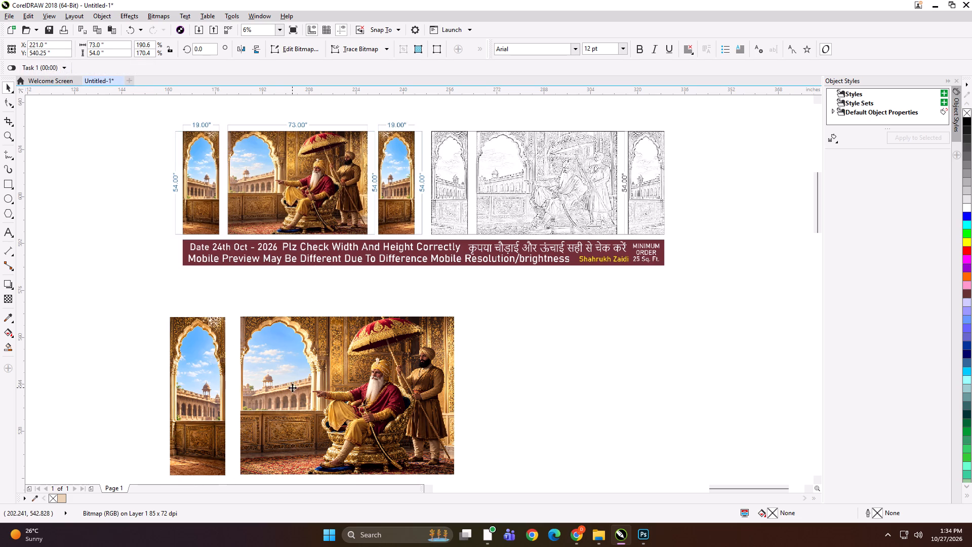
{"action": "left_click", "coordinate": [61, 337]}
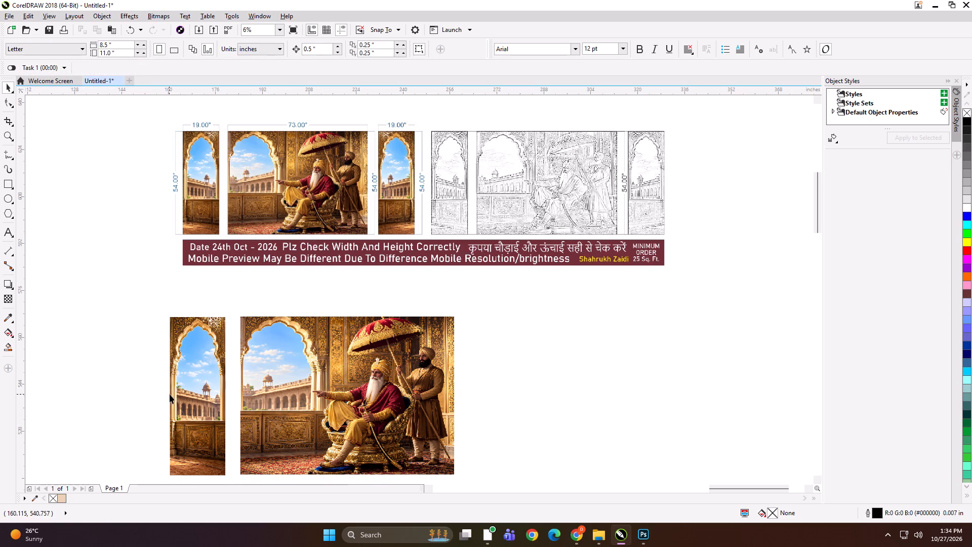
Place a copy of the 19-inch arch panel on the other side of the king artwork and mirror it horizontally.
{"action": "left_click", "coordinate": [170, 394]}
{"action": "left_click_drag", "start_coordinate": [207, 395], "coordinate": [497, 404]}
{"action": "right_click", "coordinate": [497, 404], "text": "shift"}
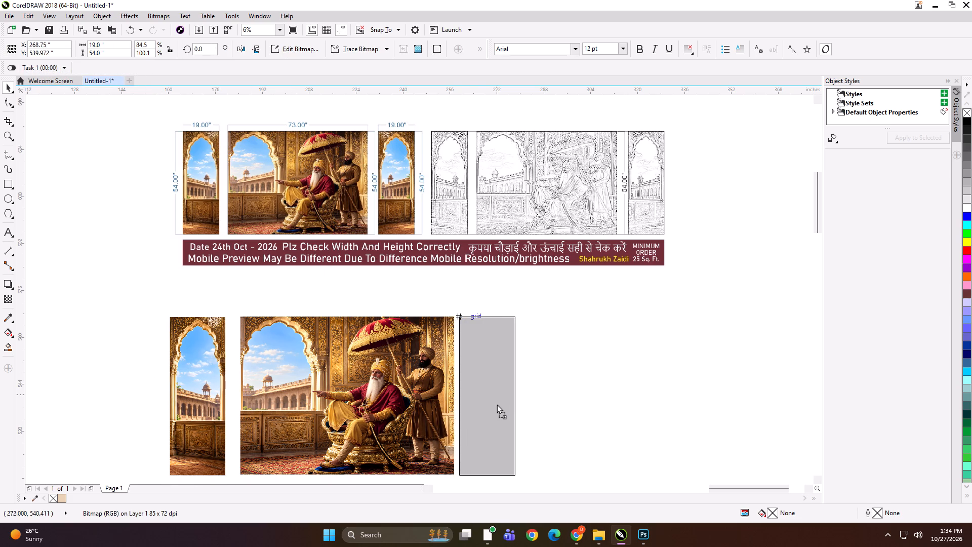
{"action": "left_click_drag", "start_coordinate": [497, 404], "coordinate": [496, 404]}
{"action": "left_click", "coordinate": [246, 50]}
{"action": "left_click", "coordinate": [135, 311]}
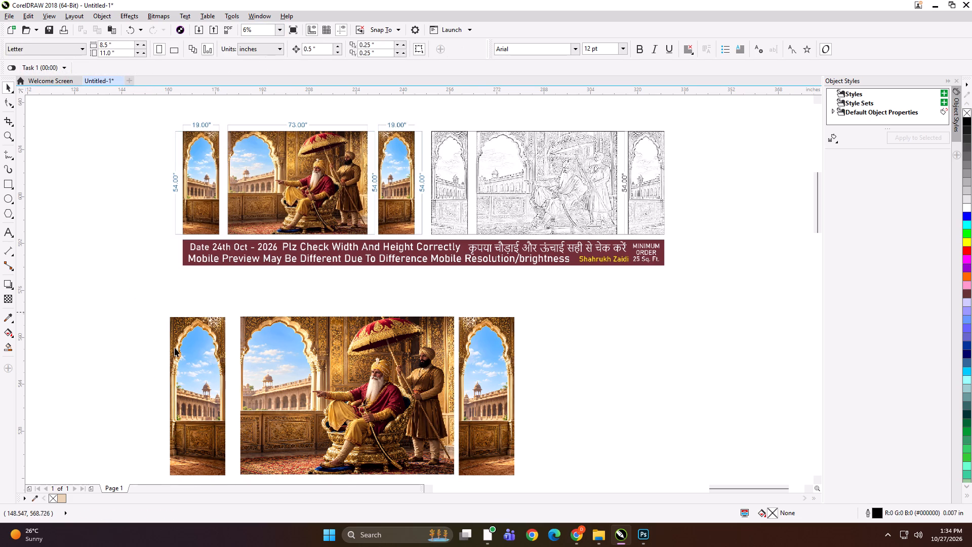
Nudge the original arch panel right and slightly up, close beside the king artwork's left edge.
{"action": "left_click", "coordinate": [214, 390]}
{"action": "key", "text": "Right"}
{"action": "key", "text": "Right"}
{"action": "key", "text": "Right"}
{"action": "key", "text": "Right"}
{"action": "key", "text": "Right"}
{"action": "key", "text": "Right"}
{"action": "key", "text": "Right"}
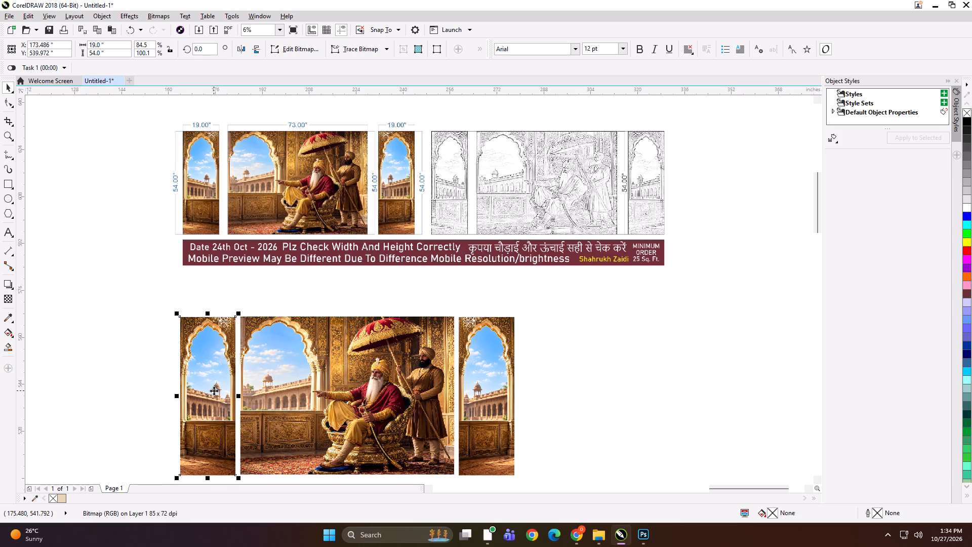
{"action": "key", "text": "Up"}
{"action": "key", "text": "Right"}
{"action": "key", "text": "Right"}
{"action": "left_click", "coordinate": [117, 377]}
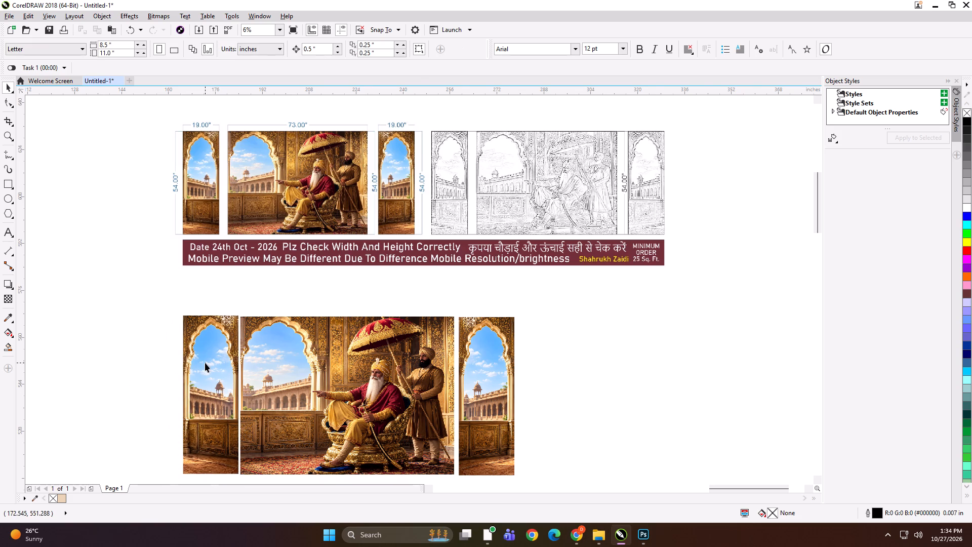
Butt the left arch panel against the king artwork, move it 0.5 inch left for a gap, and align their tops.
{"action": "scroll", "coordinate": [215, 337], "scroll_direction": "up", "scroll_amount": 2}
{"action": "scroll", "coordinate": [285, 323], "scroll_direction": "up", "scroll_amount": 2}
{"action": "scroll", "coordinate": [387, 328], "scroll_direction": "up", "scroll_amount": 2}
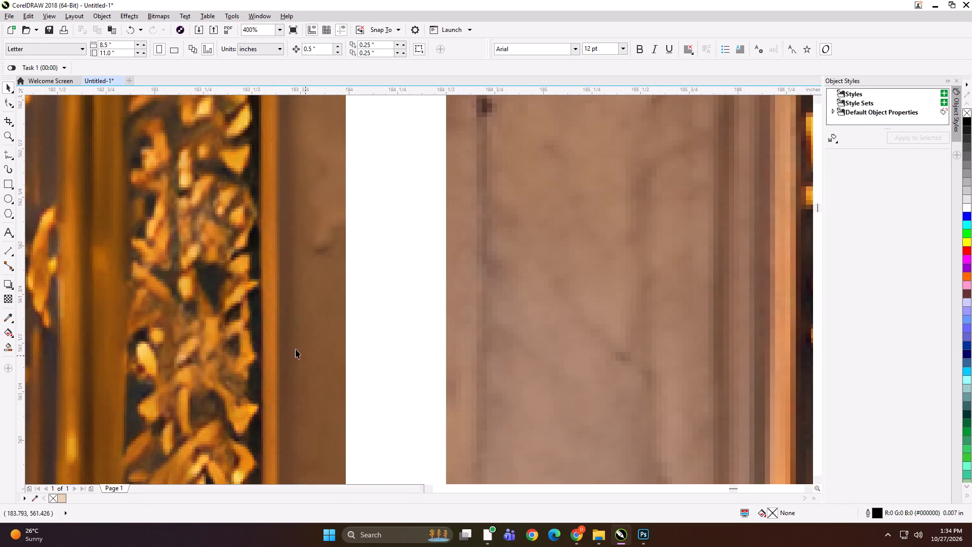
{"action": "left_click_drag", "start_coordinate": [294, 346], "coordinate": [389, 342]}
{"action": "scroll", "coordinate": [430, 335], "scroll_direction": "up", "scroll_amount": 1}
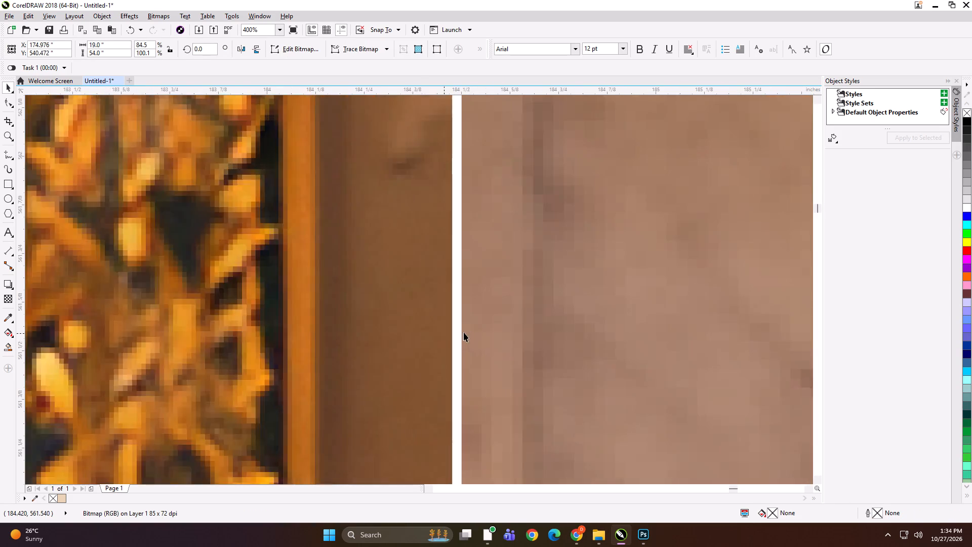
{"action": "scroll", "coordinate": [464, 332], "scroll_direction": "up", "scroll_amount": 2}
{"action": "left_click_drag", "start_coordinate": [390, 333], "coordinate": [428, 333]}
{"action": "scroll", "coordinate": [355, 278], "scroll_direction": "down", "scroll_amount": 4}
{"action": "key", "text": "Left"}
{"action": "scroll", "coordinate": [311, 348], "scroll_direction": "down", "scroll_amount": 4}
{"action": "left_click", "coordinate": [342, 347], "text": "shift"}
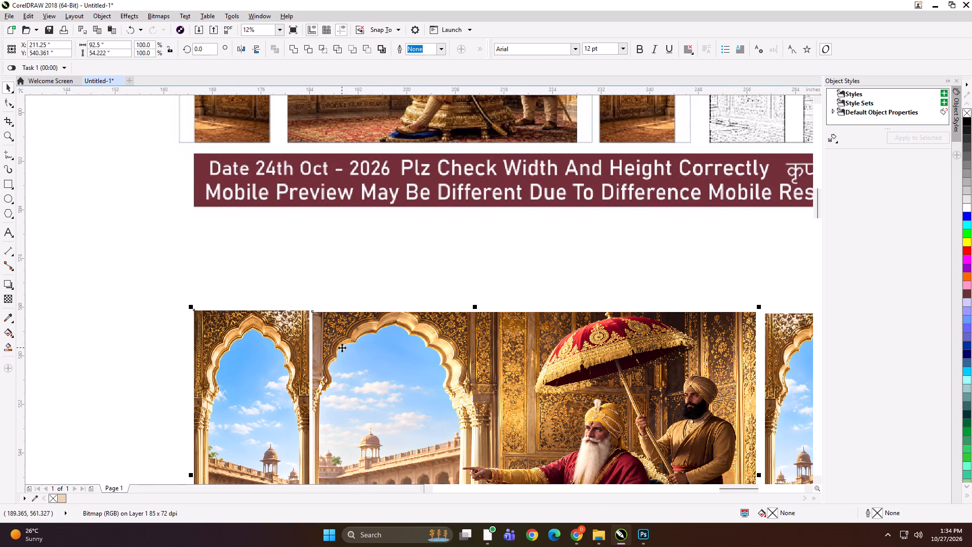
{"action": "key", "text": "t"}
{"action": "scroll", "coordinate": [234, 293], "scroll_direction": "down", "scroll_amount": 1}
{"action": "left_click", "coordinate": [620, 351]}
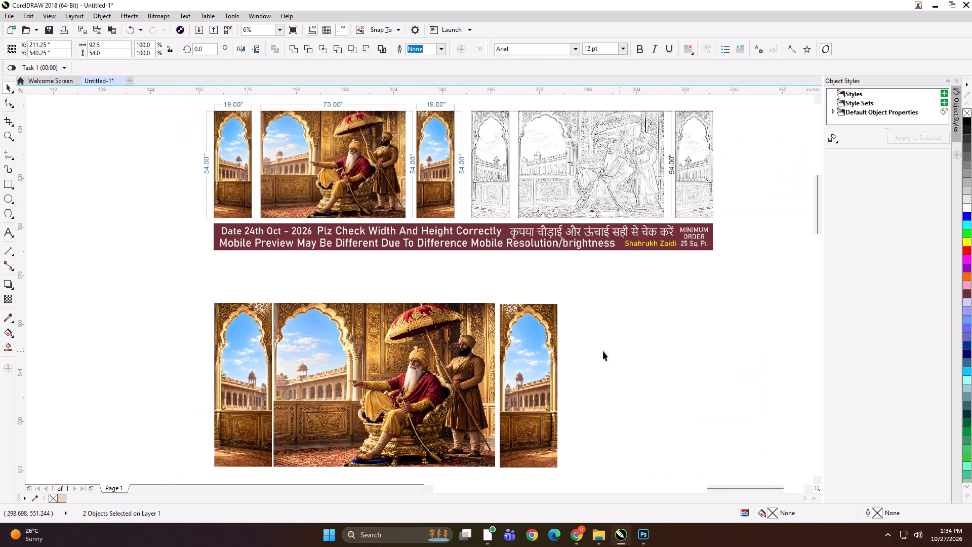
Butt the mirrored arch panel against the king artwork's right edge, align their tops, and leave a 0.5 inch gap.
{"action": "scroll", "coordinate": [510, 317], "scroll_direction": "up", "scroll_amount": 3}
{"action": "scroll", "coordinate": [453, 280], "scroll_direction": "up", "scroll_amount": 1}
{"action": "left_click_drag", "start_coordinate": [467, 273], "coordinate": [399, 264]}
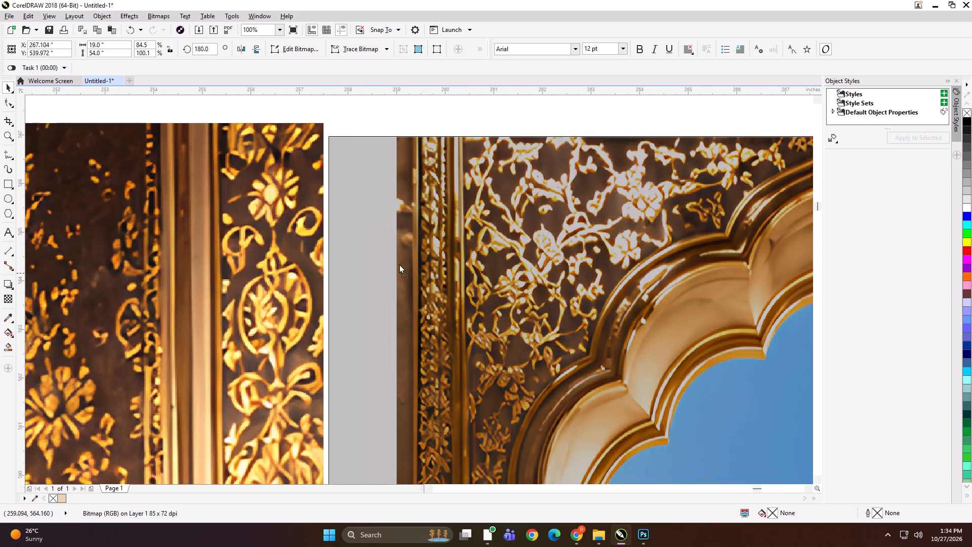
{"action": "left_click_drag", "start_coordinate": [399, 264], "coordinate": [397, 264]}
{"action": "scroll", "coordinate": [299, 148], "scroll_direction": "up", "scroll_amount": 1}
{"action": "scroll", "coordinate": [357, 164], "scroll_direction": "up", "scroll_amount": 3}
{"action": "left_click_drag", "start_coordinate": [376, 173], "coordinate": [354, 173]}
{"action": "left_click_drag", "start_coordinate": [351, 173], "coordinate": [343, 172], "text": "shift"}
{"action": "left_click_drag", "start_coordinate": [307, 178], "coordinate": [296, 179]}
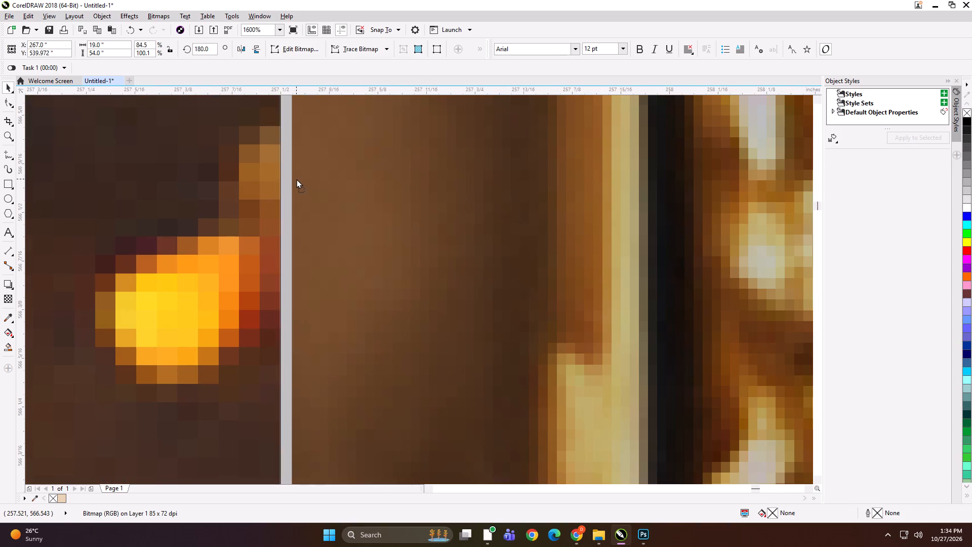
{"action": "left_click_drag", "start_coordinate": [296, 179], "coordinate": [295, 179]}
{"action": "scroll", "coordinate": [363, 187], "scroll_direction": "down", "scroll_amount": 3}
{"action": "left_click", "coordinate": [295, 225], "text": "shift"}
{"action": "key", "text": "t"}
{"action": "scroll", "coordinate": [377, 220], "scroll_direction": "down", "scroll_amount": 3}
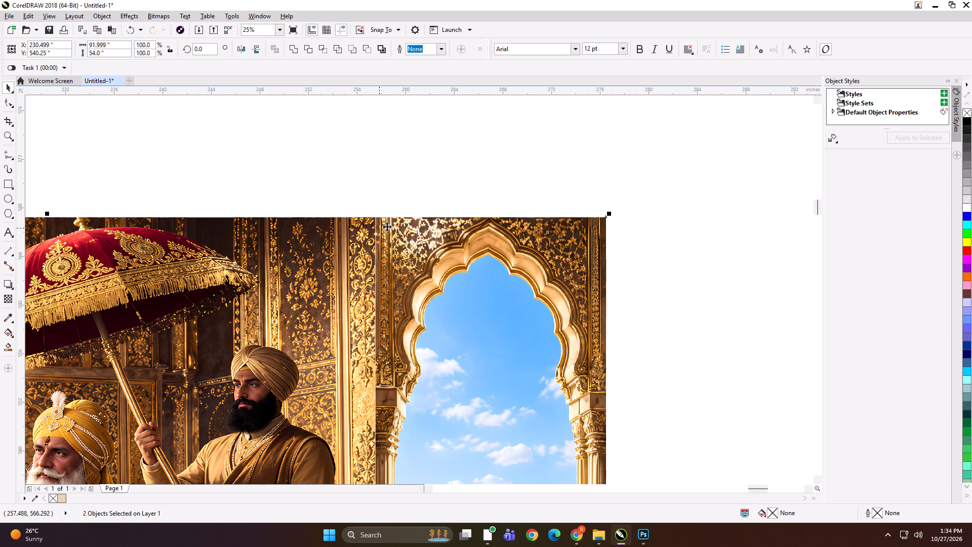
{"action": "scroll", "coordinate": [391, 226], "scroll_direction": "down", "scroll_amount": 1}
{"action": "left_click", "coordinate": [632, 252]}
{"action": "left_click", "coordinate": [461, 286]}
{"action": "key", "text": "Right"}
{"action": "left_click", "coordinate": [594, 286]}
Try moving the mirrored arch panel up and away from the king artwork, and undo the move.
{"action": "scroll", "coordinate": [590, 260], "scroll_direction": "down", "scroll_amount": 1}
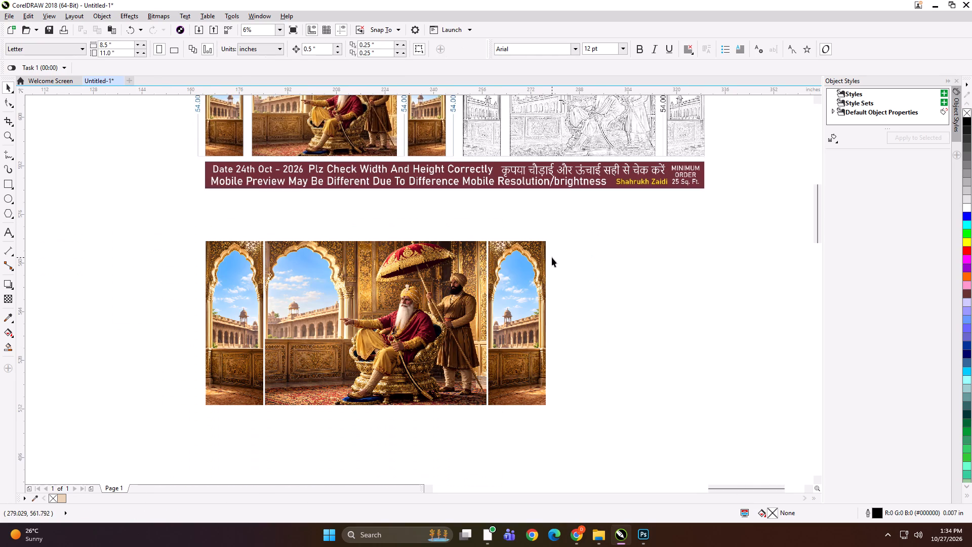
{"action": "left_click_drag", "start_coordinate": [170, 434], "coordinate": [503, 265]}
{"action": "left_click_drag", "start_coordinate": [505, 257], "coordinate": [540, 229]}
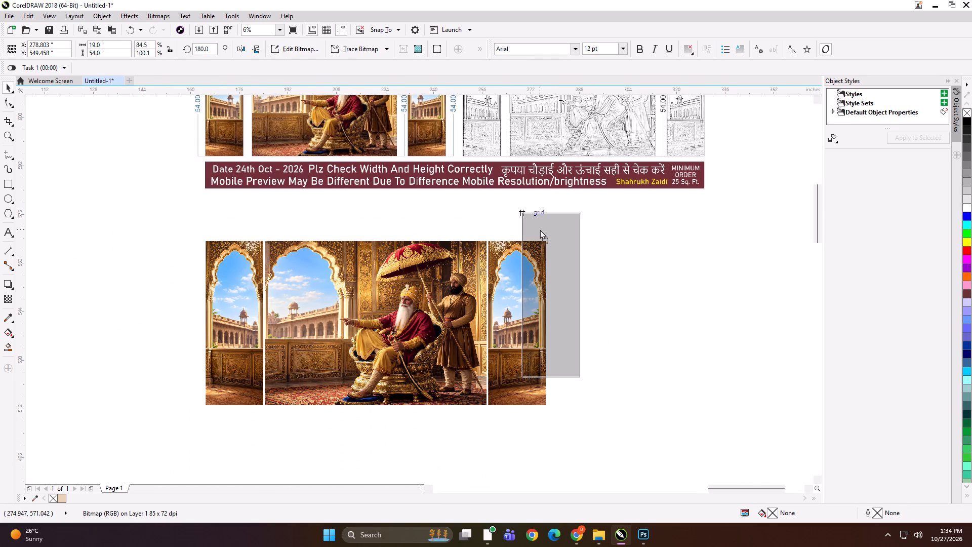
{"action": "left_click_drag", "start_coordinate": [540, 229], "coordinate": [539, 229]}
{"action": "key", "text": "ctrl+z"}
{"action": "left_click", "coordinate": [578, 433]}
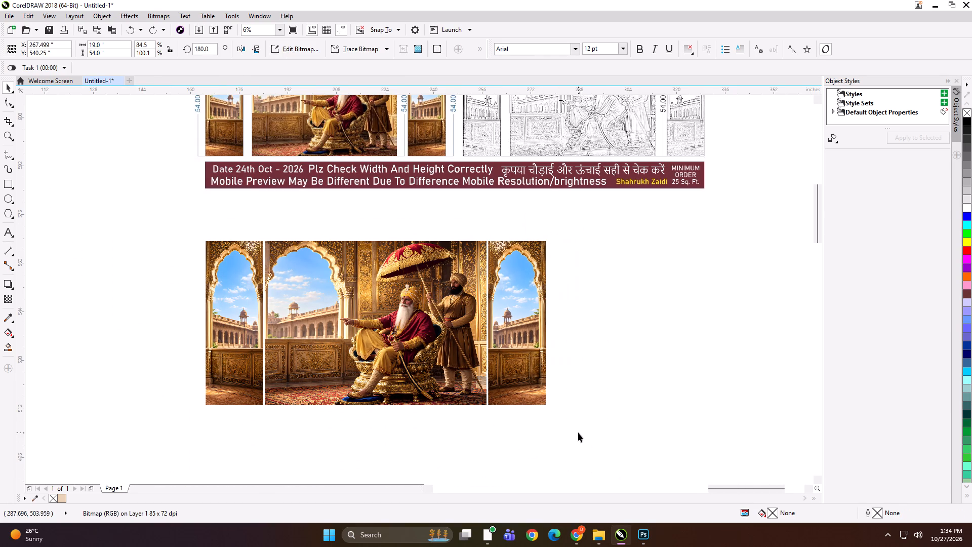
Group the two arch panels and the central king artwork together.
{"action": "left_click_drag", "start_coordinate": [578, 433], "coordinate": [124, 230]}
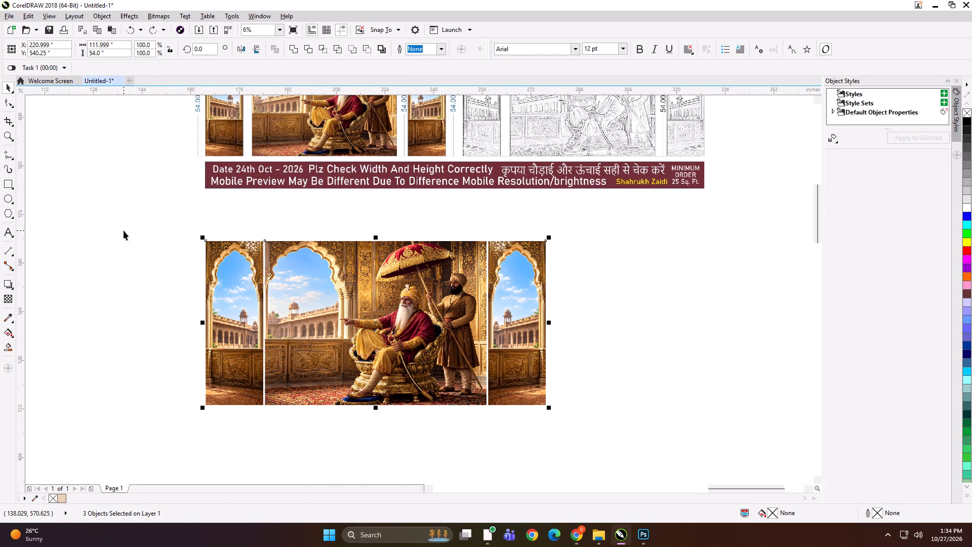
{"action": "key", "text": "ctrl+g"}
{"action": "scroll", "coordinate": [331, 299], "scroll_direction": "down", "scroll_amount": 1}
{"action": "scroll", "coordinate": [337, 187], "scroll_direction": "up", "scroll_amount": 1}
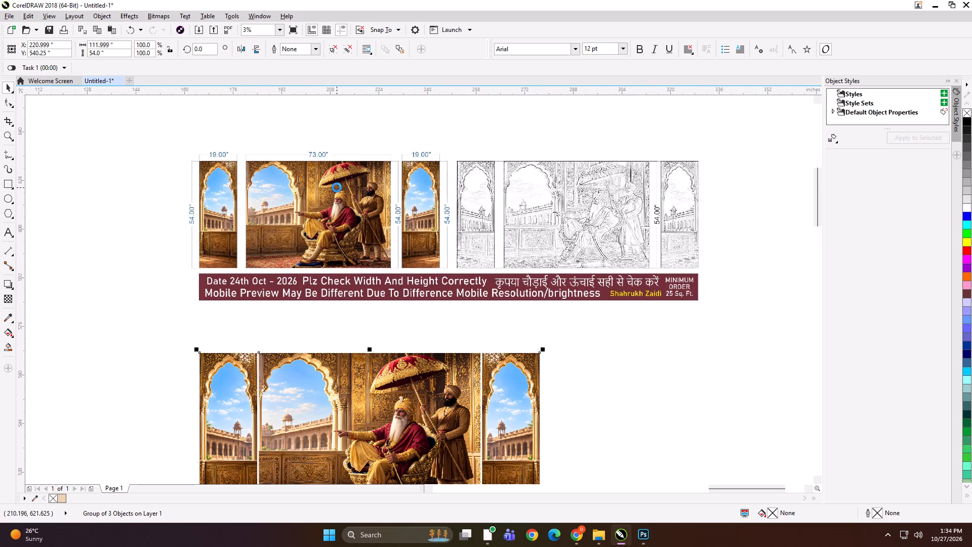
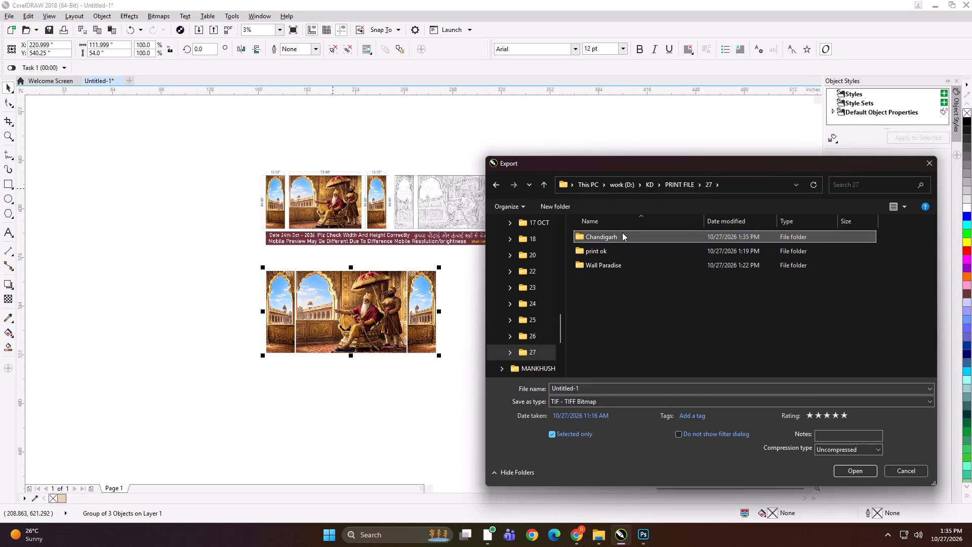
Export the grouped king-and-arches artwork as an uncompressed TIFF named 112x54 GOLD FOIL in the Chandigarh folder.
{"action": "left_click", "coordinate": [618, 388]}
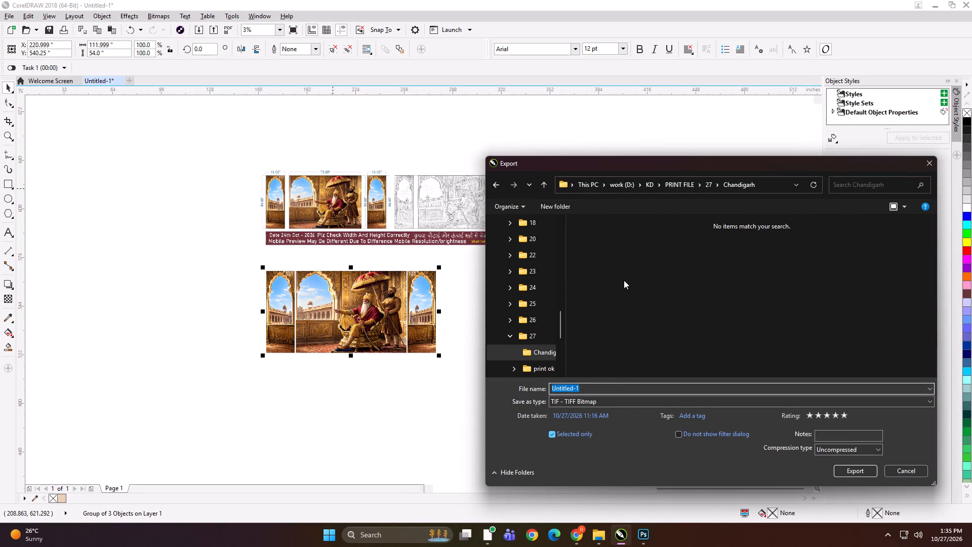
{"action": "type", "text": "11"}
{"action": "type", "text": "2x54"}
{"action": "key", "text": "space"}
{"action": "type", "text": "GOLD FOIL"}
{"action": "key", "text": "Return"}
{"action": "key", "text": "Return"}
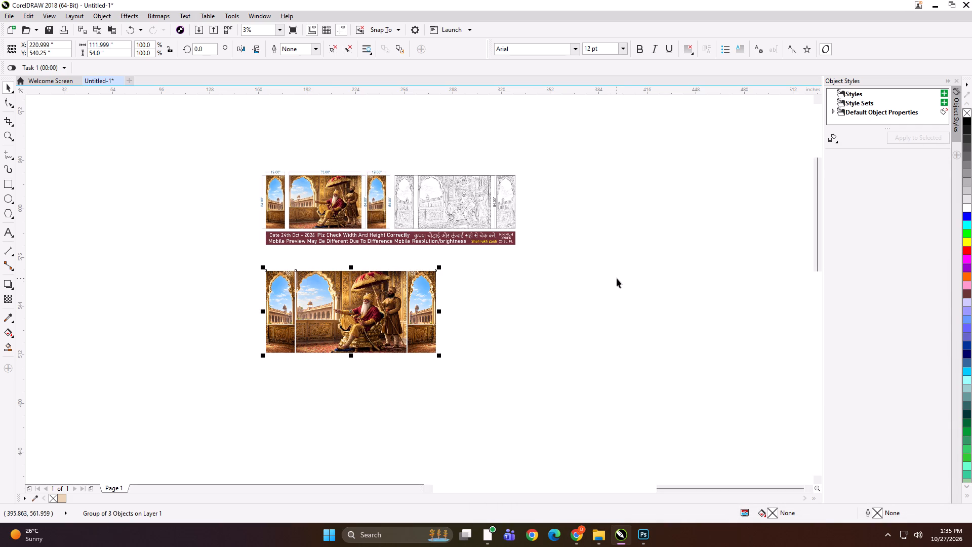
Move the exported king artwork beside its layout preview, on the preview's left side, and enlarge the preview proportionally.
{"action": "left_click_drag", "start_coordinate": [406, 304], "coordinate": [266, 285]}
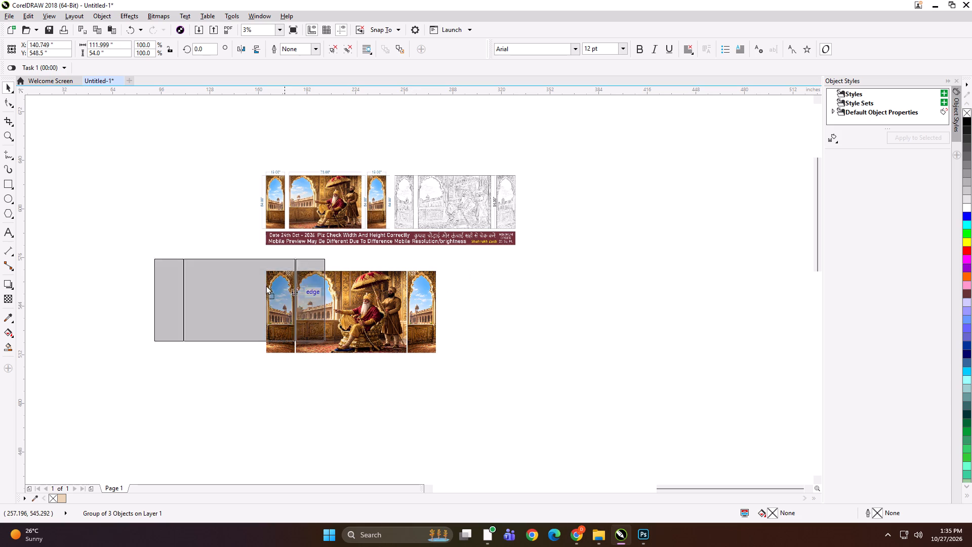
{"action": "left_click_drag", "start_coordinate": [266, 285], "coordinate": [221, 202]}
{"action": "left_click", "coordinate": [296, 200]}
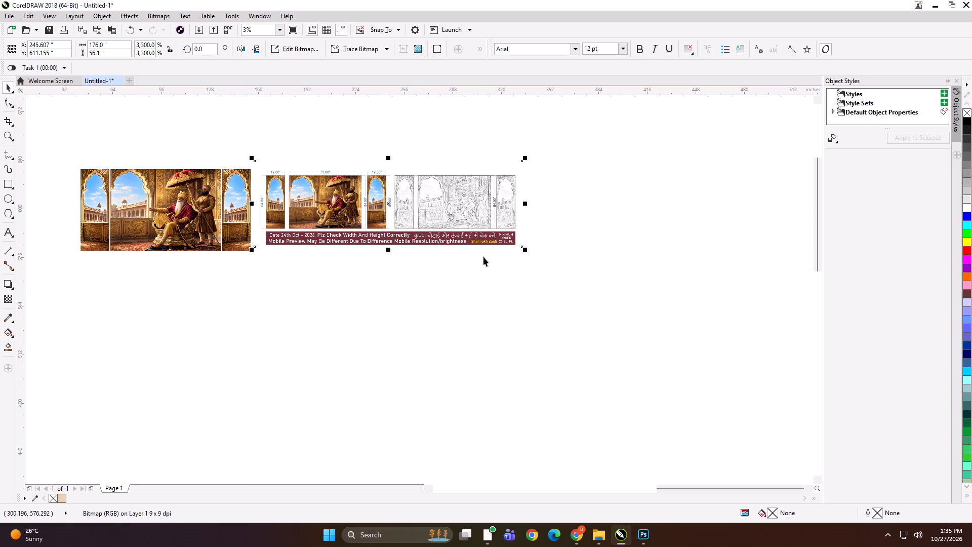
{"action": "left_click_drag", "start_coordinate": [527, 253], "coordinate": [571, 284]}
Align the king artwork and its layout preview on their horizontal centre line and group them.
{"action": "left_click", "coordinate": [217, 201], "text": "shift"}
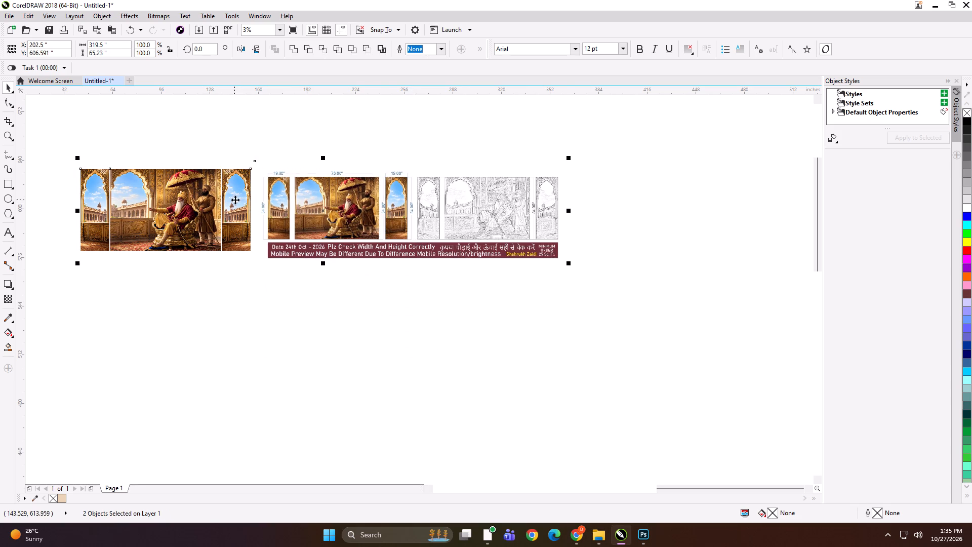
{"action": "key", "text": "e"}
{"action": "key", "text": "ctrl+g"}
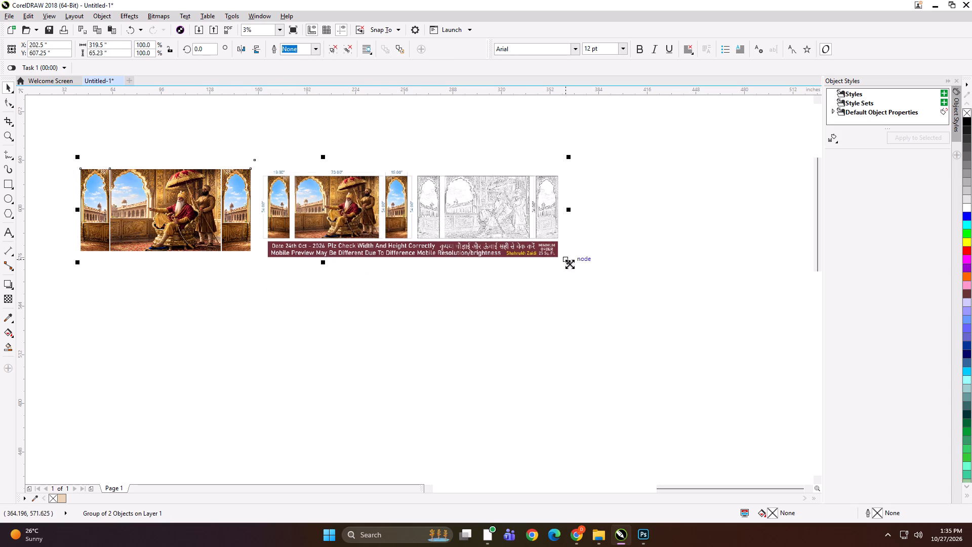
Scale the grouped king artwork and layout preview down to about 8 by 1.6 inches.
{"action": "left_click_drag", "start_coordinate": [570, 264], "coordinate": [345, 223], "text": "shift"}
{"action": "scroll", "coordinate": [330, 210], "scroll_direction": "up", "scroll_amount": 4}
{"action": "left_click_drag", "start_coordinate": [266, 204], "coordinate": [326, 239]}
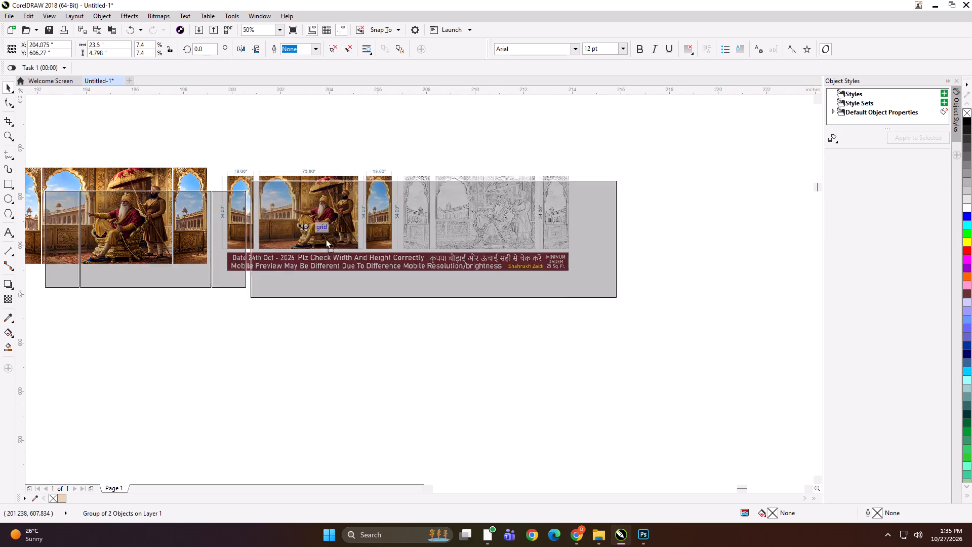
{"action": "left_click_drag", "start_coordinate": [326, 239], "coordinate": [346, 250]}
{"action": "left_click_drag", "start_coordinate": [660, 325], "coordinate": [417, 300], "text": "shift"}
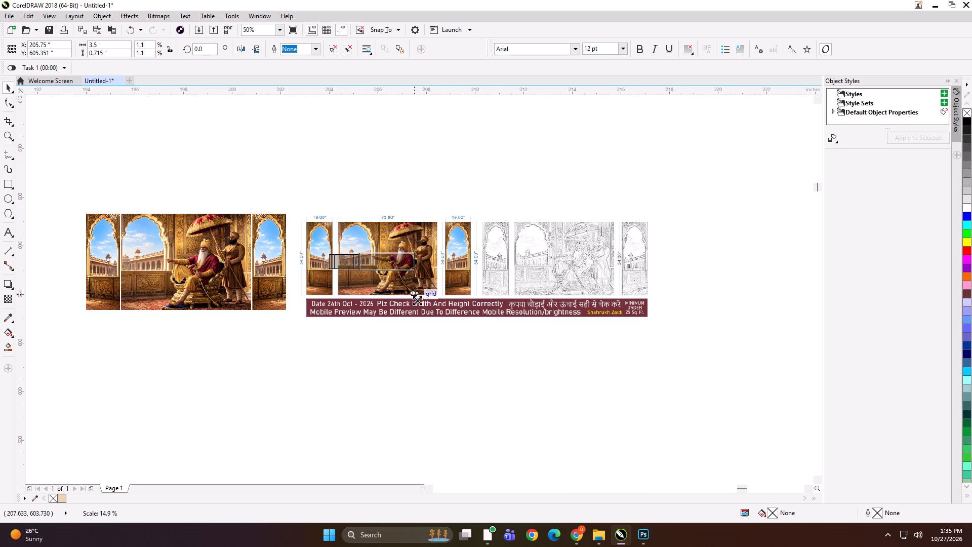
{"action": "left_click_drag", "start_coordinate": [417, 300], "coordinate": [474, 310], "text": "shift"}
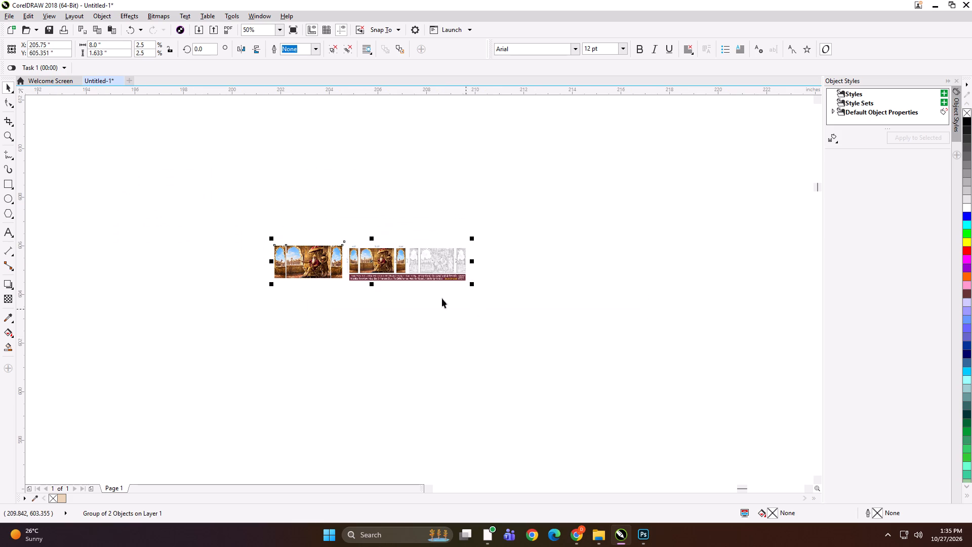
Export the reduced king group under the name SFGDHG, and delete the group from the page.
{"action": "key", "text": "ctrl+e"}
{"action": "type", "text": "SFGDHG"}
{"action": "key", "text": "Return"}
{"action": "key", "text": "Return"}
{"action": "key", "text": "Return"}
{"action": "key", "text": "Delete"}
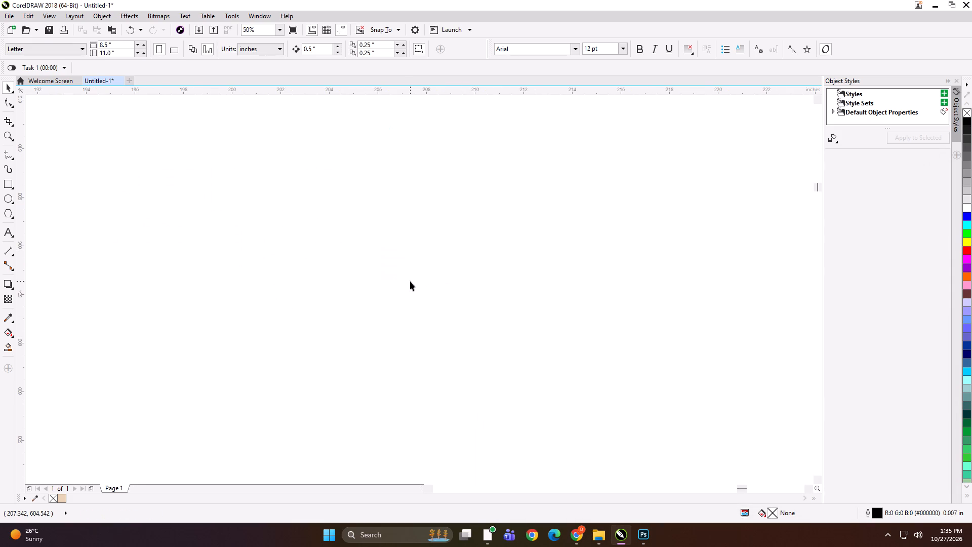
Move the layout preview of the single-peacock artwork up beside that artwork, clear of the floral designs below.
{"action": "key", "text": "F4"}
{"action": "left_click", "coordinate": [432, 253]}
{"action": "scroll", "coordinate": [441, 244], "scroll_direction": "down", "scroll_amount": 1}
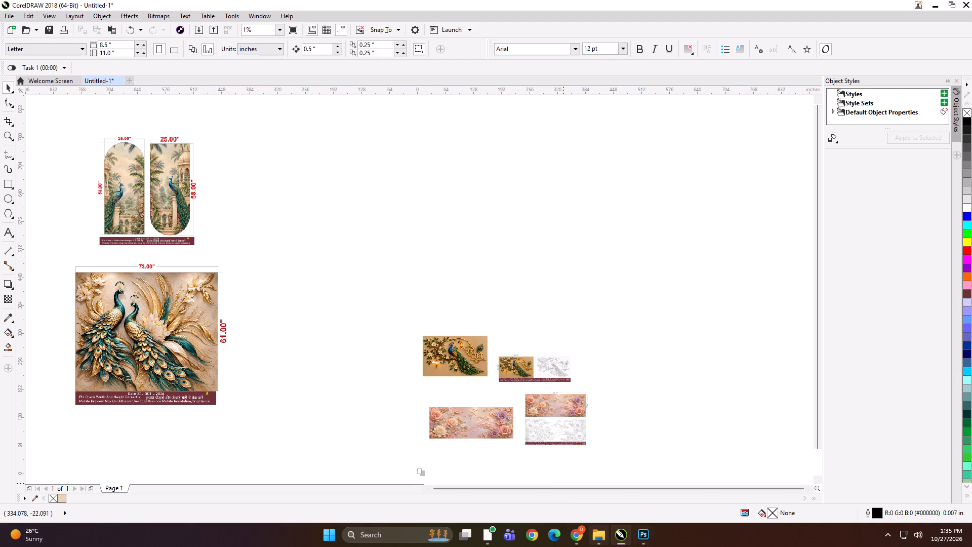
{"action": "scroll", "coordinate": [534, 388], "scroll_direction": "up", "scroll_amount": 1}
{"action": "scroll", "coordinate": [602, 364], "scroll_direction": "up", "scroll_amount": 1}
{"action": "left_click_drag", "start_coordinate": [591, 333], "coordinate": [577, 263]}
{"action": "scroll", "coordinate": [481, 176], "scroll_direction": "down", "scroll_amount": 1}
{"action": "scroll", "coordinate": [579, 385], "scroll_direction": "up", "scroll_amount": 1}
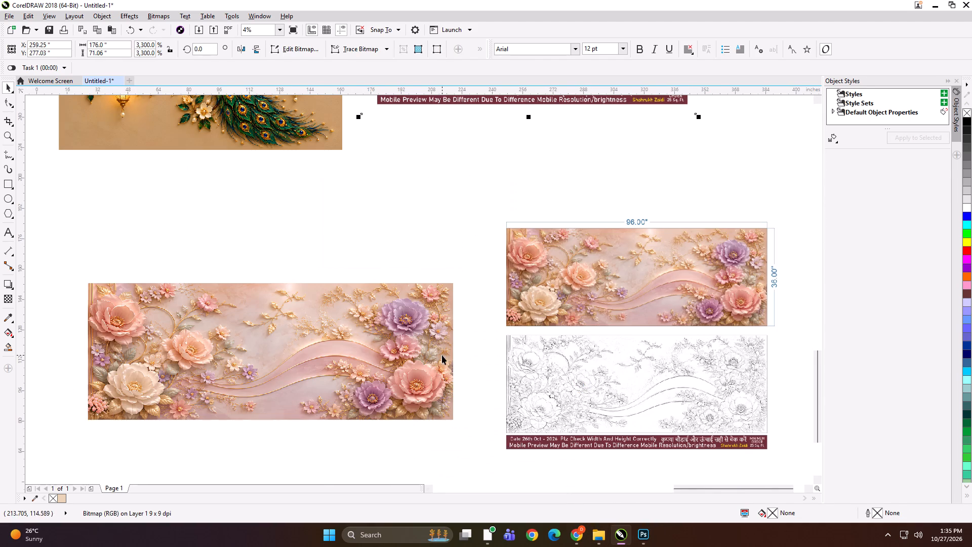
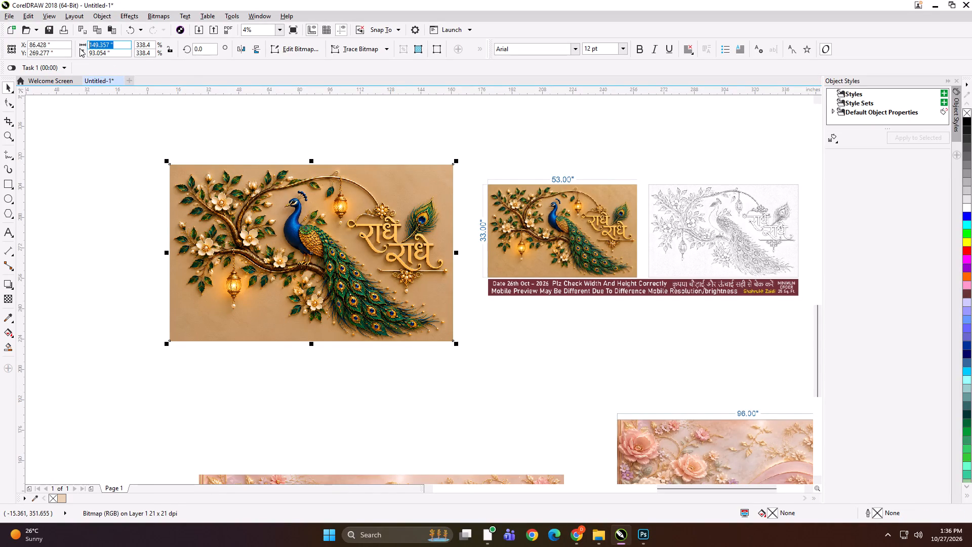
Resize the single-peacock artwork to 53 inches wide by 33 inches high.
{"action": "type", "text": "53"}
{"action": "key", "text": "Tab"}
{"action": "type", "text": "33"}
{"action": "key", "text": "Return"}
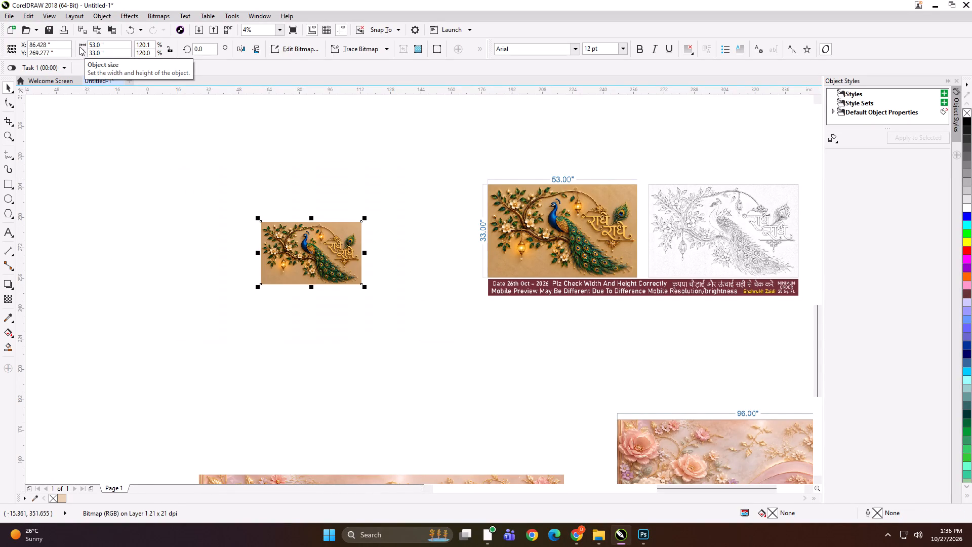
Export the resized peacock artwork as a TIFF named 53x33 GOLDEN FOIL into a new folder ALI DECOR inside folder 27.
{"action": "scroll", "coordinate": [211, 184], "scroll_direction": "down", "scroll_amount": 1}
{"action": "scroll", "coordinate": [268, 199], "scroll_direction": "up", "scroll_amount": 1}
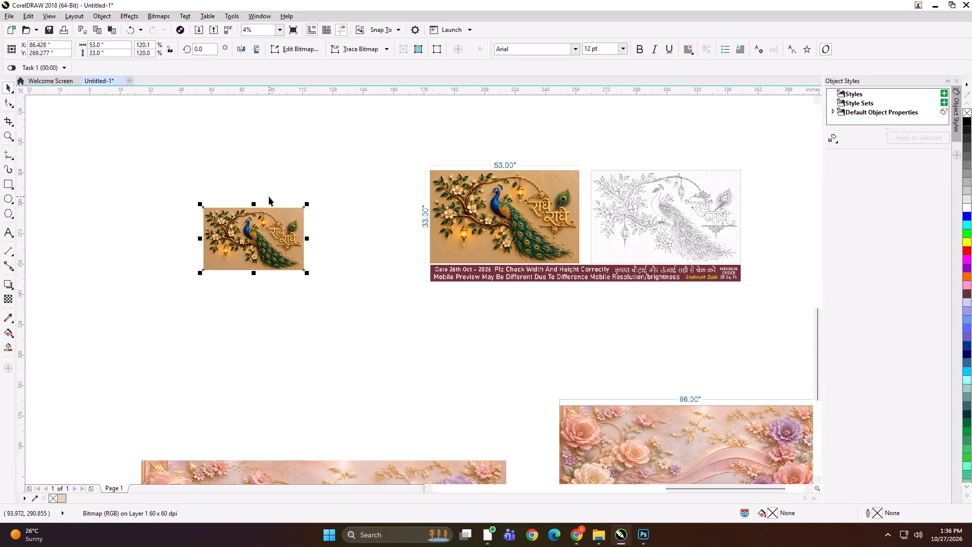
{"action": "key", "text": "ctrl+e"}
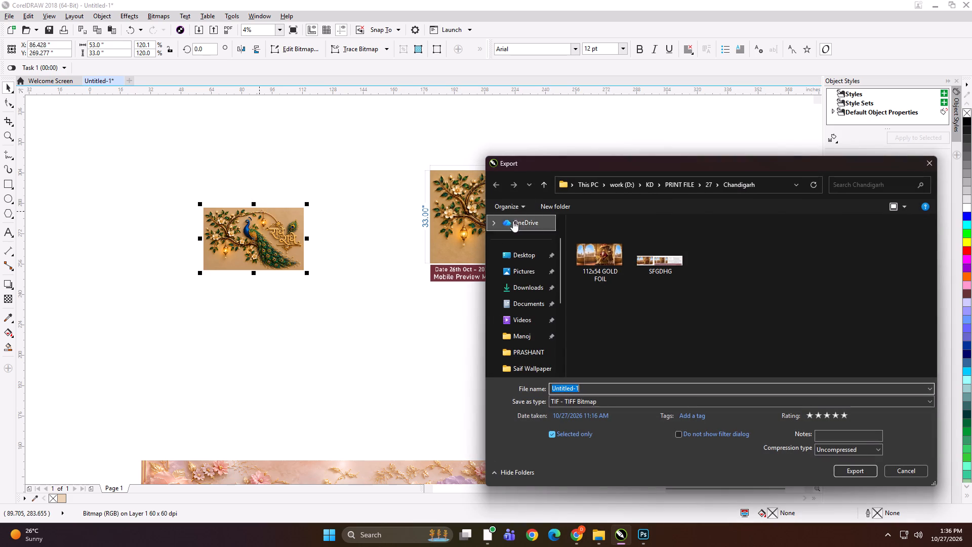
{"action": "left_click", "coordinate": [545, 188]}
{"action": "left_click", "coordinate": [547, 206]}
{"action": "type", "text": "ALI DECOR"}
{"action": "key", "text": "Return"}
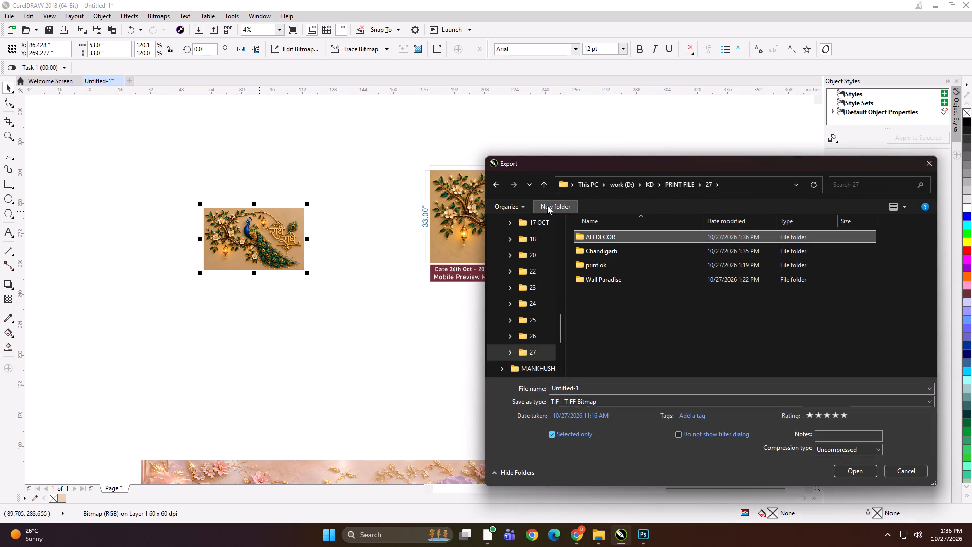
{"action": "double_click", "coordinate": [627, 237]}
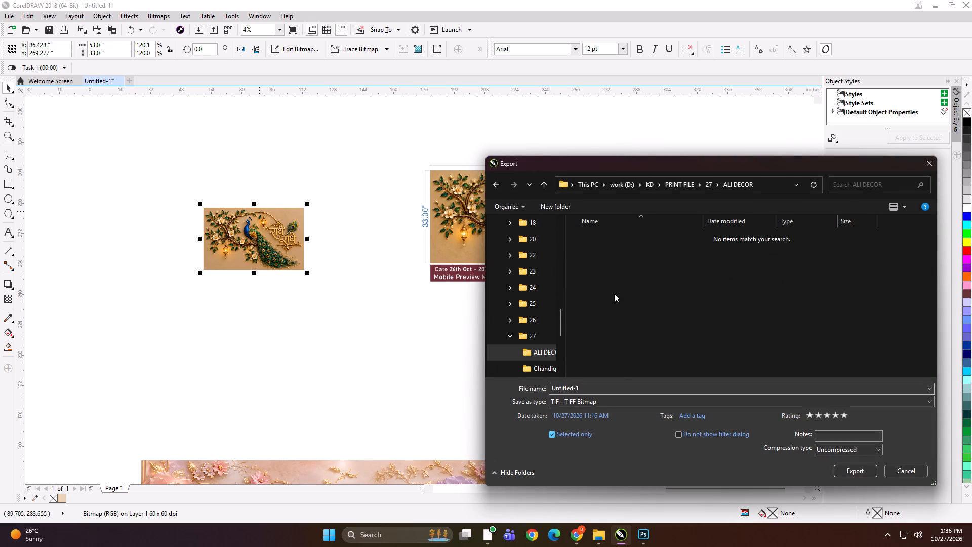
{"action": "left_click", "coordinate": [597, 389]}
{"action": "type", "text": "53x33"}
{"action": "key", "text": "space"}
{"action": "type", "text": "GOLDEN FOIL"}
{"action": "key", "text": "Return"}
{"action": "key", "text": "Return"}
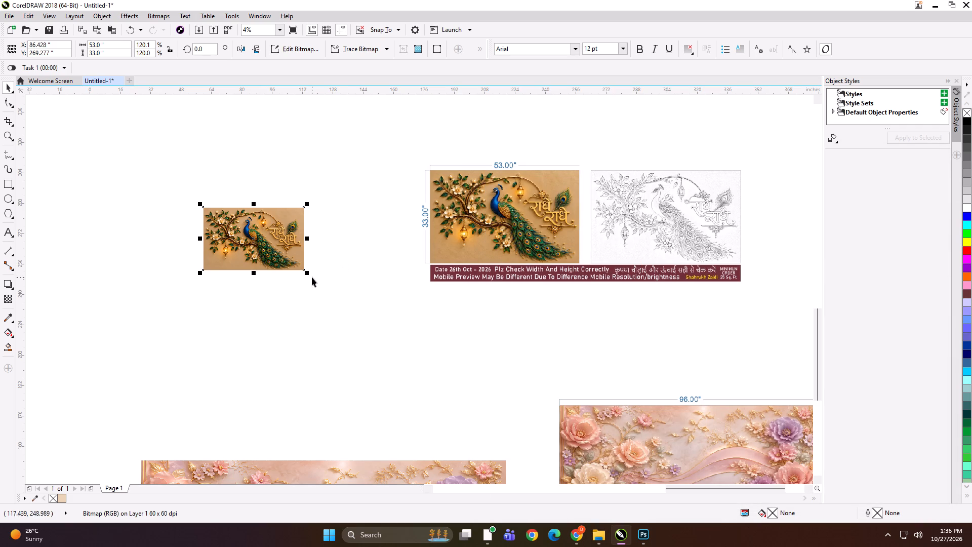
Enlarge the peacock artwork, move it close beside its layout preview and group the two.
{"action": "left_click_drag", "start_coordinate": [308, 276], "coordinate": [355, 301], "text": "shift"}
{"action": "left_click_drag", "start_coordinate": [331, 247], "coordinate": [395, 233]}
{"action": "left_click", "coordinate": [504, 244], "text": "shift"}
{"action": "key", "text": "ctrl+g"}
Resize the pink floral wave artwork to 96 inches wide by 36 inches high.
{"action": "scroll", "coordinate": [396, 205], "scroll_direction": "down", "scroll_amount": 1}
{"action": "scroll", "coordinate": [434, 363], "scroll_direction": "up", "scroll_amount": 1}
{"action": "left_click", "coordinate": [367, 363]}
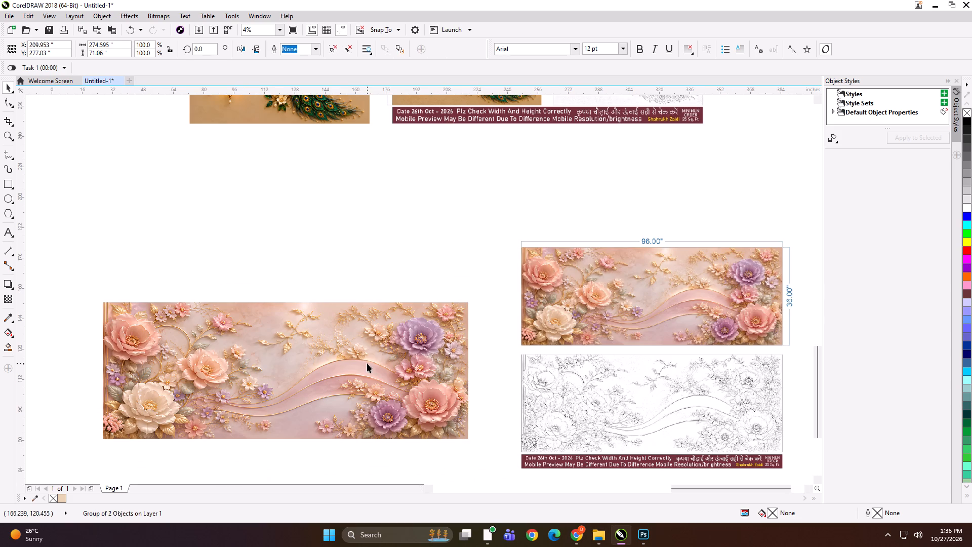
{"action": "left_click_drag", "start_coordinate": [113, 38], "coordinate": [101, 45]}
{"action": "left_click_drag", "start_coordinate": [123, 45], "coordinate": [65, 46]}
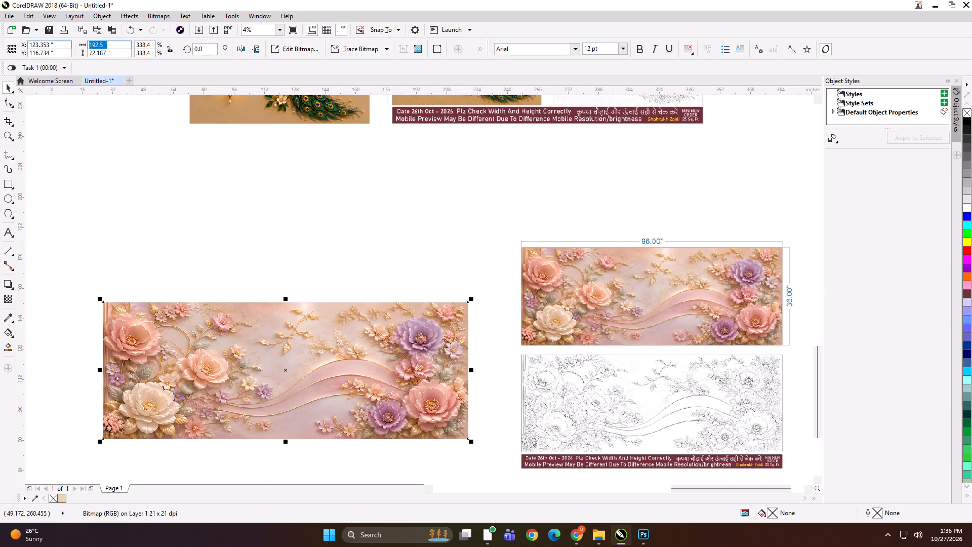
{"action": "type", "text": "96"}
{"action": "key", "text": "Tab"}
{"action": "type", "text": "36"}
{"action": "key", "text": "Return"}
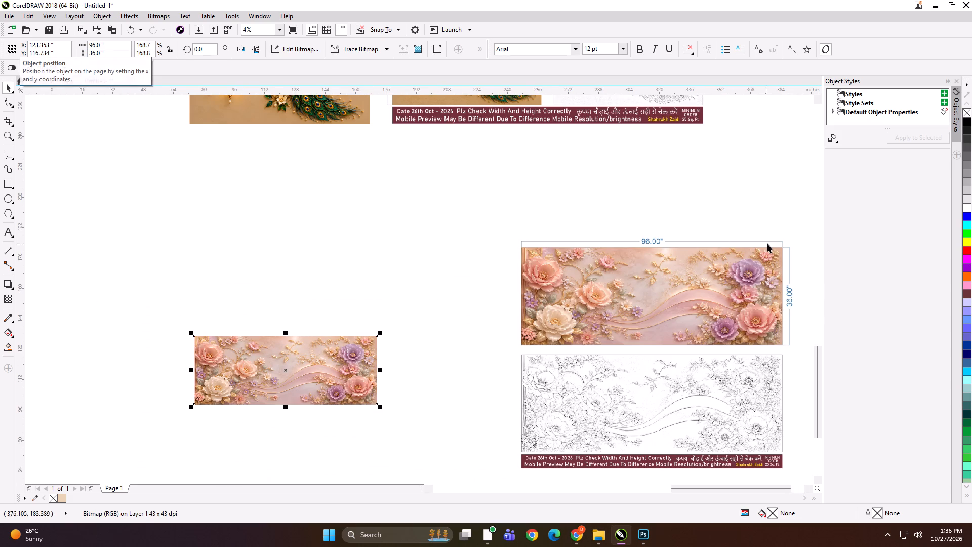
Add a thin black rectangular frame around the 96 by 36 inch floral artwork and group the two.
{"action": "scroll", "coordinate": [781, 260], "scroll_direction": "up", "scroll_amount": 1}
{"action": "scroll", "coordinate": [611, 247], "scroll_direction": "down", "scroll_amount": 1}
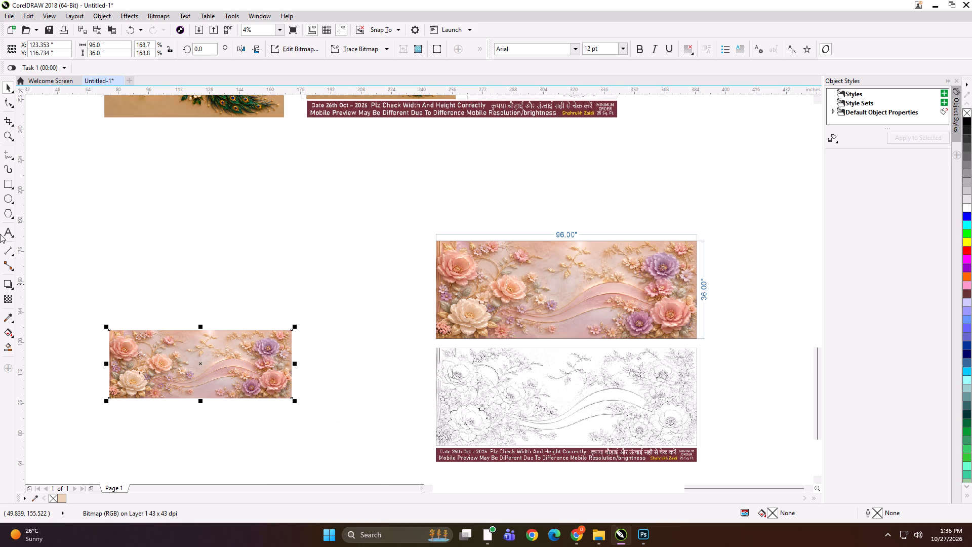
{"action": "double_click", "coordinate": [5, 184], "text": "shift"}
{"action": "key", "text": "shift+space"}
{"action": "left_click", "coordinate": [70, 300]}
{"action": "left_click_drag", "start_coordinate": [71, 301], "coordinate": [336, 439]}
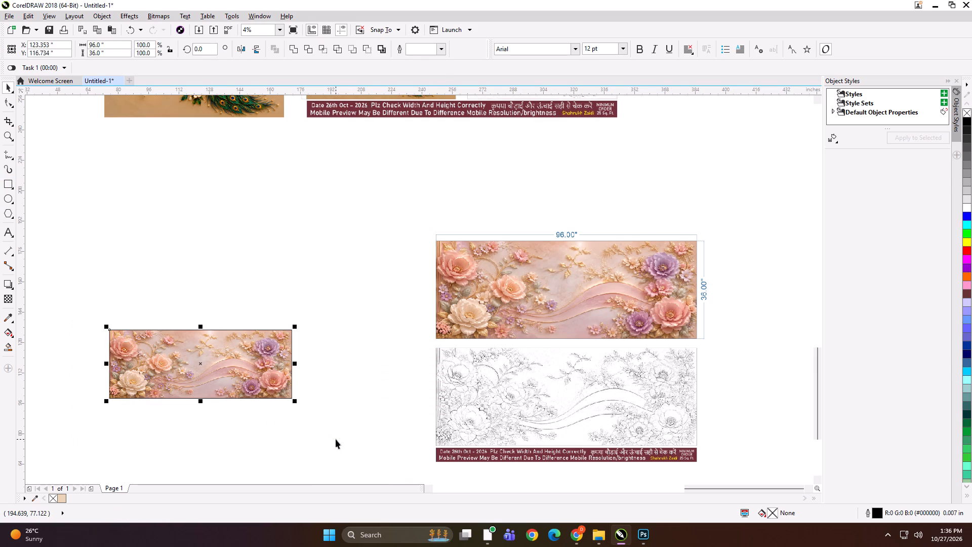
{"action": "key", "text": "ctrl+g"}
Export the framed floral artwork as a TIFF named 96x36 GOLDEN FOIL in the ALI DECOR folder.
{"action": "key", "text": "ctrl+e"}
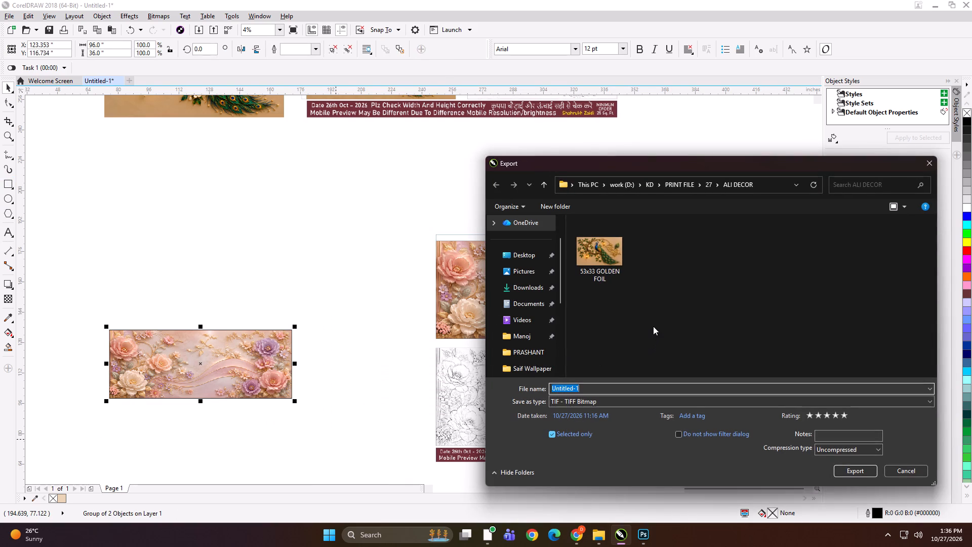
{"action": "type", "text": "96x36"}
{"action": "key", "text": "space"}
{"action": "type", "text": "GOL"}
{"action": "type", "text": "DEN"}
{"action": "key", "text": "space"}
{"action": "type", "text": "FOIL"}
{"action": "key", "text": "Return"}
{"action": "key", "text": "Return"}
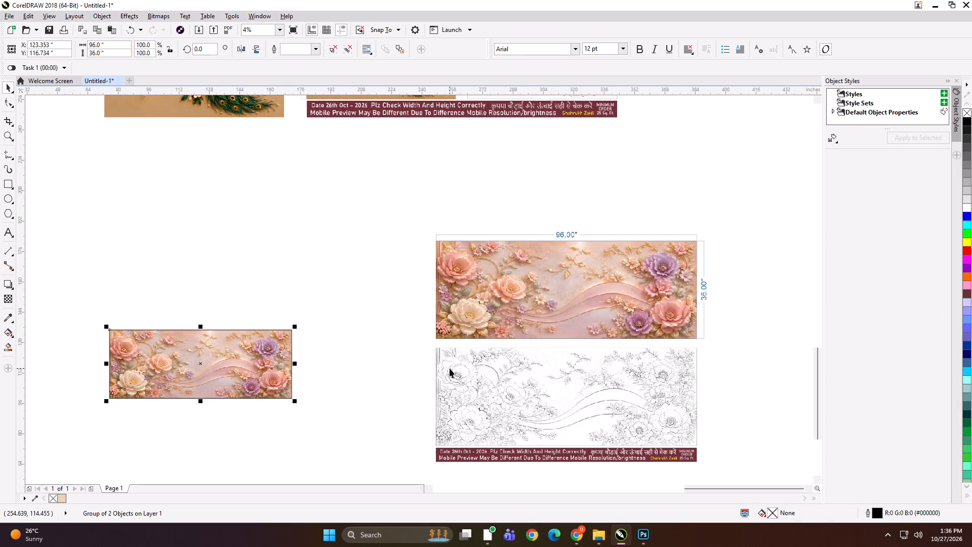
Enlarge the framed floral artwork to about 143 by 53 inches and arrange it with its reduced layout preview beneath the peacock group.
{"action": "scroll", "coordinate": [449, 369], "scroll_direction": "down", "scroll_amount": 1}
{"action": "left_click_drag", "start_coordinate": [374, 388], "coordinate": [400, 397], "text": "shift"}
{"action": "left_click_drag", "start_coordinate": [382, 361], "coordinate": [398, 326]}
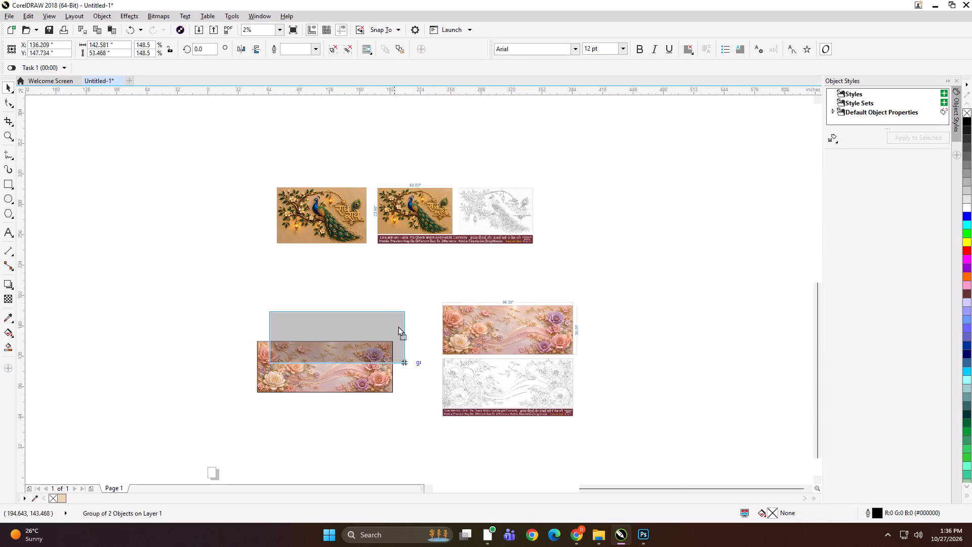
{"action": "left_click_drag", "start_coordinate": [398, 326], "coordinate": [397, 310]}
{"action": "left_click_drag", "start_coordinate": [535, 319], "coordinate": [524, 272]}
{"action": "left_click_drag", "start_coordinate": [587, 374], "coordinate": [553, 379]}
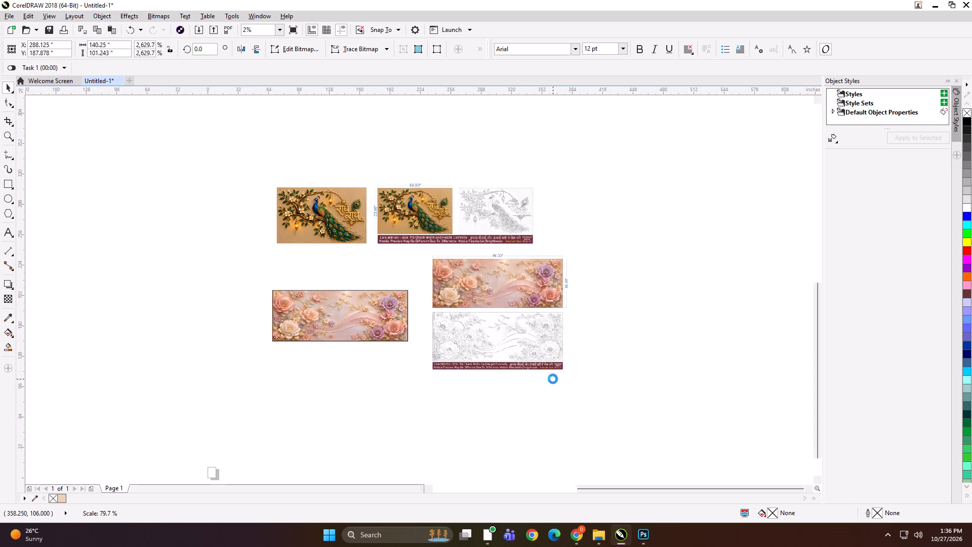
Group the peacock and floral artworks with their layout previews and scale the group down to about 4.7 by 2.8 inches.
{"action": "left_click", "coordinate": [605, 170]}
{"action": "left_click_drag", "start_coordinate": [648, 147], "coordinate": [0, 435]}
{"action": "key", "text": "ctrl+g"}
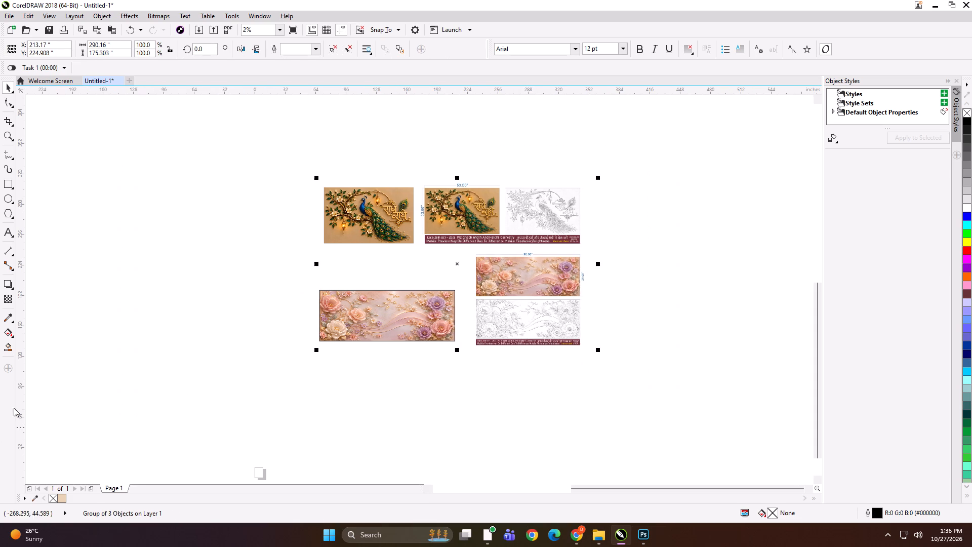
{"action": "left_click_drag", "start_coordinate": [599, 354], "coordinate": [477, 291], "text": "shift"}
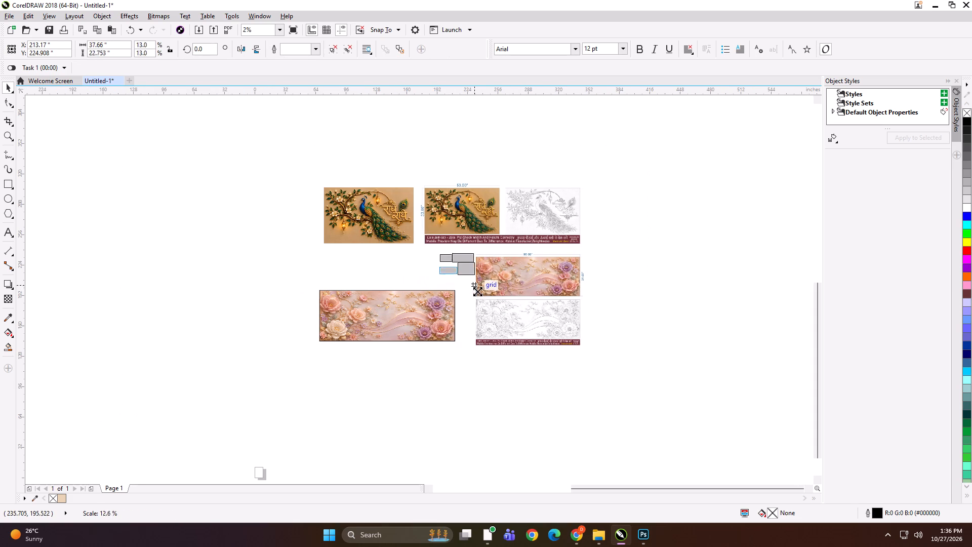
{"action": "left_click_drag", "start_coordinate": [477, 291], "coordinate": [474, 290], "text": "shift"}
{"action": "scroll", "coordinate": [457, 255], "scroll_direction": "up", "scroll_amount": 2}
{"action": "scroll", "coordinate": [469, 319], "scroll_direction": "up", "scroll_amount": 1}
{"action": "scroll", "coordinate": [499, 267], "scroll_direction": "up", "scroll_amount": 1}
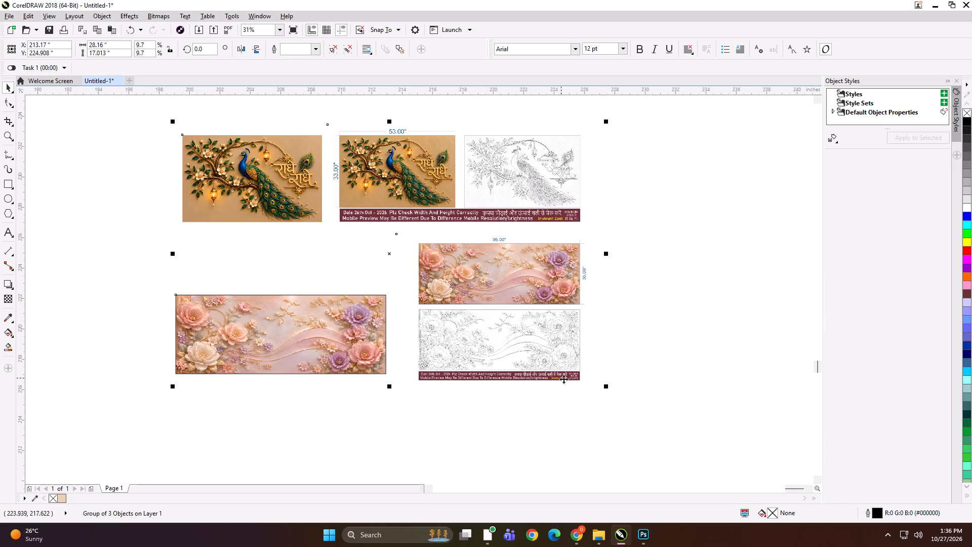
{"action": "left_click_drag", "start_coordinate": [605, 385], "coordinate": [463, 295], "text": "shift"}
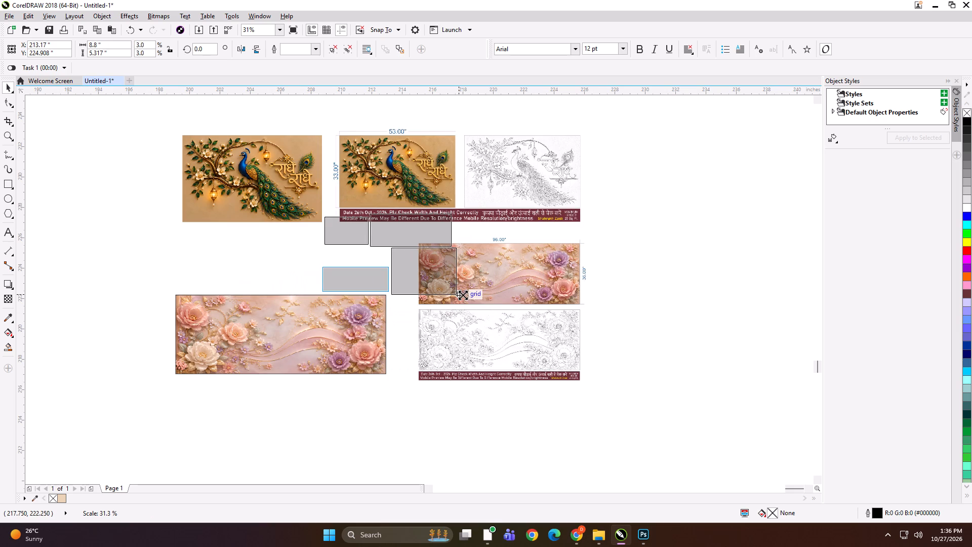
{"action": "left_click_drag", "start_coordinate": [463, 295], "coordinate": [426, 284], "text": "shift"}
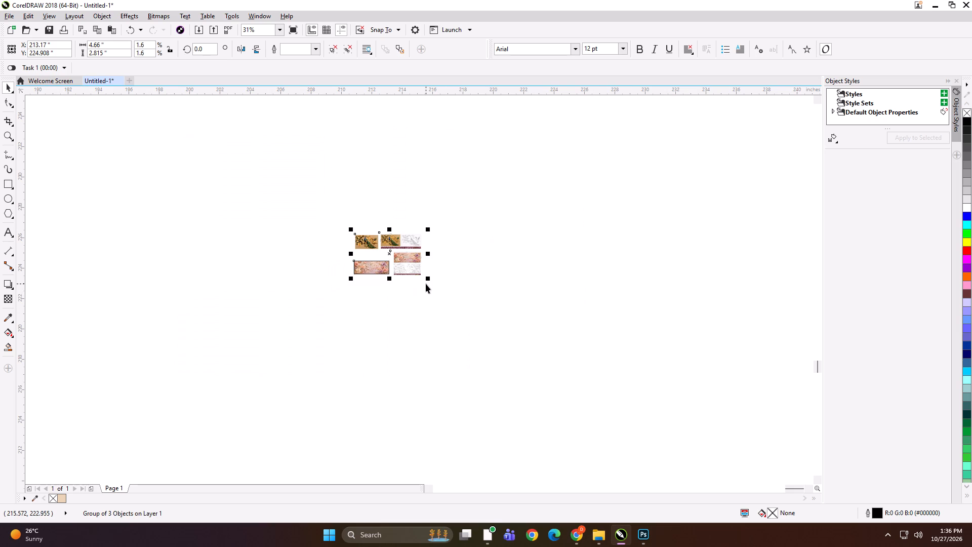
Export the reduced combined group under the name SFGDHJ, and delete the group from the page.
{"action": "key", "text": "ctrl+e"}
{"action": "type", "text": "SFGDHJ"}
{"action": "key", "text": "Return"}
{"action": "key", "text": "Return"}
{"action": "key", "text": "Return"}
{"action": "scroll", "coordinate": [377, 278], "scroll_direction": "up", "scroll_amount": 3}
{"action": "scroll", "coordinate": [386, 256], "scroll_direction": "down", "scroll_amount": 1}
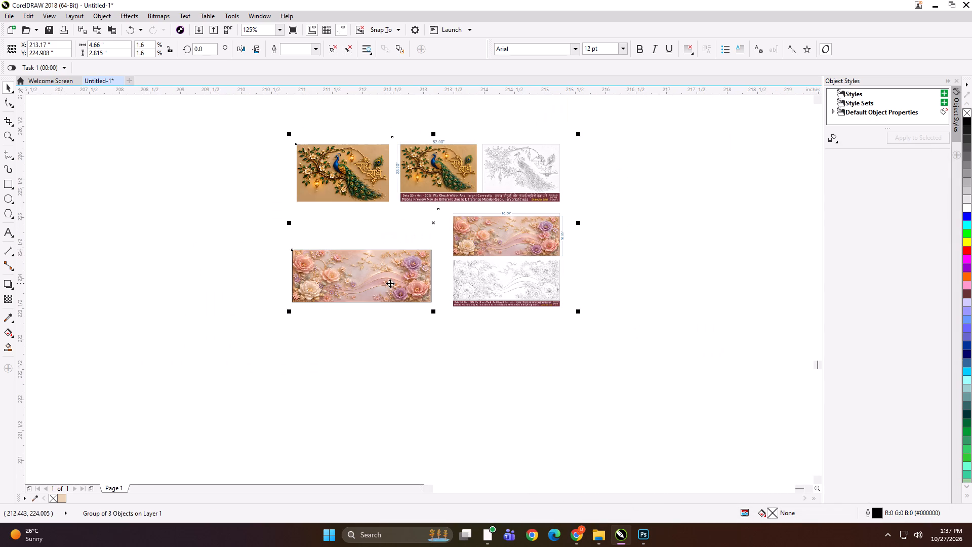
{"action": "key", "text": "Delete"}
{"action": "key", "text": "F4"}
{"action": "scroll", "coordinate": [423, 235], "scroll_direction": "down", "scroll_amount": 3}
Switch to File Explorer and open folder 27 in work (D:) > KD > PRINT FILE.
{"action": "left_click", "coordinate": [642, 541]}
{"action": "left_click", "coordinate": [603, 541]}
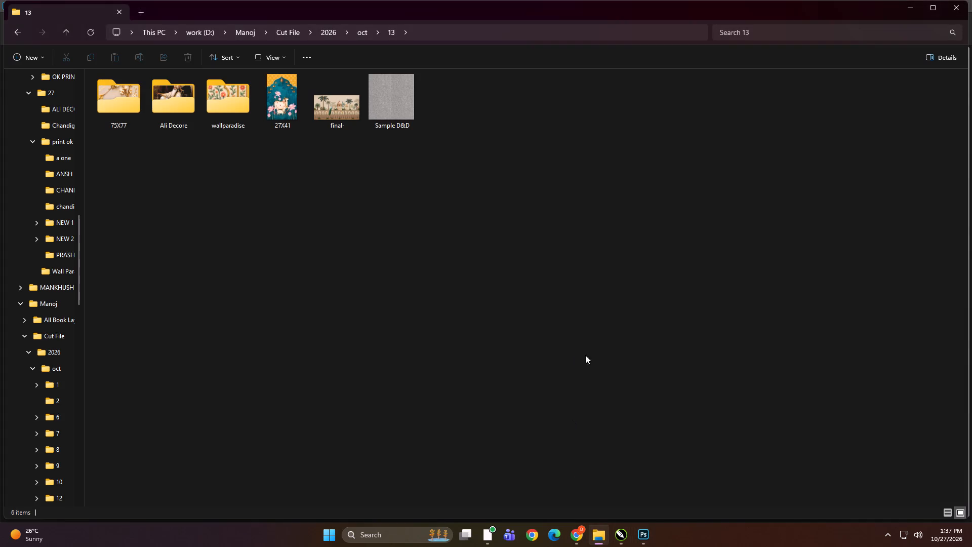
{"action": "scroll", "coordinate": [441, 272], "scroll_direction": "up", "scroll_amount": 1}
{"action": "scroll", "coordinate": [304, 256], "scroll_direction": "up", "scroll_amount": 2}
{"action": "left_click", "coordinate": [301, 256]}
{"action": "key", "text": "BackSpace"}
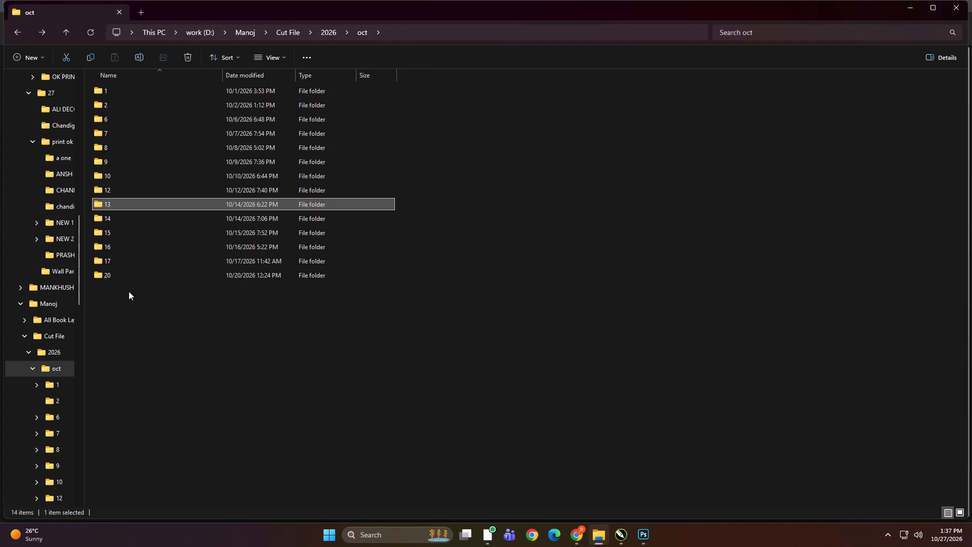
{"action": "scroll", "coordinate": [51, 311], "scroll_direction": "up", "scroll_amount": 6}
{"action": "left_click", "coordinate": [55, 324]}
{"action": "double_click", "coordinate": [295, 163]}
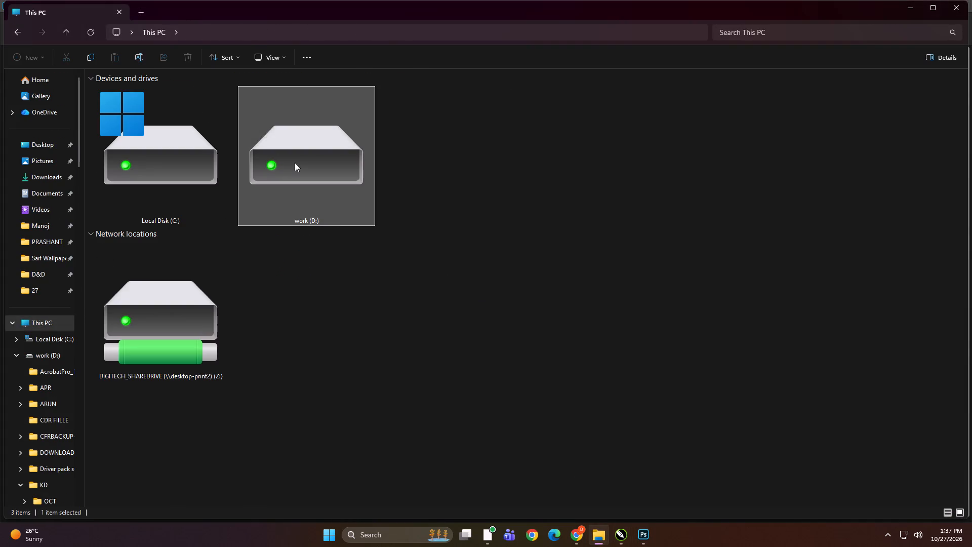
{"action": "double_click", "coordinate": [520, 104]}
{"action": "double_click", "coordinate": [313, 143]}
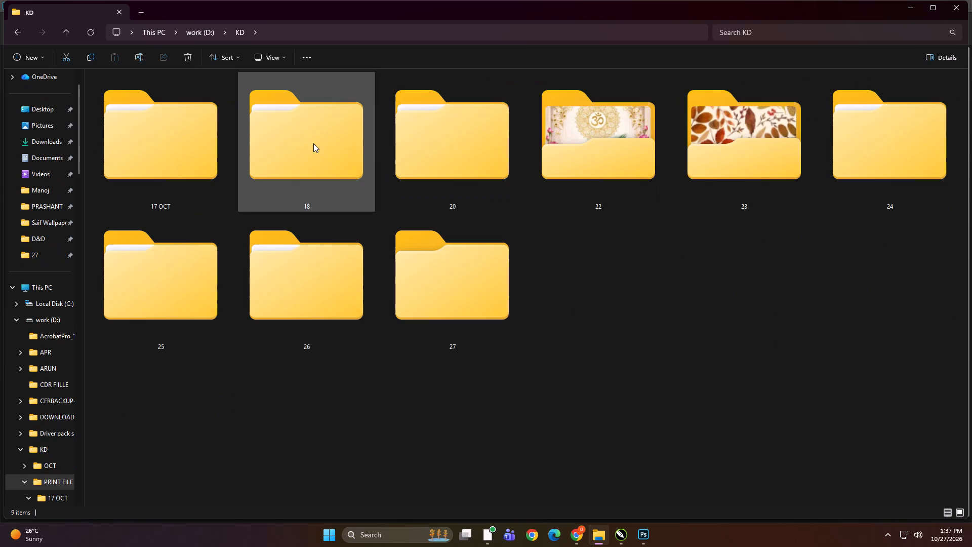
{"action": "double_click", "coordinate": [475, 277]}
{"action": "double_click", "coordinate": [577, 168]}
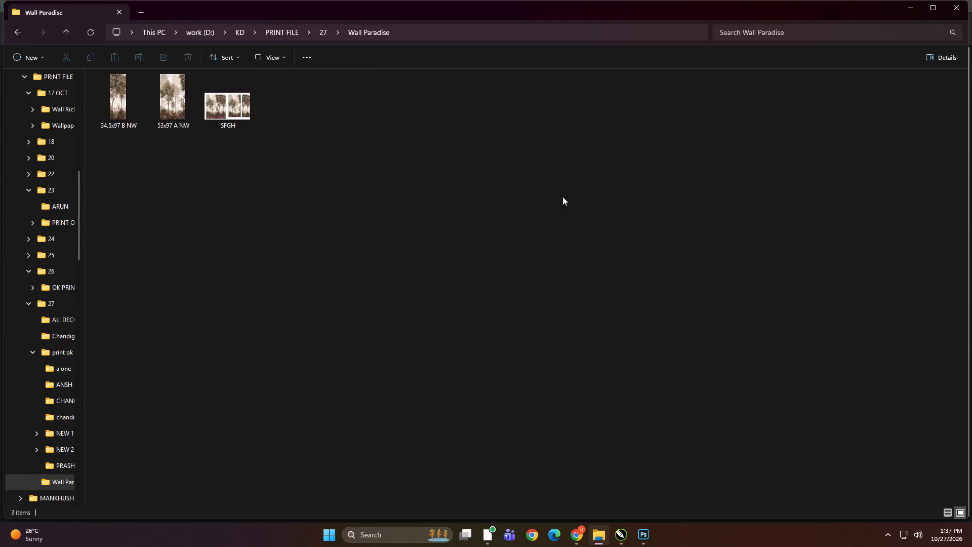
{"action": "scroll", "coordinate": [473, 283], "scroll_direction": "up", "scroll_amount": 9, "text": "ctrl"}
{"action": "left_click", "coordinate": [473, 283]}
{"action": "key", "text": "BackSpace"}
Open the 112x54 GOLD FOIL file from the Chandigarh folder in Photoshop.
{"action": "double_click", "coordinate": [302, 173]}
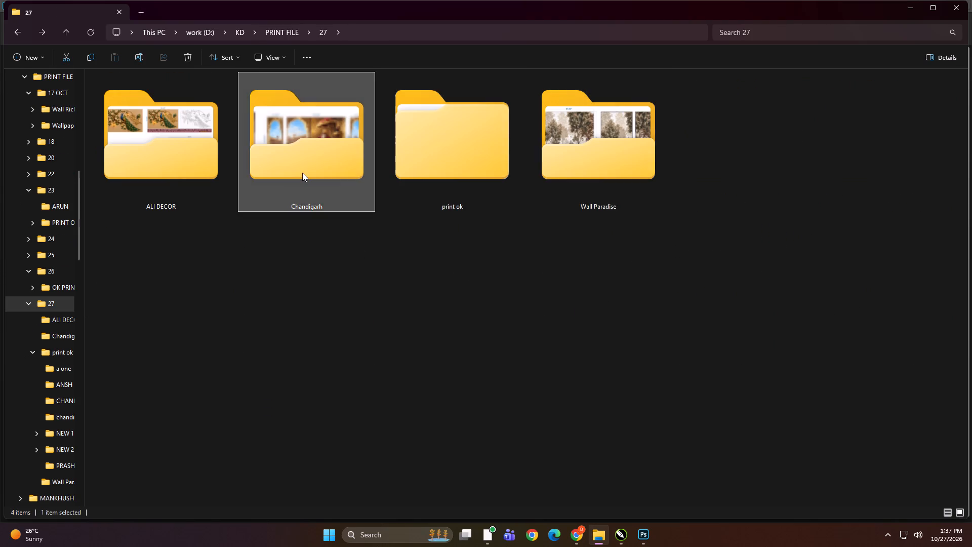
{"action": "scroll", "coordinate": [280, 300], "scroll_direction": "up", "scroll_amount": 9, "text": "ctrl"}
{"action": "left_click", "coordinate": [183, 111]}
{"action": "left_click_drag", "start_coordinate": [142, 92], "coordinate": [639, 531]}
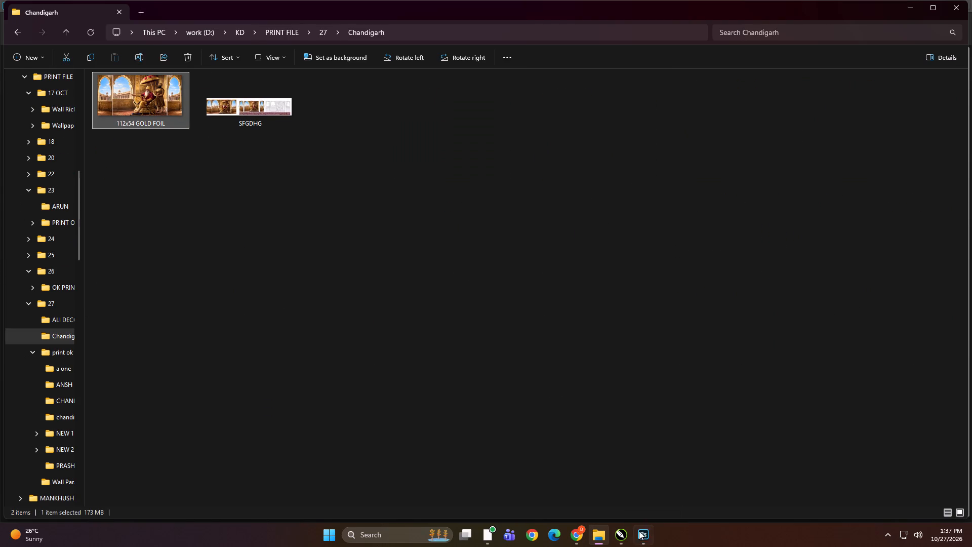
{"action": "left_click_drag", "start_coordinate": [639, 531], "coordinate": [609, 437]}
Open the 53x33 GOLDEN FOIL and 96x36 GOLDEN FOIL files from the ALI DECOR folder in Photoshop.
{"action": "left_click", "coordinate": [595, 535]}
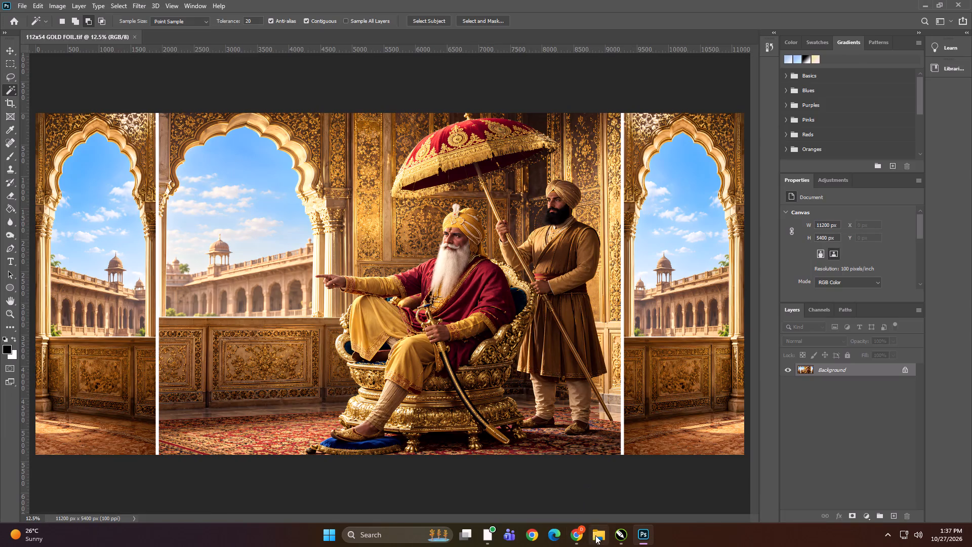
{"action": "left_click", "coordinate": [419, 304]}
{"action": "key", "text": "BackSpace"}
{"action": "double_click", "coordinate": [206, 179]}
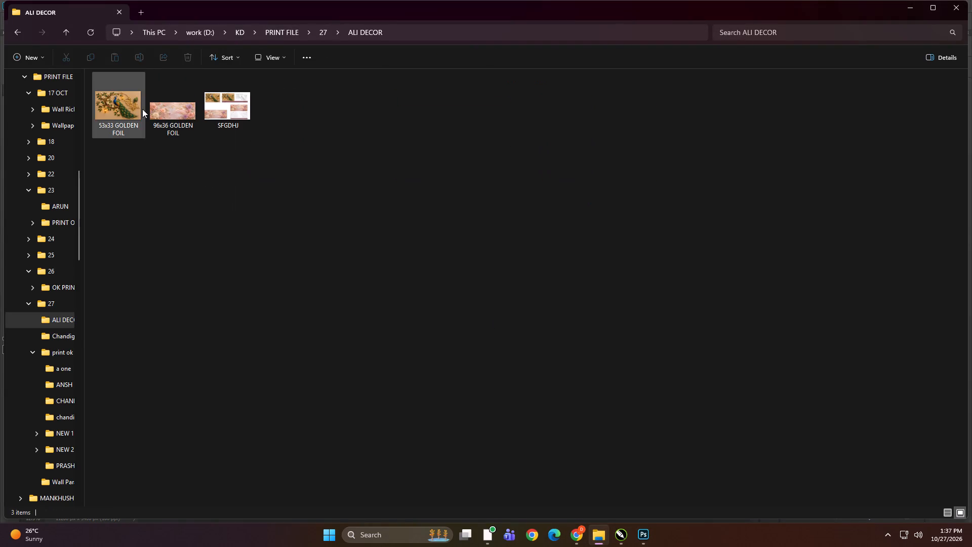
{"action": "left_click", "coordinate": [142, 109]}
{"action": "left_click", "coordinate": [163, 111], "text": "ctrl"}
{"action": "left_click_drag", "start_coordinate": [127, 102], "coordinate": [644, 542]}
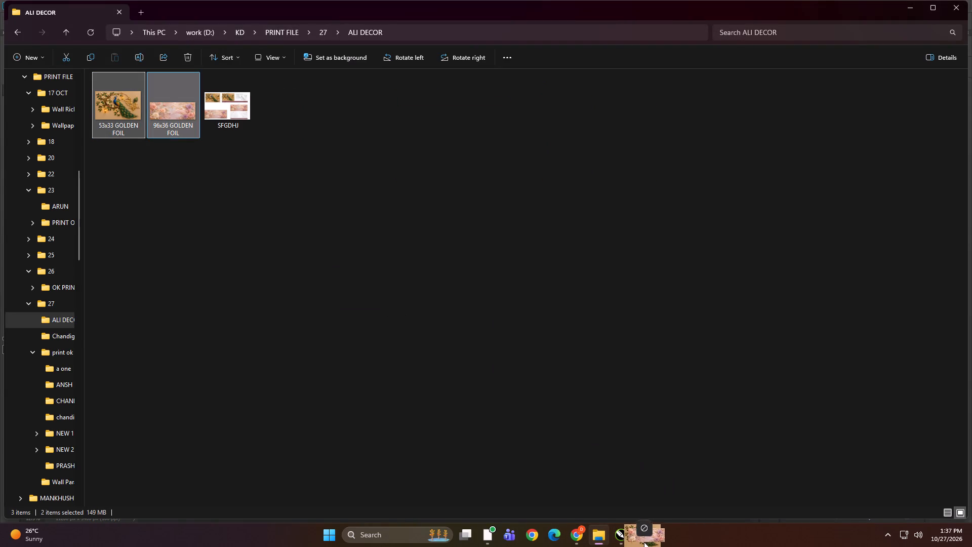
{"action": "left_click_drag", "start_coordinate": [644, 542], "coordinate": [550, 32]}
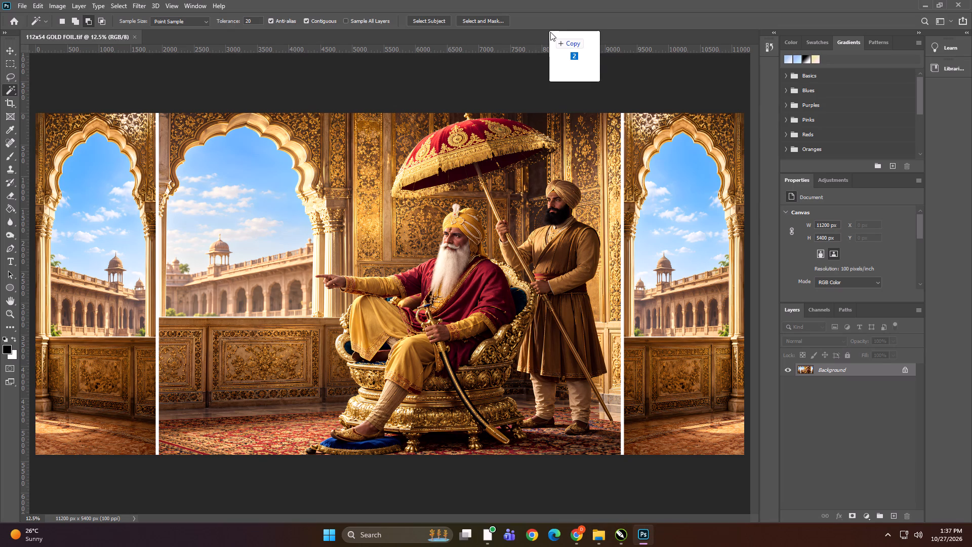
Duplicate the background layer of 112x54 GOLD FOIL and apply the Photocopy filter to the copy with Detail 3 and Darkness 50.
{"action": "left_click", "coordinate": [97, 37]}
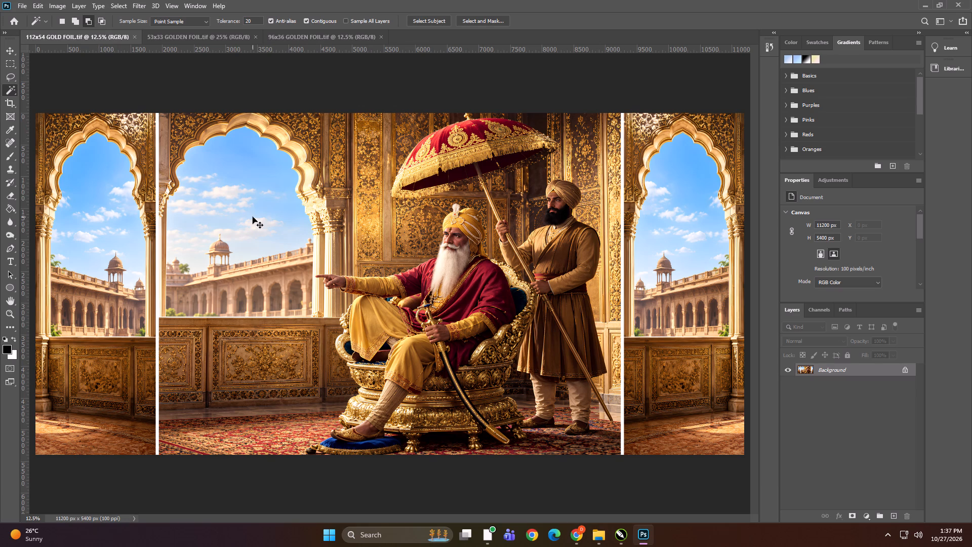
{"action": "key", "text": "ctrl+j"}
{"action": "left_click", "coordinate": [138, 4]}
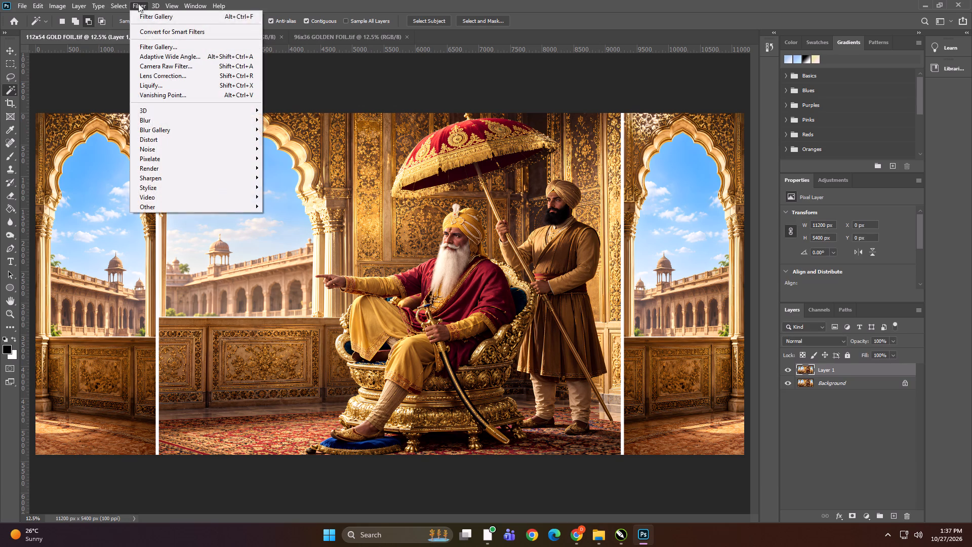
{"action": "left_click", "coordinate": [166, 119]}
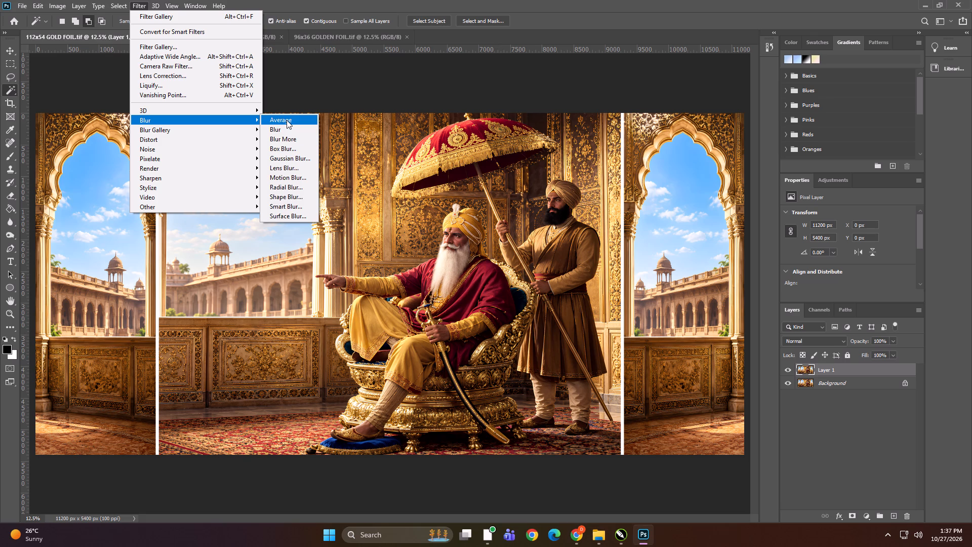
{"action": "left_click", "coordinate": [196, 47]}
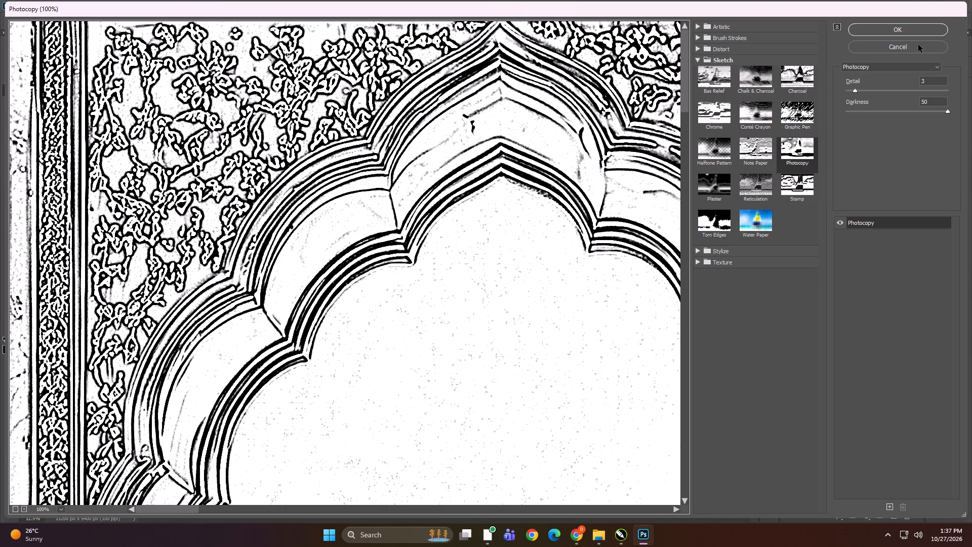
{"action": "left_click", "coordinate": [918, 35]}
Select a black outline of the photocopied artwork with the Magic Wand and extend the selection to similar tones across the layer.
{"action": "scroll", "coordinate": [454, 286], "scroll_direction": "up", "scroll_amount": 11, "text": "alt"}
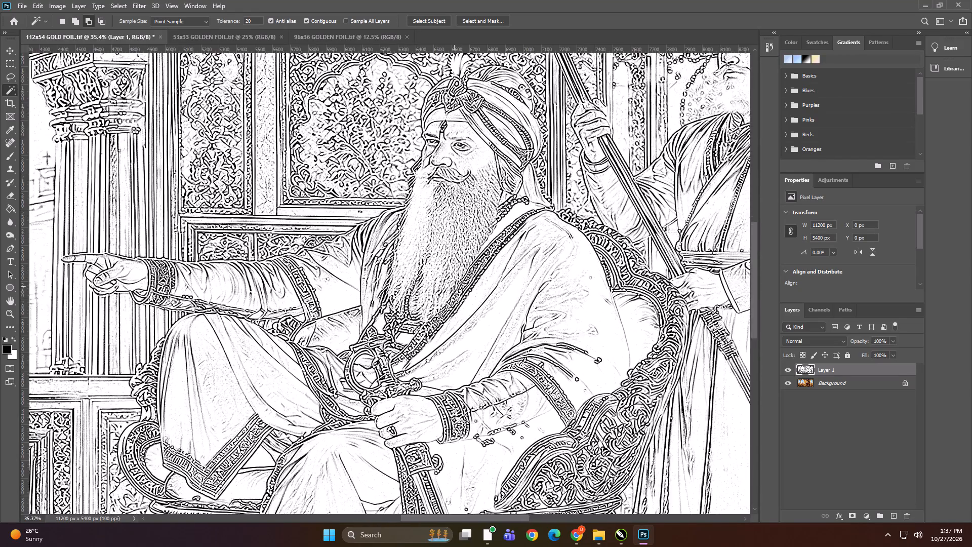
{"action": "scroll", "coordinate": [452, 324], "scroll_direction": "up", "scroll_amount": 20, "text": "alt"}
{"action": "scroll", "coordinate": [452, 324], "scroll_direction": "up", "scroll_amount": 8, "text": "alt"}
{"action": "left_click", "coordinate": [437, 293], "text": "shift"}
{"action": "right_click", "coordinate": [437, 293]}
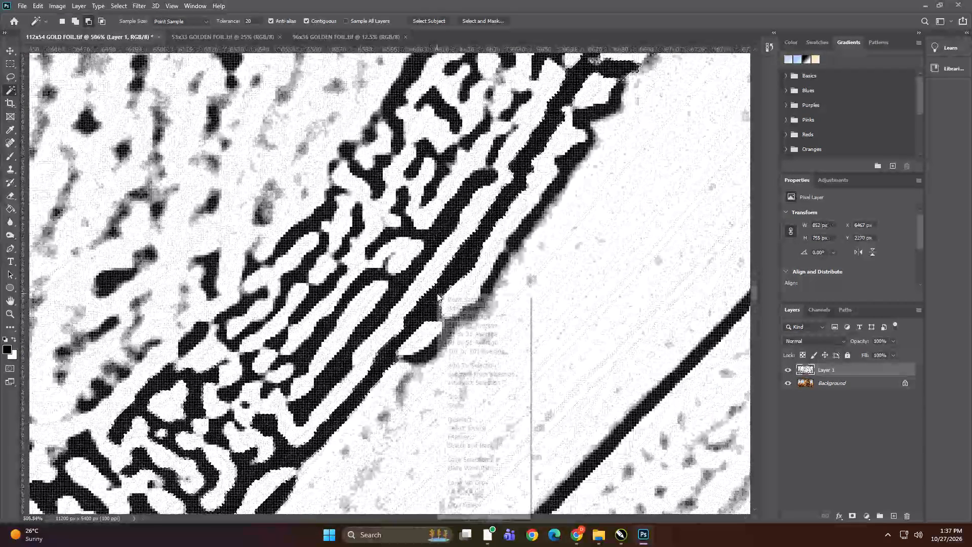
{"action": "left_click", "coordinate": [468, 405]}
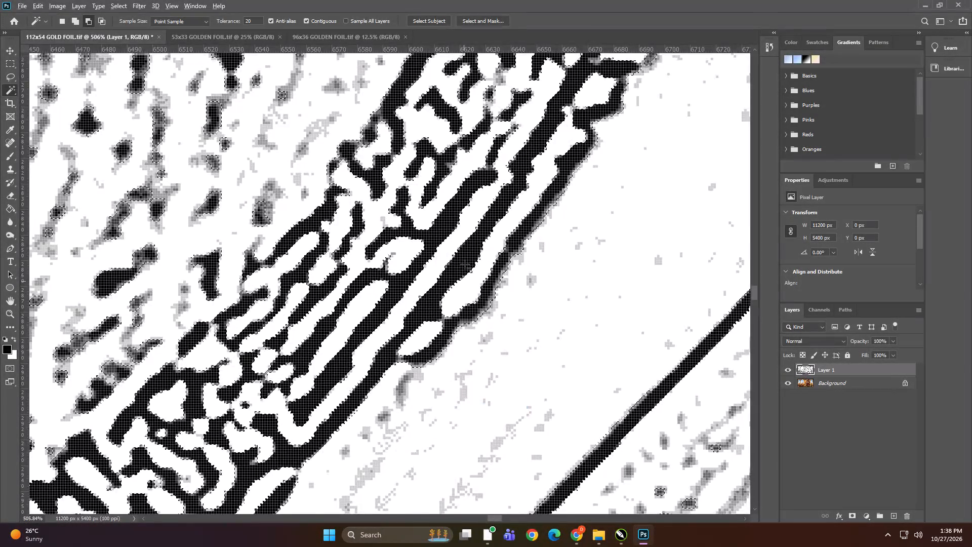
Add two light grey patches near the seated figure's clothing to the selection, extending it to similar tones after each one.
{"action": "scroll", "coordinate": [459, 227], "scroll_direction": "down", "scroll_amount": 5, "text": "alt"}
{"action": "scroll", "coordinate": [456, 320], "scroll_direction": "up", "scroll_amount": 8, "text": "alt"}
{"action": "left_click", "coordinate": [458, 330], "text": "shift"}
{"action": "right_click", "coordinate": [458, 330], "text": "shift"}
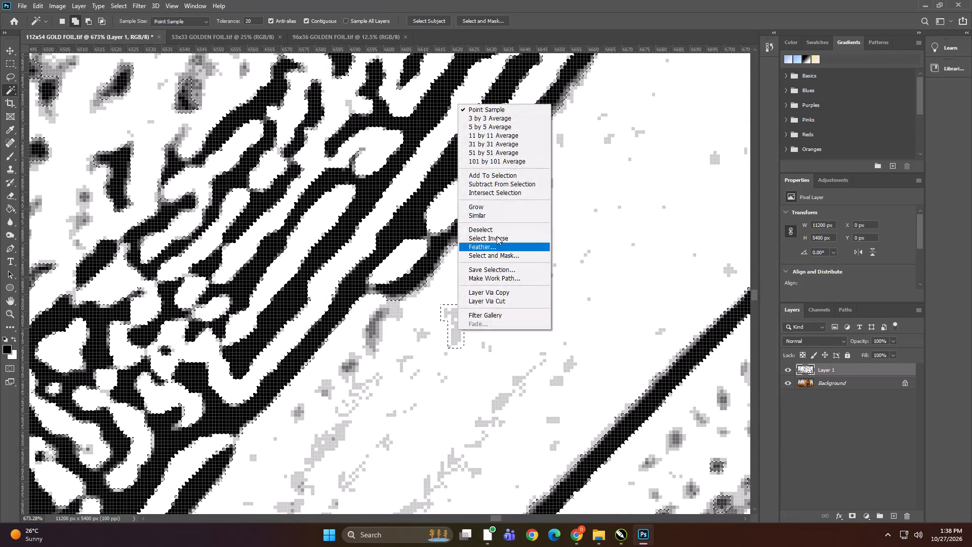
{"action": "left_click", "coordinate": [489, 216]}
{"action": "scroll", "coordinate": [481, 211], "scroll_direction": "down", "scroll_amount": 20, "text": "alt"}
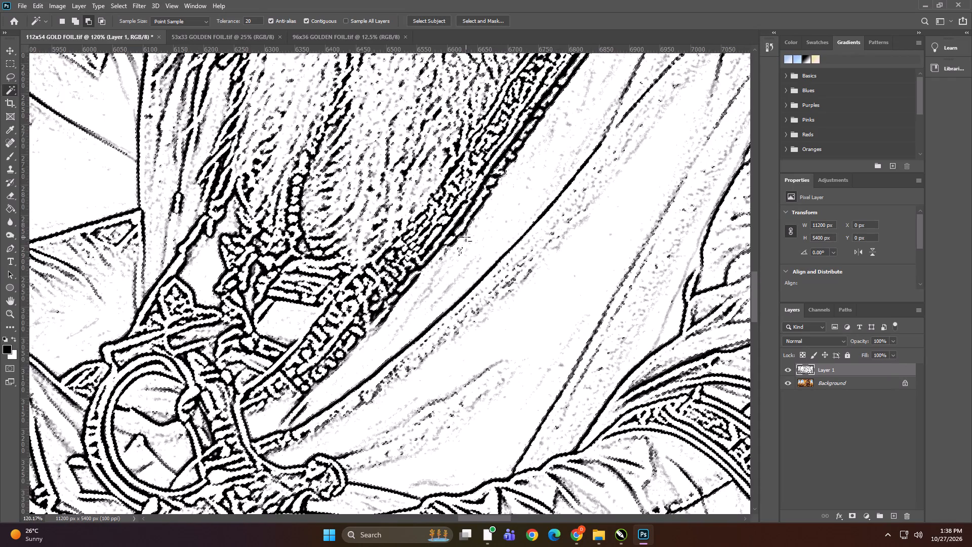
{"action": "scroll", "coordinate": [466, 237], "scroll_direction": "down", "scroll_amount": 5, "text": "alt"}
{"action": "scroll", "coordinate": [489, 291], "scroll_direction": "up", "scroll_amount": 20, "text": "alt"}
{"action": "scroll", "coordinate": [489, 291], "scroll_direction": "up", "scroll_amount": 6, "text": "alt"}
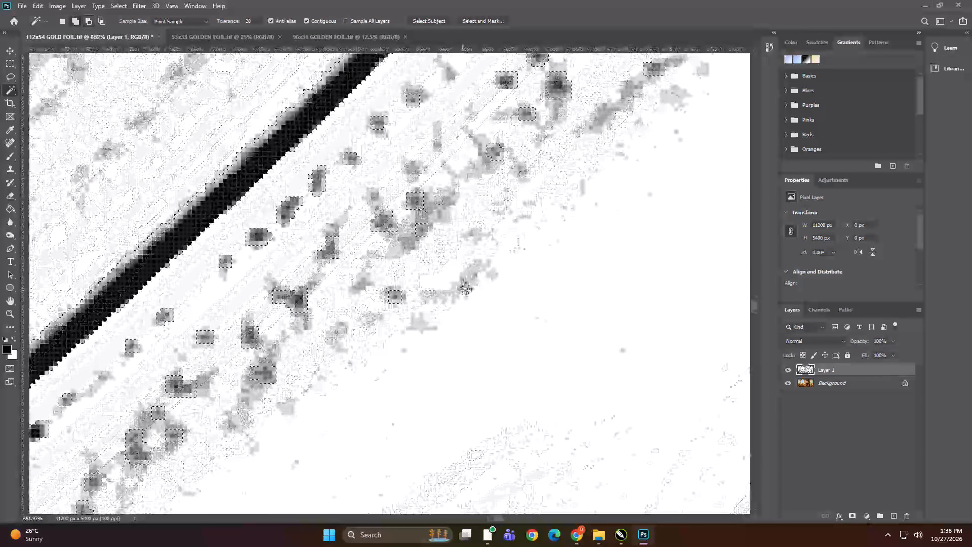
{"action": "left_click", "coordinate": [467, 285], "text": "shift"}
{"action": "right_click", "coordinate": [467, 285], "text": "shift"}
{"action": "left_click", "coordinate": [499, 393]}
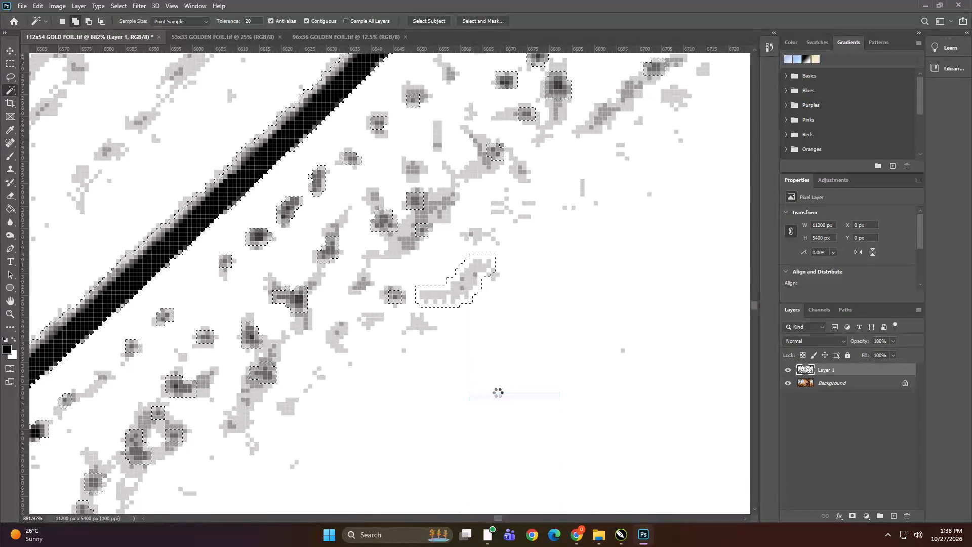
{"action": "scroll", "coordinate": [442, 178], "scroll_direction": "down", "scroll_amount": 20, "text": "alt"}
{"action": "scroll", "coordinate": [442, 178], "scroll_direction": "down", "scroll_amount": 17, "text": "alt"}
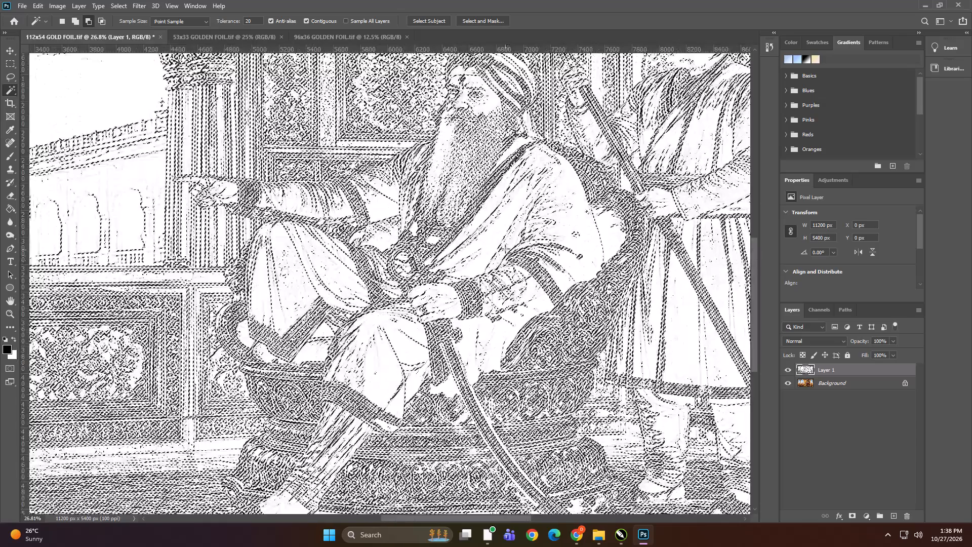
{"action": "scroll", "coordinate": [503, 242], "scroll_direction": "down", "scroll_amount": 9, "text": "alt"}
Create a spot channel from the selection with the Background layer active, accepting the default options.
{"action": "left_click", "coordinate": [836, 386]}
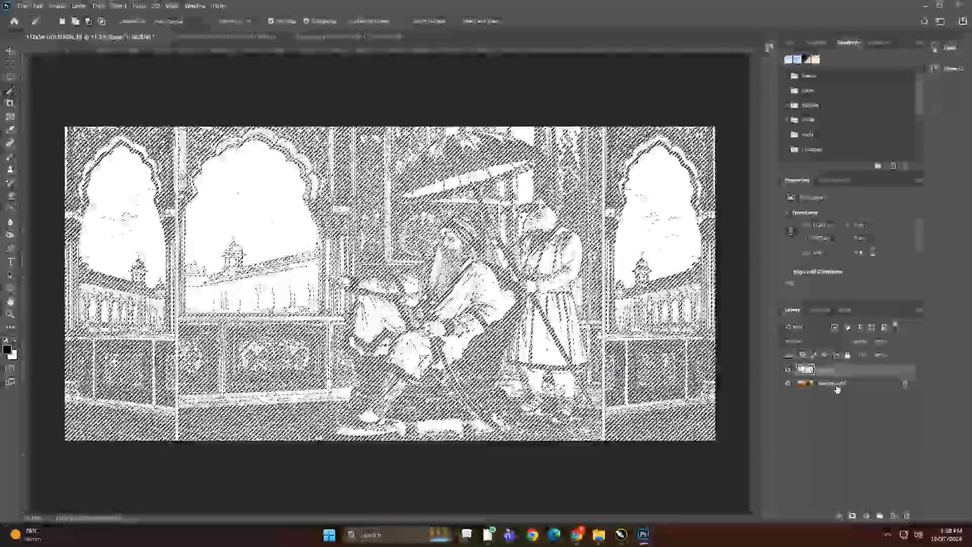
{"action": "left_click", "coordinate": [820, 312]}
{"action": "left_click", "coordinate": [920, 314]}
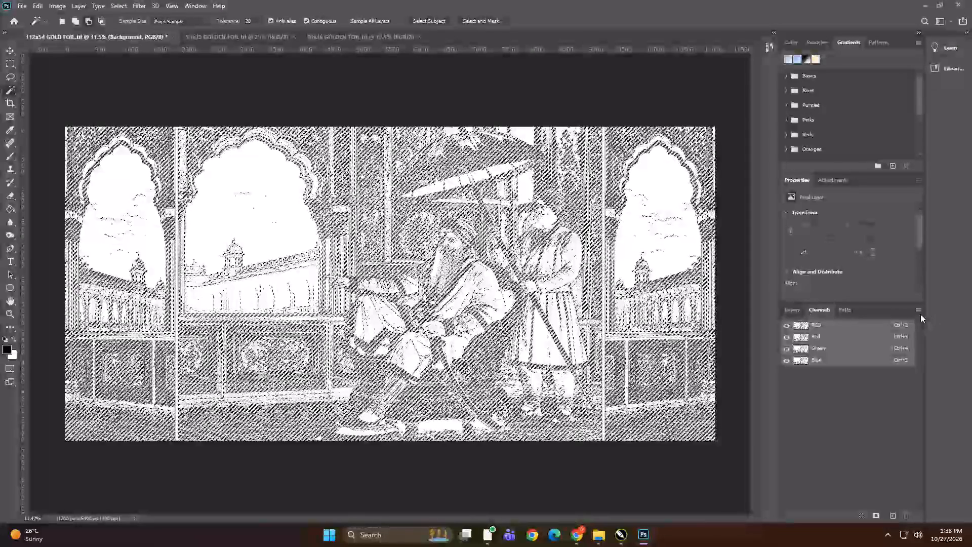
{"action": "left_click", "coordinate": [917, 304]}
{"action": "left_click", "coordinate": [918, 308]}
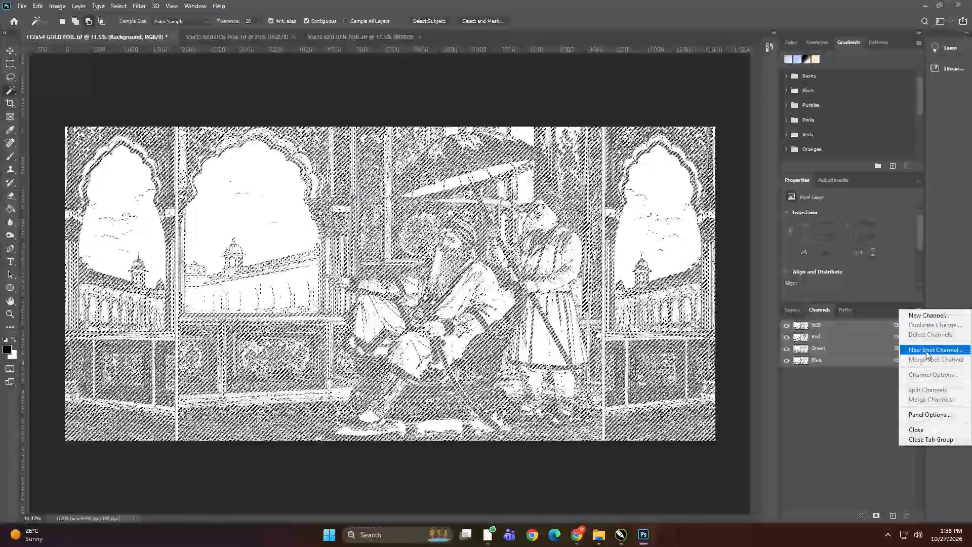
{"action": "left_click", "coordinate": [926, 351]}
{"action": "key", "text": "Return"}
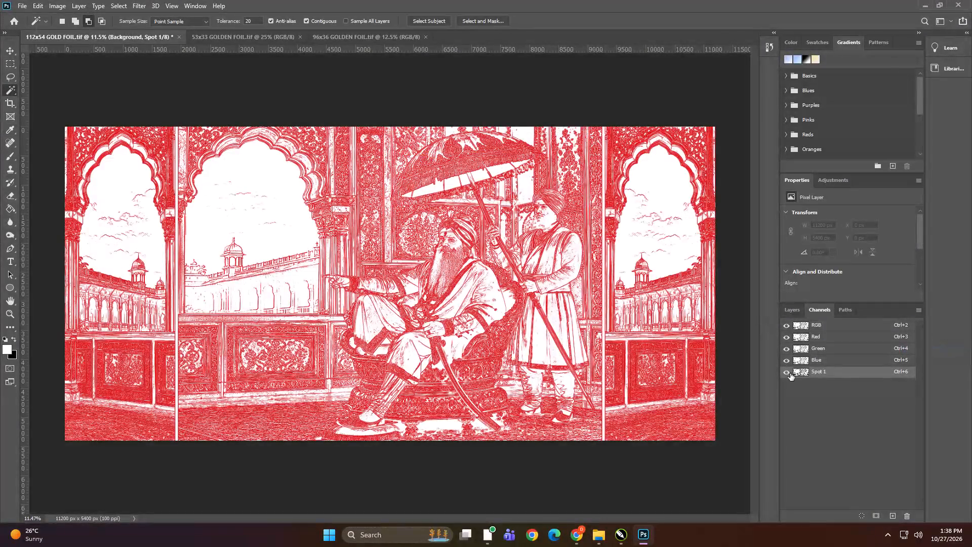
Duplicate the spot channel within the same document under the name Spot 2.
{"action": "right_click", "coordinate": [834, 374]}
{"action": "left_click", "coordinate": [845, 379]}
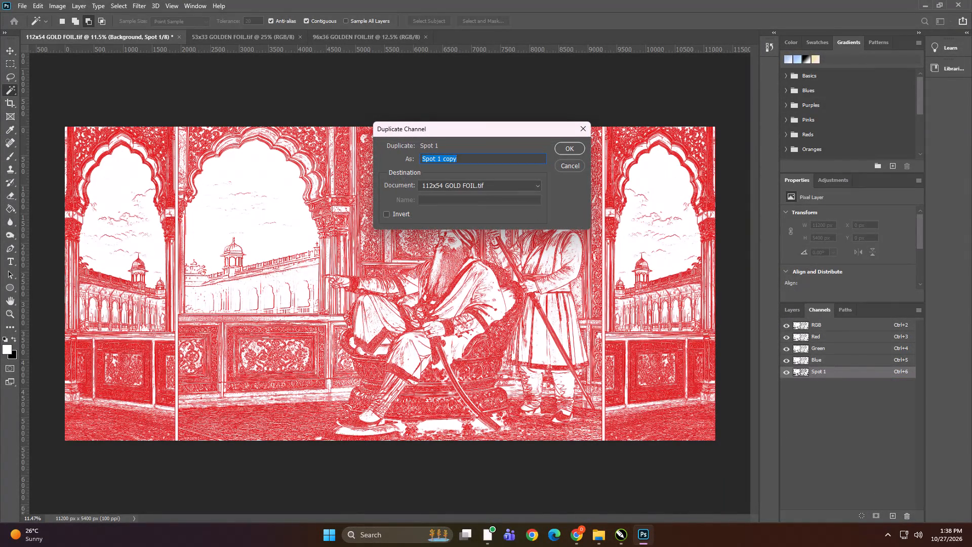
{"action": "key", "text": "Right"}
{"action": "key", "text": "BackSpace"}
{"action": "key", "text": "BackSpace"}
{"action": "key", "text": "BackSpace"}
{"action": "key", "text": "BackSpace"}
{"action": "key", "text": "BackSpace"}
{"action": "key", "text": "BackSpace"}
{"action": "key", "text": "2"}
{"action": "left_click", "coordinate": [563, 148]}
{"action": "left_click", "coordinate": [787, 384]}
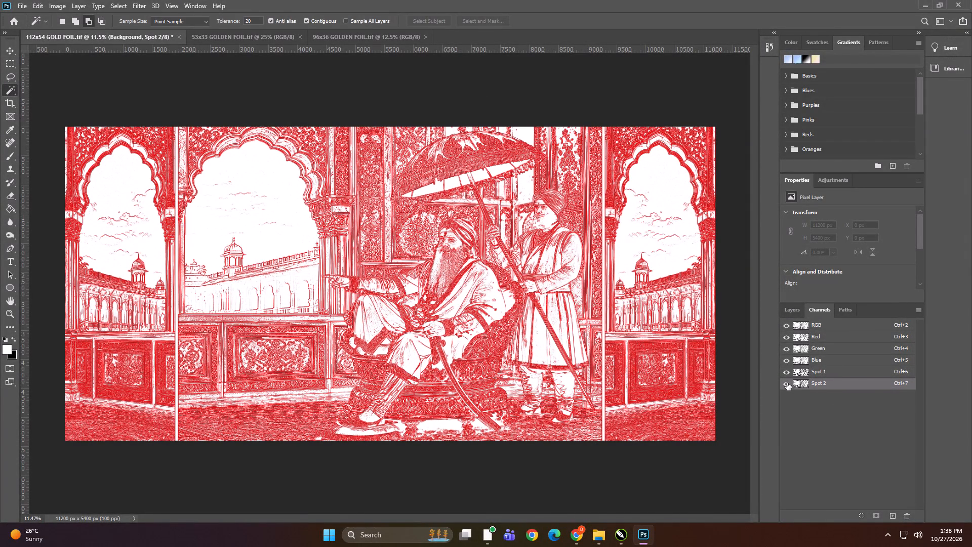
Delete the photocopied layer, keeping only the Background artwork and its spot channels.
{"action": "left_click", "coordinate": [791, 305]}
{"action": "left_click", "coordinate": [821, 372]}
{"action": "key", "text": "Delete"}
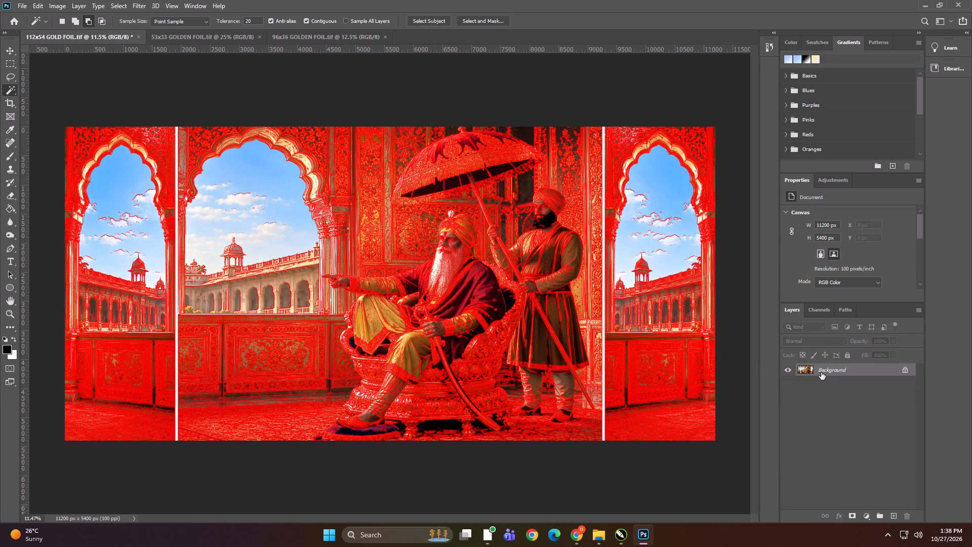
Save the artwork on the computer as an LZW-compressed TIFF with spot colors, replacing 112x54 GOLD FOIL in the Chandigarh folder.
{"action": "key", "text": "ctrl+shift+s"}
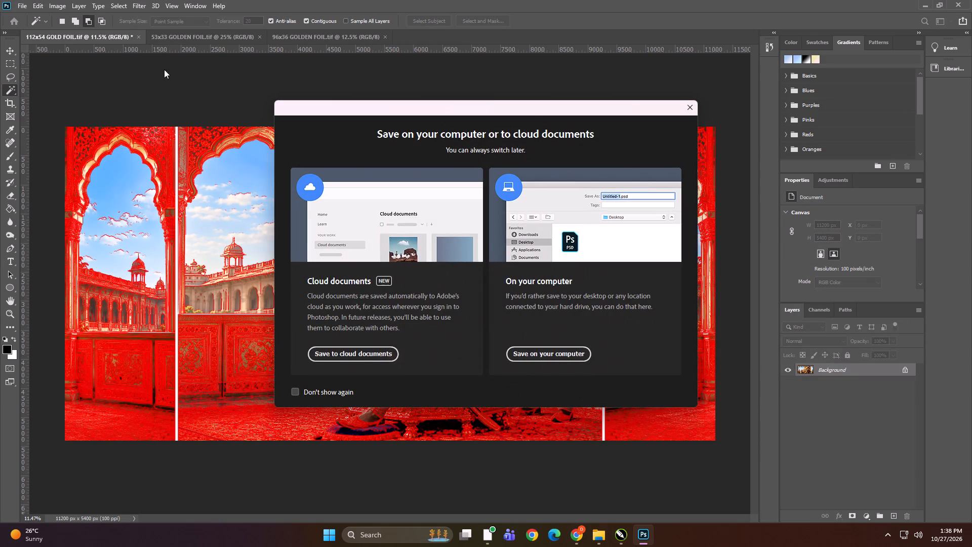
{"action": "left_click", "coordinate": [694, 110]}
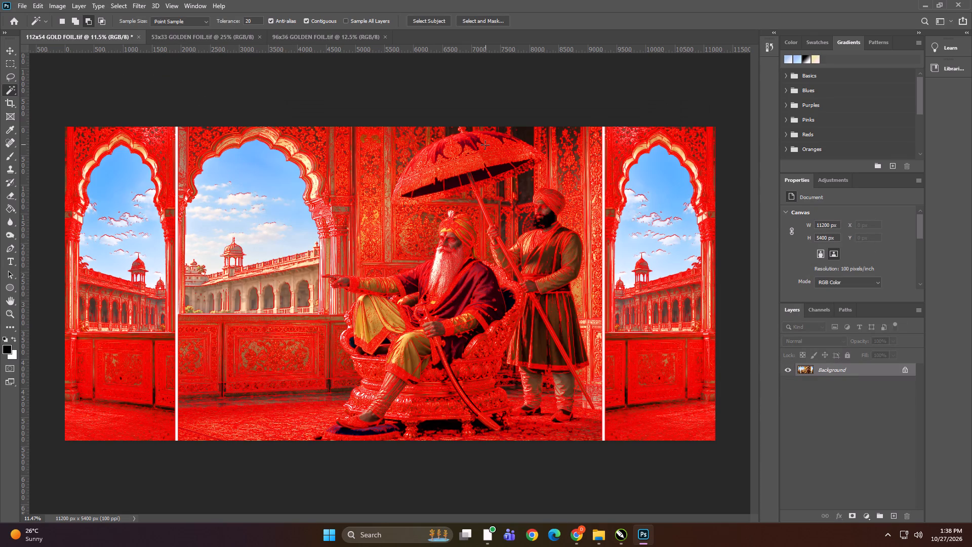
{"action": "key", "text": "ctrl+shift+s"}
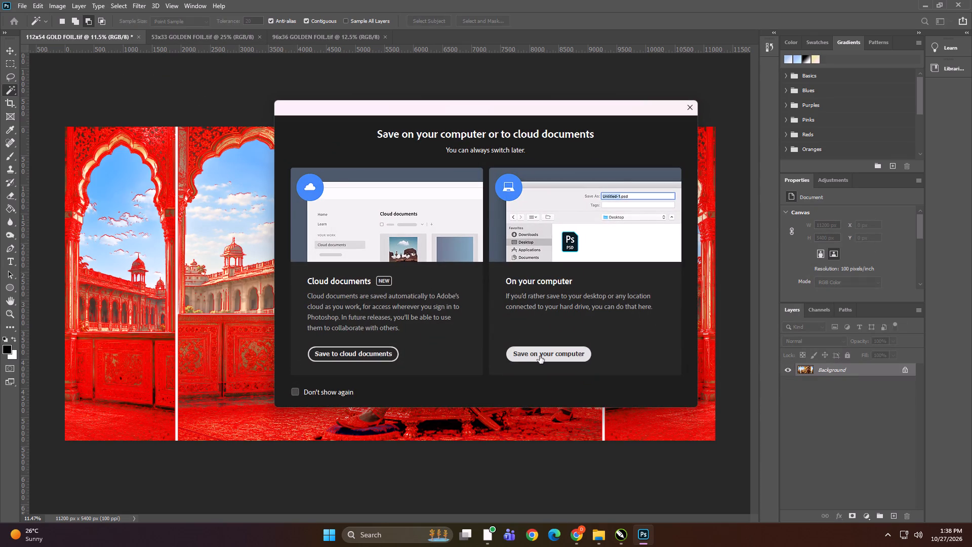
{"action": "left_click", "coordinate": [542, 356]}
{"action": "left_click", "coordinate": [548, 407]}
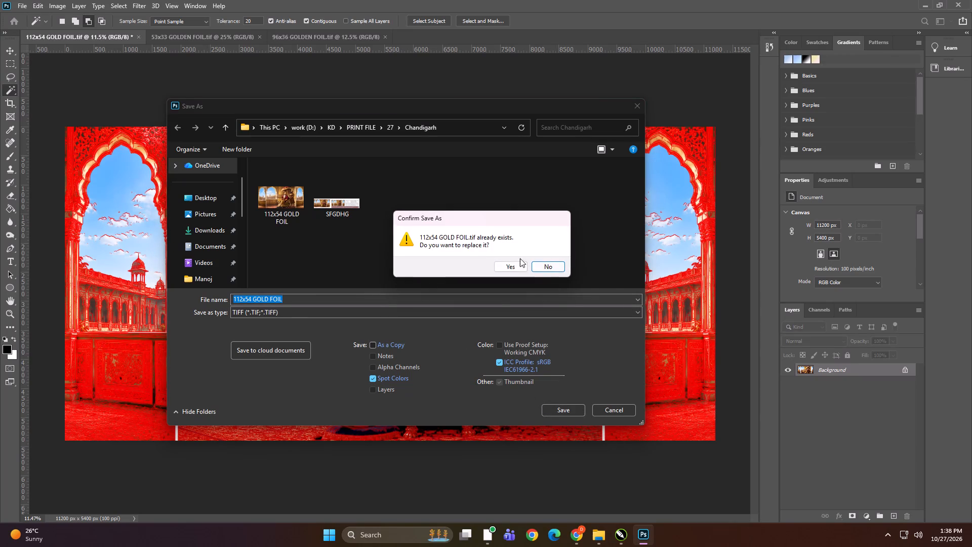
{"action": "left_click", "coordinate": [510, 264]}
{"action": "left_click", "coordinate": [361, 151]}
{"action": "left_click", "coordinate": [616, 131]}
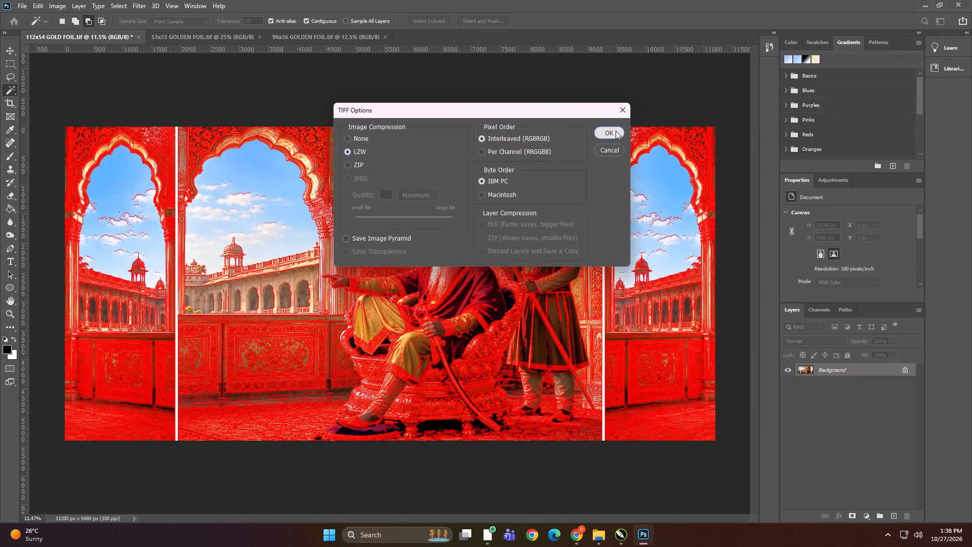
Duplicate the background layer of 53x33 GOLDEN FOIL and apply the Photocopy filter to the copy with Detail 3 and Darkness 50.
{"action": "left_click", "coordinate": [244, 38]}
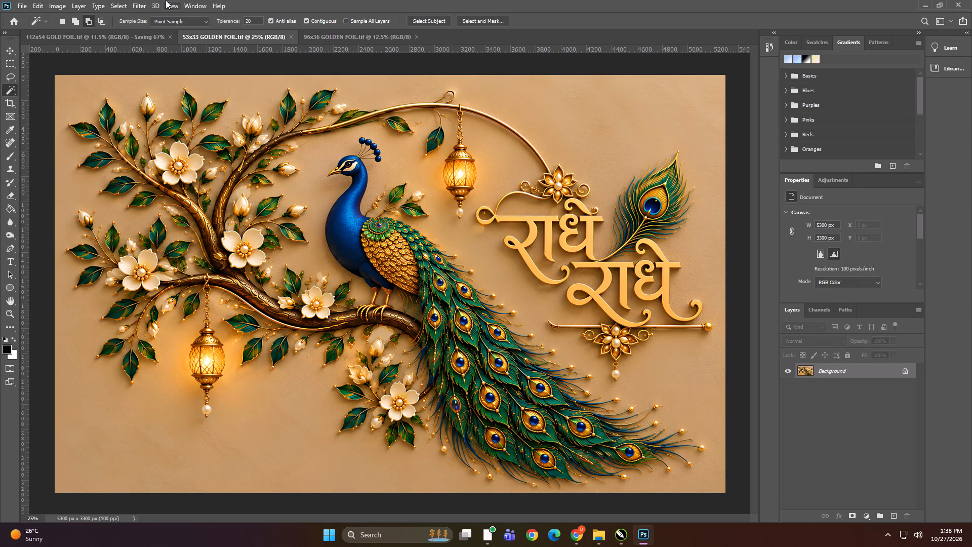
{"action": "key", "text": "ctrl+j"}
{"action": "left_click", "coordinate": [133, 7]}
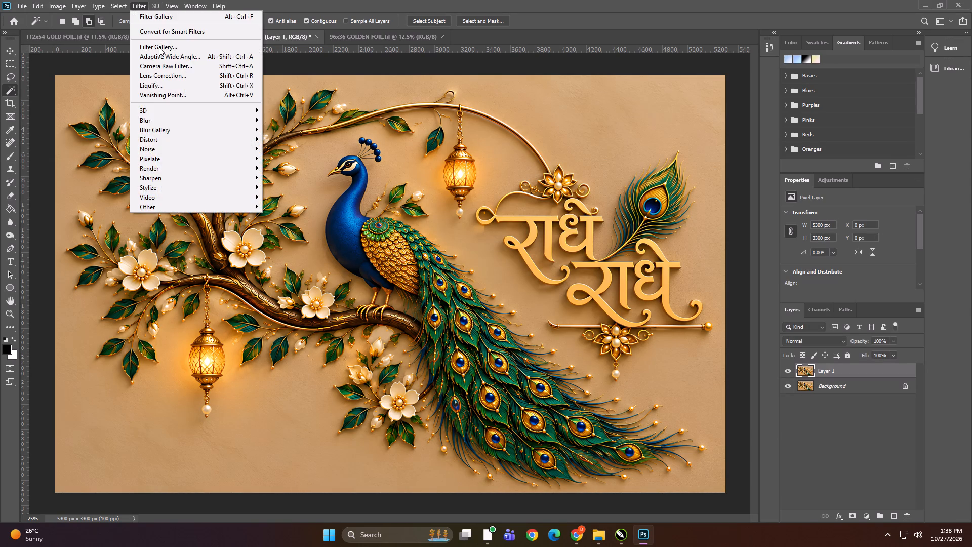
{"action": "left_click", "coordinate": [159, 47]}
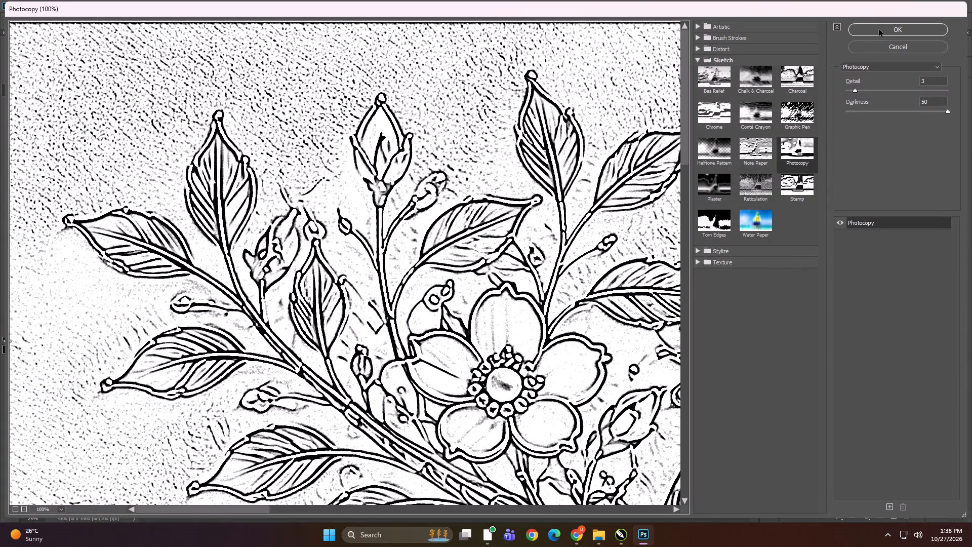
{"action": "left_click", "coordinate": [879, 29]}
Select a black outline of the lettering with the Magic Wand and extend the selection to similar tones across the layer.
{"action": "scroll", "coordinate": [470, 287], "scroll_direction": "up", "scroll_amount": 8, "text": "alt"}
{"action": "scroll", "coordinate": [678, 198], "scroll_direction": "up", "scroll_amount": 12, "text": "alt"}
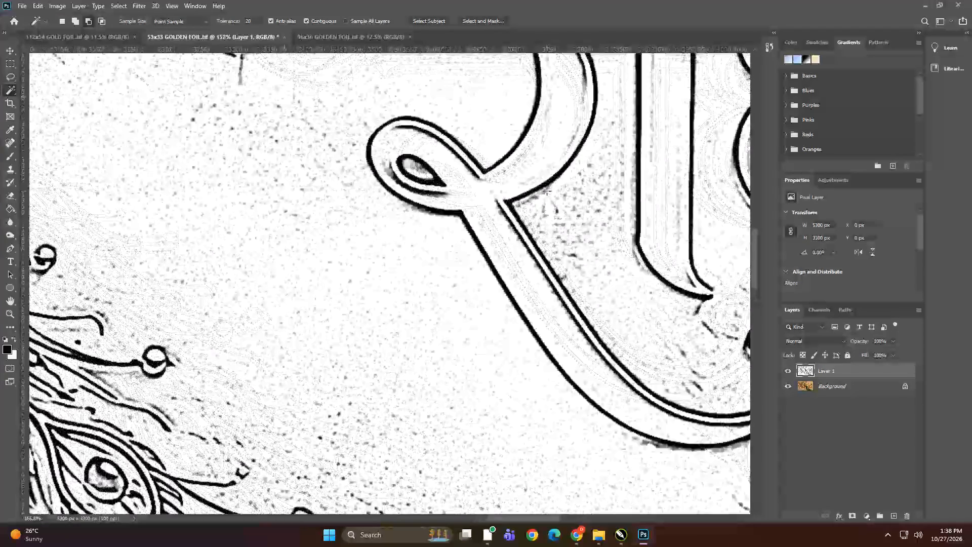
{"action": "scroll", "coordinate": [547, 191], "scroll_direction": "up", "scroll_amount": 12, "text": "alt"}
{"action": "left_click", "coordinate": [542, 174], "text": "shift"}
{"action": "right_click", "coordinate": [542, 174]}
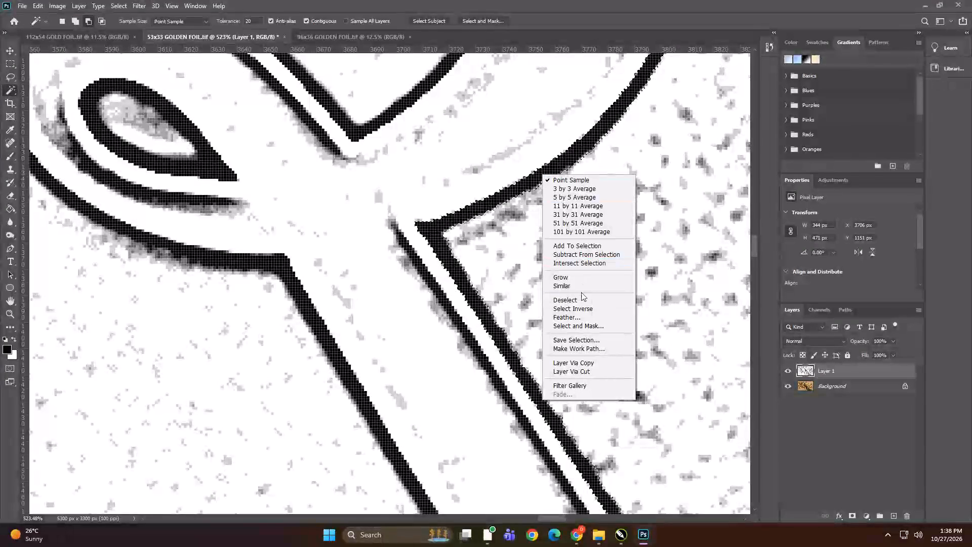
{"action": "left_click", "coordinate": [581, 286]}
Add two grey patches in and around the lettering to the selection, extending it to similar tones after each one.
{"action": "scroll", "coordinate": [513, 256], "scroll_direction": "up", "scroll_amount": 9, "text": "alt"}
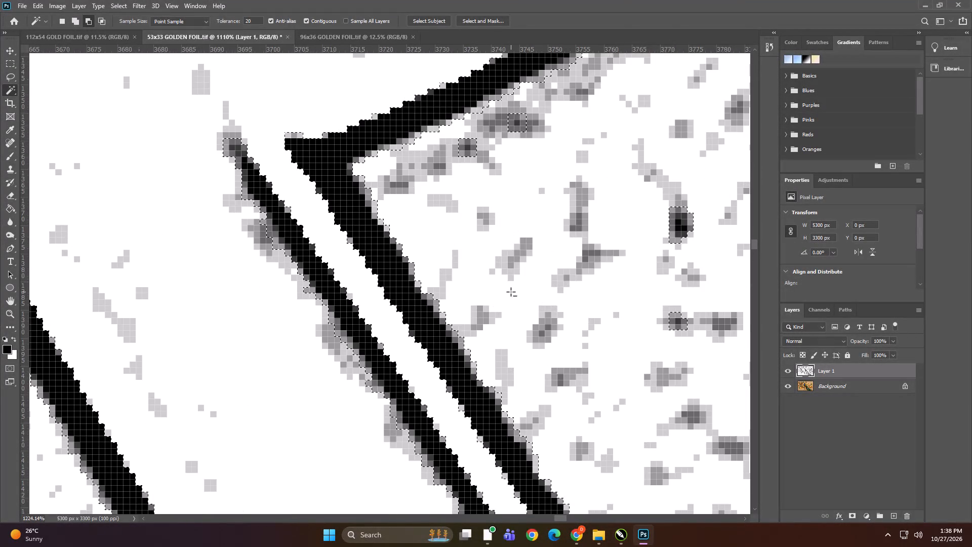
{"action": "left_click", "coordinate": [505, 263], "text": "shift"}
{"action": "right_click", "coordinate": [505, 263], "text": "shift"}
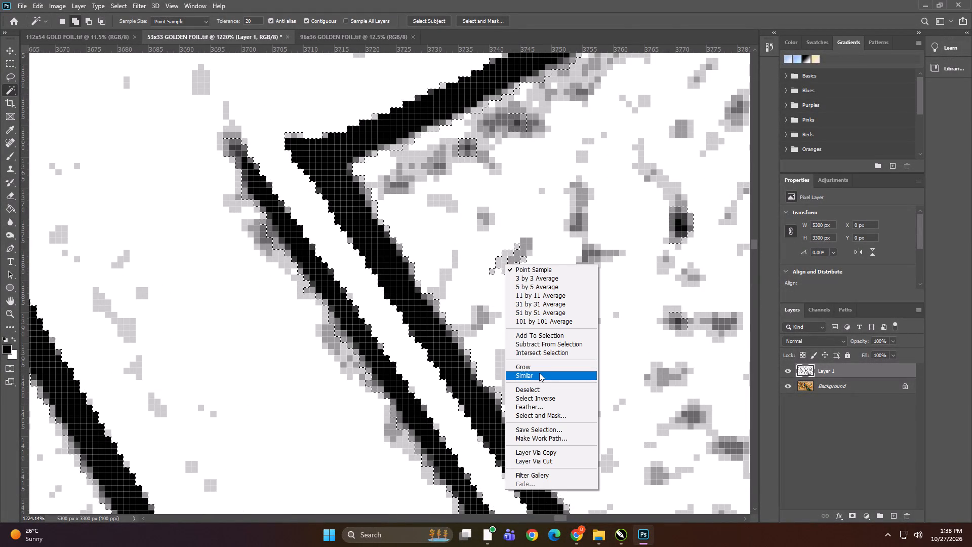
{"action": "left_click", "coordinate": [539, 373]}
{"action": "scroll", "coordinate": [450, 285], "scroll_direction": "down", "scroll_amount": 20, "text": "alt"}
{"action": "scroll", "coordinate": [450, 285], "scroll_direction": "down", "scroll_amount": 10, "text": "alt"}
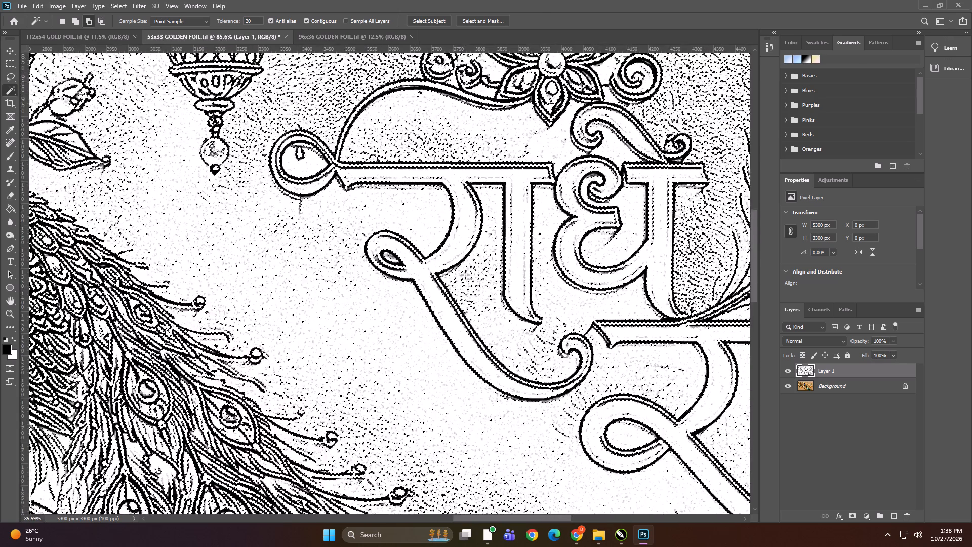
{"action": "scroll", "coordinate": [465, 275], "scroll_direction": "down", "scroll_amount": 4, "text": "alt"}
{"action": "scroll", "coordinate": [519, 262], "scroll_direction": "up", "scroll_amount": 20, "text": "alt"}
{"action": "scroll", "coordinate": [519, 262], "scroll_direction": "up", "scroll_amount": 5, "text": "alt"}
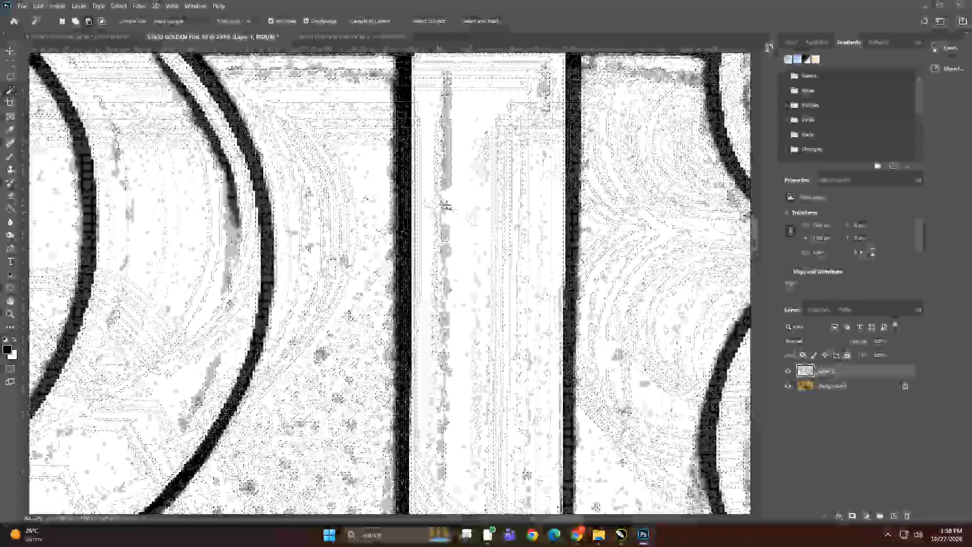
{"action": "left_click", "coordinate": [446, 207], "text": "shift"}
{"action": "right_click", "coordinate": [446, 207]}
{"action": "left_click", "coordinate": [468, 316]}
{"action": "scroll", "coordinate": [450, 259], "scroll_direction": "down", "scroll_amount": 9, "text": "alt"}
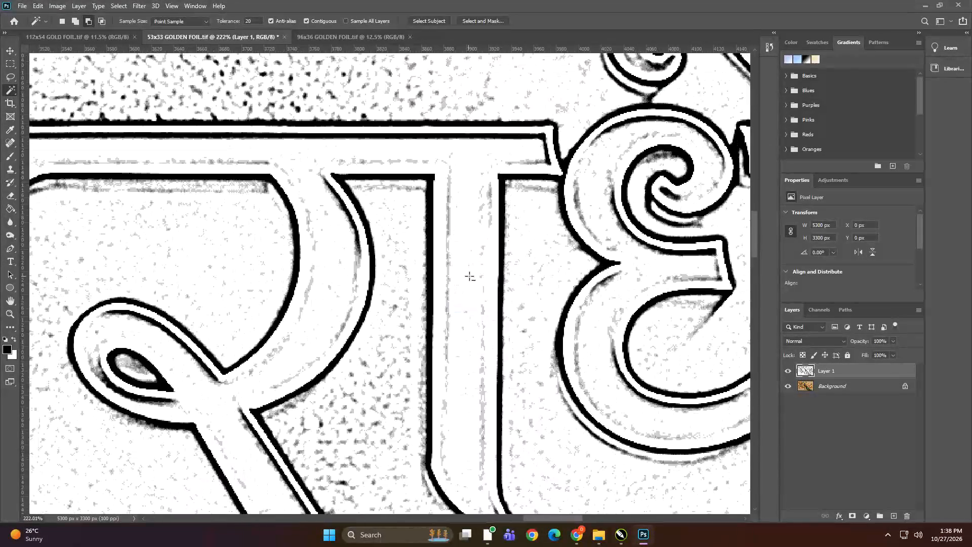
Undo the last extension of the selection to similar tones in the lettering artwork.
{"action": "scroll", "coordinate": [469, 276], "scroll_direction": "down", "scroll_amount": 9, "text": "alt"}
{"action": "scroll", "coordinate": [438, 227], "scroll_direction": "up", "scroll_amount": 8, "text": "alt"}
{"action": "key", "text": "ctrl+z"}
{"action": "scroll", "coordinate": [444, 245], "scroll_direction": "down", "scroll_amount": 13, "text": "alt"}
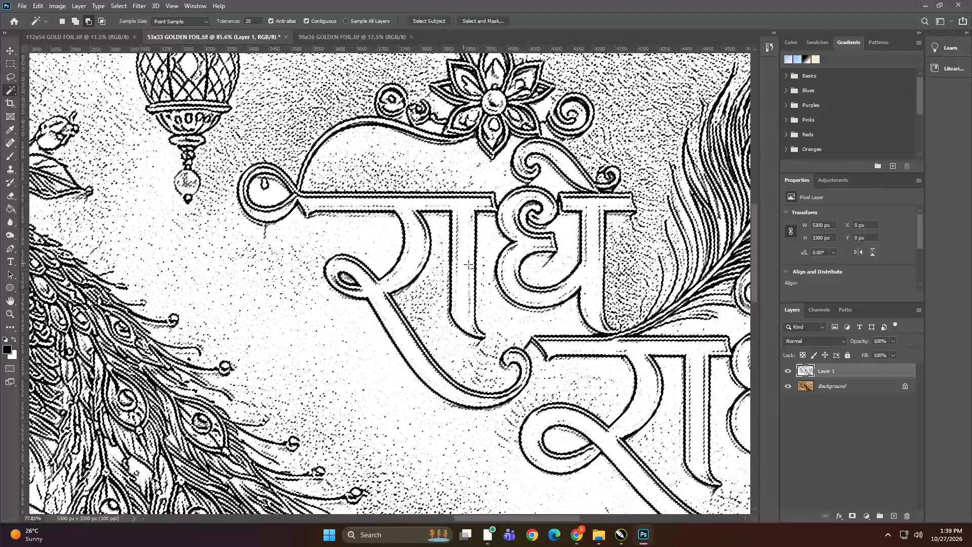
Create a new spot channel, Spot 1, from the selection with the Background layer of 53x33 GOLDEN FOIL active.
{"action": "scroll", "coordinate": [468, 264], "scroll_direction": "down", "scroll_amount": 4, "text": "alt"}
{"action": "left_click", "coordinate": [845, 387]}
{"action": "left_click", "coordinate": [821, 311]}
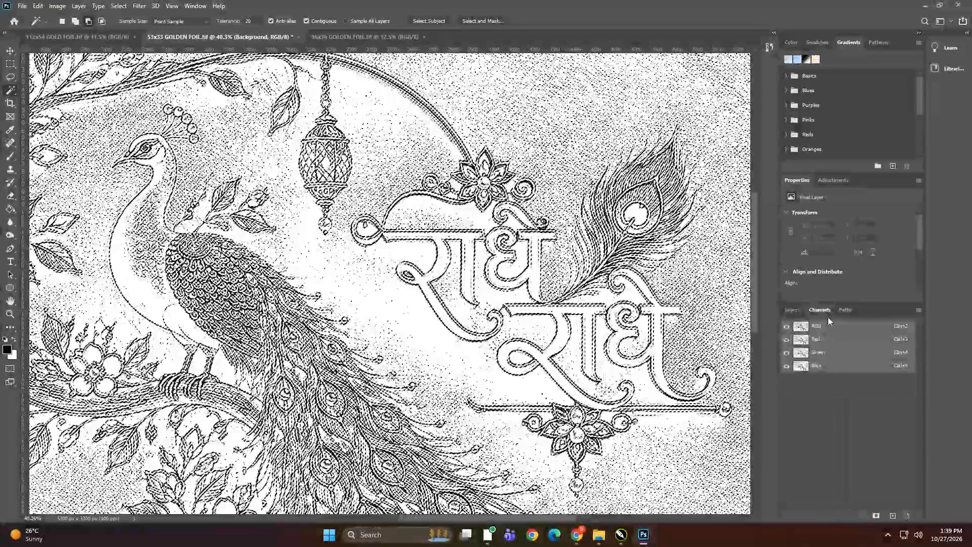
{"action": "left_click", "coordinate": [917, 311]}
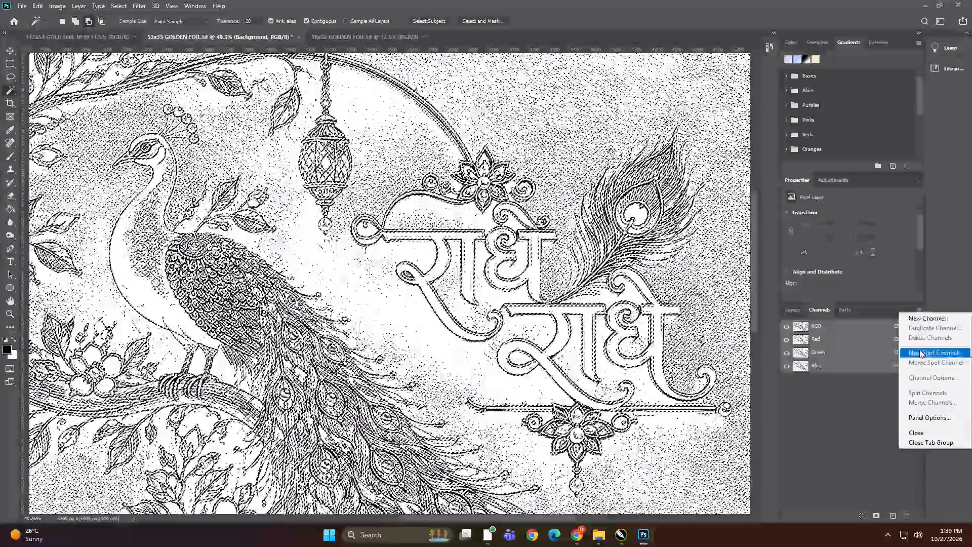
{"action": "left_click", "coordinate": [920, 353]}
{"action": "left_click", "coordinate": [565, 161]}
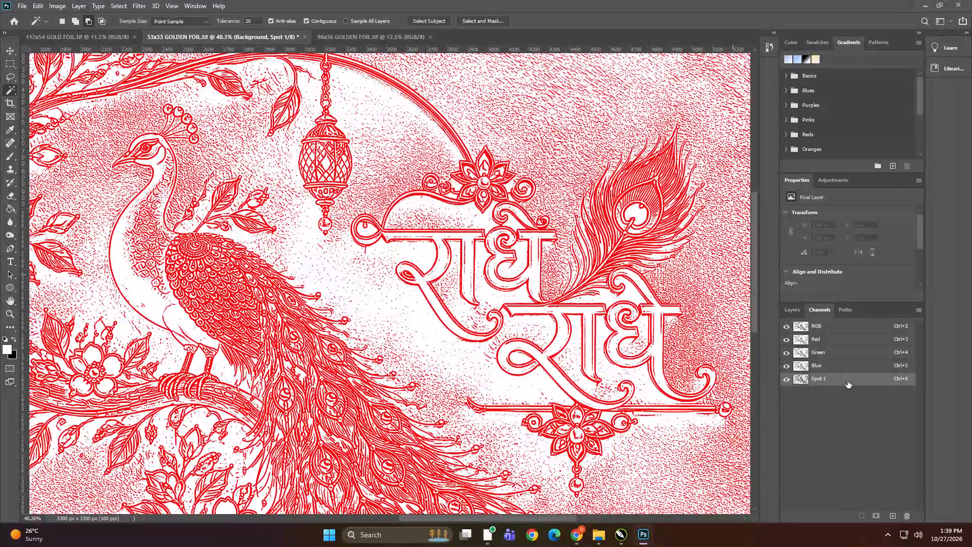
Duplicate the Spot 1 channel within the same document as Spot 2 and make the copy visible.
{"action": "right_click", "coordinate": [847, 381]}
{"action": "left_click", "coordinate": [858, 385]}
{"action": "key", "text": "Right"}
{"action": "key", "text": "BackSpace"}
{"action": "key", "text": "BackSpace"}
{"action": "key", "text": "BackSpace"}
{"action": "key", "text": "BackSpace"}
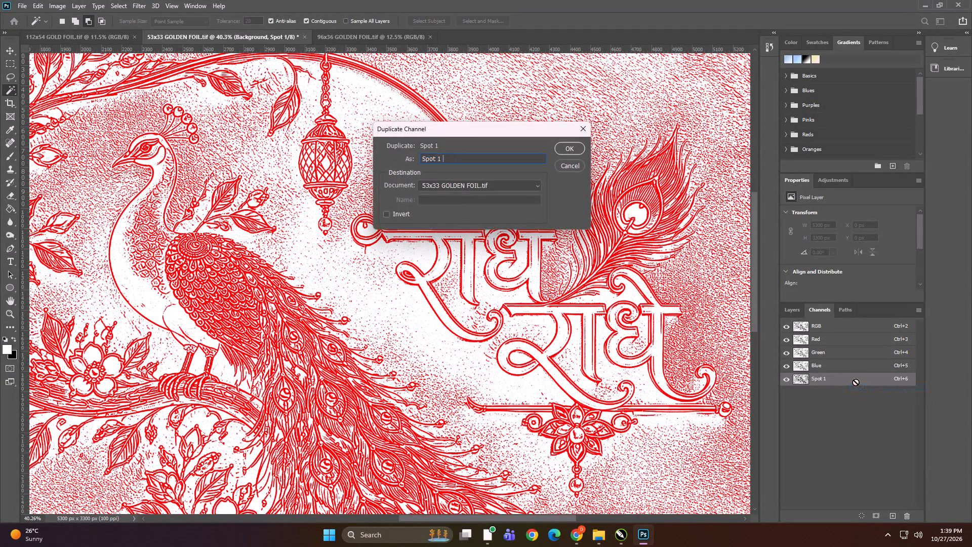
{"action": "key", "text": "BackSpace"}
{"action": "key", "text": "BackSpace"}
{"action": "key", "text": "2"}
{"action": "left_click", "coordinate": [575, 148]}
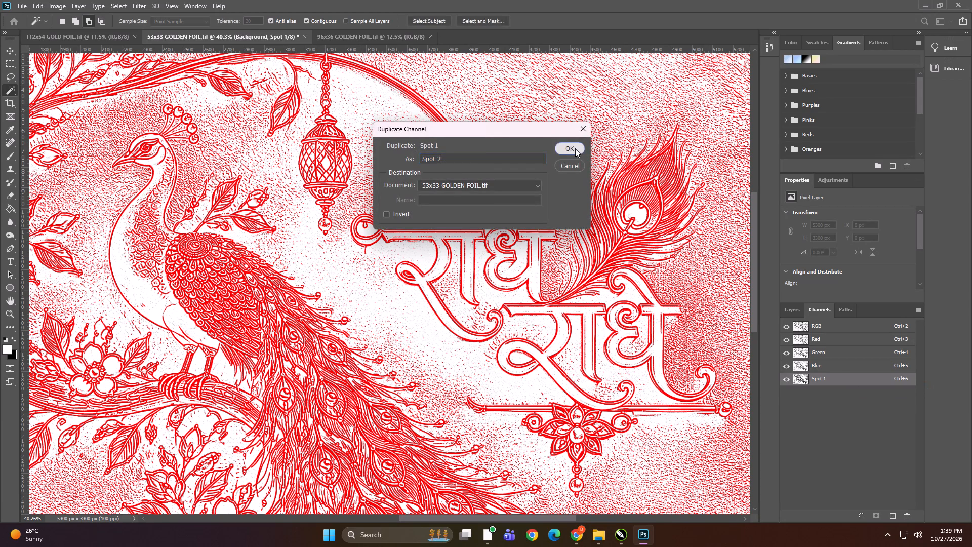
{"action": "left_click", "coordinate": [787, 389]}
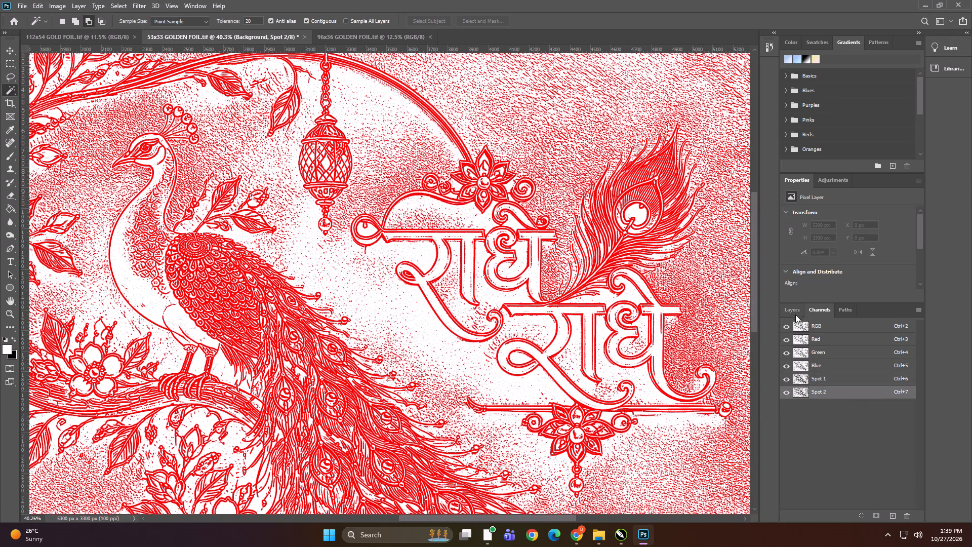
Delete the photocopy-filtered Layer 1, leaving only the Background layer.
{"action": "left_click", "coordinate": [796, 312]}
{"action": "left_click", "coordinate": [833, 370]}
{"action": "key", "text": "Delete"}
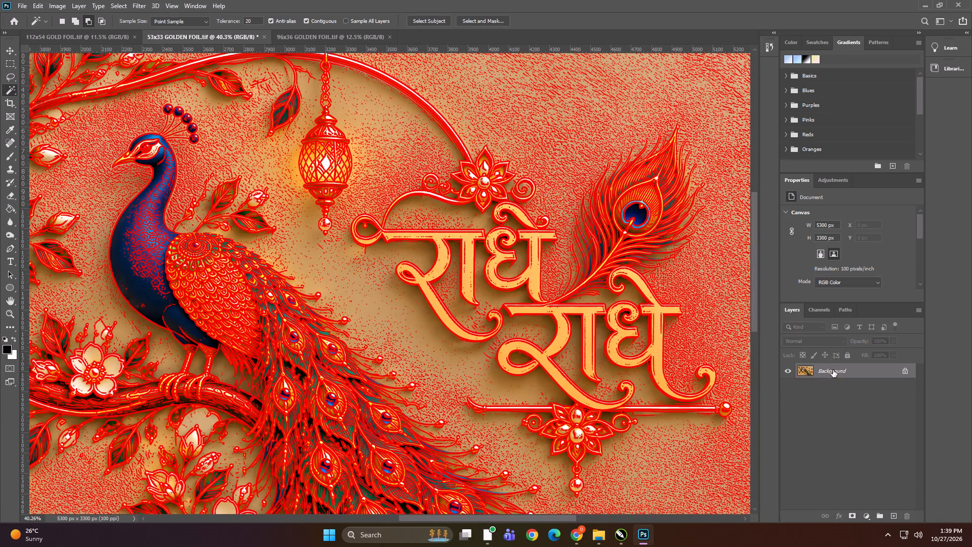
Save the artwork on the computer as an LZW-compressed TIFF with spot colors, replacing 53x33 GOLDEN FOIL in the ALI DECOR folder.
{"action": "scroll", "coordinate": [366, 270], "scroll_direction": "down", "scroll_amount": 14, "text": "alt"}
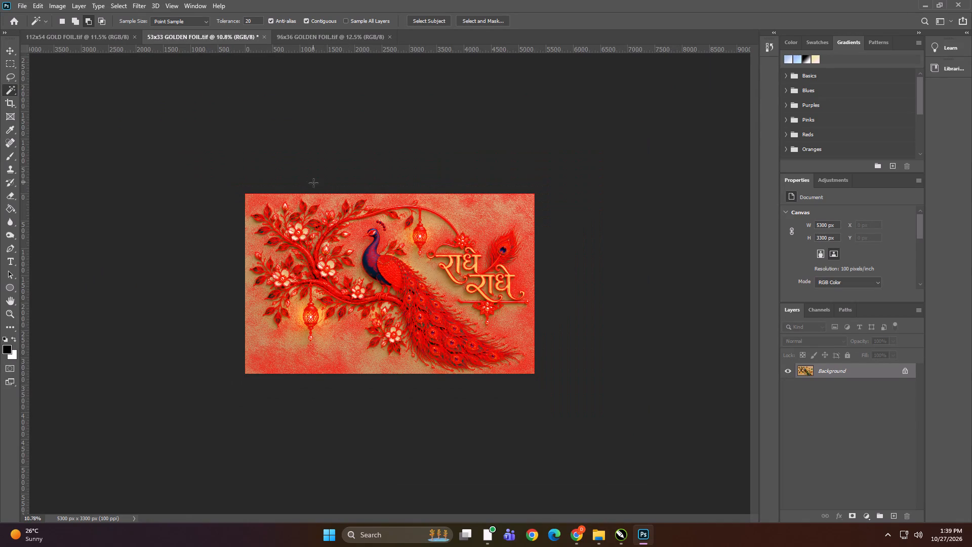
{"action": "key", "text": "ctrl+shift+s"}
{"action": "left_click", "coordinate": [529, 352]}
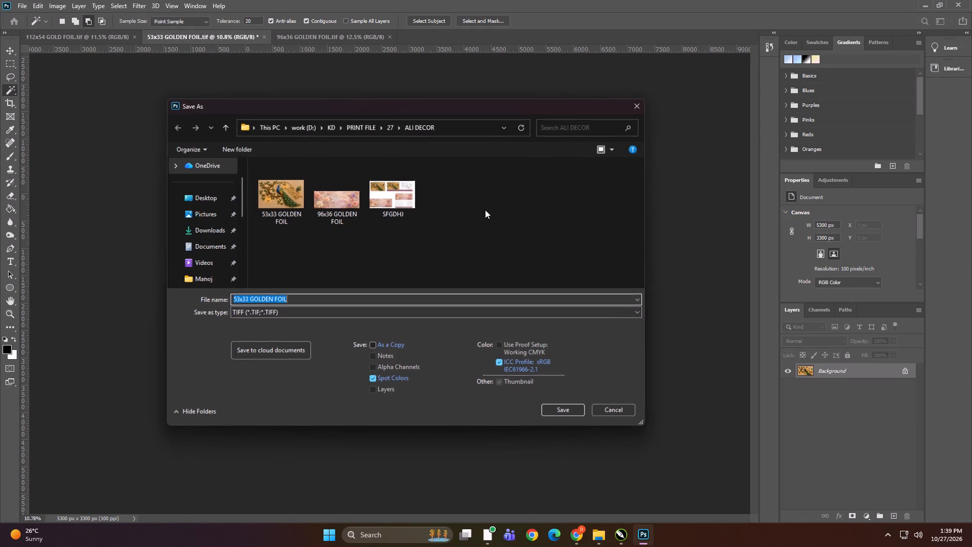
{"action": "left_click", "coordinate": [549, 416]}
{"action": "left_click", "coordinate": [503, 267]}
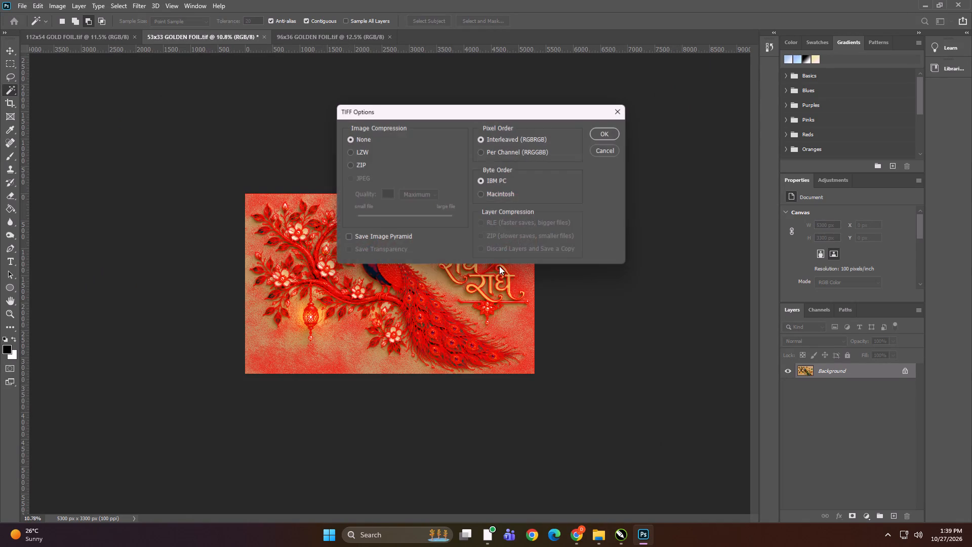
{"action": "left_click", "coordinate": [355, 149]}
{"action": "left_click", "coordinate": [610, 131]}
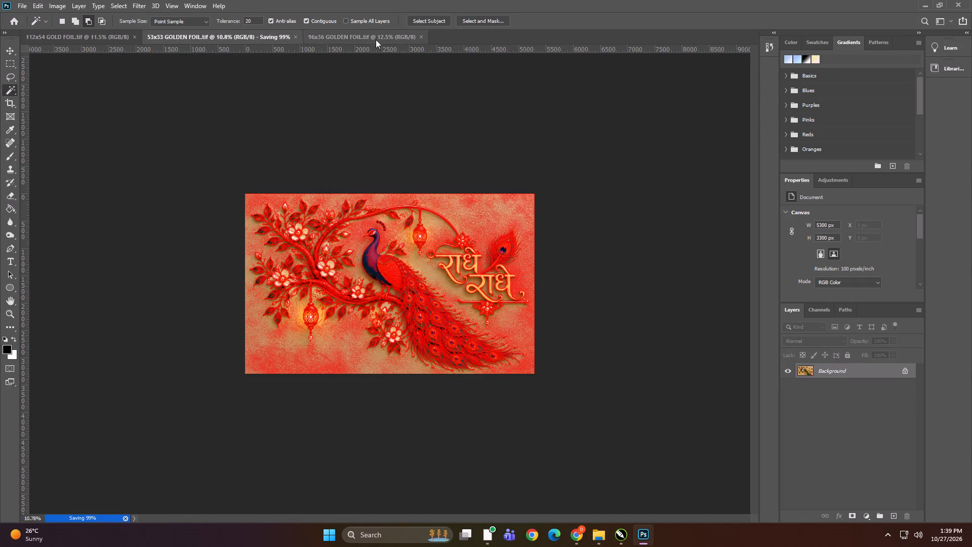
Duplicate the background layer of 96x36 GOLDEN FOIL and apply the Photocopy filter to the copy with Detail 3 and Darkness 50.
{"action": "left_click", "coordinate": [374, 37]}
{"action": "key", "text": "ctrl+j"}
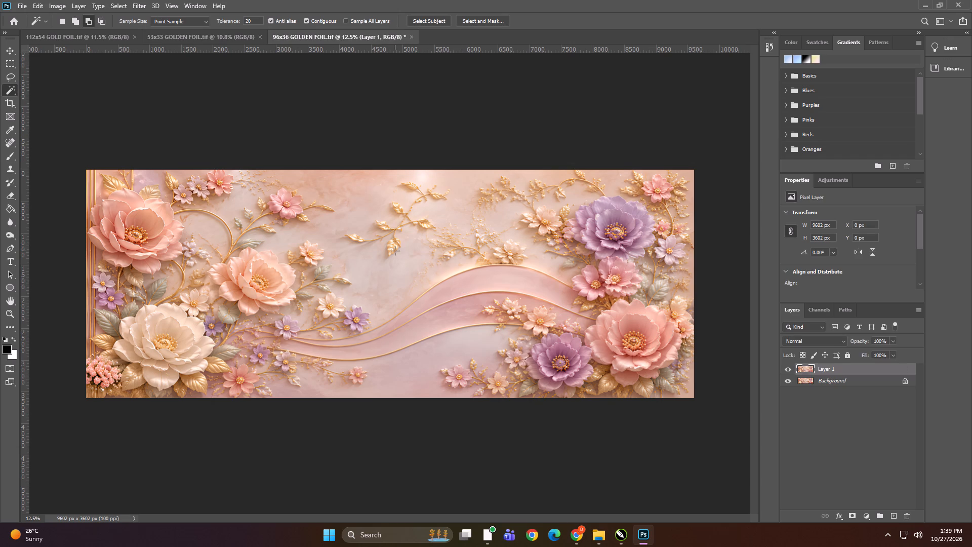
{"action": "left_click", "coordinate": [141, 4]}
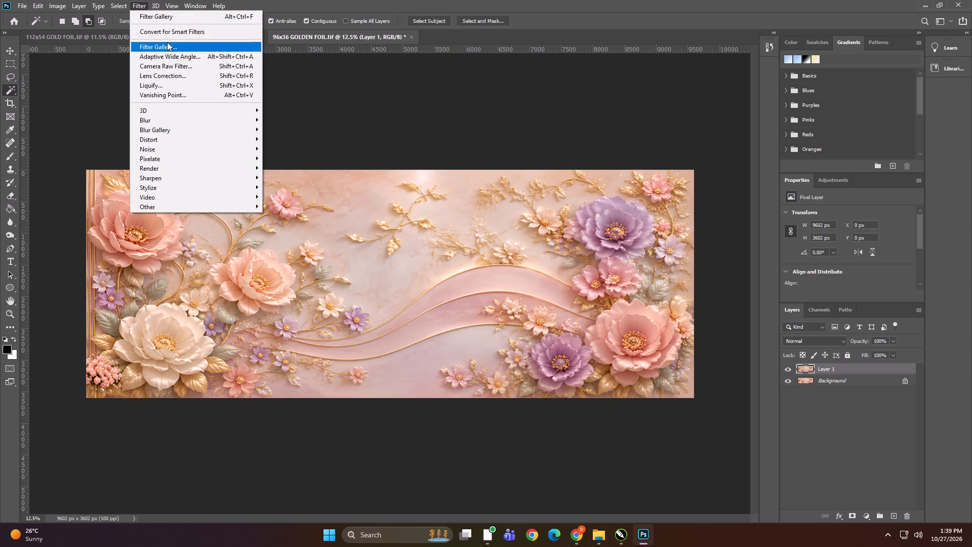
{"action": "left_click", "coordinate": [167, 43]}
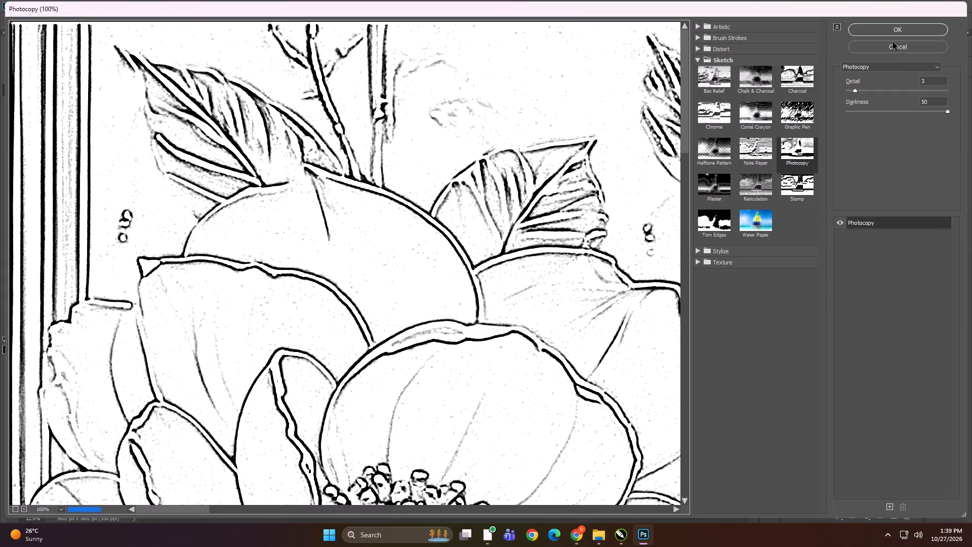
{"action": "left_click", "coordinate": [893, 30]}
Select the black outline of the curved ribbon below the flower with the Magic Wand and extend it to similar tones.
{"action": "scroll", "coordinate": [542, 183], "scroll_direction": "up", "scroll_amount": 9, "text": "alt"}
{"action": "scroll", "coordinate": [520, 302], "scroll_direction": "up", "scroll_amount": 9, "text": "alt"}
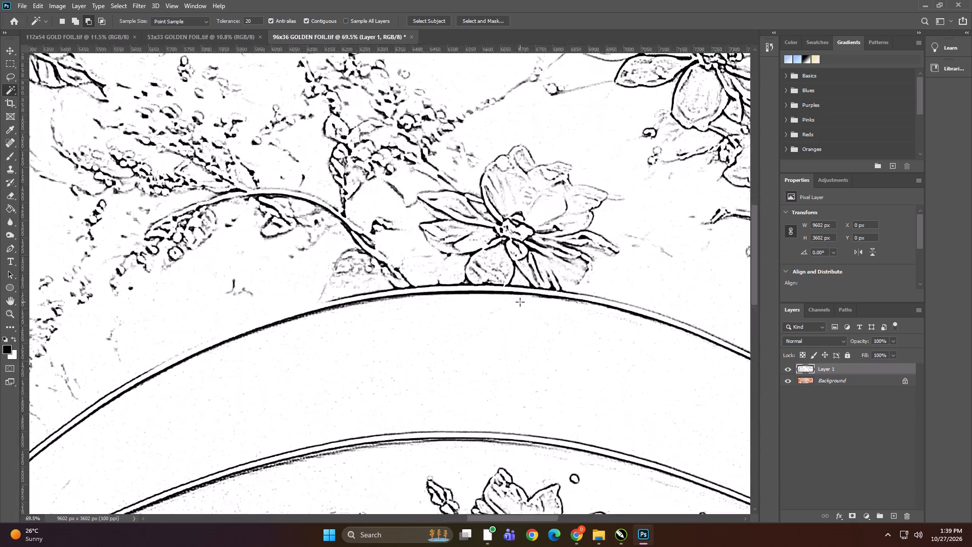
{"action": "scroll", "coordinate": [520, 302], "scroll_direction": "up", "scroll_amount": 19, "text": "alt"}
{"action": "left_click", "coordinate": [498, 250], "text": "shift"}
{"action": "right_click", "coordinate": [498, 250]}
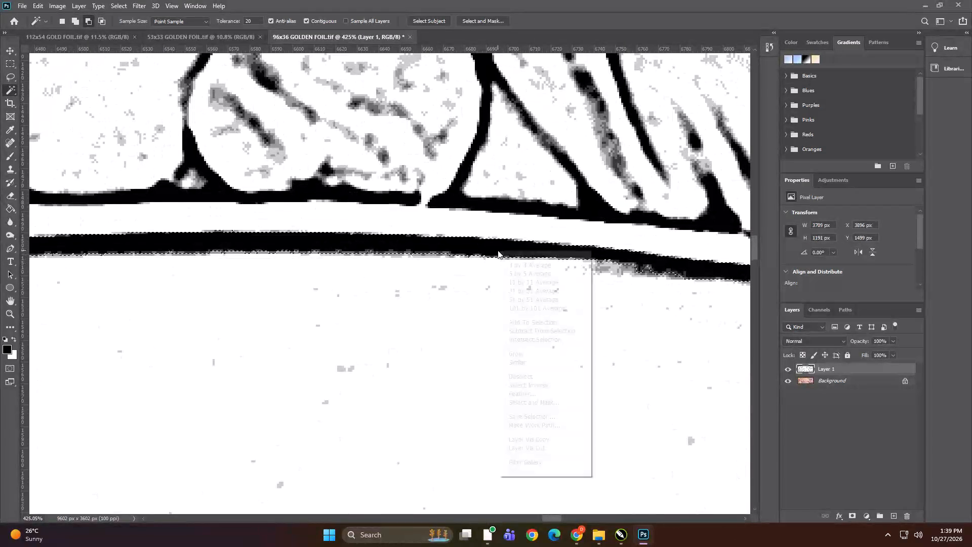
{"action": "left_click", "coordinate": [540, 360]}
Add a small grey patch inside the petal to the selection and extend it to similar tones across the layer.
{"action": "scroll", "coordinate": [513, 279], "scroll_direction": "down", "scroll_amount": 4, "text": "alt"}
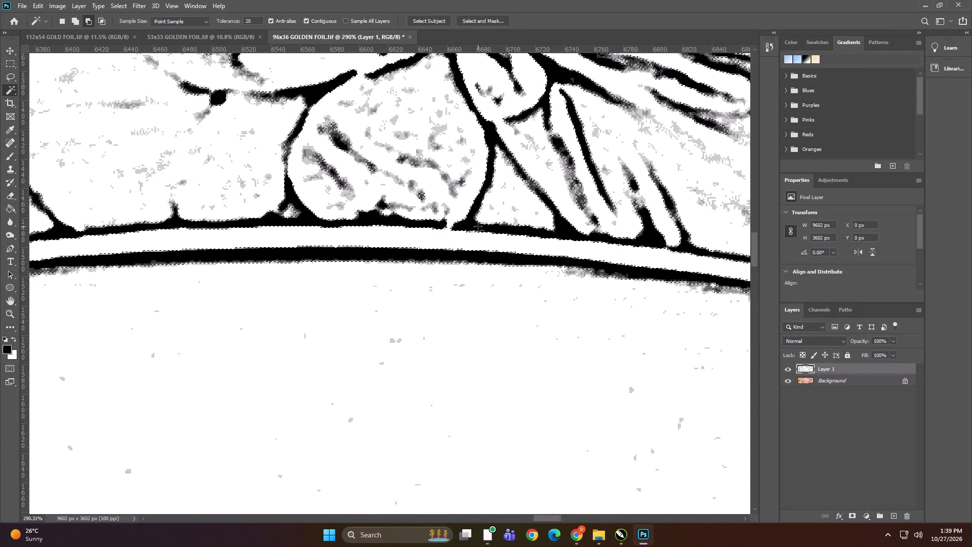
{"action": "scroll", "coordinate": [478, 225], "scroll_direction": "down", "scroll_amount": 9, "text": "alt"}
{"action": "scroll", "coordinate": [398, 160], "scroll_direction": "up", "scroll_amount": 9, "text": "alt"}
{"action": "scroll", "coordinate": [455, 178], "scroll_direction": "up", "scroll_amount": 13, "text": "alt"}
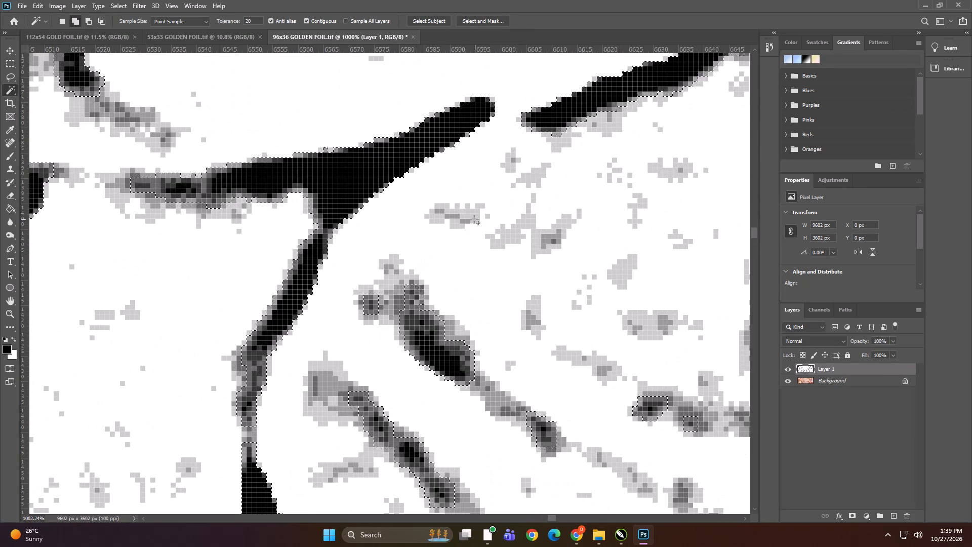
{"action": "left_click", "coordinate": [473, 216], "text": "shift"}
{"action": "right_click", "coordinate": [473, 216]}
{"action": "left_click", "coordinate": [501, 324]}
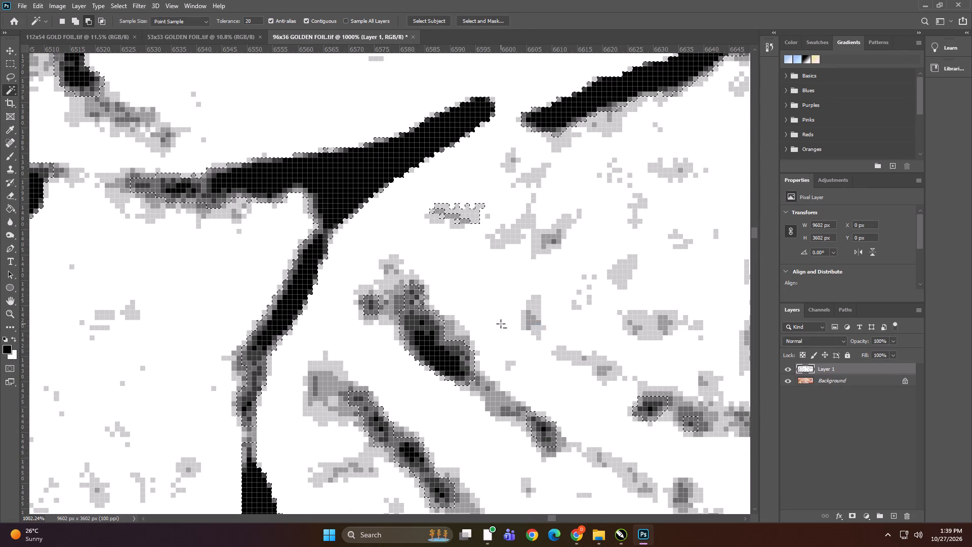
Add a second, lighter grey patch inside the petal to the selection and extend it to similar tones.
{"action": "scroll", "coordinate": [432, 173], "scroll_direction": "down", "scroll_amount": 8, "text": "alt"}
{"action": "scroll", "coordinate": [462, 198], "scroll_direction": "up", "scroll_amount": 7, "text": "alt"}
{"action": "left_click", "coordinate": [471, 213], "text": "shift"}
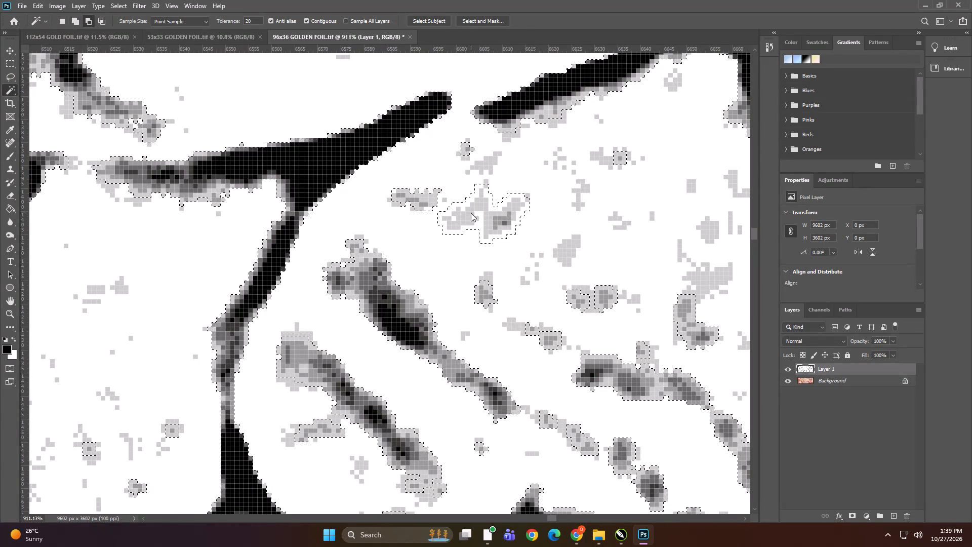
{"action": "right_click", "coordinate": [471, 213]}
{"action": "left_click", "coordinate": [500, 323]}
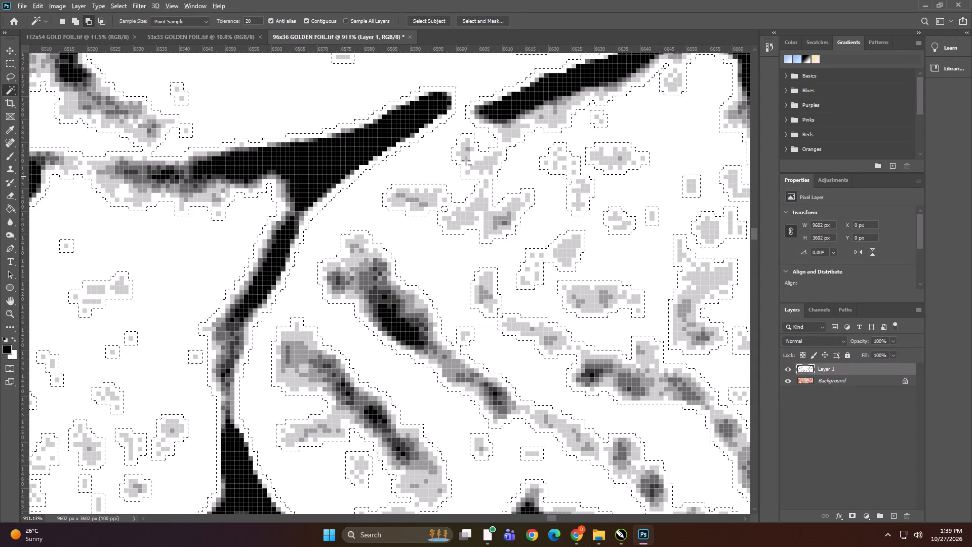
Create a new spot channel, Spot 1, from the selection with the Background layer of 96x36 GOLDEN FOIL active.
{"action": "scroll", "coordinate": [466, 161], "scroll_direction": "down", "scroll_amount": 20, "text": "alt"}
{"action": "scroll", "coordinate": [466, 161], "scroll_direction": "down", "scroll_amount": 20, "text": "alt"}
{"action": "scroll", "coordinate": [466, 161], "scroll_direction": "down", "scroll_amount": 7, "text": "alt"}
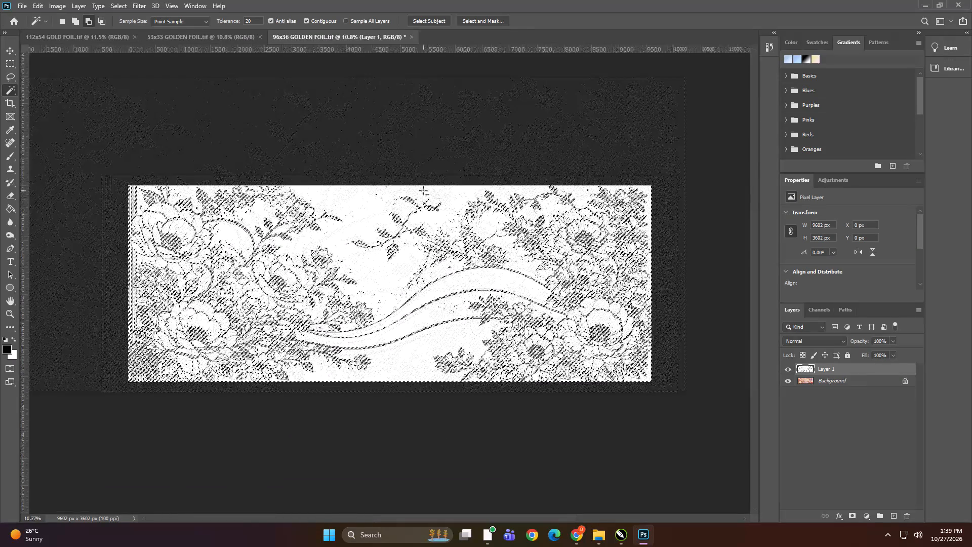
{"action": "left_click", "coordinate": [846, 377]}
{"action": "left_click", "coordinate": [851, 379]}
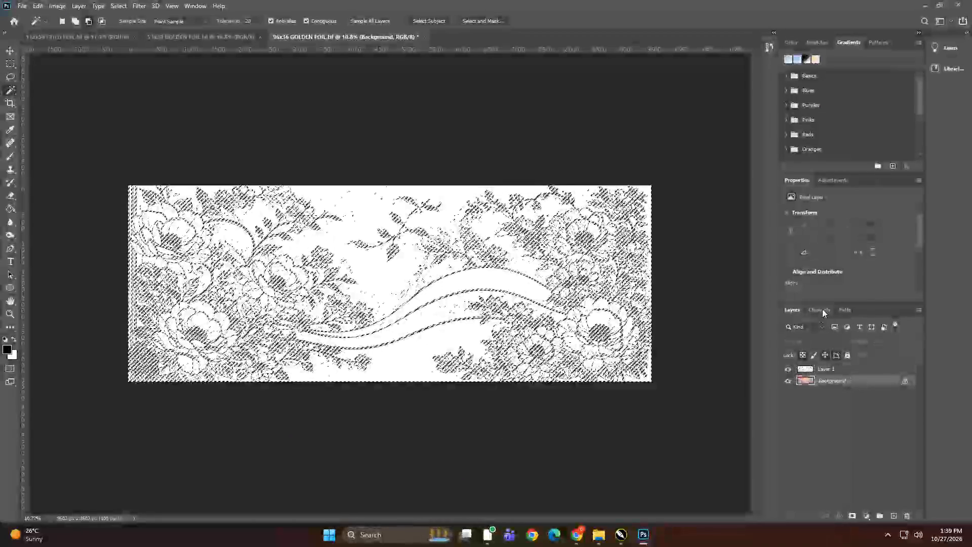
{"action": "left_click", "coordinate": [822, 308]}
{"action": "left_click", "coordinate": [918, 313]}
{"action": "left_click", "coordinate": [915, 353]}
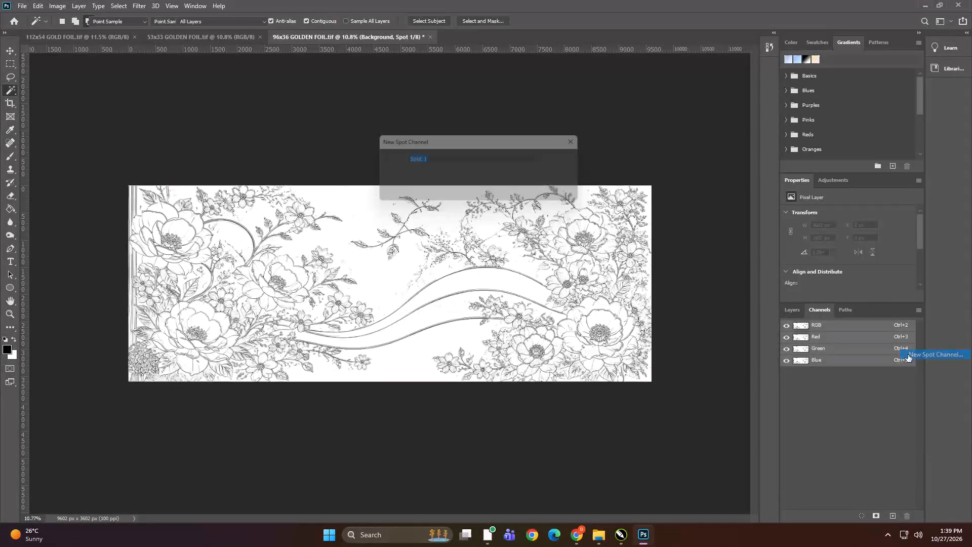
{"action": "left_click", "coordinate": [569, 160]}
Duplicate the Spot 1 channel of the floral artwork as Spot 2 and make the copy visible.
{"action": "right_click", "coordinate": [853, 374]}
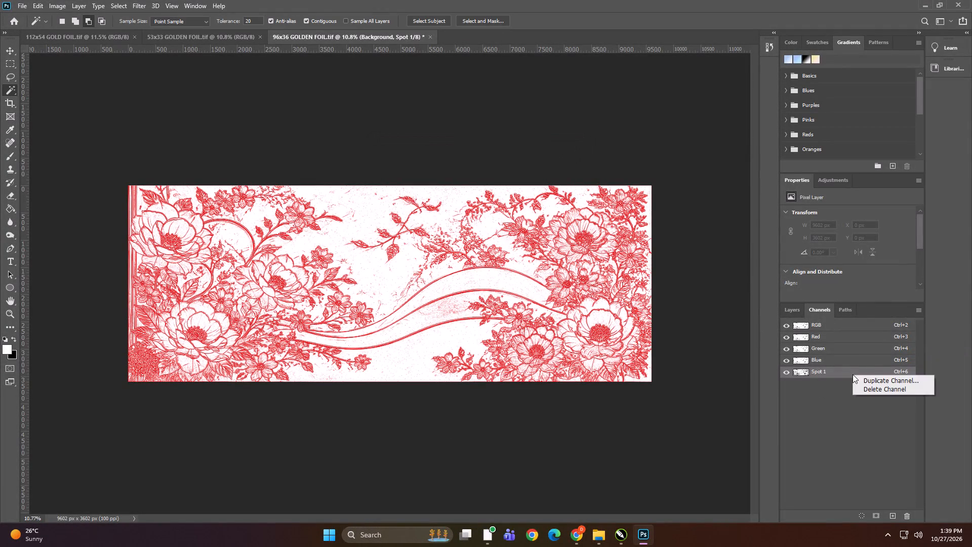
{"action": "left_click", "coordinate": [861, 380]}
{"action": "key", "text": "Right"}
{"action": "key", "text": "BackSpace"}
{"action": "key", "text": "BackSpace"}
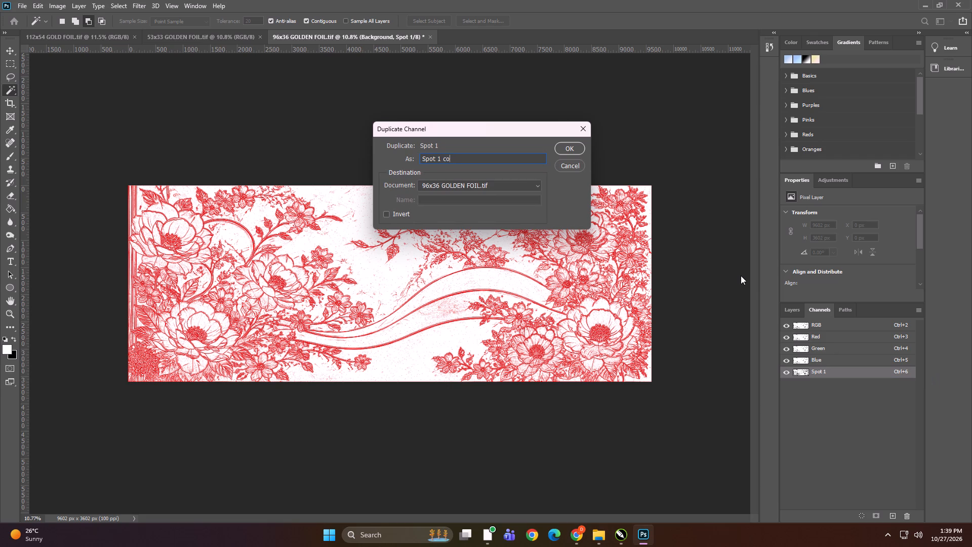
{"action": "key", "text": "BackSpace"}
{"action": "key", "text": "BackSpace"}
{"action": "key", "text": "BackSpace"}
{"action": "key", "text": "BackSpace"}
{"action": "key", "text": "BackSpace"}
{"action": "key", "text": "space"}
{"action": "type", "text": "2"}
{"action": "left_click", "coordinate": [575, 147]}
{"action": "left_click", "coordinate": [786, 384]}
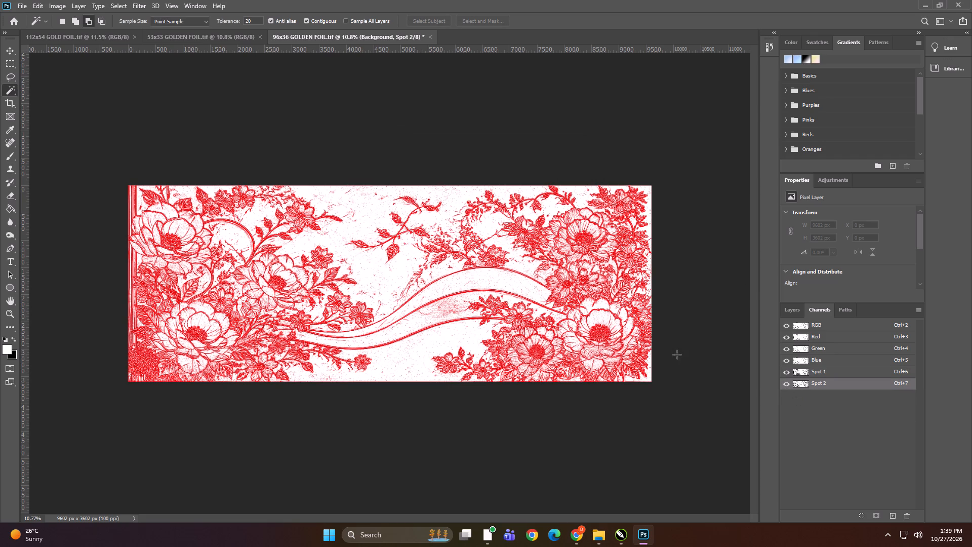
Save the layered floral artwork as a TIFF over 96x36 GOLDEN FOIL in the ALI DECOR folder, with spot colours and LZW compression.
{"action": "key", "text": "ctrl+shift+s"}
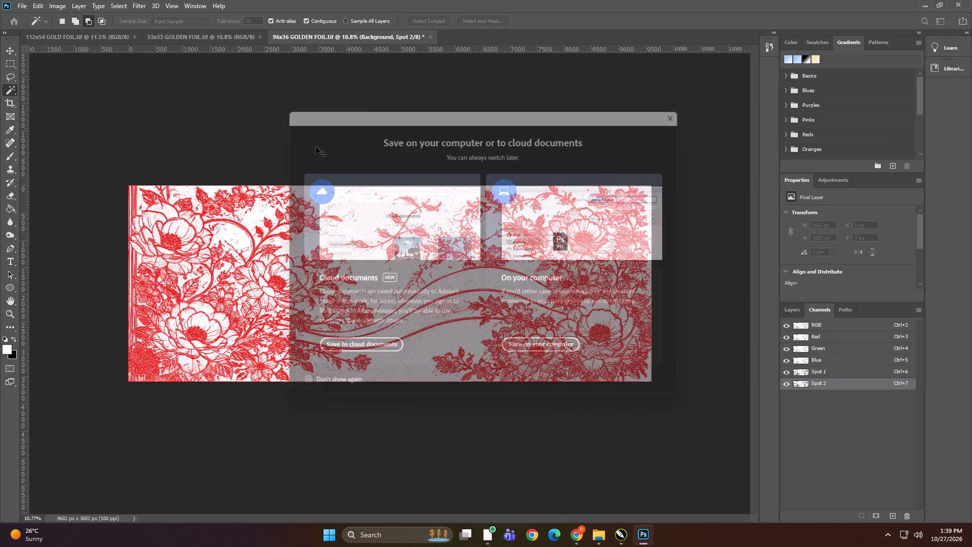
{"action": "left_click", "coordinate": [547, 360]}
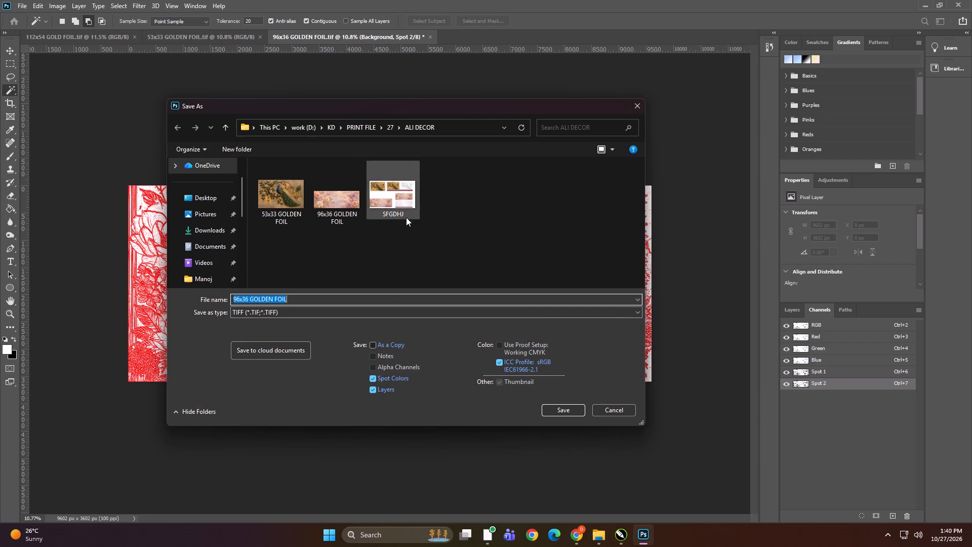
{"action": "left_click", "coordinate": [552, 408]}
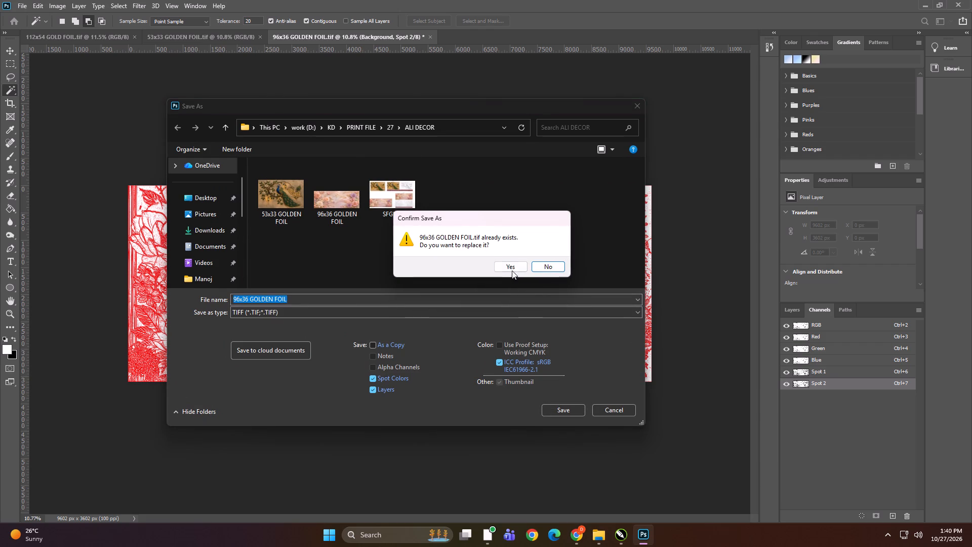
{"action": "left_click", "coordinate": [510, 265]}
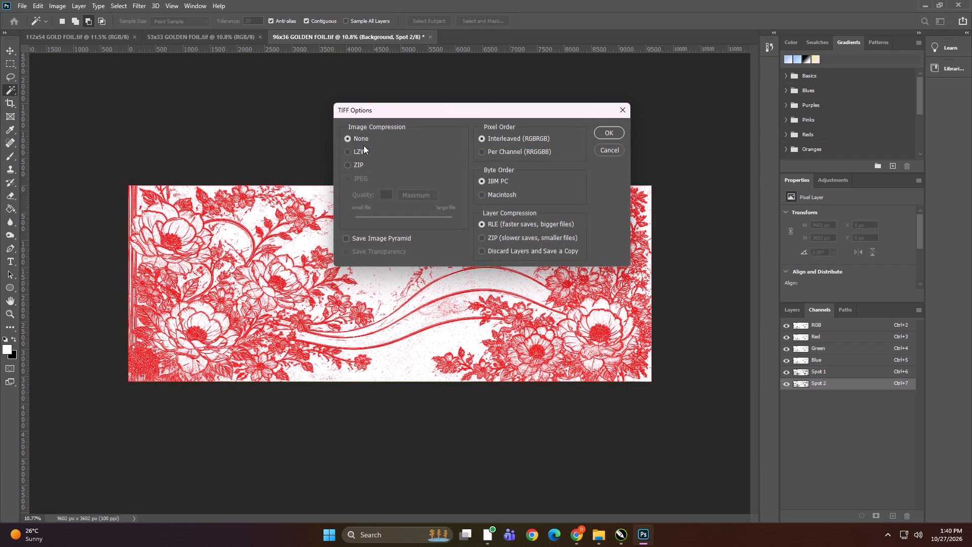
{"action": "left_click", "coordinate": [361, 149]}
{"action": "left_click", "coordinate": [613, 132]}
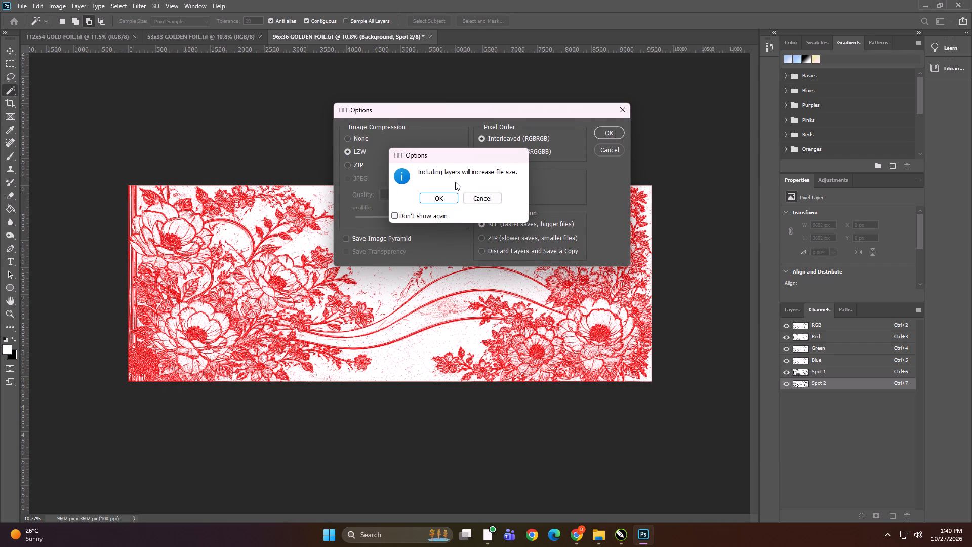
{"action": "left_click", "coordinate": [451, 196]}
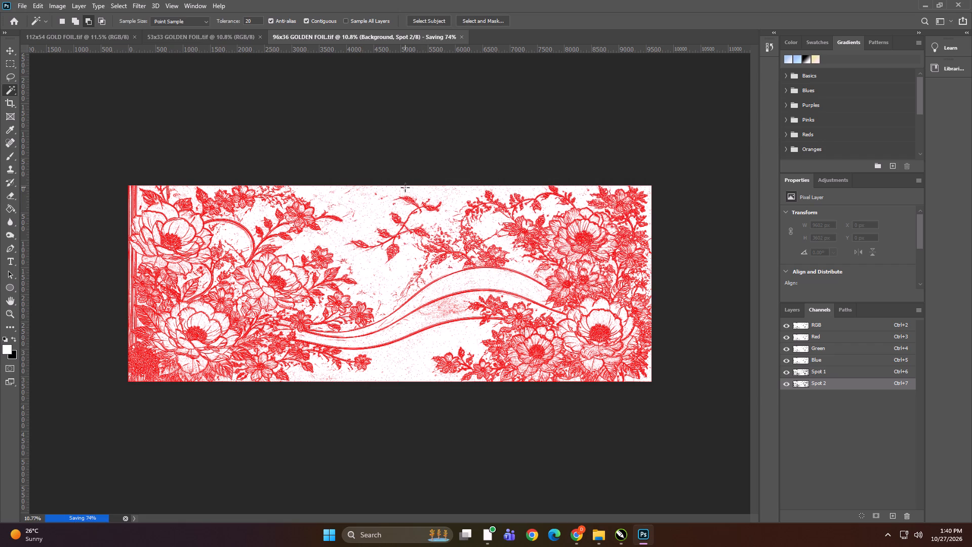
Close all three open gold foil documents: 112x54, 53x33 and 96x36.
{"action": "left_click", "coordinate": [135, 38]}
{"action": "left_click", "coordinate": [140, 37]}
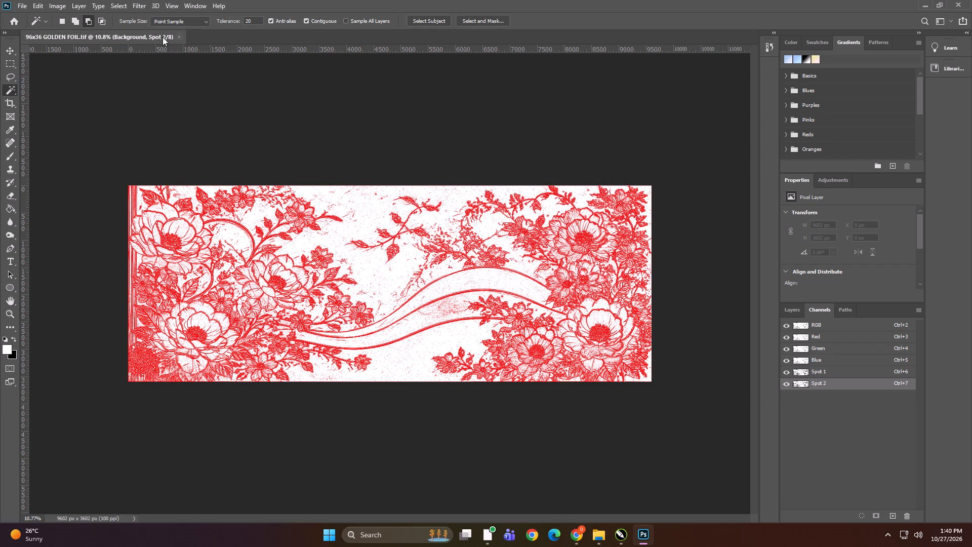
{"action": "left_click", "coordinate": [178, 37]}
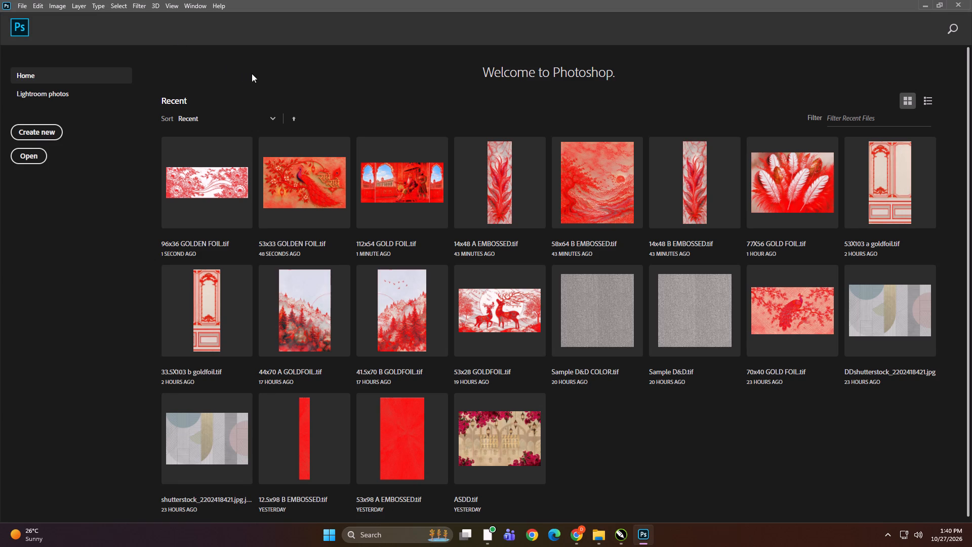
Switch to the ALI DECOR folder in File Explorer and reopen 96x36 GOLDEN FOIL in Photoshop.
{"action": "left_click", "coordinate": [921, 6]}
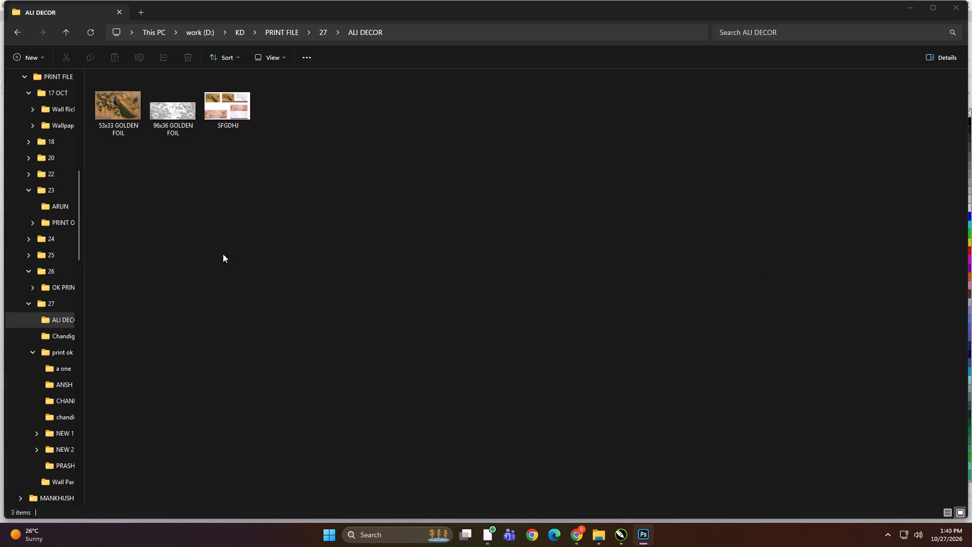
{"action": "scroll", "coordinate": [238, 254], "scroll_direction": "up", "scroll_amount": 19, "text": "ctrl"}
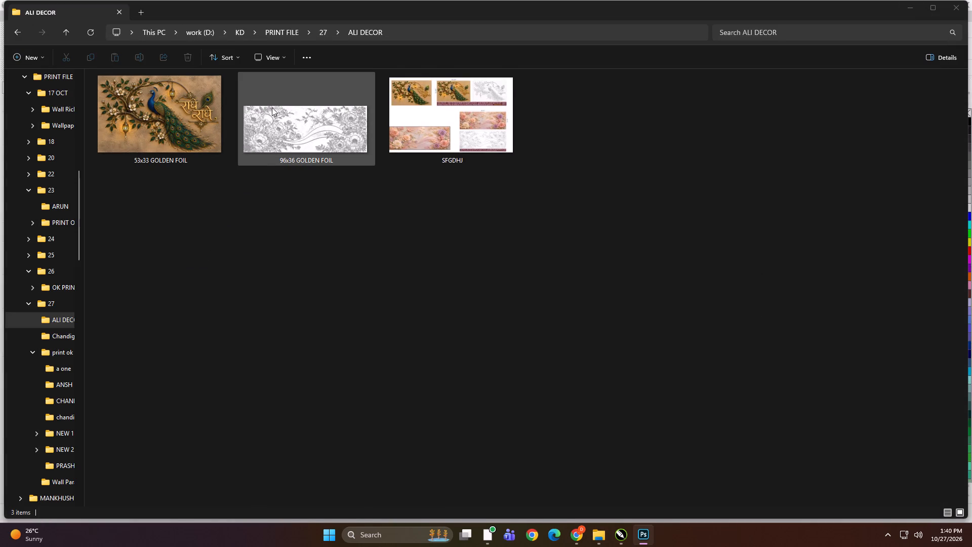
{"action": "left_click_drag", "start_coordinate": [272, 107], "coordinate": [557, 398]}
{"action": "left_click_drag", "start_coordinate": [294, 130], "coordinate": [413, 255]}
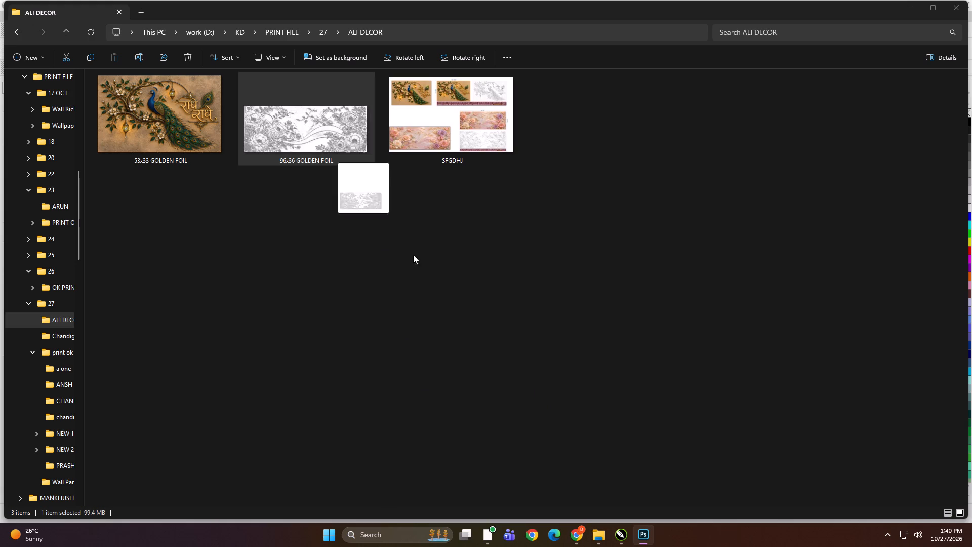
{"action": "left_click_drag", "start_coordinate": [413, 255], "coordinate": [651, 438]}
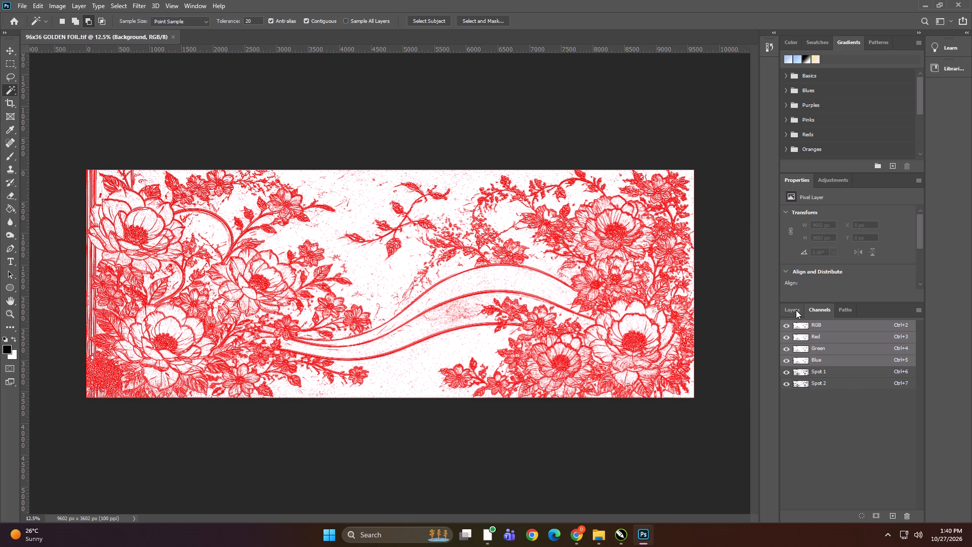
Delete the black-and-white line-art layer, Layer 1, leaving the colour Background and the spot channels.
{"action": "left_click", "coordinate": [796, 311]}
{"action": "left_click", "coordinate": [820, 371]}
{"action": "key", "text": "Delete"}
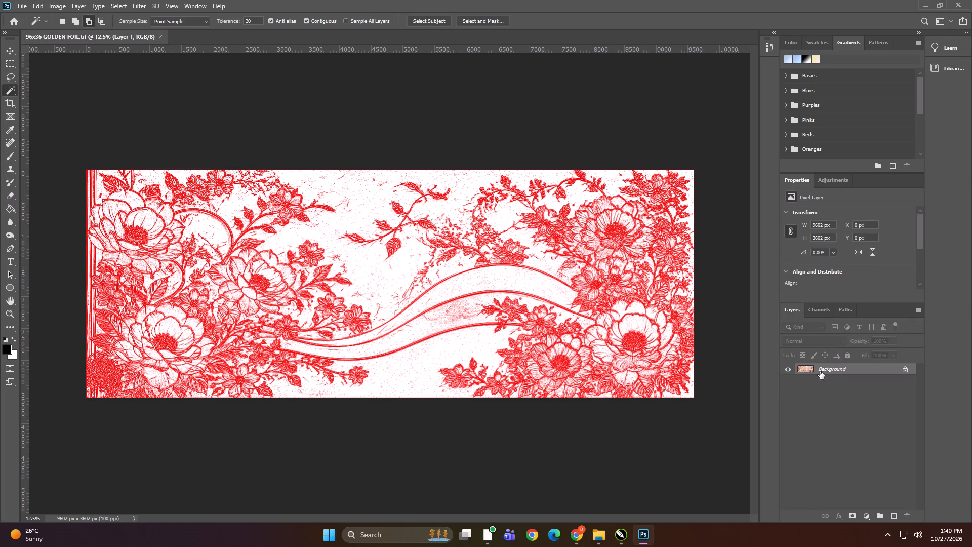
Save the colour artwork with its spot channels as an LZW-compressed TIFF, replacing 96x36 GOLDEN FOIL in the ALI DECOR folder.
{"action": "key", "text": "ctrl+shift+s"}
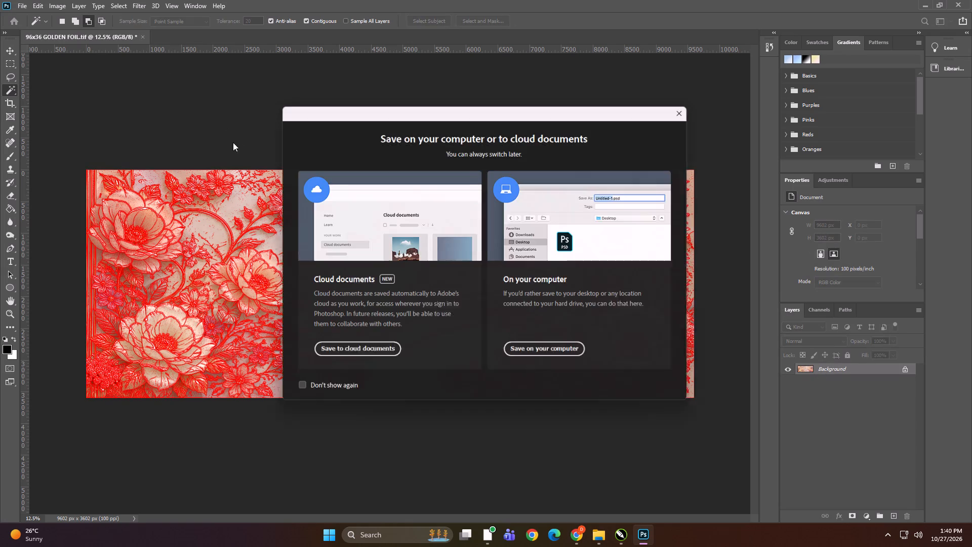
{"action": "left_click", "coordinate": [523, 350]}
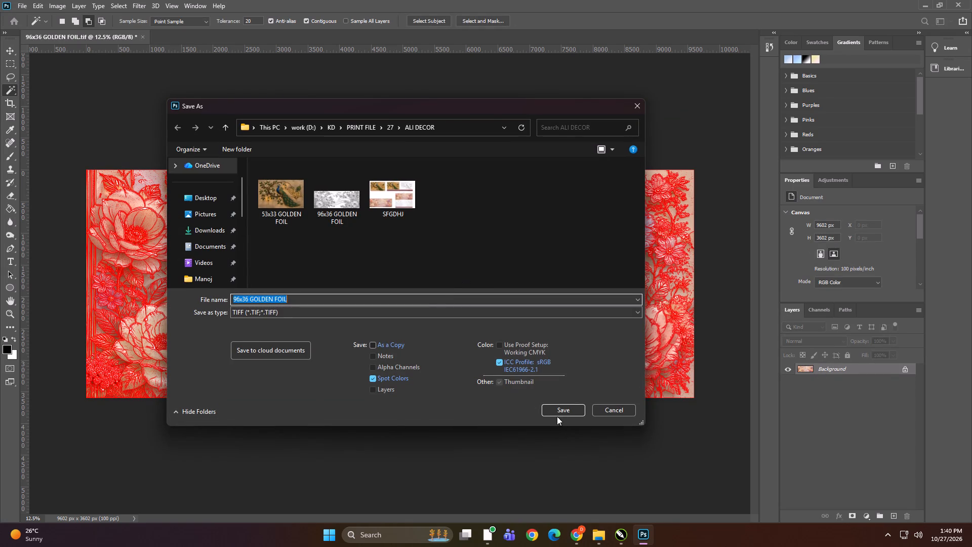
{"action": "left_click", "coordinate": [556, 411]}
{"action": "left_click", "coordinate": [513, 267]}
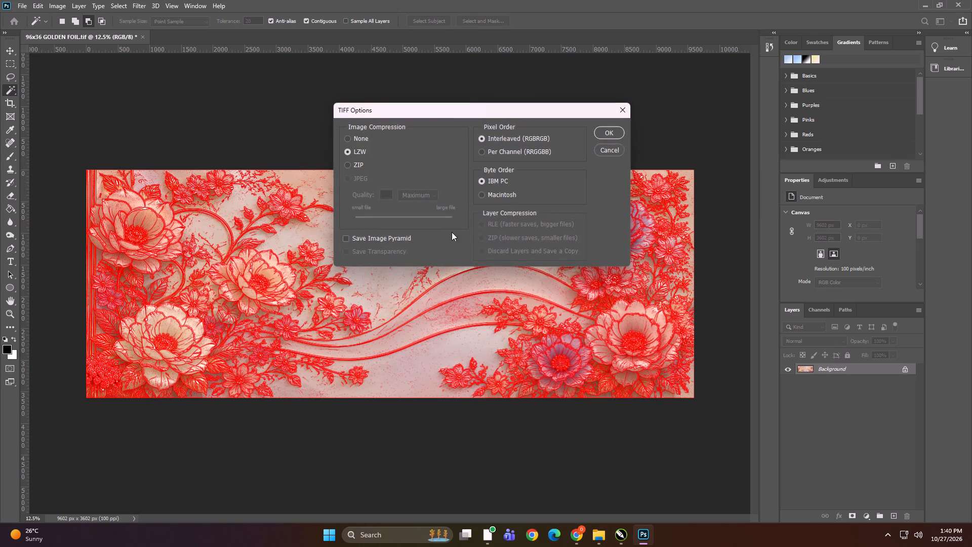
{"action": "left_click", "coordinate": [610, 131]}
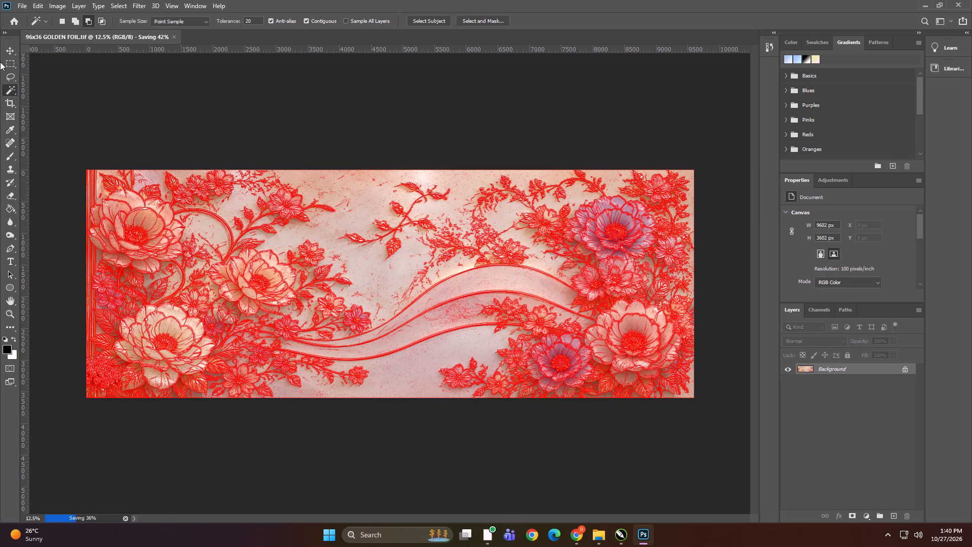
Switch to the Move tool, close 96x36 GOLDEN FOIL and exit Photoshop.
{"action": "left_click", "coordinate": [10, 49]}
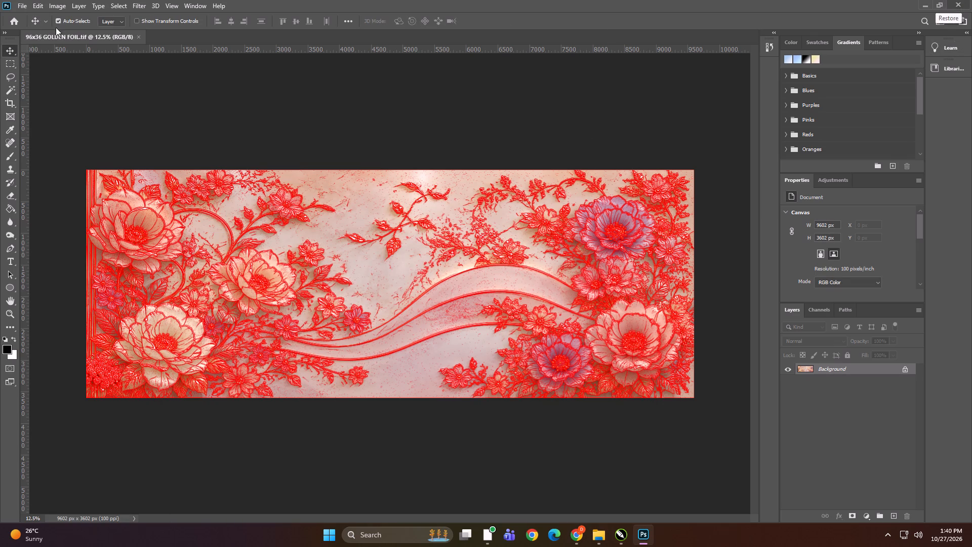
{"action": "left_click", "coordinate": [136, 35]}
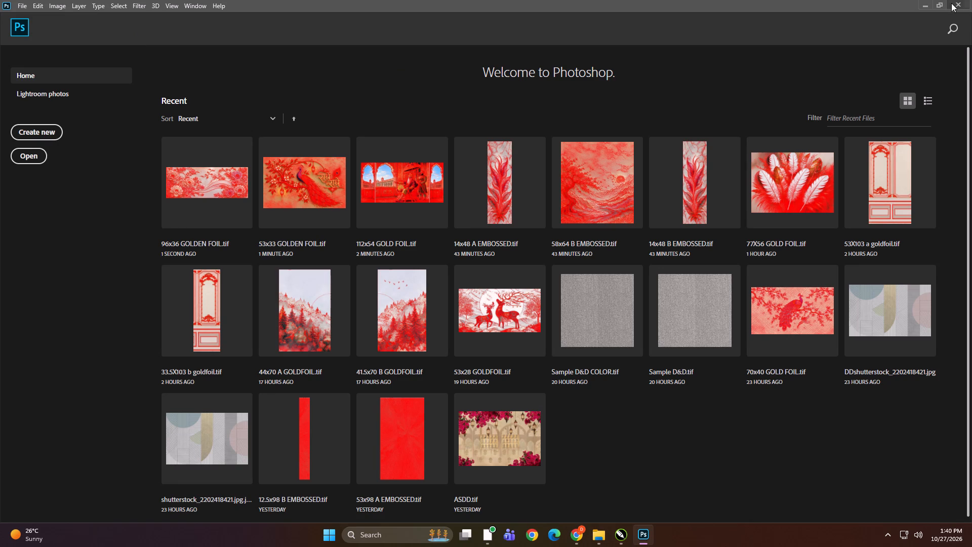
{"action": "left_click", "coordinate": [951, 3]}
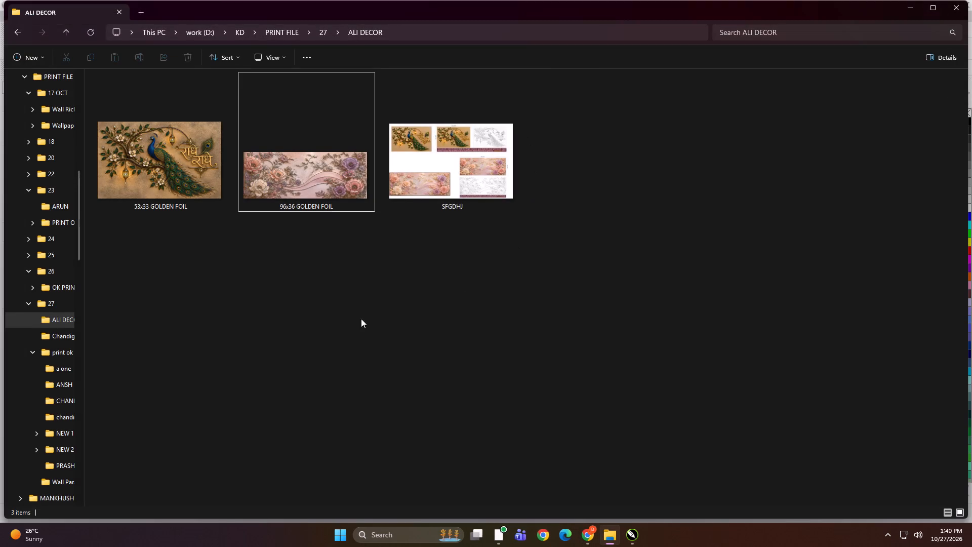
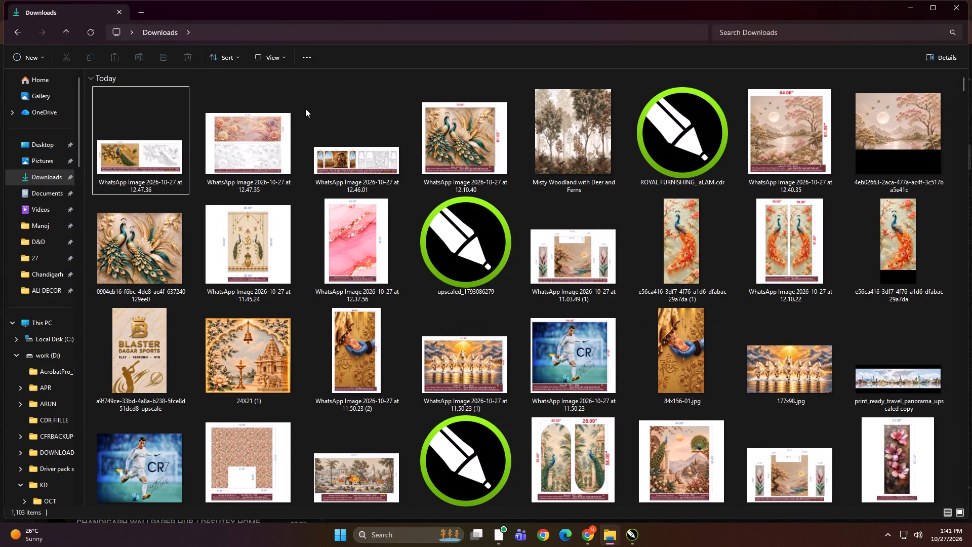
Pick up the peacock relief image file whose name starts with 0904eb16 from the Downloads folder.
{"action": "left_click", "coordinate": [140, 241]}
{"action": "left_click_drag", "start_coordinate": [134, 252], "coordinate": [165, 294]}
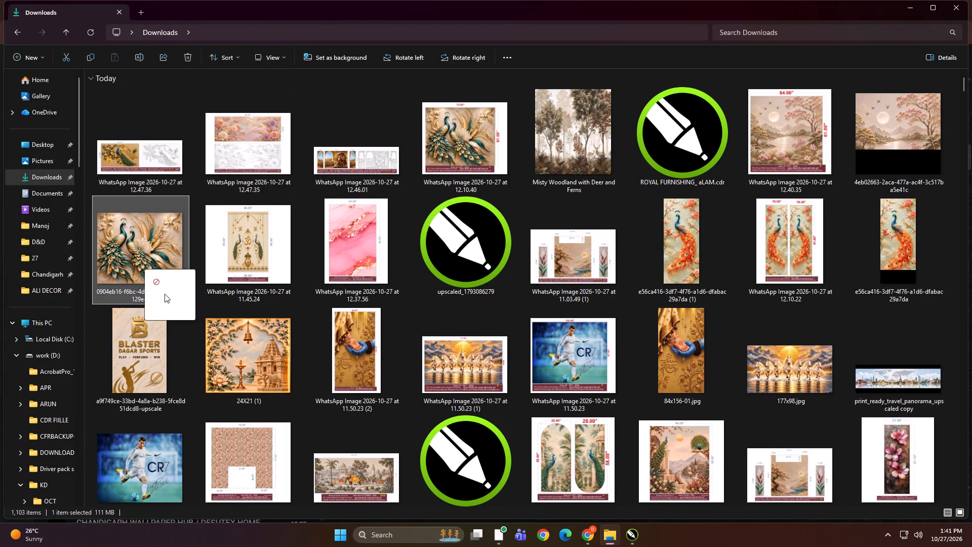
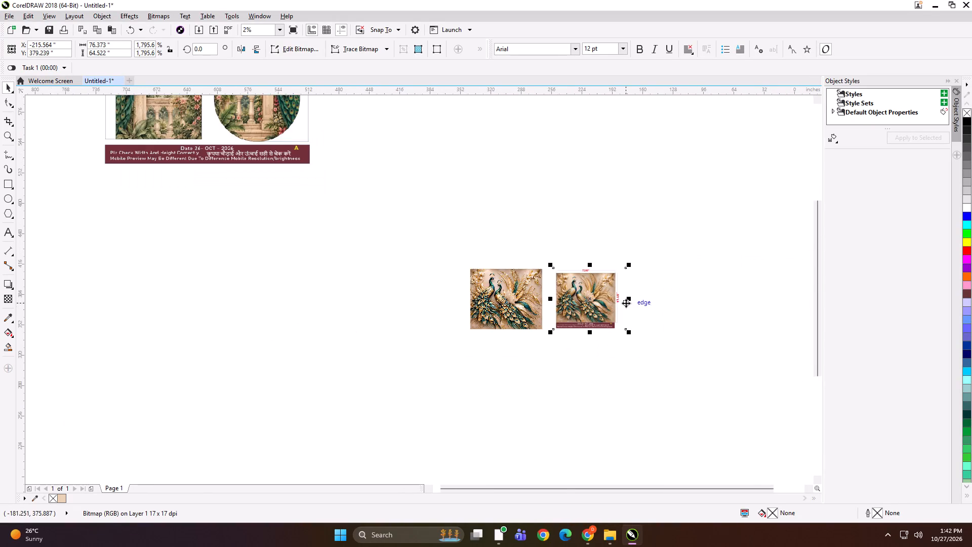
Resize the peacock artwork beside the 73 x 61 mock-up to 73 by 61 inches.
{"action": "scroll", "coordinate": [659, 304], "scroll_direction": "up", "scroll_amount": 1}
{"action": "scroll", "coordinate": [413, 256], "scroll_direction": "up", "scroll_amount": 1}
{"action": "left_click", "coordinate": [372, 261]}
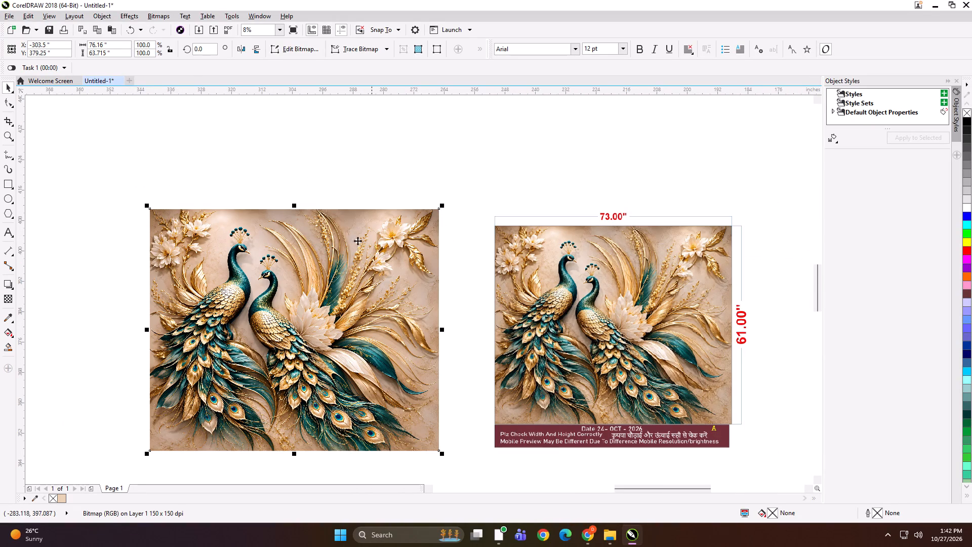
{"action": "left_click_drag", "start_coordinate": [121, 46], "coordinate": [42, 46]}
{"action": "type", "text": "73"}
{"action": "key", "text": "Tab"}
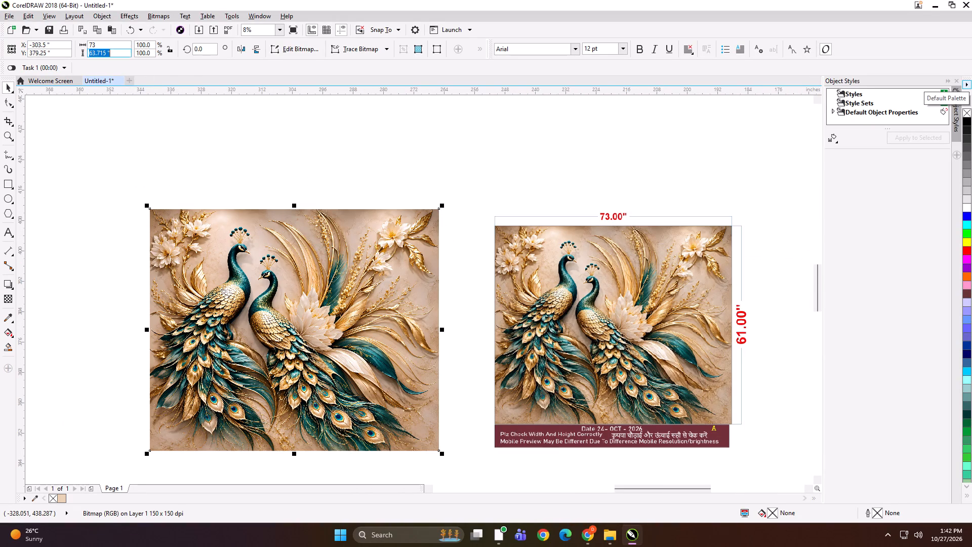
{"action": "type", "text": "61"}
{"action": "key", "text": "Return"}
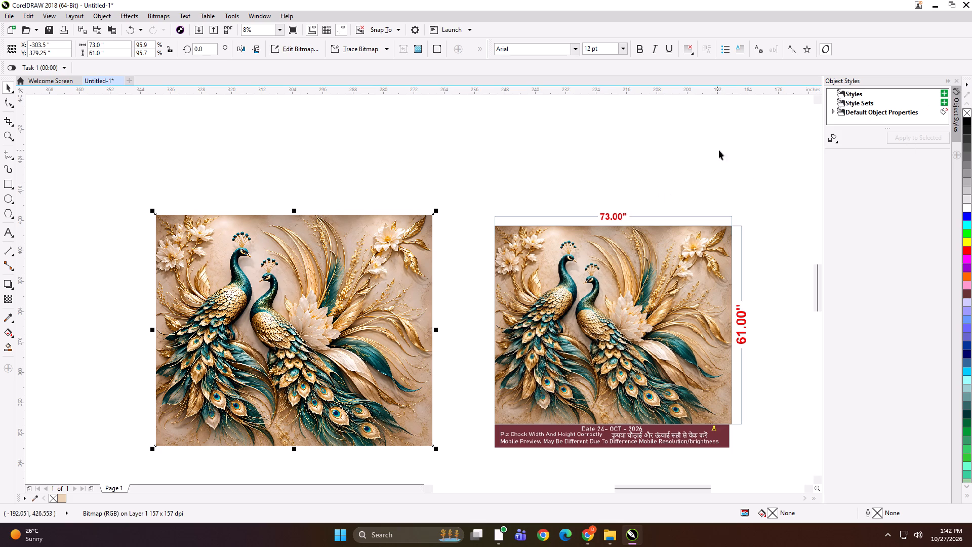
Add a rectangle matching the peacock artwork's outline, set its width to 49 inches, and align it with the artwork's left edge.
{"action": "double_click", "coordinate": [7, 183], "text": "shift"}
{"action": "key", "text": "space"}
{"action": "left_click", "coordinate": [110, 47]}
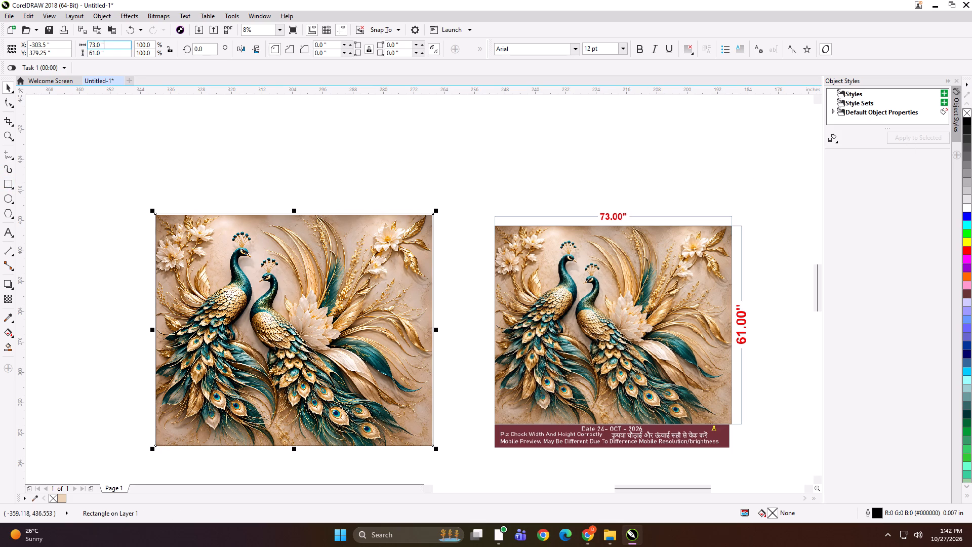
{"action": "key", "text": "ctrl+a"}
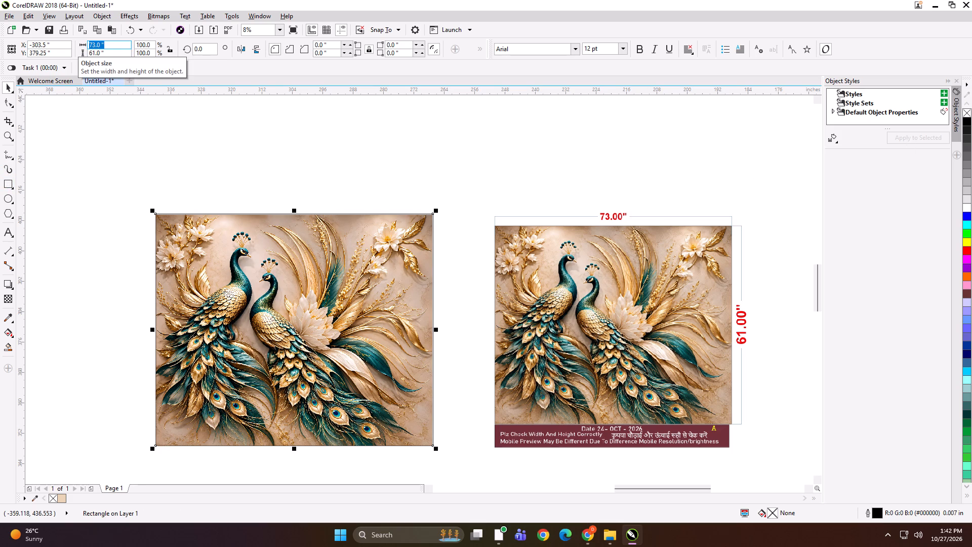
{"action": "type", "text": "49"}
{"action": "key", "text": "Return"}
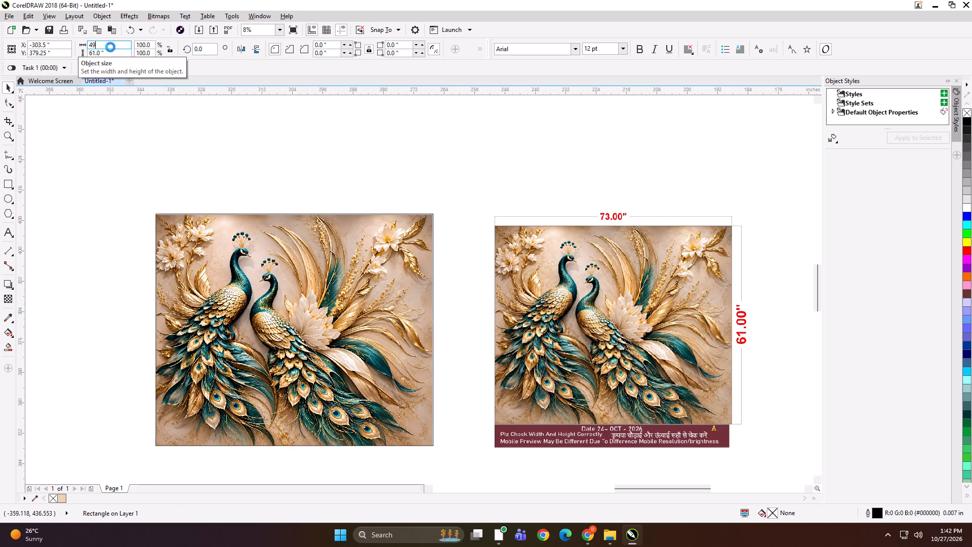
{"action": "left_click", "coordinate": [169, 267], "text": "shift"}
{"action": "key", "text": "l"}
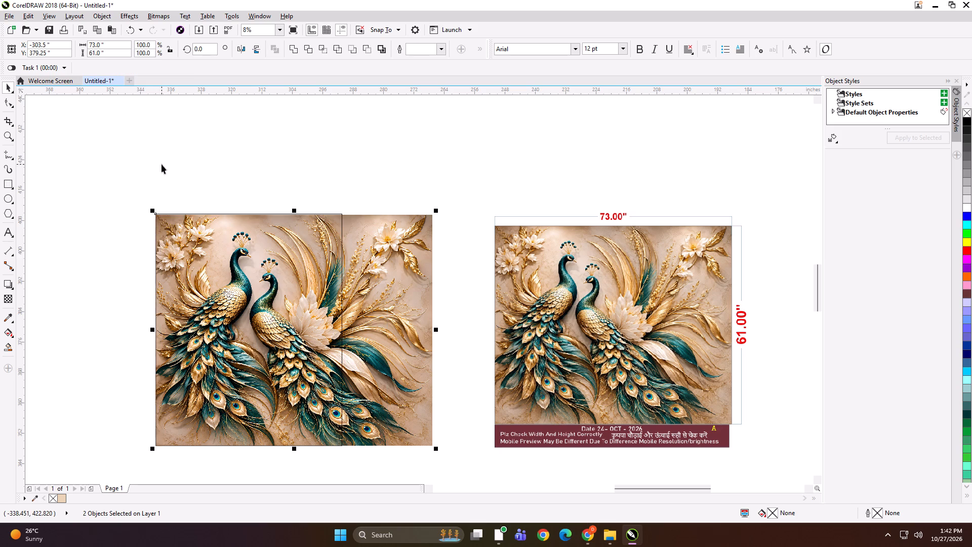
{"action": "left_click", "coordinate": [161, 164]}
Mirror-copy the 49-inch rectangle rightward, nudge it 0.5 inch into the first, and narrow it to 24.5 inches at the artwork's right edge.
{"action": "left_click", "coordinate": [242, 309]}
{"action": "left_click_drag", "start_coordinate": [153, 331], "coordinate": [415, 351]}
{"action": "right_click", "coordinate": [415, 351], "text": "ctrl"}
{"action": "key", "text": "Left"}
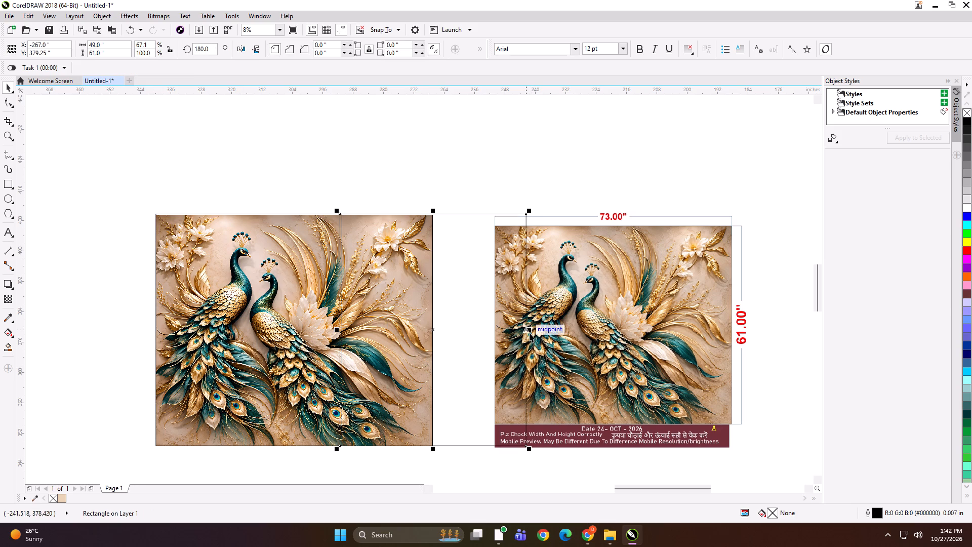
{"action": "left_click_drag", "start_coordinate": [530, 331], "coordinate": [438, 326]}
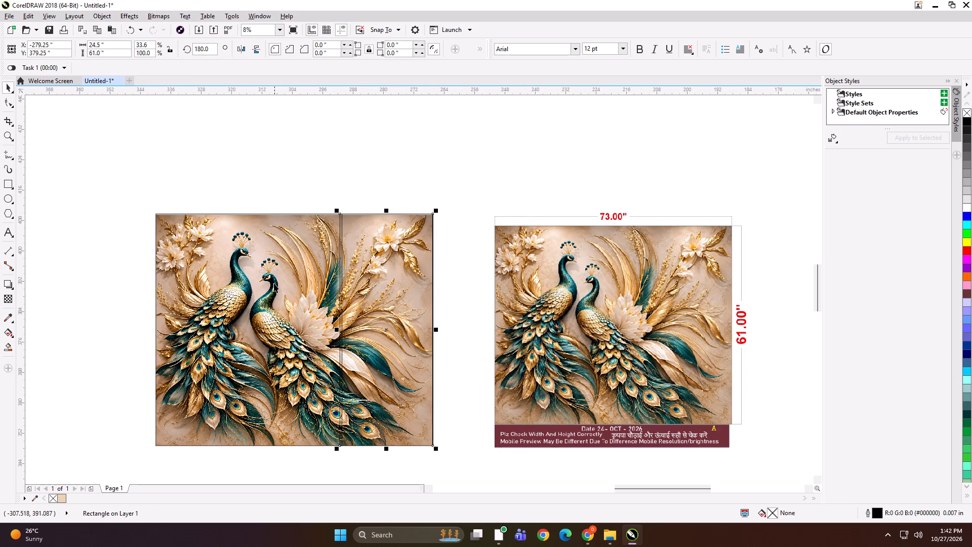
Group the two panel rectangles, place the peacock artwork inside them as a PowerClip, and ungroup them into separate panels.
{"action": "left_click", "coordinate": [273, 283], "text": "shift"}
{"action": "key", "text": "ctrl+g"}
{"action": "left_click", "coordinate": [81, 272]}
{"action": "left_click", "coordinate": [232, 279], "text": "alt"}
{"action": "key", "text": "shift+Return"}
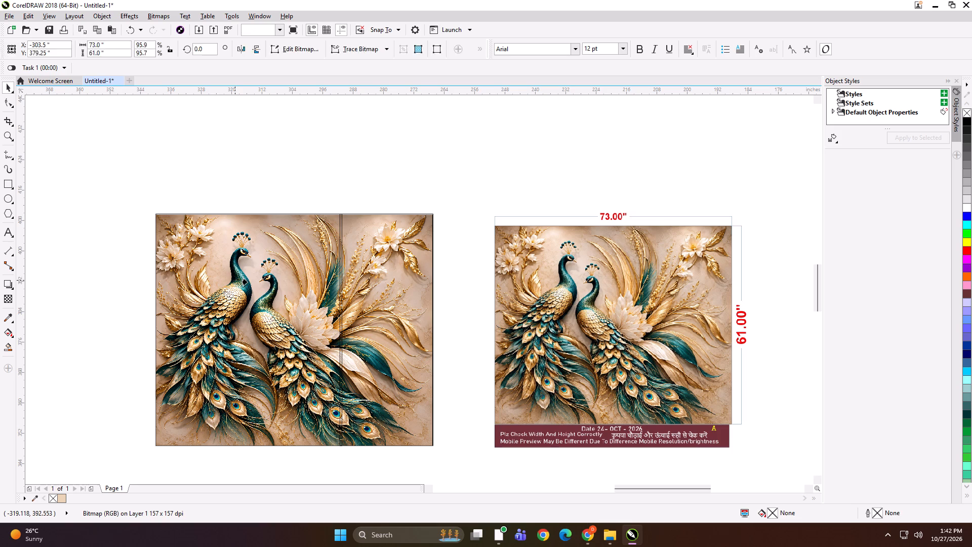
{"action": "left_click", "coordinate": [287, 284]}
{"action": "key", "text": "ctrl+u"}
{"action": "left_click", "coordinate": [113, 255]}
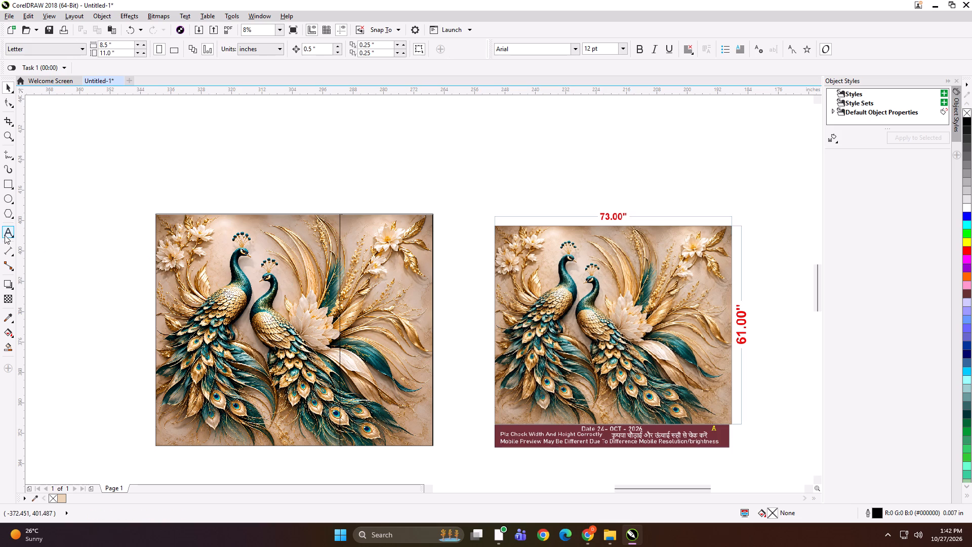
Add the text label "73*61 PANEL 1" at the wide panel's top edge and copy its text.
{"action": "left_click", "coordinate": [6, 235]}
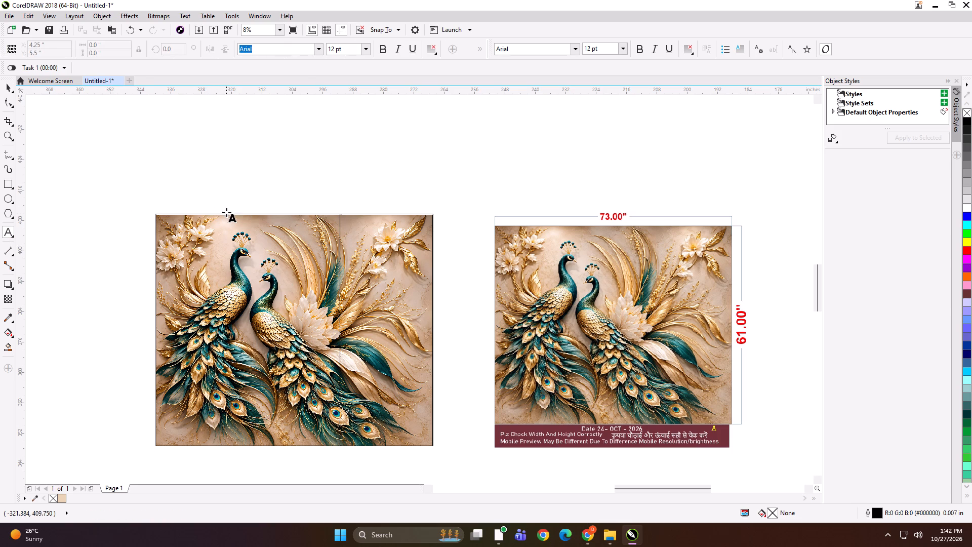
{"action": "left_click", "coordinate": [226, 212]}
{"action": "type", "text": "73*61 PANEL 1"}
{"action": "key", "text": "ctrl+a"}
{"action": "key", "text": "ctrl+c"}
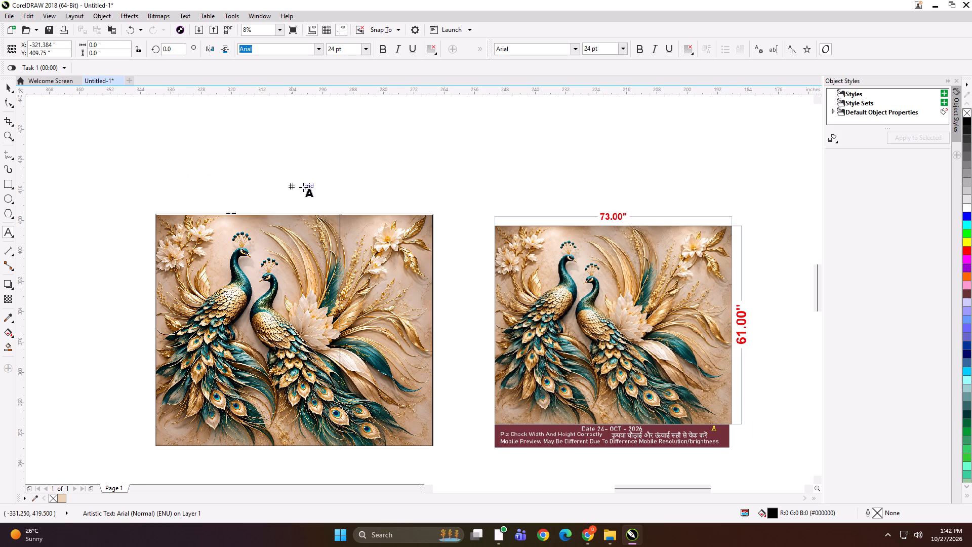
Paste the label at the narrow panel's top edge and change it to "73*61 PANEL 2".
{"action": "left_click", "coordinate": [359, 213]}
{"action": "key", "text": "ctrl+v"}
{"action": "key", "text": "BackSpace"}
{"action": "key", "text": "2"}
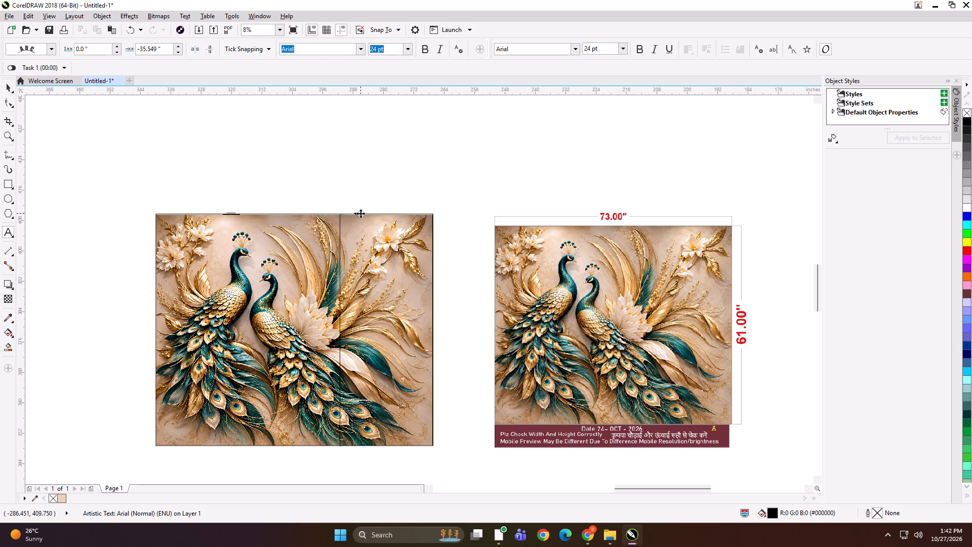
{"action": "left_click", "coordinate": [11, 89]}
Group each text label with its own panel, the narrow panel first and the wide one second.
{"action": "left_click", "coordinate": [363, 240], "text": "shift"}
{"action": "key", "text": "ctrl+g"}
{"action": "left_click_drag", "start_coordinate": [289, 185], "coordinate": [167, 263]}
{"action": "left_click", "coordinate": [203, 263], "text": "shift"}
{"action": "key", "text": "ctrl+g"}
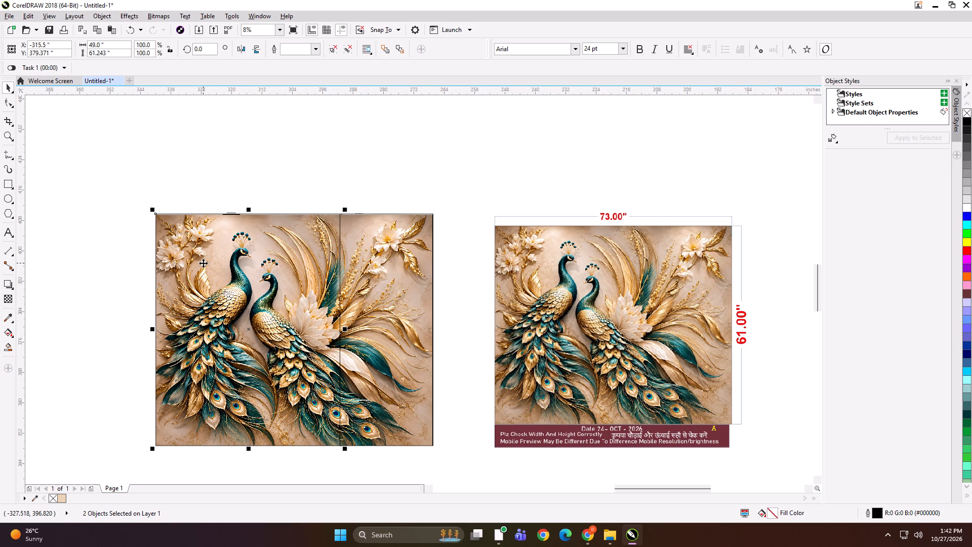
Start exporting the wide panel and create and open a new folder named D&D inside PRINT FILE > 27.
{"action": "key", "text": "ctrl+e"}
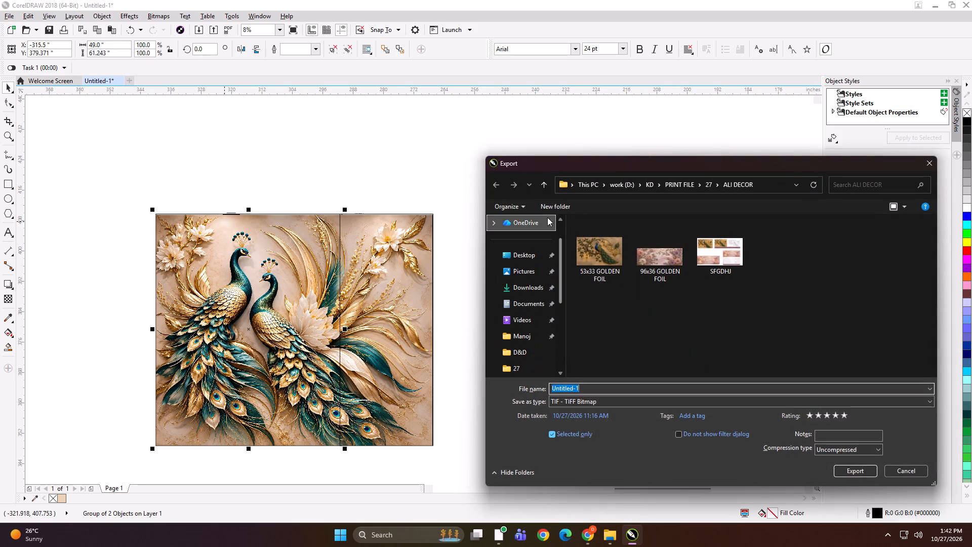
{"action": "left_click", "coordinate": [542, 189]}
{"action": "left_click", "coordinate": [560, 204]}
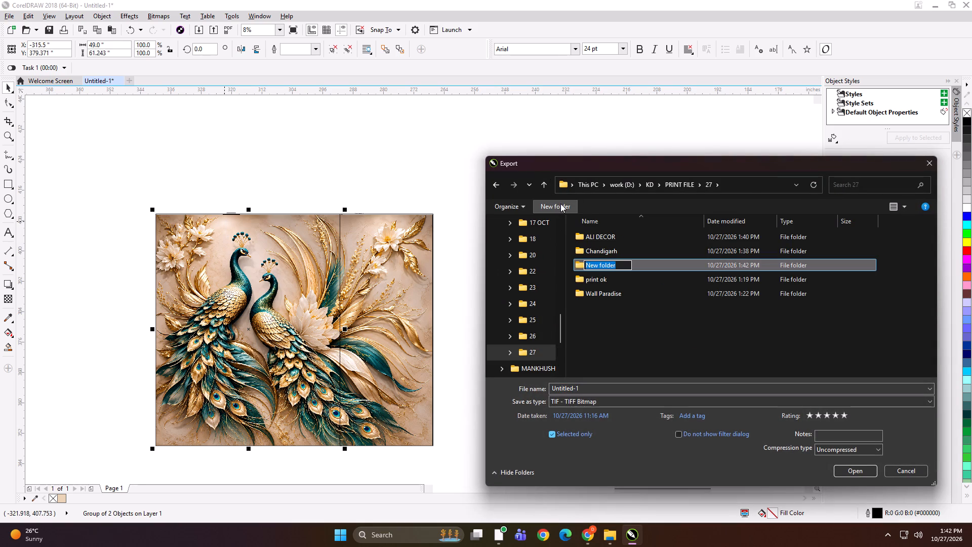
{"action": "type", "text": "D&D"}
{"action": "key", "text": "Return"}
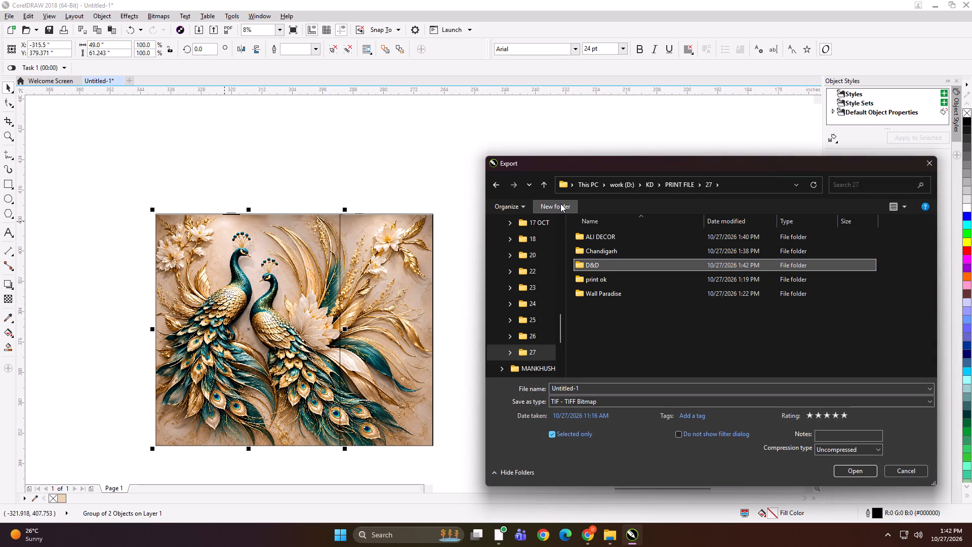
{"action": "left_click", "coordinate": [615, 267]}
{"action": "double_click", "coordinate": [618, 264]}
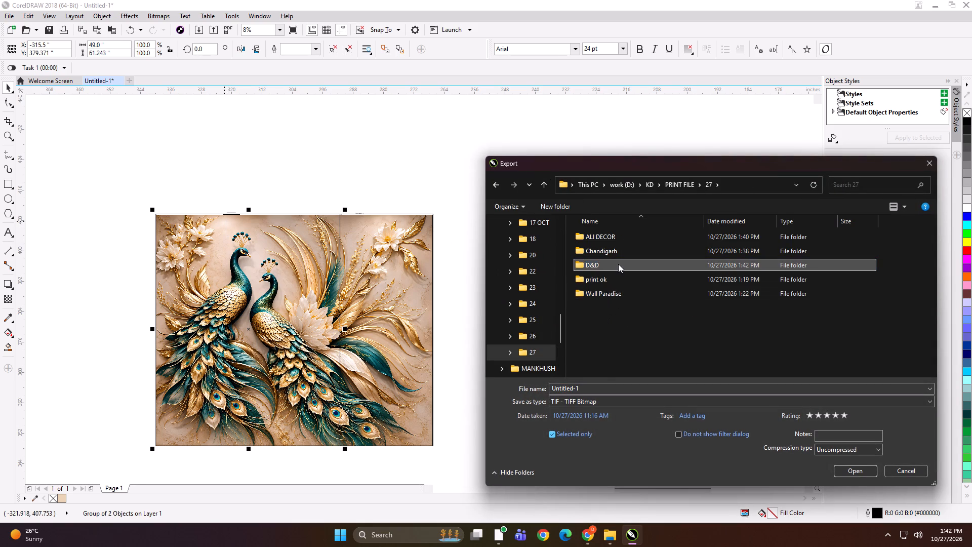
Export the wide panel as a TIFF bitmap named "49x61 A H" into the D&D folder.
{"action": "left_click", "coordinate": [604, 387]}
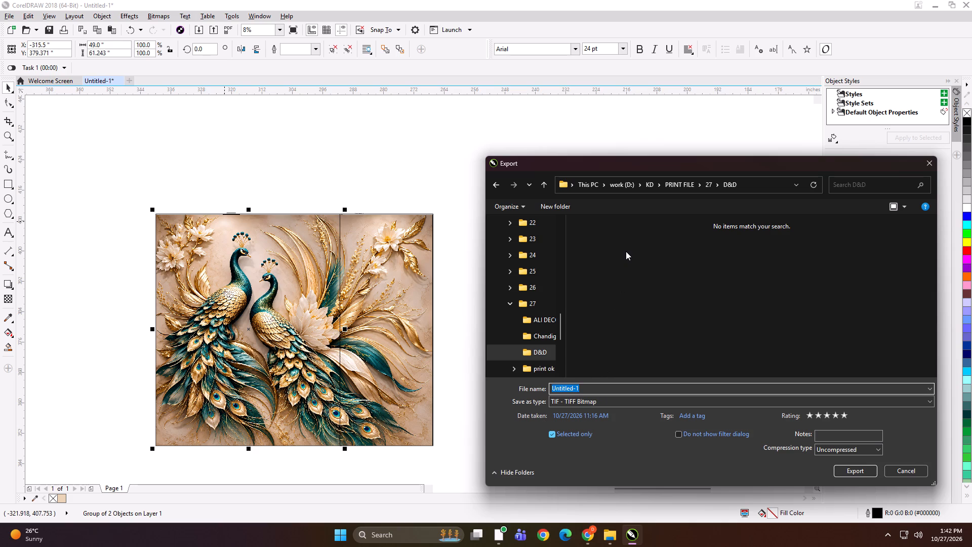
{"action": "key", "text": "Return"}
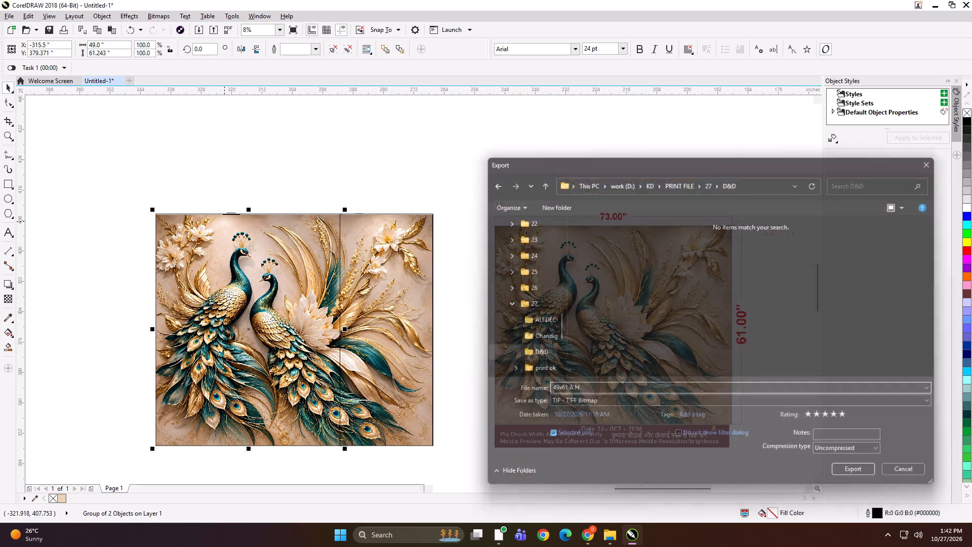
{"action": "key", "text": "Return"}
Start exporting the narrow panel and rename the existing wide panel file in the D&D folder as "49x61 A HD".
{"action": "left_click", "coordinate": [367, 247]}
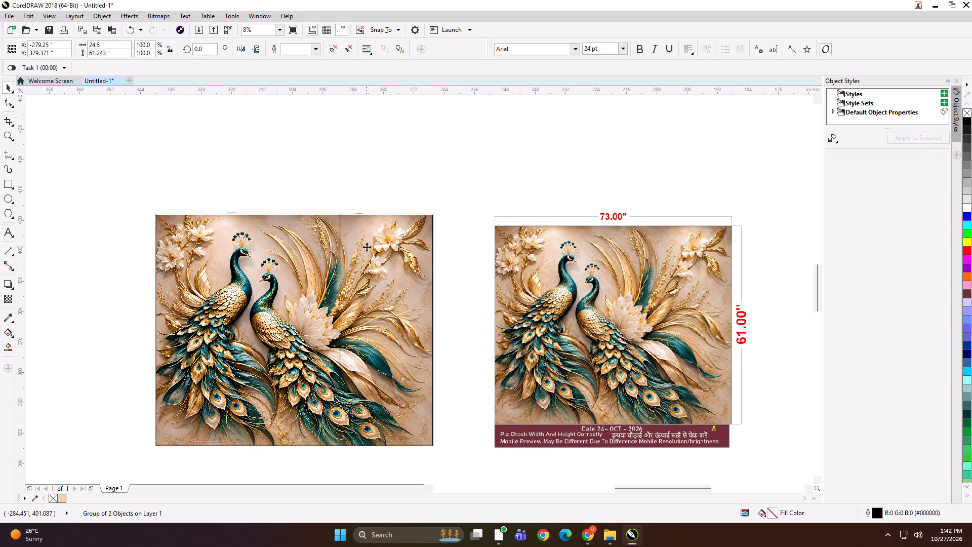
{"action": "key", "text": "ctrl+e"}
{"action": "right_click", "coordinate": [607, 249]}
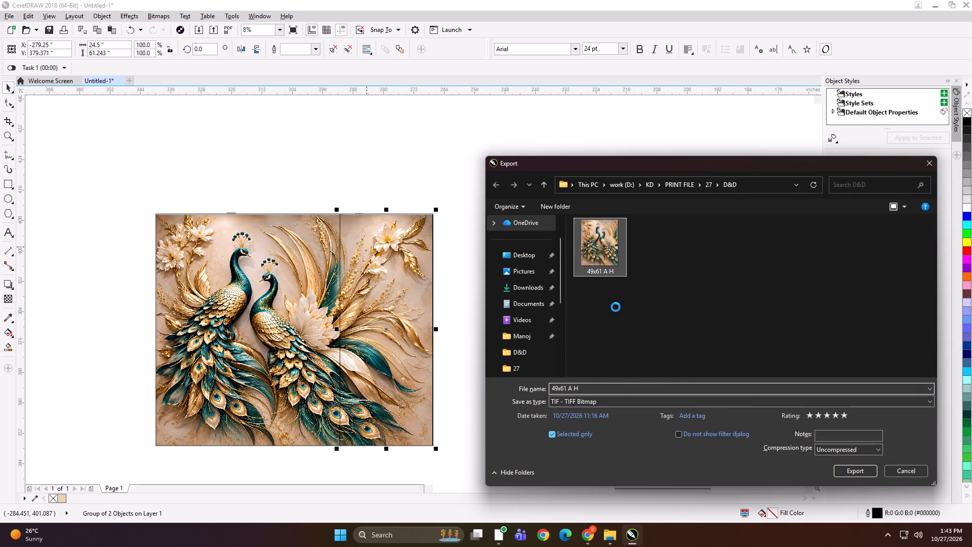
{"action": "left_click", "coordinate": [636, 496]}
{"action": "key", "text": "Right"}
{"action": "key", "text": "d"}
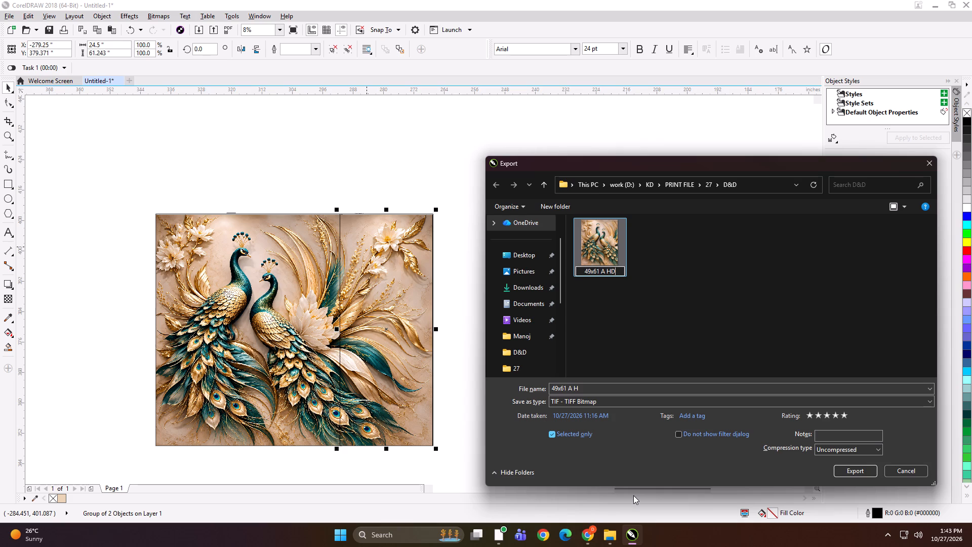
{"action": "left_click", "coordinate": [592, 335]}
Export the narrow panel as a TIFF bitmap named "24.5x61 B HD" into the D&D folder.
{"action": "left_click", "coordinate": [601, 389]}
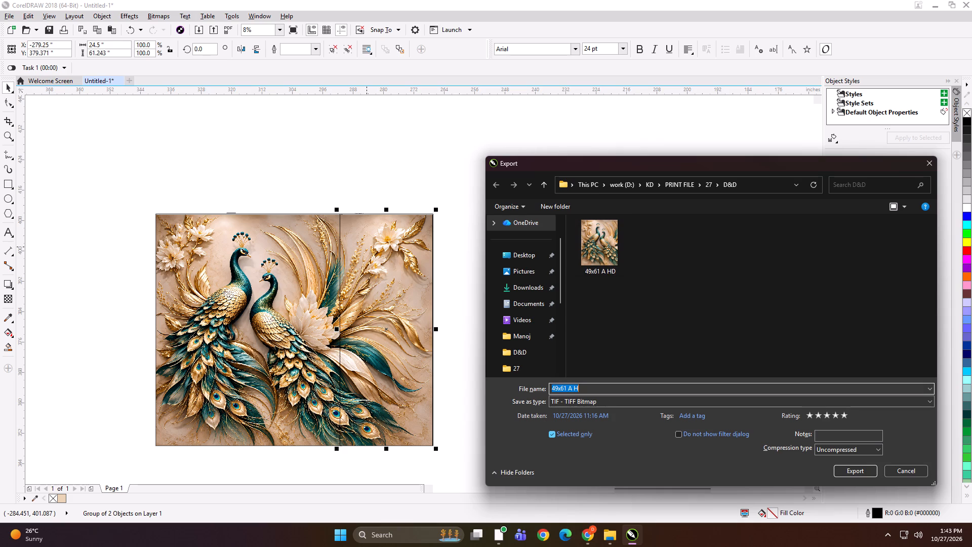
{"action": "type", "text": "24.5x"}
{"action": "type", "text": "61 B HD"}
{"action": "key", "text": "Return"}
{"action": "key", "text": "Return"}
Nudge the narrow panel about 4.5 inches to the right to leave a gap beside the wide panel.
{"action": "key", "text": "Right"}
{"action": "key", "text": "Right"}
{"action": "key", "text": "Right"}
{"action": "key", "text": "Right"}
{"action": "key", "text": "Right"}
{"action": "key", "text": "Right"}
{"action": "key", "text": "Right"}
{"action": "key", "text": "Right"}
{"action": "key", "text": "Right"}
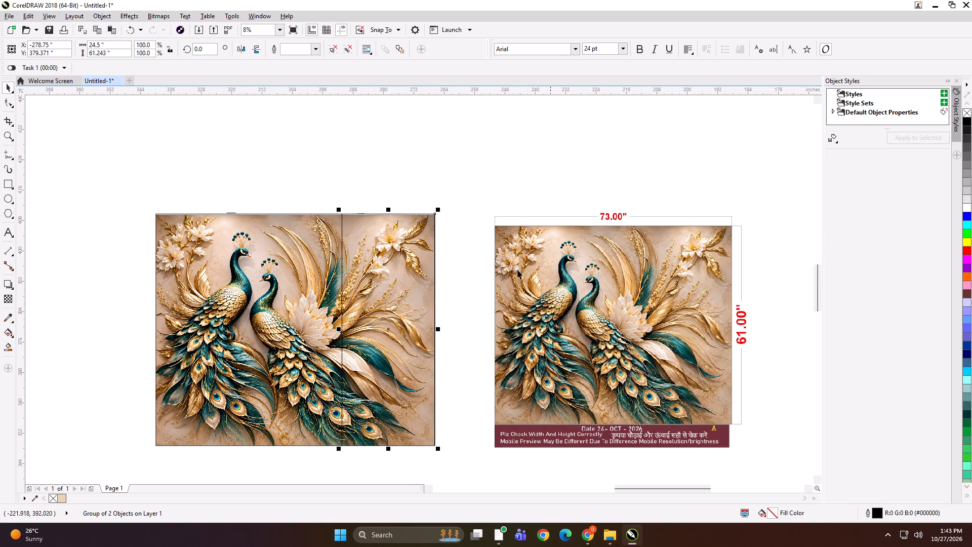
Scale both panels down together to about 54.8 inches high and move them closer to the 73 x 61 mock-up.
{"action": "left_click", "coordinate": [300, 260], "text": "shift"}
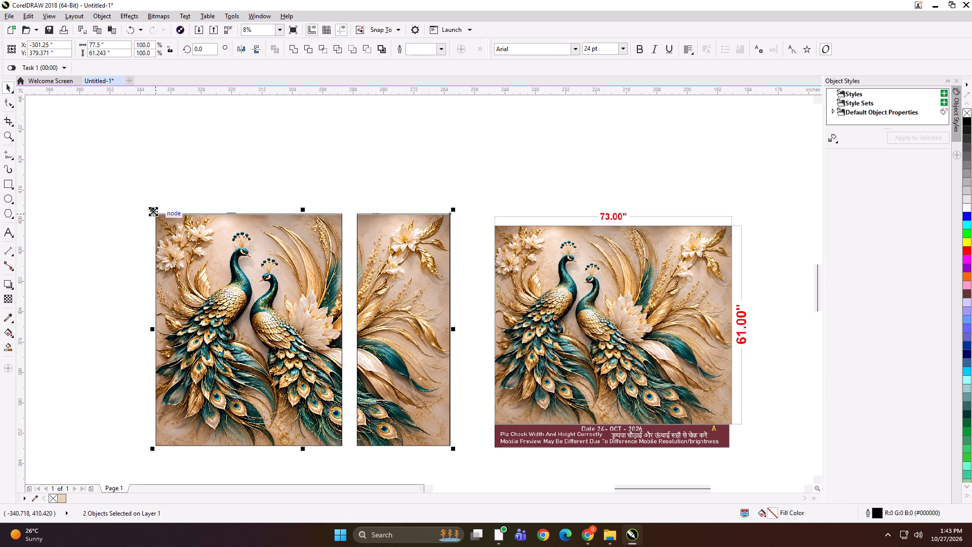
{"action": "left_click_drag", "start_coordinate": [153, 211], "coordinate": [163, 224], "text": "shift"}
{"action": "left_click_drag", "start_coordinate": [250, 277], "coordinate": [288, 277]}
Group both panels with the 73 x 61 mock-up and shrink the group to about 4.65 by 2.02 inches.
{"action": "left_click", "coordinate": [454, 309], "text": "shift"}
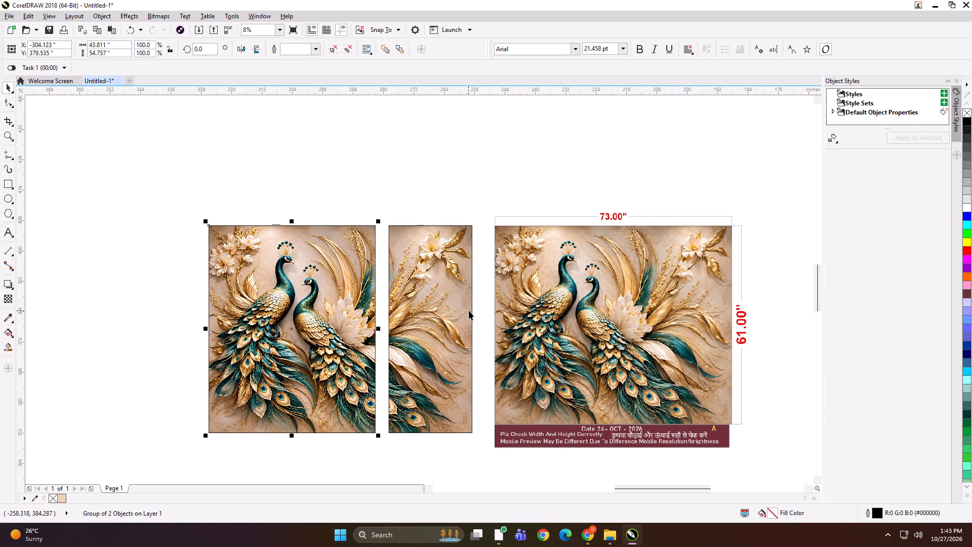
{"action": "left_click", "coordinate": [447, 307], "text": "shift"}
{"action": "left_click", "coordinate": [557, 319], "text": "shift"}
{"action": "key", "text": "ctrl+g"}
{"action": "left_click_drag", "start_coordinate": [579, 354], "coordinate": [544, 329]}
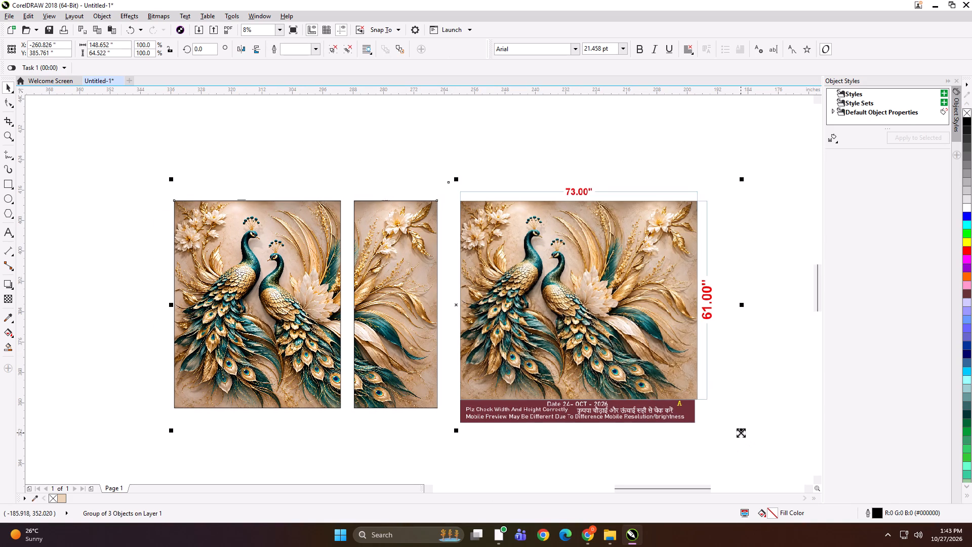
{"action": "left_click_drag", "start_coordinate": [741, 433], "coordinate": [467, 325], "text": "shift"}
Export the shrunken group of panels and mock-up under the file name "SFDG".
{"action": "scroll", "coordinate": [455, 303], "scroll_direction": "up", "scroll_amount": 4}
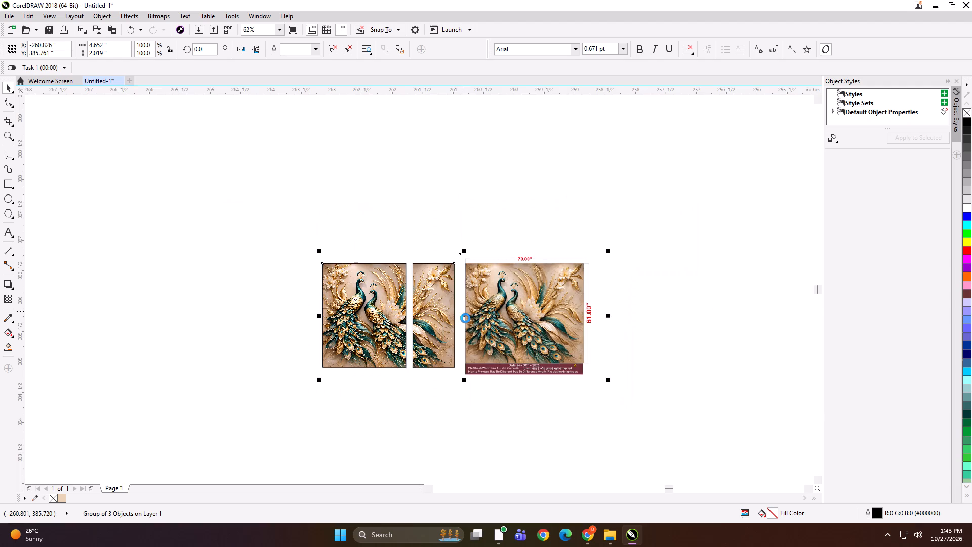
{"action": "scroll", "coordinate": [465, 318], "scroll_direction": "up", "scroll_amount": 2}
{"action": "key", "text": "ctrl+e"}
{"action": "type", "text": "SFDG"}
{"action": "key", "text": "Return"}
{"action": "key", "text": "Return"}
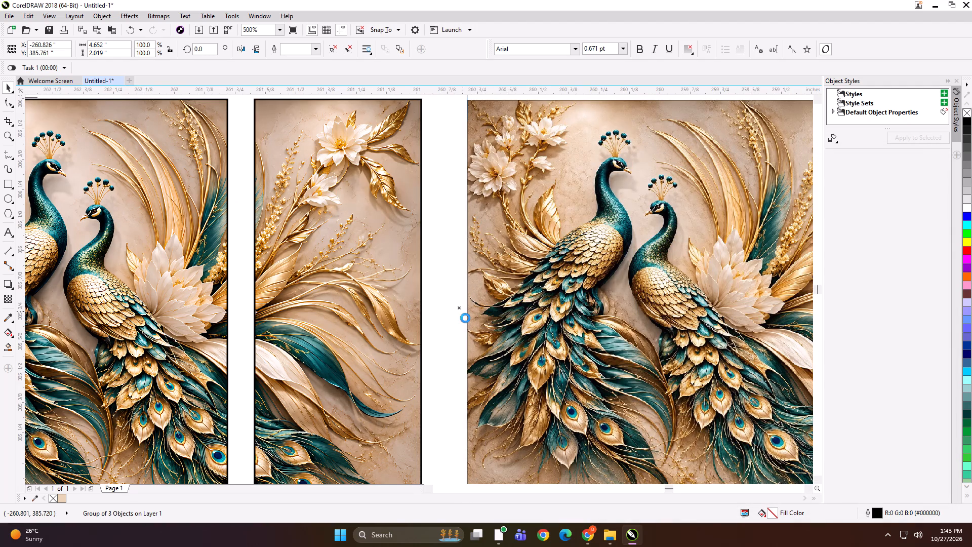
Move the shrunken group of panels and mock-up slightly upward.
{"action": "key", "text": "F4"}
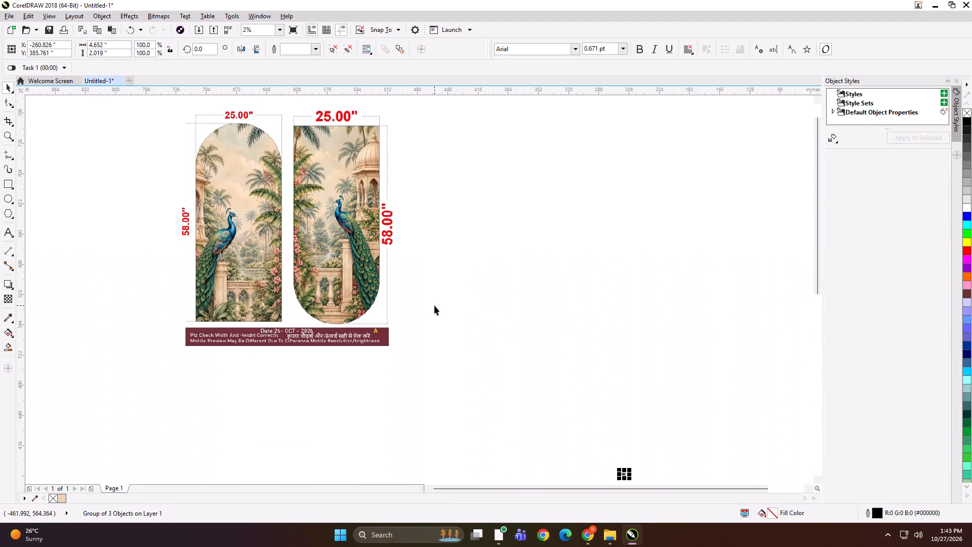
{"action": "scroll", "coordinate": [624, 494], "scroll_direction": "up", "scroll_amount": 4}
{"action": "scroll", "coordinate": [692, 483], "scroll_direction": "up", "scroll_amount": 3}
{"action": "left_click_drag", "start_coordinate": [546, 450], "coordinate": [549, 394]}
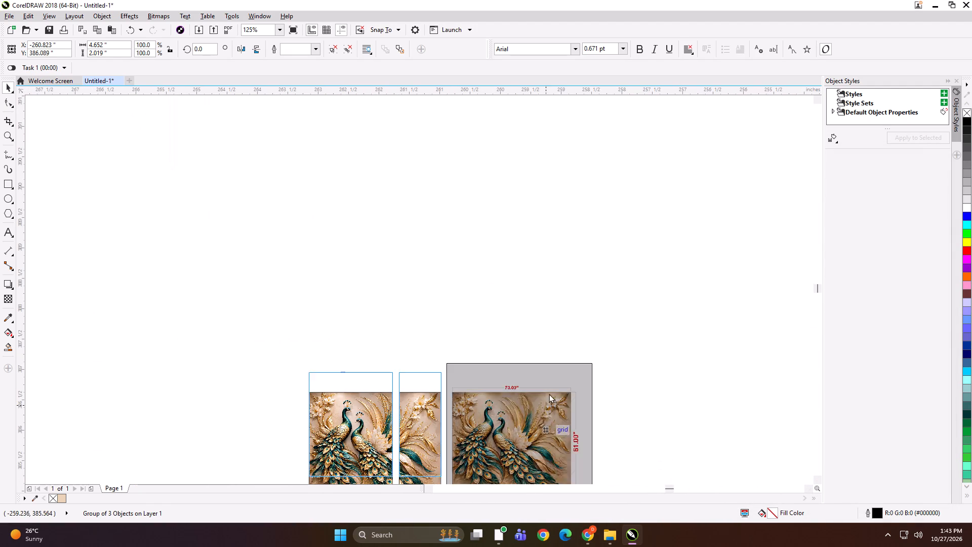
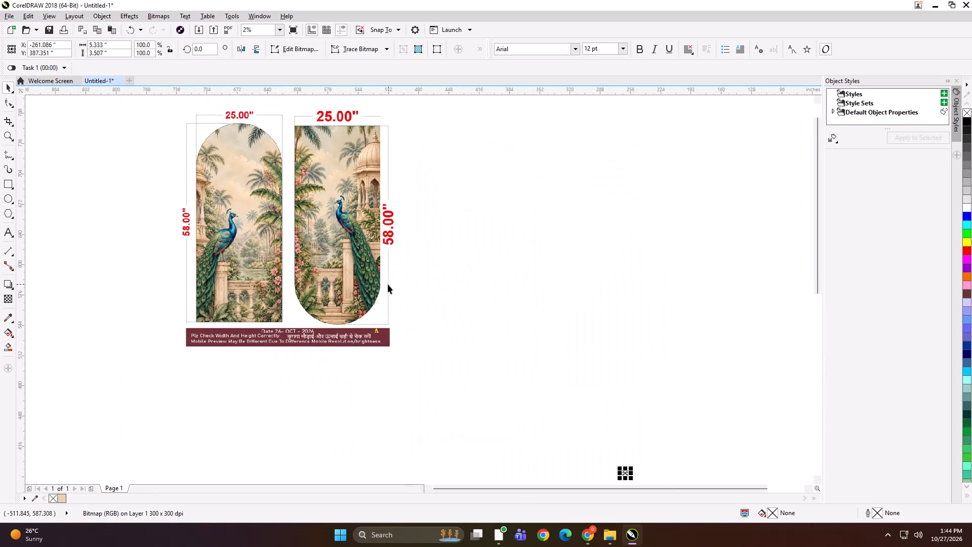
Enlarge the tiny imported two-panel floral mock-up to about 98.2 by 64.5 inches and move it up beside the peacock arch mock-up.
{"action": "left_click_drag", "start_coordinate": [632, 467], "coordinate": [676, 428], "text": "shift"}
{"action": "left_click_drag", "start_coordinate": [627, 467], "coordinate": [592, 434]}
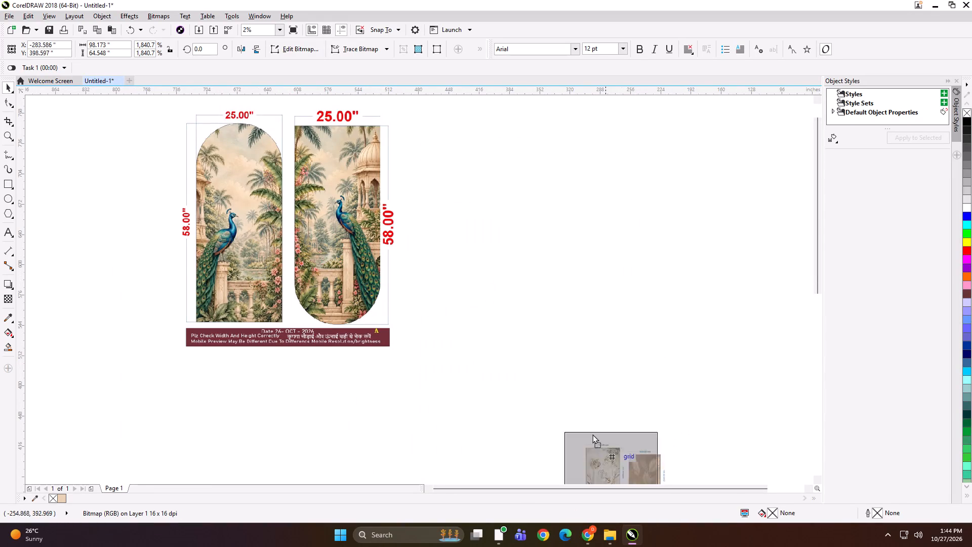
{"action": "left_click_drag", "start_coordinate": [592, 434], "coordinate": [531, 236]}
{"action": "left_click_drag", "start_coordinate": [537, 211], "coordinate": [540, 204]}
Scale the 25 x 58 peacock arch mock-up down to less than half its size and move it farther from the floral mock-up.
{"action": "left_click", "coordinate": [382, 243]}
{"action": "left_click_drag", "start_coordinate": [412, 101], "coordinate": [412, 106], "text": "shift"}
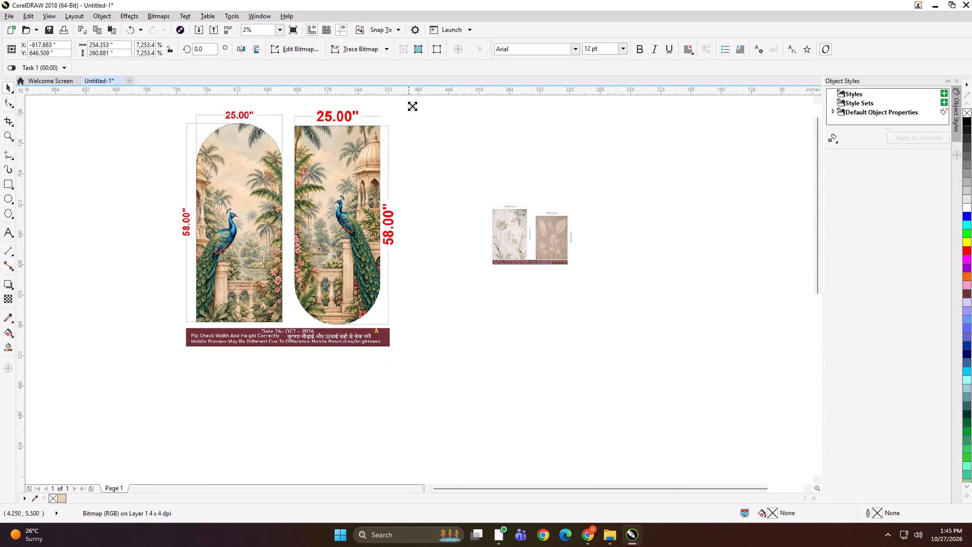
{"action": "left_click_drag", "start_coordinate": [412, 106], "coordinate": [402, 171], "text": "shift"}
{"action": "left_click_drag", "start_coordinate": [287, 216], "coordinate": [119, 173]}
Move the two-panel floral mock-up directly beneath the peacock arch mock-up.
{"action": "left_click_drag", "start_coordinate": [512, 232], "coordinate": [249, 270]}
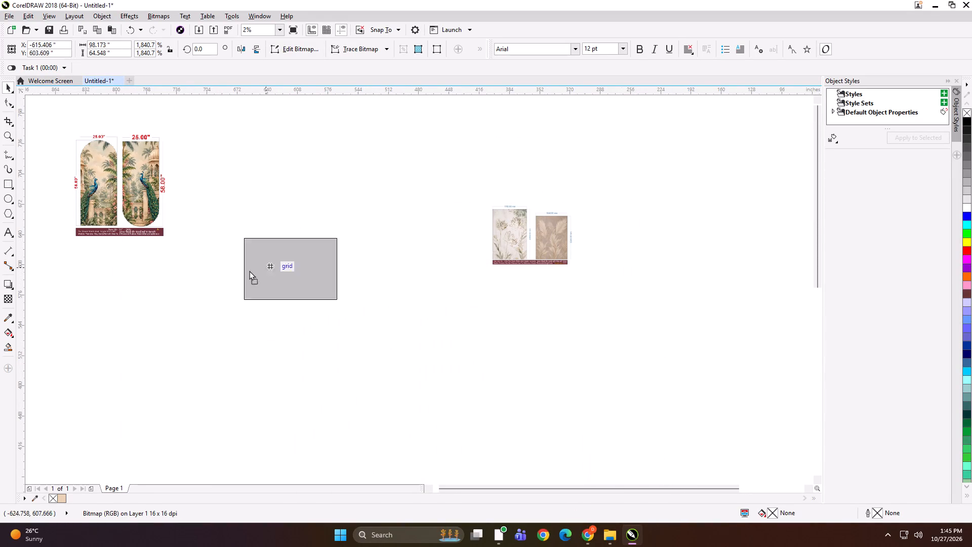
{"action": "left_click_drag", "start_coordinate": [249, 270], "coordinate": [88, 294]}
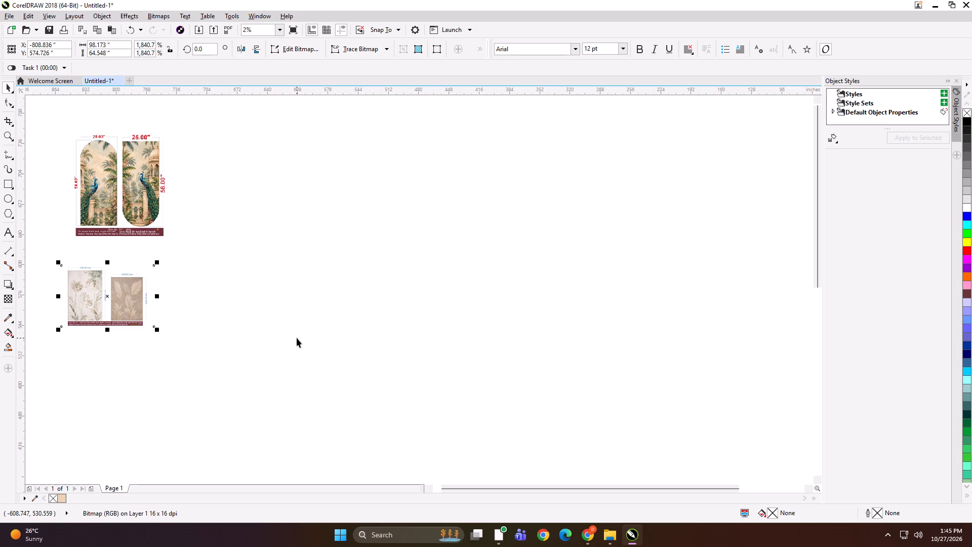
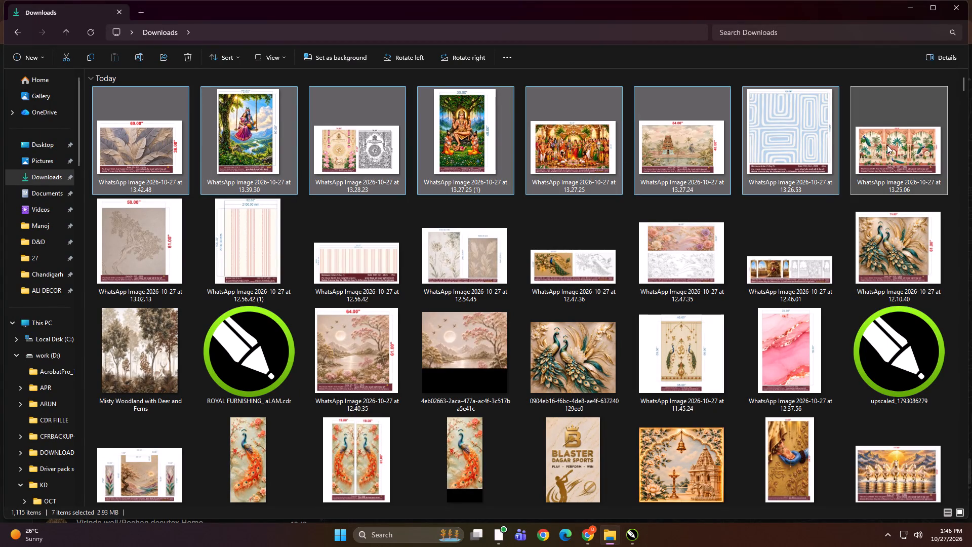
Add the 13.02.13, 12.56.42 (1), 12.56.42 and 12.54.45 images to the Downloads selection and import all twelve into the CorelDRAW drawing.
{"action": "left_click", "coordinate": [147, 235], "text": "ctrl"}
{"action": "left_click", "coordinate": [252, 235], "text": "ctrl"}
{"action": "left_click", "coordinate": [337, 262], "text": "ctrl"}
{"action": "left_click", "coordinate": [463, 259], "text": "ctrl"}
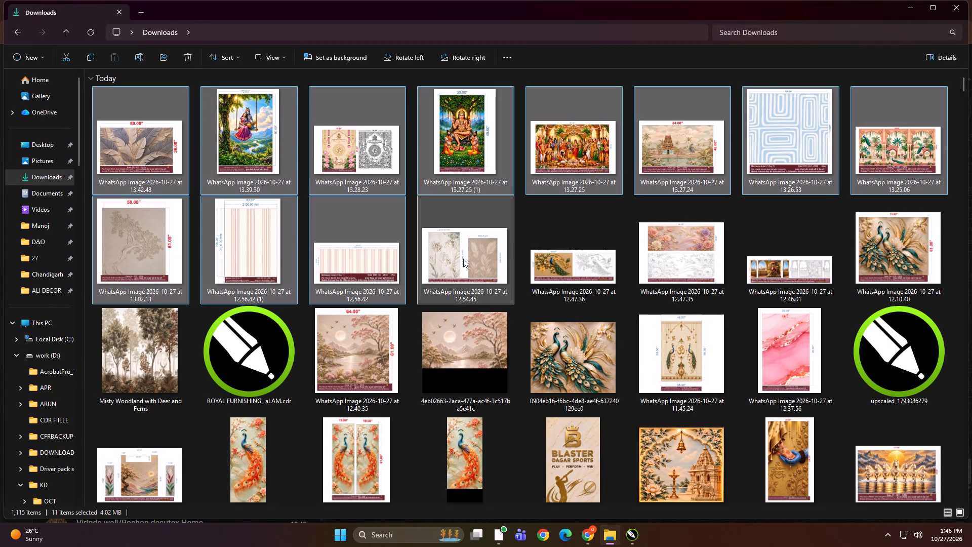
{"action": "left_click", "coordinate": [561, 259], "text": "ctrl"}
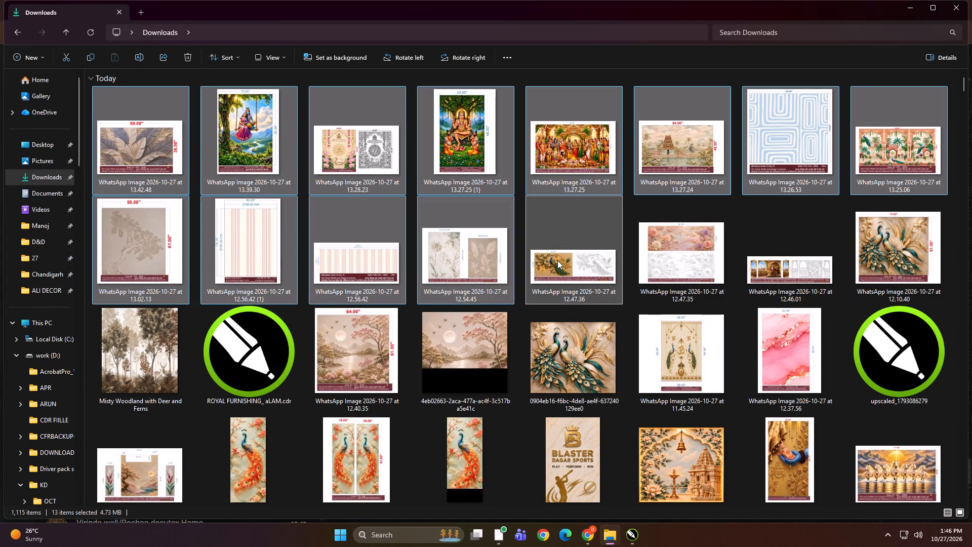
{"action": "left_click", "coordinate": [557, 260], "text": "ctrl"}
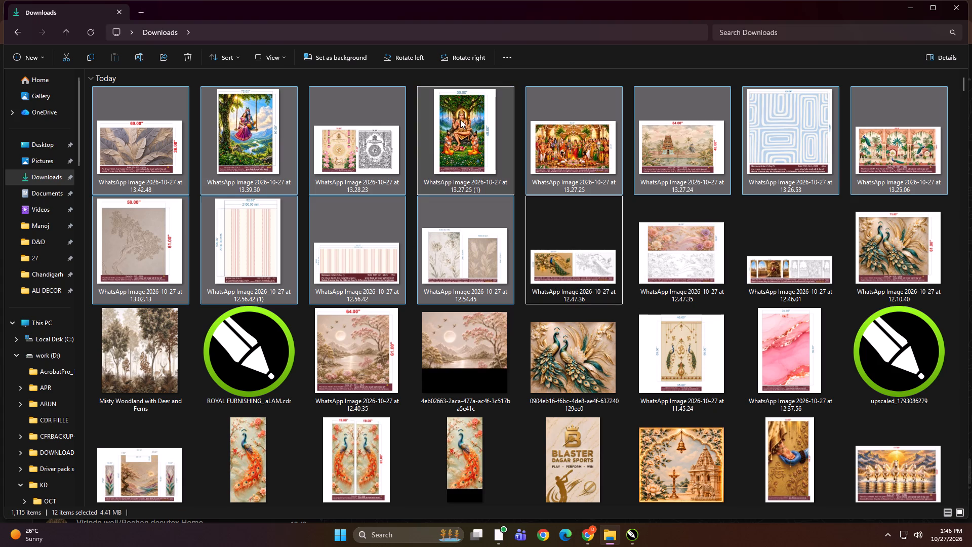
{"action": "left_click_drag", "start_coordinate": [460, 121], "coordinate": [629, 538]}
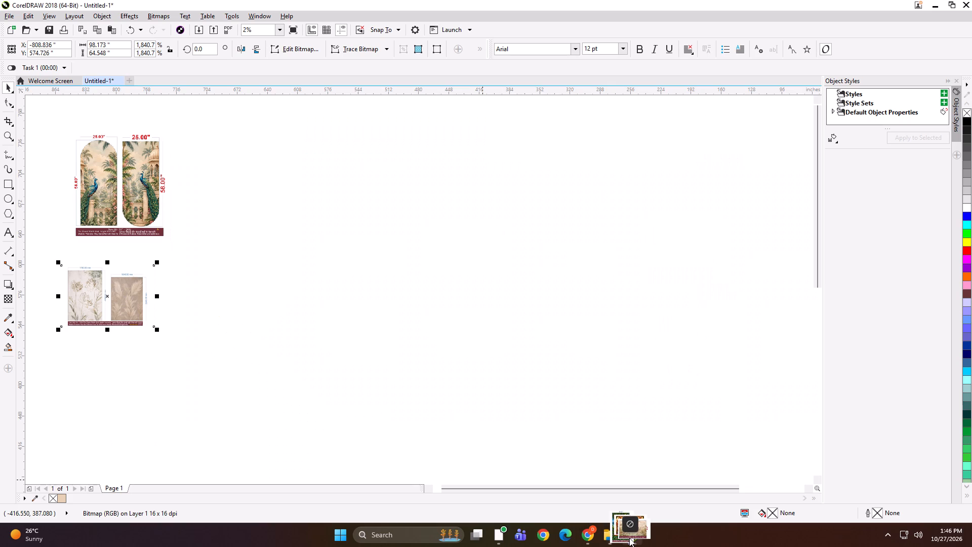
{"action": "left_click_drag", "start_coordinate": [629, 538], "coordinate": [445, 283]}
Select the twelve stacked imported images and enlarge them together to about 2,315.6%, making the stack about 123.5 inches wide.
{"action": "left_click_drag", "start_coordinate": [426, 260], "coordinate": [504, 335]}
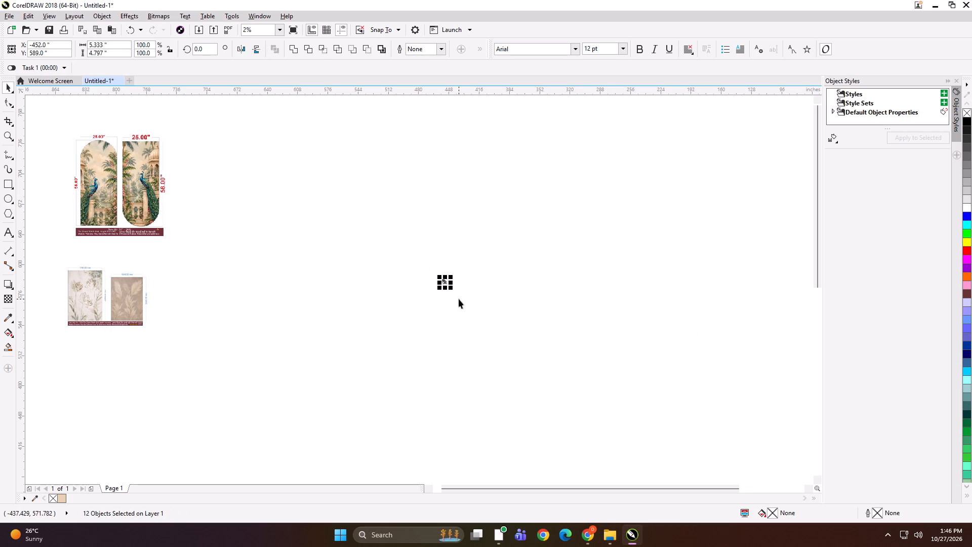
{"action": "left_click_drag", "start_coordinate": [453, 287], "coordinate": [509, 339], "text": "shift"}
{"action": "left_click", "coordinate": [504, 378]}
Move the Om panel pair, swing mural, large-leaf mural and botanical panel pair out of the stack to separate empty areas.
{"action": "left_click_drag", "start_coordinate": [433, 281], "coordinate": [221, 393]}
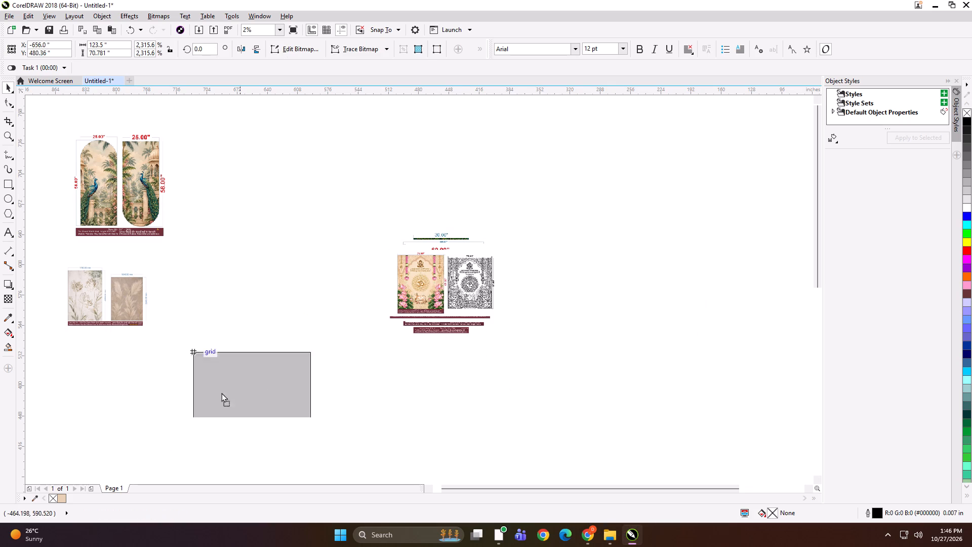
{"action": "left_click_drag", "start_coordinate": [221, 393], "coordinate": [132, 406]}
{"action": "left_click_drag", "start_coordinate": [454, 282], "coordinate": [608, 207]}
{"action": "left_click_drag", "start_coordinate": [487, 292], "coordinate": [704, 301]}
{"action": "left_click_drag", "start_coordinate": [478, 298], "coordinate": [431, 453]}
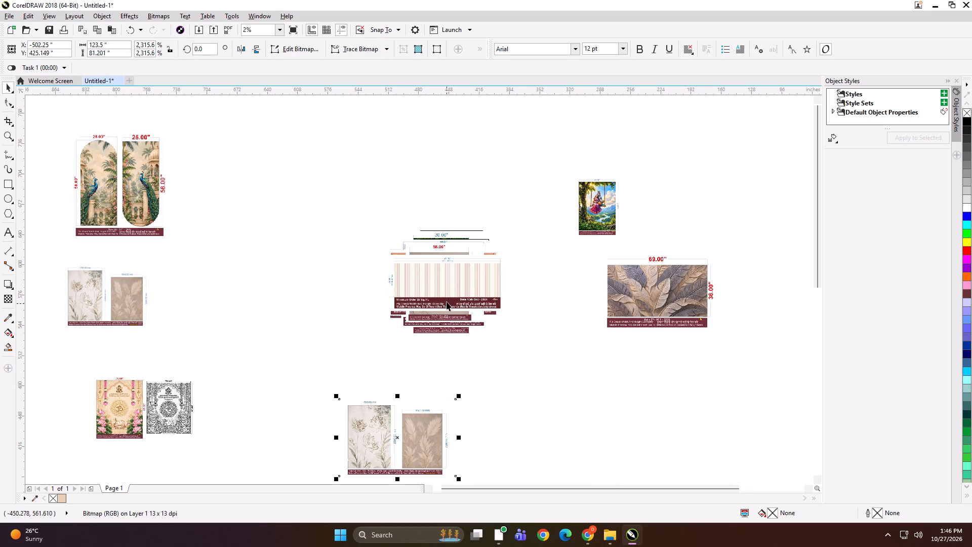
Delete the older botanical panel pair below the arched peacock panels.
{"action": "left_click", "coordinate": [109, 294]}
{"action": "key", "text": "Delete"}
Move the wide striped wallpaper mock-up out of the stack to the empty area beside the arched peacock panels.
{"action": "left_click_drag", "start_coordinate": [467, 280], "coordinate": [321, 187]}
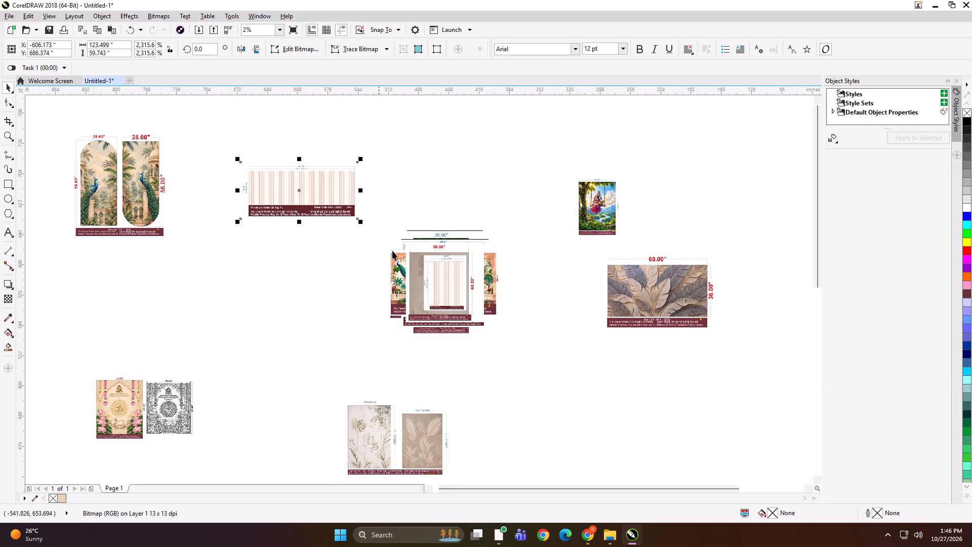
Spread the stacked mock-ups apart into empty space on the drawing so that none of them overlap.
{"action": "left_click_drag", "start_coordinate": [445, 280], "coordinate": [264, 276]}
{"action": "left_click_drag", "start_coordinate": [449, 281], "coordinate": [659, 403]}
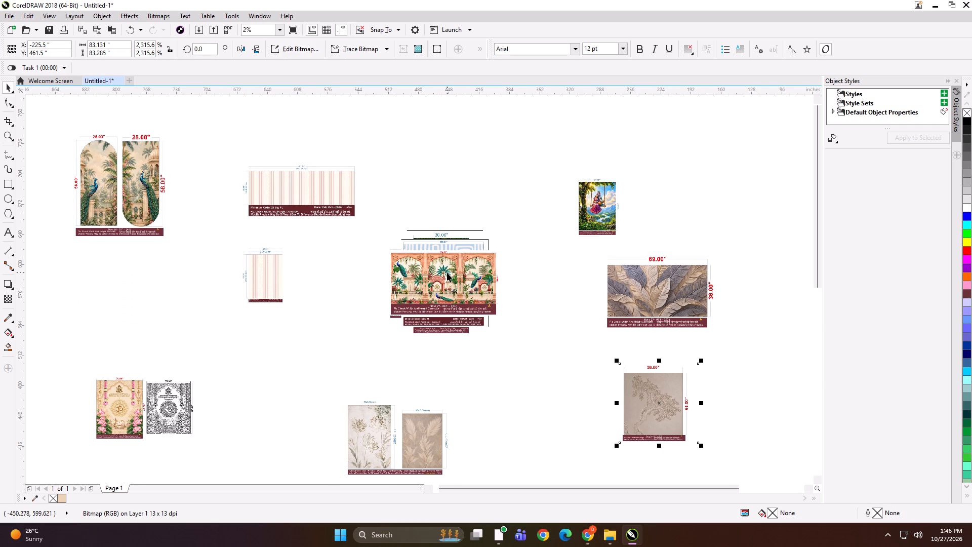
{"action": "left_click_drag", "start_coordinate": [447, 272], "coordinate": [123, 286]}
{"action": "left_click_drag", "start_coordinate": [450, 283], "coordinate": [508, 374]}
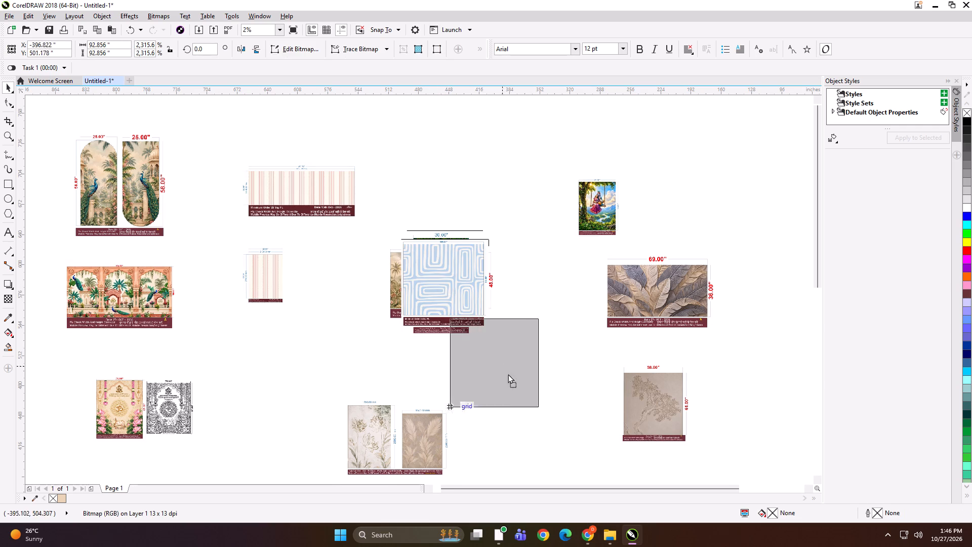
{"action": "left_click_drag", "start_coordinate": [508, 374], "coordinate": [516, 385]}
{"action": "left_click_drag", "start_coordinate": [444, 292], "coordinate": [462, 159]}
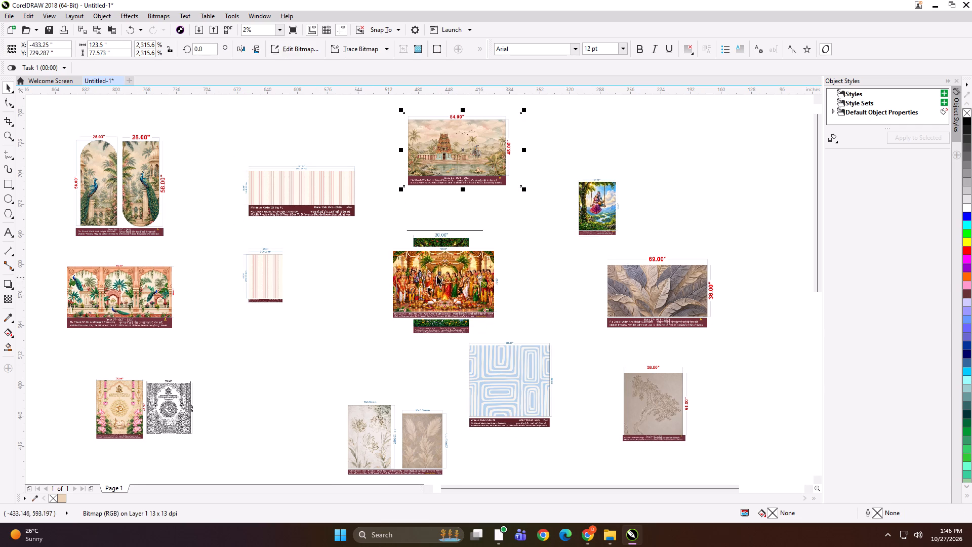
{"action": "left_click_drag", "start_coordinate": [437, 276], "coordinate": [715, 157]}
{"action": "left_click_drag", "start_coordinate": [443, 276], "coordinate": [396, 289]}
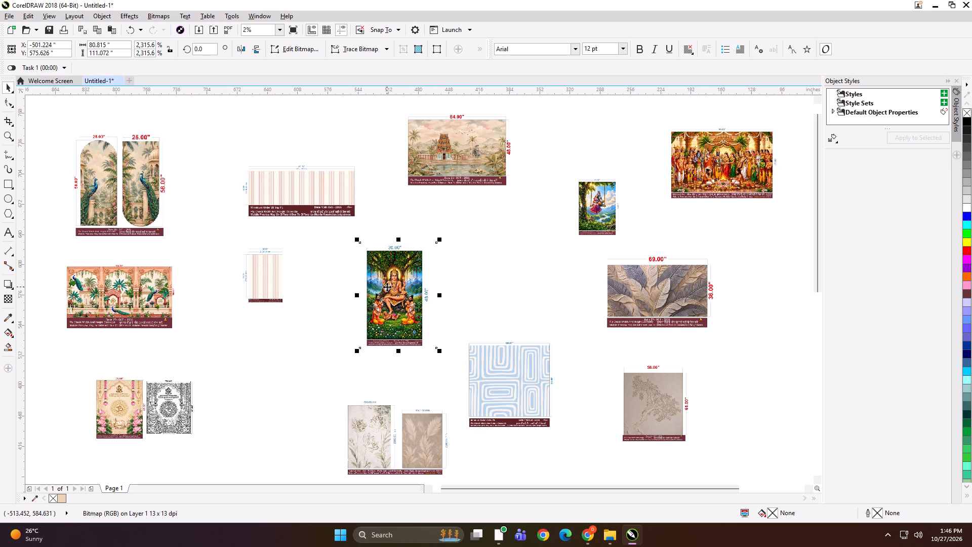
{"action": "left_click_drag", "start_coordinate": [389, 287], "coordinate": [423, 274]}
{"action": "left_click_drag", "start_coordinate": [466, 259], "coordinate": [540, 239]}
{"action": "left_click_drag", "start_coordinate": [507, 367], "coordinate": [515, 375]}
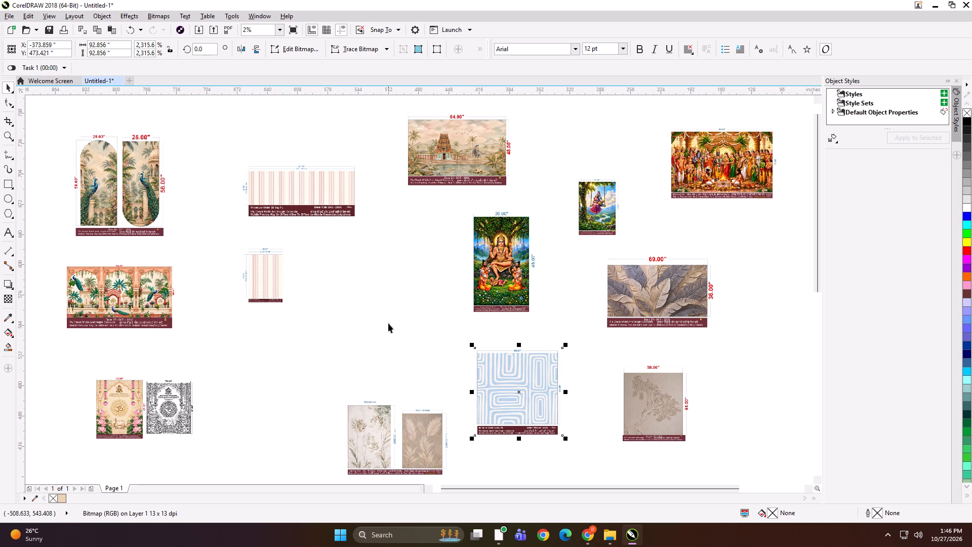
Switch to File Explorer and examine the artwork files in folder 27 inside the file folder on DIGITECH_SHAREDRIVE.
{"action": "left_click", "coordinate": [607, 535]}
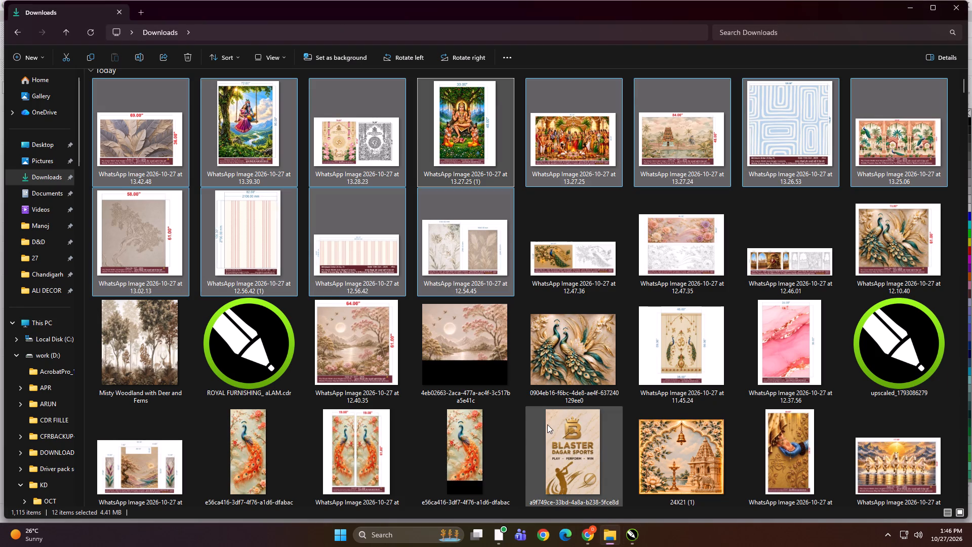
{"action": "scroll", "coordinate": [36, 339], "scroll_direction": "up", "scroll_amount": 3}
{"action": "left_click", "coordinate": [38, 327]}
{"action": "double_click", "coordinate": [195, 264]}
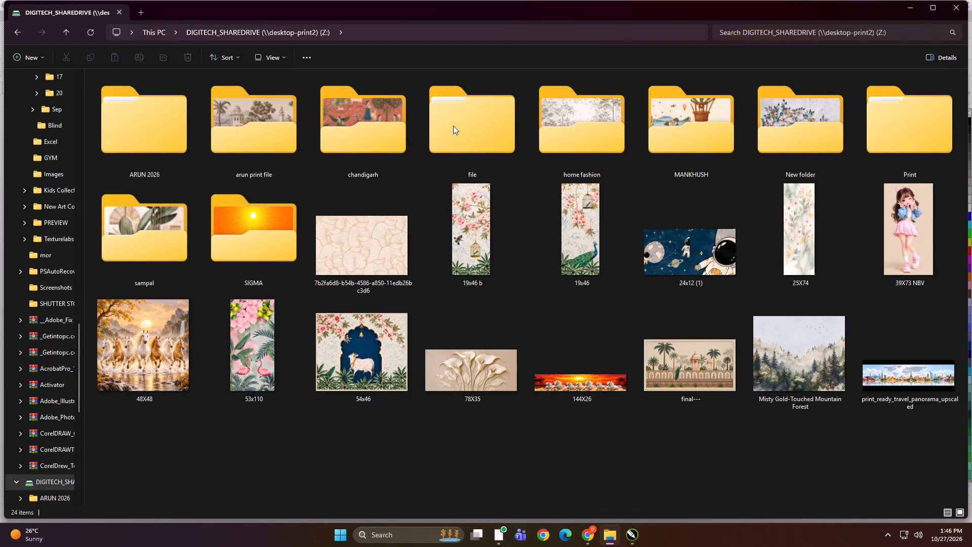
{"action": "double_click", "coordinate": [467, 134]}
{"action": "left_click", "coordinate": [866, 207]}
{"action": "double_click", "coordinate": [791, 156]}
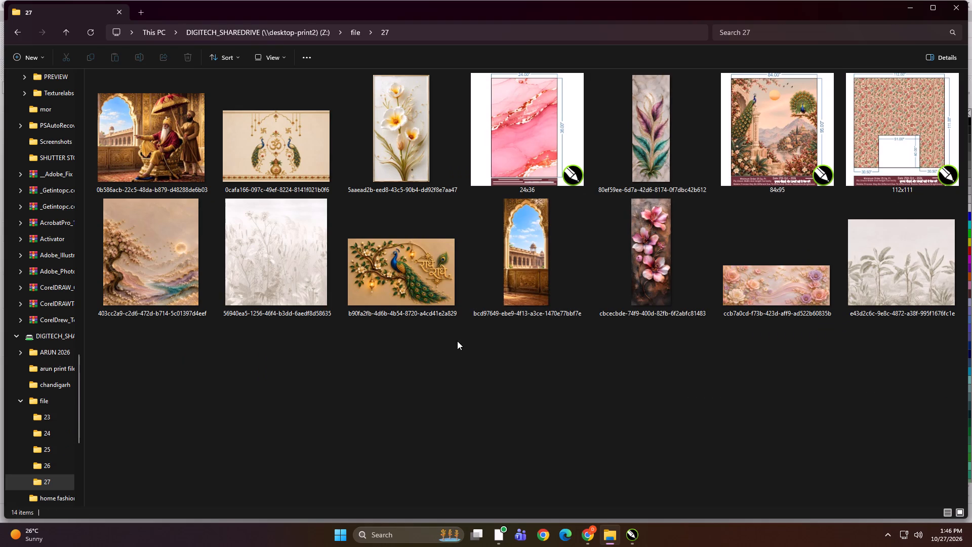
{"action": "scroll", "coordinate": [463, 340], "scroll_direction": "down", "scroll_amount": 7, "text": "ctrl"}
{"action": "scroll", "coordinate": [470, 345], "scroll_direction": "up", "scroll_amount": 9, "text": "ctrl"}
{"action": "scroll", "coordinate": [472, 345], "scroll_direction": "down", "scroll_amount": 4, "text": "ctrl"}
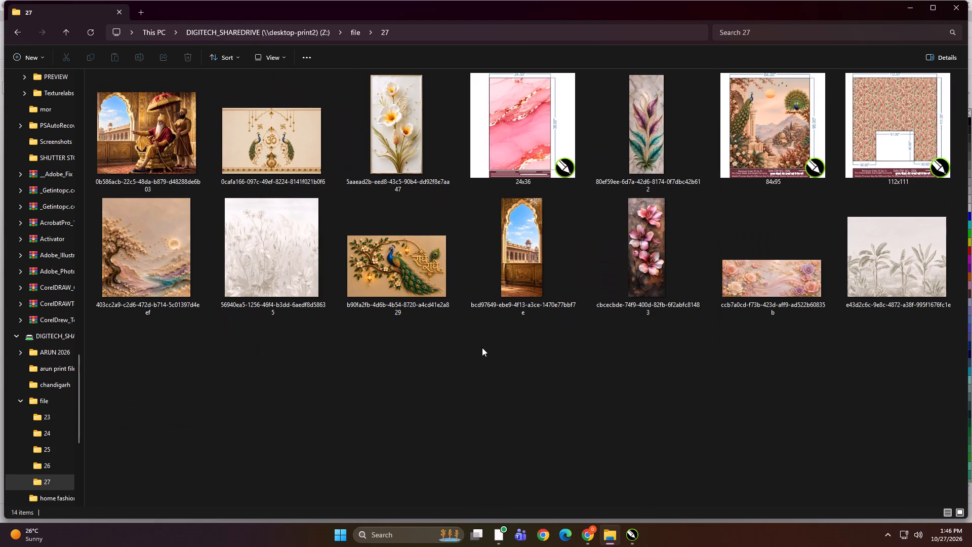
{"action": "left_click", "coordinate": [482, 347]}
Back in CorelDRAW, shrink the seated-deity mock-up to about 67.8 by 93.2 inches and move it between the temple and swing mock-ups.
{"action": "left_click", "coordinate": [624, 546]}
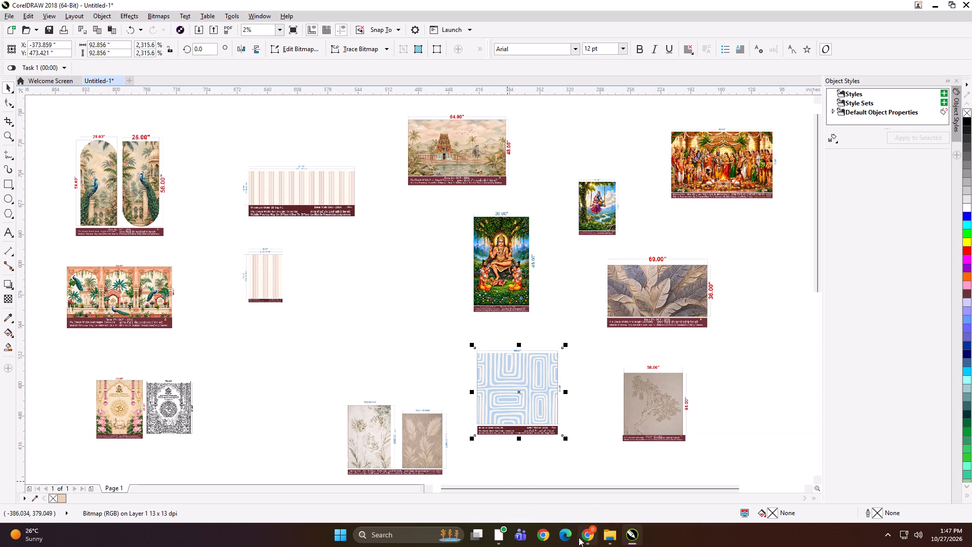
{"action": "left_click", "coordinate": [406, 337]}
{"action": "left_click_drag", "start_coordinate": [493, 282], "coordinate": [501, 278]}
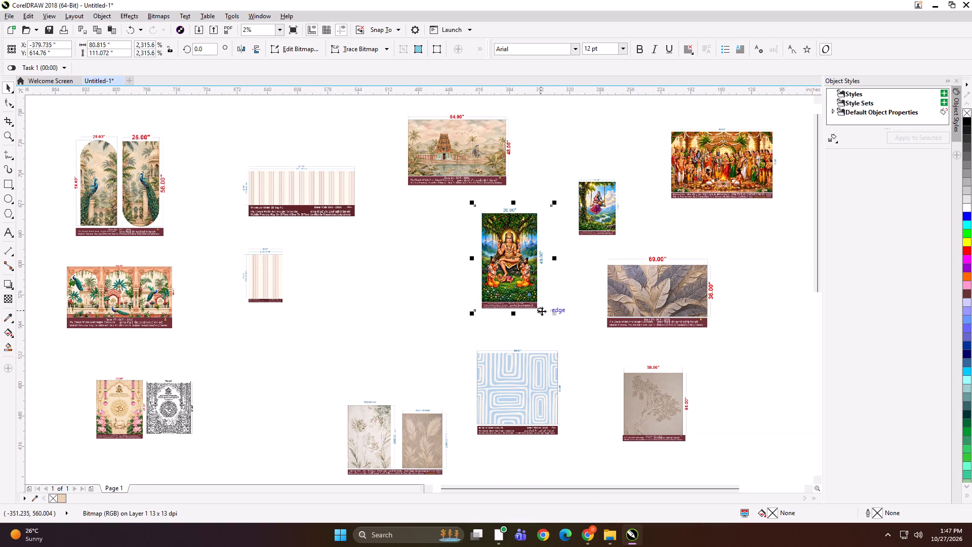
{"action": "left_click_drag", "start_coordinate": [556, 316], "coordinate": [544, 314]}
{"action": "left_click_drag", "start_coordinate": [522, 263], "coordinate": [549, 225]}
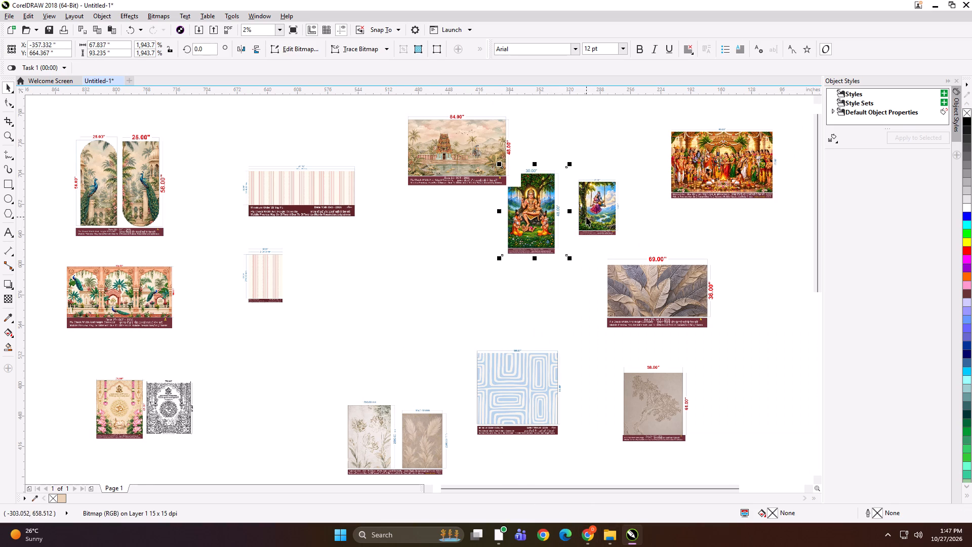
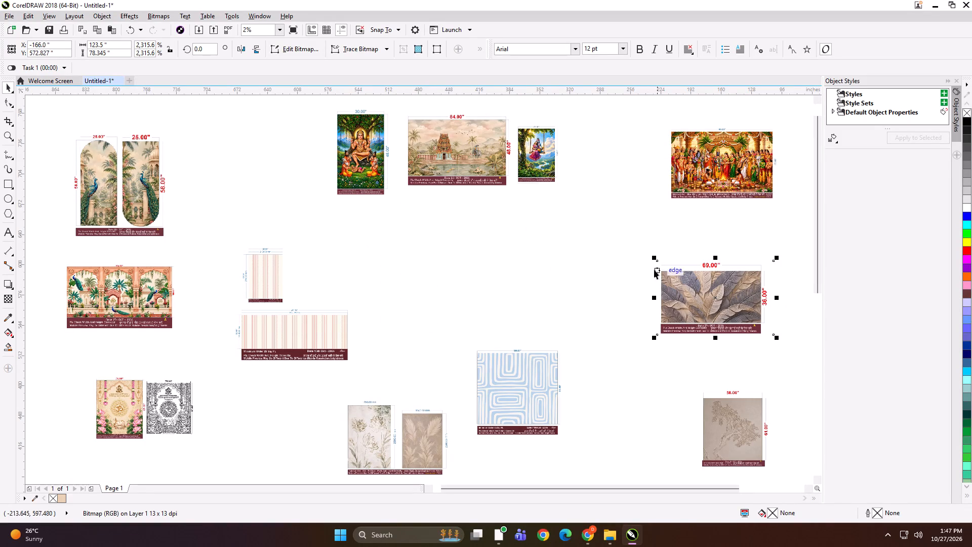
Reposition the wide royal-court deity mock-up in the empty space between the swing mock-up and the large-leaf mock-up.
{"action": "left_click", "coordinate": [579, 191]}
{"action": "left_click_drag", "start_coordinate": [734, 153], "coordinate": [520, 224]}
{"action": "left_click_drag", "start_coordinate": [520, 223], "coordinate": [698, 161]}
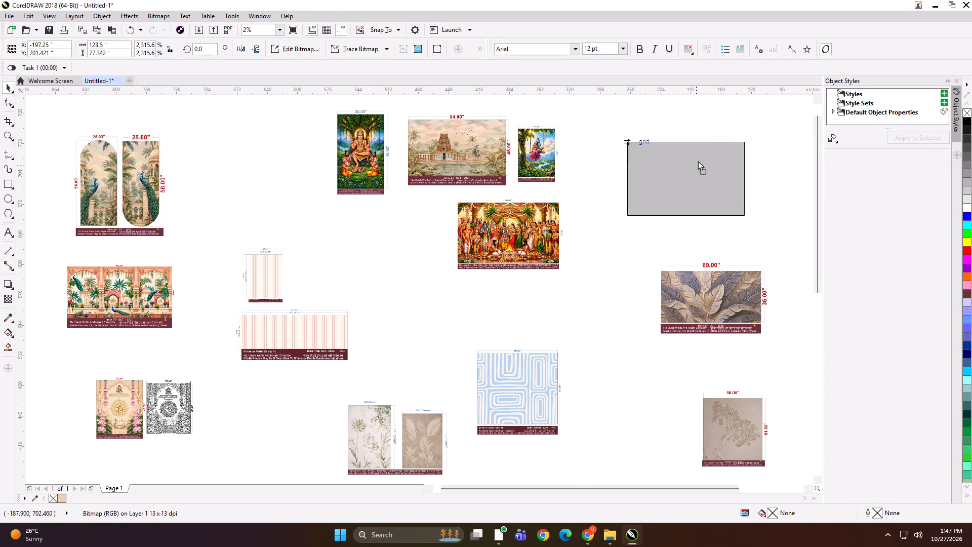
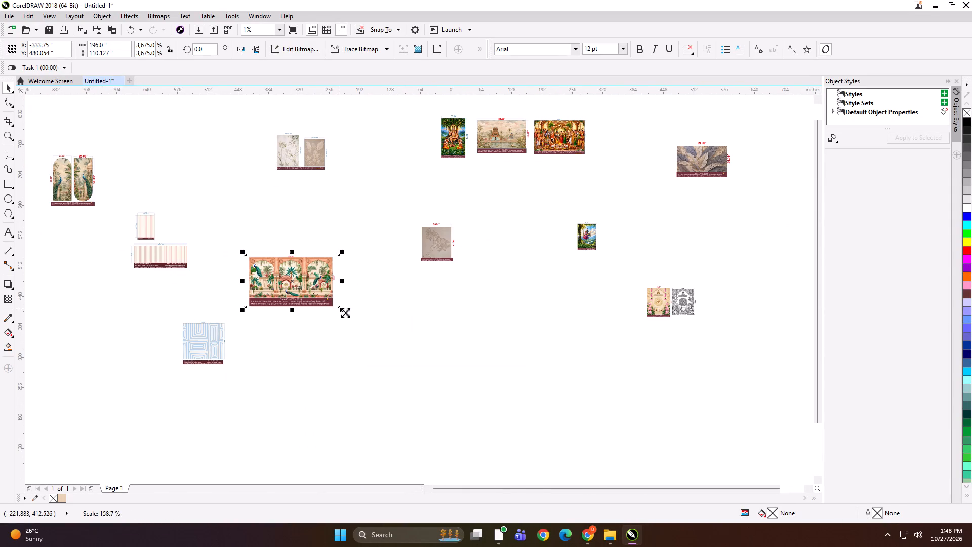
Space out the mock-ups: three-panel peacock below the beige line-art one, arched peacock pair into the vacated spot, wide striped one slightly left and down.
{"action": "left_click_drag", "start_coordinate": [323, 299], "coordinate": [498, 344]}
{"action": "left_click_drag", "start_coordinate": [172, 255], "coordinate": [154, 263]}
{"action": "left_click_drag", "start_coordinate": [80, 179], "coordinate": [298, 257]}
{"action": "left_click", "coordinate": [331, 370]}
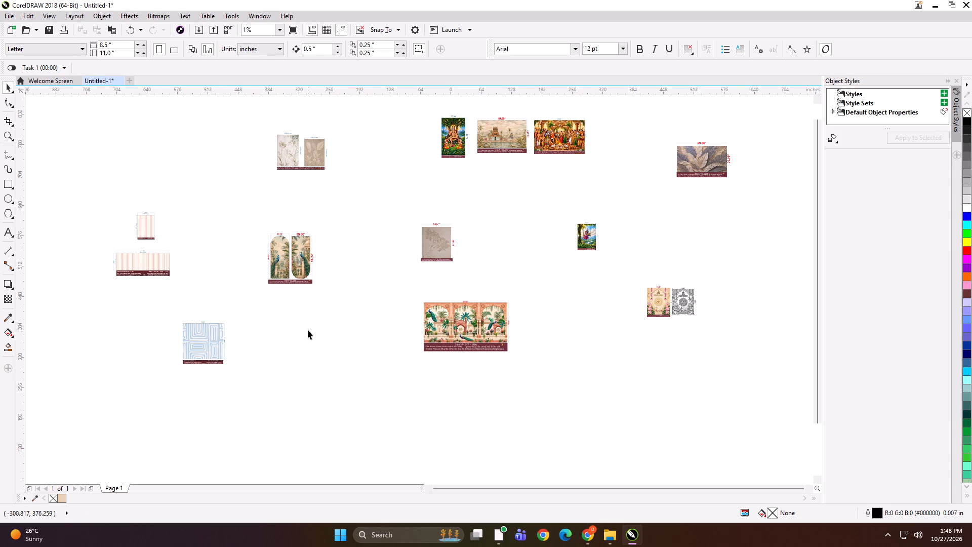
Switch to File Explorer and go up from folder 27 to the root of the DIGITECH_SHAREDRIVE drive.
{"action": "left_click", "coordinate": [614, 542]}
{"action": "left_click", "coordinate": [532, 373]}
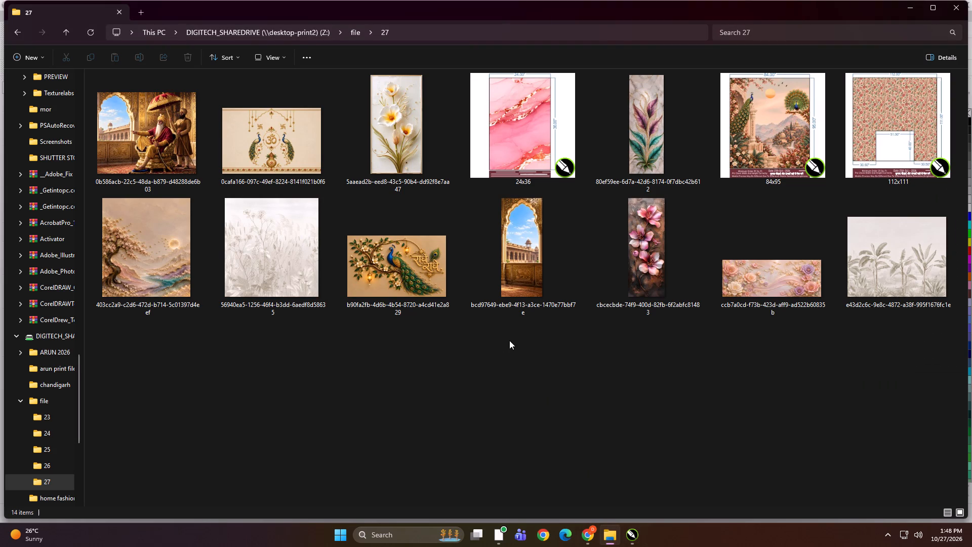
{"action": "left_click", "coordinate": [492, 350]}
{"action": "right_click", "coordinate": [492, 350]}
{"action": "left_click", "coordinate": [534, 342]}
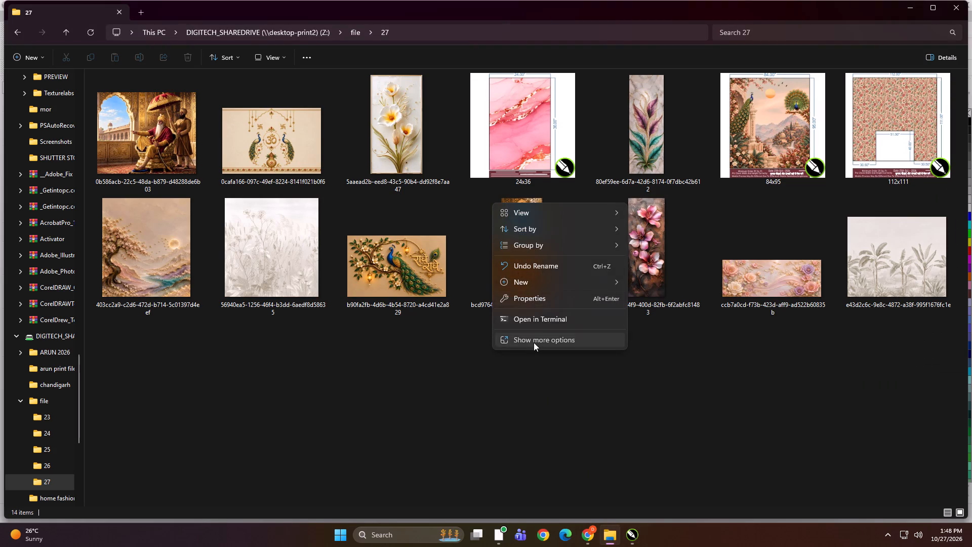
{"action": "left_click", "coordinate": [534, 398]}
{"action": "left_click", "coordinate": [487, 406]}
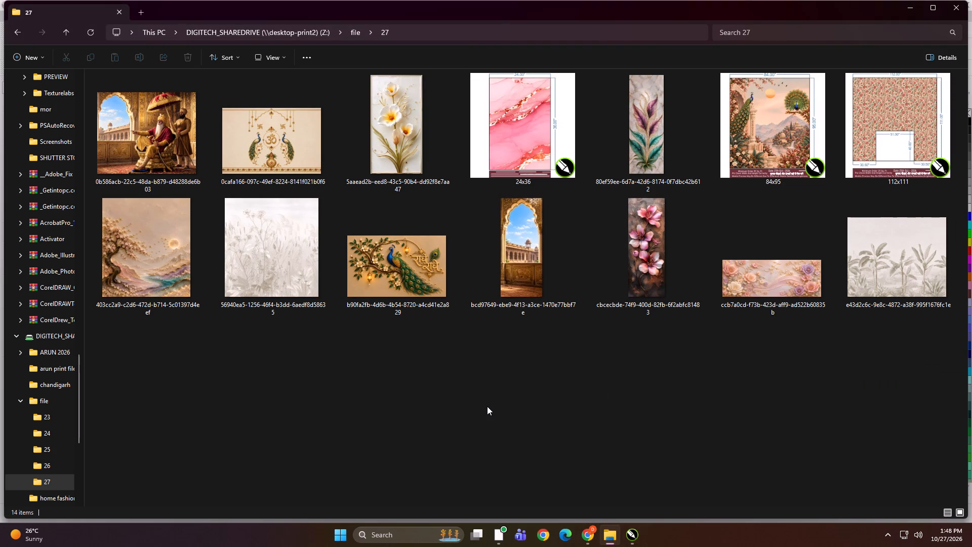
{"action": "key", "text": "BackSpace"}
{"action": "left_click", "coordinate": [466, 406]}
{"action": "key", "text": "BackSpace"}
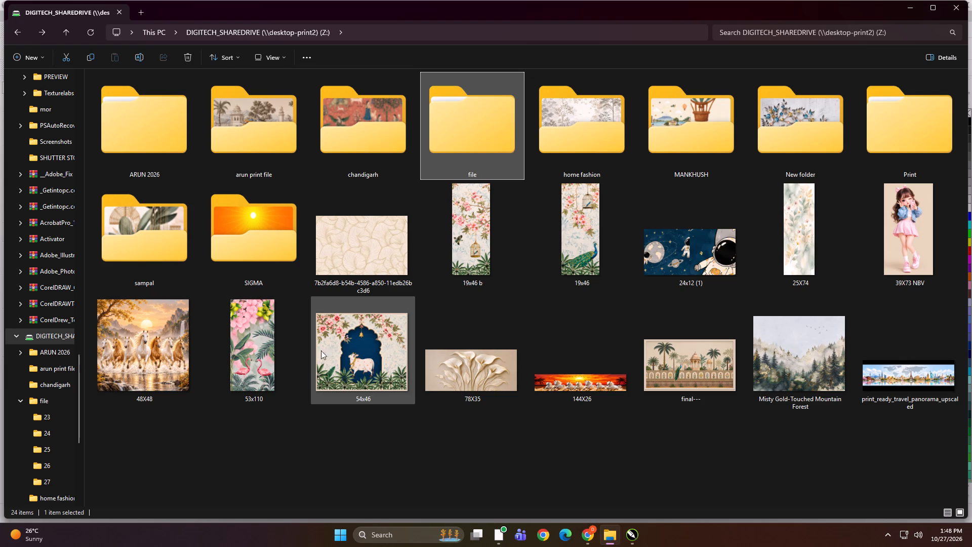
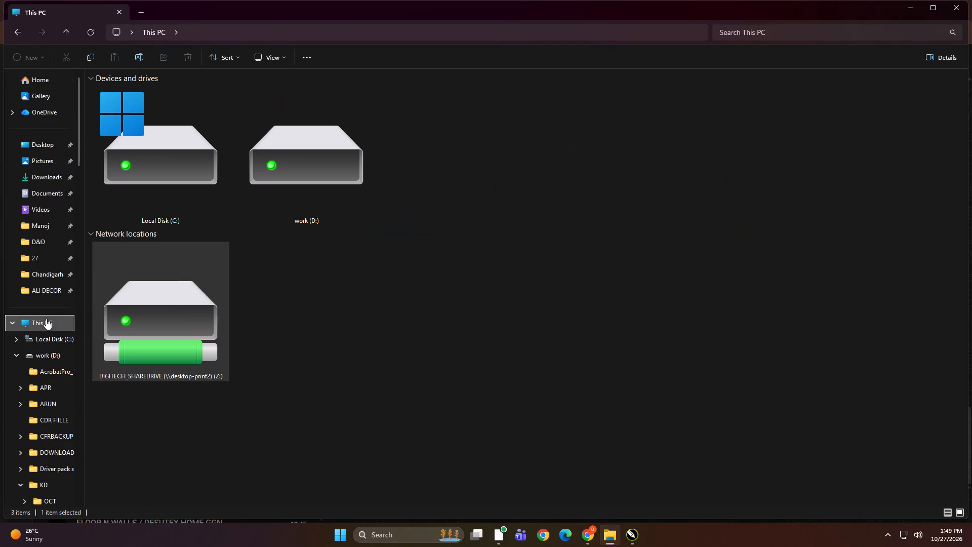
Go to the Downloads folder and open the image "Misty Woodland with Deer and Ferns" for viewing.
{"action": "scroll", "coordinate": [36, 178], "scroll_direction": "up", "scroll_amount": 3}
{"action": "left_click", "coordinate": [36, 177]}
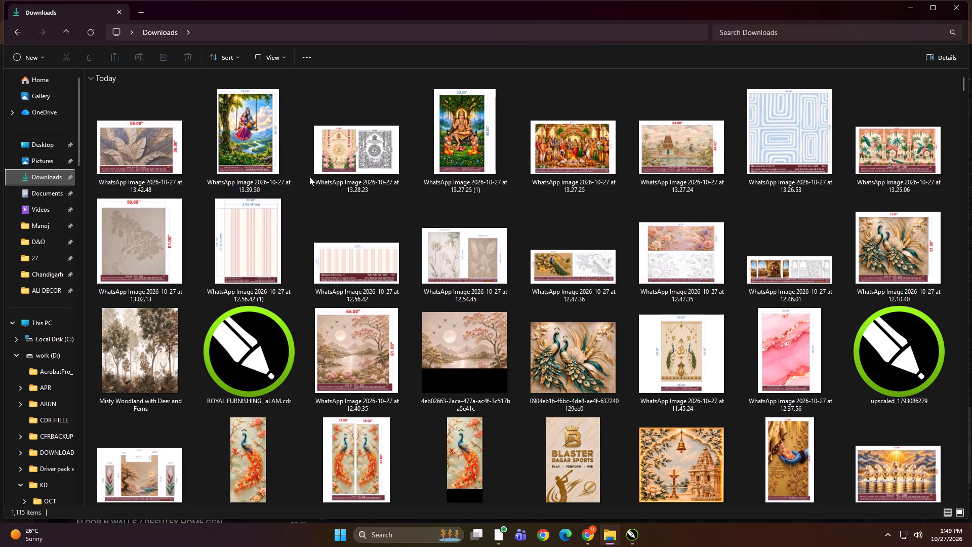
{"action": "left_click", "coordinate": [142, 352]}
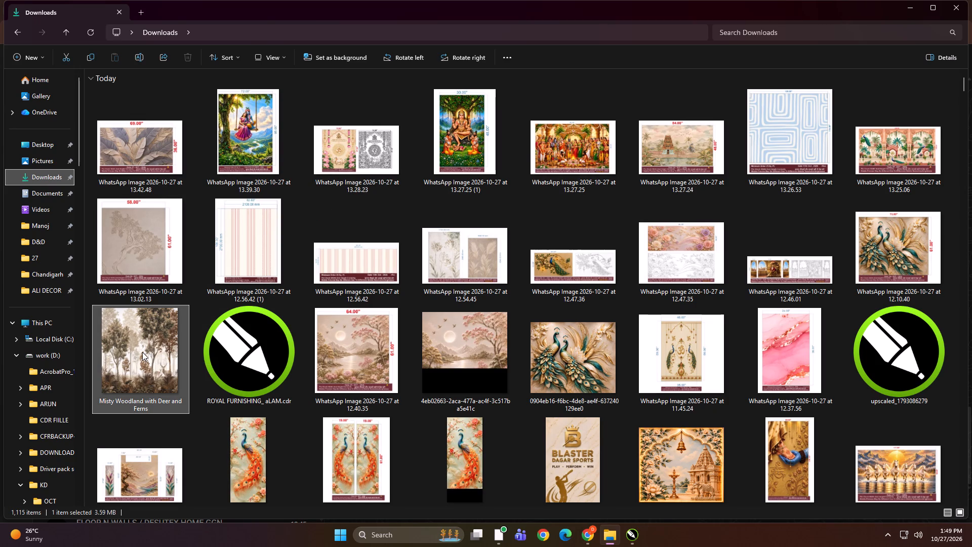
{"action": "double_click", "coordinate": [142, 352]}
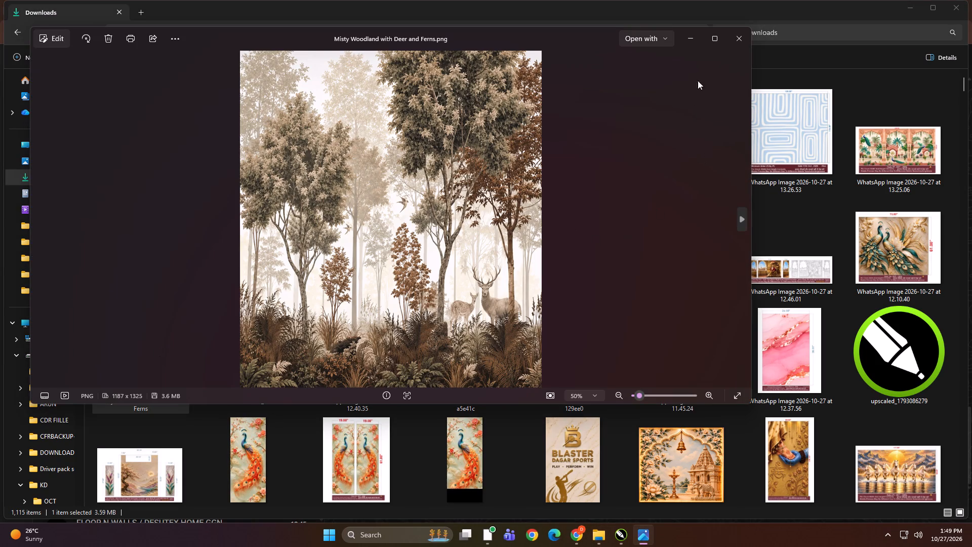
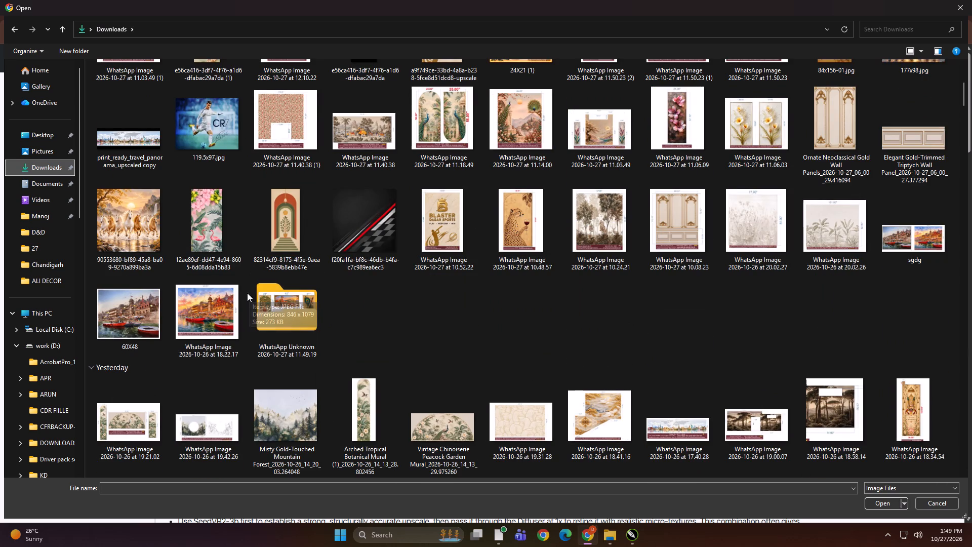
In Chrome's file-open dialog, look through today's images in the Downloads folder for the file to open.
{"action": "scroll", "coordinate": [247, 328], "scroll_direction": "up", "scroll_amount": 3}
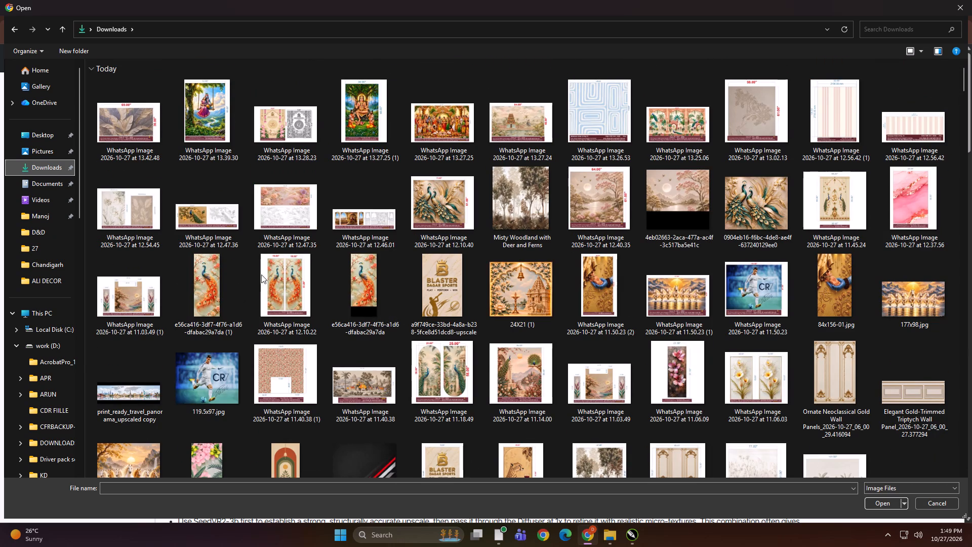
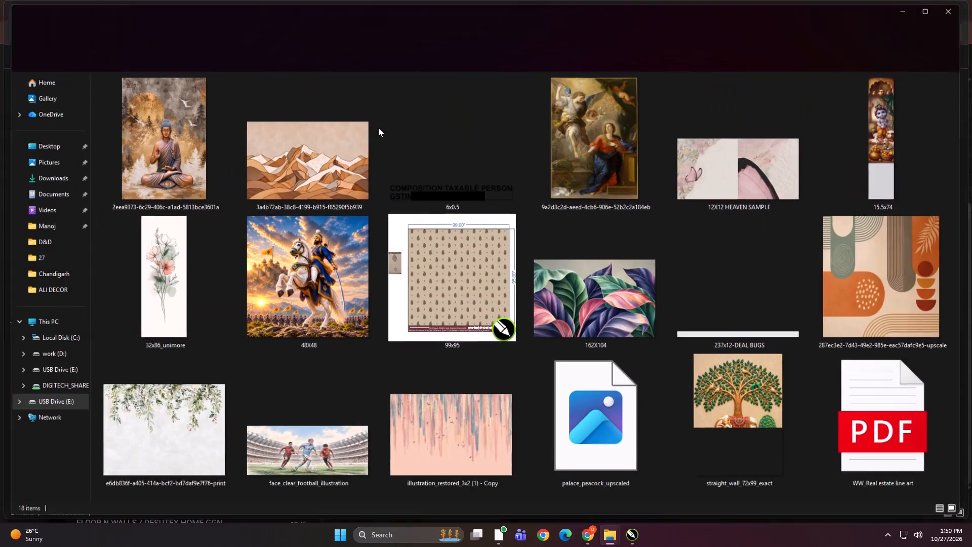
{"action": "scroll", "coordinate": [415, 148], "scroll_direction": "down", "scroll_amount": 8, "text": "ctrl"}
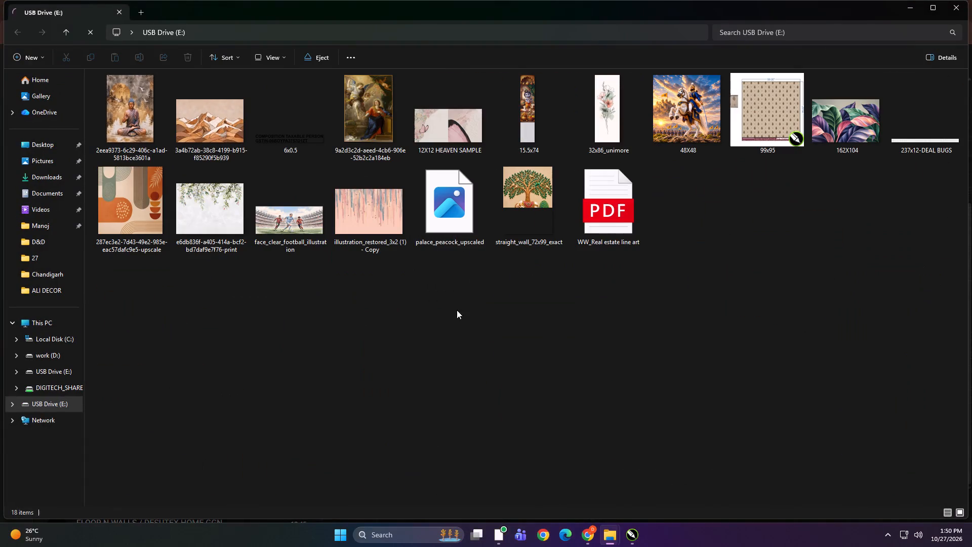
Open the palace_peacock_upscaled image from the USB drive and inspect the standing peacock's detail up close.
{"action": "scroll", "coordinate": [455, 335], "scroll_direction": "up", "scroll_amount": 1, "text": "ctrl"}
{"action": "left_click", "coordinate": [455, 335]}
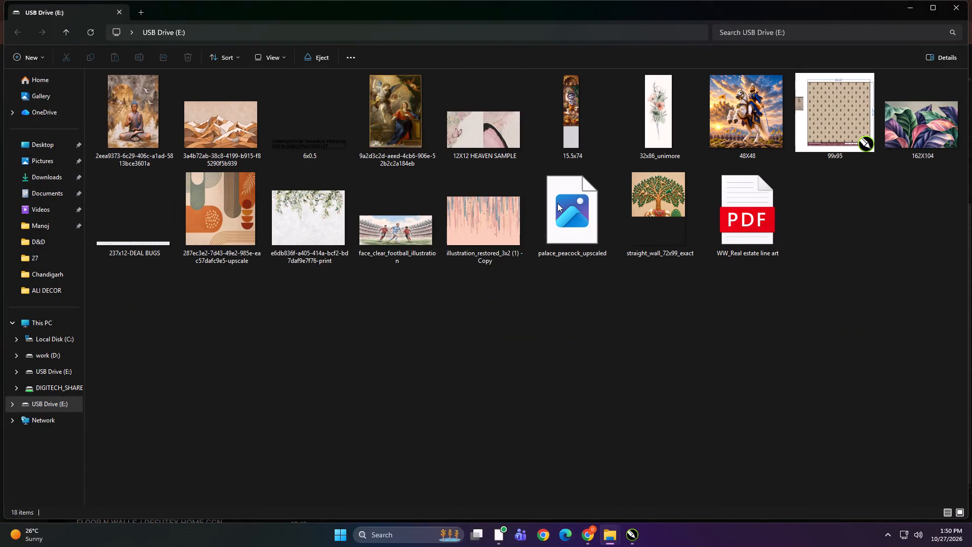
{"action": "double_click", "coordinate": [565, 230]}
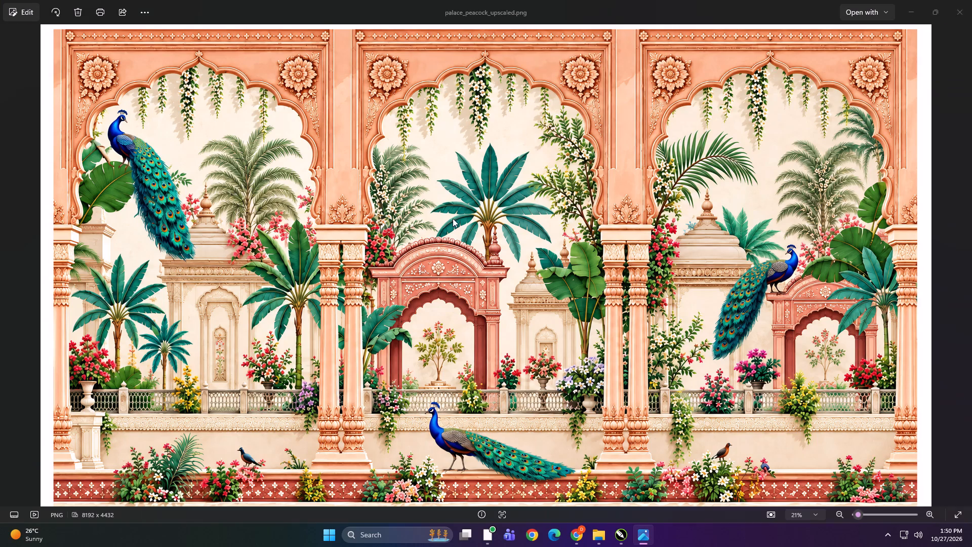
{"action": "scroll", "coordinate": [442, 291], "scroll_direction": "up", "scroll_amount": 15}
{"action": "left_click", "coordinate": [959, 11]}
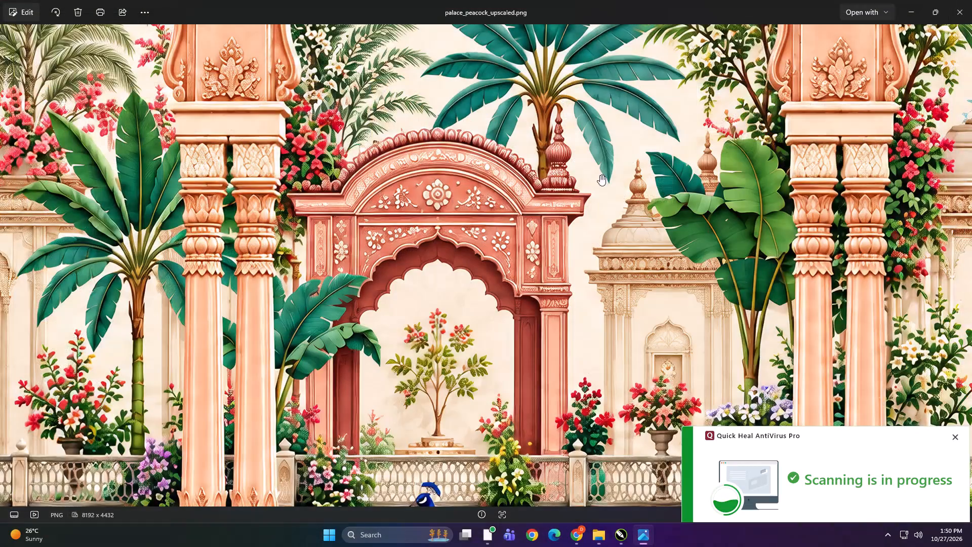
{"action": "scroll", "coordinate": [466, 355], "scroll_direction": "up", "scroll_amount": 9}
{"action": "left_click_drag", "start_coordinate": [461, 358], "coordinate": [453, 25]}
{"action": "left_click_drag", "start_coordinate": [518, 241], "coordinate": [468, 0]}
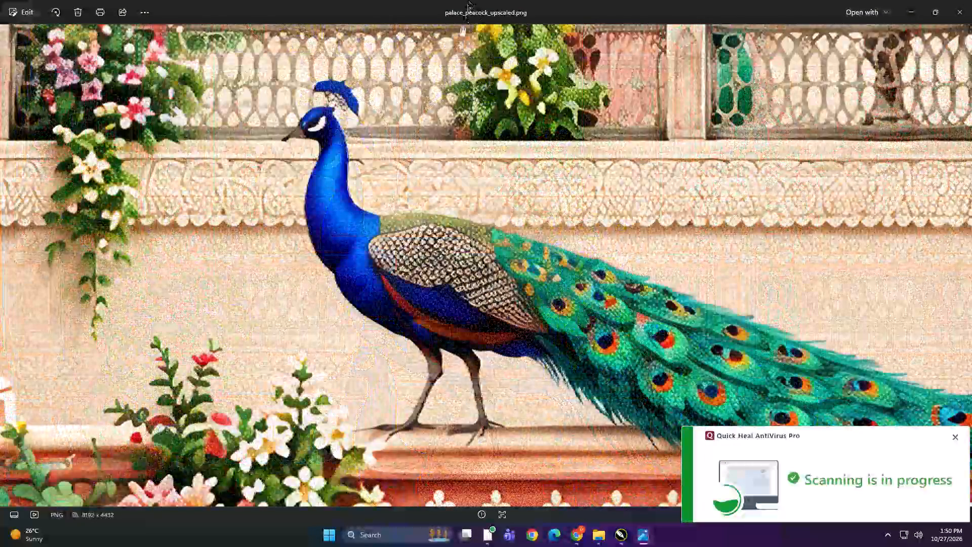
{"action": "scroll", "coordinate": [474, 147], "scroll_direction": "down", "scroll_amount": 8}
{"action": "left_click", "coordinate": [971, 0]}
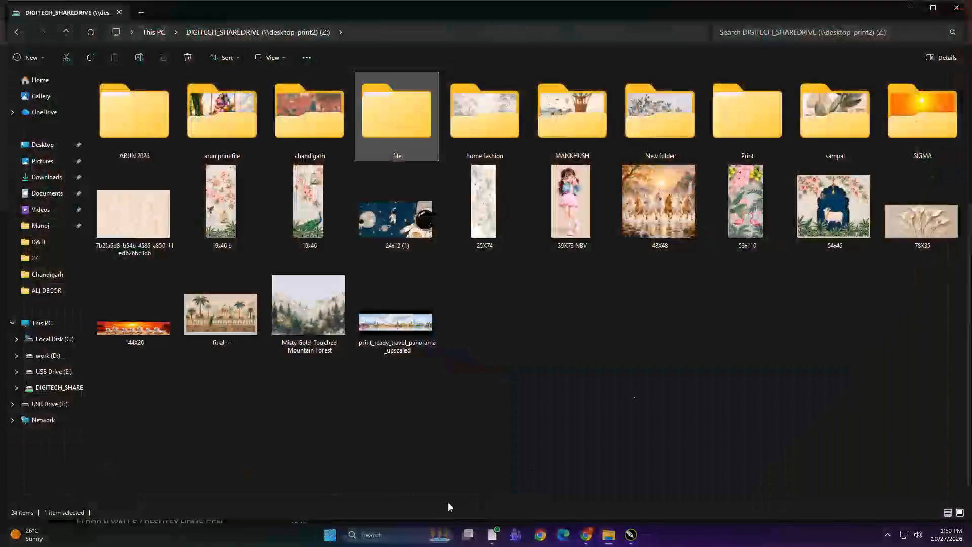
Go to the folder Manoj > Cut File > 2026 > oct > 13 on the work (D:) drive.
{"action": "left_click", "coordinate": [448, 502]}
{"action": "left_click", "coordinate": [50, 321]}
{"action": "double_click", "coordinate": [416, 173]}
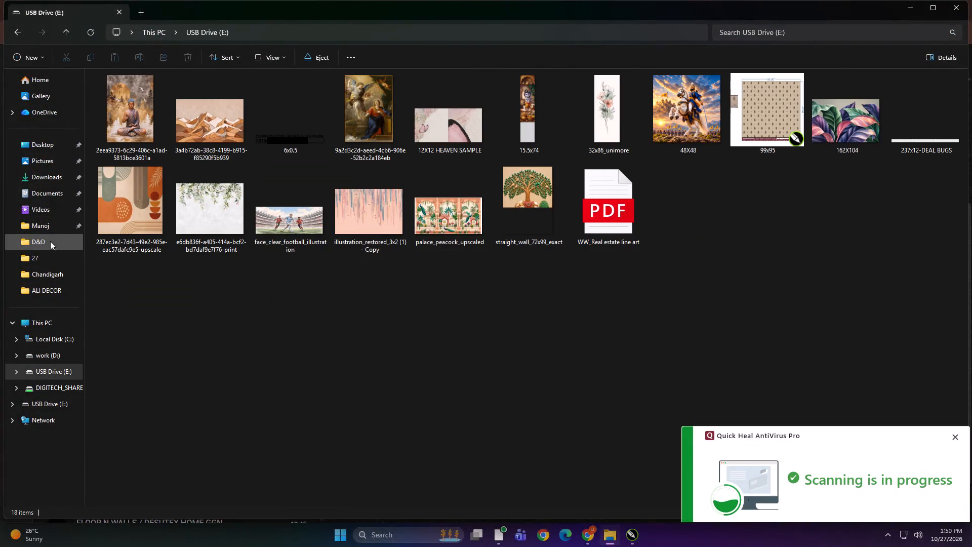
{"action": "left_click", "coordinate": [43, 224]}
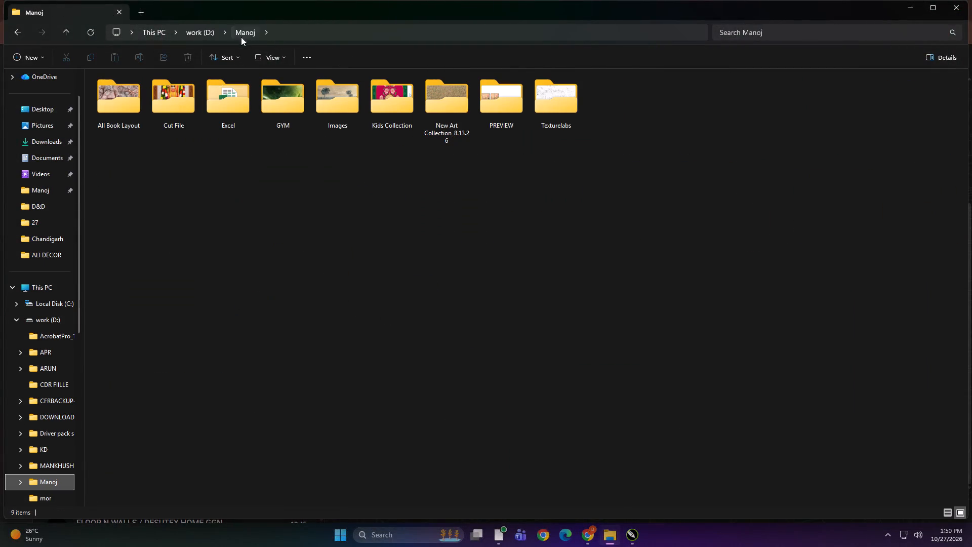
{"action": "double_click", "coordinate": [242, 33]}
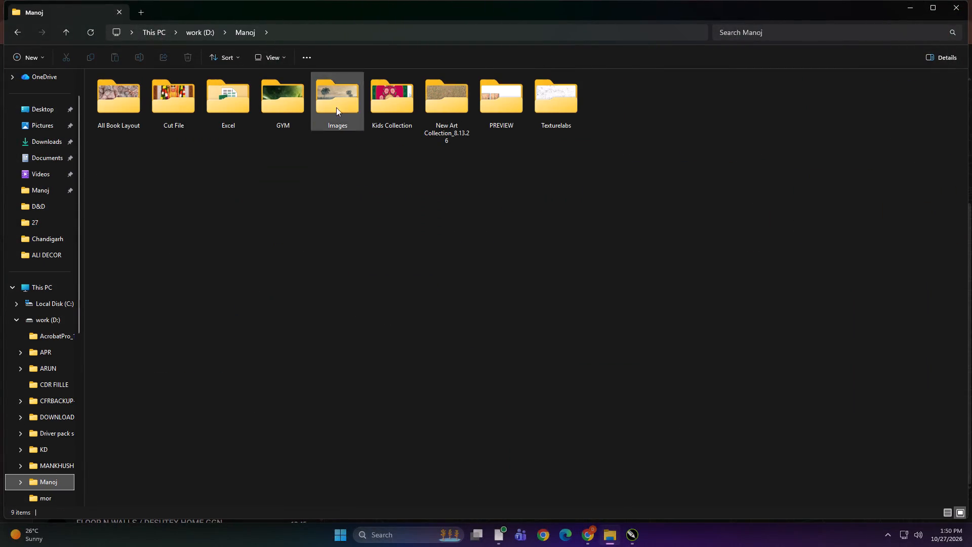
{"action": "double_click", "coordinate": [165, 101]}
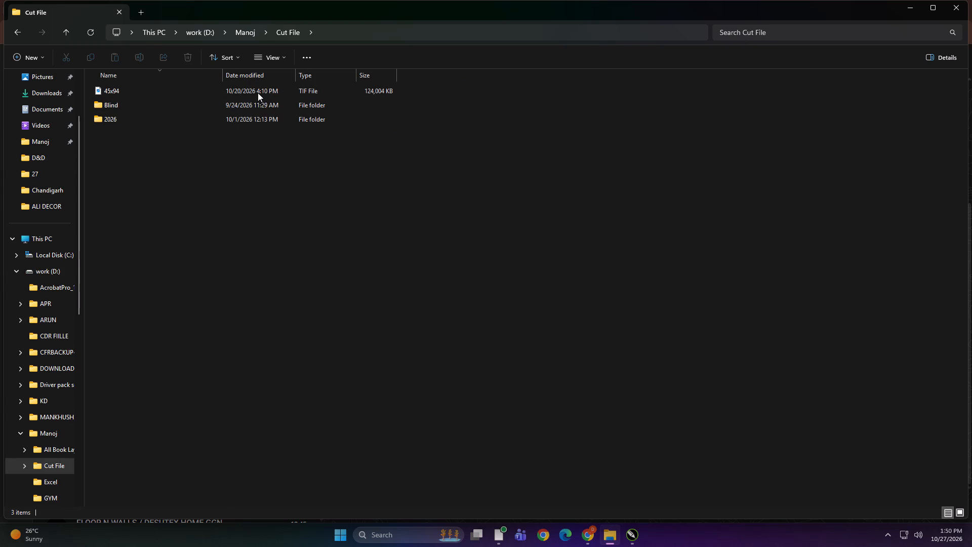
{"action": "double_click", "coordinate": [177, 122]}
{"action": "double_click", "coordinate": [170, 90]}
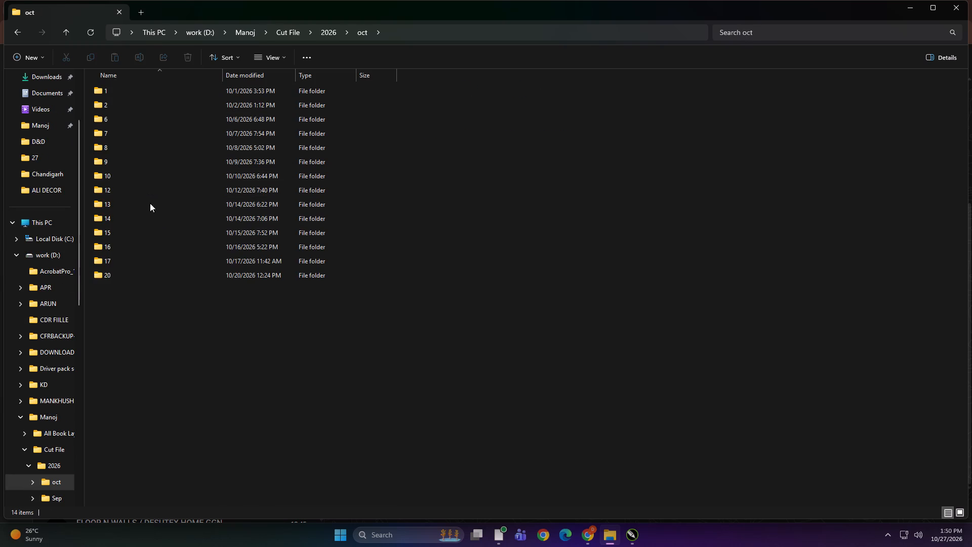
{"action": "double_click", "coordinate": [150, 203]}
Copy the Sample D&D image from folder 13 to the root of USB Drive (E:).
{"action": "left_click", "coordinate": [418, 105]}
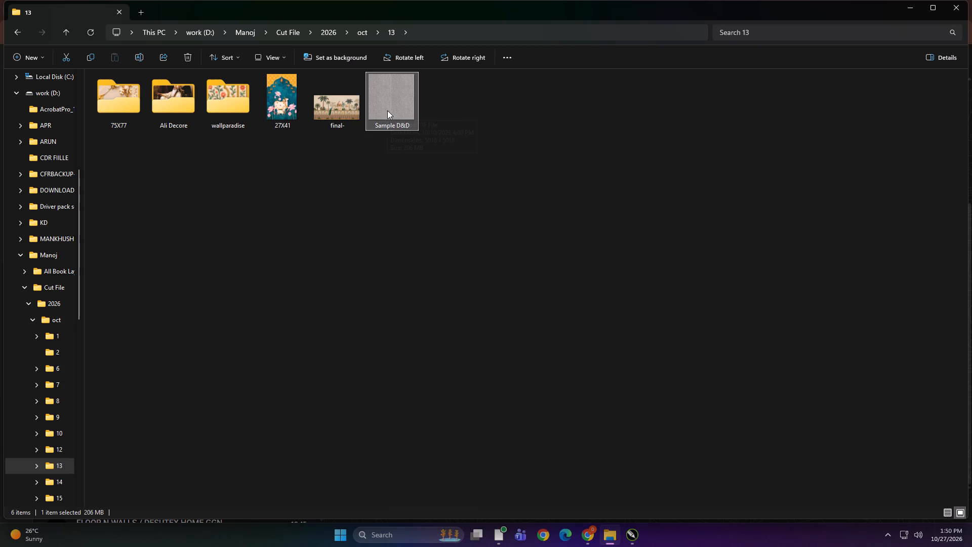
{"action": "left_click_drag", "start_coordinate": [439, 177], "coordinate": [427, 168]}
{"action": "left_click", "coordinate": [396, 96]}
{"action": "key", "text": "ctrl+c"}
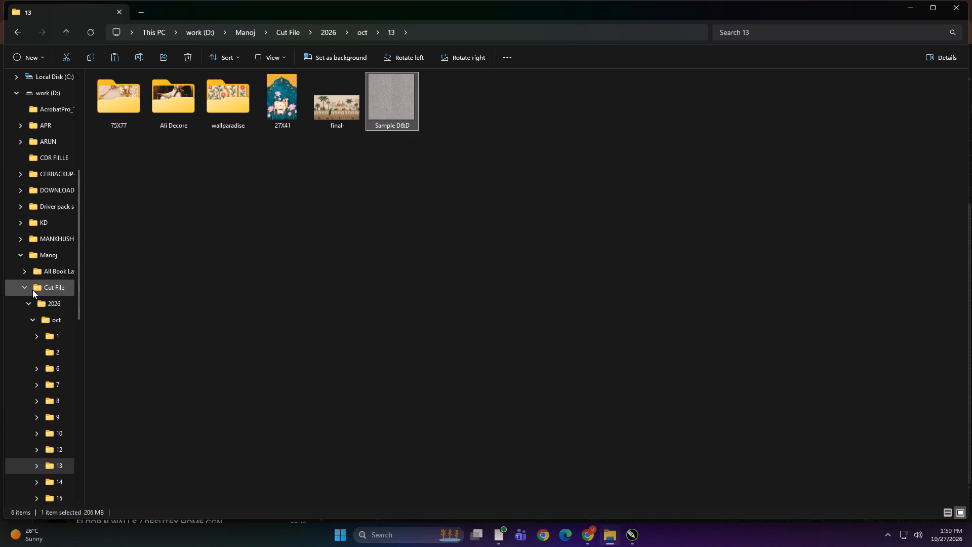
{"action": "scroll", "coordinate": [56, 341], "scroll_direction": "down", "scroll_amount": 1}
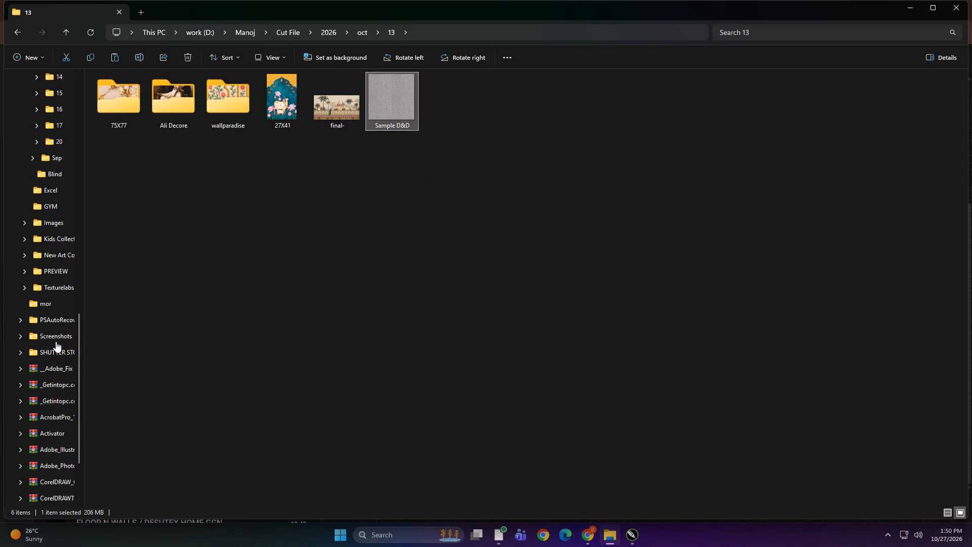
{"action": "scroll", "coordinate": [57, 487], "scroll_direction": "down", "scroll_amount": 7}
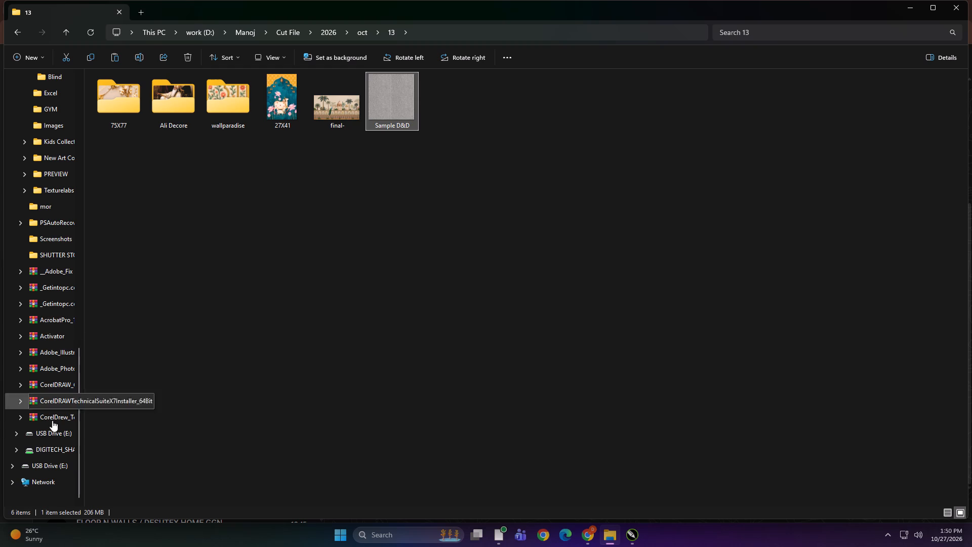
{"action": "left_click", "coordinate": [49, 470]}
{"action": "left_click", "coordinate": [266, 371]}
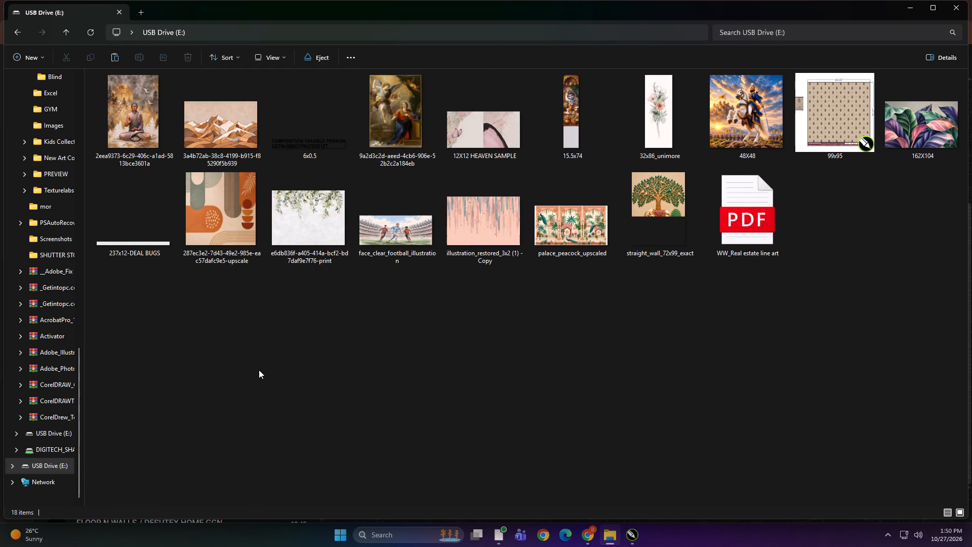
{"action": "key", "text": "ctrl+v"}
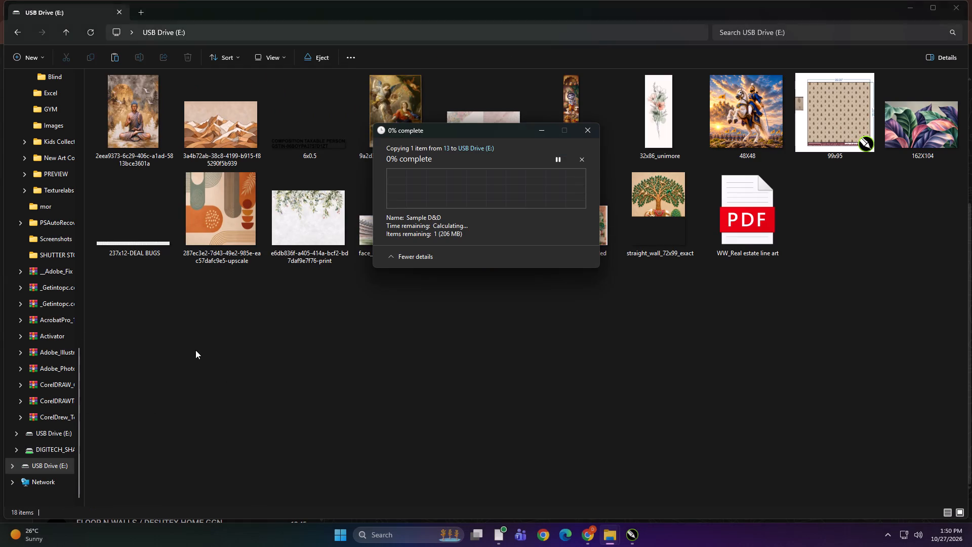
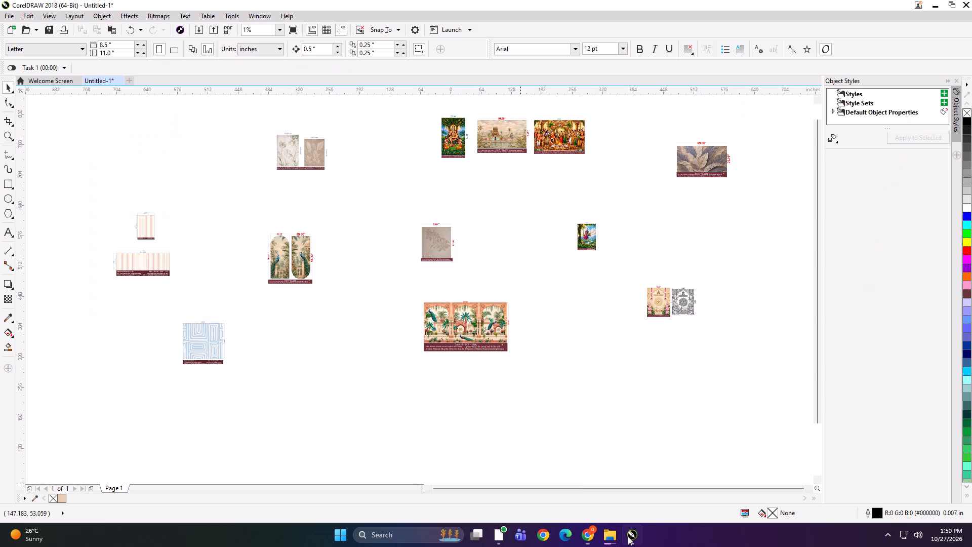
Paste the copied Sample D&D image into the Untitled-1 drawing with the customer mock-ups.
{"action": "left_click", "coordinate": [549, 392]}
{"action": "key", "text": "ctrl+v"}
{"action": "key", "text": "F4"}
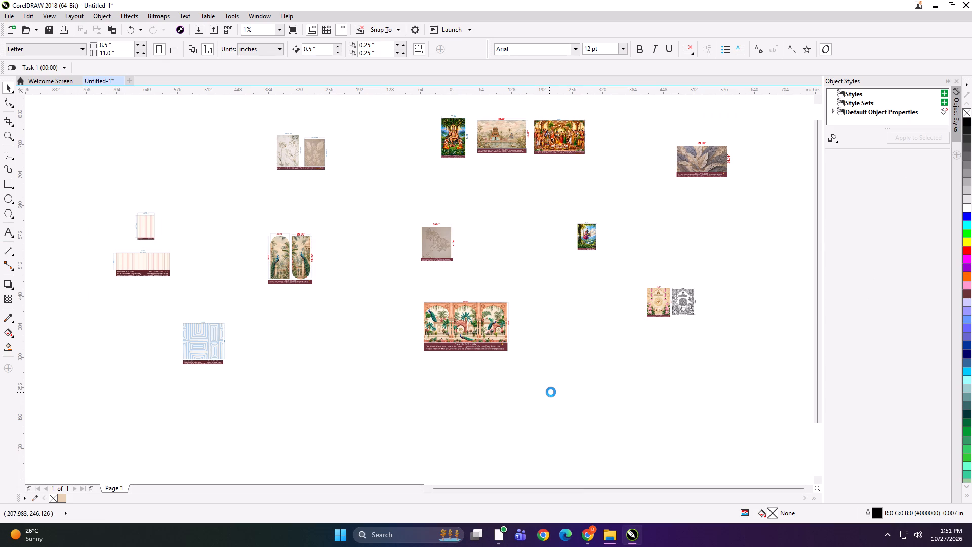
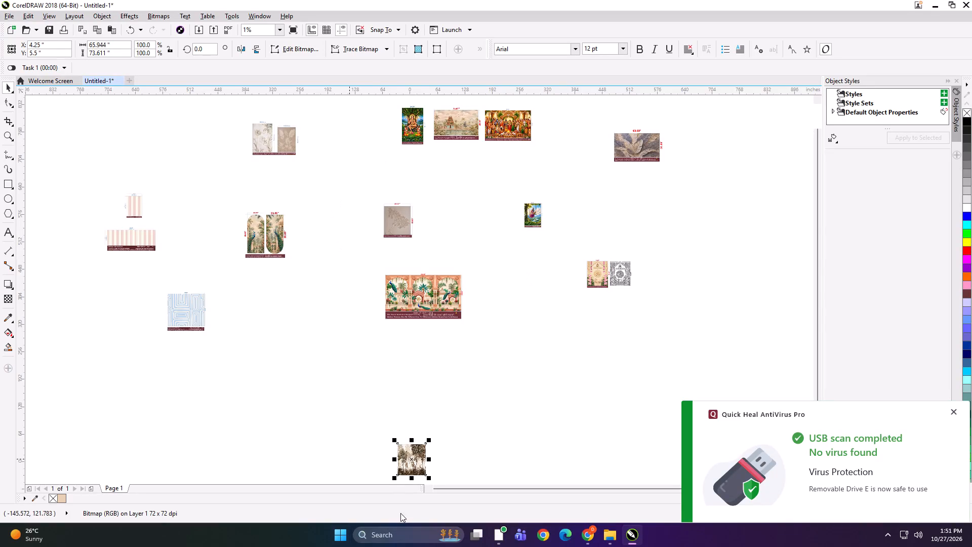
Move the pasted forest image up and leftward into the empty drawing area below the three-panel tropical mock-up, and deselect it.
{"action": "left_click_drag", "start_coordinate": [415, 463], "coordinate": [336, 429]}
{"action": "left_click", "coordinate": [511, 406]}
Switch to Chrome, where the upscaled Misty Woodland with Deer and Ferns image is open.
{"action": "left_click", "coordinate": [587, 533]}
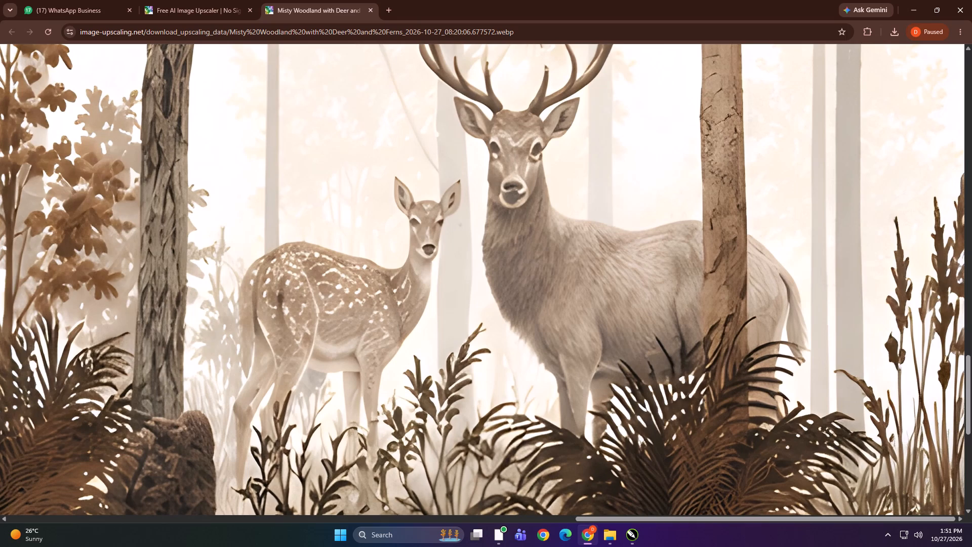
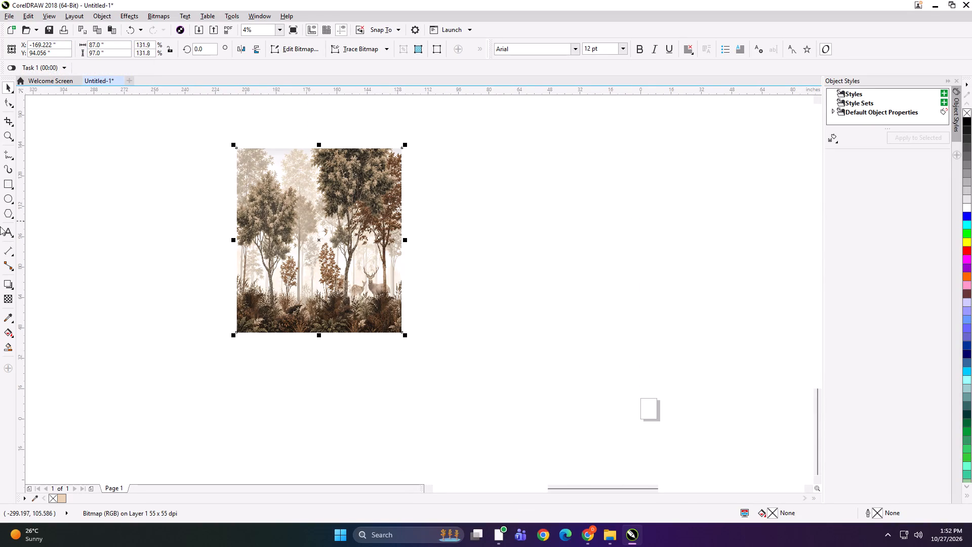
Draw a rectangle matching the forest image's frame and set its width to 53 inches.
{"action": "double_click", "coordinate": [5, 185], "text": "shift"}
{"action": "key", "text": "shift+space"}
{"action": "left_click", "coordinate": [113, 44]}
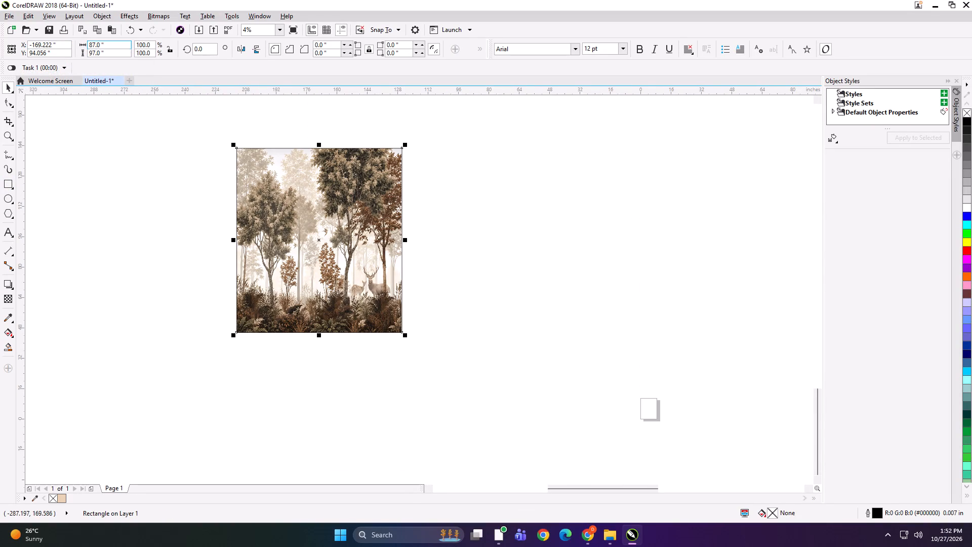
{"action": "key", "text": "ctrl+a"}
{"action": "type", "text": "53"}
{"action": "key", "text": "Return"}
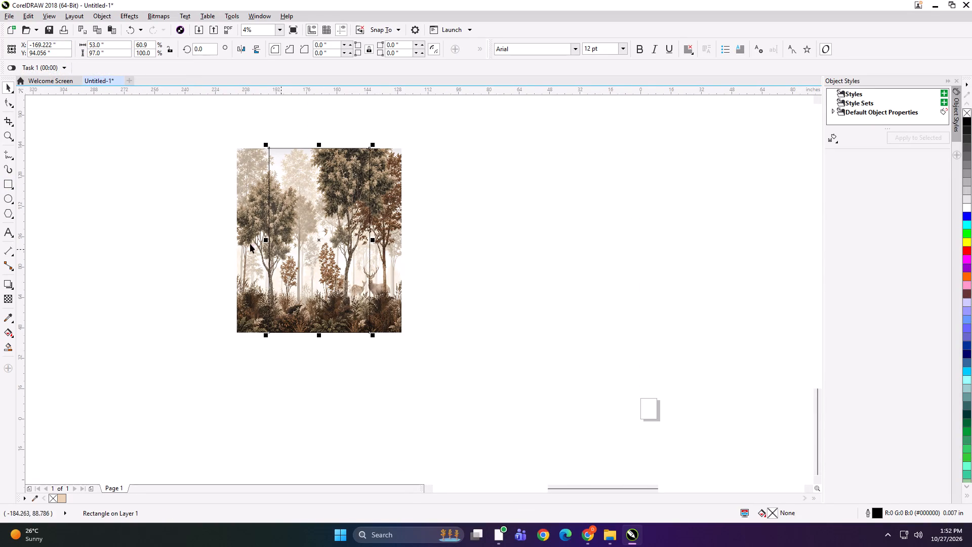
Align the 53-inch-wide rectangle to the forest image's left edge and deselect both objects.
{"action": "left_click", "coordinate": [261, 190], "text": "shift"}
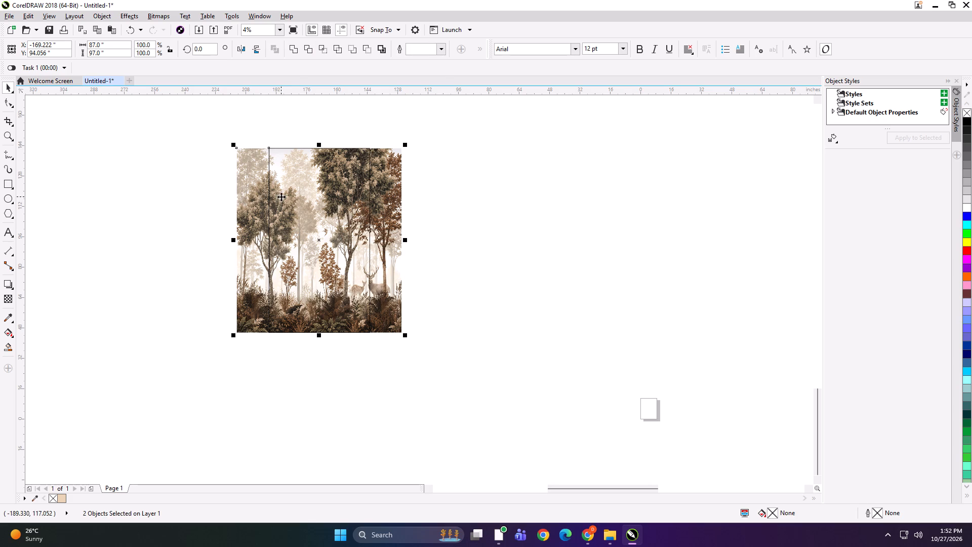
{"action": "key", "text": "l"}
{"action": "left_click", "coordinate": [286, 214]}
{"action": "left_click", "coordinate": [195, 228]}
Mirror a copy of the rectangle to its right and narrow it to about 34.5 inches, ending at the forest image's right edge.
{"action": "left_click", "coordinate": [256, 229]}
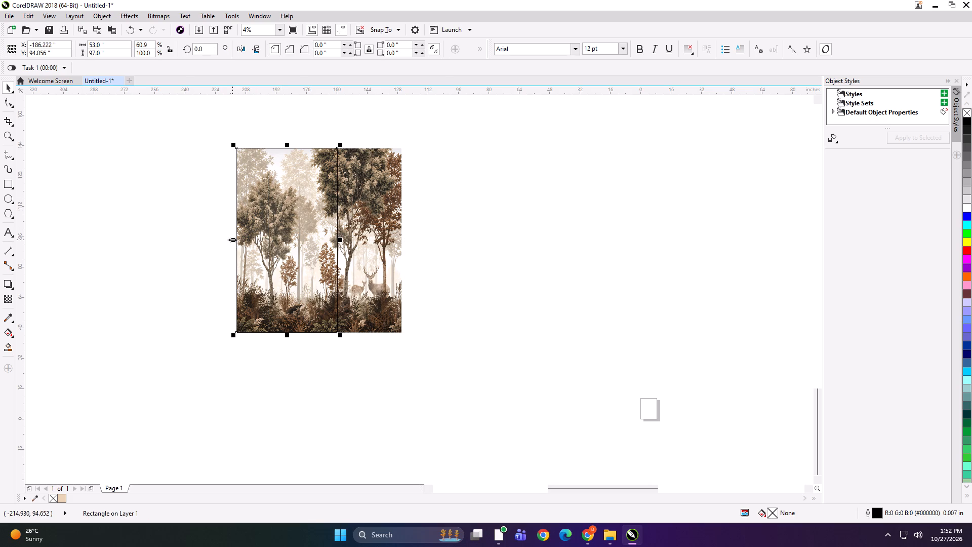
{"action": "left_click_drag", "start_coordinate": [232, 240], "coordinate": [371, 262]}
{"action": "right_click", "coordinate": [371, 262], "text": "ctrl"}
{"action": "scroll", "coordinate": [339, 244], "scroll_direction": "up", "scroll_amount": 1}
{"action": "key", "text": "Left"}
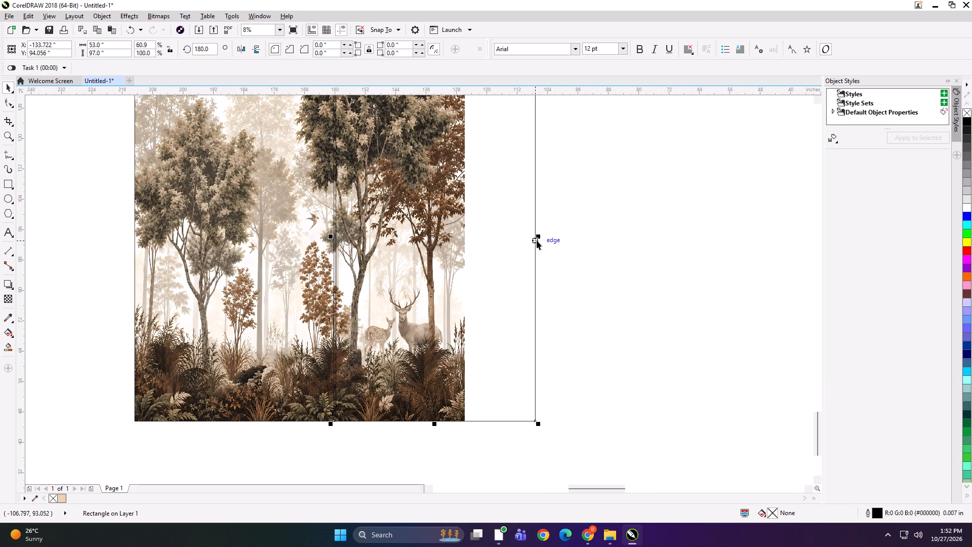
{"action": "left_click_drag", "start_coordinate": [538, 238], "coordinate": [468, 231]}
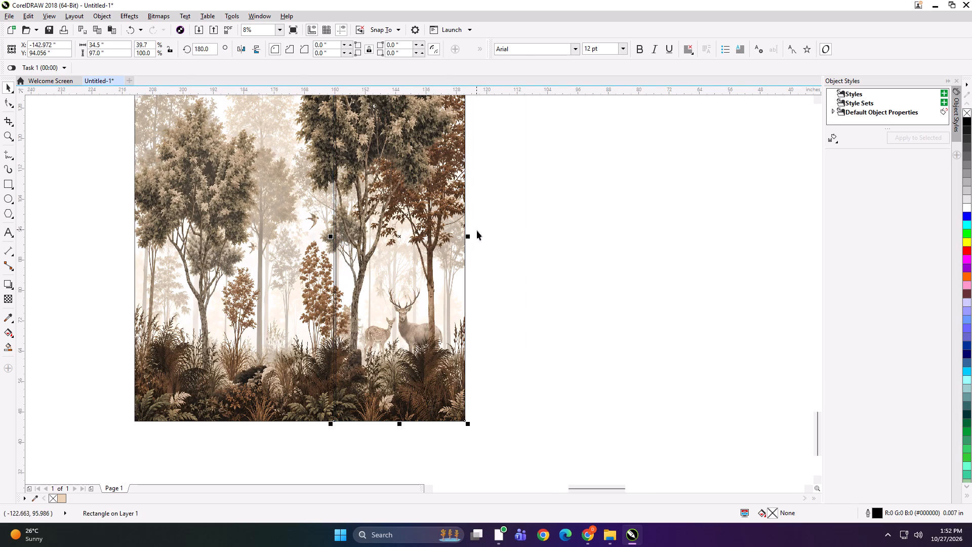
Group the two adjoining panel rectangles over the forest image and deselect them.
{"action": "scroll", "coordinate": [480, 261], "scroll_direction": "down", "scroll_amount": 1}
{"action": "left_click", "coordinate": [383, 249], "text": "shift"}
{"action": "key", "text": "ctrl+g"}
{"action": "left_click", "coordinate": [255, 249]}
Select the forest image behind the panel rectangles.
{"action": "left_click", "coordinate": [336, 247], "text": "alt"}
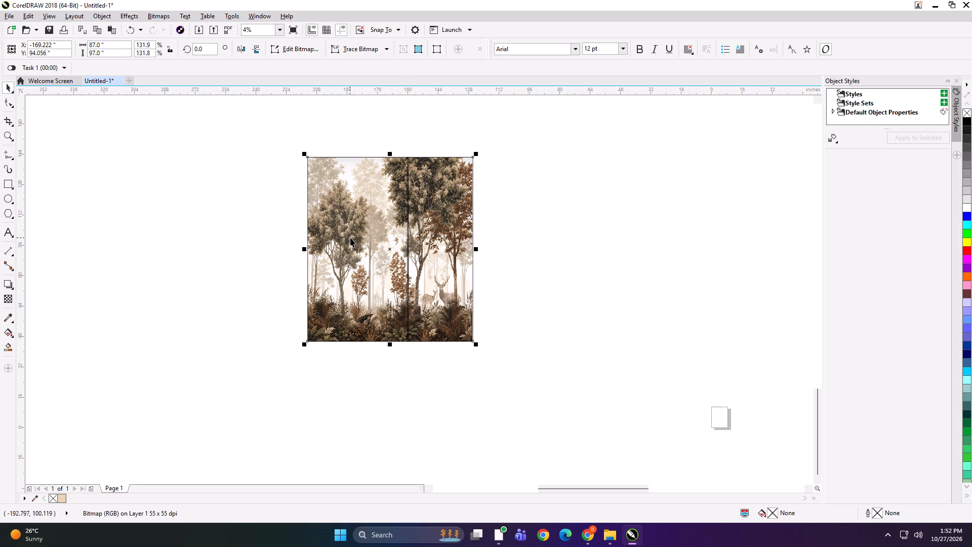
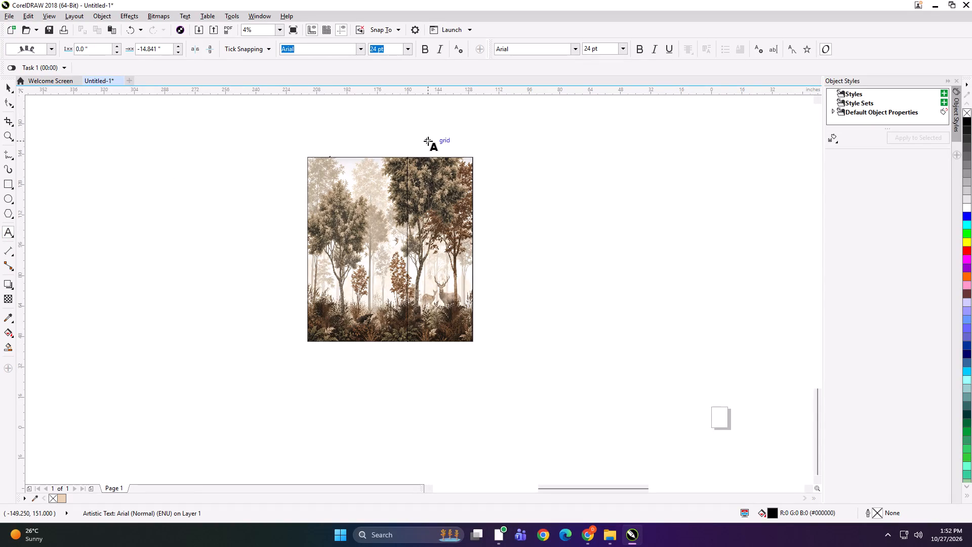
Complete the text label at the top edge of the wider panel so it reads 87*97 PANEL 1.
{"action": "type", "text": "7 PANEL"}
{"action": "key", "text": "space"}
{"action": "type", "text": "1"}
Copy the label to the top edge of the narrower panel and change its text to 87*97 PANEL 2.
{"action": "key", "text": "ctrl+a"}
{"action": "key", "text": "ctrl+c"}
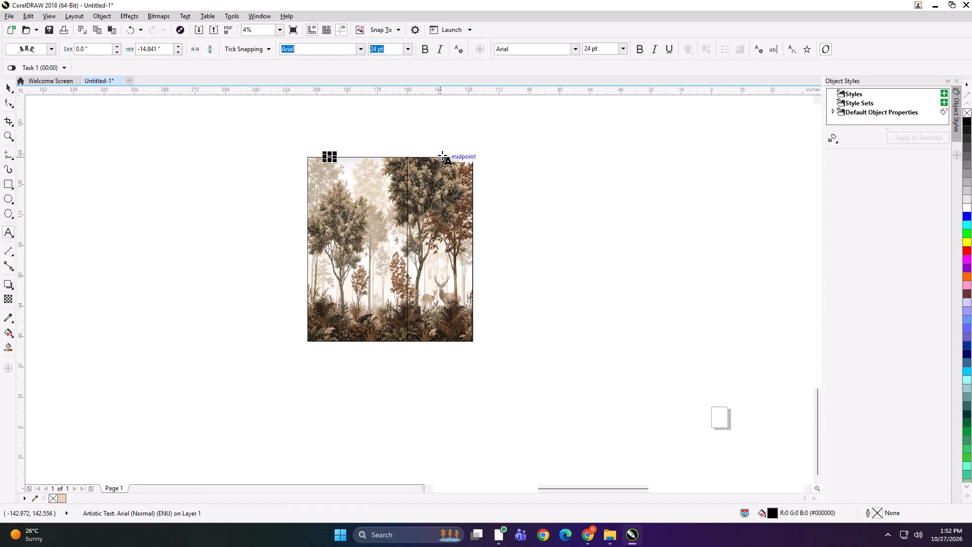
{"action": "left_click", "coordinate": [445, 156]}
{"action": "scroll", "coordinate": [445, 156], "scroll_direction": "up", "scroll_amount": 4}
{"action": "key", "text": "ctrl+v"}
{"action": "key", "text": "BackSpace"}
{"action": "key", "text": "2"}
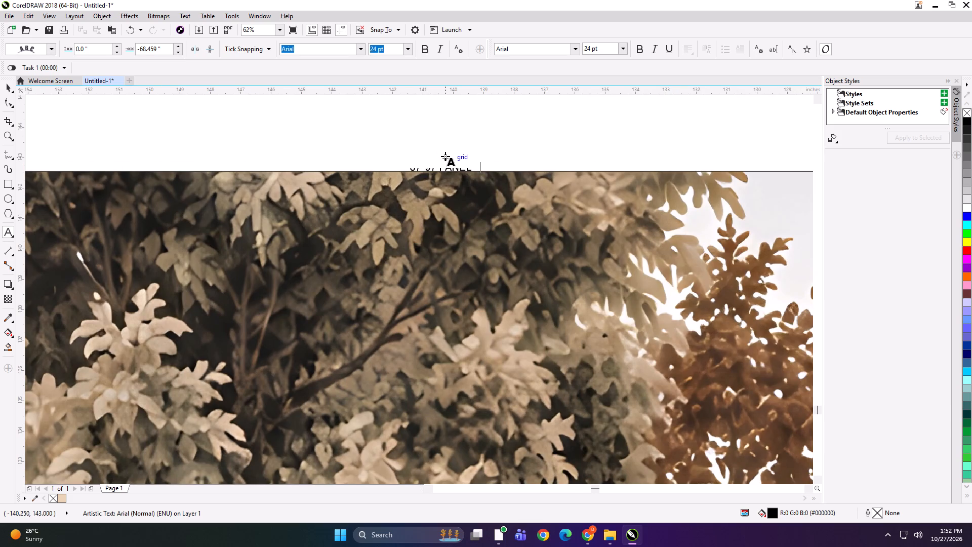
Group the 87*97 PANEL 2 label with the 34.5-inch-wide panel rectangle.
{"action": "scroll", "coordinate": [445, 156], "scroll_direction": "down", "scroll_amount": 3}
{"action": "left_click", "coordinate": [8, 87]}
{"action": "scroll", "coordinate": [469, 146], "scroll_direction": "up", "scroll_amount": 1}
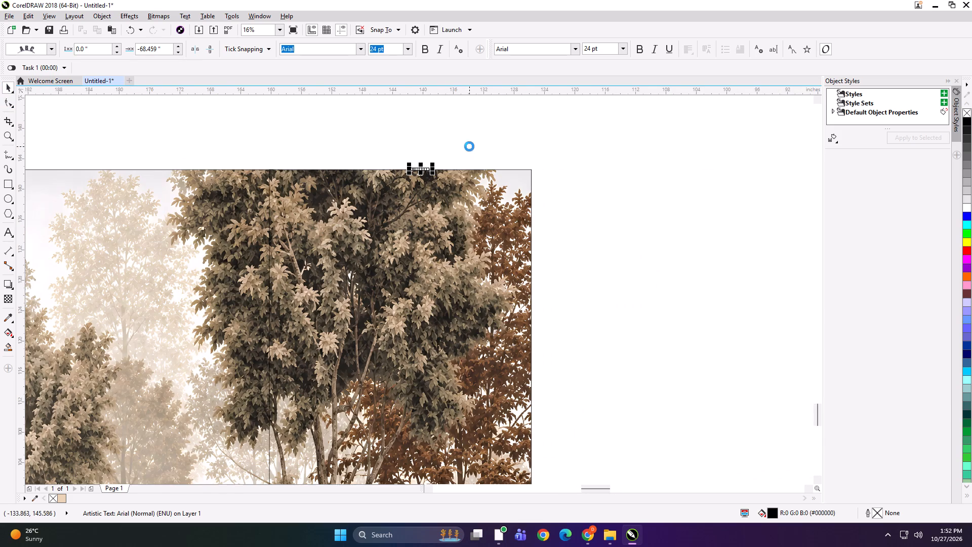
{"action": "left_click", "coordinate": [445, 228], "text": "shift"}
{"action": "scroll", "coordinate": [428, 194], "scroll_direction": "up", "scroll_amount": 3}
{"action": "key", "text": "ctrl+g"}
{"action": "scroll", "coordinate": [479, 219], "scroll_direction": "down", "scroll_amount": 1}
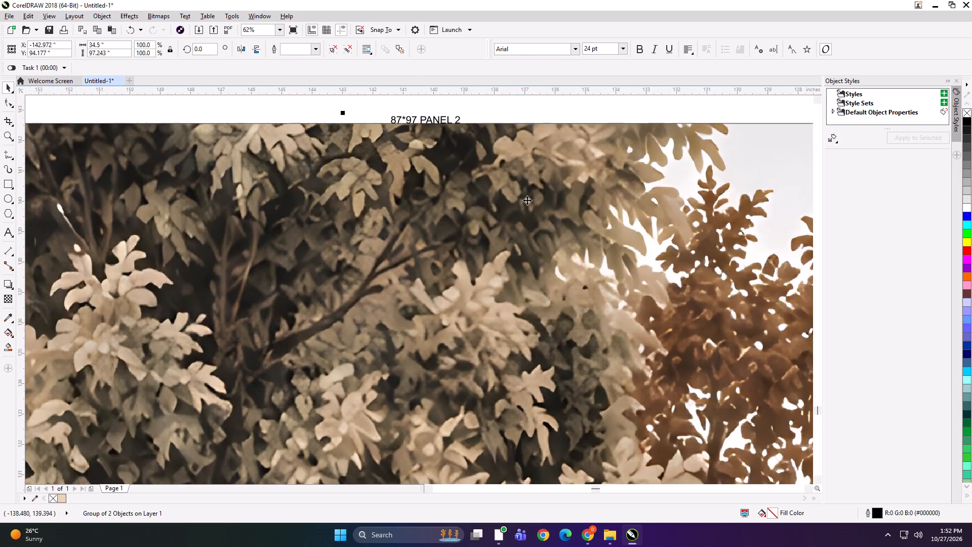
Select the PANEL 1 label together with the wider panel rectangle over the forest image.
{"action": "scroll", "coordinate": [531, 199], "scroll_direction": "down", "scroll_amount": 2}
{"action": "scroll", "coordinate": [481, 167], "scroll_direction": "down", "scroll_amount": 1}
{"action": "left_click_drag", "start_coordinate": [314, 148], "coordinate": [231, 222]}
{"action": "left_click", "coordinate": [294, 219], "text": "shift"}
{"action": "left_click", "coordinate": [294, 219]}
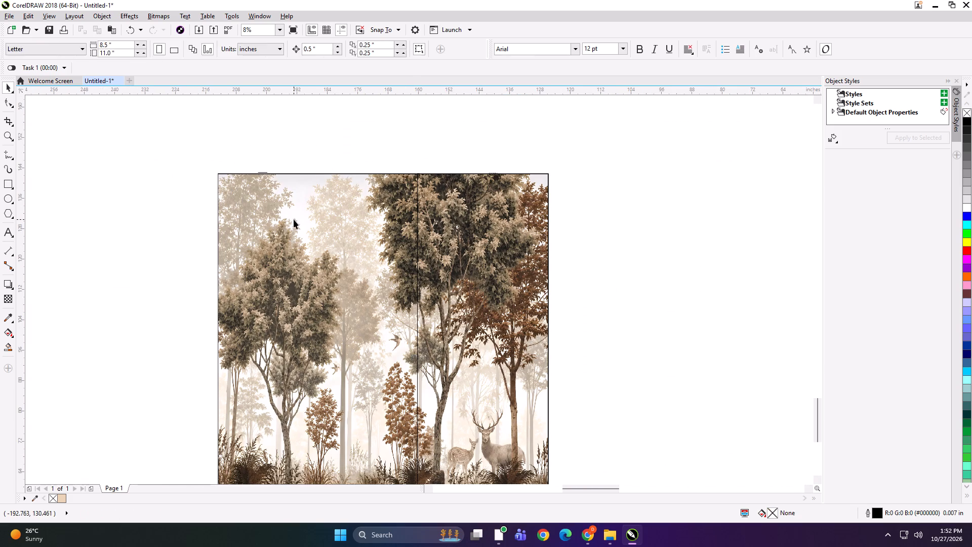
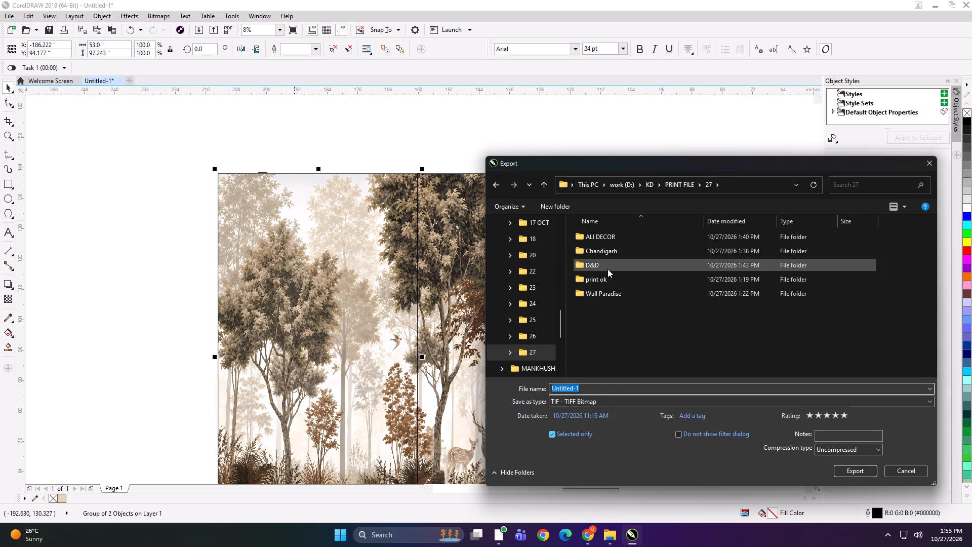
Export the grouped 53-inch-wide panel as the TIFF 53x97 A NW in the Wall Paradise folder, replacing the existing file.
{"action": "double_click", "coordinate": [614, 292]}
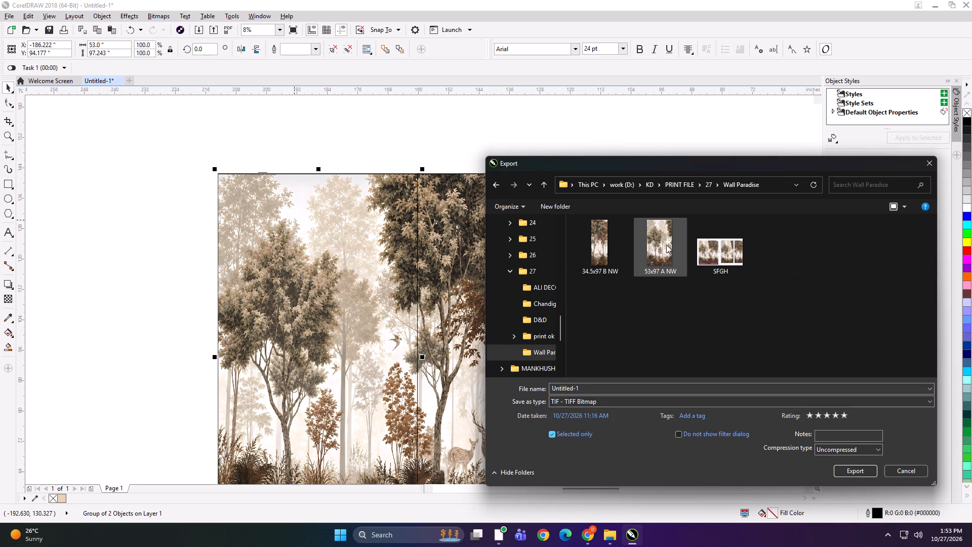
{"action": "left_click", "coordinate": [666, 245]}
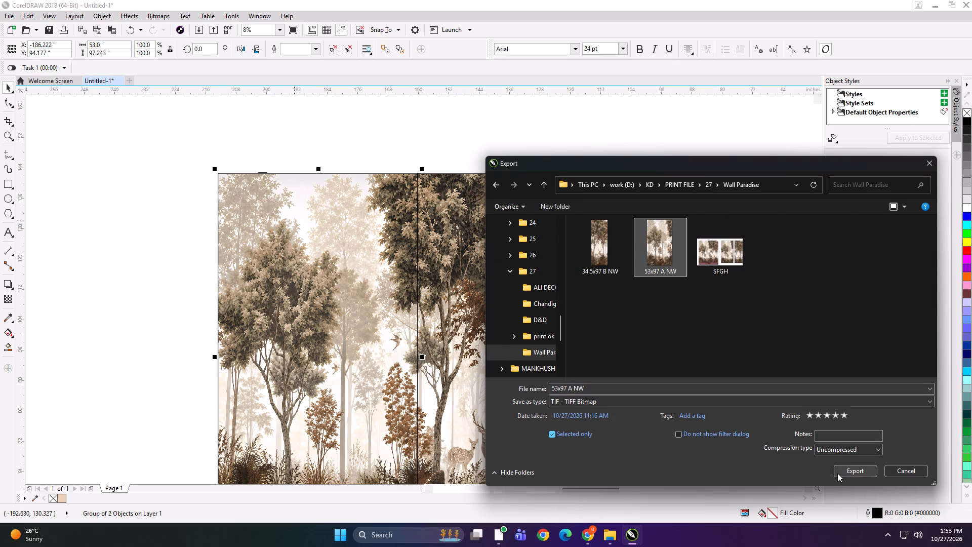
{"action": "left_click", "coordinate": [837, 473]}
{"action": "left_click", "coordinate": [509, 269]}
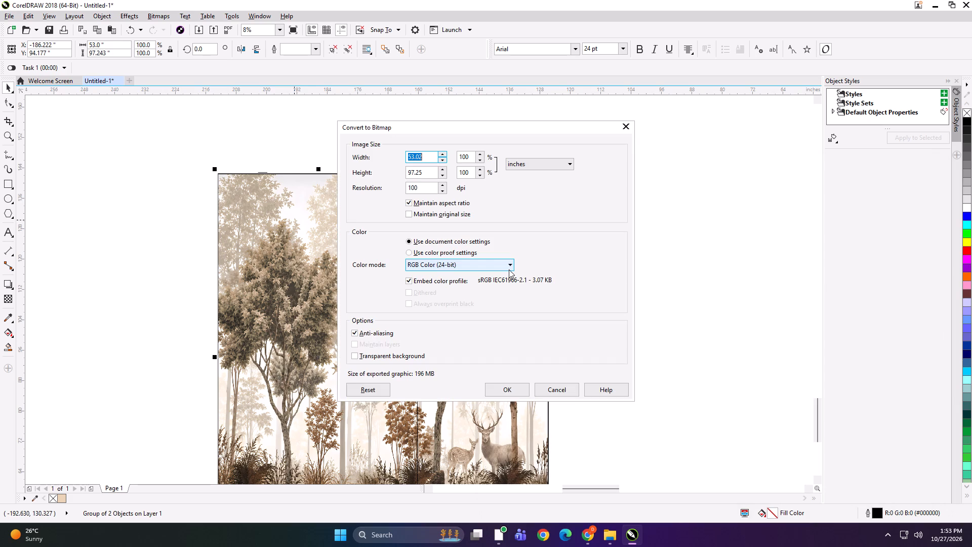
{"action": "key", "text": "Return"}
Export the grouped 34.5-inch-wide panel as the TIFF 34.5x97 B NW in the Wall Paradise folder, replacing the existing file.
{"action": "left_click", "coordinate": [509, 269]}
{"action": "key", "text": "ctrl+e"}
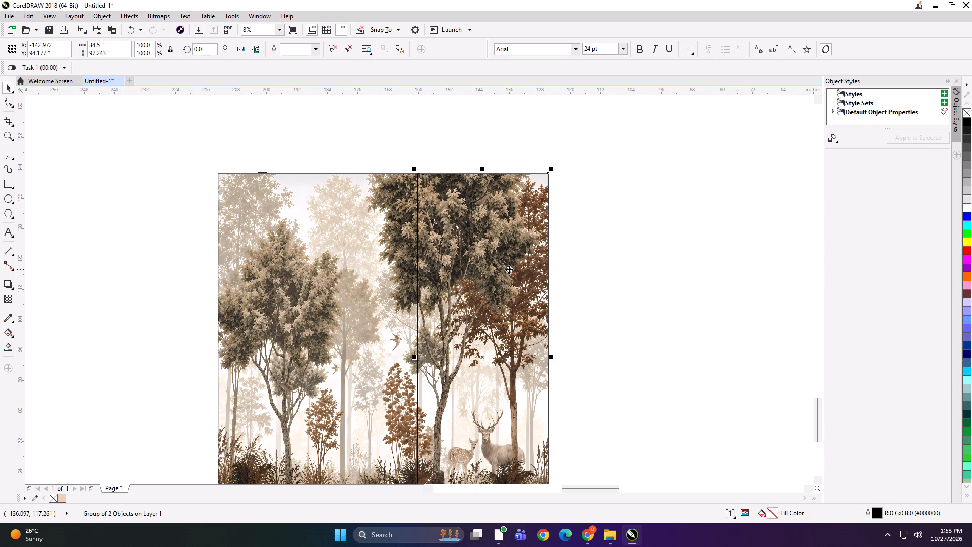
{"action": "key", "text": "ctrl+e"}
{"action": "left_click", "coordinate": [603, 238]}
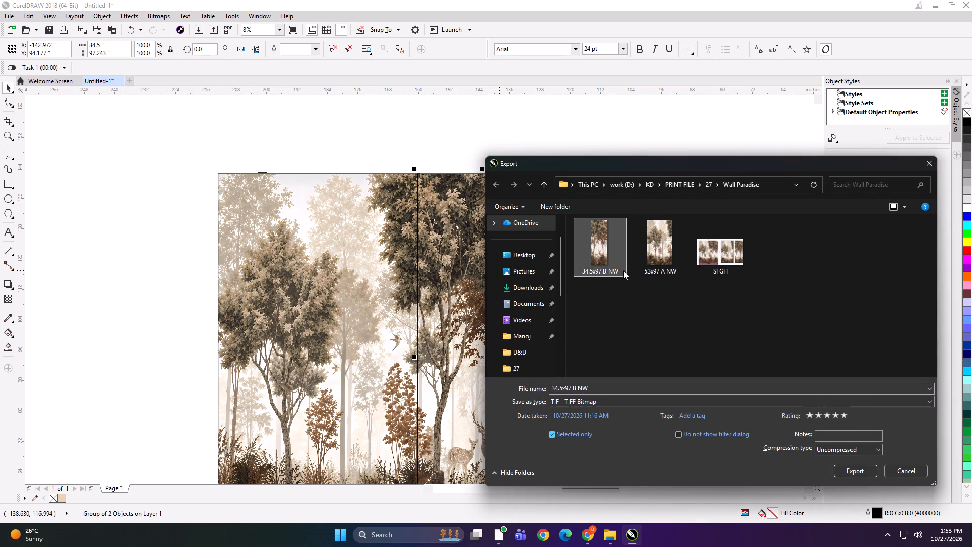
{"action": "left_click", "coordinate": [841, 471]}
{"action": "left_click", "coordinate": [510, 265]}
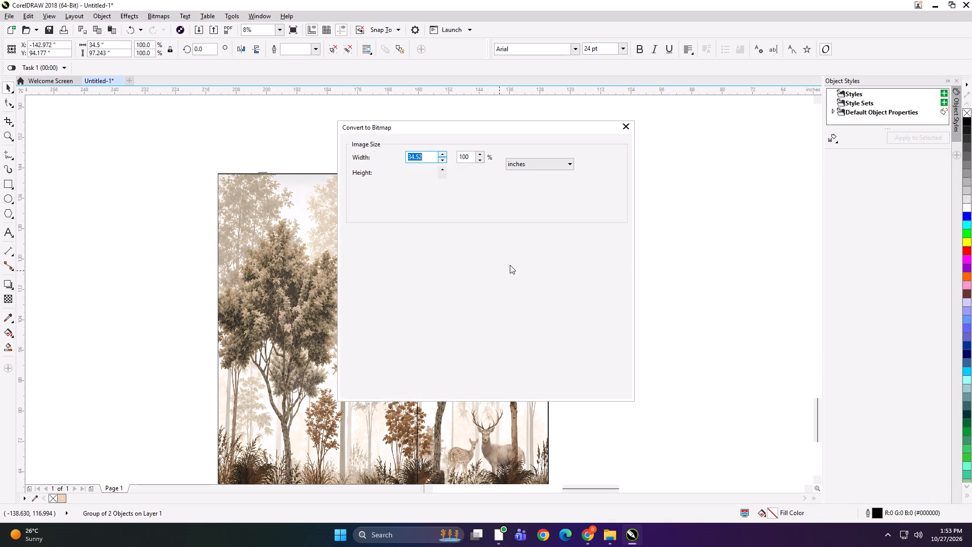
{"action": "left_click", "coordinate": [515, 391]}
Delete the forest artwork together with its two panel groups from the workspace.
{"action": "scroll", "coordinate": [497, 242], "scroll_direction": "down", "scroll_amount": 2}
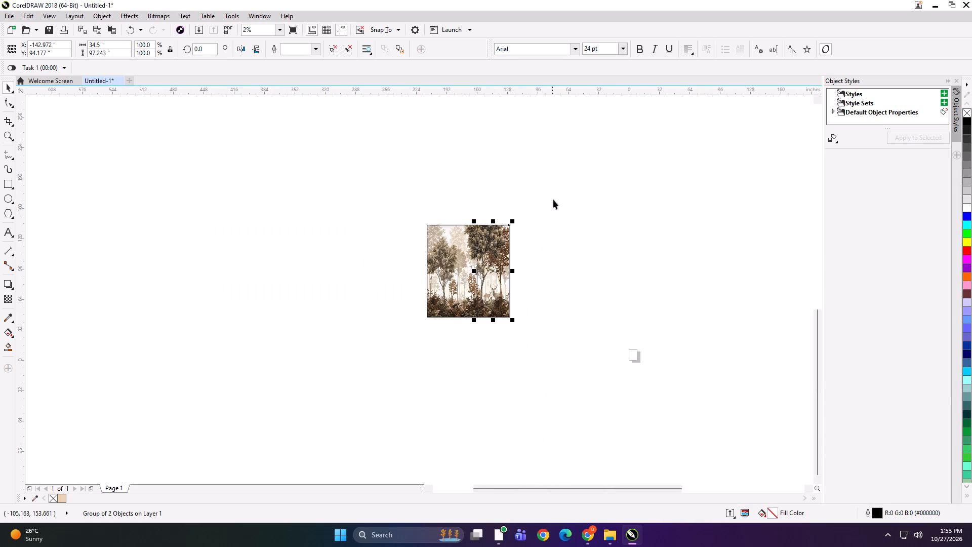
{"action": "left_click_drag", "start_coordinate": [553, 198], "coordinate": [331, 403]}
{"action": "key", "text": "Delete"}
{"action": "key", "text": "F4"}
{"action": "left_click", "coordinate": [470, 268]}
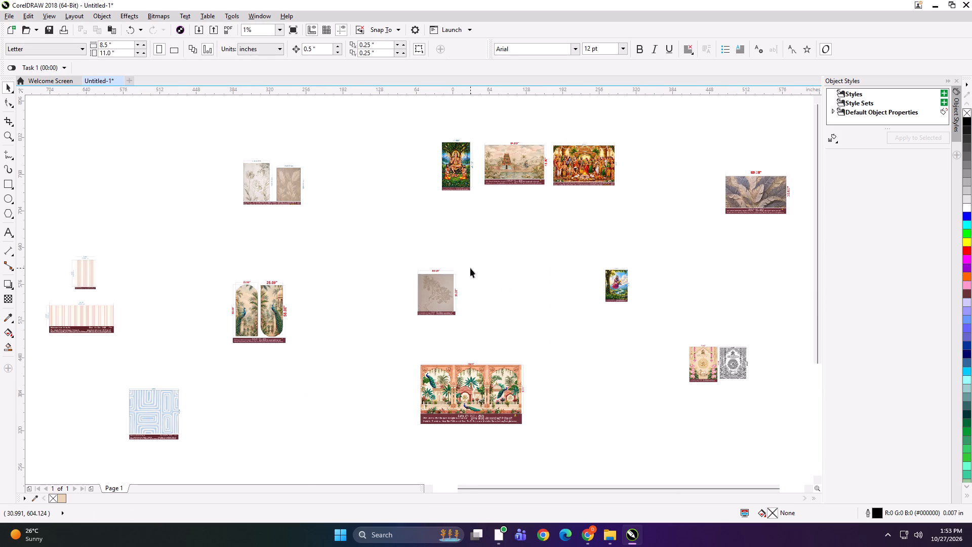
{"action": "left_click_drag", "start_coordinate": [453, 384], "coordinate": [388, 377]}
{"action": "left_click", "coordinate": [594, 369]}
Launch Adobe Photoshop 2020 and open the palace_peacock_upscaled image from the USB drive in it.
{"action": "left_click", "coordinate": [605, 535]}
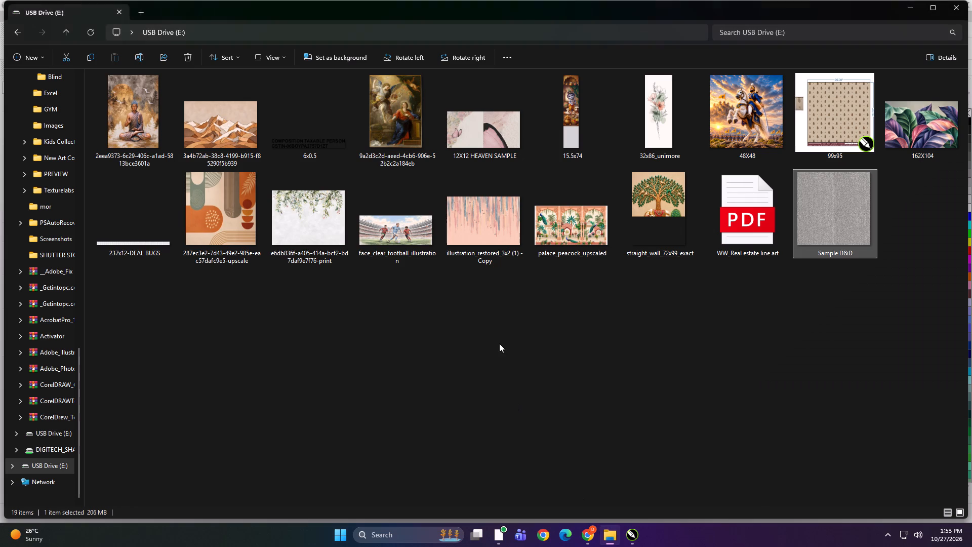
{"action": "left_click", "coordinate": [499, 343]}
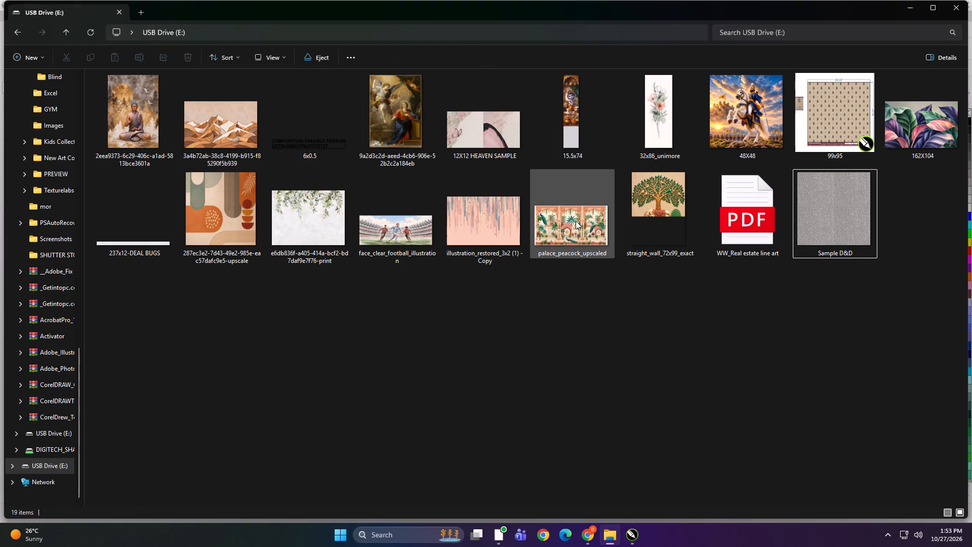
{"action": "left_click", "coordinate": [420, 539]}
{"action": "type", "text": "PHOTO"}
{"action": "key", "text": "Return"}
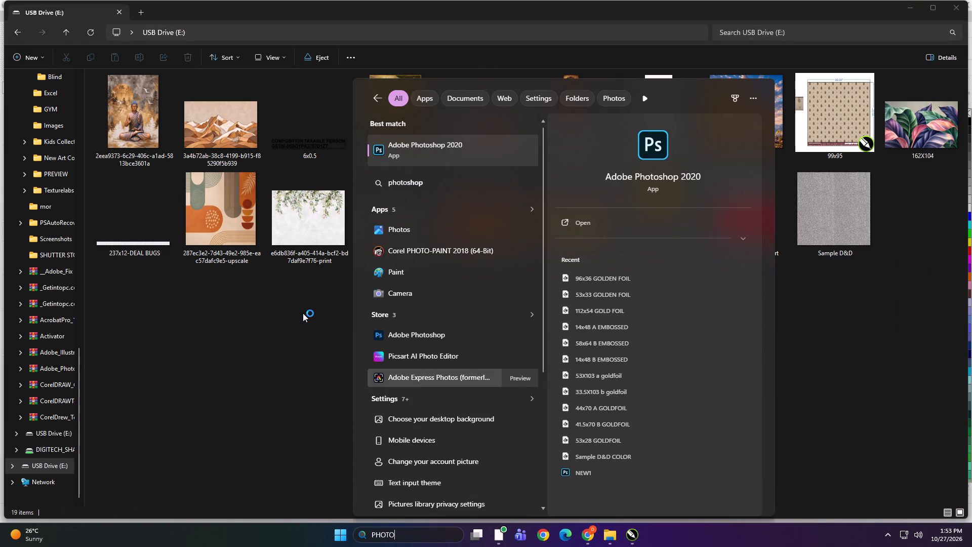
{"action": "left_click", "coordinate": [410, 389]}
{"action": "left_click", "coordinate": [576, 235]}
{"action": "left_click_drag", "start_coordinate": [557, 215], "coordinate": [557, 229]}
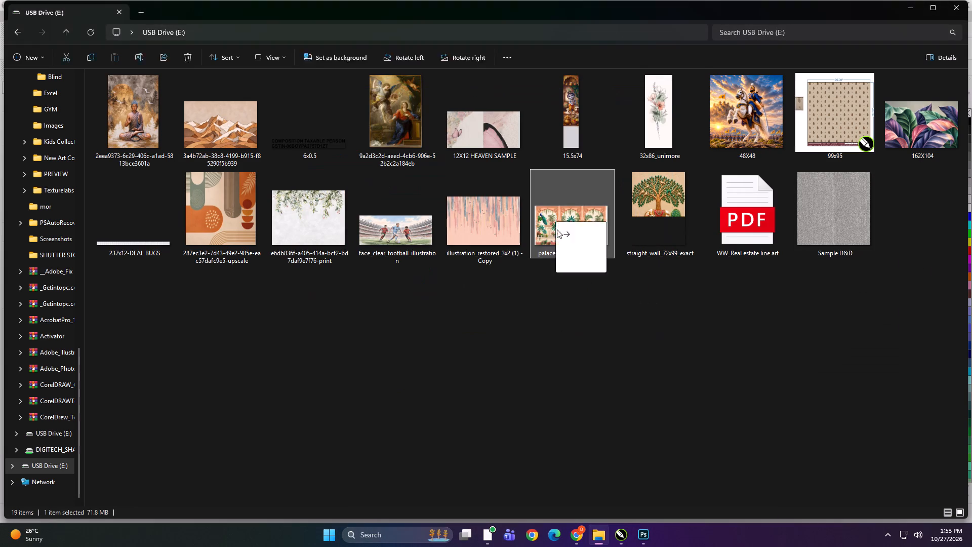
{"action": "left_click_drag", "start_coordinate": [557, 229], "coordinate": [644, 533]}
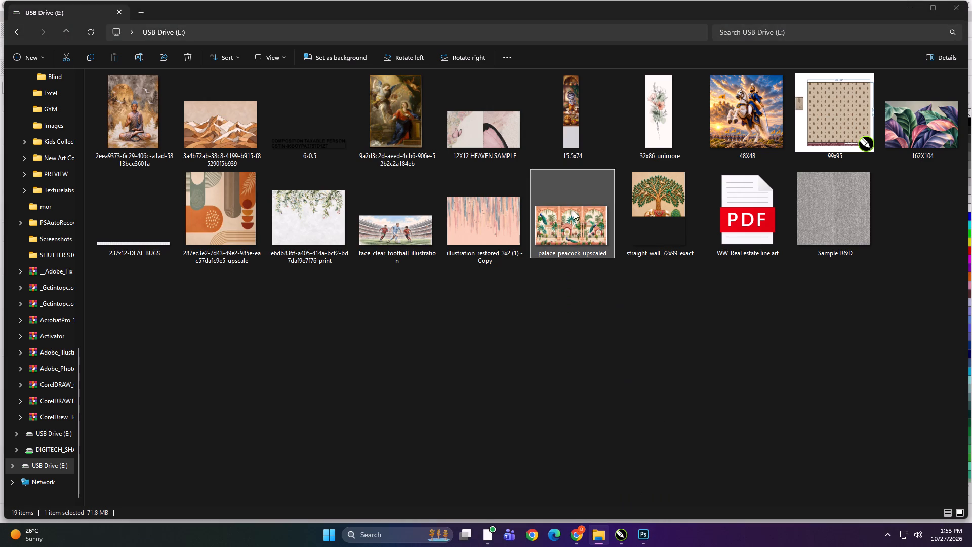
{"action": "left_click_drag", "start_coordinate": [574, 211], "coordinate": [644, 532]}
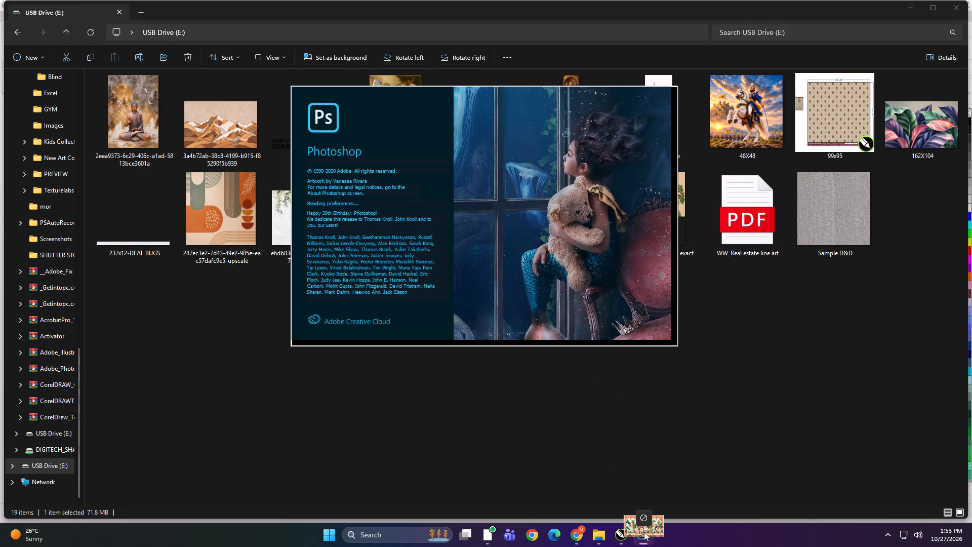
{"action": "left_click_drag", "start_coordinate": [644, 532], "coordinate": [589, 359]}
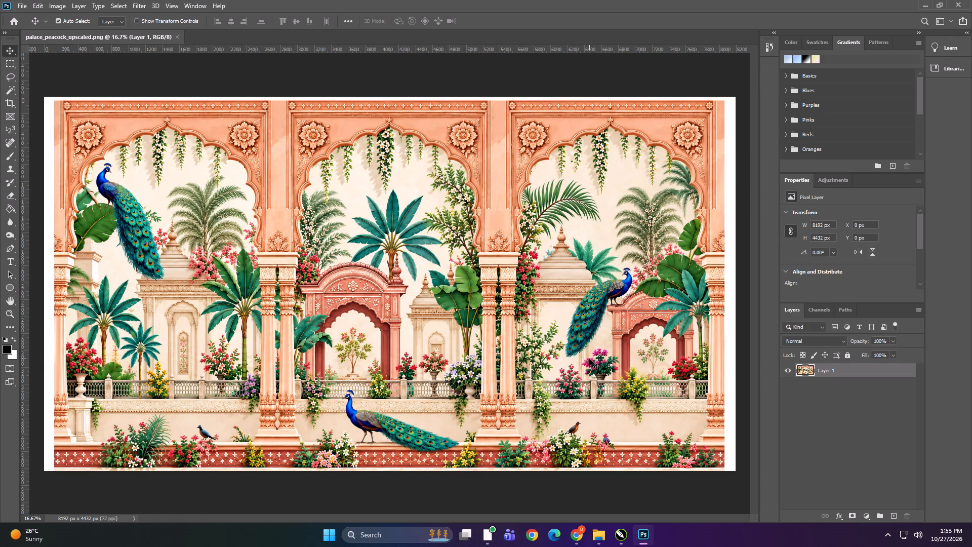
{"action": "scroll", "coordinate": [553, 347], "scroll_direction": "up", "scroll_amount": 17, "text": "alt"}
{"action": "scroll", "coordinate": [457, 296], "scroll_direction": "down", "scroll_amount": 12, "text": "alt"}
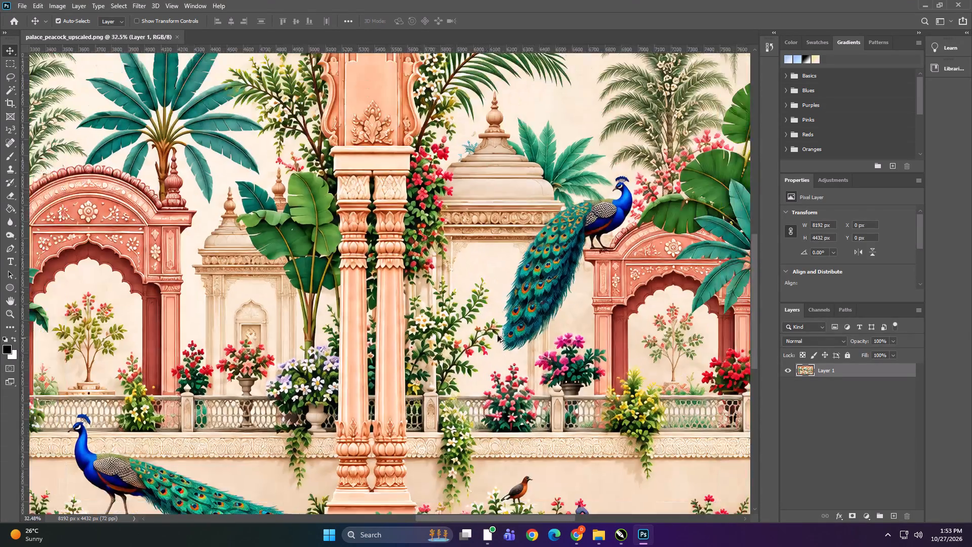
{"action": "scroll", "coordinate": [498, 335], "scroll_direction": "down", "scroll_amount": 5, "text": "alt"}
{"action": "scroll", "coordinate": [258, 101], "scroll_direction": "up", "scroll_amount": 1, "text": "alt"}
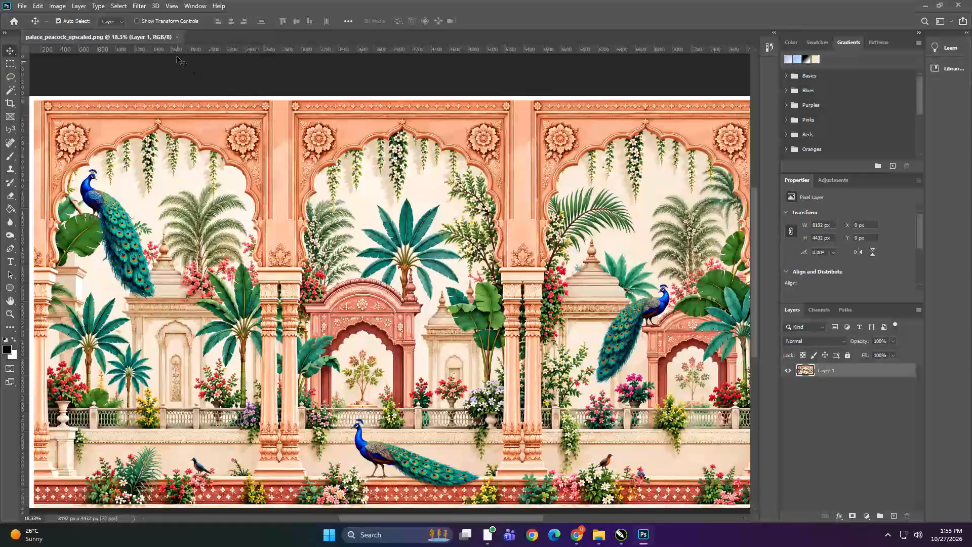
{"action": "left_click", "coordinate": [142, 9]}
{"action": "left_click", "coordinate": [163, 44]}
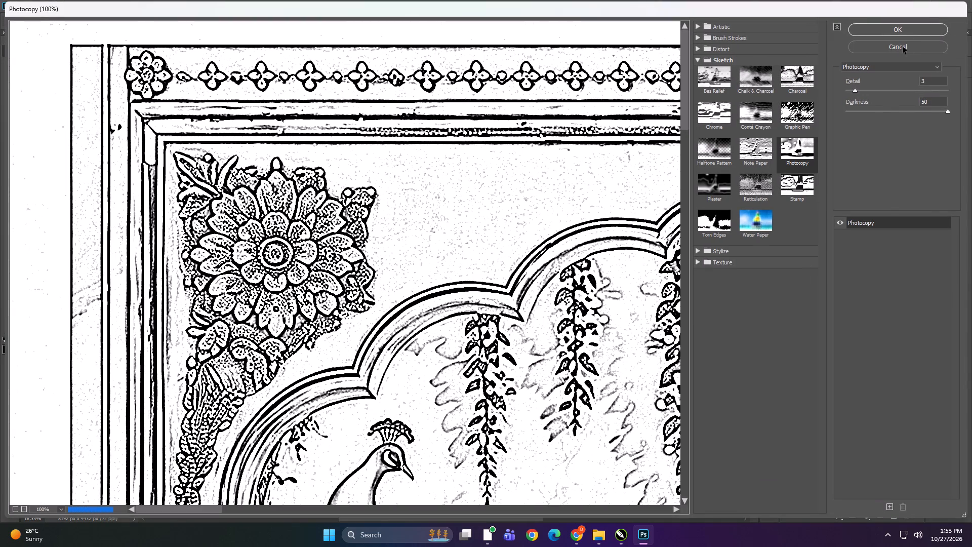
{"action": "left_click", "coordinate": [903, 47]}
Examine the palace peacock artwork's detail up close and check its image size settings.
{"action": "scroll", "coordinate": [394, 193], "scroll_direction": "down", "scroll_amount": 10, "text": "alt"}
{"action": "scroll", "coordinate": [277, 225], "scroll_direction": "up", "scroll_amount": 2, "text": "alt"}
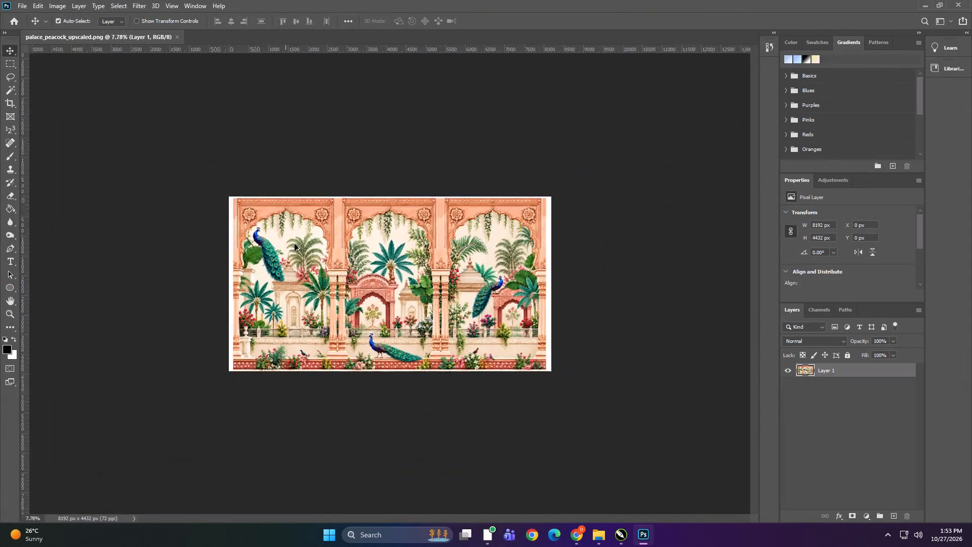
{"action": "scroll", "coordinate": [295, 244], "scroll_direction": "up", "scroll_amount": 16, "text": "alt"}
{"action": "scroll", "coordinate": [311, 266], "scroll_direction": "up", "scroll_amount": 8, "text": "alt"}
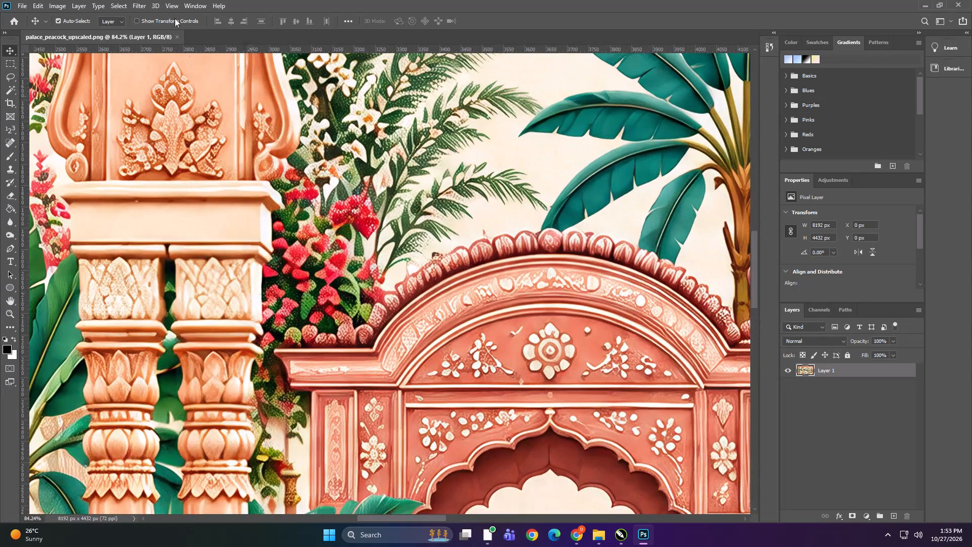
{"action": "left_click", "coordinate": [139, 4]}
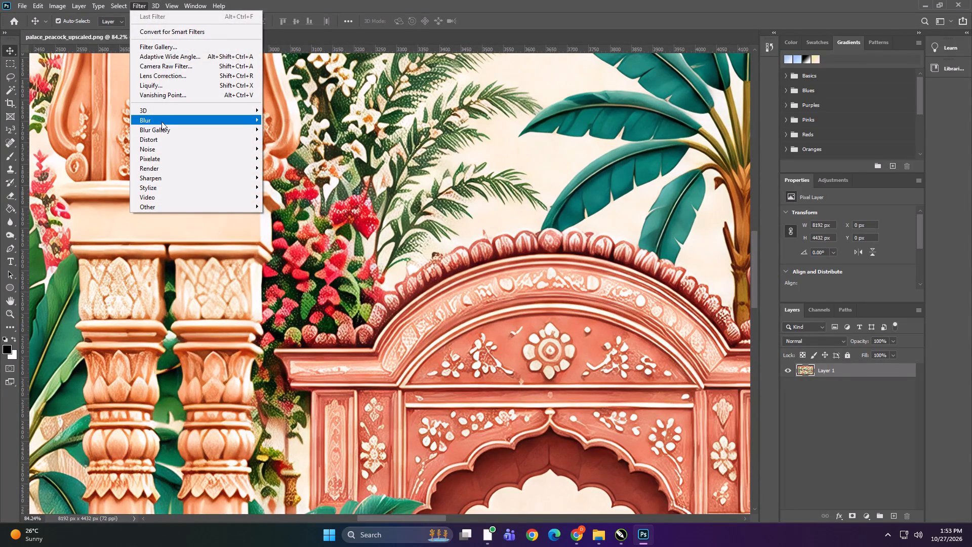
{"action": "left_click", "coordinate": [378, 210]}
{"action": "key", "text": "ctrl+alt+i"}
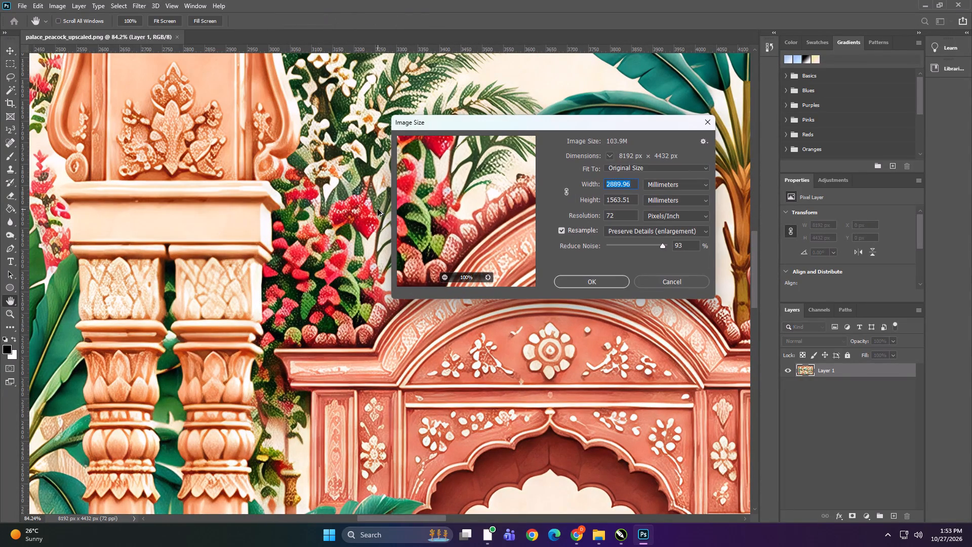
{"action": "left_click", "coordinate": [677, 283]}
{"action": "scroll", "coordinate": [433, 231], "scroll_direction": "down", "scroll_amount": 18, "text": "alt"}
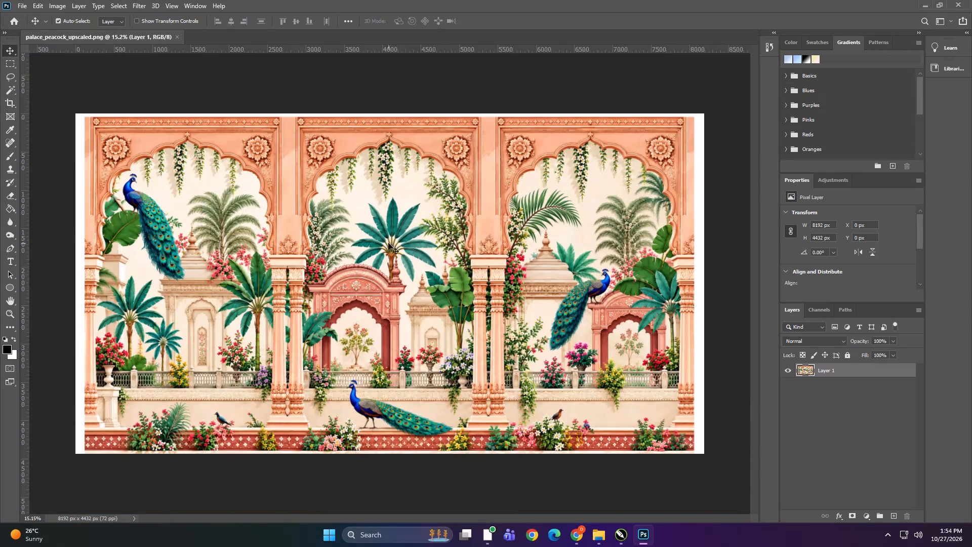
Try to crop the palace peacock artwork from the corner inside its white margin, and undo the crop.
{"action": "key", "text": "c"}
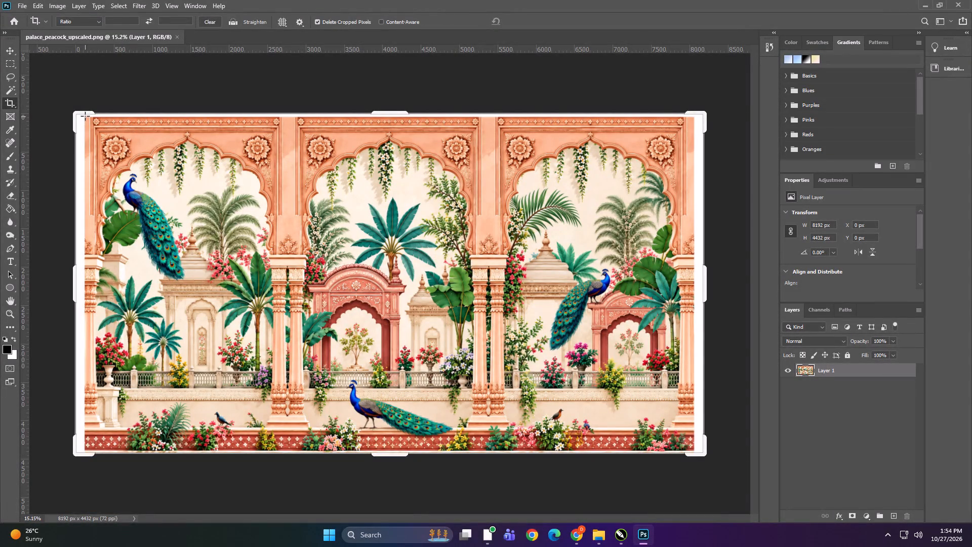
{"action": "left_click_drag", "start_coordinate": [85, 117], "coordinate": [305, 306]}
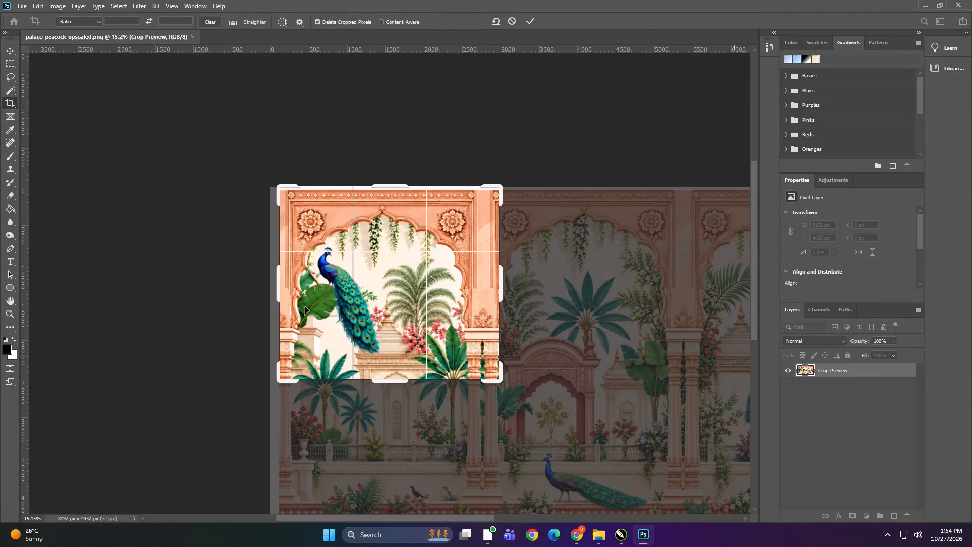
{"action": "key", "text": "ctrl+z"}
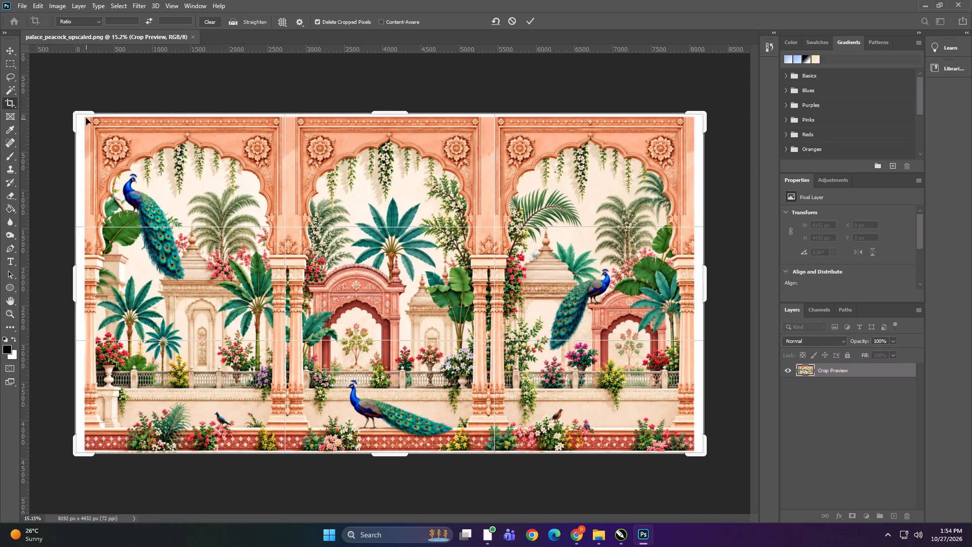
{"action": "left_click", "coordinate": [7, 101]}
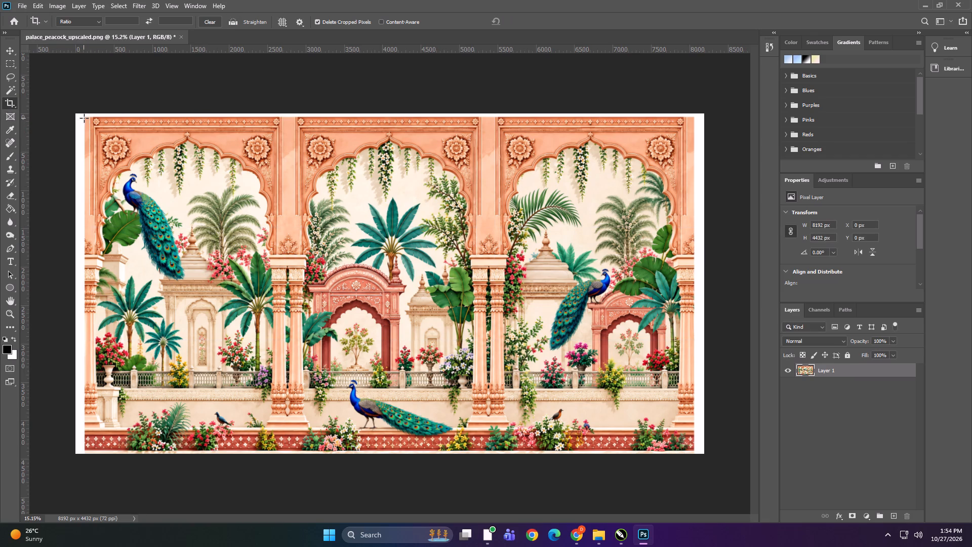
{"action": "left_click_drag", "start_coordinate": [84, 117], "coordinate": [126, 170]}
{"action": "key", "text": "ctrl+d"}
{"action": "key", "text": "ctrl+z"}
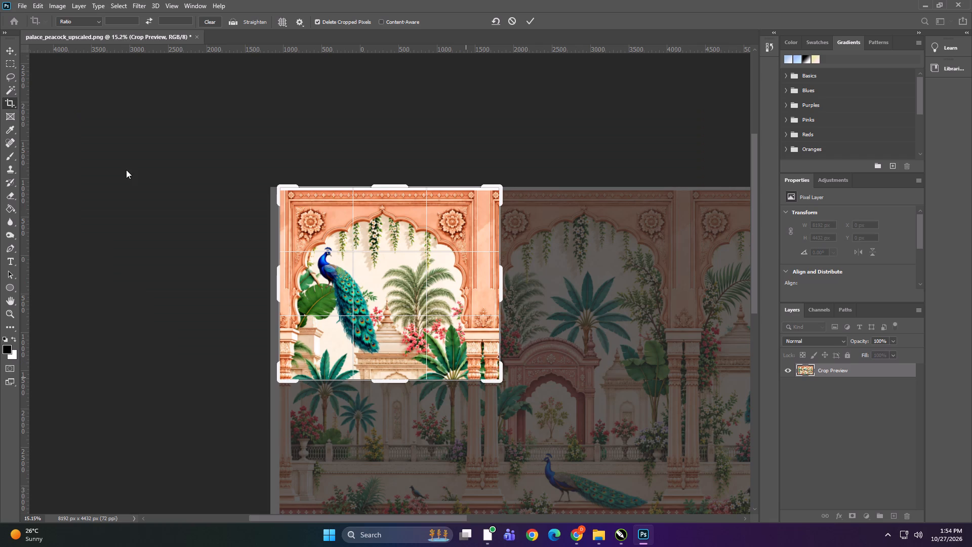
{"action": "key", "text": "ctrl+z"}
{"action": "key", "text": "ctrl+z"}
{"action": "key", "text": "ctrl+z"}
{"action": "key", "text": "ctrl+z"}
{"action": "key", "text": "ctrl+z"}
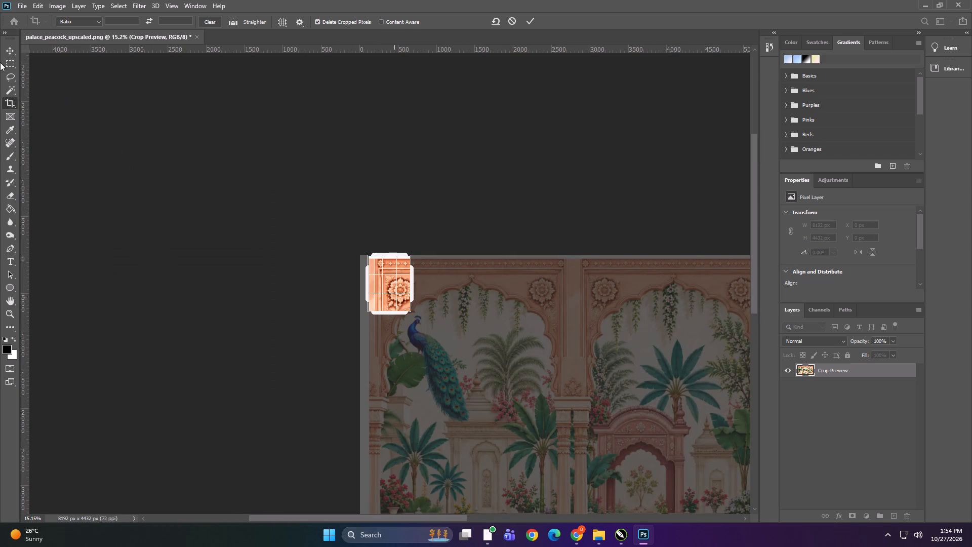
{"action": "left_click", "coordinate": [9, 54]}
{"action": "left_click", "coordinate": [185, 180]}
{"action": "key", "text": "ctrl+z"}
Resize the palace peacock image to 120 inches wide by 80 inches high at 100 pixels per inch.
{"action": "scroll", "coordinate": [193, 193], "scroll_direction": "down", "scroll_amount": 1, "text": "alt"}
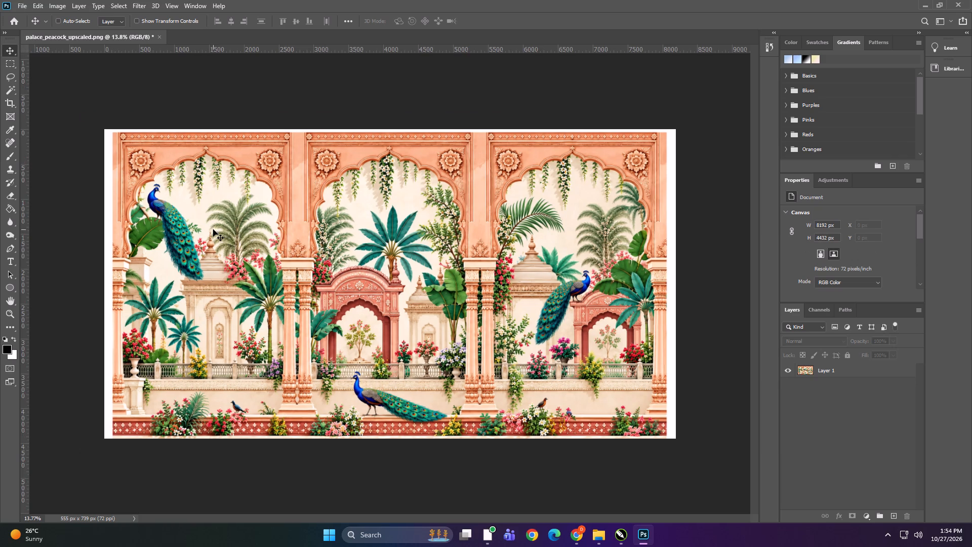
{"action": "key", "text": "ctrl+alt+i"}
{"action": "type", "text": "120"}
{"action": "key", "text": "Tab"}
{"action": "key", "text": "Tab"}
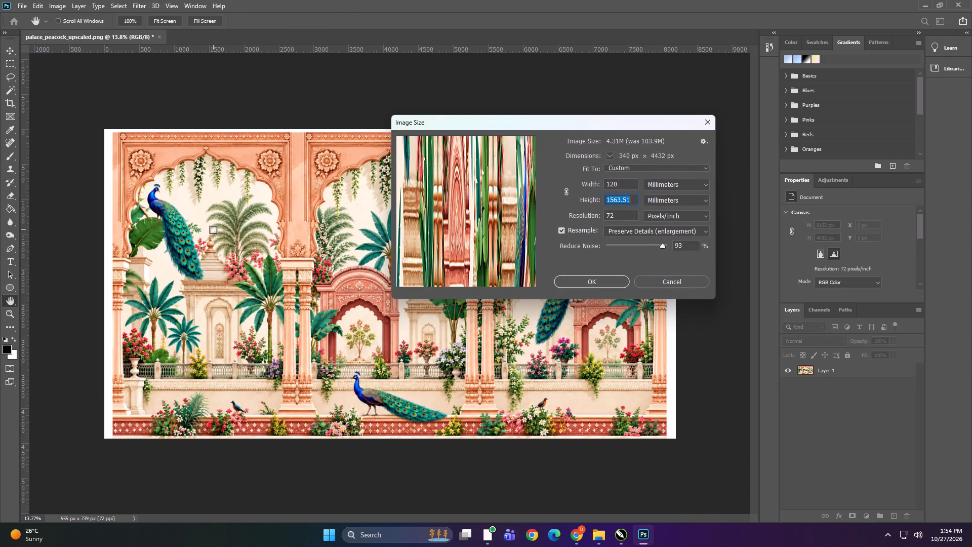
{"action": "key", "text": "8"}
{"action": "left_click", "coordinate": [669, 184]}
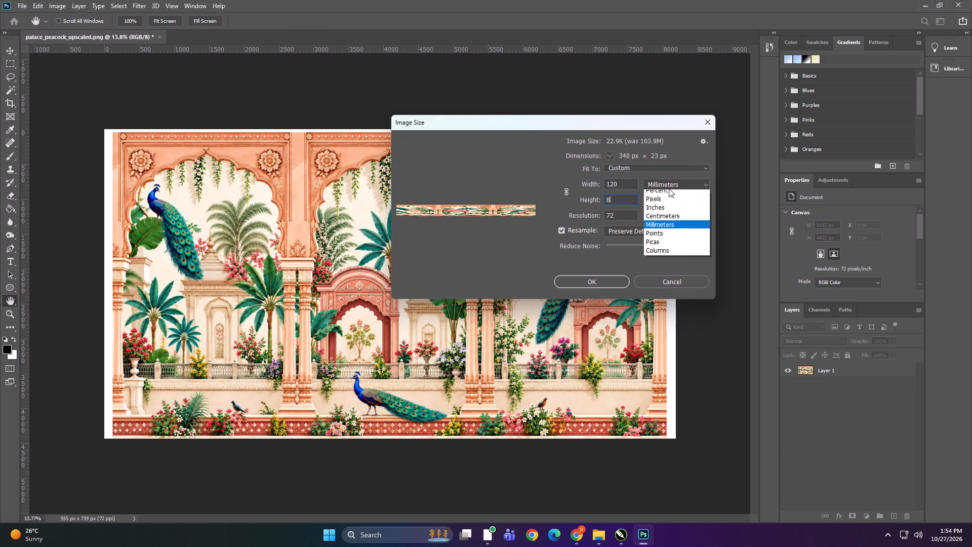
{"action": "left_click", "coordinate": [662, 210]}
{"action": "left_click_drag", "start_coordinate": [625, 183], "coordinate": [597, 187]}
{"action": "type", "text": "120"}
{"action": "key", "text": "Tab"}
{"action": "key", "text": "Tab"}
{"action": "type", "text": "80"}
{"action": "key", "text": "Tab"}
{"action": "key", "text": "Tab"}
{"action": "type", "text": "100"}
{"action": "key", "text": "Return"}
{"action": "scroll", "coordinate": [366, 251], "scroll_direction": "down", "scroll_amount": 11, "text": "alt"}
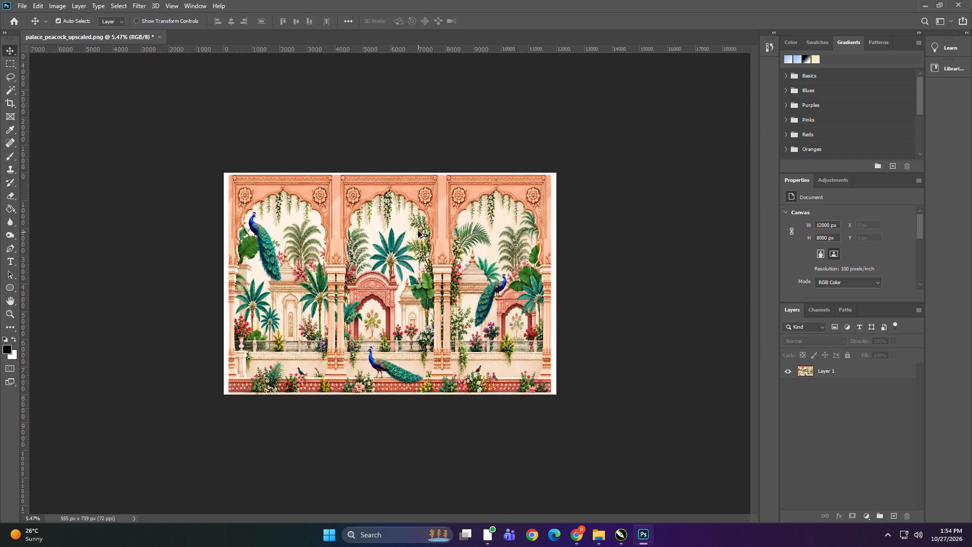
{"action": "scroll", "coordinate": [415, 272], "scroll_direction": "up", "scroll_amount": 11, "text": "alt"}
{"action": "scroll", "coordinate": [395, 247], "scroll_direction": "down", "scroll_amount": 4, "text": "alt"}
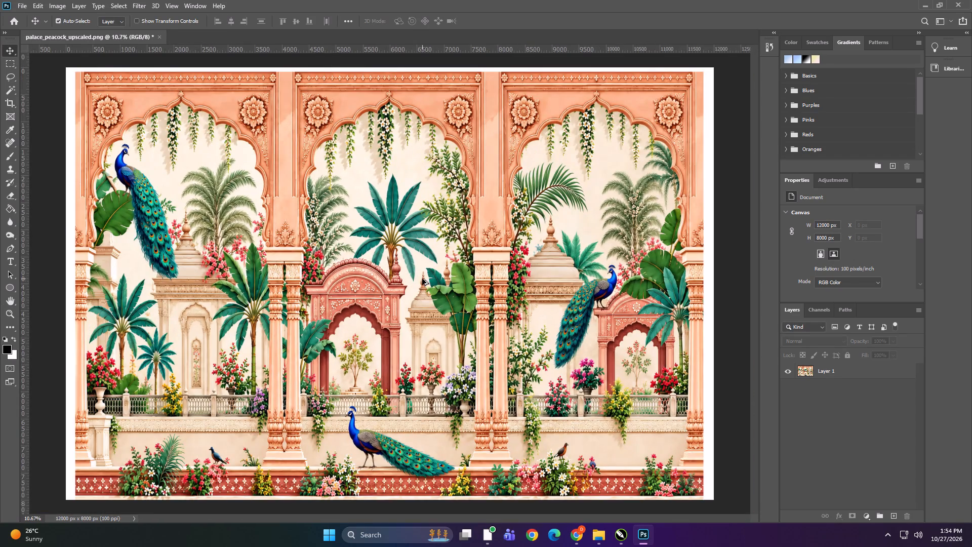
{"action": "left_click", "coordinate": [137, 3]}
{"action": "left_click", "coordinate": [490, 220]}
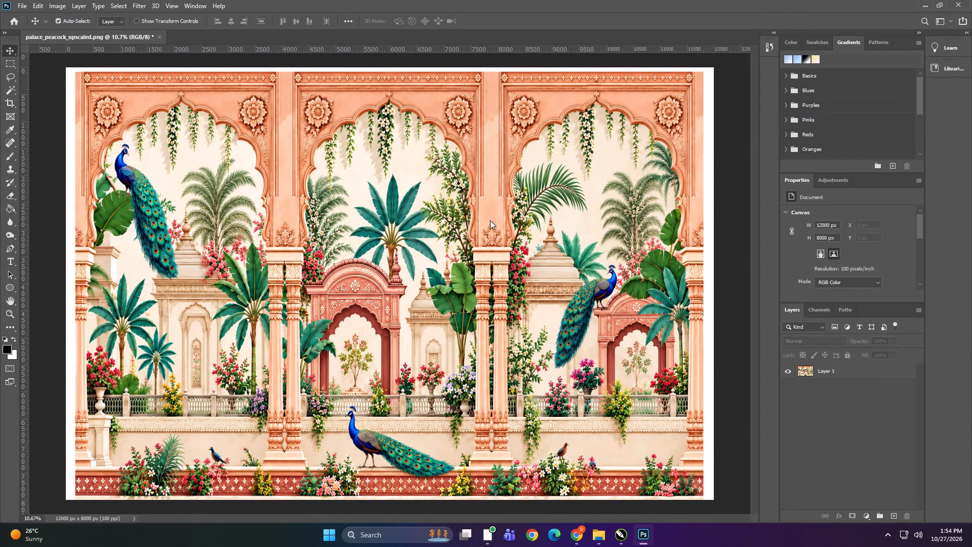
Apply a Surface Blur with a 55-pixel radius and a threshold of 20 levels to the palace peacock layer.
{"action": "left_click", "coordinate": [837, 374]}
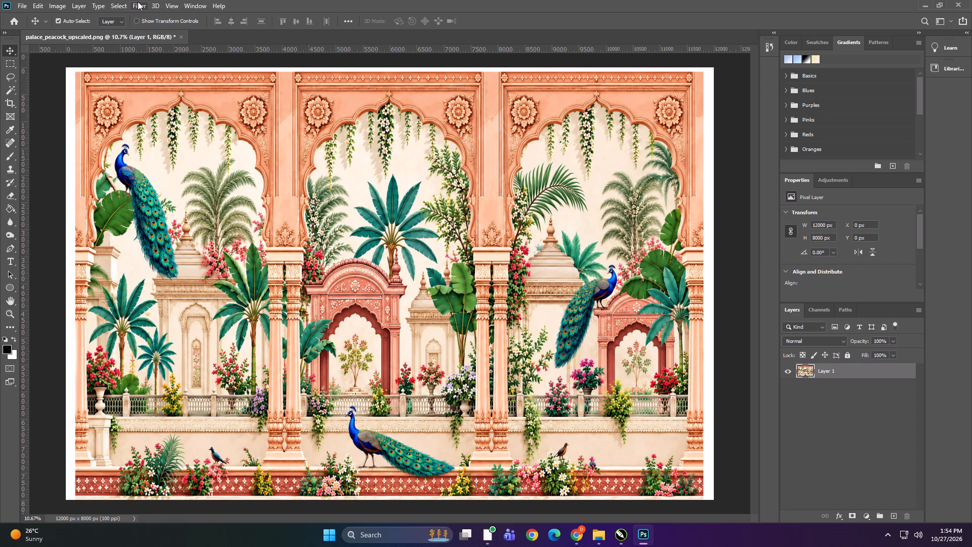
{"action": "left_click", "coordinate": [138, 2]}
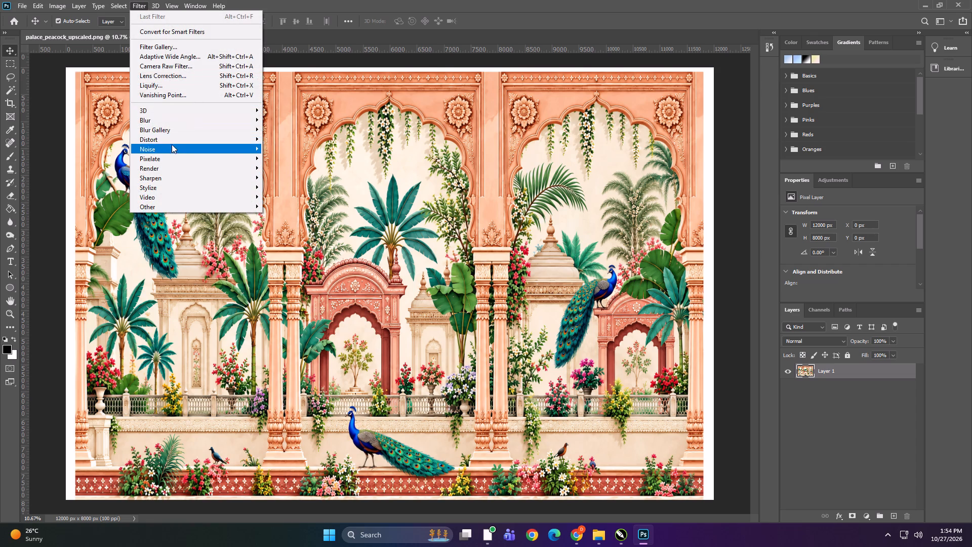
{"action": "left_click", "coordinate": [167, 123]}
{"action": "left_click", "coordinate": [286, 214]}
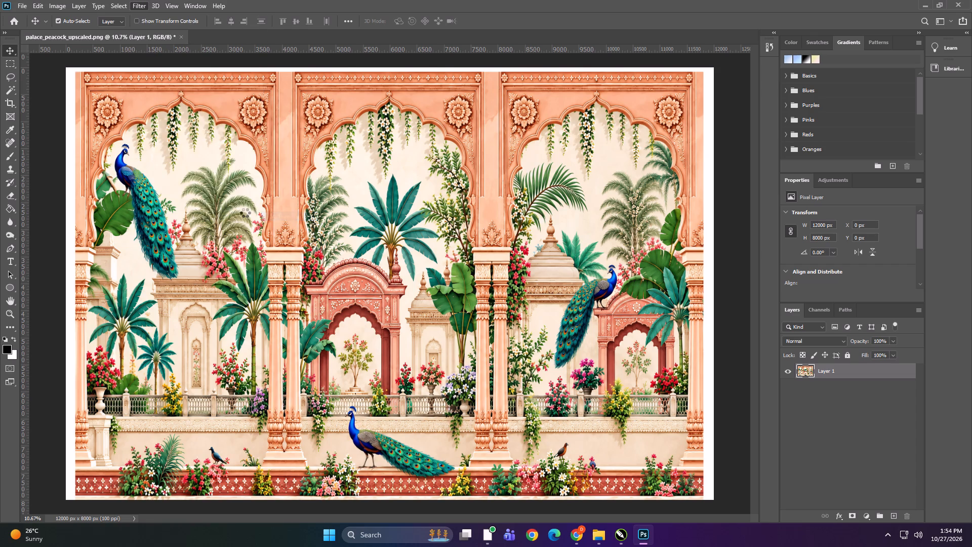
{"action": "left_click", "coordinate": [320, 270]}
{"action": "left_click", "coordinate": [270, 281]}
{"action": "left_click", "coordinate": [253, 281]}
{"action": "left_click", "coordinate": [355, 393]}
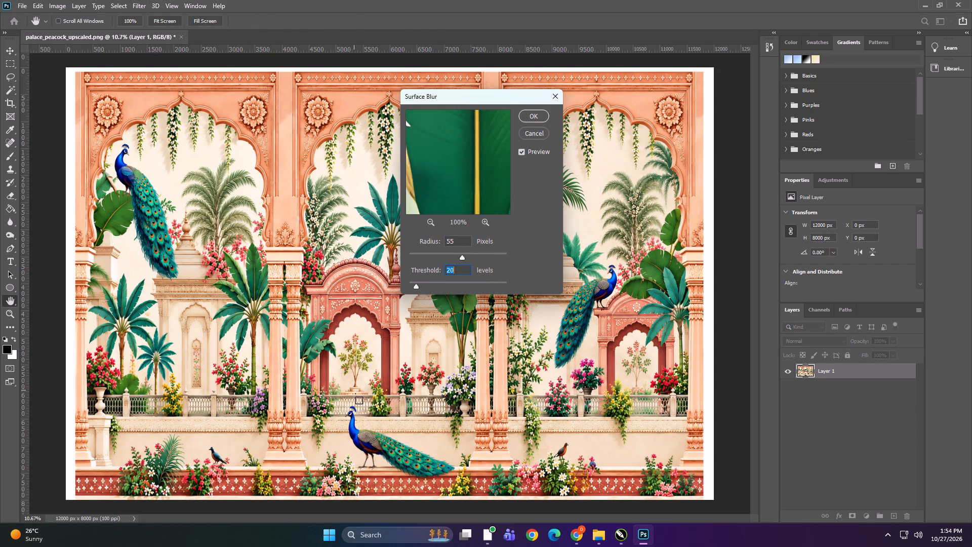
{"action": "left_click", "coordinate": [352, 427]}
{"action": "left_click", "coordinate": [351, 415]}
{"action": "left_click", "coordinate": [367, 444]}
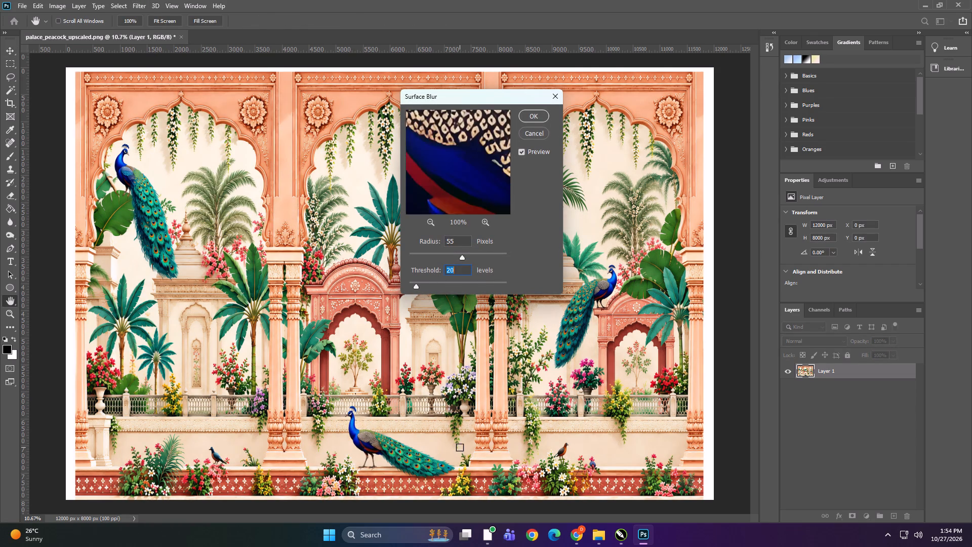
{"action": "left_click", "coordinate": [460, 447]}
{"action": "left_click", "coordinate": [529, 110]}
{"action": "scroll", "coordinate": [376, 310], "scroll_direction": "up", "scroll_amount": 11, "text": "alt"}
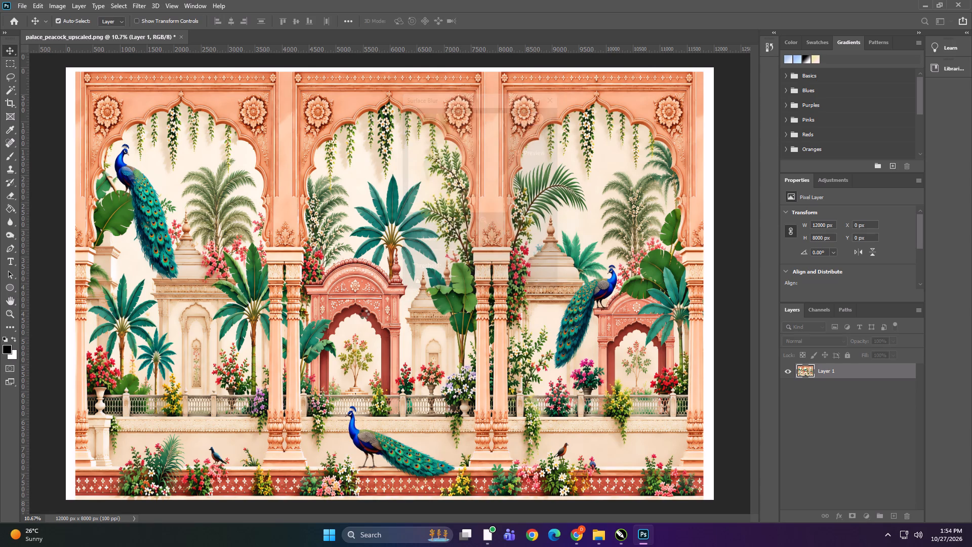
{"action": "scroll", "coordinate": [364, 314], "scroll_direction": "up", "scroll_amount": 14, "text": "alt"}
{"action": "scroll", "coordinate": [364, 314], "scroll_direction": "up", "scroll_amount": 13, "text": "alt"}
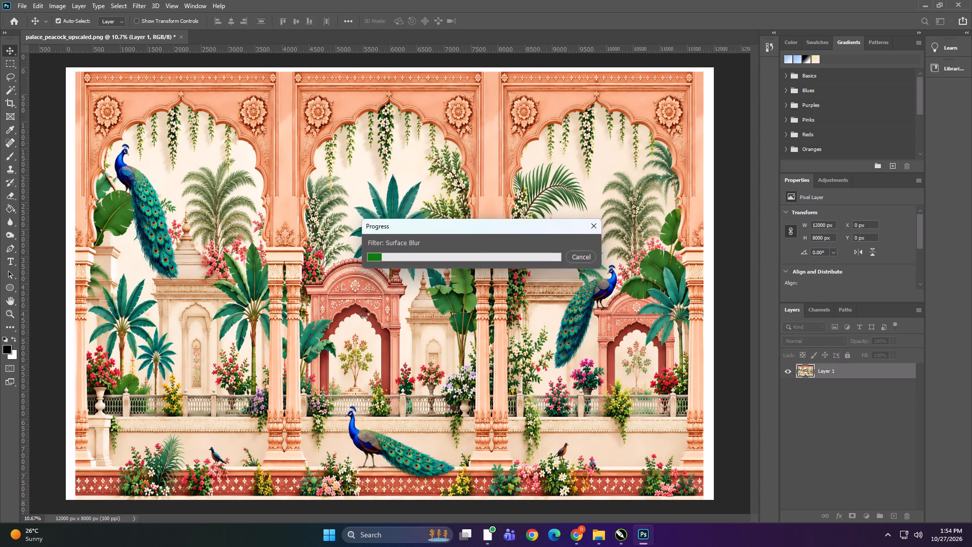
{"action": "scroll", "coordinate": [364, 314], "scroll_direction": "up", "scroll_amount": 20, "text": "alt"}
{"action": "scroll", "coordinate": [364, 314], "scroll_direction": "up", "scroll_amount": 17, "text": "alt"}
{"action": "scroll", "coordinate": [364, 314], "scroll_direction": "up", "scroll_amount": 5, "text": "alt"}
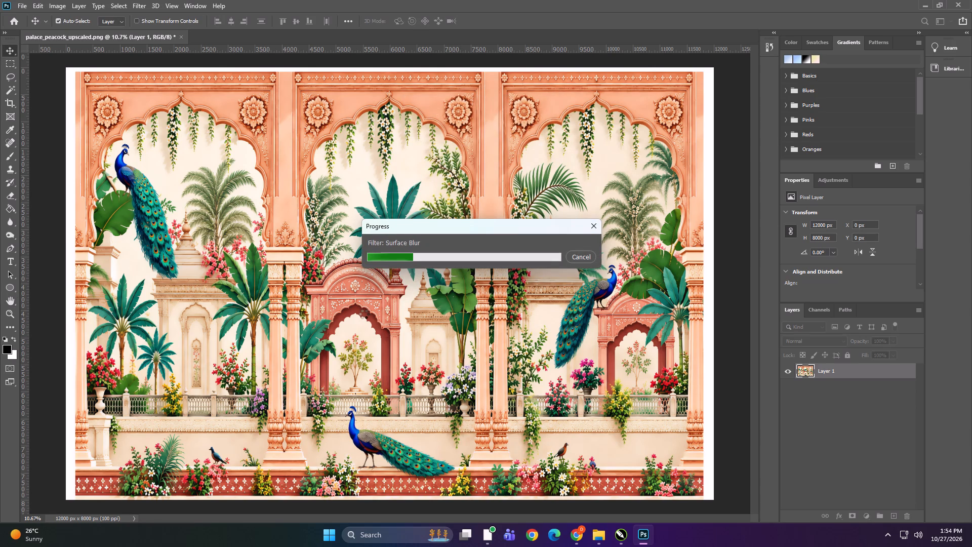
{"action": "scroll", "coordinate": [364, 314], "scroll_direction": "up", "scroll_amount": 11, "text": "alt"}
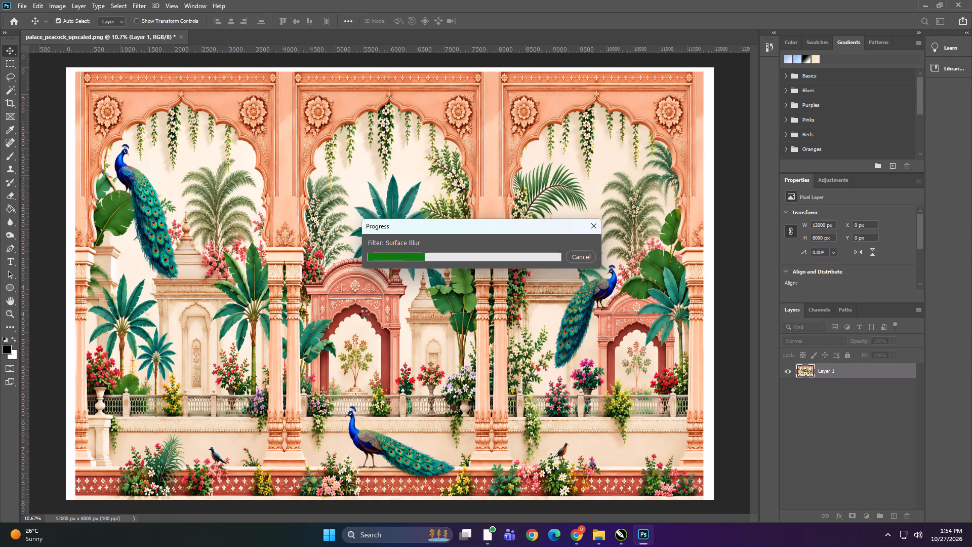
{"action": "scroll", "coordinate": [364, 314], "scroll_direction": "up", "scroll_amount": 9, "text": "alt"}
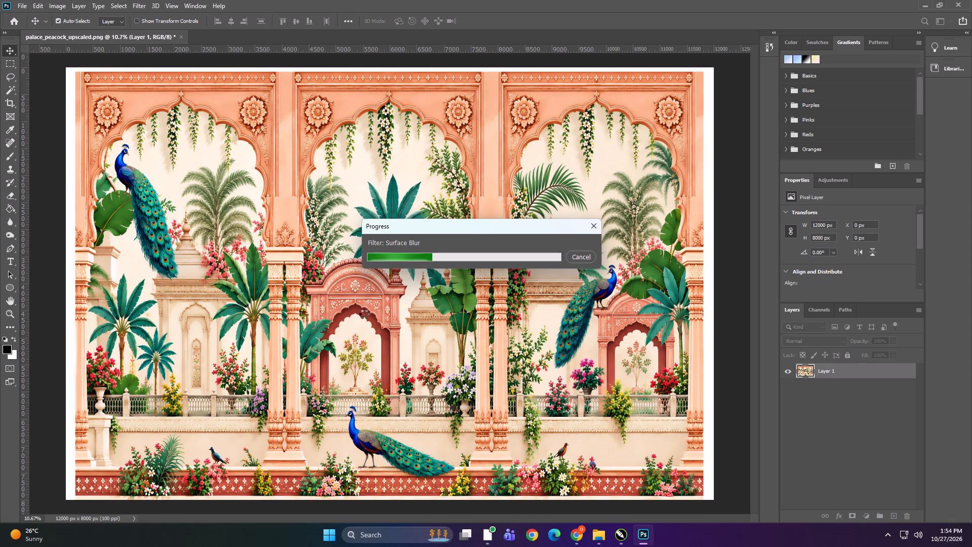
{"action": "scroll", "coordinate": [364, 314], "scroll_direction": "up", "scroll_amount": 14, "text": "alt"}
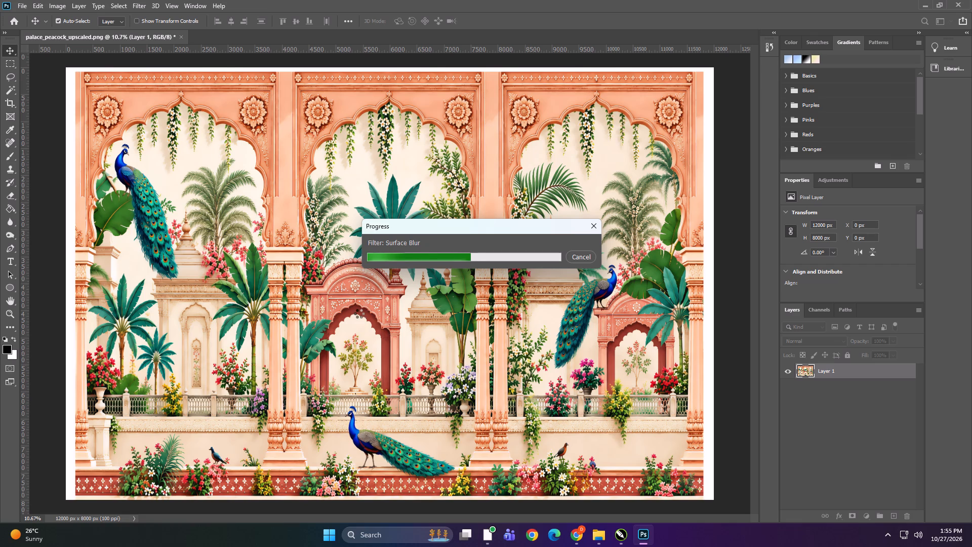
Switch to CorelDRAW to examine the labelled palace peacock artwork, and preview the palace_peacock_upscaled image from the USB drive.
{"action": "left_click", "coordinate": [620, 539]}
{"action": "left_click", "coordinate": [445, 378]}
{"action": "left_click", "coordinate": [433, 378]}
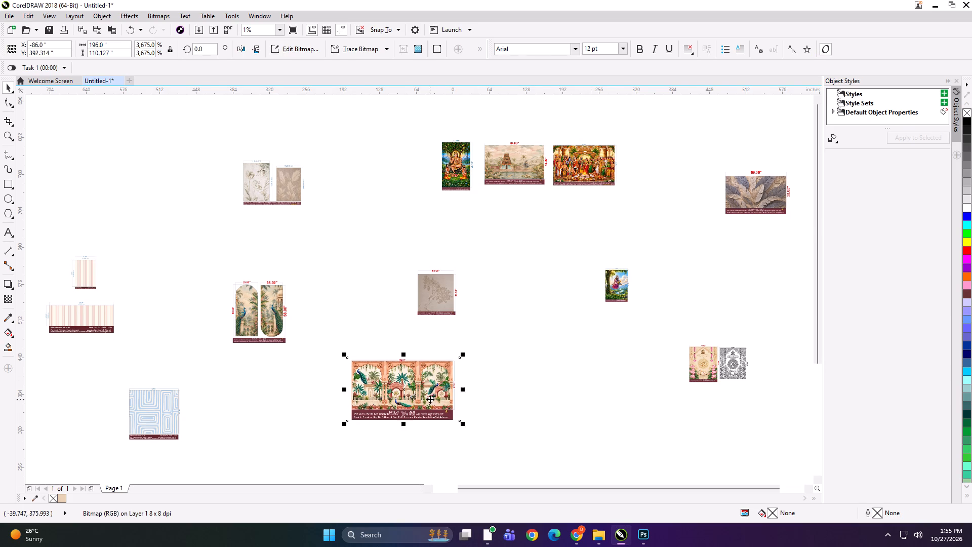
{"action": "scroll", "coordinate": [430, 399], "scroll_direction": "up", "scroll_amount": 2}
{"action": "left_click", "coordinate": [589, 374]}
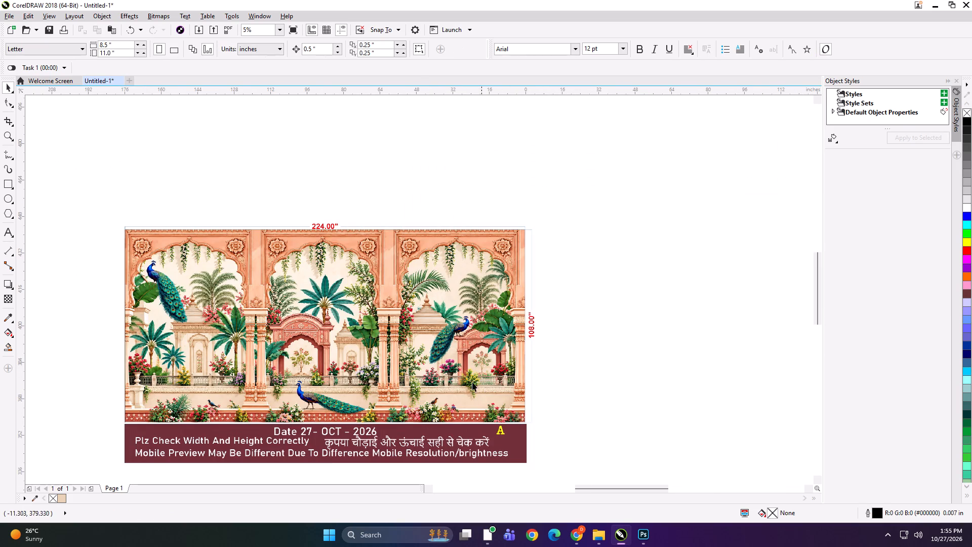
{"action": "left_click", "coordinate": [599, 536]}
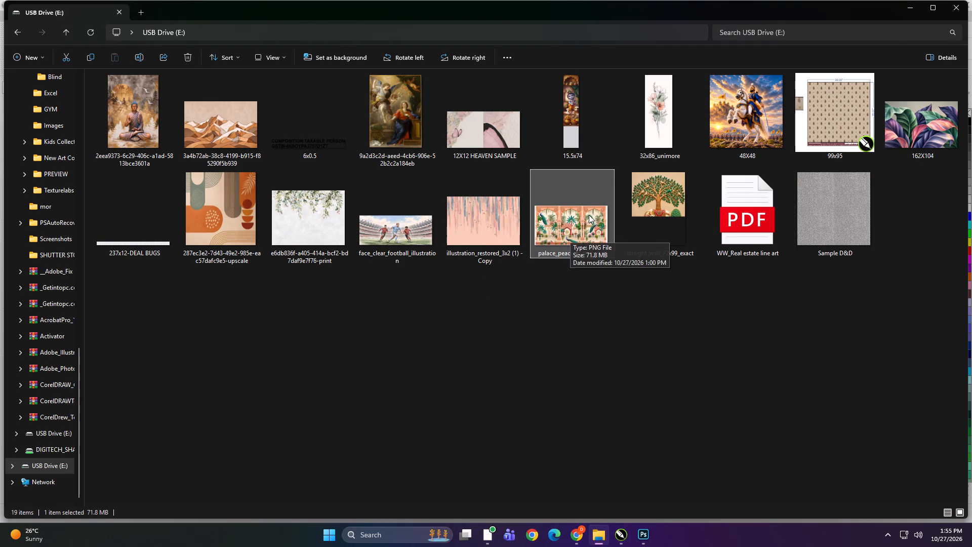
{"action": "left_click", "coordinate": [570, 215]}
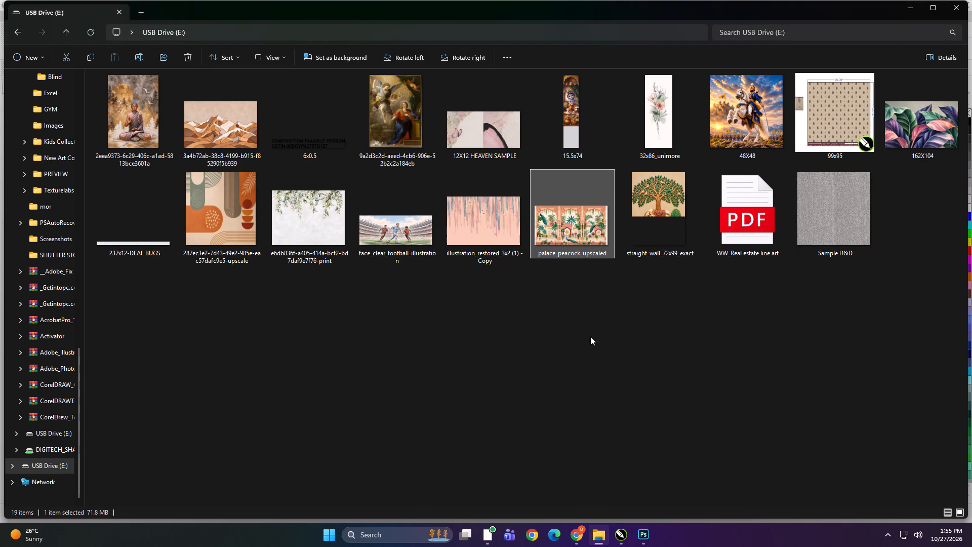
{"action": "double_click", "coordinate": [565, 224]}
{"action": "scroll", "coordinate": [509, 272], "scroll_direction": "up", "scroll_amount": 7}
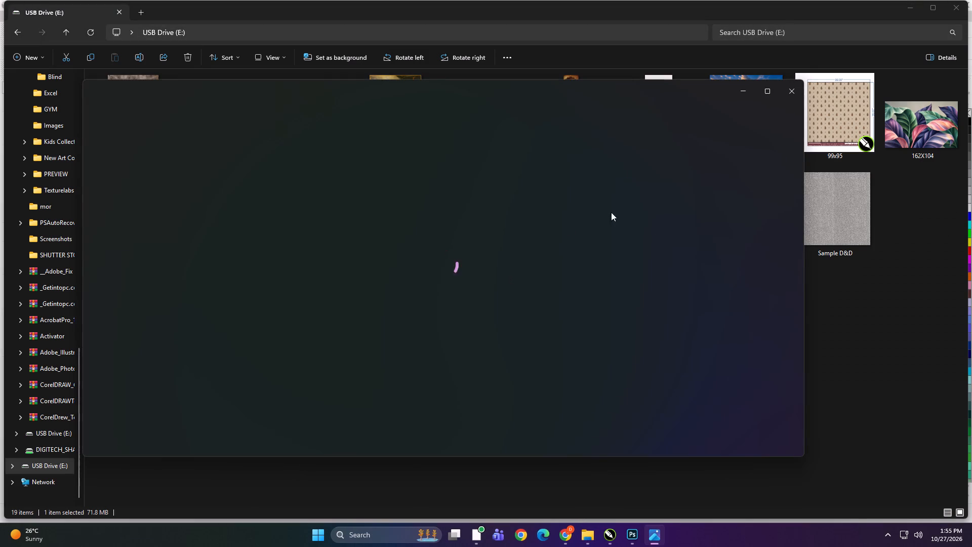
{"action": "left_click", "coordinate": [793, 95]}
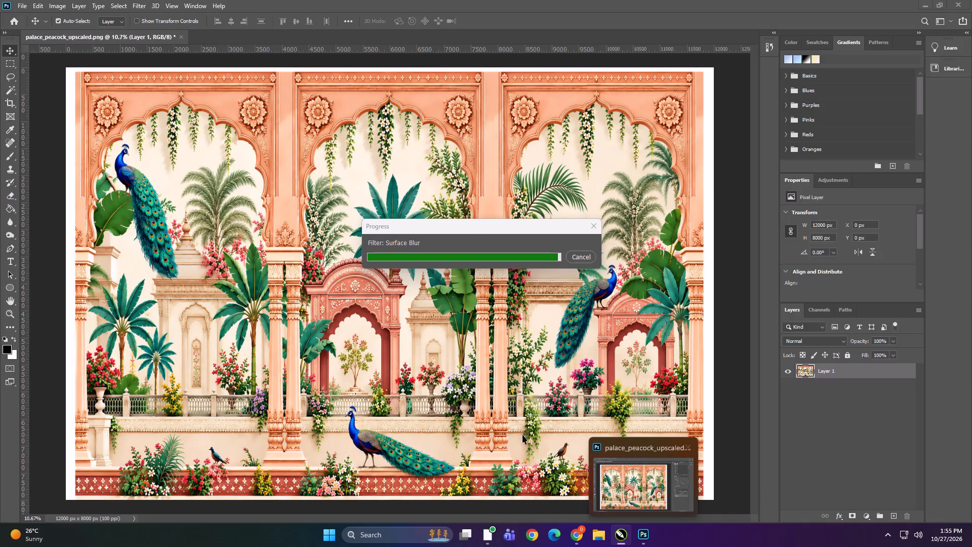
{"action": "scroll", "coordinate": [400, 366], "scroll_direction": "up", "scroll_amount": 5, "text": "alt"}
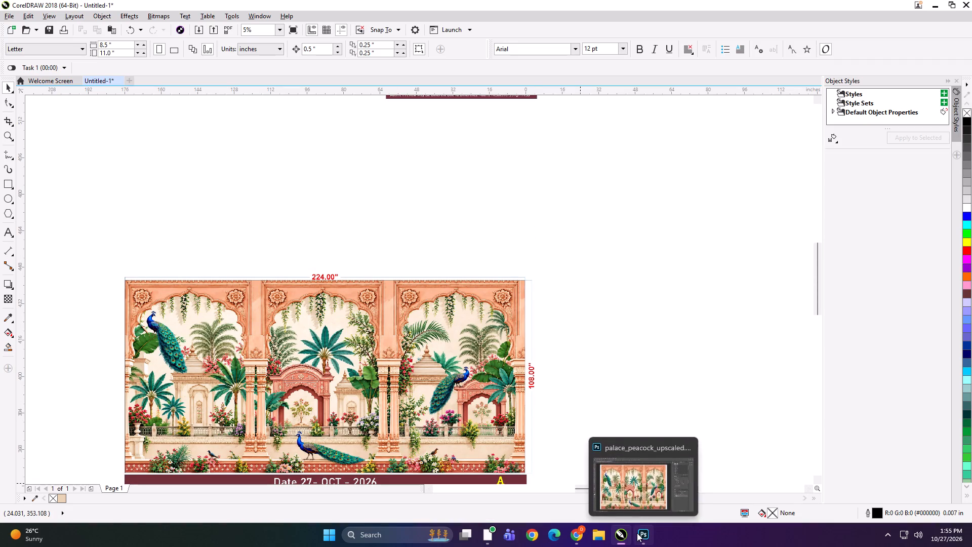
Switch back to Photoshop and compare the palace peacock artwork's detail up close with and without the surface blur.
{"action": "left_click", "coordinate": [634, 505]}
{"action": "scroll", "coordinate": [477, 292], "scroll_direction": "up", "scroll_amount": 20, "text": "alt"}
{"action": "scroll", "coordinate": [477, 292], "scroll_direction": "up", "scroll_amount": 5, "text": "alt"}
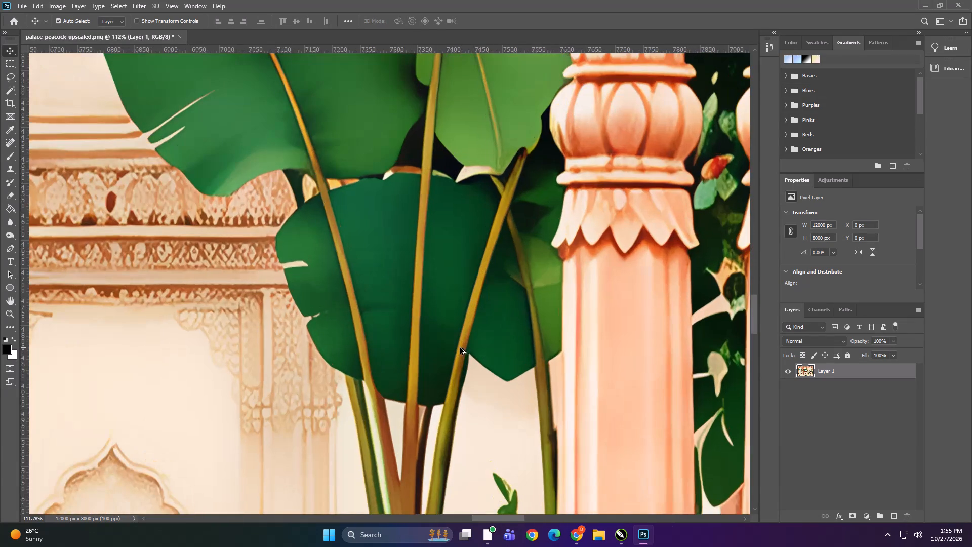
{"action": "key", "text": "ctrl+z"}
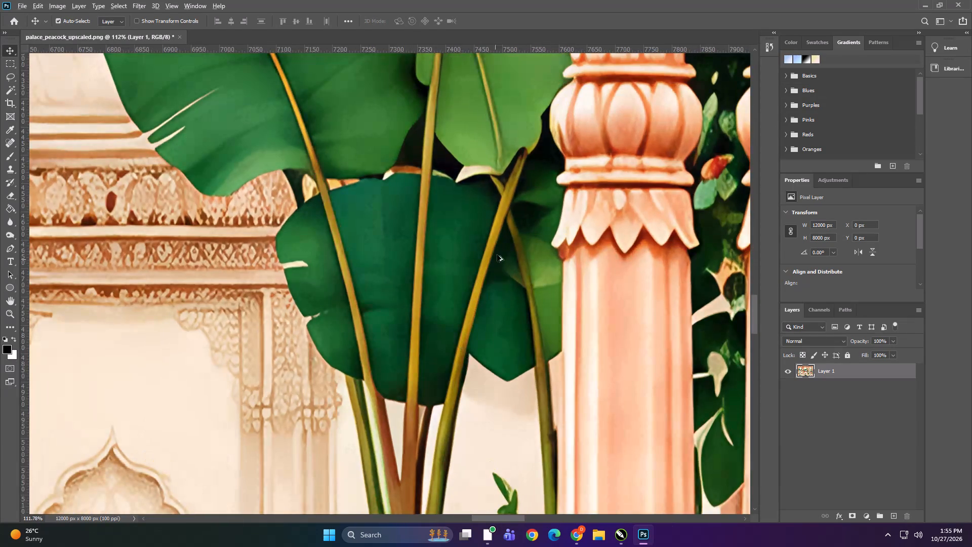
{"action": "scroll", "coordinate": [504, 225], "scroll_direction": "down", "scroll_amount": 17, "text": "alt"}
{"action": "scroll", "coordinate": [374, 374], "scroll_direction": "up", "scroll_amount": 9, "text": "alt"}
{"action": "scroll", "coordinate": [209, 445], "scroll_direction": "down", "scroll_amount": 2, "text": "alt"}
{"action": "scroll", "coordinate": [194, 447], "scroll_direction": "up", "scroll_amount": 8, "text": "alt"}
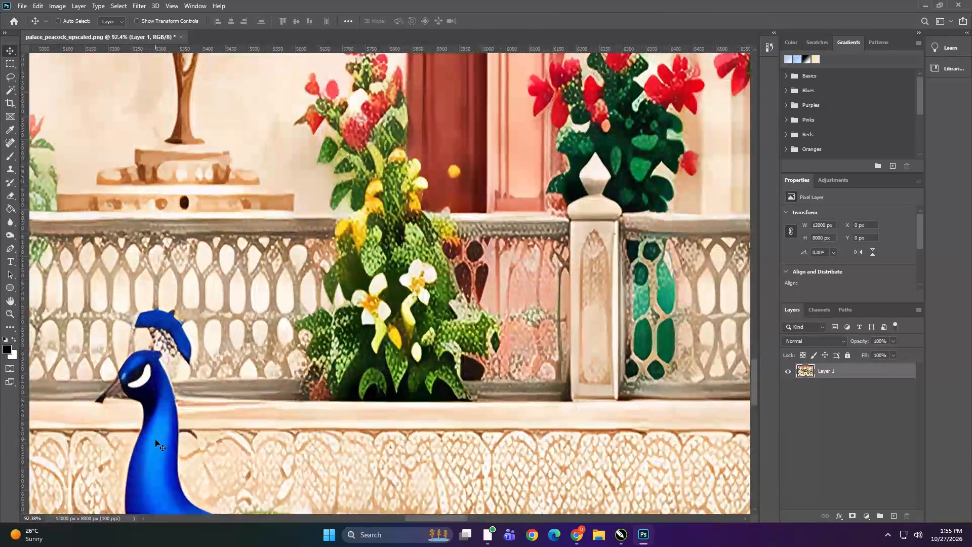
{"action": "key", "text": "ctrl+shift+z"}
{"action": "scroll", "coordinate": [419, 334], "scroll_direction": "down", "scroll_amount": 9, "text": "alt"}
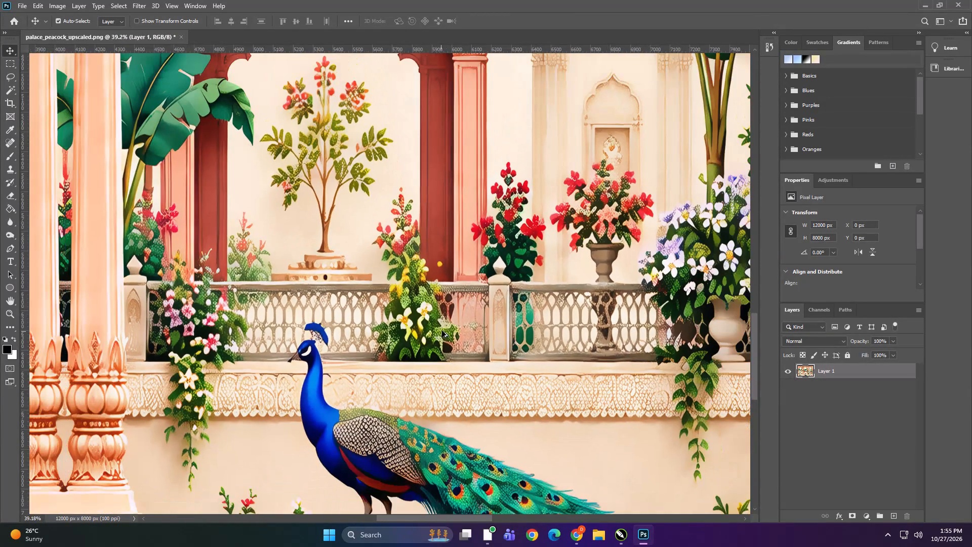
{"action": "scroll", "coordinate": [186, 357], "scroll_direction": "up", "scroll_amount": 9, "text": "alt"}
{"action": "key", "text": "ctrl+z"}
{"action": "key", "text": "ctrl+shift+z"}
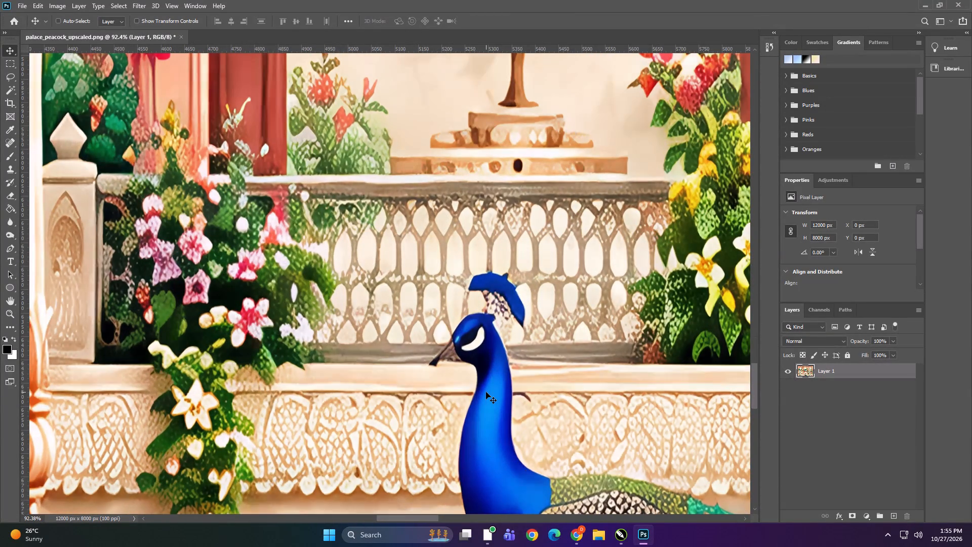
{"action": "key", "text": "ctrl+z"}
{"action": "key", "text": "ctrl+shift+z"}
Undo the surface blur and resize, and quit Photoshop without saving palace_peacock_upscaled.png.
{"action": "key", "text": "ctrl+z"}
{"action": "scroll", "coordinate": [488, 335], "scroll_direction": "down", "scroll_amount": 9, "text": "alt"}
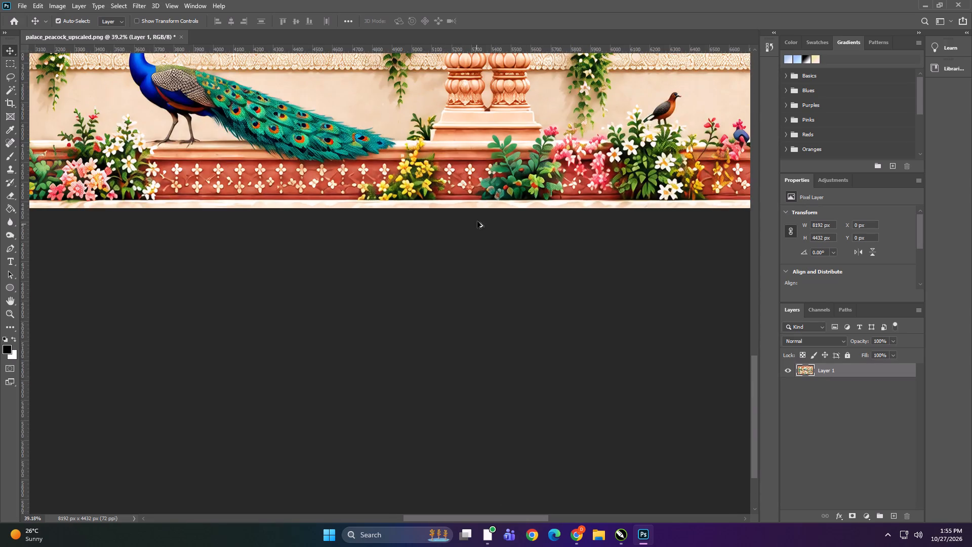
{"action": "scroll", "coordinate": [478, 220], "scroll_direction": "down", "scroll_amount": 8, "text": "alt"}
{"action": "left_click", "coordinate": [961, 0]}
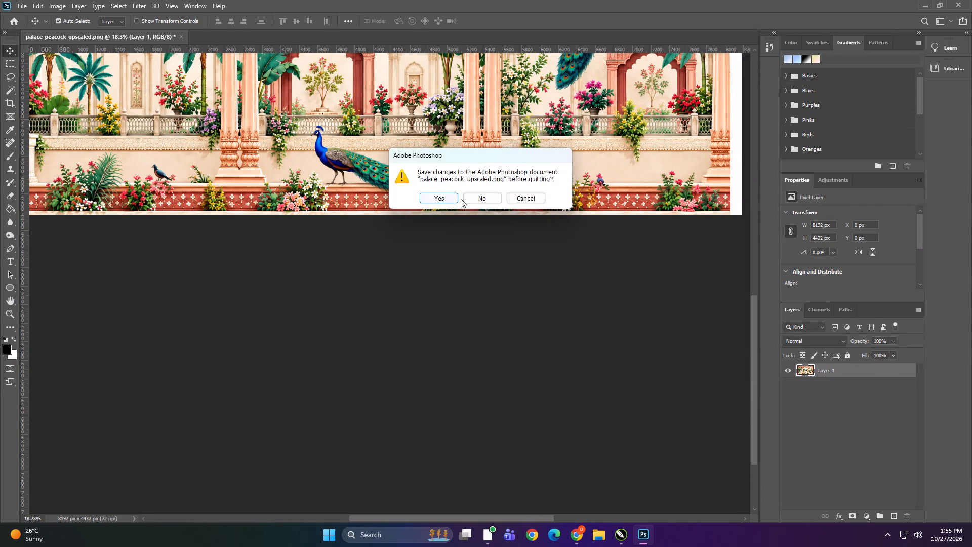
{"action": "left_click", "coordinate": [476, 199]}
Look through the DIGITECH_SHAREDRIVE network drive in File Explorer, including folder 27 inside the file folder.
{"action": "left_click", "coordinate": [603, 542]}
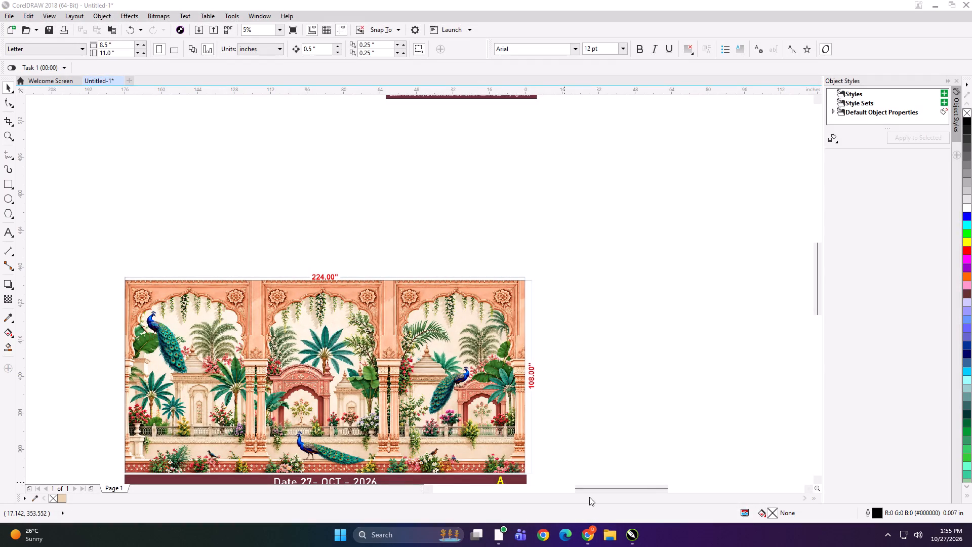
{"action": "left_click", "coordinate": [55, 319]}
{"action": "left_click", "coordinate": [185, 300]}
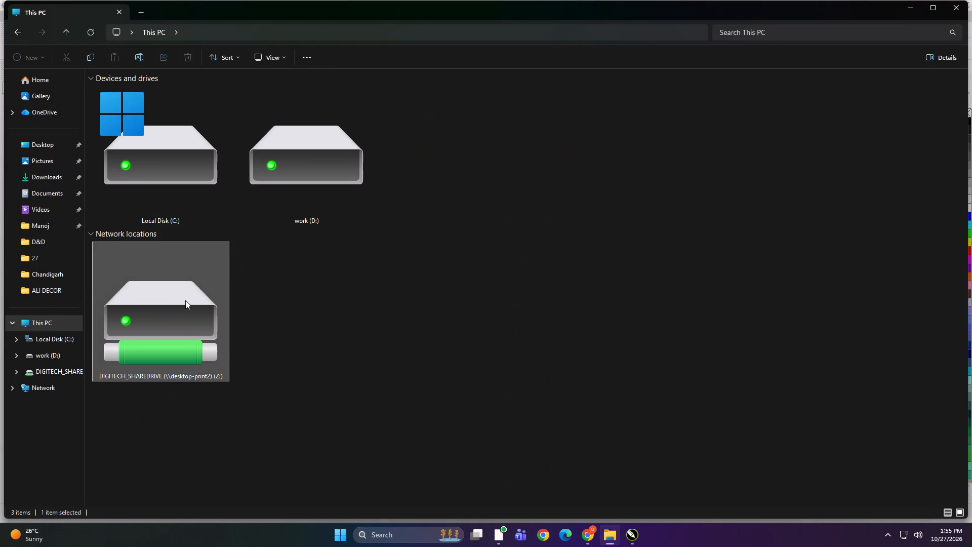
{"action": "double_click", "coordinate": [185, 300]}
{"action": "left_click", "coordinate": [663, 313]}
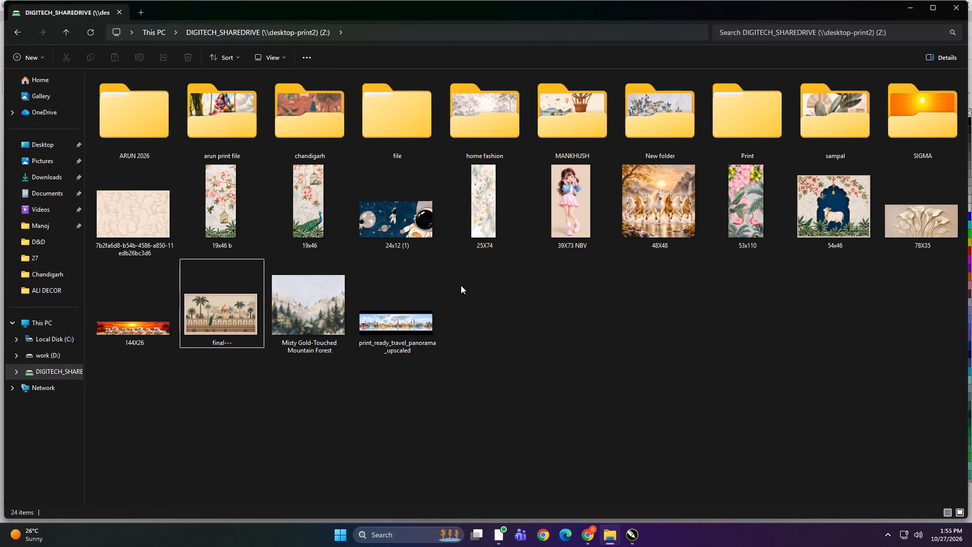
{"action": "double_click", "coordinate": [376, 134]}
{"action": "double_click", "coordinate": [731, 145]}
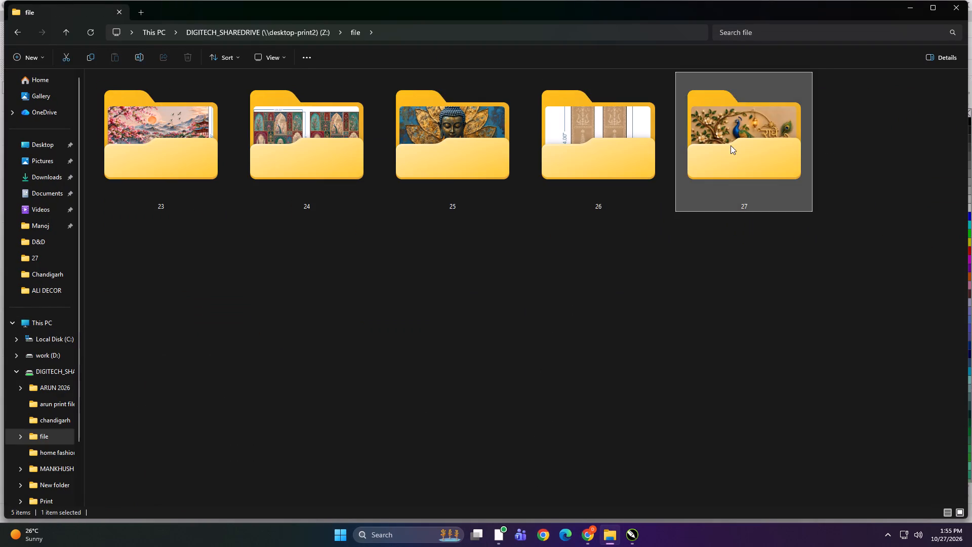
{"action": "left_click", "coordinate": [414, 352]}
{"action": "key", "text": "BackSpace"}
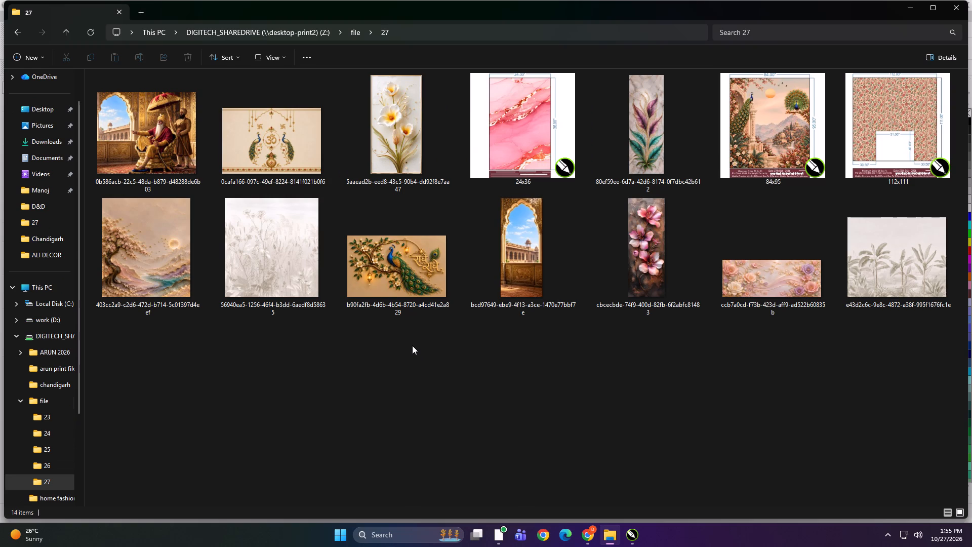
{"action": "left_click", "coordinate": [530, 357]}
{"action": "key", "text": "BackSpace"}
{"action": "left_click", "coordinate": [528, 326]}
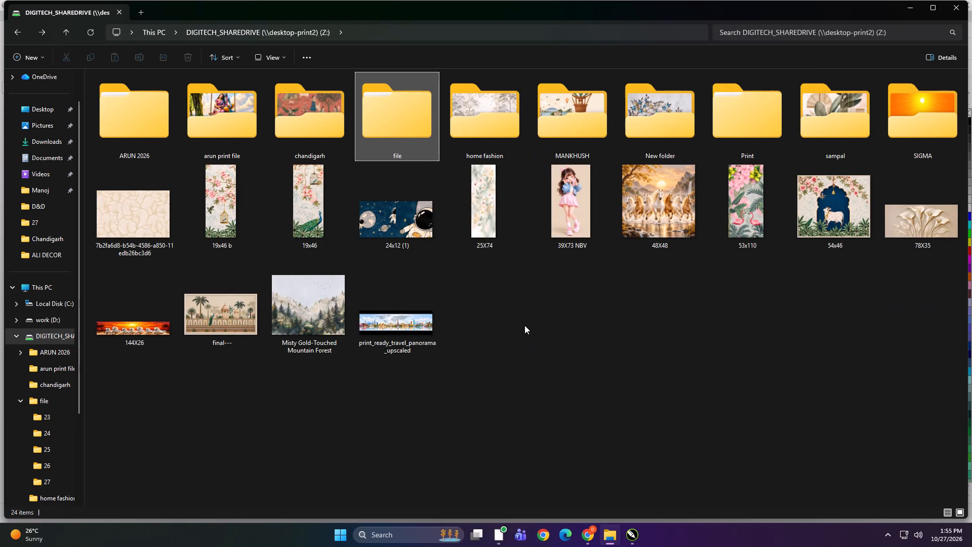
{"action": "scroll", "coordinate": [524, 325], "scroll_direction": "down", "scroll_amount": 5, "text": "ctrl"}
Switch to CorelDRAW and move the labelled palace peacock artwork down and to the left into empty space on the layout.
{"action": "left_click", "coordinate": [636, 537]}
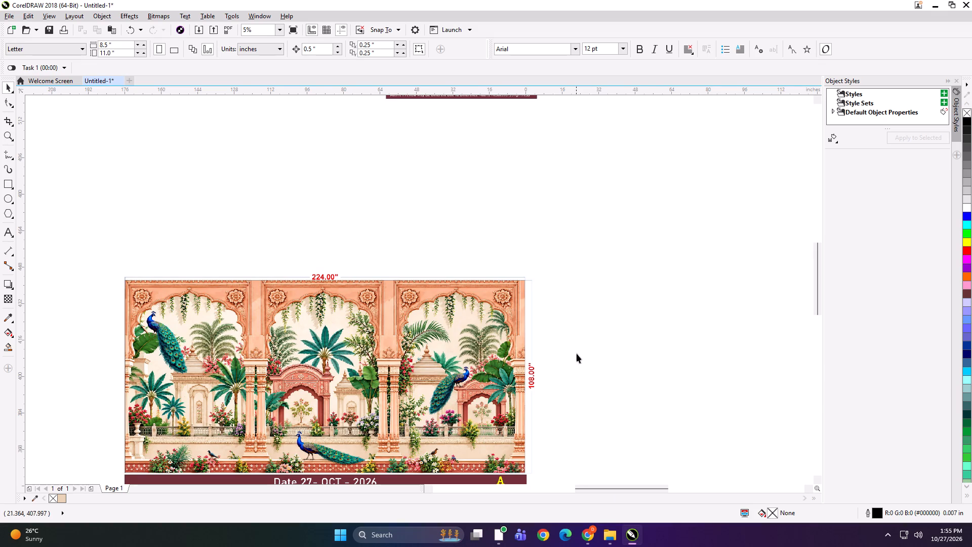
{"action": "scroll", "coordinate": [586, 322], "scroll_direction": "down", "scroll_amount": 2}
{"action": "left_click_drag", "start_coordinate": [458, 320], "coordinate": [380, 369]}
{"action": "left_click", "coordinate": [530, 366]}
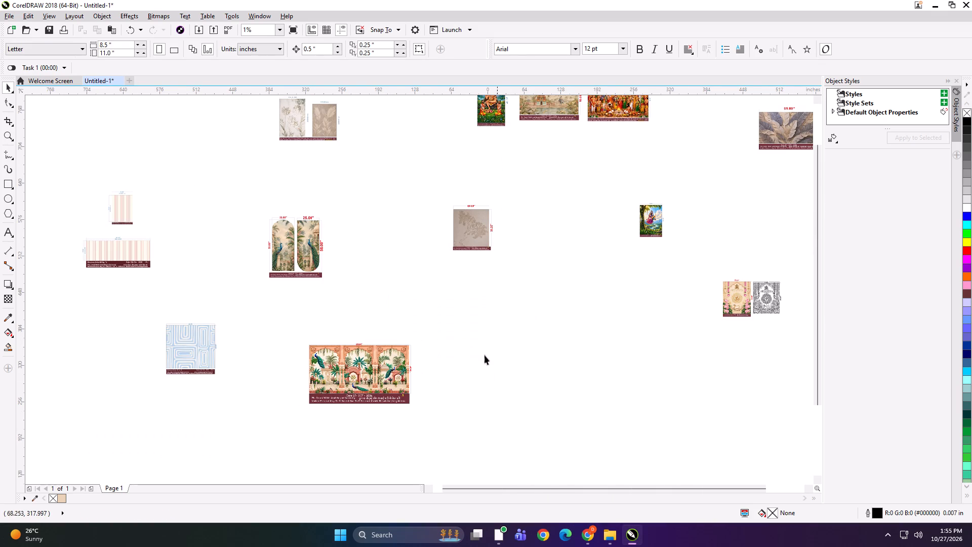
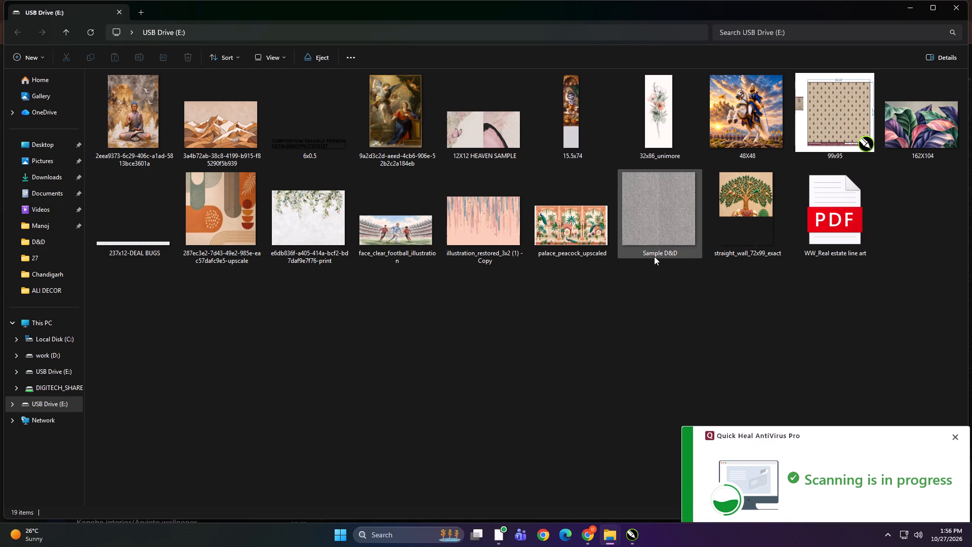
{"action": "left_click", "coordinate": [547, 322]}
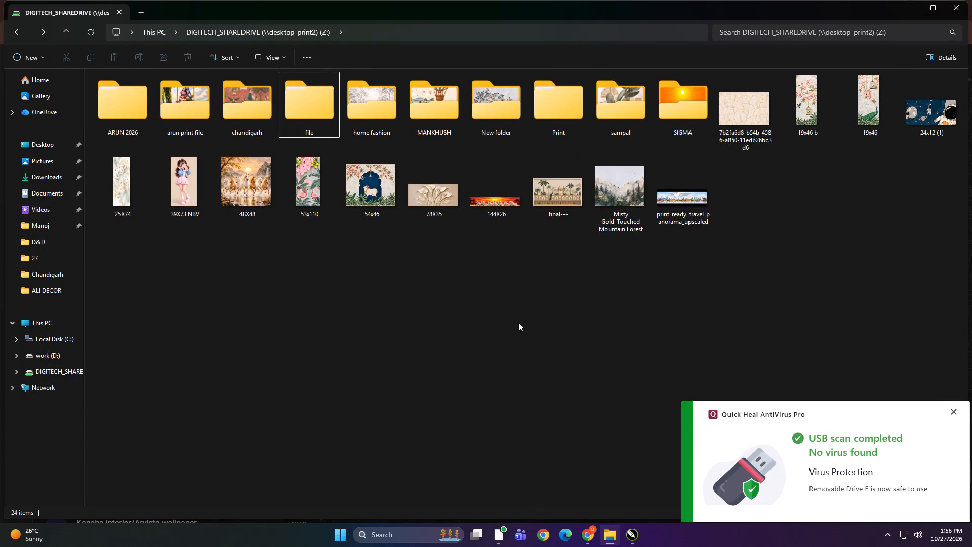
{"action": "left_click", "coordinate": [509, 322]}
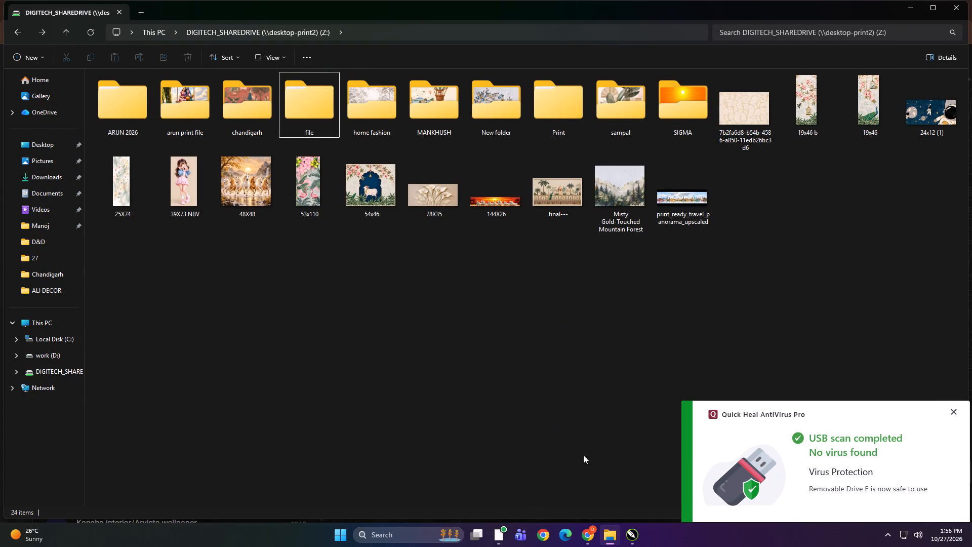
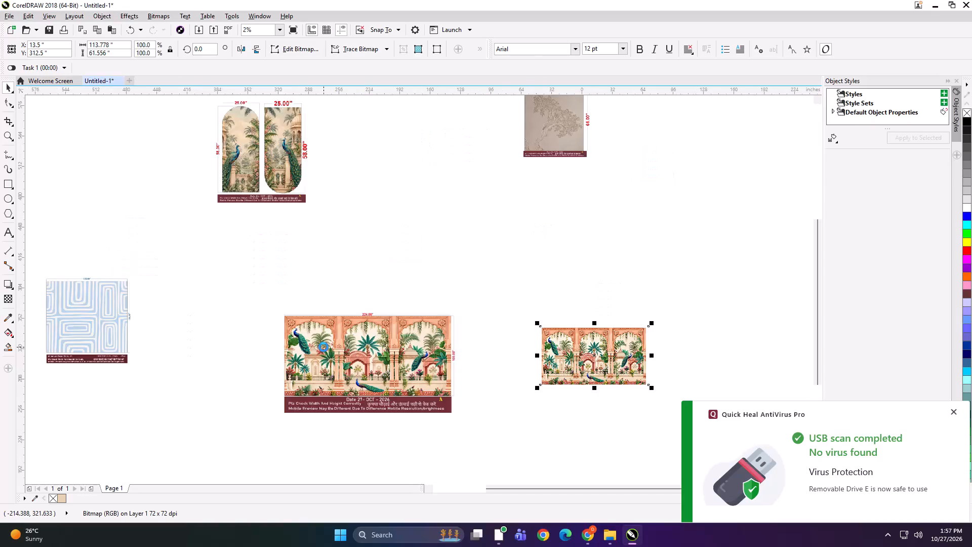
Move the unlabelled peacock-arch artwork closer to its labelled 224 × 108 inch preview.
{"action": "scroll", "coordinate": [457, 364], "scroll_direction": "up", "scroll_amount": 1}
{"action": "left_click_drag", "start_coordinate": [661, 331], "coordinate": [563, 299]}
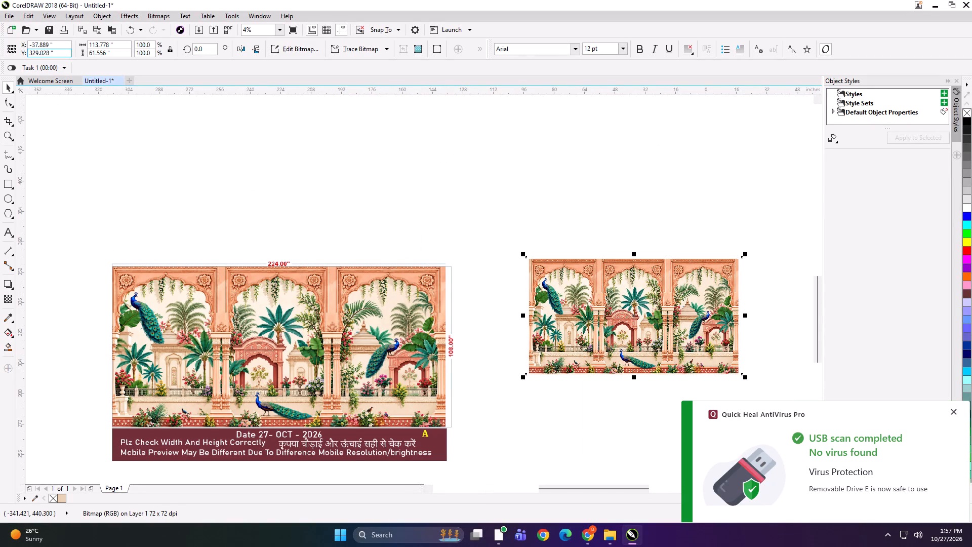
{"action": "left_click_drag", "start_coordinate": [661, 299], "coordinate": [625, 271]}
Crop the white margin off the top edge of the unlabelled peacock-arch artwork using the Shape tool.
{"action": "key", "text": "F10"}
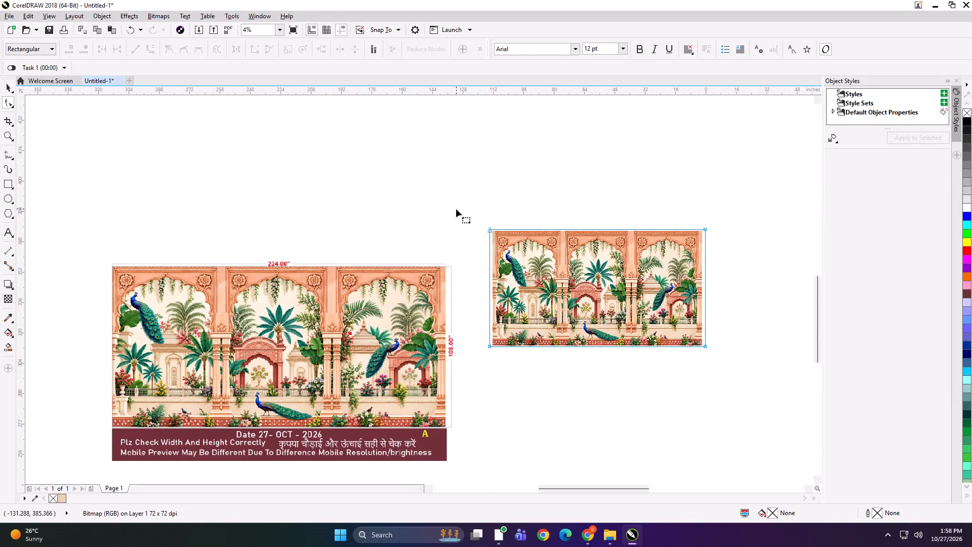
{"action": "left_click_drag", "start_coordinate": [466, 215], "coordinate": [749, 252]}
{"action": "scroll", "coordinate": [621, 240], "scroll_direction": "up", "scroll_amount": 2}
{"action": "scroll", "coordinate": [592, 204], "scroll_direction": "up", "scroll_amount": 2}
{"action": "key", "text": "Right"}
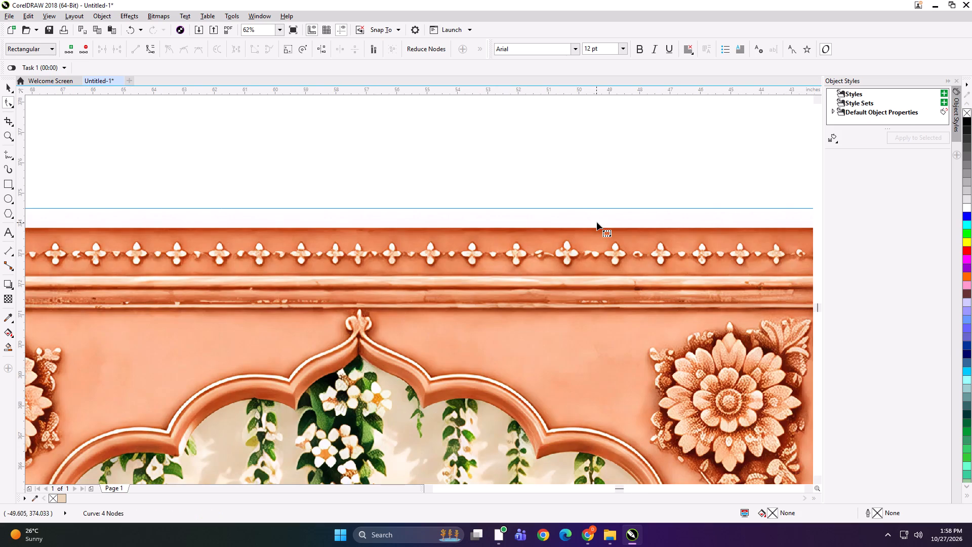
{"action": "scroll", "coordinate": [564, 190], "scroll_direction": "down", "scroll_amount": 2}
{"action": "key", "text": "Left"}
{"action": "key", "text": "Down"}
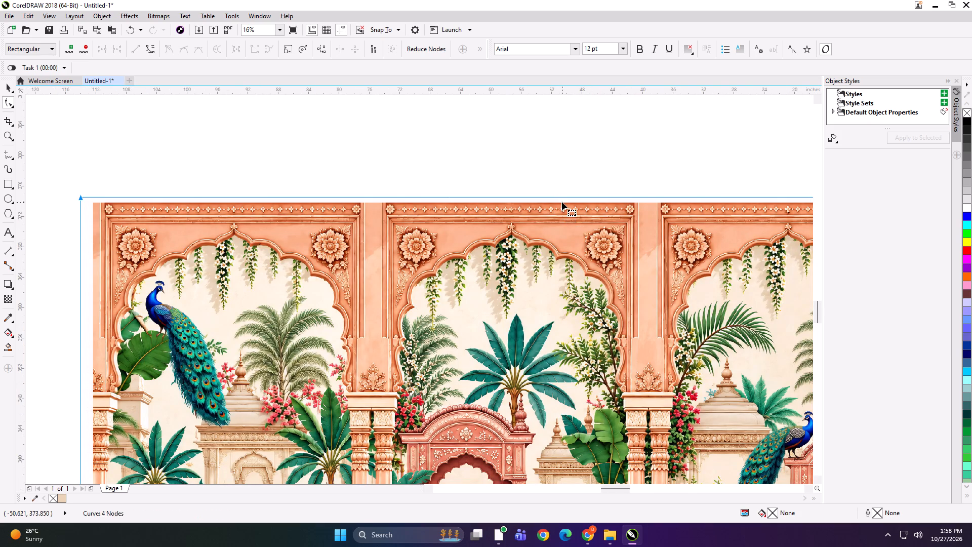
{"action": "scroll", "coordinate": [562, 202], "scroll_direction": "up", "scroll_amount": 5}
{"action": "left_click_drag", "start_coordinate": [566, 183], "coordinate": [573, 218]}
{"action": "scroll", "coordinate": [557, 199], "scroll_direction": "down", "scroll_amount": 6}
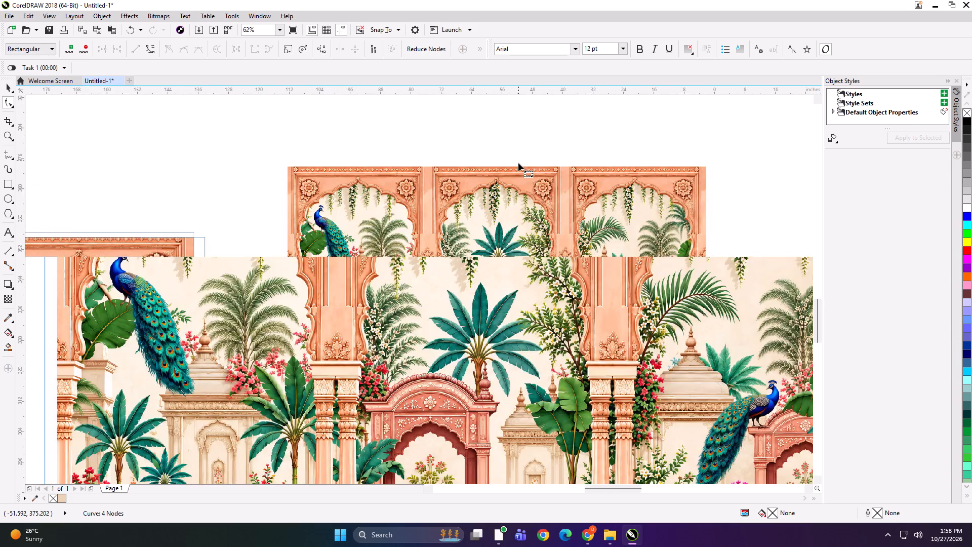
Crop the pale strip off the bottom edge of the artwork, just below the flowers and red border.
{"action": "scroll", "coordinate": [518, 163], "scroll_direction": "down", "scroll_amount": 3}
{"action": "left_click_drag", "start_coordinate": [641, 265], "coordinate": [370, 321]}
{"action": "scroll", "coordinate": [496, 282], "scroll_direction": "up", "scroll_amount": 2}
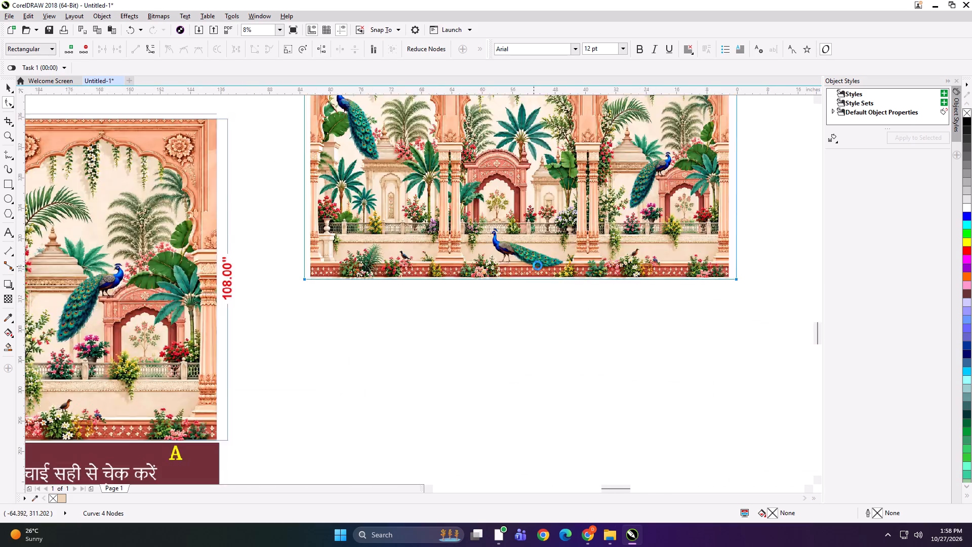
{"action": "scroll", "coordinate": [541, 279], "scroll_direction": "up", "scroll_amount": 2}
{"action": "scroll", "coordinate": [511, 285], "scroll_direction": "down", "scroll_amount": 3}
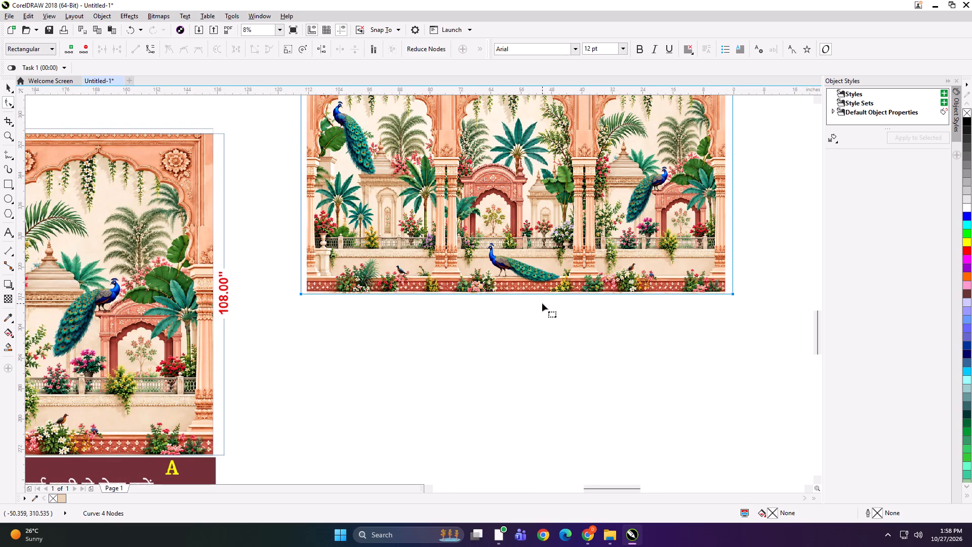
{"action": "scroll", "coordinate": [542, 303], "scroll_direction": "down", "scroll_amount": 2}
{"action": "scroll", "coordinate": [392, 341], "scroll_direction": "up", "scroll_amount": 3}
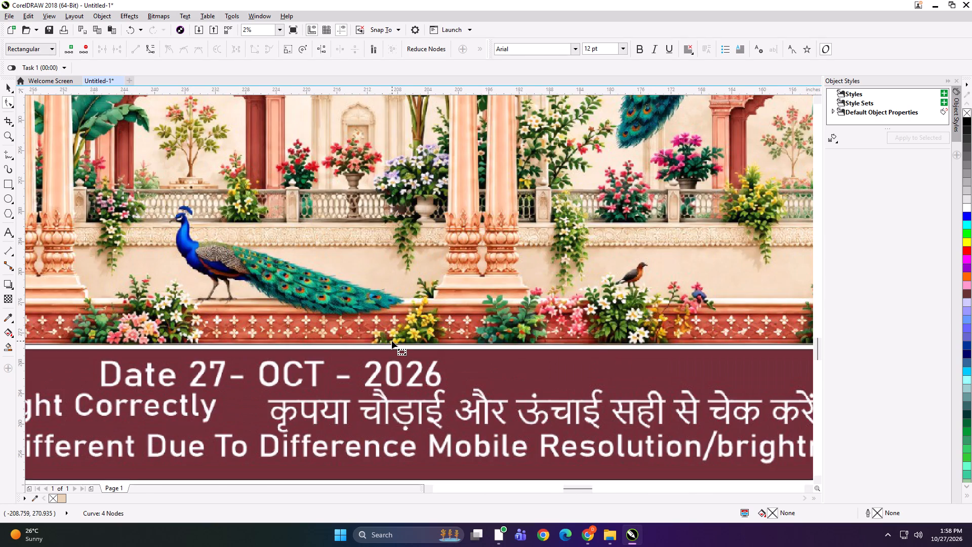
{"action": "scroll", "coordinate": [339, 346], "scroll_direction": "down", "scroll_amount": 2}
{"action": "left_click_drag", "start_coordinate": [752, 245], "coordinate": [488, 306]}
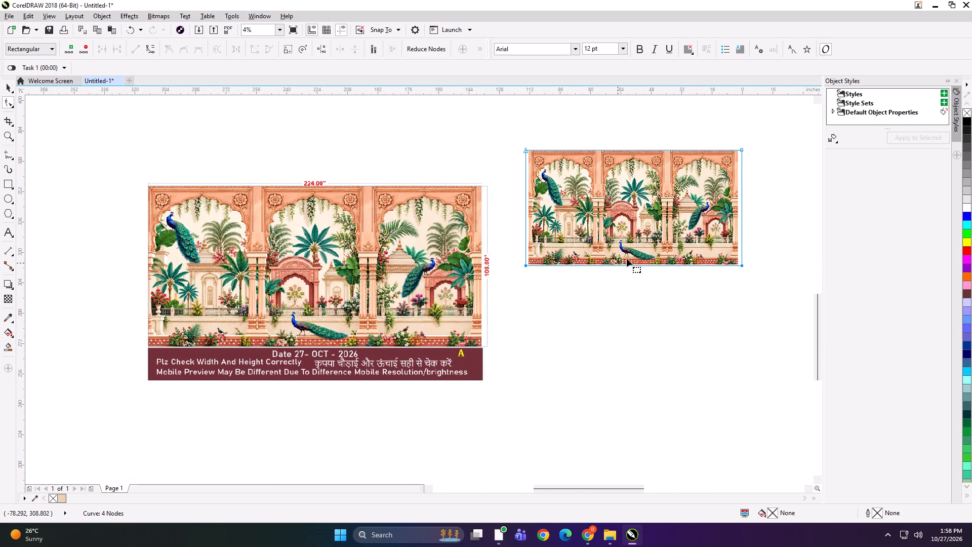
{"action": "scroll", "coordinate": [627, 258], "scroll_direction": "up", "scroll_amount": 5}
{"action": "scroll", "coordinate": [607, 296], "scroll_direction": "up", "scroll_amount": 1}
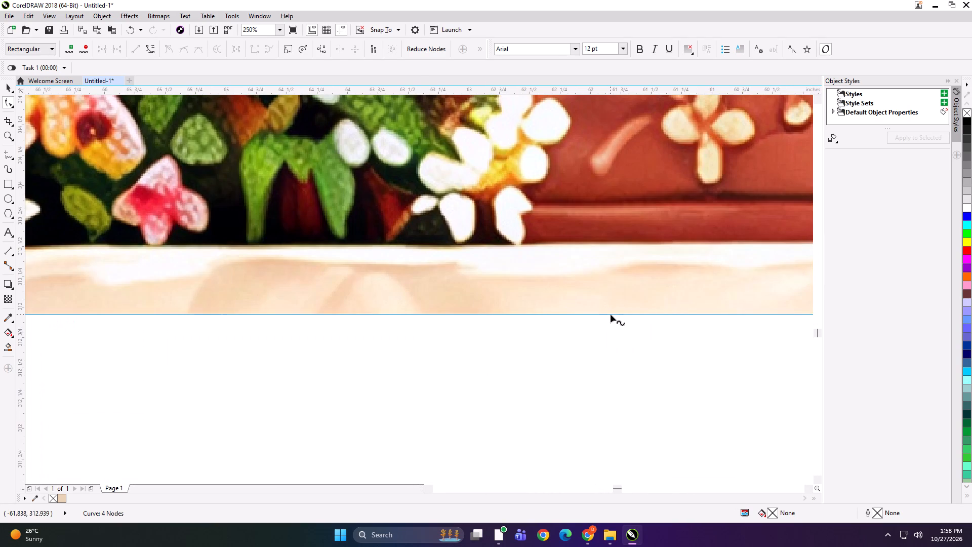
{"action": "left_click_drag", "start_coordinate": [611, 315], "coordinate": [614, 243], "text": "shift"}
Crop the white margin off the artwork's left edge, bringing the boundary flush with the carved pillar.
{"action": "scroll", "coordinate": [603, 253], "scroll_direction": "down", "scroll_amount": 1}
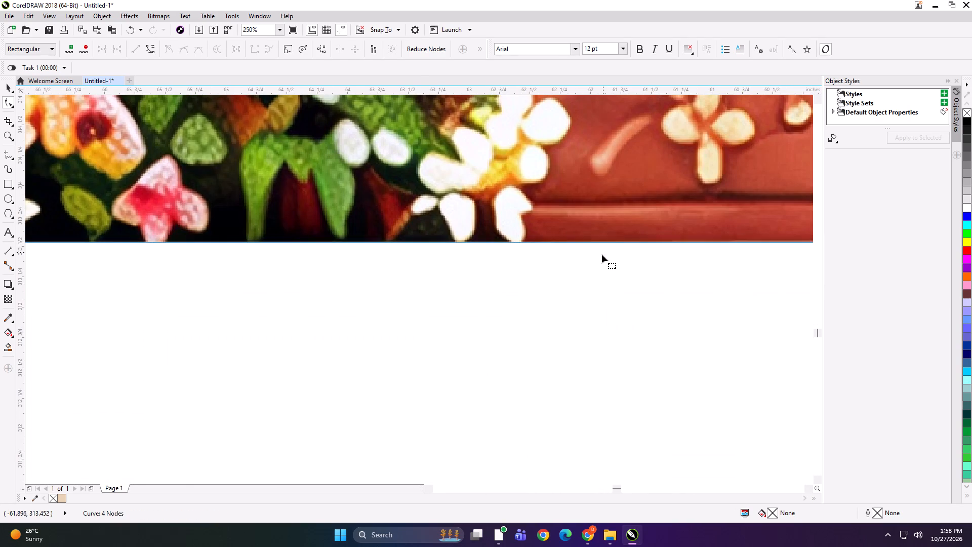
{"action": "scroll", "coordinate": [602, 255], "scroll_direction": "down", "scroll_amount": 6}
{"action": "left_click_drag", "start_coordinate": [568, 195], "coordinate": [541, 326]}
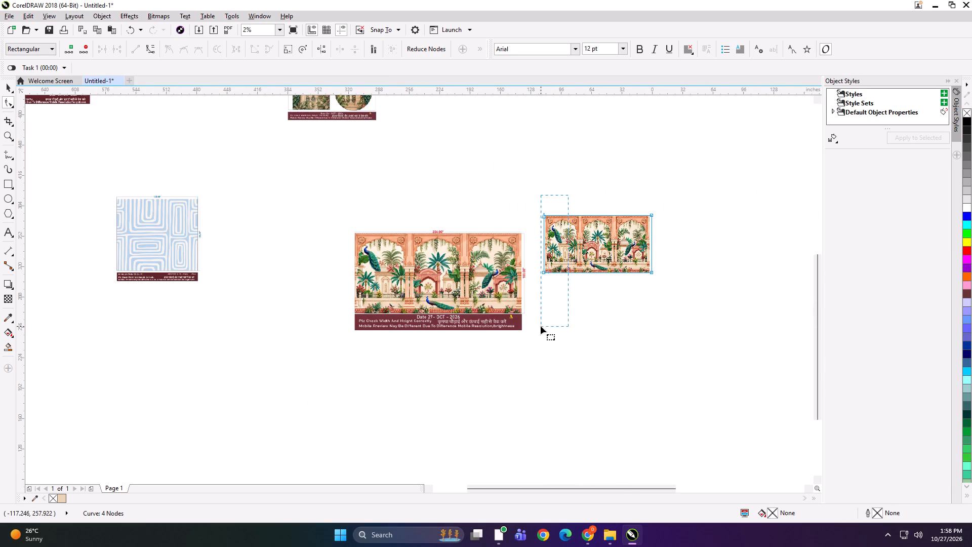
{"action": "left_click_drag", "start_coordinate": [541, 326], "coordinate": [540, 326]}
{"action": "scroll", "coordinate": [538, 249], "scroll_direction": "up", "scroll_amount": 5}
{"action": "scroll", "coordinate": [578, 239], "scroll_direction": "up", "scroll_amount": 2}
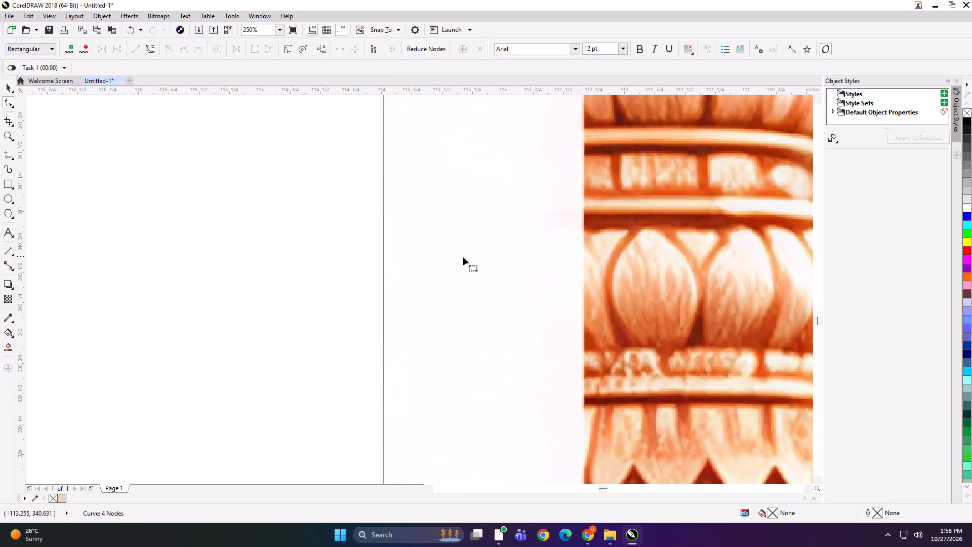
{"action": "left_click_drag", "start_coordinate": [382, 221], "coordinate": [519, 225], "text": "shift"}
{"action": "left_click_drag", "start_coordinate": [383, 209], "coordinate": [576, 219]}
{"action": "left_click", "coordinate": [577, 219], "text": "shift"}
{"action": "triple_click", "coordinate": [583, 219], "text": "shift"}
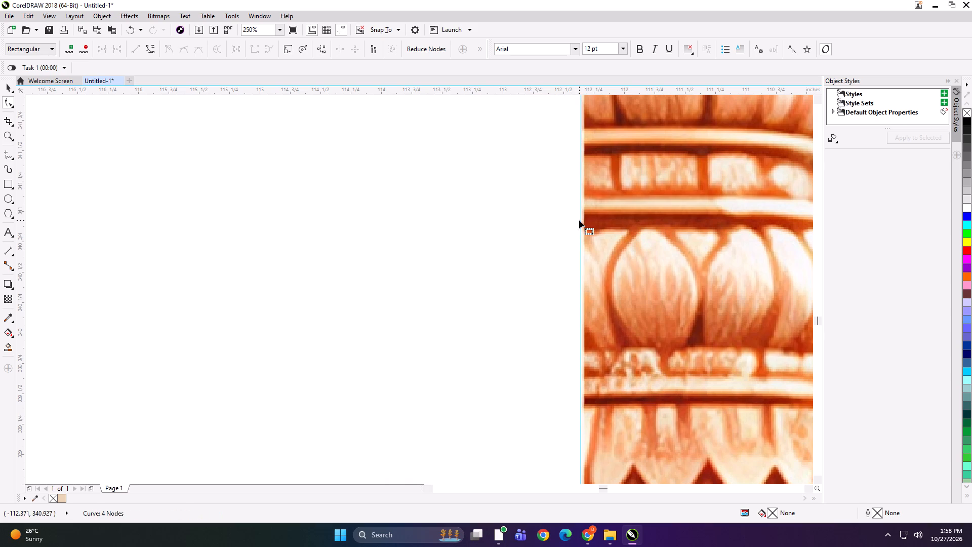
{"action": "scroll", "coordinate": [582, 220], "scroll_direction": "up", "scroll_amount": 3}
{"action": "left_click_drag", "start_coordinate": [575, 228], "coordinate": [601, 228]}
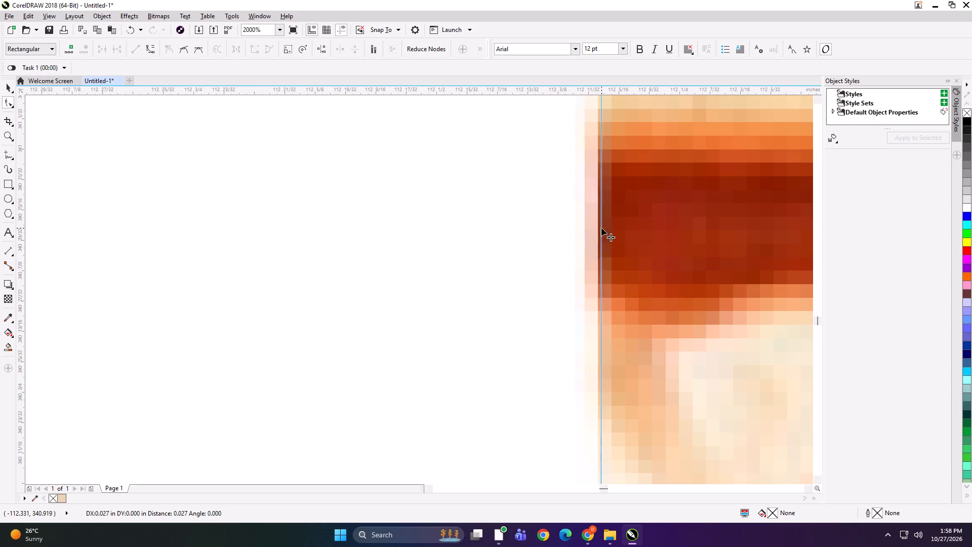
{"action": "left_click_drag", "start_coordinate": [601, 228], "coordinate": [607, 228]}
Crop the white margin off the artwork's right edge and return to the Pick tool.
{"action": "scroll", "coordinate": [496, 241], "scroll_direction": "down", "scroll_amount": 13}
{"action": "left_click_drag", "start_coordinate": [634, 143], "coordinate": [701, 355]}
{"action": "scroll", "coordinate": [672, 203], "scroll_direction": "up", "scroll_amount": 3}
{"action": "scroll", "coordinate": [583, 258], "scroll_direction": "up", "scroll_amount": 3}
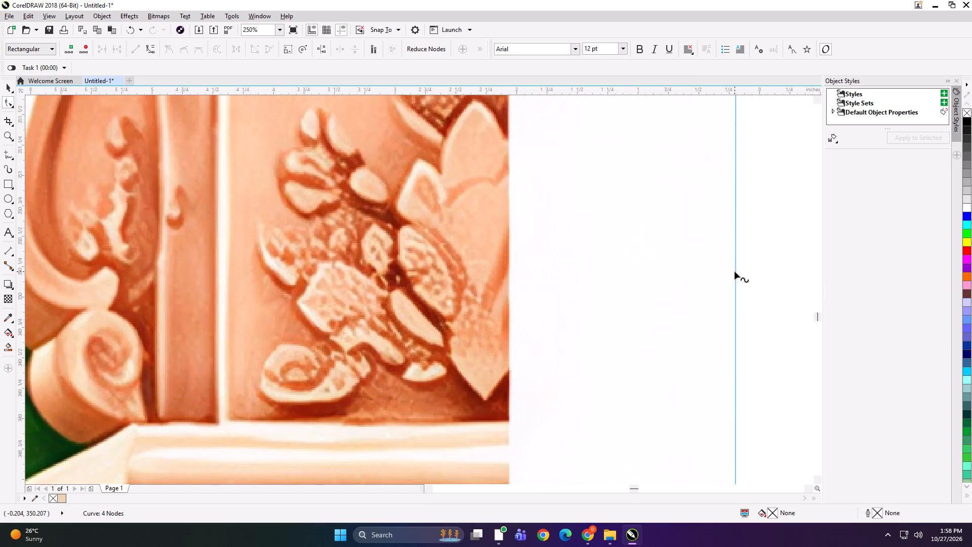
{"action": "left_click_drag", "start_coordinate": [736, 273], "coordinate": [509, 267]}
{"action": "scroll", "coordinate": [548, 261], "scroll_direction": "down", "scroll_amount": 2}
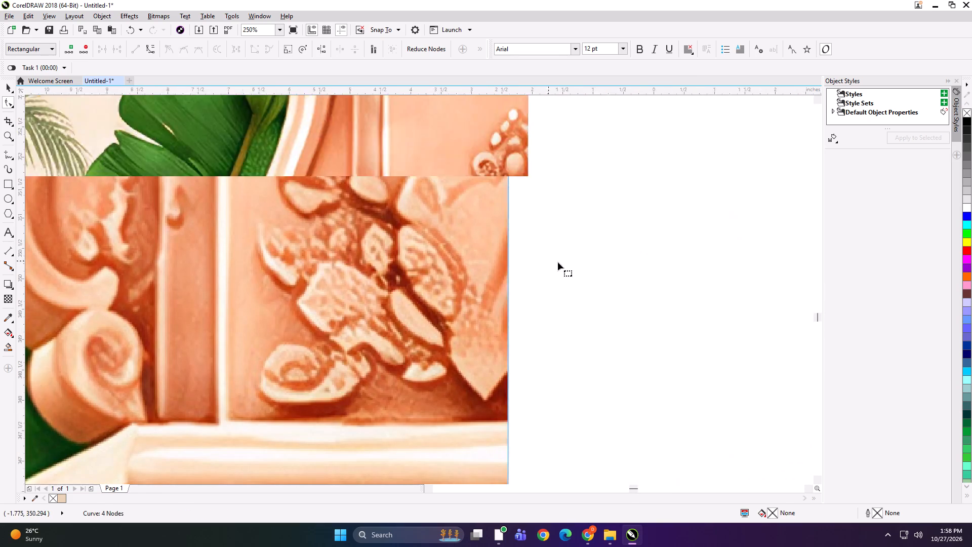
{"action": "scroll", "coordinate": [558, 262], "scroll_direction": "down", "scroll_amount": 2}
{"action": "key", "text": "space"}
Scale the labelled preview down to about 68% and reposition it and the cropped artwork side by side.
{"action": "scroll", "coordinate": [606, 257], "scroll_direction": "down", "scroll_amount": 3}
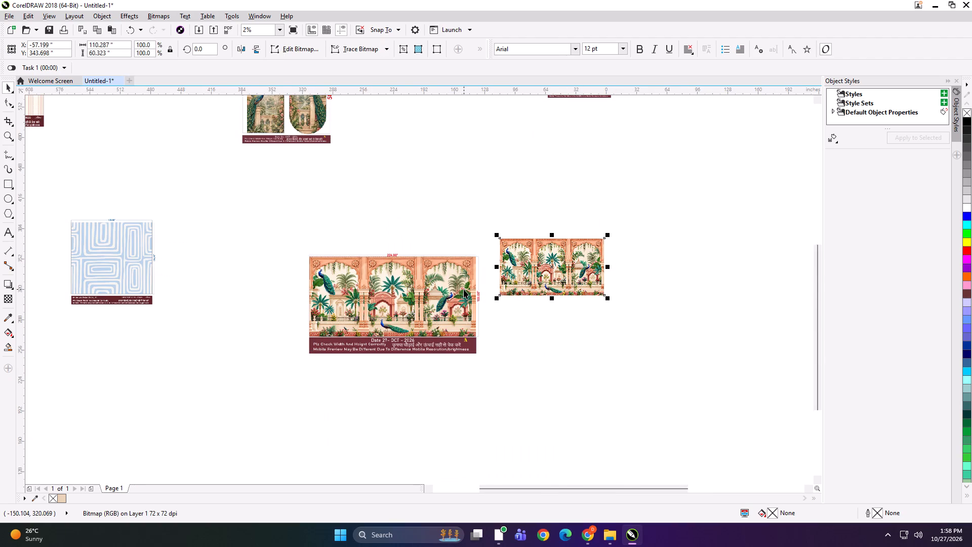
{"action": "left_click", "coordinate": [464, 289], "text": "shift"}
{"action": "key", "text": "shift+F2"}
{"action": "left_click", "coordinate": [456, 141]}
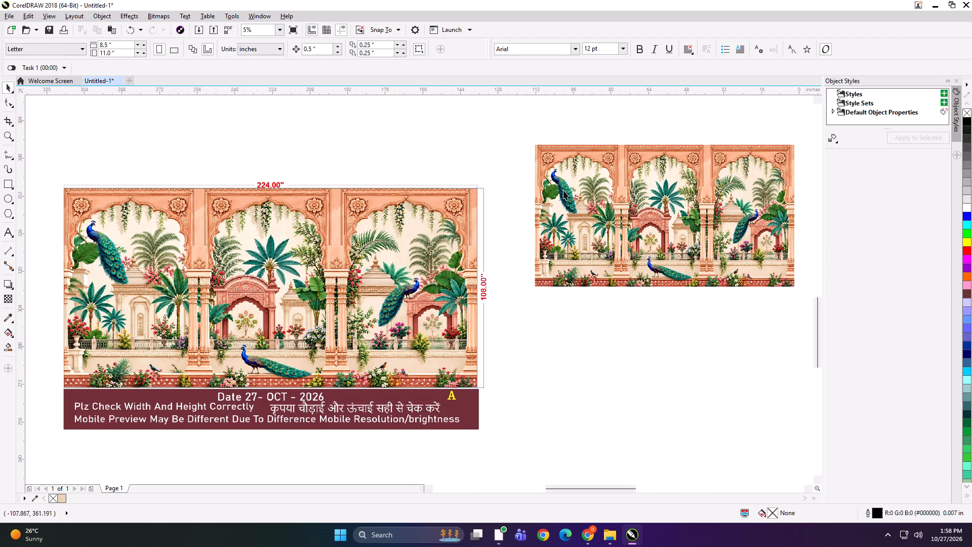
{"action": "left_click", "coordinate": [572, 197]}
{"action": "left_click", "coordinate": [366, 268]}
{"action": "left_click_drag", "start_coordinate": [510, 173], "coordinate": [487, 216], "text": "shift"}
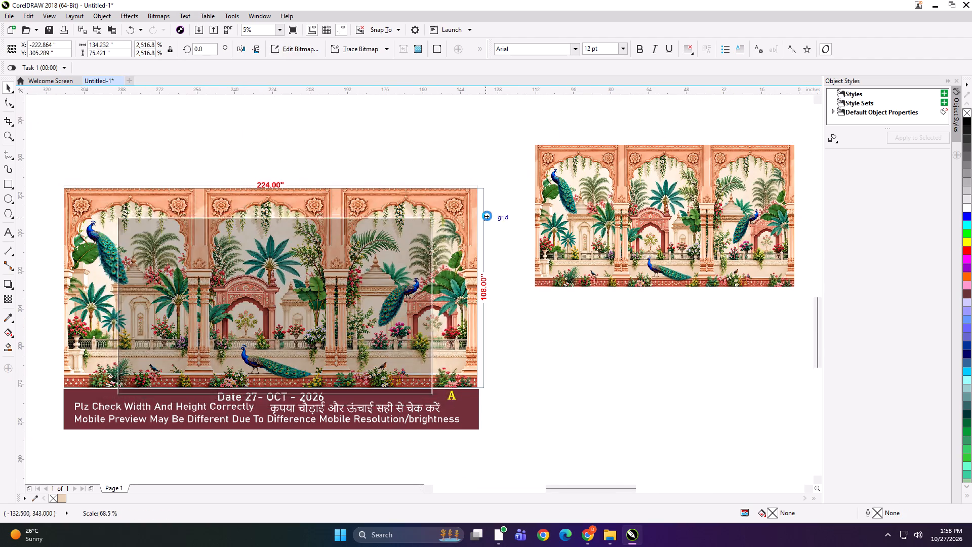
{"action": "left_click_drag", "start_coordinate": [487, 216], "coordinate": [490, 215], "text": "shift"}
{"action": "left_click_drag", "start_coordinate": [366, 262], "coordinate": [364, 240]}
{"action": "left_click_drag", "start_coordinate": [368, 227], "coordinate": [385, 206]}
{"action": "left_click_drag", "start_coordinate": [386, 204], "coordinate": [393, 199]}
{"action": "left_click_drag", "start_coordinate": [562, 189], "coordinate": [511, 245], "text": "shift"}
{"action": "left_click_drag", "start_coordinate": [597, 215], "coordinate": [562, 241]}
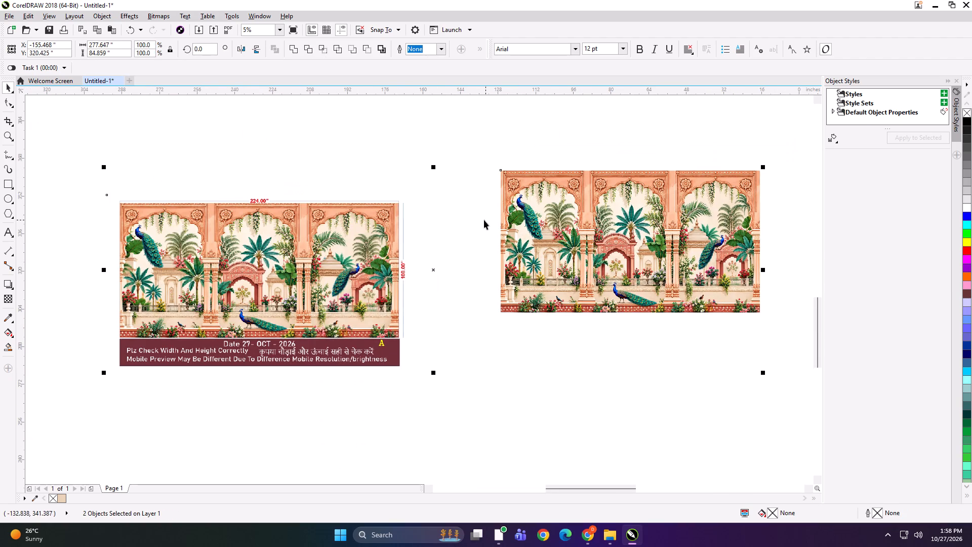
Resize the cropped peacock-arch artwork to 224 inches wide by 108 inches high.
{"action": "key", "text": "shift+F2"}
{"action": "left_click", "coordinate": [430, 142]}
{"action": "left_click", "coordinate": [528, 213]}
{"action": "left_click_drag", "start_coordinate": [118, 44], "coordinate": [66, 48]}
{"action": "type", "text": "224"}
{"action": "key", "text": "Tab"}
{"action": "type", "text": "10"}
{"action": "key", "text": "Return"}
{"action": "left_click_drag", "start_coordinate": [111, 52], "coordinate": [25, 61]}
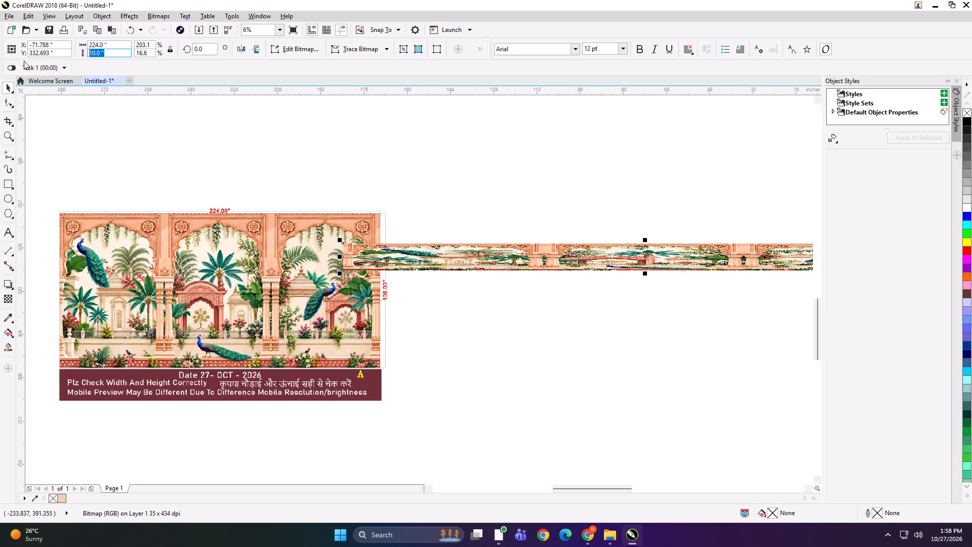
{"action": "type", "text": "108"}
{"action": "key", "text": "Return"}
Move the labelled preview clear of the resized artwork and enlarge it to about 203 × 114 inches.
{"action": "scroll", "coordinate": [412, 299], "scroll_direction": "down", "scroll_amount": 1}
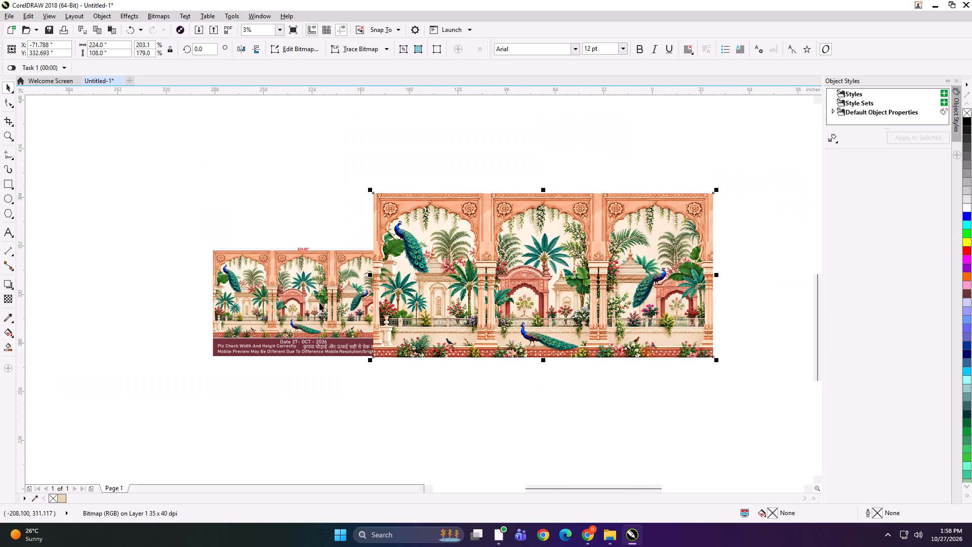
{"action": "left_click_drag", "start_coordinate": [310, 297], "coordinate": [241, 286]}
{"action": "left_click_drag", "start_coordinate": [341, 353], "coordinate": [394, 425], "text": "shift"}
{"action": "left_click_drag", "start_coordinate": [338, 281], "coordinate": [308, 268]}
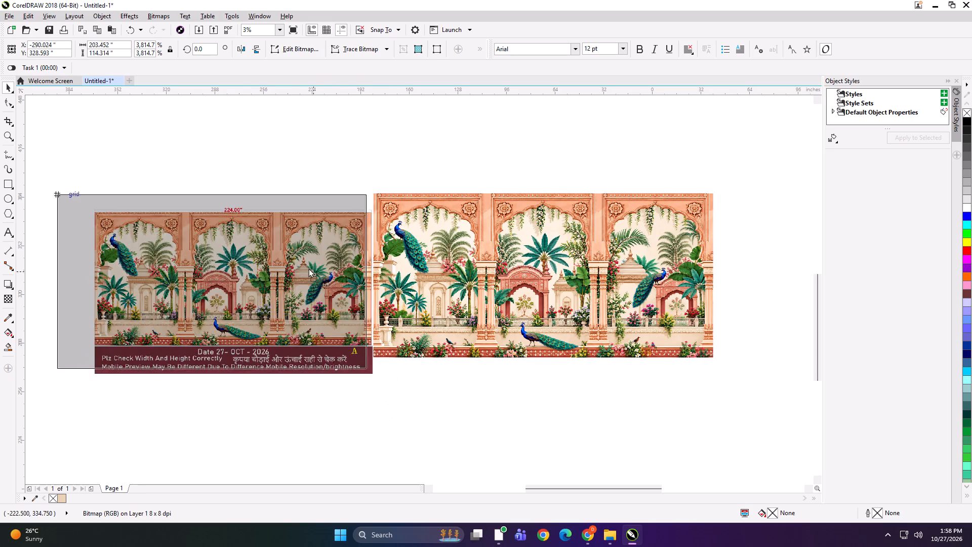
{"action": "left_click_drag", "start_coordinate": [308, 268], "coordinate": [306, 262]}
Create a 224 × 108 inch rectangle exactly framing the resized peacock-arch artwork.
{"action": "left_click", "coordinate": [470, 255], "text": "shift"}
{"action": "key", "text": "shift+F2"}
{"action": "left_click", "coordinate": [401, 154]}
{"action": "left_click", "coordinate": [495, 243]}
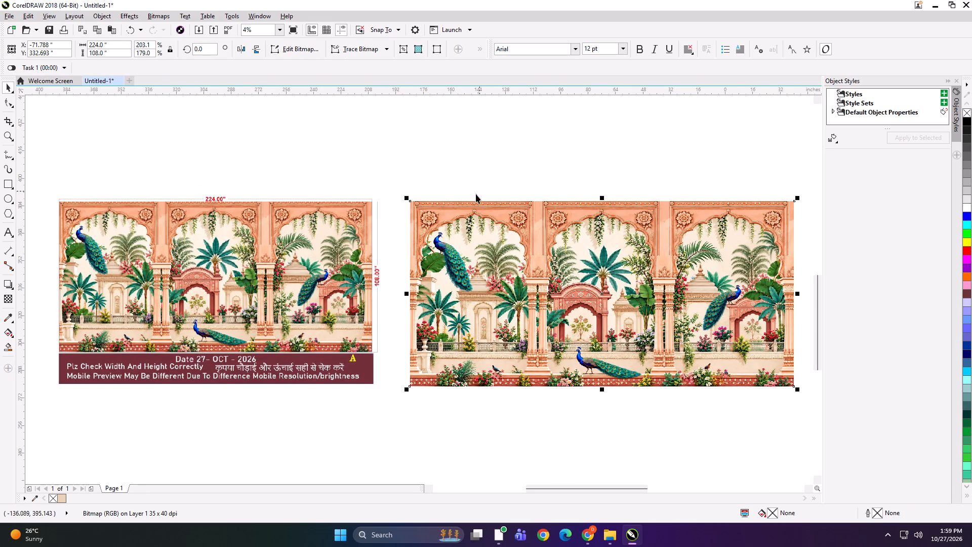
{"action": "double_click", "coordinate": [5, 182], "text": "shift"}
{"action": "key", "text": "shift+space"}
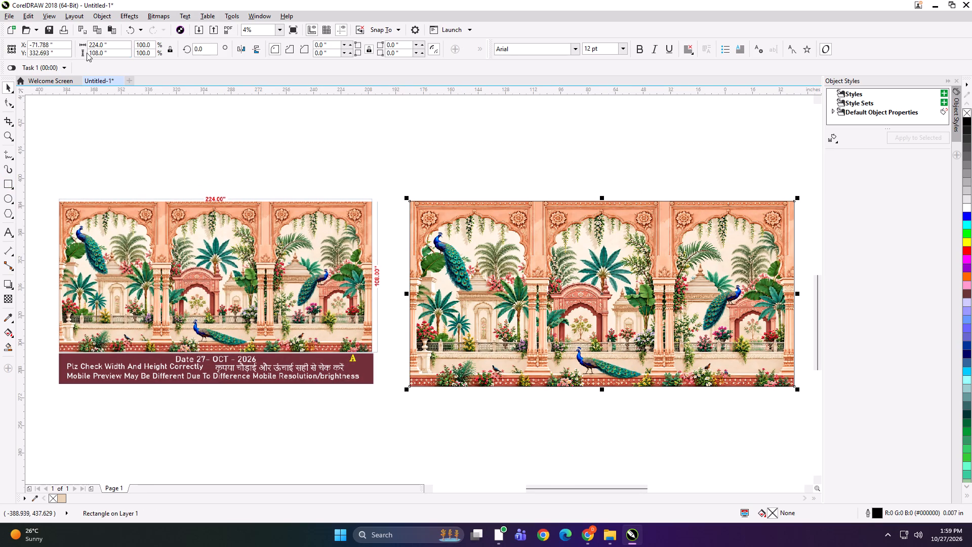
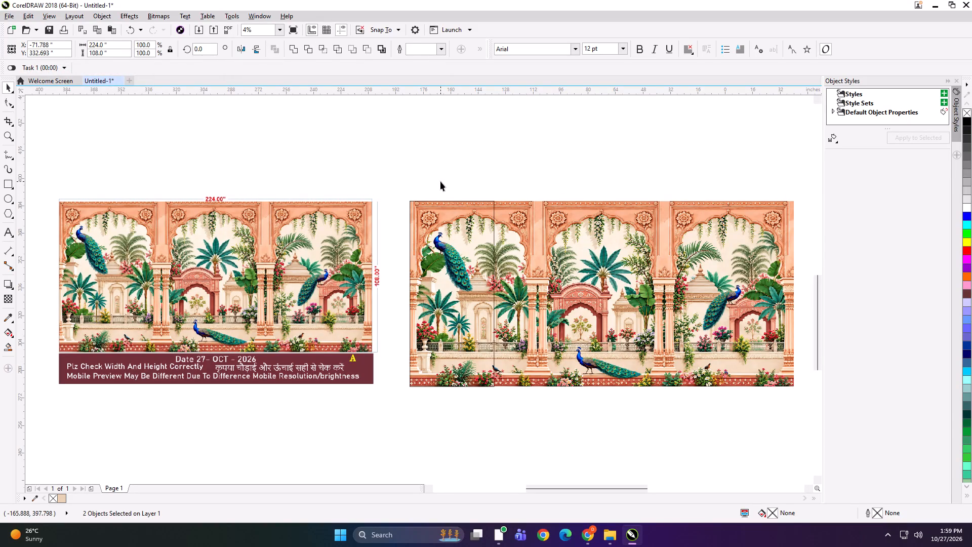
Mirror a copy of the 49 × 108 inch panel frame to its right, overlapping the original by 0.5 inch.
{"action": "left_click", "coordinate": [463, 273]}
{"action": "left_click_drag", "start_coordinate": [405, 294], "coordinate": [555, 295], "text": "ctrl"}
{"action": "right_click", "coordinate": [555, 295], "text": "ctrl"}
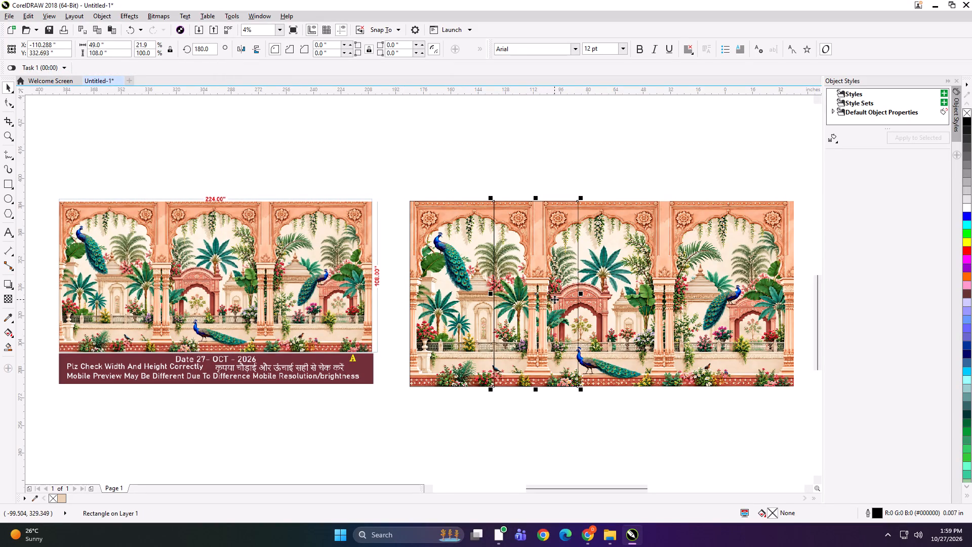
{"action": "key", "text": "Left"}
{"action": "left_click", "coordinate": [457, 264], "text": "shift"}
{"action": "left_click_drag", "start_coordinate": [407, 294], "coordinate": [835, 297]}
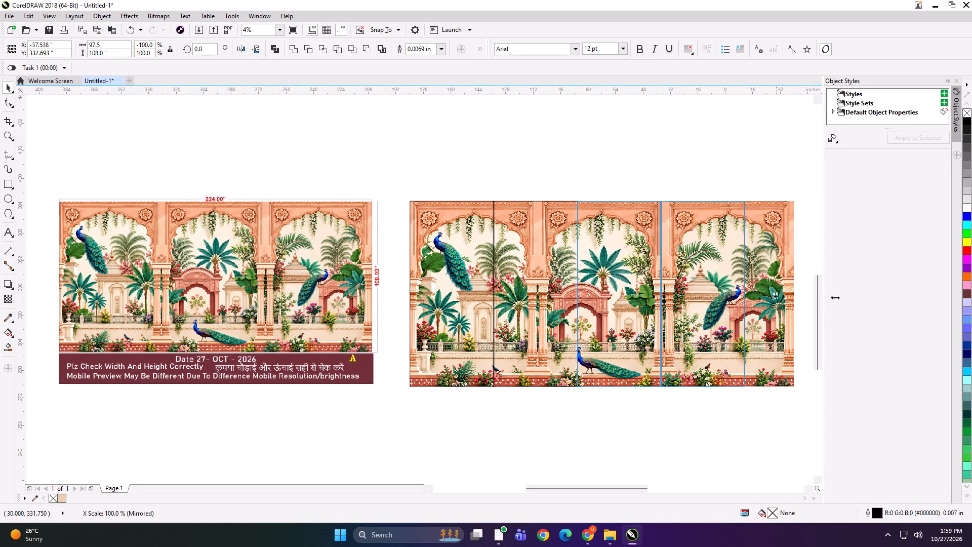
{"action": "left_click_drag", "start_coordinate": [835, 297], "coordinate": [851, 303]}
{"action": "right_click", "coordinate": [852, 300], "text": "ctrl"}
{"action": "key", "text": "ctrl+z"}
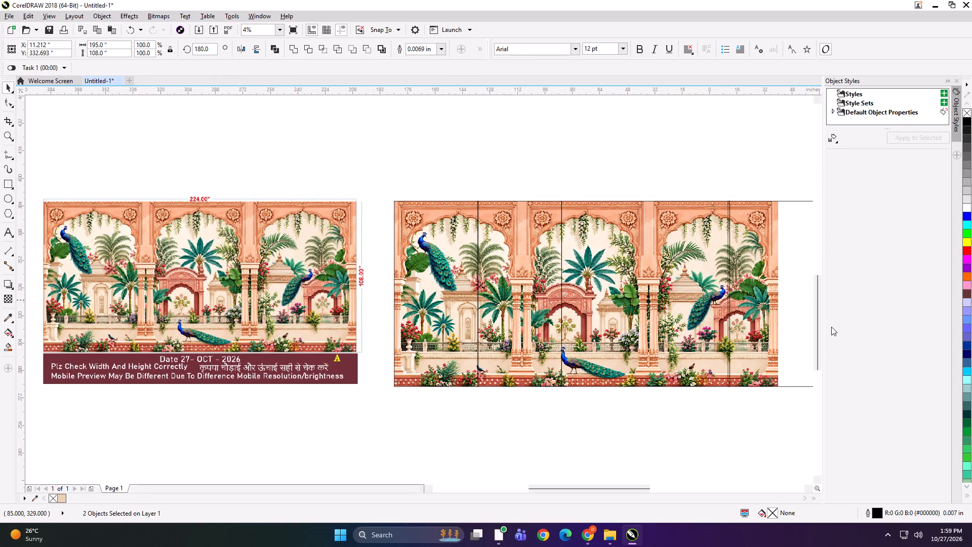
Mirror a copy of the first two panel frames together to the right, overlapping the second frame by 0.5 inch.
{"action": "left_click_drag", "start_coordinate": [391, 295], "coordinate": [603, 295]}
{"action": "right_click", "coordinate": [603, 295], "text": "ctrl"}
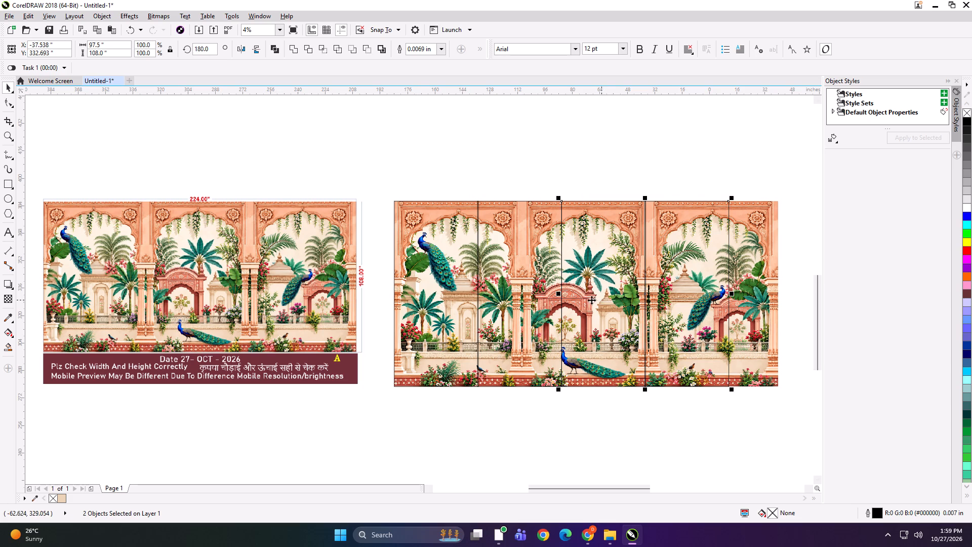
{"action": "key", "text": "Left"}
{"action": "left_click", "coordinate": [600, 169]}
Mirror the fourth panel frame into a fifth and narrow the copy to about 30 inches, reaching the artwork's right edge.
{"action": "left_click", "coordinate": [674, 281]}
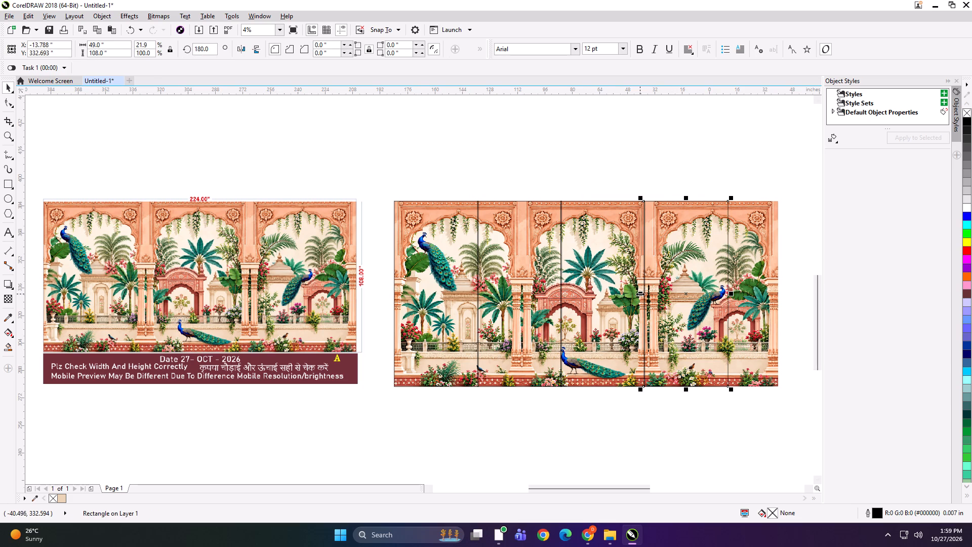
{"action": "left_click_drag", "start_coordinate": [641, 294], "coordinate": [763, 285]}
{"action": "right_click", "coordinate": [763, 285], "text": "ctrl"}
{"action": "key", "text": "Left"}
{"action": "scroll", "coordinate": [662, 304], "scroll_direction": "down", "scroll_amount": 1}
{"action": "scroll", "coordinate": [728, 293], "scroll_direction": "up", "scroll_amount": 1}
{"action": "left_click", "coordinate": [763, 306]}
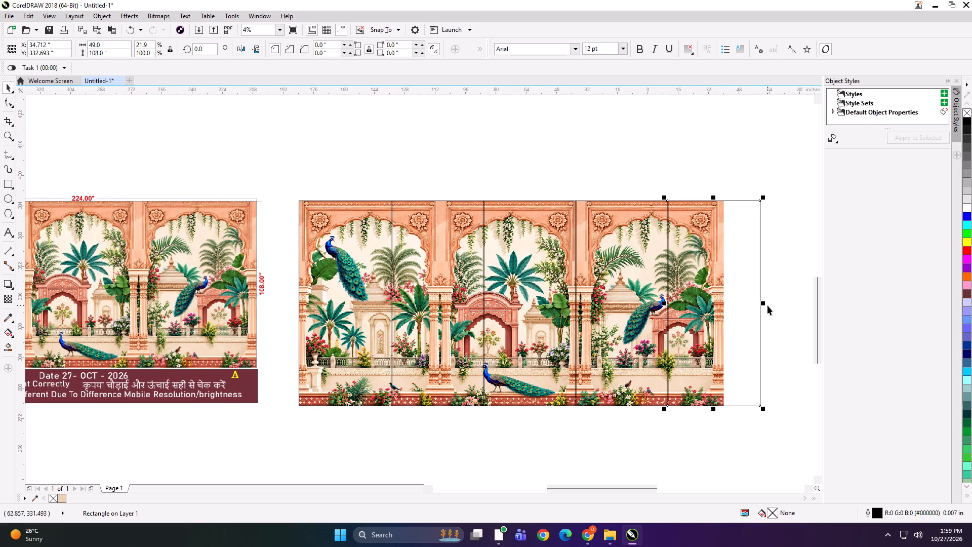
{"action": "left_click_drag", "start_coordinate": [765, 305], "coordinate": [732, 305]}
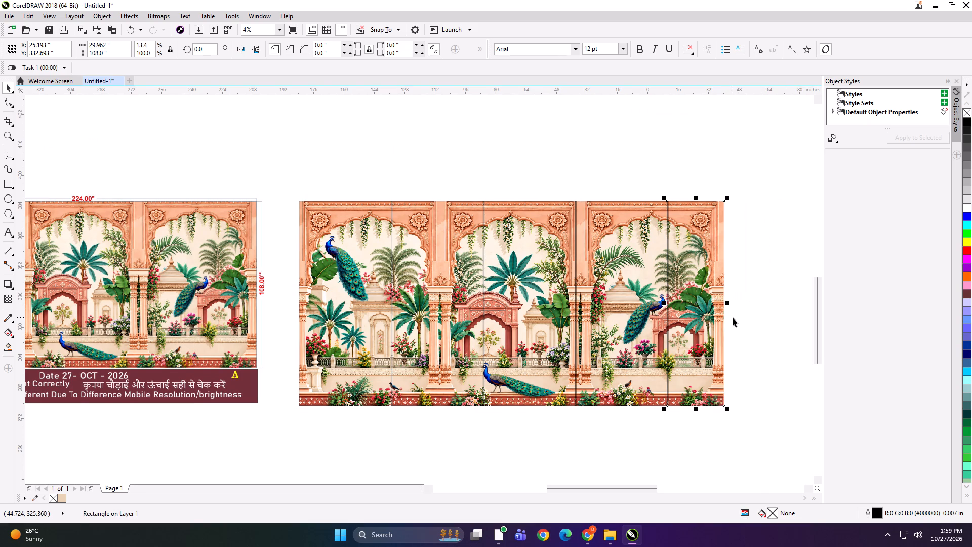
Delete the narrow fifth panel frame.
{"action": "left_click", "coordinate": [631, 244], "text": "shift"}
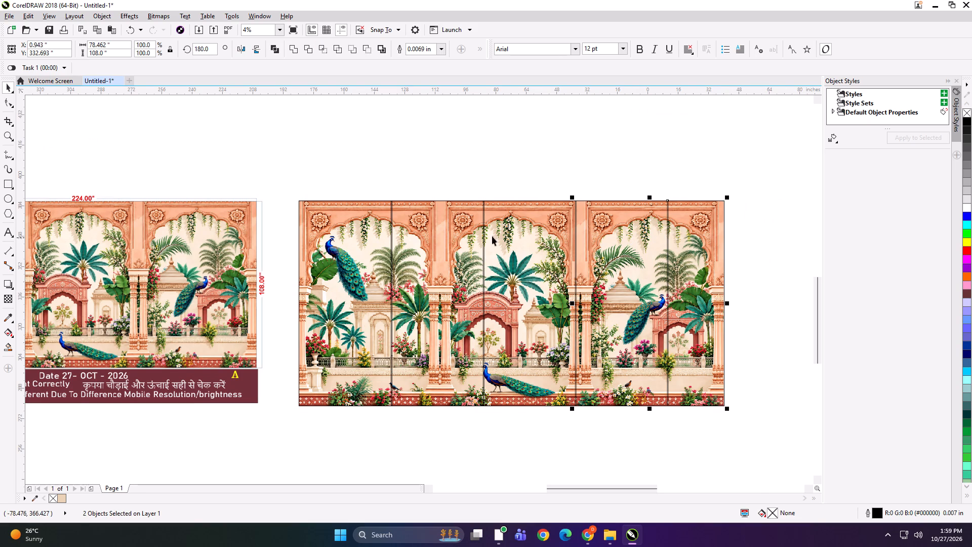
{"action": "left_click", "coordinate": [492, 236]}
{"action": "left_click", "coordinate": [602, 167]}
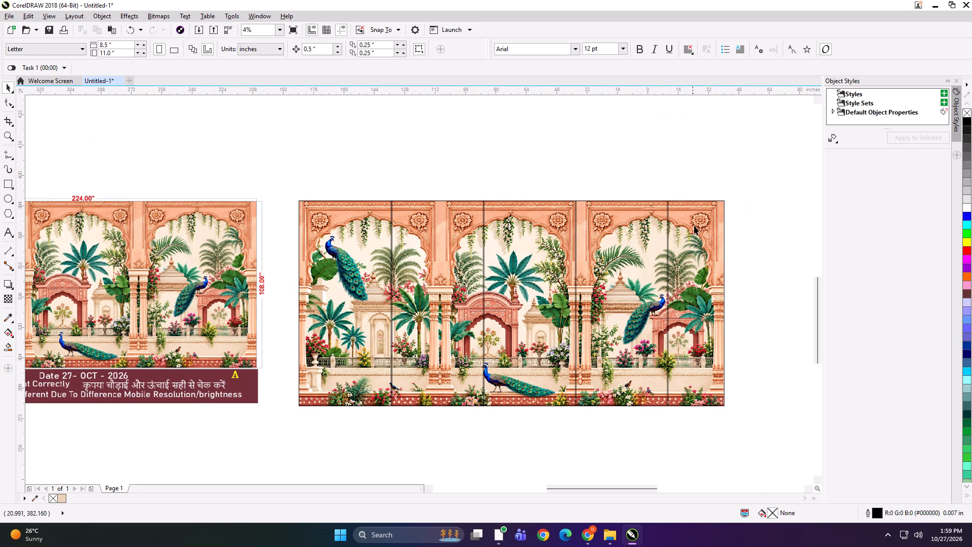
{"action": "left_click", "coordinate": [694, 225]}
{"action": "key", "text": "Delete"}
Set the fourth panel frame's width to 41 inches.
{"action": "left_click", "coordinate": [644, 244]}
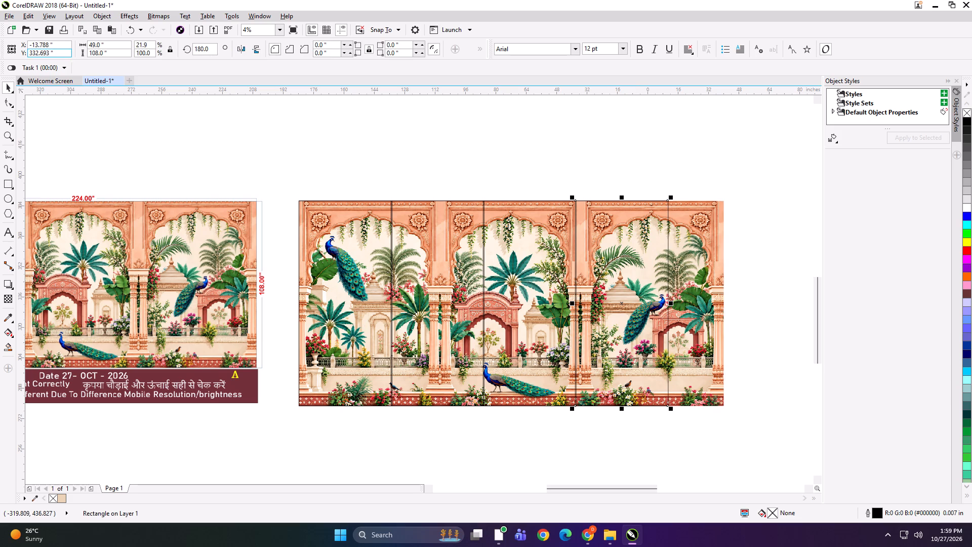
{"action": "left_click_drag", "start_coordinate": [118, 46], "coordinate": [70, 48]}
{"action": "type", "text": "41"}
{"action": "key", "text": "Return"}
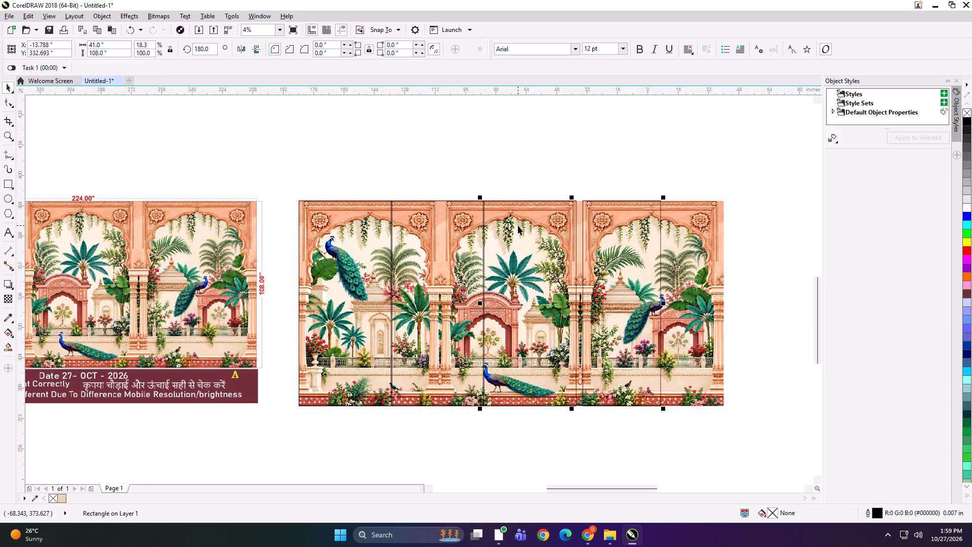
Align the 41-inch frame to the third frame's right edge, then mirror it to the other side with a 0.5 inch overlap.
{"action": "left_click", "coordinate": [518, 225], "text": "shift"}
{"action": "type", "text": "TR"}
{"action": "left_click", "coordinate": [497, 164]}
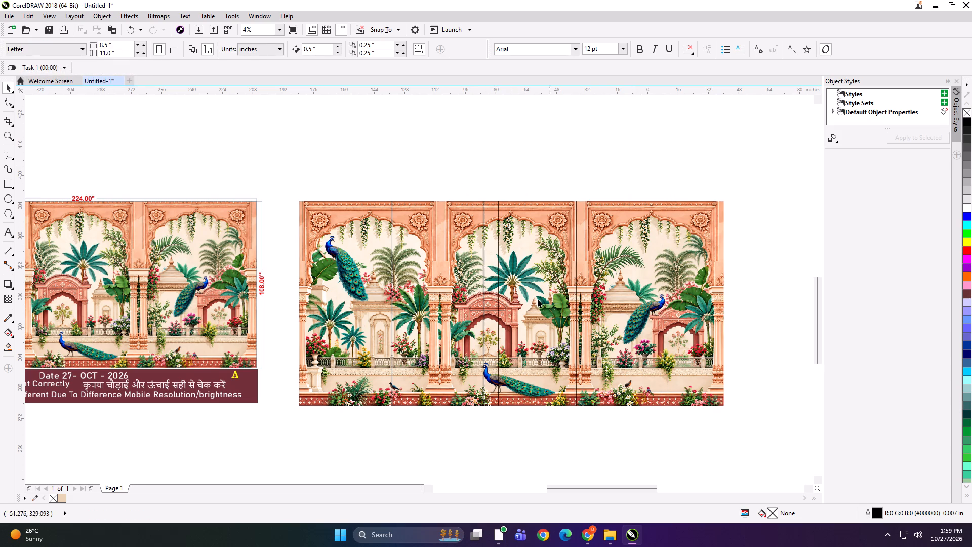
{"action": "left_click", "coordinate": [522, 279]}
{"action": "left_click", "coordinate": [509, 301]}
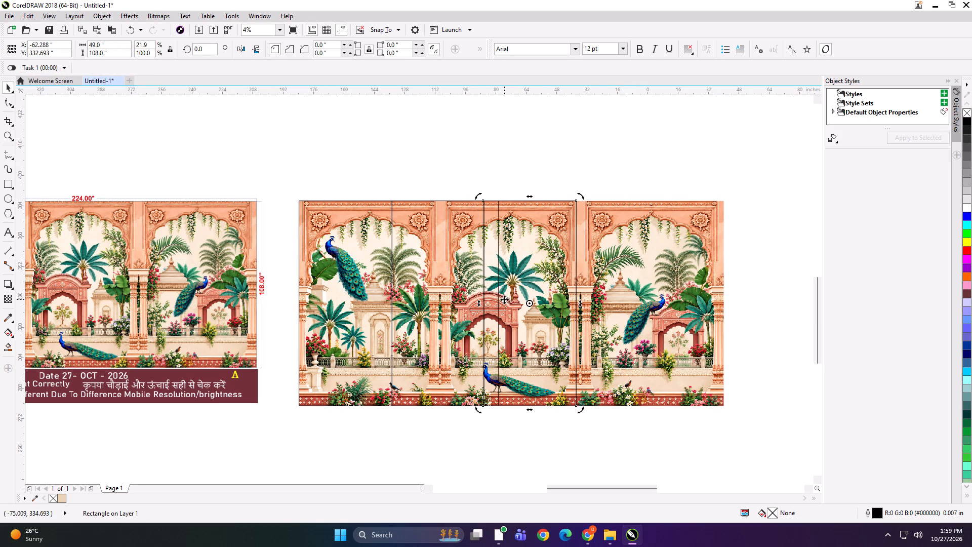
{"action": "left_click", "coordinate": [515, 277], "text": "alt"}
{"action": "left_click_drag", "start_coordinate": [495, 303], "coordinate": [626, 303]}
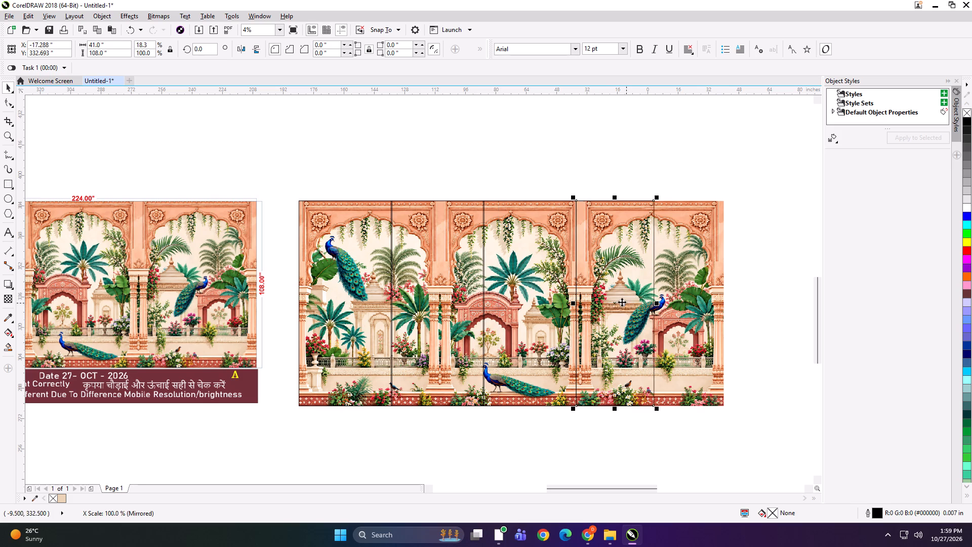
{"action": "scroll", "coordinate": [592, 287], "scroll_direction": "up", "scroll_amount": 1}
{"action": "key", "text": "Left"}
{"action": "scroll", "coordinate": [568, 277], "scroll_direction": "down", "scroll_amount": 1}
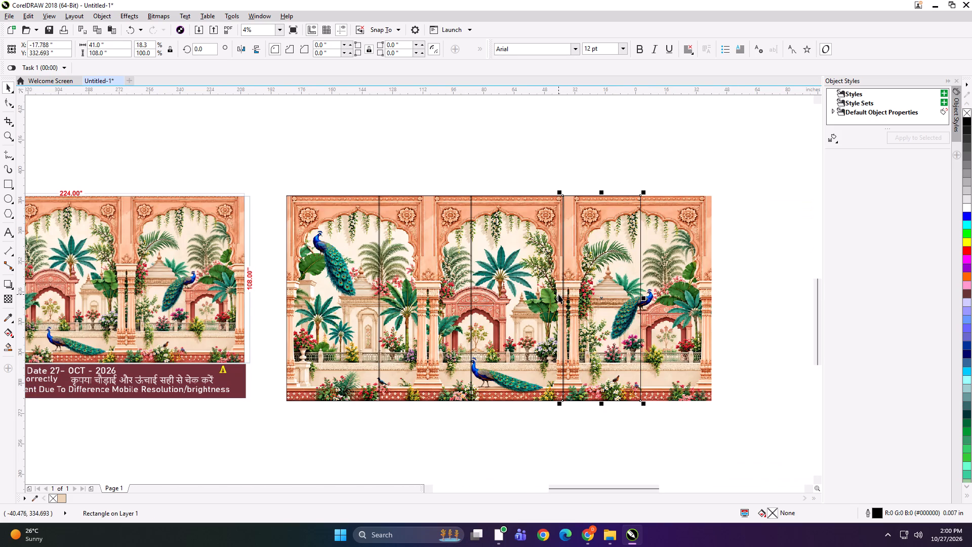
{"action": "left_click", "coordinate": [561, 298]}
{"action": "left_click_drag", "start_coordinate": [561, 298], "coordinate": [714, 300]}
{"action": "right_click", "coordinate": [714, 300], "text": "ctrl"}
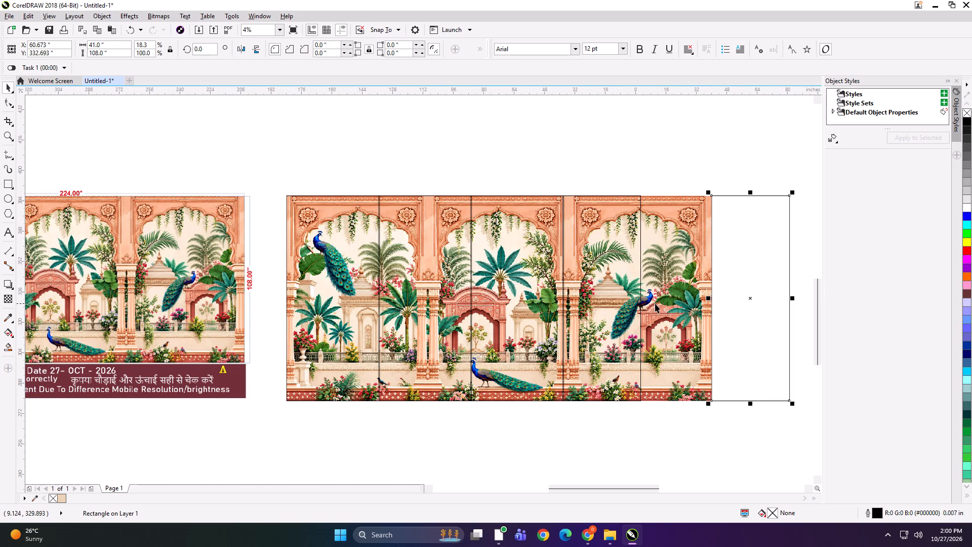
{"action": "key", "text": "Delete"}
Mirror a copy of the 41-inch frame to its right as the fifth panel, overlapping it by 0.5 inch.
{"action": "left_click", "coordinate": [597, 296]}
{"action": "left_click_drag", "start_coordinate": [558, 297], "coordinate": [676, 297]}
{"action": "right_click", "coordinate": [676, 297], "text": "ctrl"}
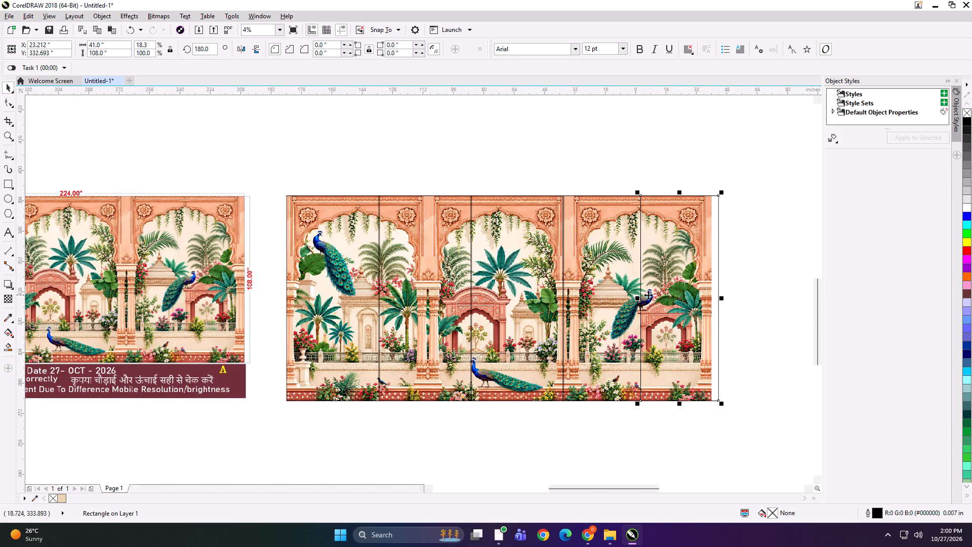
{"action": "scroll", "coordinate": [647, 295], "scroll_direction": "up", "scroll_amount": 1}
{"action": "key", "text": "Left"}
{"action": "scroll", "coordinate": [626, 305], "scroll_direction": "down", "scroll_amount": 1}
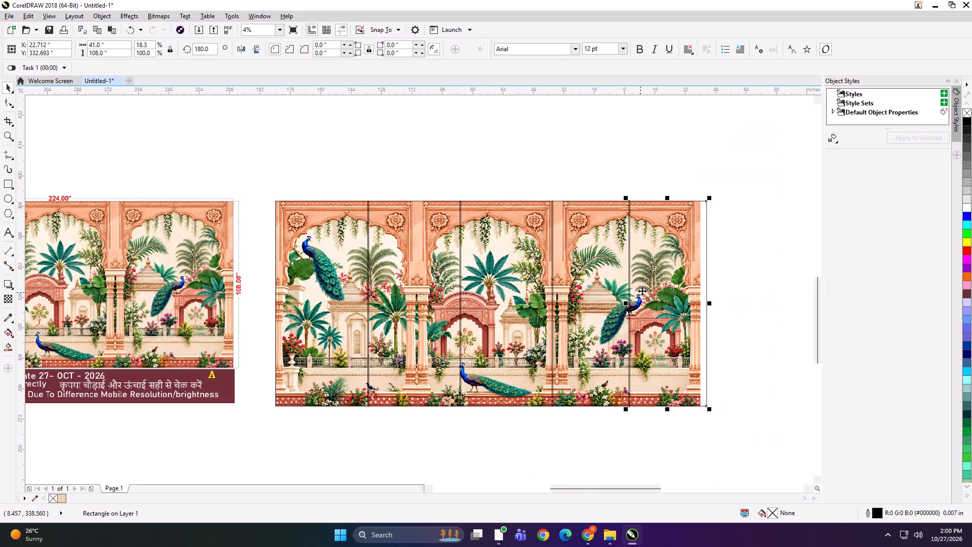
Select all five panel frames together and check their combined width against the artwork.
{"action": "left_click", "coordinate": [589, 264], "text": "shift"}
{"action": "left_click", "coordinate": [513, 259], "text": "shift"}
{"action": "left_click", "coordinate": [427, 257], "text": "shift"}
{"action": "left_click", "coordinate": [357, 262], "text": "shift"}
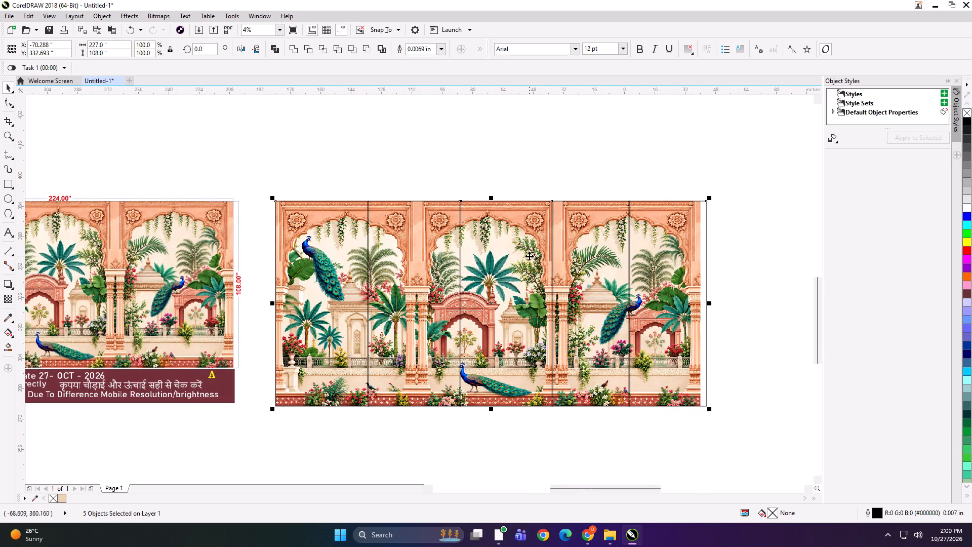
{"action": "scroll", "coordinate": [529, 256], "scroll_direction": "down", "scroll_amount": 1}
{"action": "scroll", "coordinate": [284, 211], "scroll_direction": "up", "scroll_amount": 1}
{"action": "scroll", "coordinate": [270, 241], "scroll_direction": "down", "scroll_amount": 1}
{"action": "left_click", "coordinate": [587, 217]}
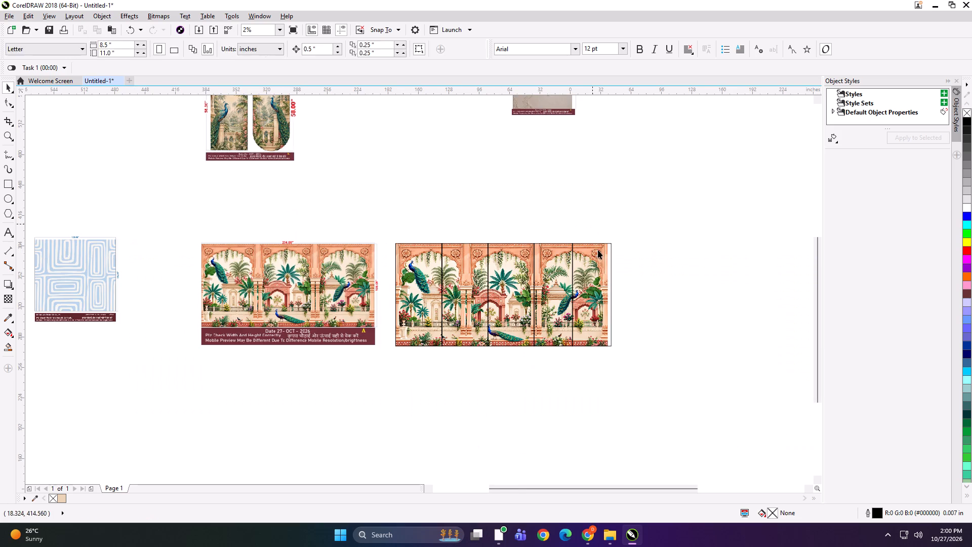
Convert the fifth panel frame to curves and move its right-edge nodes inward, making it 38 inches wide.
{"action": "left_click", "coordinate": [598, 265]}
{"action": "key", "text": "F10"}
{"action": "key", "text": "ctrl+q"}
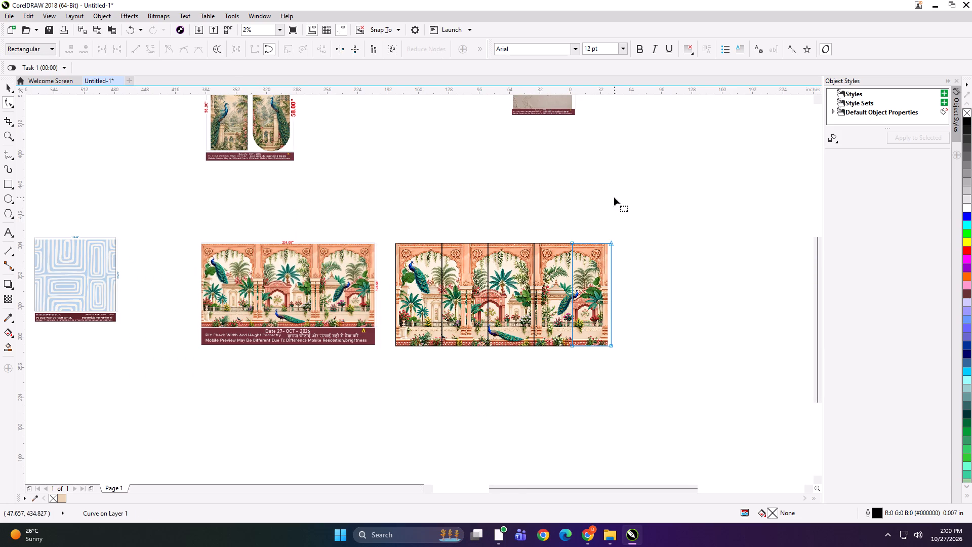
{"action": "left_click_drag", "start_coordinate": [614, 207], "coordinate": [603, 387]}
{"action": "scroll", "coordinate": [610, 341], "scroll_direction": "up", "scroll_amount": 1}
{"action": "key", "text": "Left"}
{"action": "key", "text": "Left"}
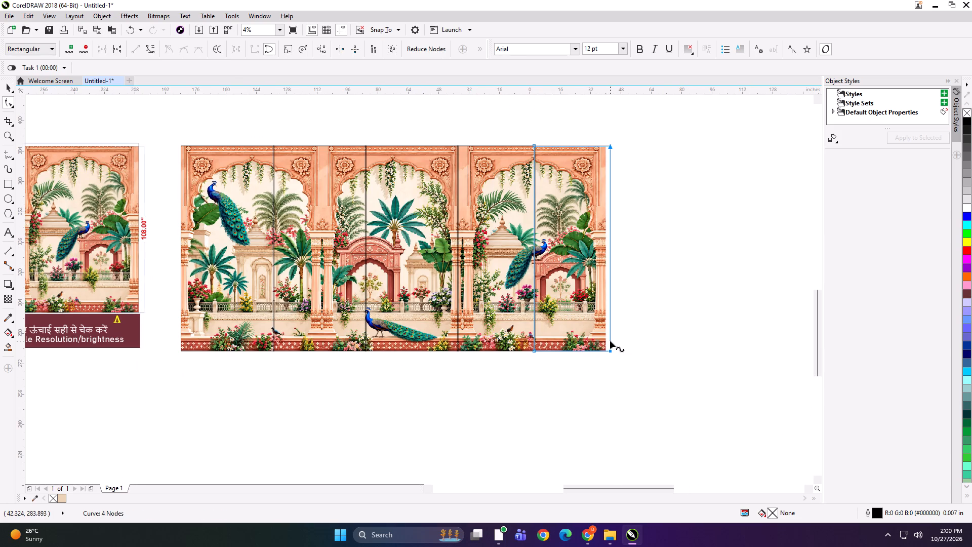
{"action": "key", "text": "Left"}
{"action": "key", "text": "Left"}
{"action": "key", "text": "Left"}
{"action": "key", "text": "Left"}
{"action": "scroll", "coordinate": [605, 242], "scroll_direction": "up", "scroll_amount": 4}
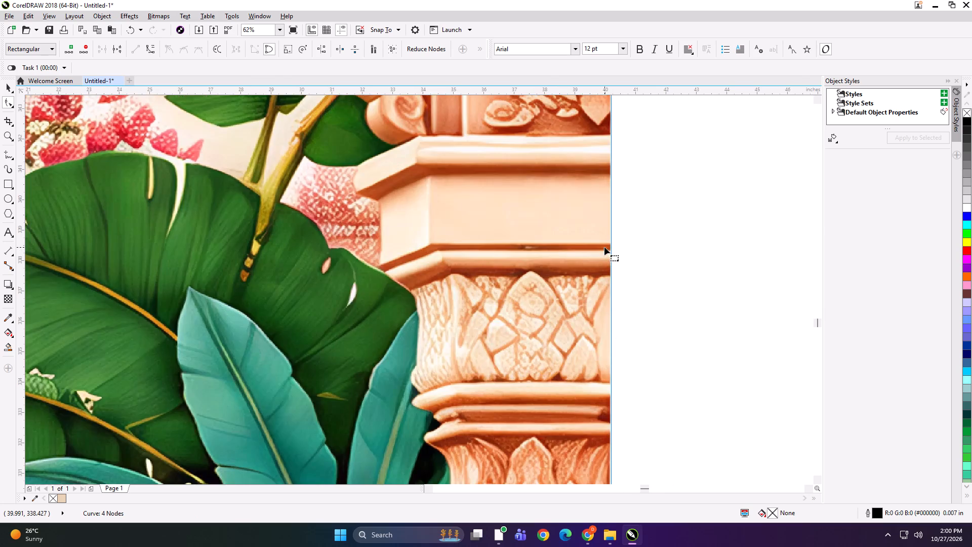
{"action": "scroll", "coordinate": [610, 303], "scroll_direction": "up", "scroll_amount": 2}
{"action": "scroll", "coordinate": [610, 303], "scroll_direction": "down", "scroll_amount": 1}
{"action": "key", "text": "space"}
{"action": "scroll", "coordinate": [618, 261], "scroll_direction": "down", "scroll_amount": 2}
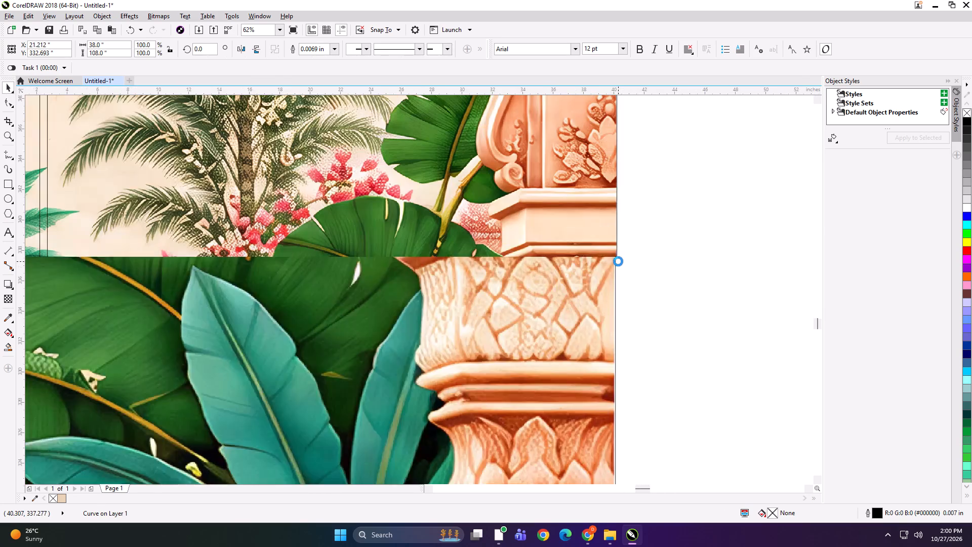
Stretch the artwork's right edge slightly past the fifth frame's edge, to about 224.05 inches wide.
{"action": "left_click", "coordinate": [649, 279], "text": "alt"}
{"action": "left_click", "coordinate": [578, 309], "text": "alt"}
{"action": "scroll", "coordinate": [616, 329], "scroll_direction": "up", "scroll_amount": 4}
{"action": "scroll", "coordinate": [601, 398], "scroll_direction": "up", "scroll_amount": 2}
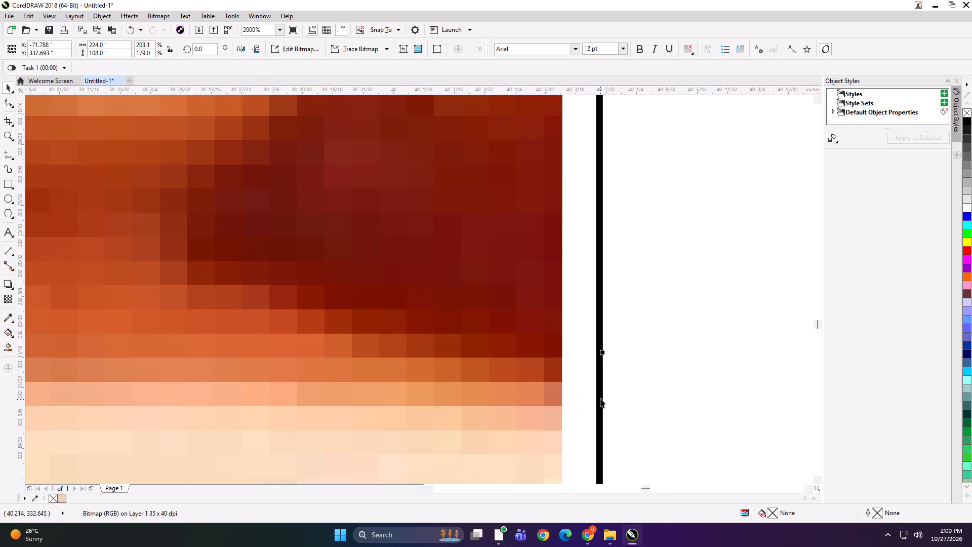
{"action": "left_click_drag", "start_coordinate": [603, 353], "coordinate": [652, 352]}
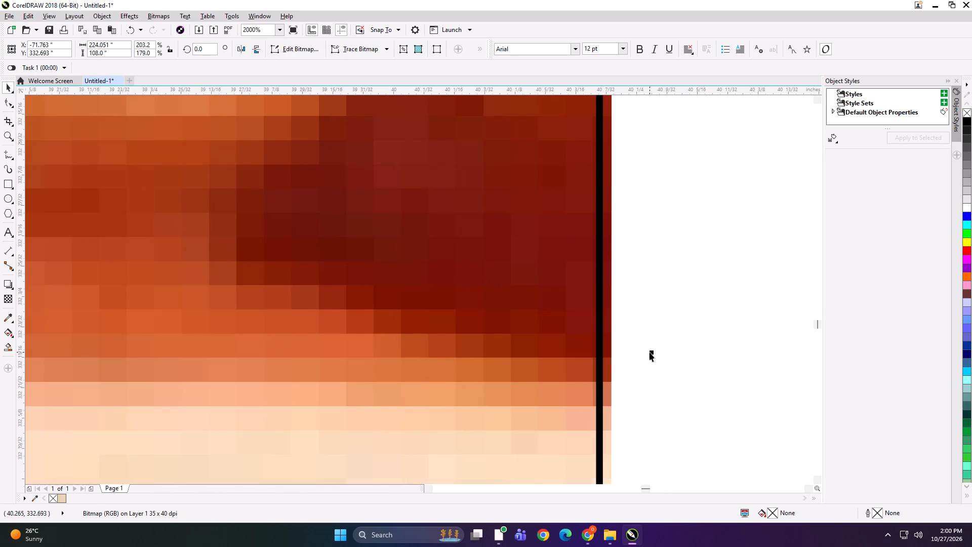
{"action": "left_click_drag", "start_coordinate": [653, 353], "coordinate": [645, 357]}
{"action": "scroll", "coordinate": [643, 340], "scroll_direction": "down", "scroll_amount": 6}
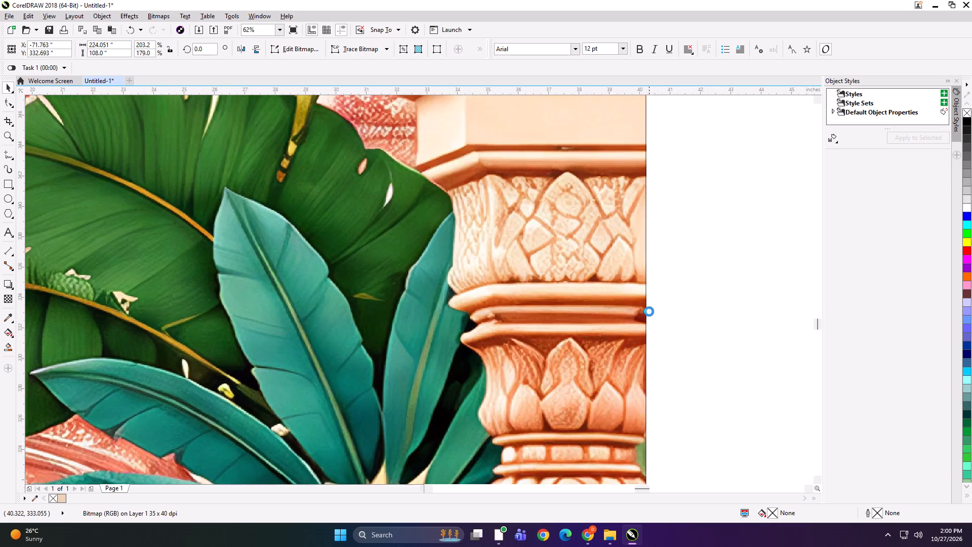
{"action": "scroll", "coordinate": [649, 311], "scroll_direction": "down", "scroll_amount": 3}
Select all five panel frames over the artwork and group them.
{"action": "left_click", "coordinate": [611, 263]}
{"action": "left_click", "coordinate": [535, 256], "text": "shift"}
{"action": "left_click", "coordinate": [472, 257], "text": "shift"}
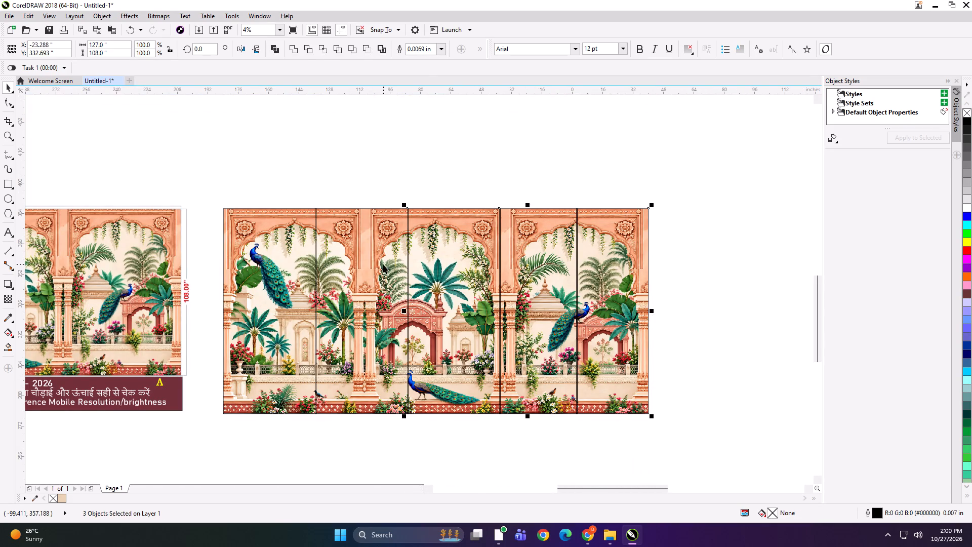
{"action": "left_click", "coordinate": [383, 264], "text": "shift"}
{"action": "left_click", "coordinate": [281, 273], "text": "shift"}
{"action": "key", "text": "ctrl+f"}
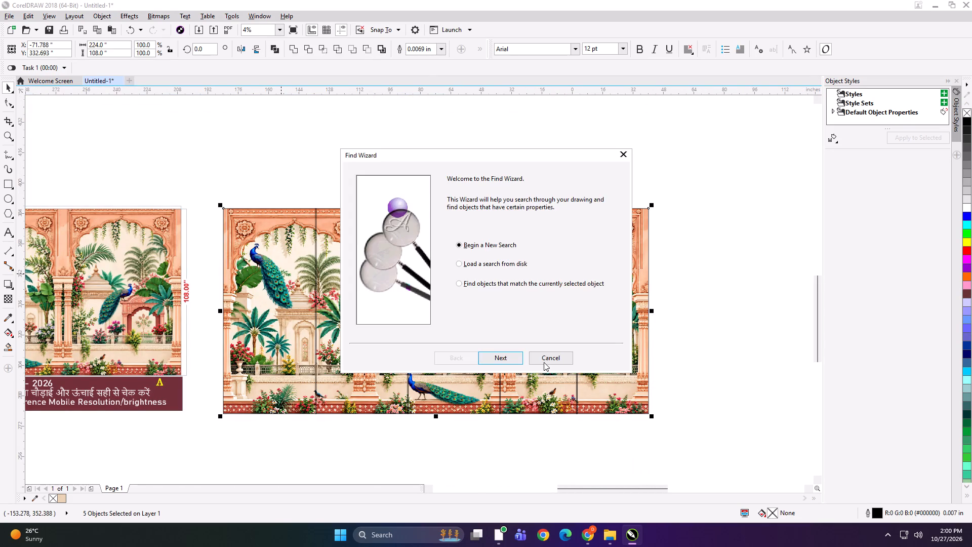
{"action": "left_click", "coordinate": [544, 362]}
{"action": "key", "text": "ctrl+g"}
{"action": "left_click", "coordinate": [454, 188]}
PowerClip the peacock-arch artwork into the grouped panel frames and ungroup them into separate panels.
{"action": "left_click", "coordinate": [462, 269], "text": "alt"}
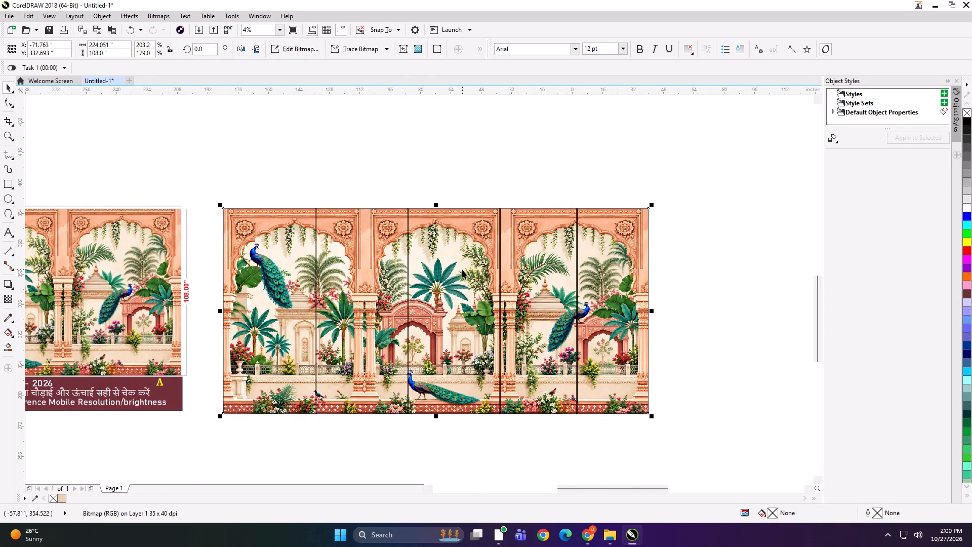
{"action": "key", "text": "shift+Return"}
{"action": "left_click", "coordinate": [462, 269]}
{"action": "key", "text": "ctrl+u"}
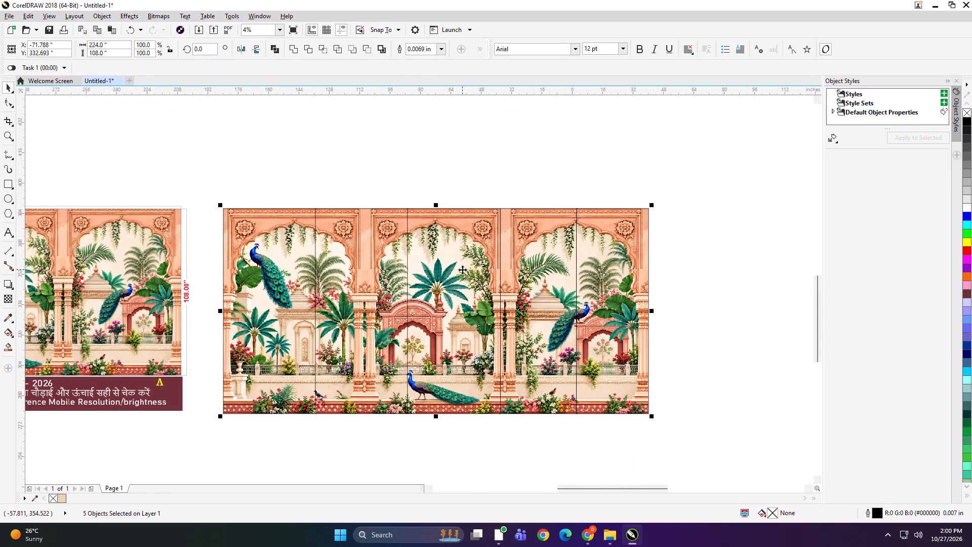
{"action": "key", "text": "ctrl+u"}
{"action": "key", "text": "ctrl+u"}
{"action": "key", "text": "ctrl+u"}
{"action": "left_click", "coordinate": [502, 160]}
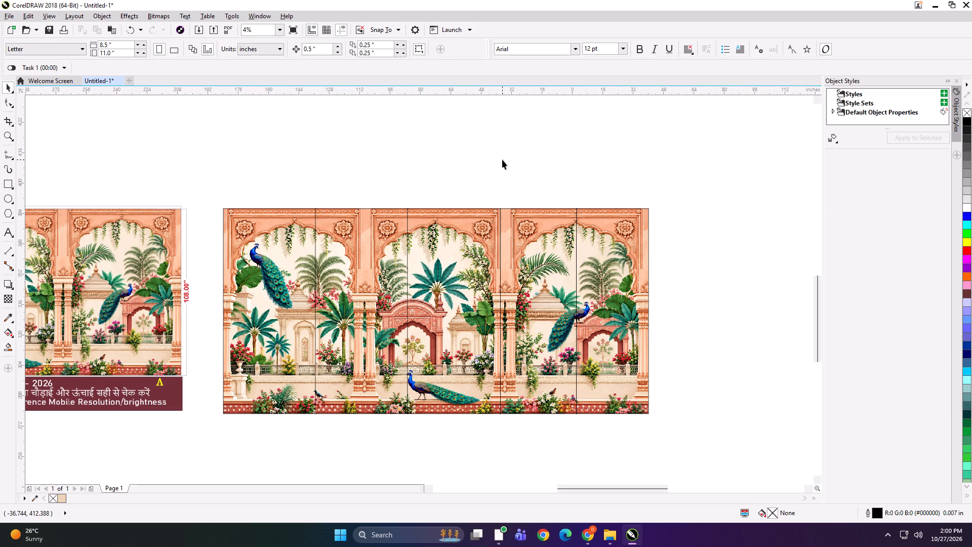
Examine the panelled artwork beside the labelled preview and inspect the first panel's seam up close.
{"action": "scroll", "coordinate": [532, 227], "scroll_direction": "down", "scroll_amount": 1}
{"action": "left_click_drag", "start_coordinate": [634, 181], "coordinate": [298, 351]}
{"action": "left_click", "coordinate": [295, 272], "text": "shift"}
{"action": "key", "text": "shift+F2"}
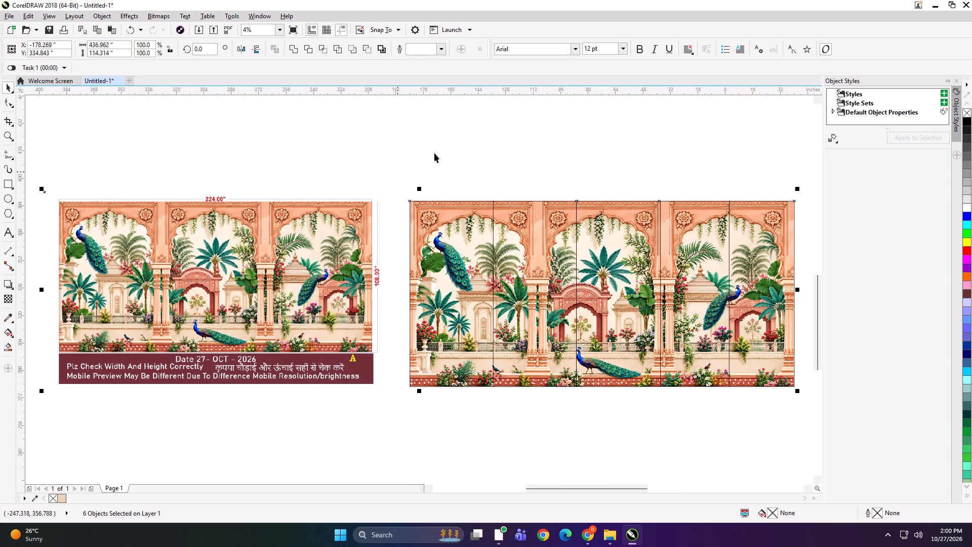
{"action": "left_click", "coordinate": [440, 151]}
{"action": "left_click", "coordinate": [453, 252]}
{"action": "scroll", "coordinate": [492, 245], "scroll_direction": "up", "scroll_amount": 3}
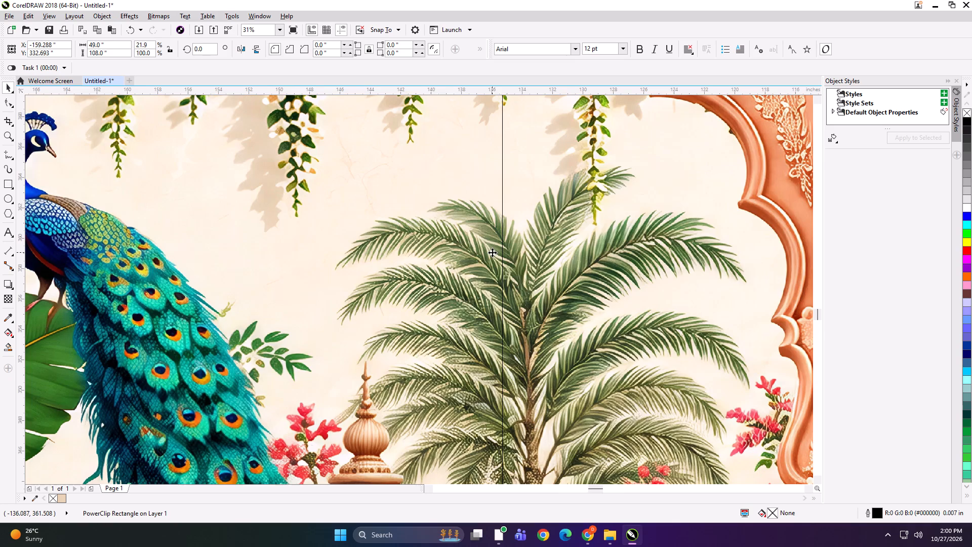
{"action": "scroll", "coordinate": [528, 275], "scroll_direction": "up", "scroll_amount": 2}
{"action": "key", "text": "Left"}
{"action": "key", "text": "Right"}
{"action": "scroll", "coordinate": [506, 288], "scroll_direction": "down", "scroll_amount": 6}
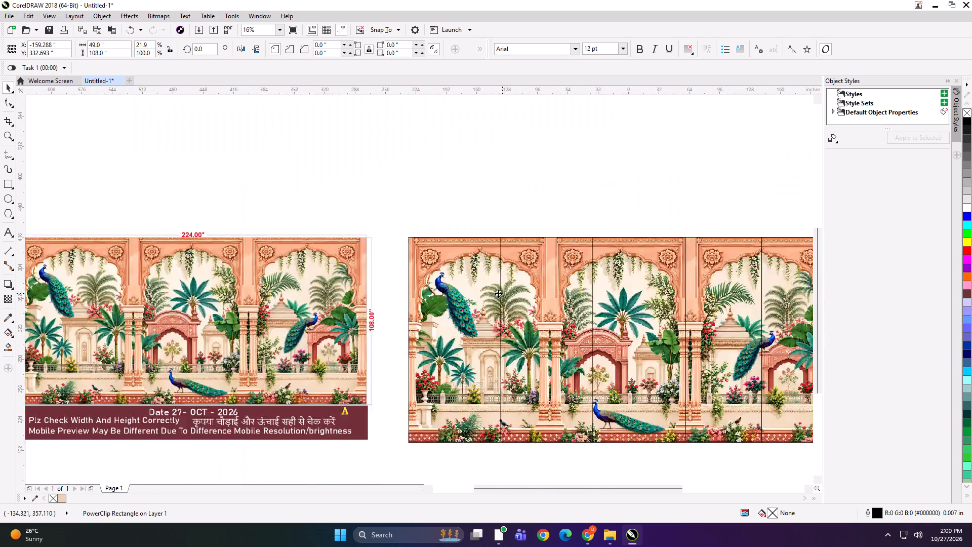
Add the text label "224*108 PANEL 1" on the top edge of the first peacock-arch panel.
{"action": "left_click", "coordinate": [471, 240]}
{"action": "left_click_drag", "start_coordinate": [687, 247], "coordinate": [404, 435]}
{"action": "left_click", "coordinate": [390, 340], "text": "shift"}
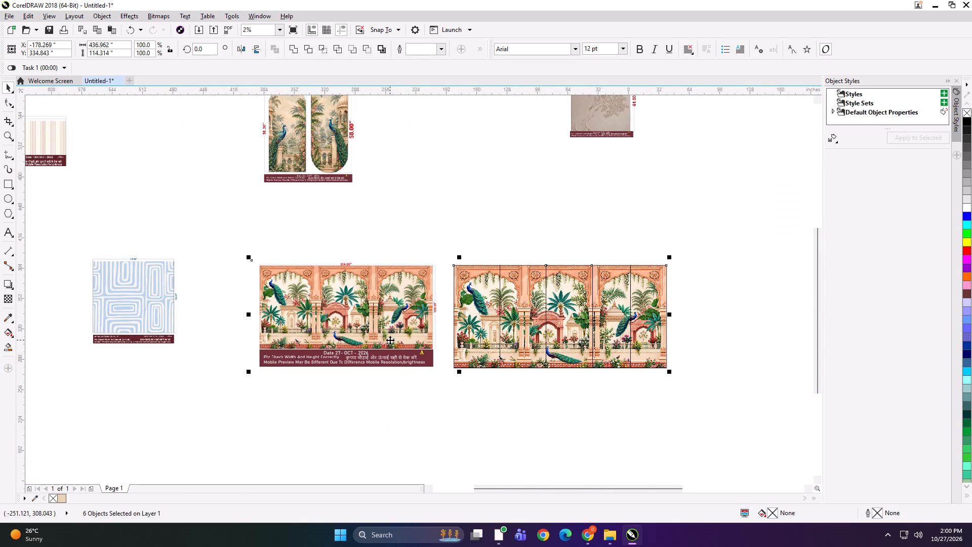
{"action": "key", "text": "shift+F2"}
{"action": "left_click", "coordinate": [435, 177]}
{"action": "left_click", "coordinate": [11, 233]}
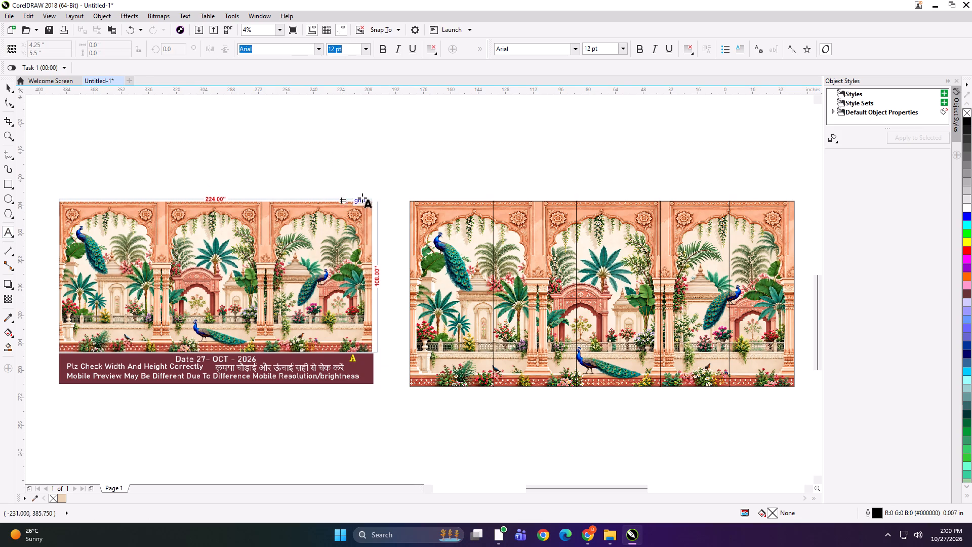
{"action": "key", "text": "space"}
{"action": "left_click", "coordinate": [437, 216]}
{"action": "key", "text": "space"}
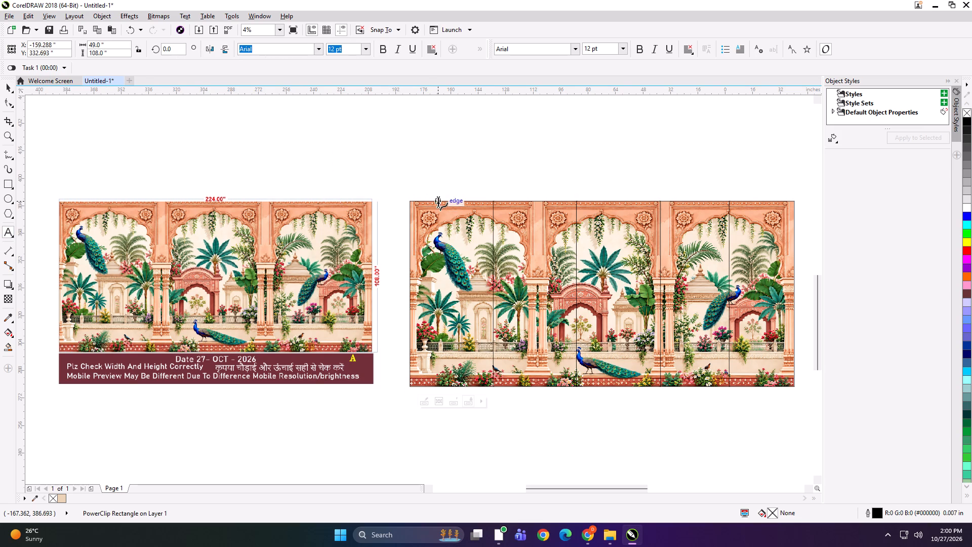
{"action": "left_click", "coordinate": [438, 200]}
{"action": "type", "text": "224*108 PANEL 1"}
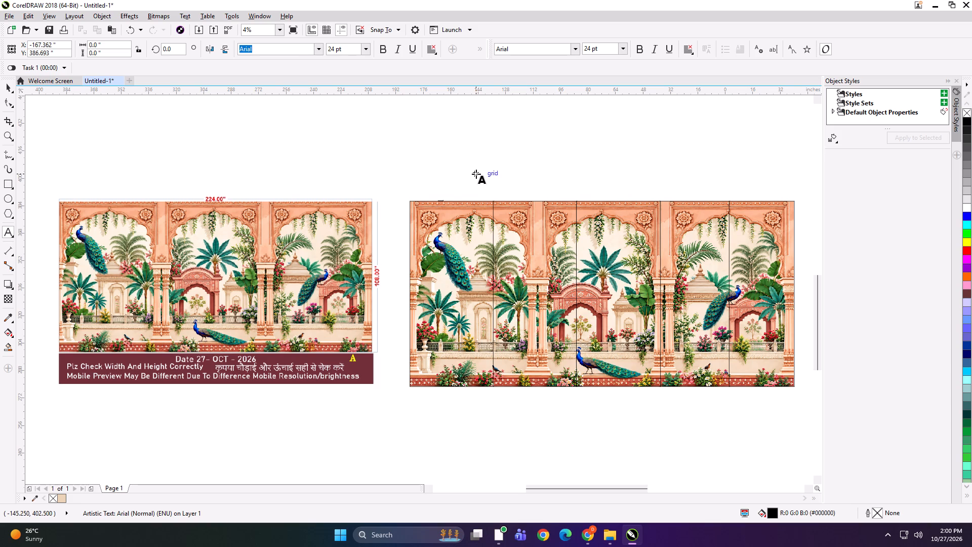
Copy the first panel's label onto the second panel's top edge and change it to "224*108 PANEL 2".
{"action": "key", "text": "ctrl+a"}
{"action": "key", "text": "ctrl+c"}
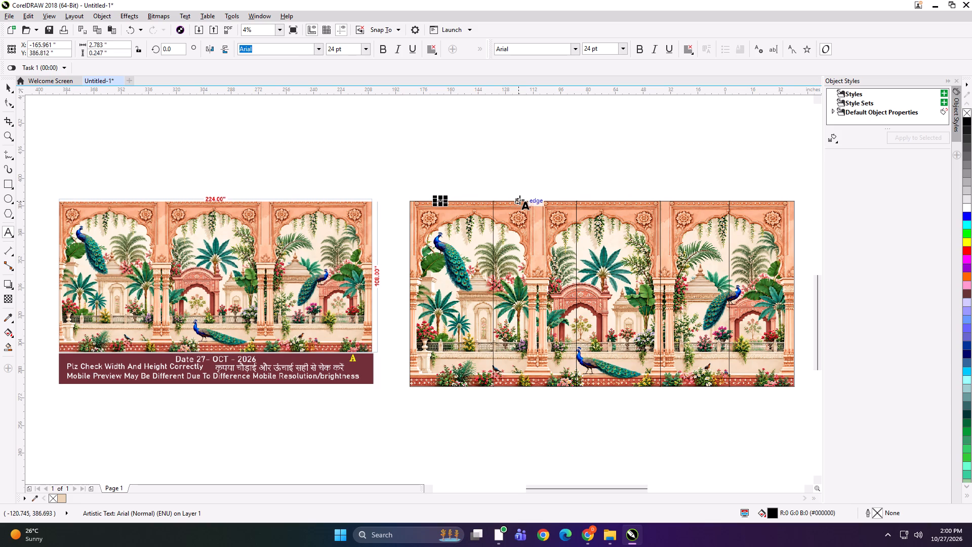
{"action": "left_click", "coordinate": [519, 200]}
{"action": "key", "text": "ctrl+v"}
{"action": "key", "text": "BackSpace"}
{"action": "key", "text": "2"}
{"action": "scroll", "coordinate": [521, 200], "scroll_direction": "up", "scroll_amount": 3}
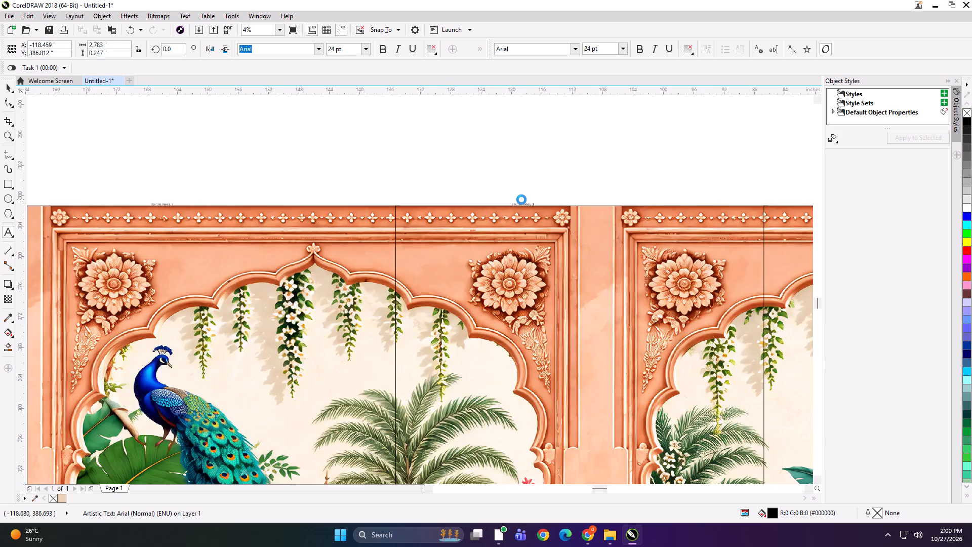
{"action": "scroll", "coordinate": [521, 200], "scroll_direction": "up", "scroll_amount": 1}
{"action": "scroll", "coordinate": [447, 198], "scroll_direction": "down", "scroll_amount": 3}
Paste the copied label onto the third panel's top edge and change it to "224*108 PANEL 3".
{"action": "left_click", "coordinate": [591, 204]}
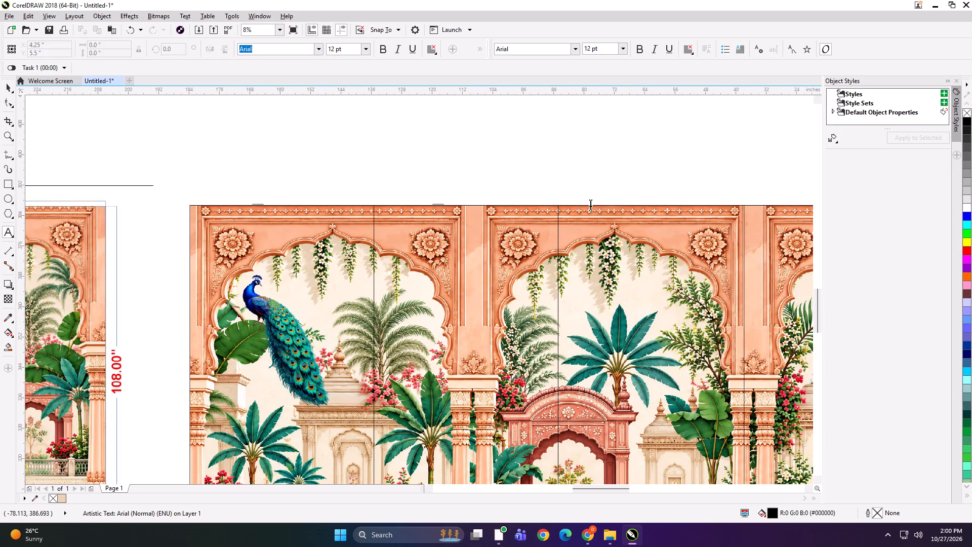
{"action": "key", "text": "ctrl+v"}
{"action": "key", "text": "BackSpace"}
{"action": "key", "text": "3"}
{"action": "scroll", "coordinate": [471, 202], "scroll_direction": "down", "scroll_amount": 1}
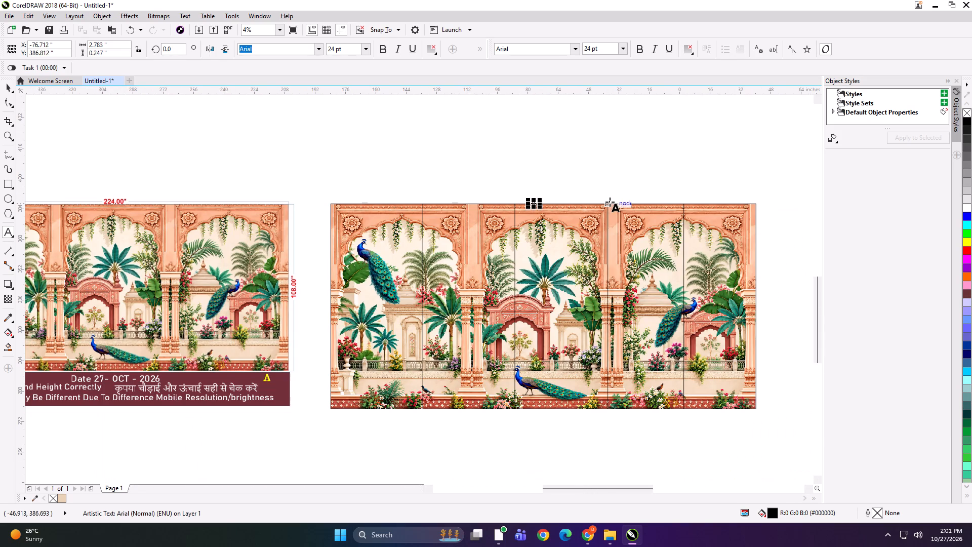
Paste the copied label onto the fourth panel's top edge and change it to "224*108 PANEL 4".
{"action": "left_click", "coordinate": [626, 203]}
{"action": "key", "text": "ctrl+v"}
{"action": "key", "text": "BackSpace"}
{"action": "key", "text": "3"}
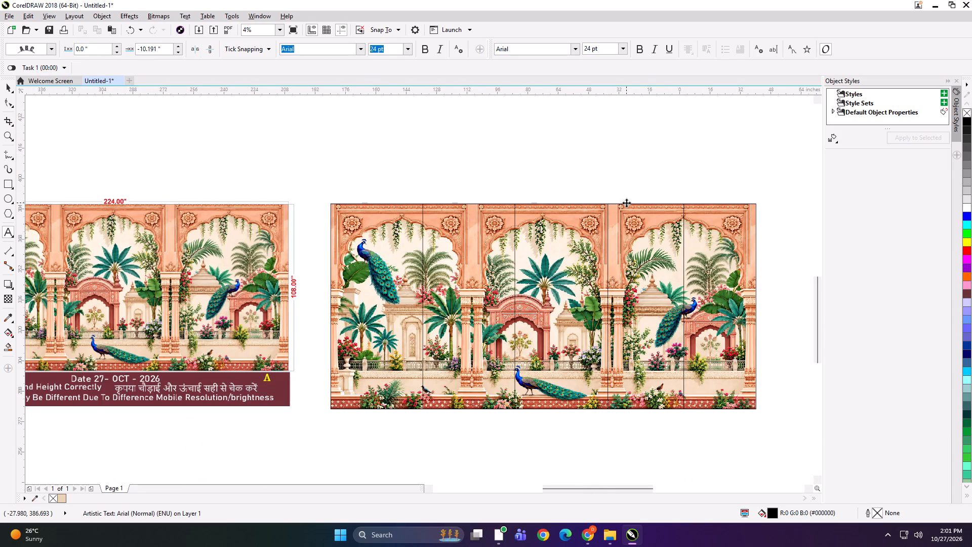
{"action": "key", "text": "BackSpace"}
{"action": "key", "text": "4"}
{"action": "scroll", "coordinate": [626, 203], "scroll_direction": "up", "scroll_amount": 5}
{"action": "scroll", "coordinate": [470, 200], "scroll_direction": "down", "scroll_amount": 4}
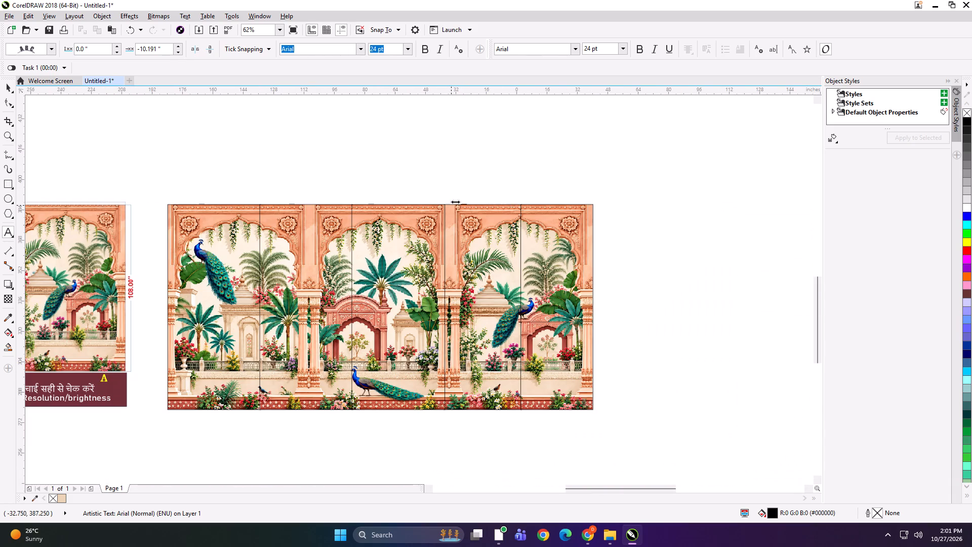
Paste the copied label onto the fifth panel's top edge and correct its text to "224*108 PANEL 5".
{"action": "left_click", "coordinate": [551, 203]}
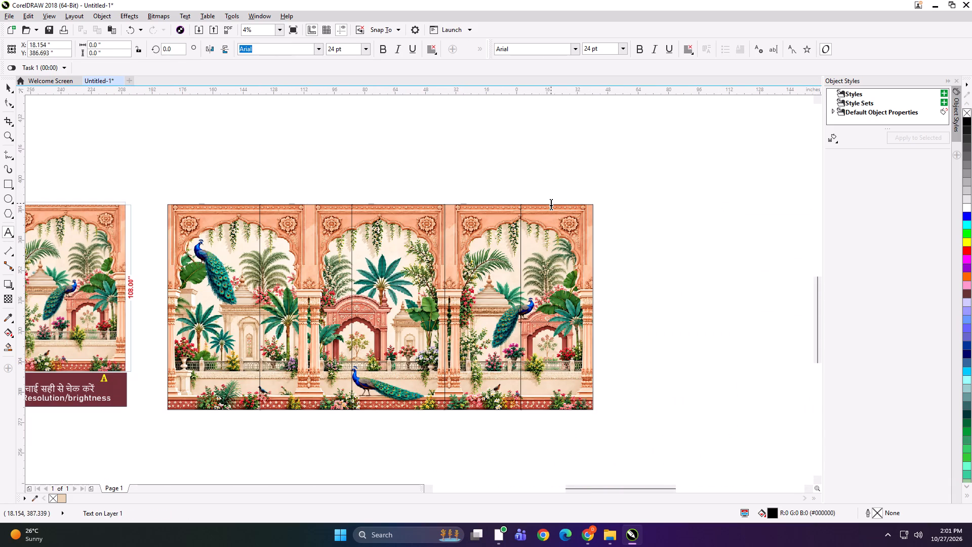
{"action": "scroll", "coordinate": [551, 203], "scroll_direction": "up", "scroll_amount": 2}
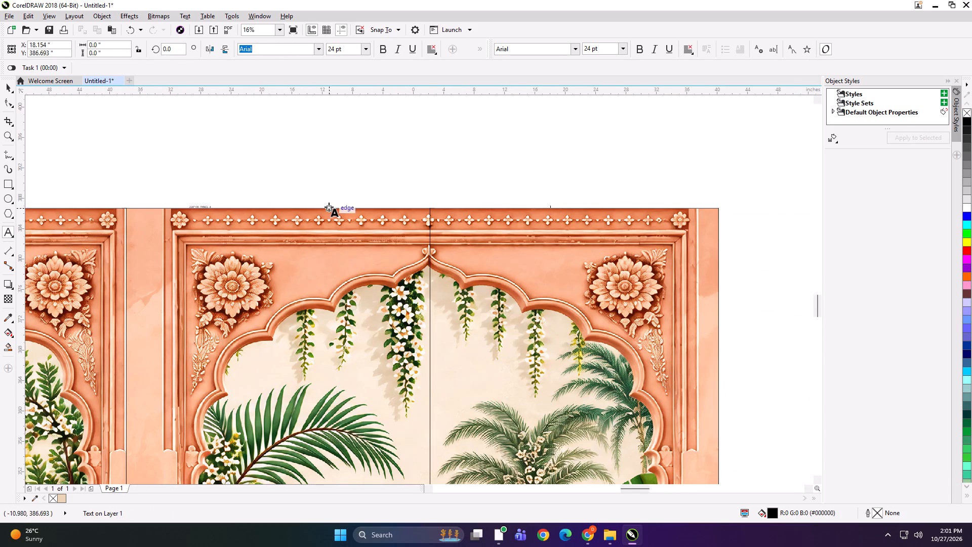
{"action": "scroll", "coordinate": [220, 197], "scroll_direction": "up", "scroll_amount": 1}
{"action": "scroll", "coordinate": [210, 199], "scroll_direction": "down", "scroll_amount": 1}
{"action": "key", "text": "ctrl+v"}
{"action": "type", "text": "VV"}
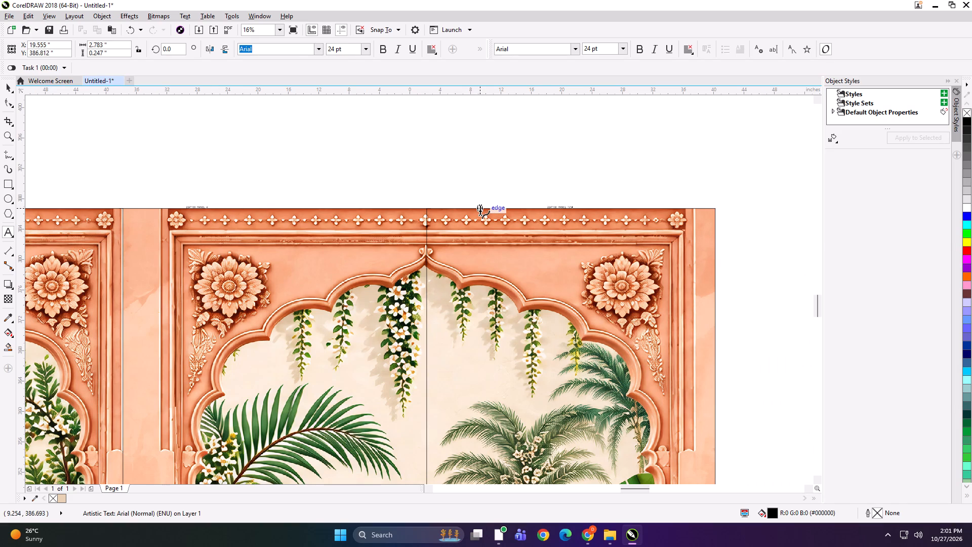
{"action": "key", "text": "BackSpace"}
{"action": "key", "text": "5"}
{"action": "scroll", "coordinate": [530, 198], "scroll_direction": "down", "scroll_amount": 2}
{"action": "scroll", "coordinate": [563, 208], "scroll_direction": "up", "scroll_amount": 3}
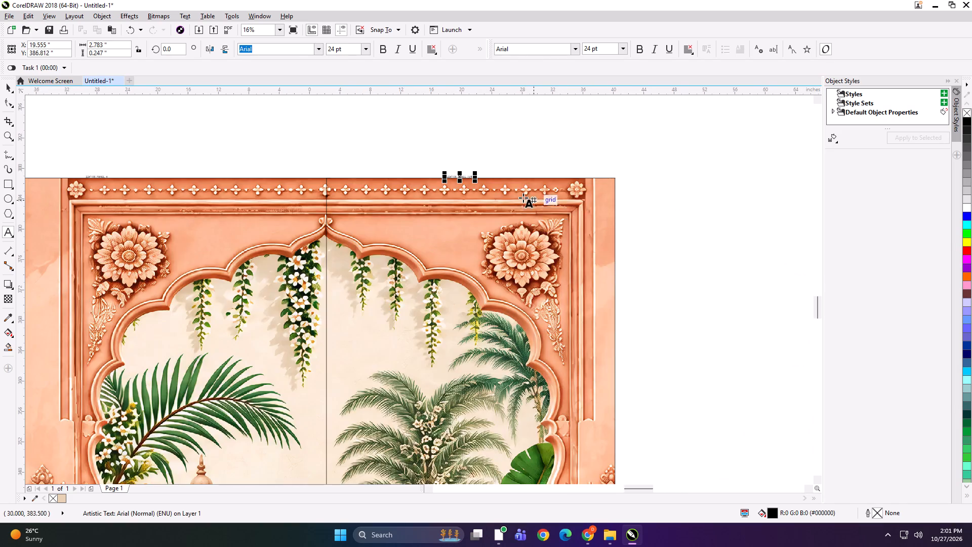
{"action": "scroll", "coordinate": [464, 189], "scroll_direction": "up", "scroll_amount": 2}
{"action": "key", "text": "BackSpace"}
{"action": "key", "text": "BackSpace"}
{"action": "key", "text": "BackSpace"}
{"action": "key", "text": "5"}
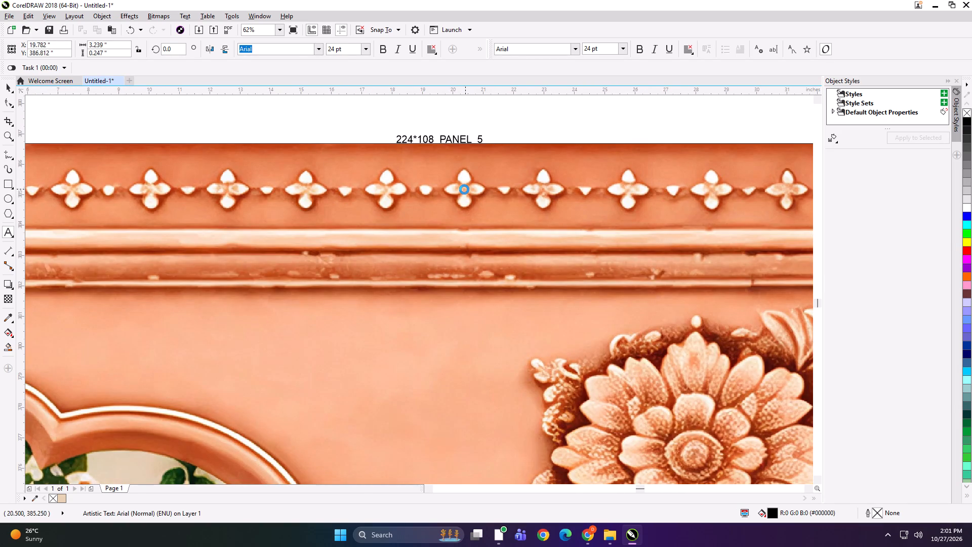
{"action": "scroll", "coordinate": [464, 189], "scroll_direction": "down", "scroll_amount": 5}
{"action": "scroll", "coordinate": [58, 195], "scroll_direction": "up", "scroll_amount": 2}
{"action": "scroll", "coordinate": [239, 177], "scroll_direction": "down", "scroll_amount": 3}
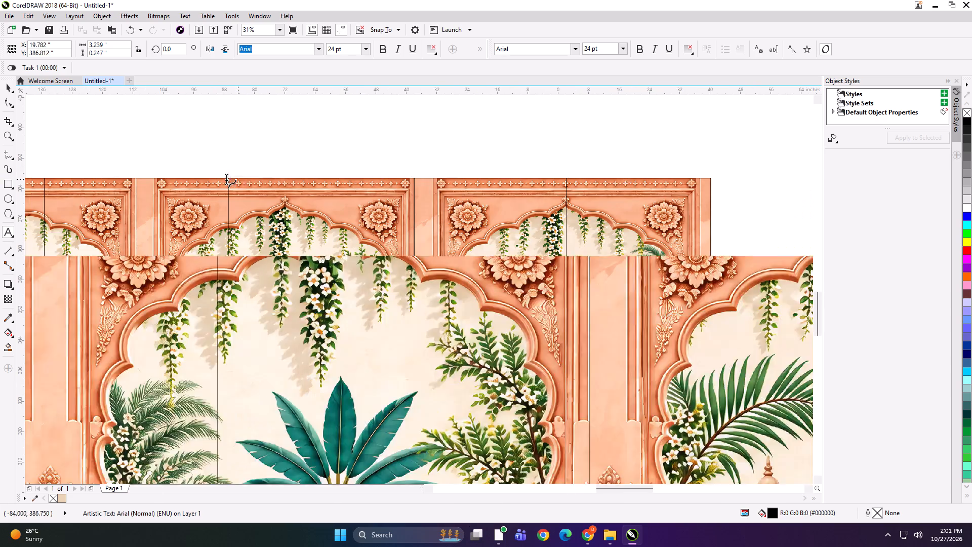
{"action": "scroll", "coordinate": [449, 168], "scroll_direction": "up", "scroll_amount": 2}
{"action": "scroll", "coordinate": [436, 174], "scroll_direction": "down", "scroll_amount": 2}
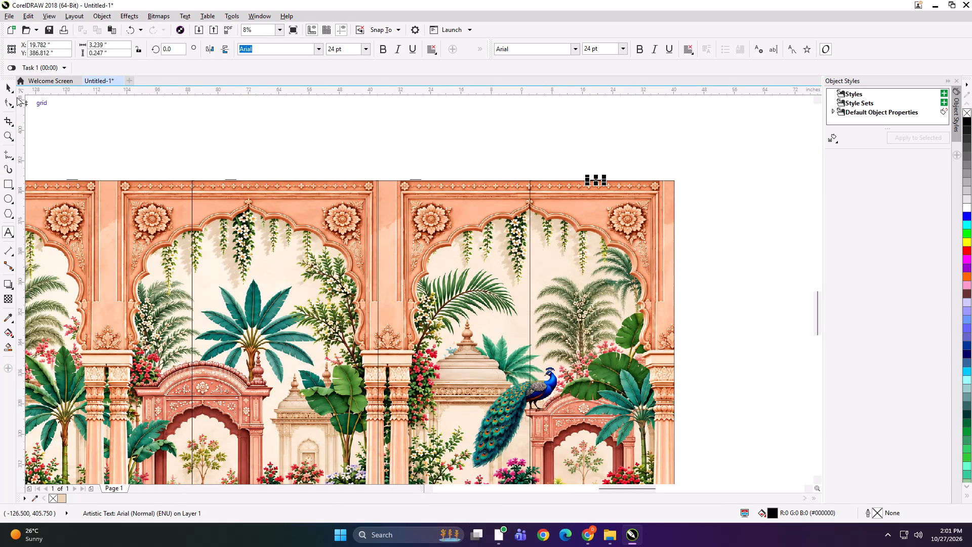
Group the fifth, fourth and third panels each with its own text label.
{"action": "left_click", "coordinate": [13, 90]}
{"action": "scroll", "coordinate": [245, 136], "scroll_direction": "down", "scroll_amount": 2}
{"action": "left_click", "coordinate": [373, 197], "text": "shift"}
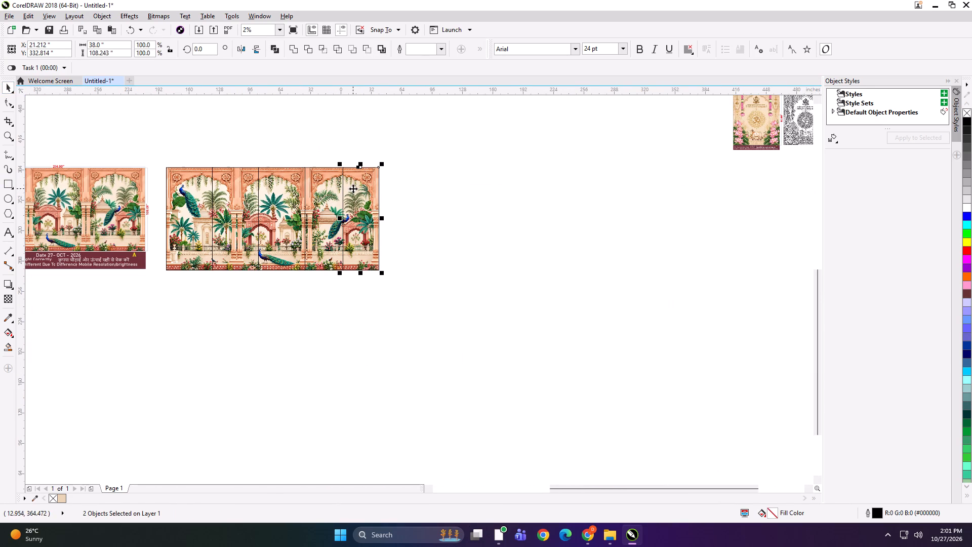
{"action": "key", "text": "ctrl+g"}
{"action": "left_click_drag", "start_coordinate": [331, 153], "coordinate": [279, 215]}
{"action": "key", "text": "ctrl+g"}
{"action": "left_click_drag", "start_coordinate": [290, 145], "coordinate": [254, 192]}
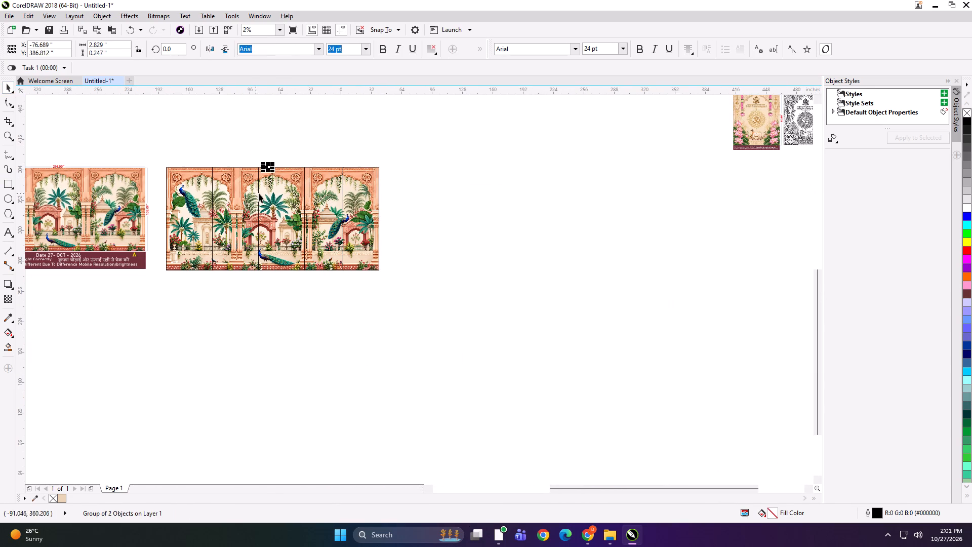
{"action": "left_click", "coordinate": [271, 193], "text": "shift"}
{"action": "key", "text": "ctrl+g"}
Group the second and first panels each with its own label, and check the panel groups by selecting them.
{"action": "left_click_drag", "start_coordinate": [261, 147], "coordinate": [220, 215]}
{"action": "left_click", "coordinate": [236, 211], "text": "shift"}
{"action": "key", "text": "ctrl+g"}
{"action": "left_click_drag", "start_coordinate": [232, 145], "coordinate": [179, 204]}
{"action": "left_click", "coordinate": [180, 202], "text": "shift"}
{"action": "key", "text": "ctrl+g"}
{"action": "left_click", "coordinate": [267, 201]}
{"action": "left_click", "coordinate": [332, 202]}
{"action": "left_click", "coordinate": [371, 202]}
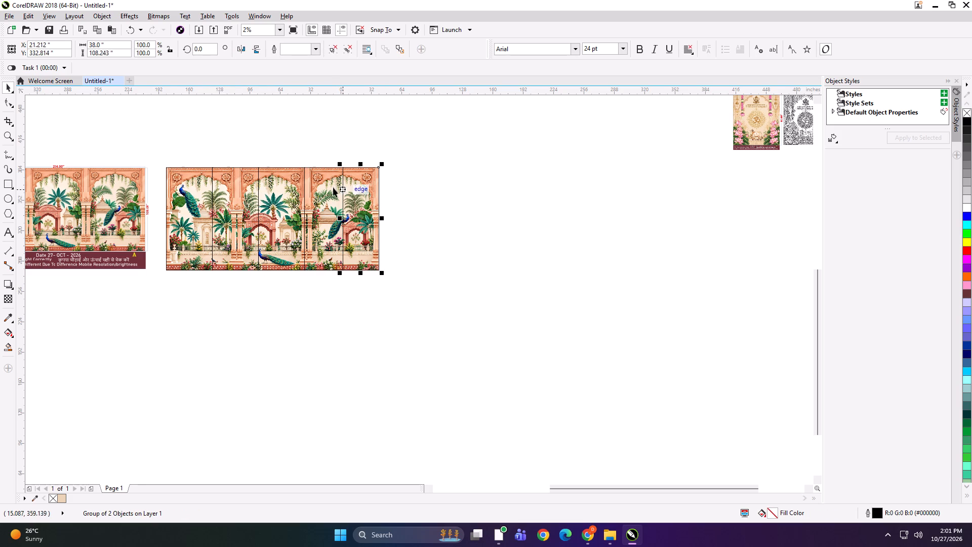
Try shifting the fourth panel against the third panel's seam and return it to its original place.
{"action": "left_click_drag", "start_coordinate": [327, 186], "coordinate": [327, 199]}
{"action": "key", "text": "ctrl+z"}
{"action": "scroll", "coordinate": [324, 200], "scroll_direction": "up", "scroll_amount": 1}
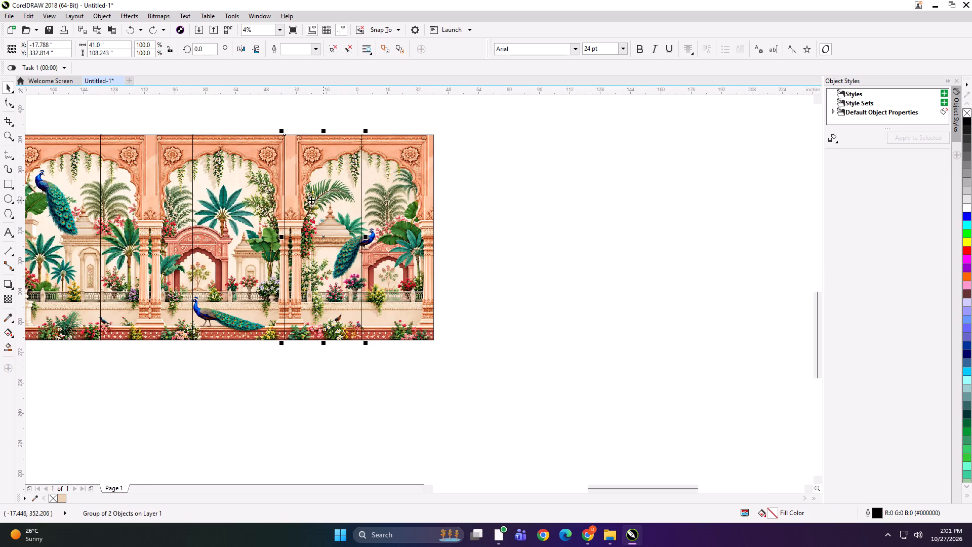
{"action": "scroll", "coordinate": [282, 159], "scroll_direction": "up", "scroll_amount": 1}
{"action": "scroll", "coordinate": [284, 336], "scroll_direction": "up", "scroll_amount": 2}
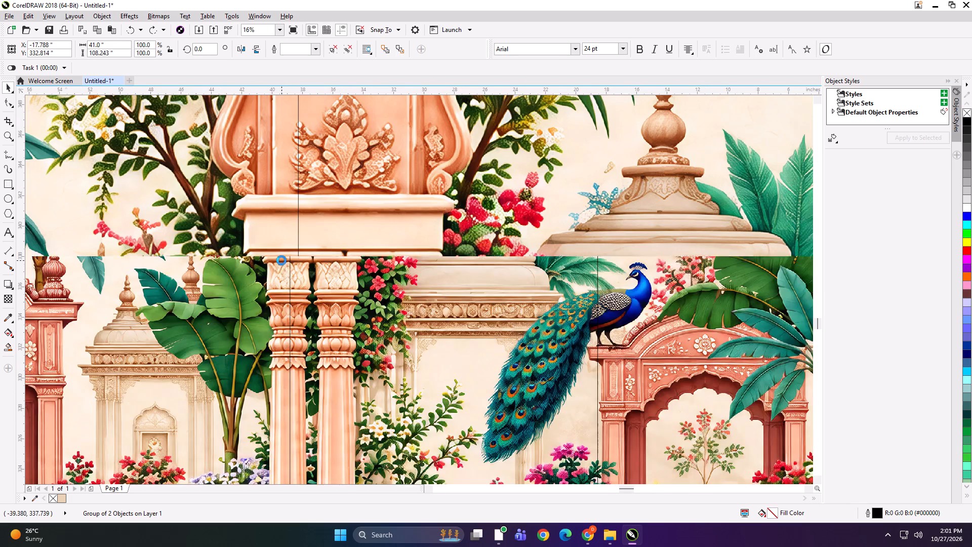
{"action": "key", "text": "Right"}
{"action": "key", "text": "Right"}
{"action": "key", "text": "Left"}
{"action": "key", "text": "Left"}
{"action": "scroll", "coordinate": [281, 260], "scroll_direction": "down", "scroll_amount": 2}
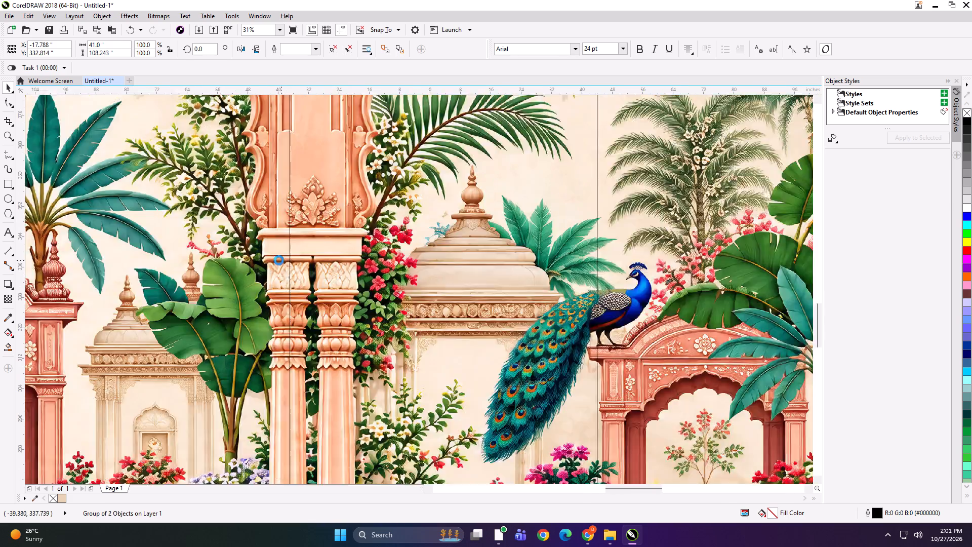
Nudge the fifth panel 1 inch to the right, away from the fourth panel.
{"action": "left_click", "coordinate": [448, 263]}
{"action": "scroll", "coordinate": [439, 284], "scroll_direction": "up", "scroll_amount": 2}
{"action": "key", "text": "Right"}
{"action": "key", "text": "Left"}
{"action": "key", "text": "Right"}
{"action": "key", "text": "Right"}
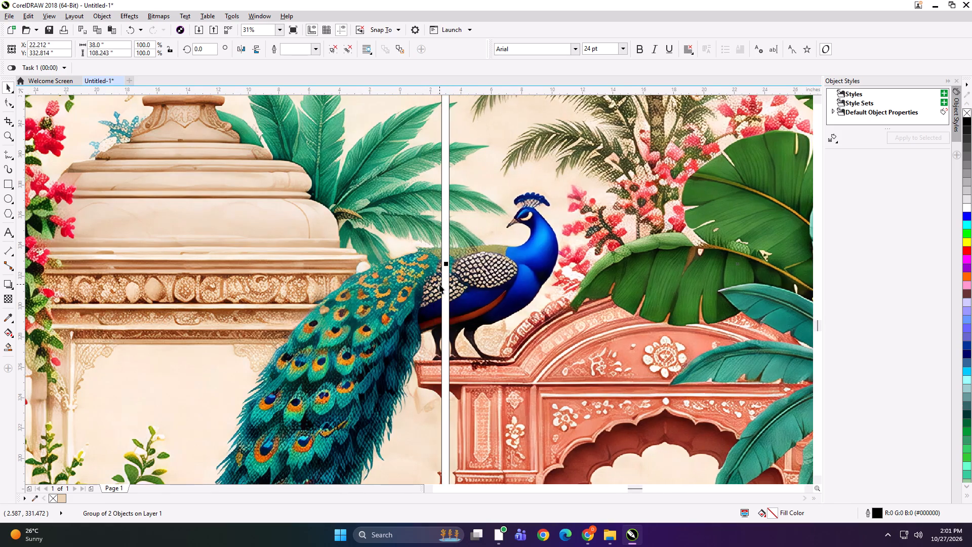
{"action": "scroll", "coordinate": [439, 284], "scroll_direction": "down", "scroll_amount": 4}
{"action": "scroll", "coordinate": [499, 271], "scroll_direction": "down", "scroll_amount": 1}
Move the second to fifth panels right together, leaving a gap of about 3.5 inches after the first panel.
{"action": "left_click", "coordinate": [340, 189]}
{"action": "left_click_drag", "start_coordinate": [329, 201], "coordinate": [579, 373]}
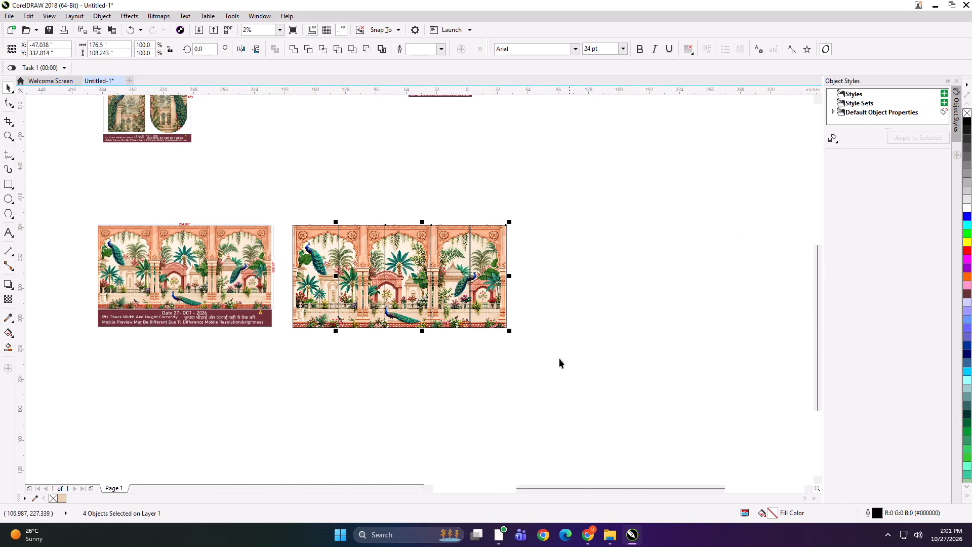
{"action": "key", "text": "Right"}
{"action": "key", "text": "Right"}
{"action": "key", "text": "Right"}
{"action": "key", "text": "Right"}
{"action": "key", "text": "Right"}
{"action": "key", "text": "Right"}
{"action": "key", "text": "Right"}
{"action": "key", "text": "Right"}
{"action": "key", "text": "Right"}
{"action": "key", "text": "Right"}
{"action": "key", "text": "Right"}
{"action": "key", "text": "Right"}
{"action": "key", "text": "Right"}
{"action": "key", "text": "Right"}
{"action": "key", "text": "Right"}
{"action": "key", "text": "Right"}
{"action": "key", "text": "Right"}
{"action": "key", "text": "Right"}
{"action": "key", "text": "Right"}
{"action": "key", "text": "Right"}
Spread the third, fourth and fifth panels rightward so that clear gaps separate all the panels.
{"action": "left_click_drag", "start_coordinate": [363, 207], "coordinate": [561, 364]}
{"action": "left_click_drag", "start_coordinate": [422, 189], "coordinate": [551, 348]}
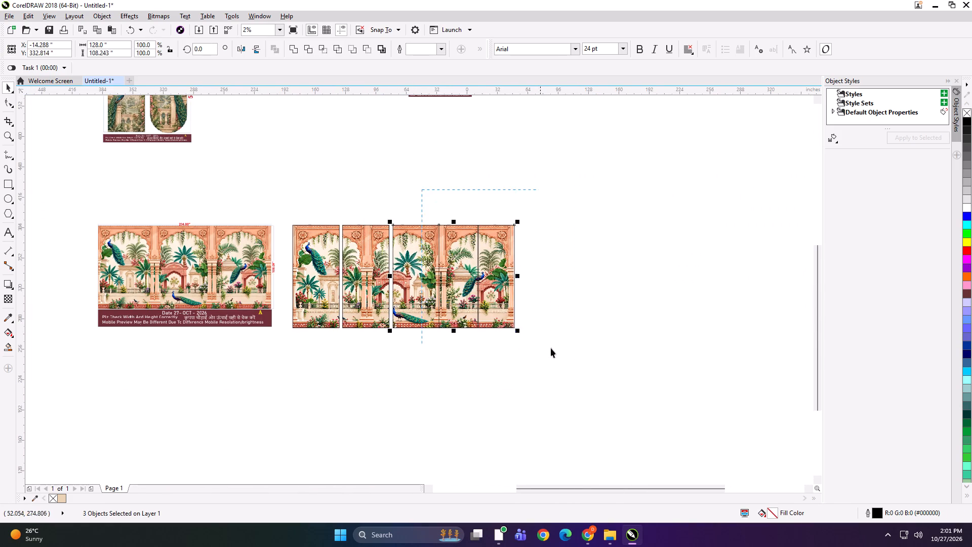
{"action": "left_click_drag", "start_coordinate": [551, 348], "coordinate": [598, 379]}
{"action": "left_click_drag", "start_coordinate": [467, 222], "coordinate": [589, 384]}
Start exporting the first panel and create a folder named CHANDIGARH WALL inside the 27 print-file folder.
{"action": "left_click_drag", "start_coordinate": [569, 192], "coordinate": [252, 343]}
{"action": "left_click", "coordinate": [249, 286], "text": "shift"}
{"action": "key", "text": "shift+F2"}
{"action": "left_click", "coordinate": [374, 165]}
{"action": "left_click", "coordinate": [413, 283]}
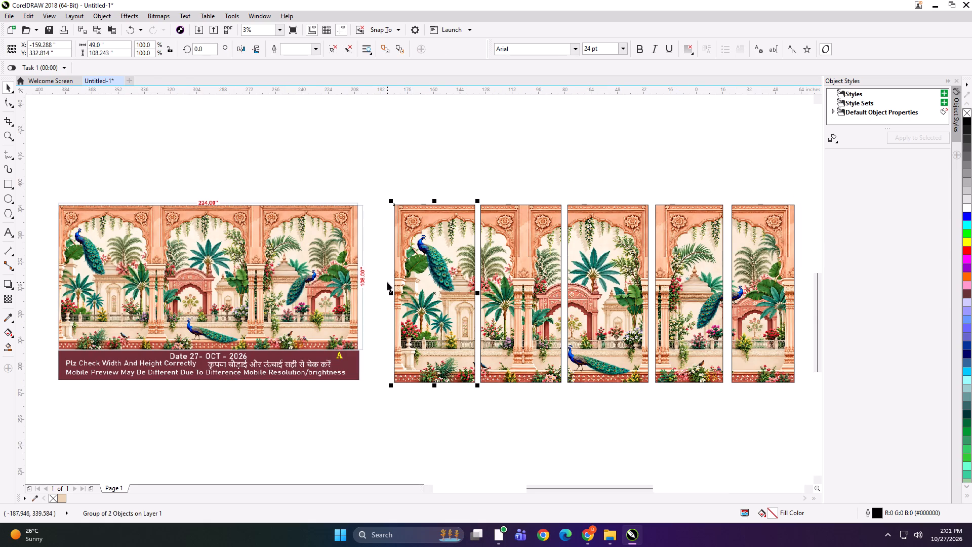
{"action": "scroll", "coordinate": [360, 281], "scroll_direction": "up", "scroll_amount": 2}
{"action": "scroll", "coordinate": [360, 281], "scroll_direction": "down", "scroll_amount": 2}
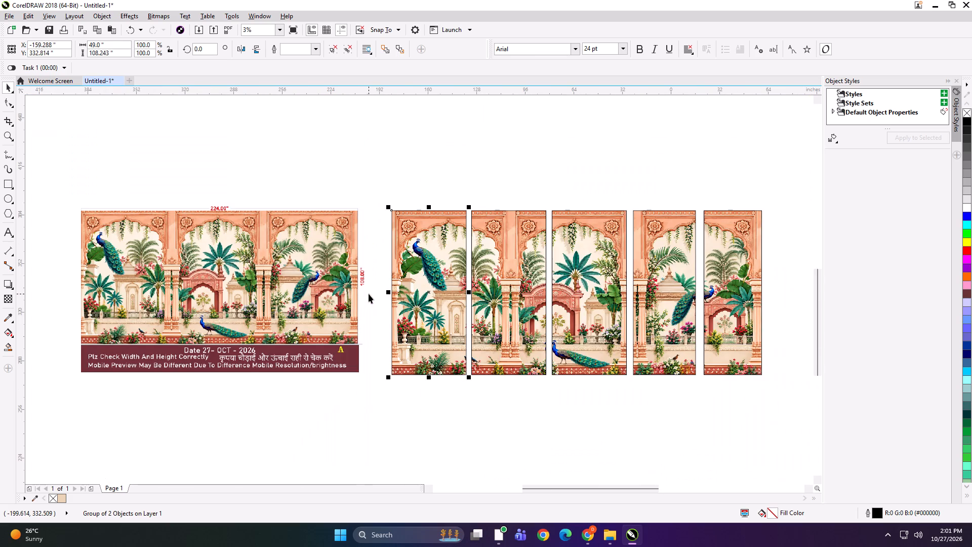
{"action": "key", "text": "ctrl+e"}
{"action": "left_click", "coordinate": [545, 191]}
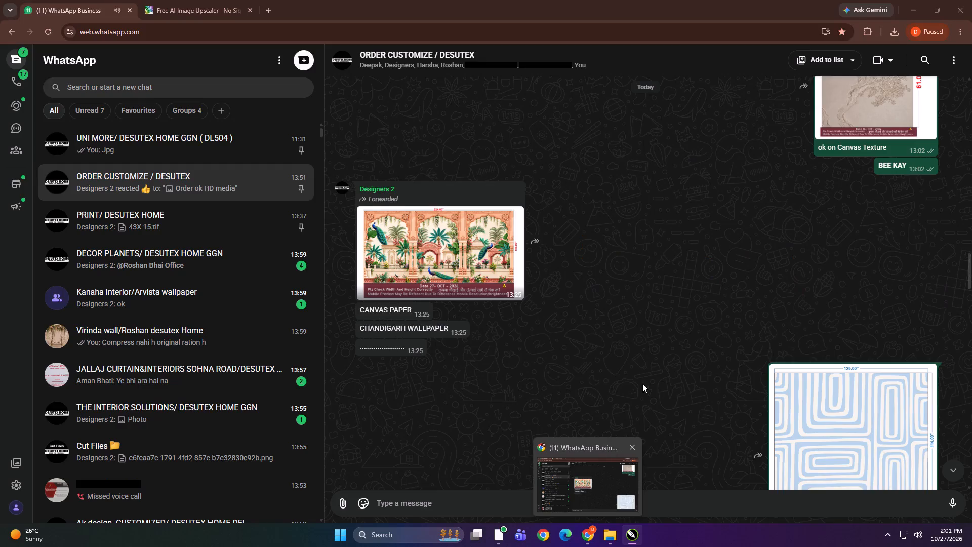
{"action": "left_click", "coordinate": [564, 204]}
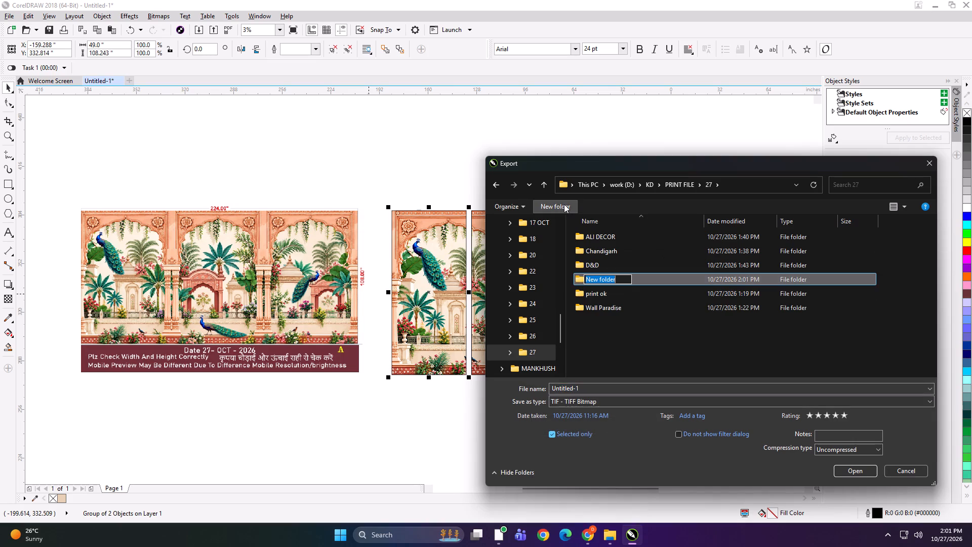
{"action": "type", "text": "CHANDIGARH WALL"}
{"action": "key", "text": "Return"}
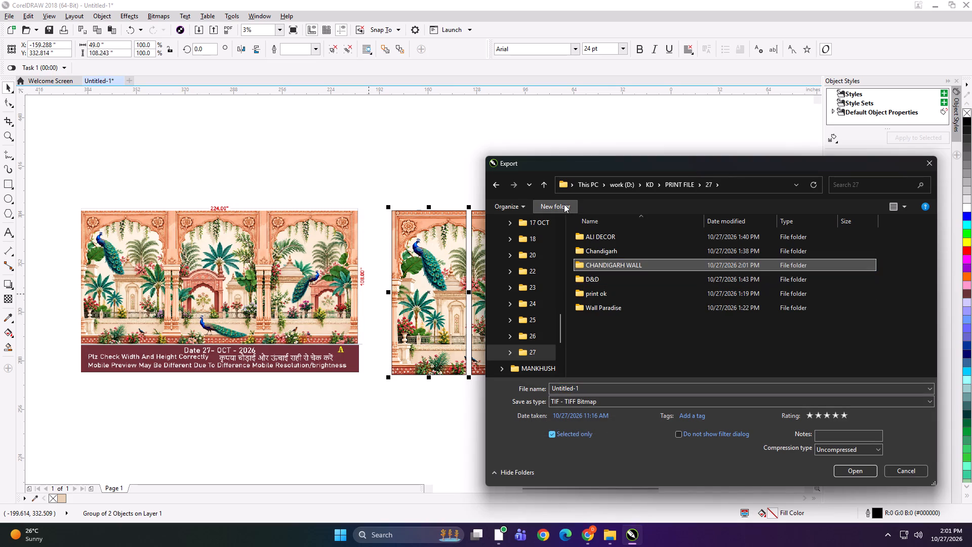
Export the first panel into the CHANDIGARH WALL folder as a TIFF named "49x108 A CANVAS PAPER".
{"action": "double_click", "coordinate": [637, 263]}
{"action": "left_click", "coordinate": [611, 386]}
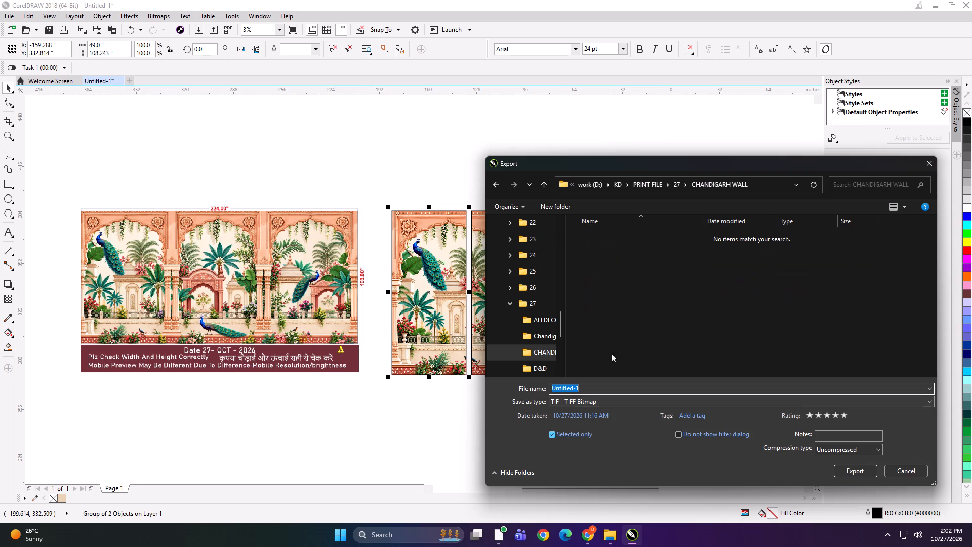
{"action": "type", "text": "49x108 A CANVAS PAPER"}
{"action": "key", "text": "Return"}
{"action": "key", "text": "Return"}
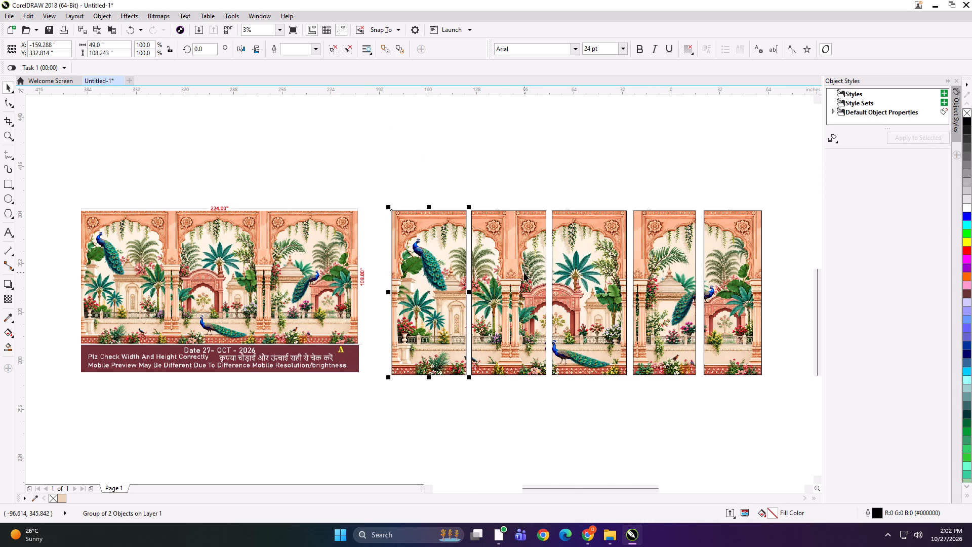
Export the second panel into the CHANDIGARH WALL folder as a TIFF named "49x108 B CANVAS PAPER".
{"action": "left_click", "coordinate": [524, 272]}
{"action": "key", "text": "ctrl+e"}
{"action": "left_click", "coordinate": [616, 257]}
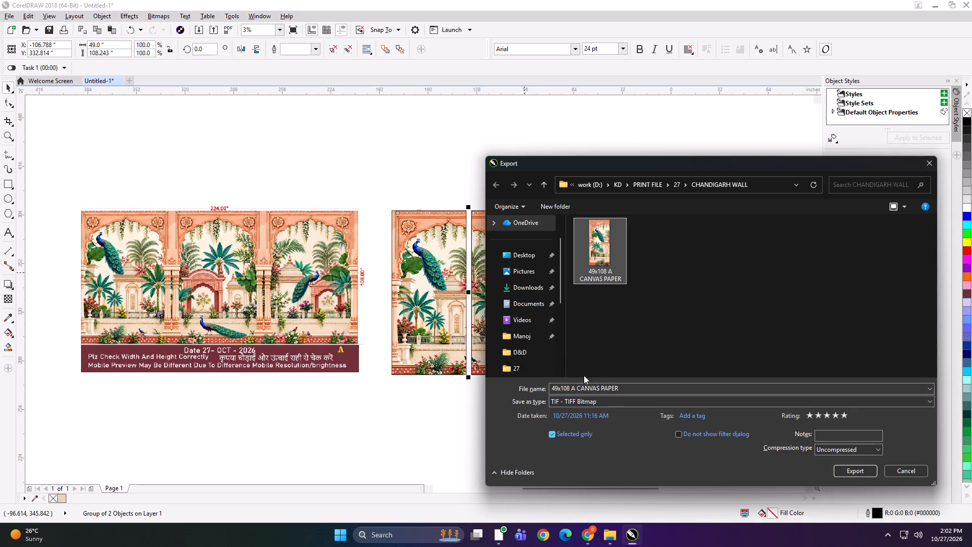
{"action": "double_click", "coordinate": [574, 387]}
{"action": "type", "text": "B"}
{"action": "key", "text": "space"}
{"action": "key", "text": "Return"}
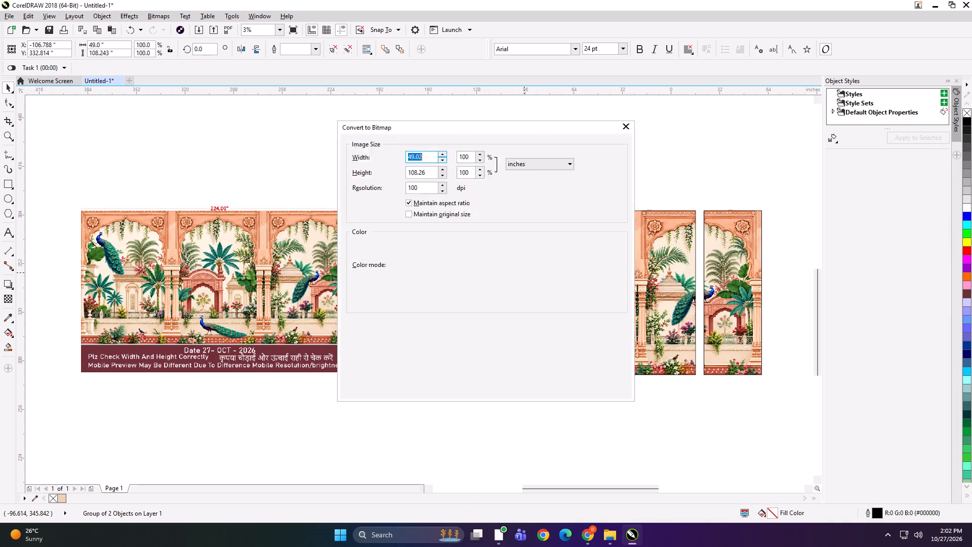
{"action": "key", "text": "Return"}
Export the third panel into the CHANDIGARH WALL folder as a TIFF named "49x108 C CANVAS PAPER".
{"action": "left_click", "coordinate": [579, 376]}
{"action": "left_click", "coordinate": [581, 345]}
{"action": "key", "text": "ctrl+e"}
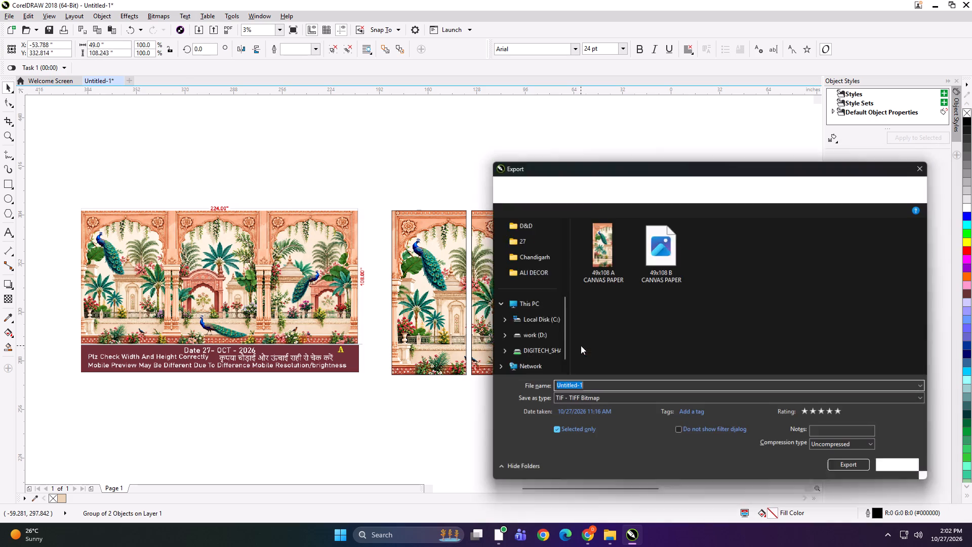
{"action": "left_click", "coordinate": [659, 249]}
{"action": "double_click", "coordinate": [575, 388]}
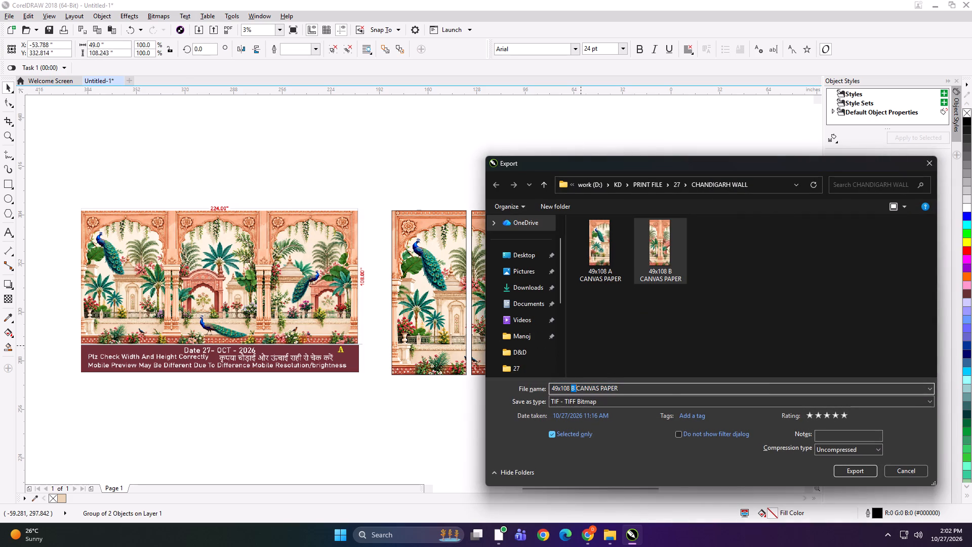
{"action": "type", "text": "C"}
{"action": "key", "text": "space"}
{"action": "key", "text": "Return"}
{"action": "key", "text": "Return"}
Export the fourth panel into the CHANDIGARH WALL folder as a TIFF named "41x108 D CANVAS PAPER".
{"action": "left_click", "coordinate": [637, 309]}
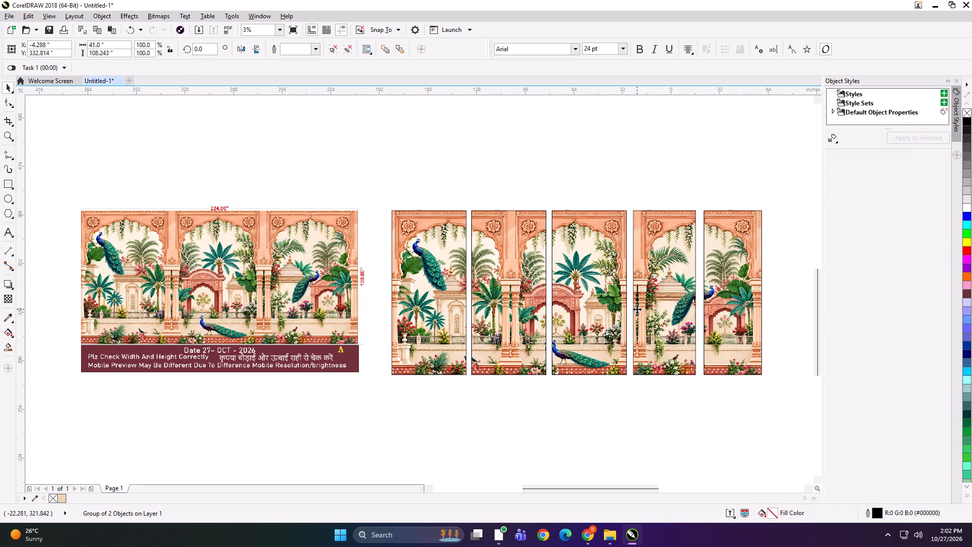
{"action": "key", "text": "ctrl+e"}
{"action": "type", "text": "41x08"}
{"action": "key", "text": "space"}
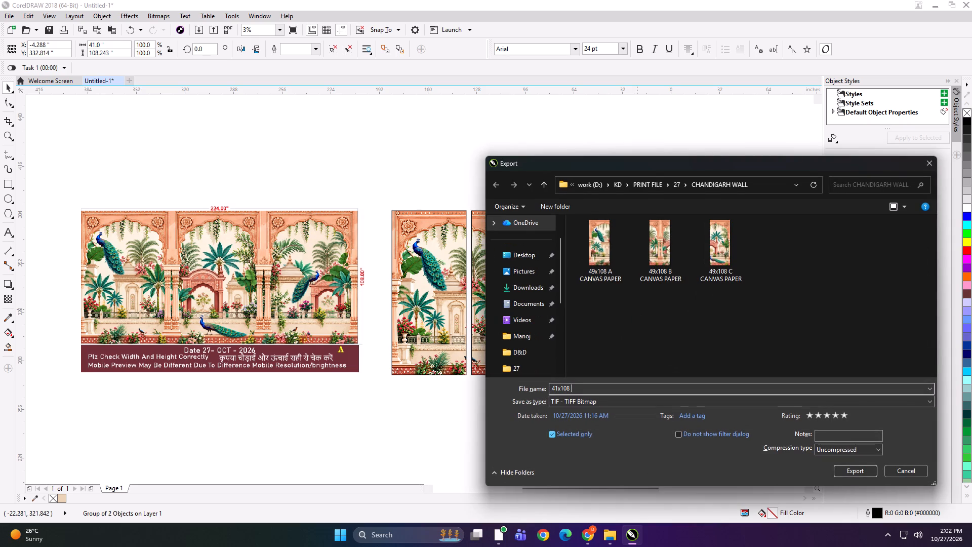
{"action": "type", "text": "D CANVAS PAPER"}
{"action": "key", "text": "Return"}
{"action": "key", "text": "Return"}
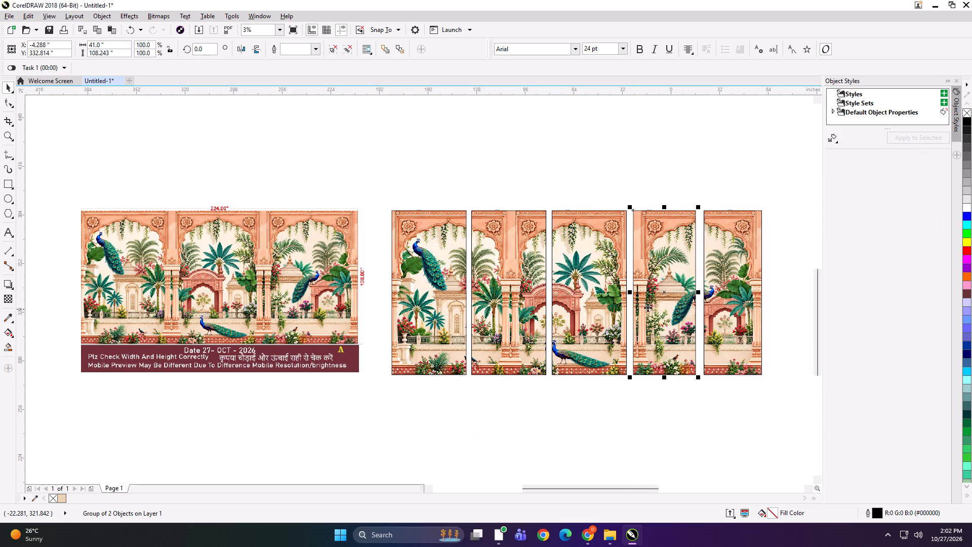
Export the fifth panel into the CHANDIGARH WALL folder as a TIFF named "38x108 E CANVAS PAPER".
{"action": "left_click", "coordinate": [734, 278]}
{"action": "key", "text": "ctrl+e"}
{"action": "left_click", "coordinate": [604, 269]}
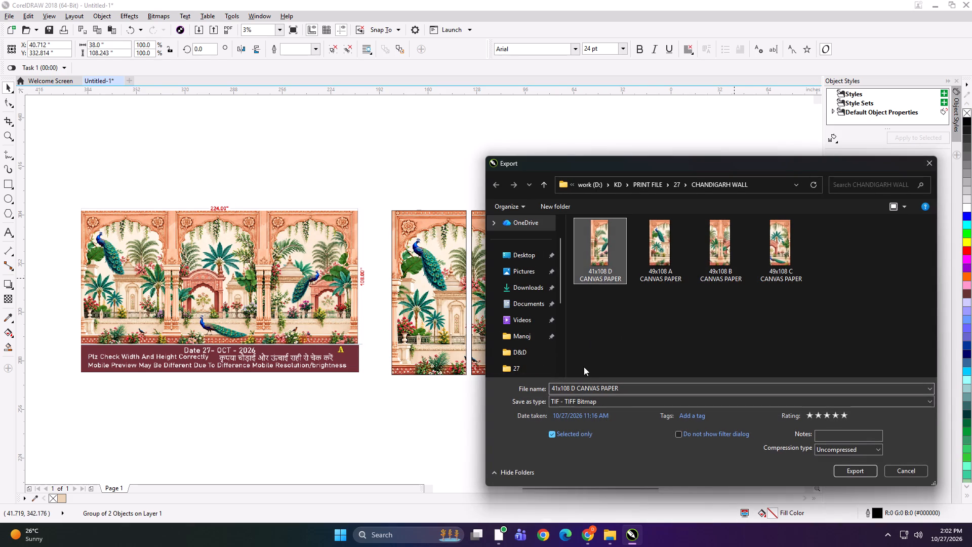
{"action": "double_click", "coordinate": [574, 389]}
{"action": "type", "text": "E"}
{"action": "key", "text": "space"}
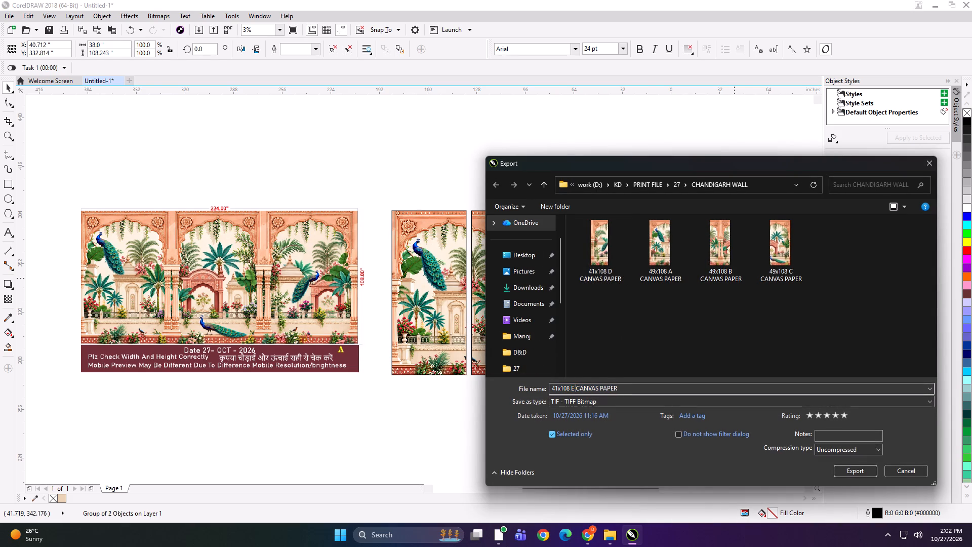
{"action": "key", "text": "Left"}
{"action": "key", "text": "Left"}
{"action": "key", "text": "Left"}
{"action": "key", "text": "Left"}
{"action": "key", "text": "Left"}
{"action": "key", "text": "Left"}
{"action": "key", "text": "Left"}
{"action": "key", "text": "BackSpace"}
{"action": "key", "text": "BackSpace"}
{"action": "key", "text": "BackSpace"}
{"action": "type", "text": "38"}
{"action": "key", "text": "Return"}
{"action": "key", "text": "Return"}
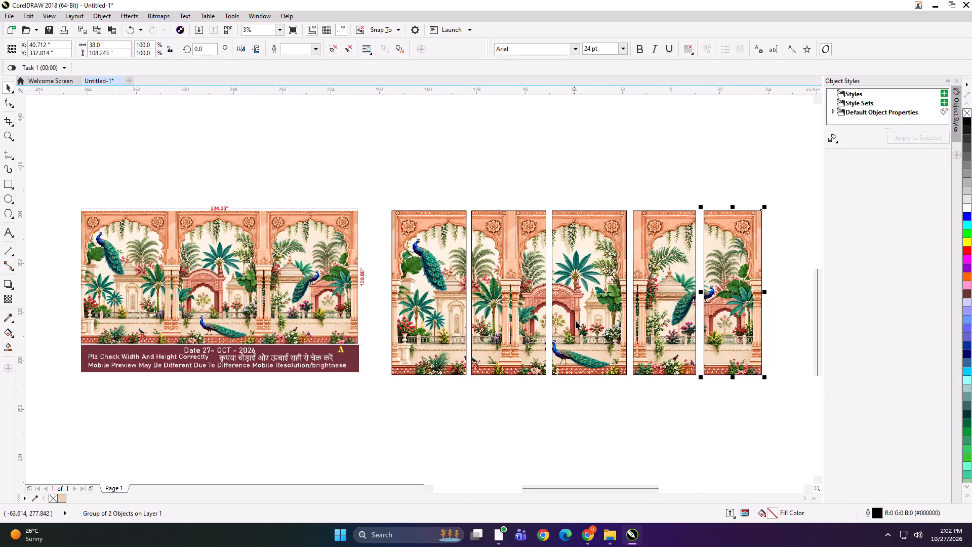
Group the 224 × 108 inch peacock-arch preview together with its five separated panels.
{"action": "scroll", "coordinate": [576, 321], "scroll_direction": "down", "scroll_amount": 1}
{"action": "left_click_drag", "start_coordinate": [702, 259], "coordinate": [468, 400]}
{"action": "left_click", "coordinate": [462, 327], "text": "shift"}
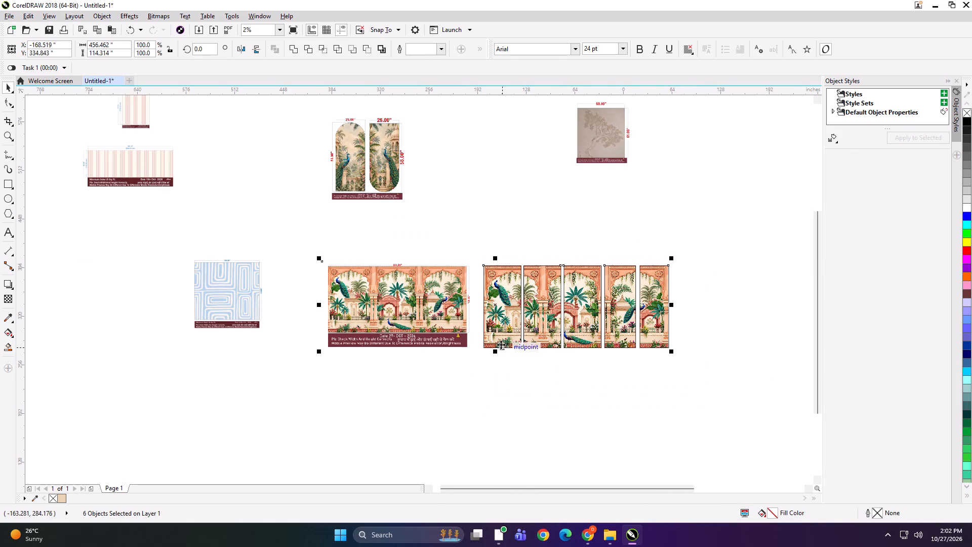
{"action": "key", "text": "ctrl+g"}
Scale the grouped preview and panels down proportionally about their centre to about 7 × 1.8 inches.
{"action": "left_click_drag", "start_coordinate": [671, 354], "coordinate": [526, 326], "text": "shift"}
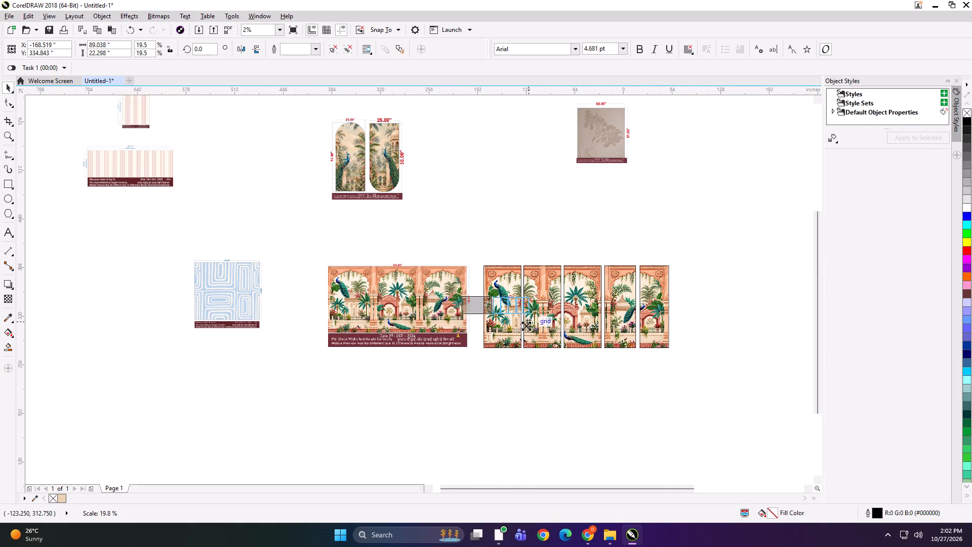
{"action": "left_click_drag", "start_coordinate": [526, 326], "coordinate": [512, 325], "text": "shift"}
{"action": "scroll", "coordinate": [498, 305], "scroll_direction": "up", "scroll_amount": 4}
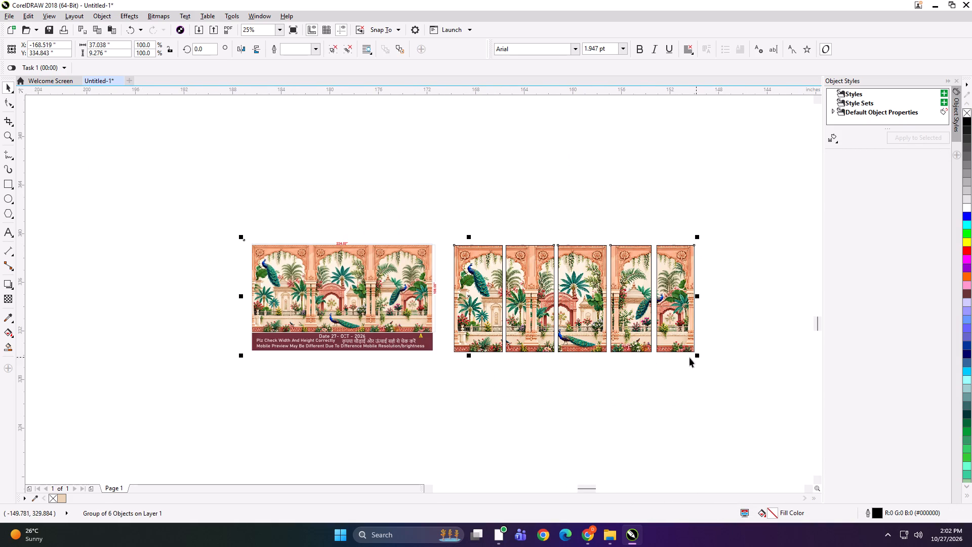
{"action": "left_click_drag", "start_coordinate": [690, 358], "coordinate": [491, 331], "text": "shift"}
{"action": "left_click_drag", "start_coordinate": [697, 357], "coordinate": [499, 335], "text": "shift"}
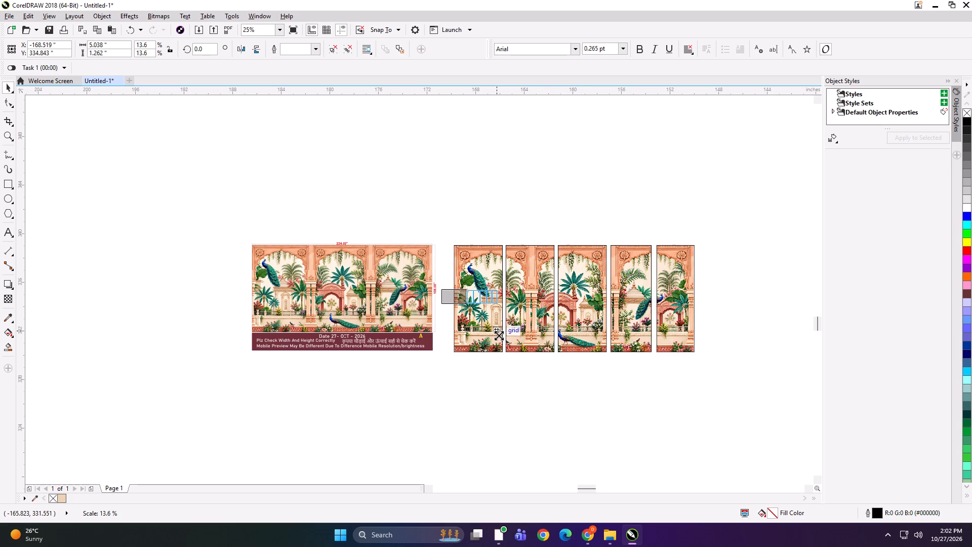
{"action": "left_click_drag", "start_coordinate": [499, 335], "coordinate": [504, 335], "text": "shift"}
{"action": "left_click", "coordinate": [508, 335], "text": "shift"}
{"action": "scroll", "coordinate": [450, 278], "scroll_direction": "up", "scroll_amount": 1}
{"action": "scroll", "coordinate": [514, 318], "scroll_direction": "up", "scroll_amount": 1}
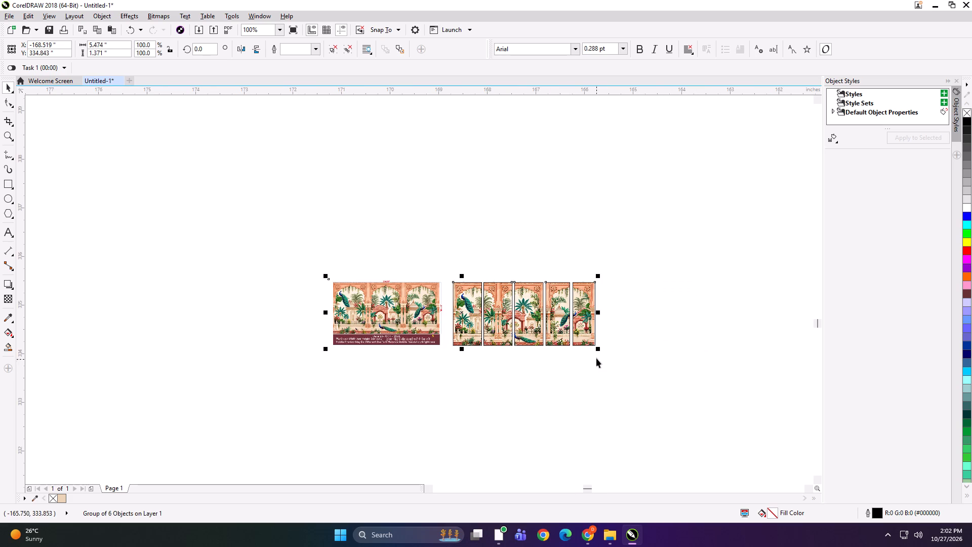
{"action": "left_click_drag", "start_coordinate": [598, 346], "coordinate": [613, 358], "text": "shift"}
{"action": "left_click", "coordinate": [597, 348]}
{"action": "left_click", "coordinate": [585, 325]}
{"action": "left_click_drag", "start_coordinate": [596, 349], "coordinate": [629, 368], "text": "shift"}
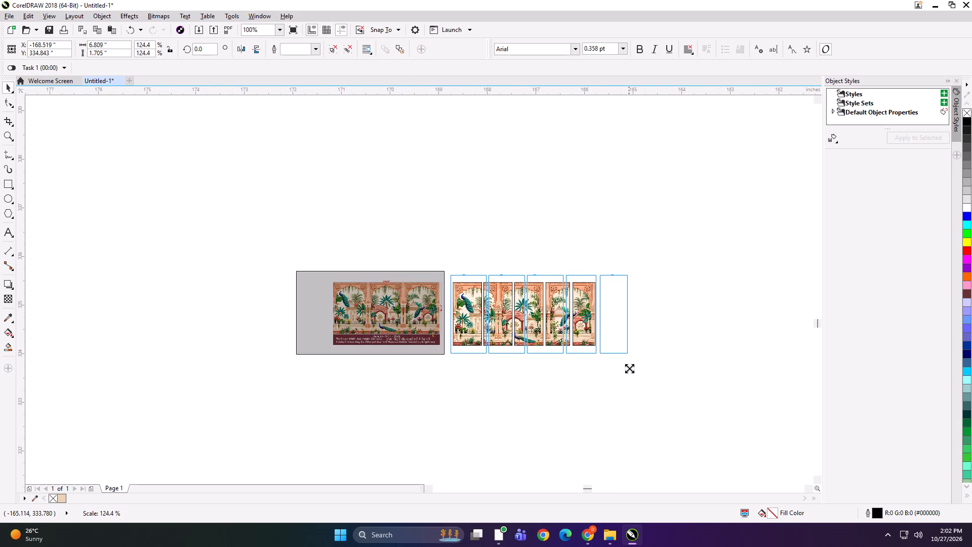
{"action": "left_click_drag", "start_coordinate": [629, 368], "coordinate": [635, 369], "text": "shift"}
Export the reduced group as a 100 dpi RGB bitmap named "SGDH".
{"action": "key", "text": "ctrl+e"}
{"action": "type", "text": "SGDH"}
{"action": "key", "text": "Return"}
{"action": "key", "text": "Return"}
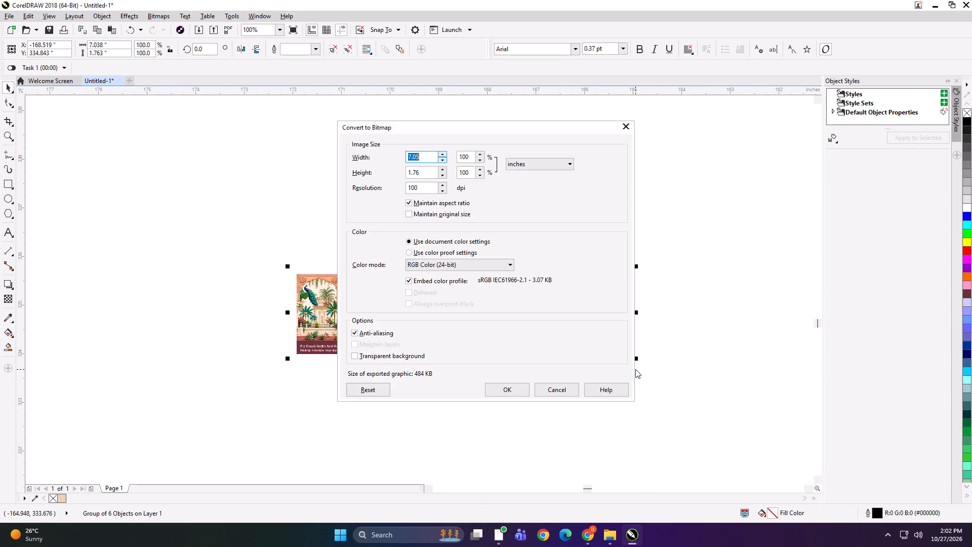
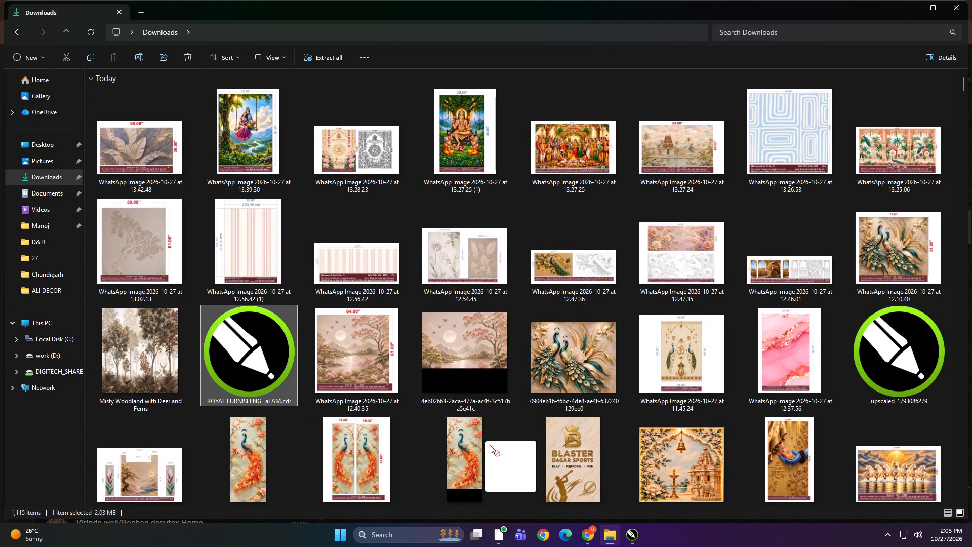
Import the ROYAL FURNISHING_ aLAM.cdr file from Downloads into the open drawing's empty area and ungroup its striped wallpaper designs.
{"action": "left_click_drag", "start_coordinate": [490, 445], "coordinate": [500, 384]}
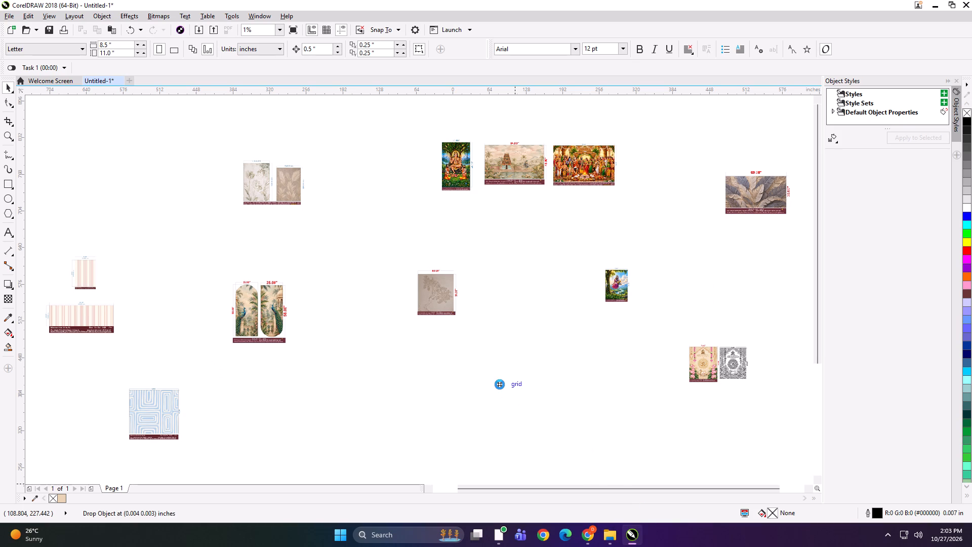
{"action": "left_click", "coordinate": [500, 384]}
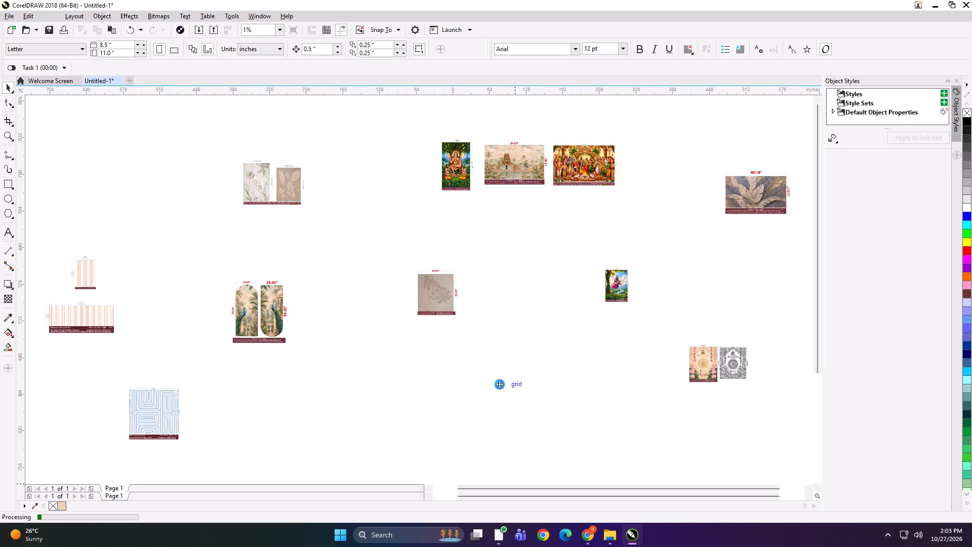
{"action": "left_click_drag", "start_coordinate": [474, 396], "coordinate": [410, 416]}
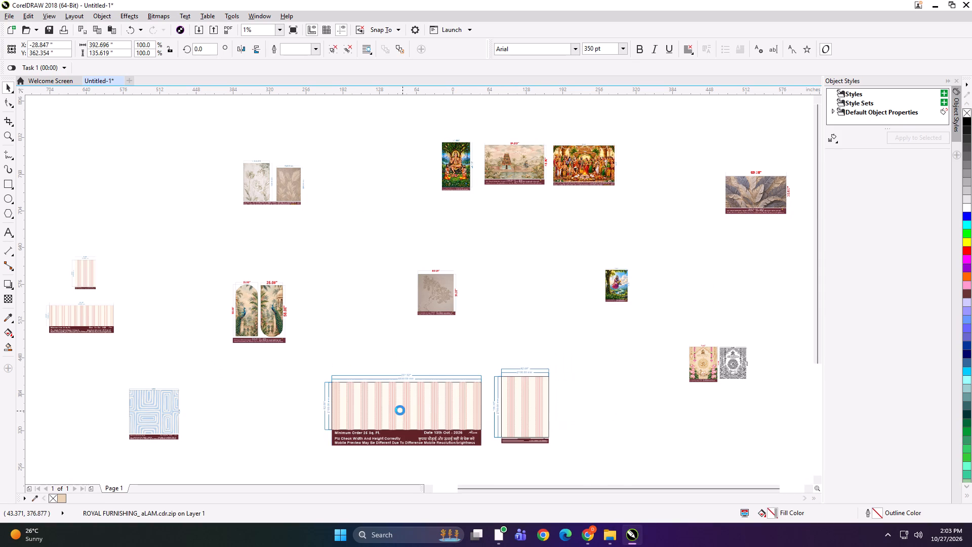
{"action": "key", "text": "ctrl+u"}
Delete the dimension lines and maroon information strips from both the wide and the narrow imported striped designs.
{"action": "left_click", "coordinate": [326, 361]}
{"action": "left_click_drag", "start_coordinate": [310, 359], "coordinate": [328, 376]}
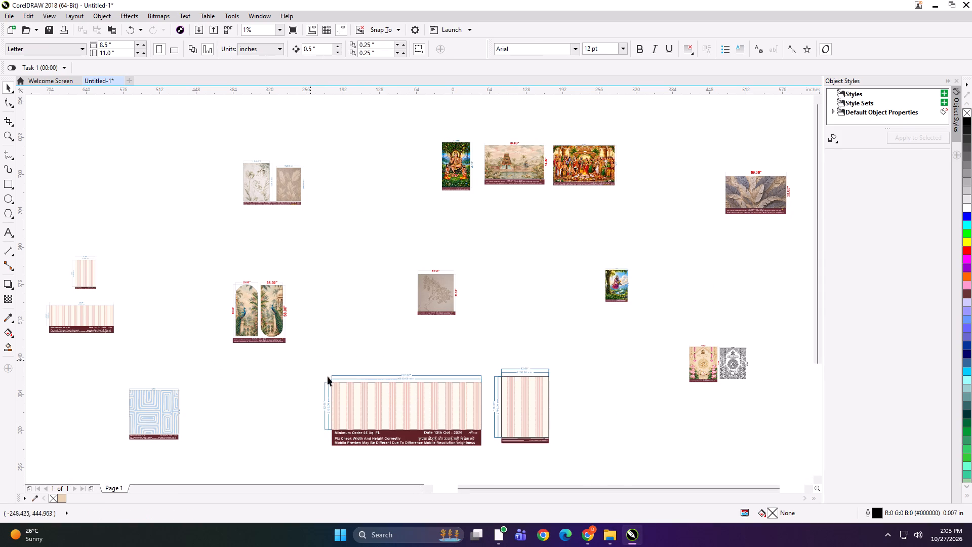
{"action": "left_click_drag", "start_coordinate": [328, 376], "coordinate": [442, 461]}
{"action": "key", "text": "Delete"}
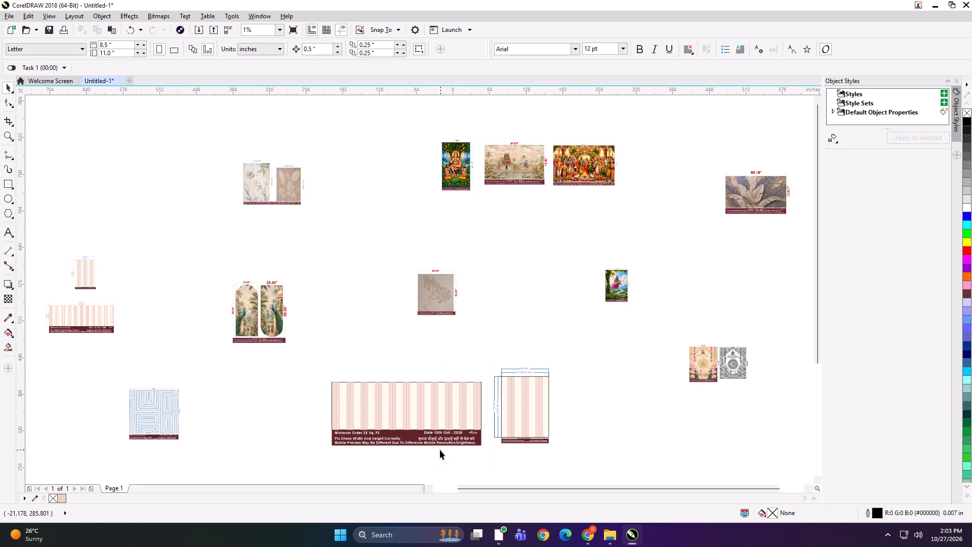
{"action": "left_click", "coordinate": [438, 442]}
{"action": "key", "text": "Delete"}
{"action": "left_click_drag", "start_coordinate": [471, 350], "coordinate": [558, 421]}
{"action": "key", "text": "Delete"}
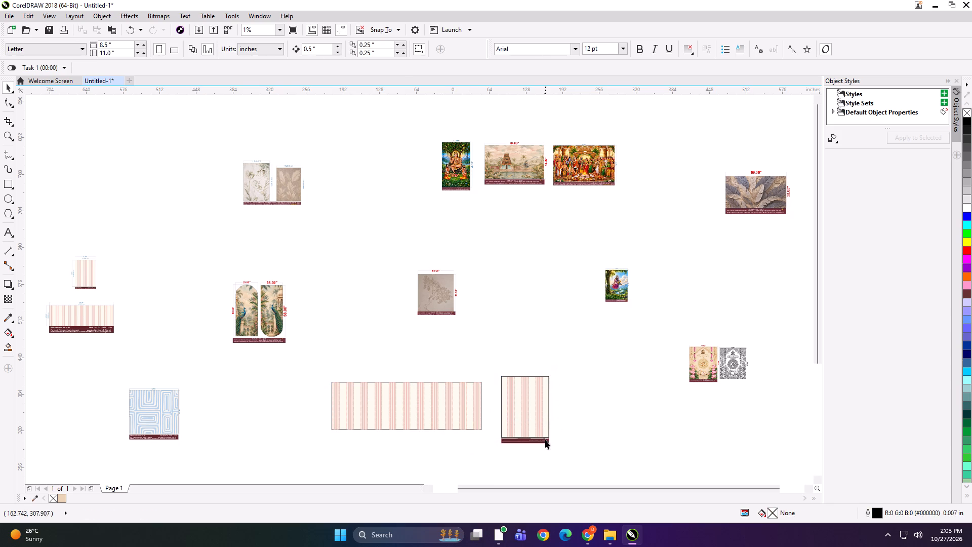
{"action": "left_click", "coordinate": [545, 440]}
{"action": "key", "text": "Delete"}
Place the wide and narrow striped preview images above their matching imported designs, and move the beige floral preview clear of them.
{"action": "left_click_drag", "start_coordinate": [82, 319], "coordinate": [390, 360]}
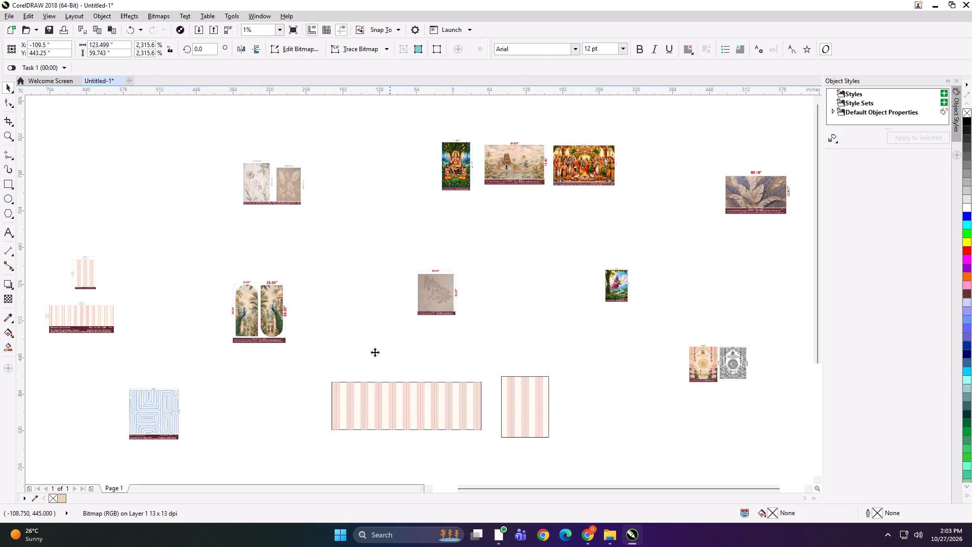
{"action": "left_click_drag", "start_coordinate": [86, 272], "coordinate": [531, 352]}
{"action": "left_click_drag", "start_coordinate": [441, 298], "coordinate": [435, 288]}
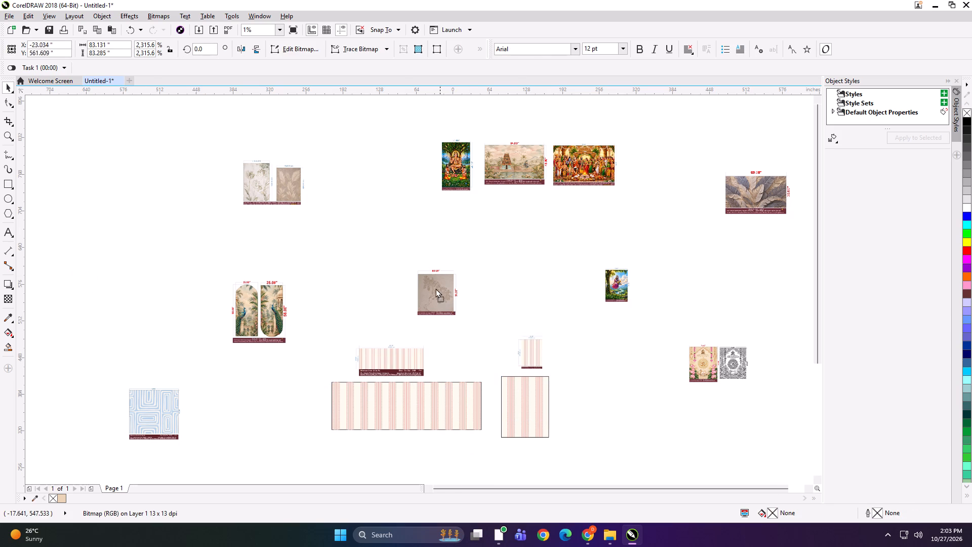
{"action": "left_click_drag", "start_coordinate": [435, 288], "coordinate": [378, 245]}
Select the two striped designs together with their two preview images.
{"action": "left_click_drag", "start_coordinate": [300, 319], "coordinate": [570, 459]}
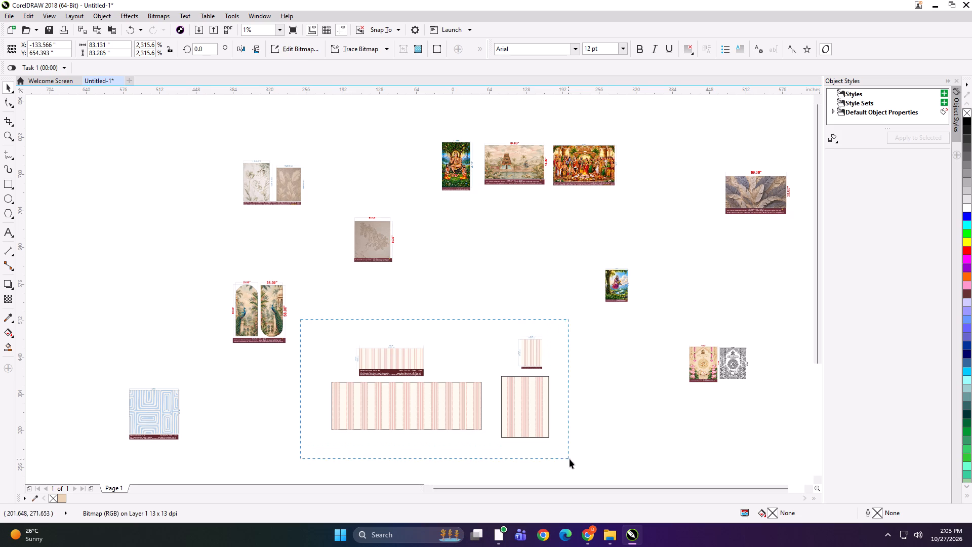
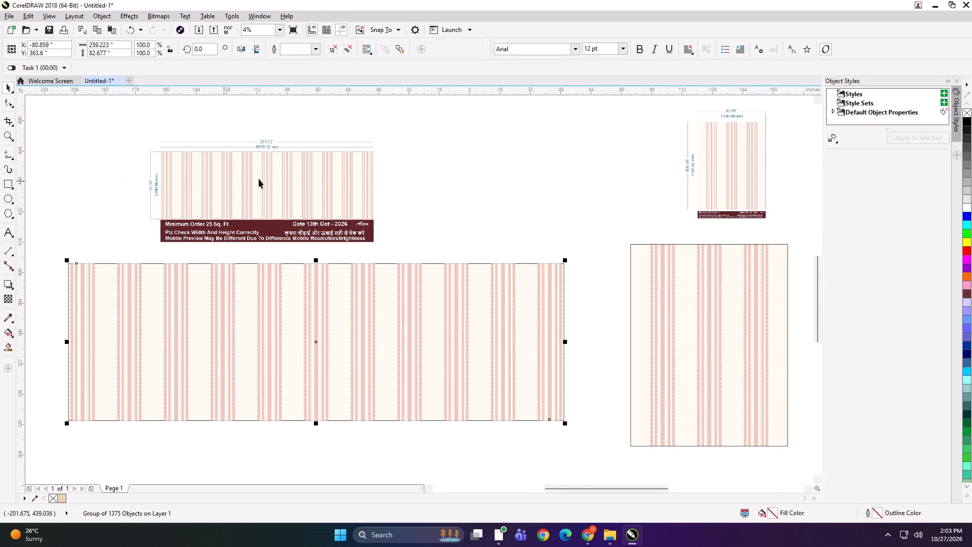
Resize the wide striped design to 261 x 82.68 inches to match the dimensions on its preview image.
{"action": "left_click", "coordinate": [236, 200], "text": "shift"}
{"action": "key", "text": "shift+F2"}
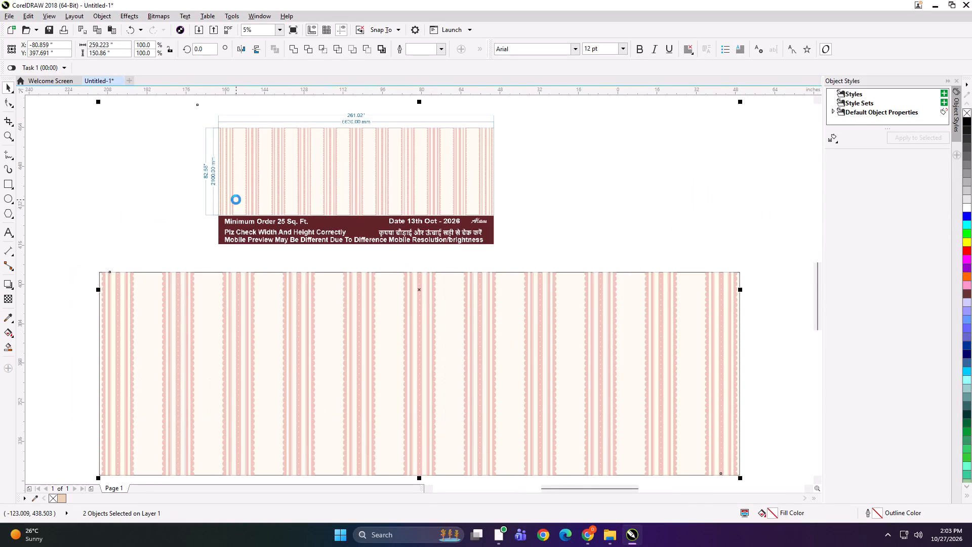
{"action": "left_click", "coordinate": [78, 191]}
{"action": "left_click", "coordinate": [232, 318]}
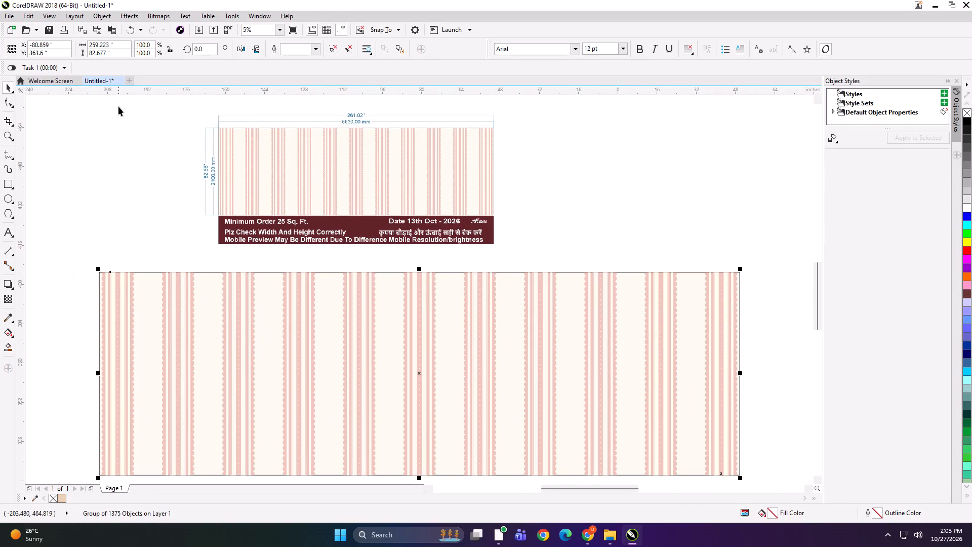
{"action": "left_click_drag", "start_coordinate": [120, 42], "coordinate": [54, 51]}
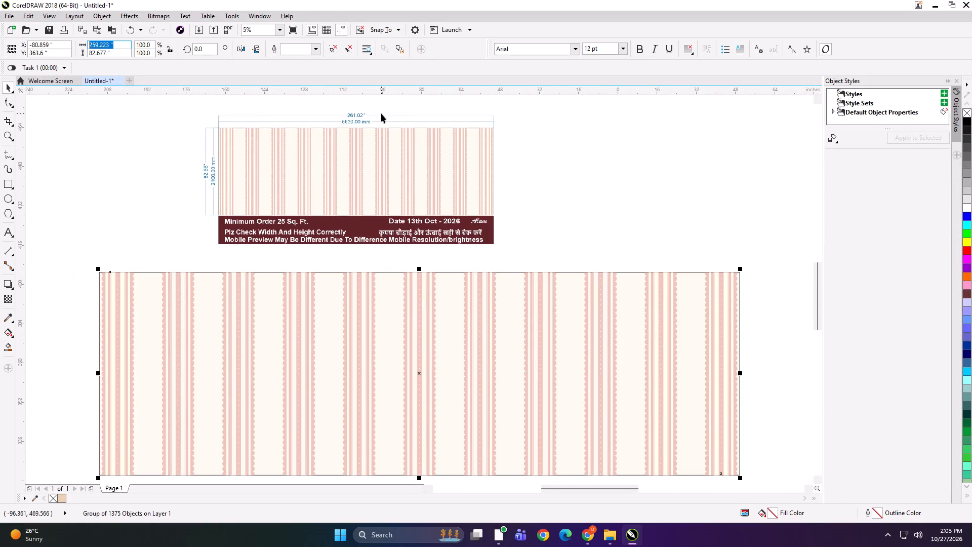
{"action": "type", "text": "261"}
{"action": "key", "text": "Tab"}
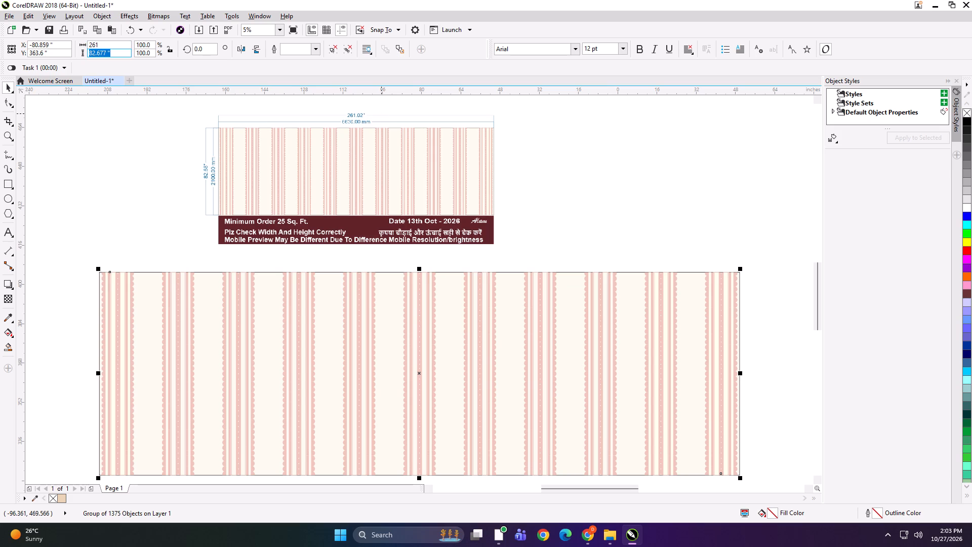
{"action": "key", "text": "8"}
{"action": "type", "text": "2.68"}
{"action": "key", "text": "Return"}
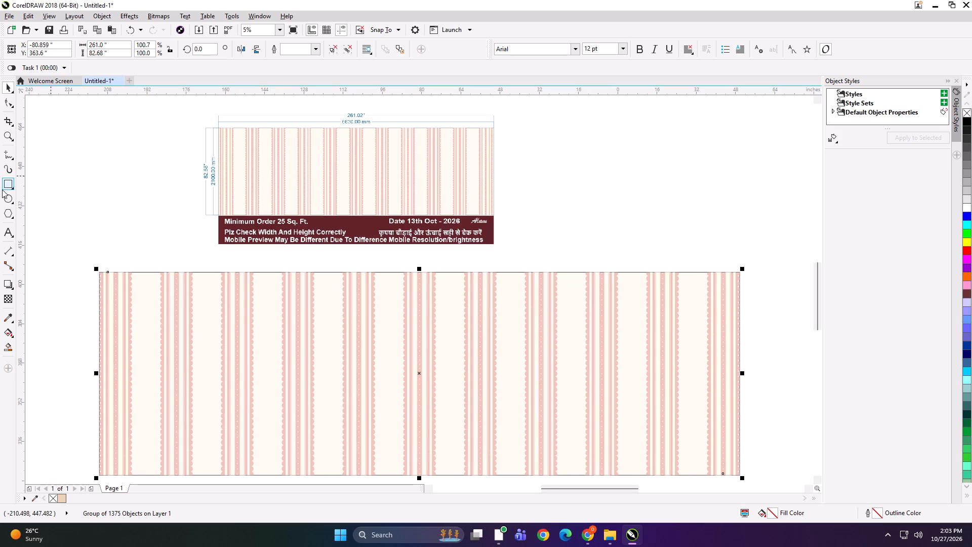
{"action": "scroll", "coordinate": [219, 128], "scroll_direction": "up", "scroll_amount": 1}
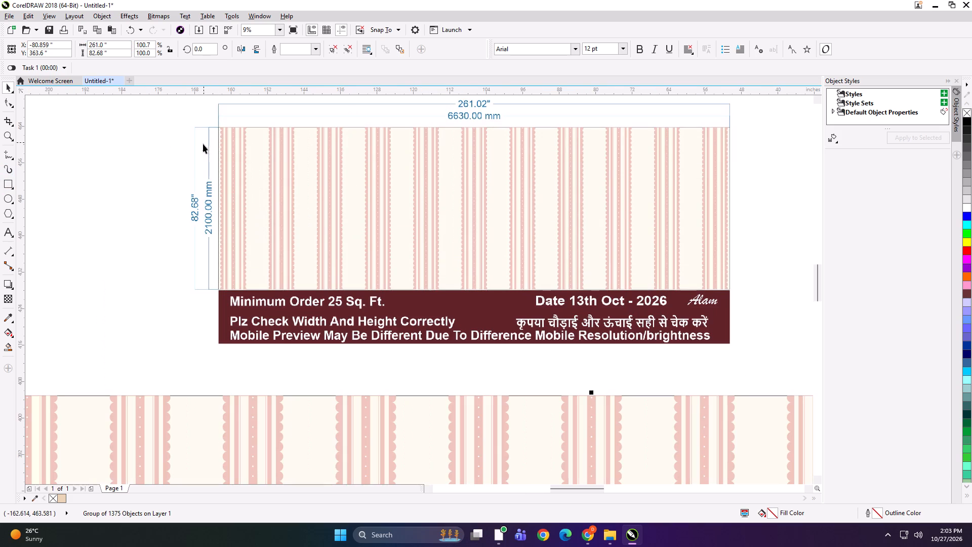
{"action": "scroll", "coordinate": [241, 179], "scroll_direction": "down", "scroll_amount": 1}
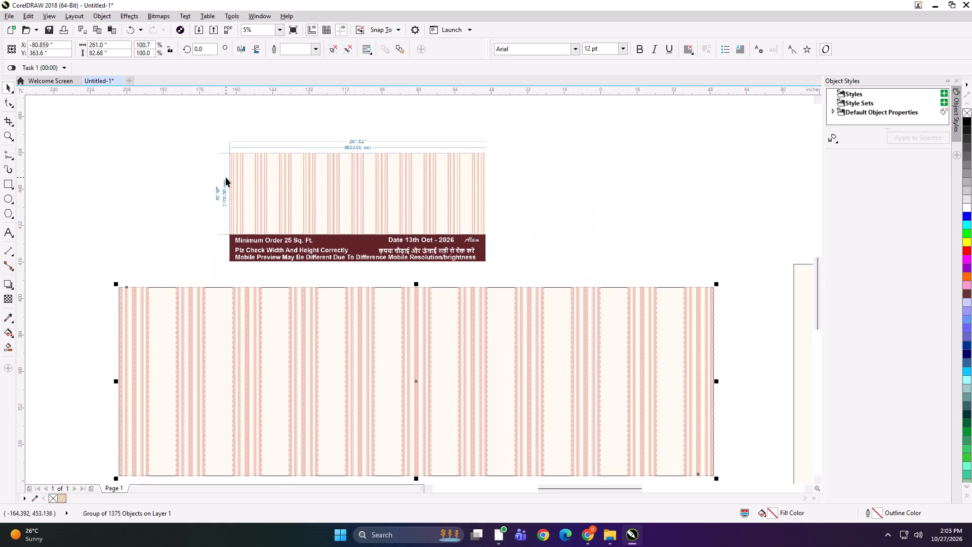
Create an unfilled rectangle matching the wide striped design's bounds and move it down so it is offset from the artwork.
{"action": "scroll", "coordinate": [226, 181], "scroll_direction": "down", "scroll_amount": 1}
{"action": "double_click", "coordinate": [7, 184], "text": "shift"}
{"action": "key", "text": "shift+space"}
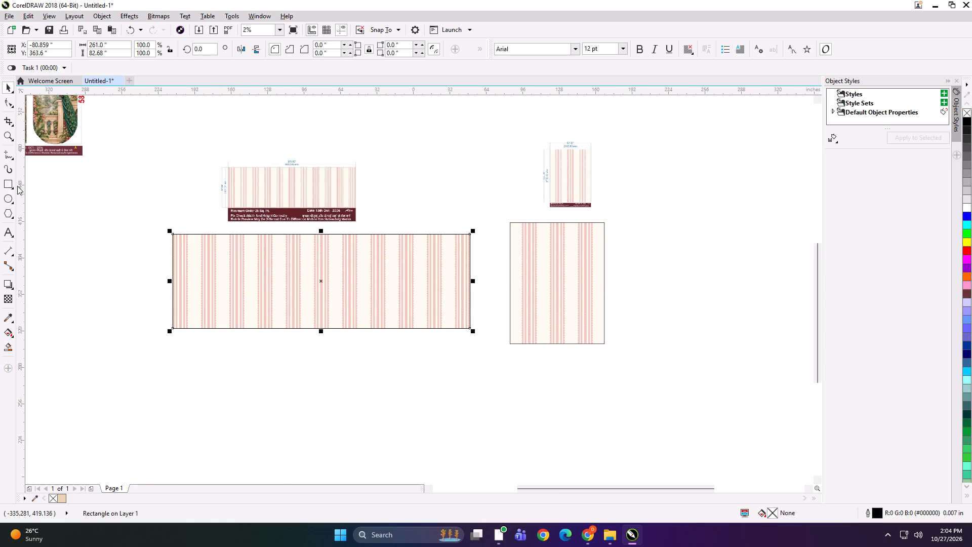
{"action": "left_click_drag", "start_coordinate": [250, 274], "coordinate": [248, 314]}
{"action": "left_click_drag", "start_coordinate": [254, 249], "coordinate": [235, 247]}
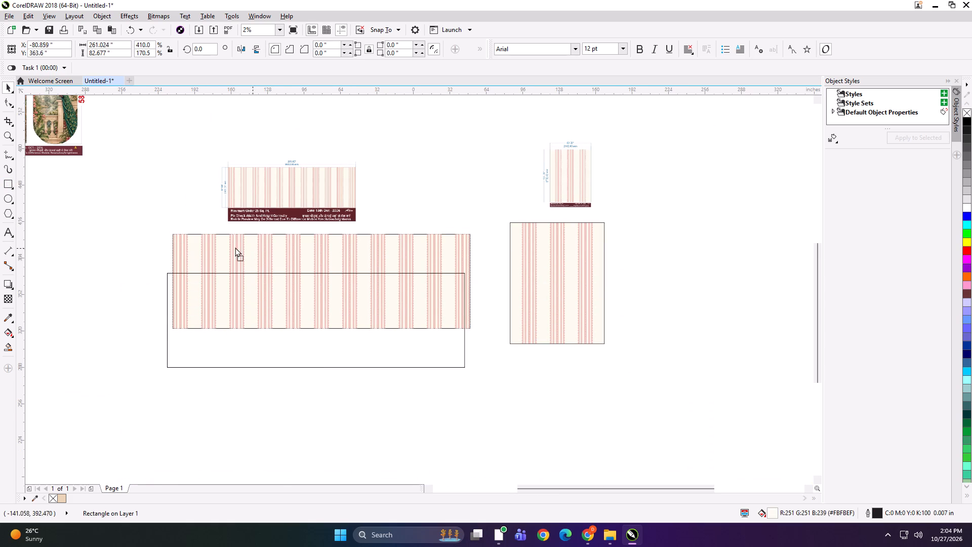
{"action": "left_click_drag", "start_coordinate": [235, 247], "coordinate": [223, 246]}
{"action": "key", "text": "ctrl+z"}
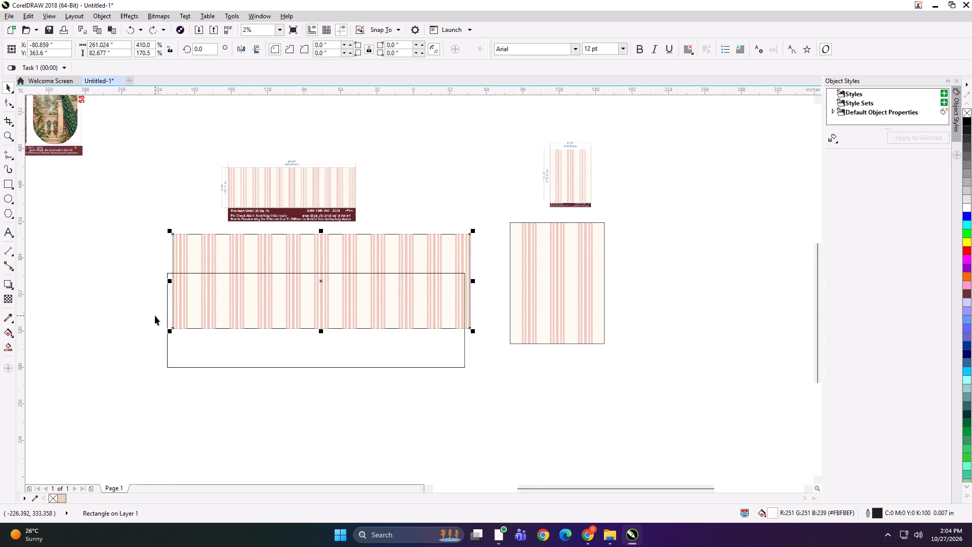
Send the wide design's stripe group to the back and PowerClip it inside its cream background rectangle.
{"action": "left_click", "coordinate": [155, 317]}
{"action": "left_click", "coordinate": [183, 251]}
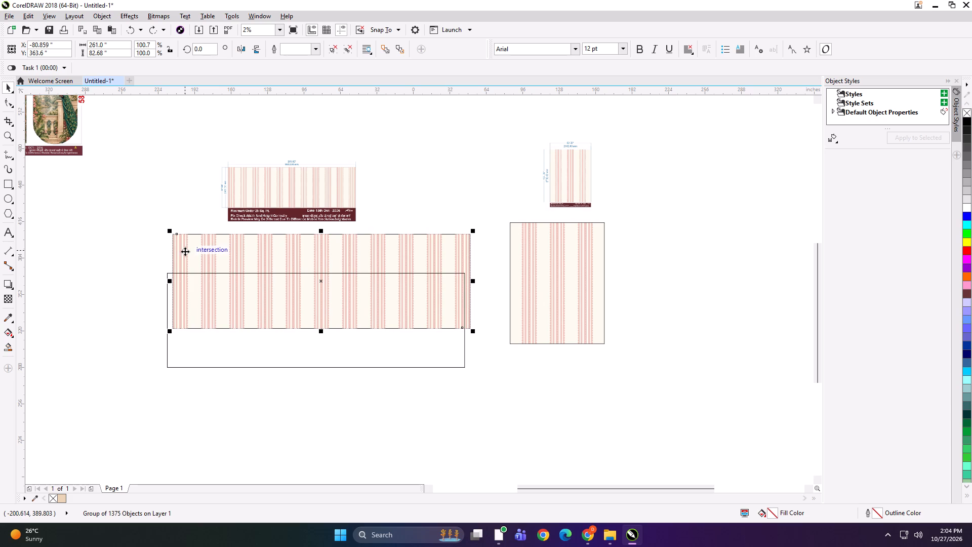
{"action": "key", "text": "shift+Page_Down"}
{"action": "key", "text": "shift+Return"}
{"action": "left_click", "coordinate": [185, 251]}
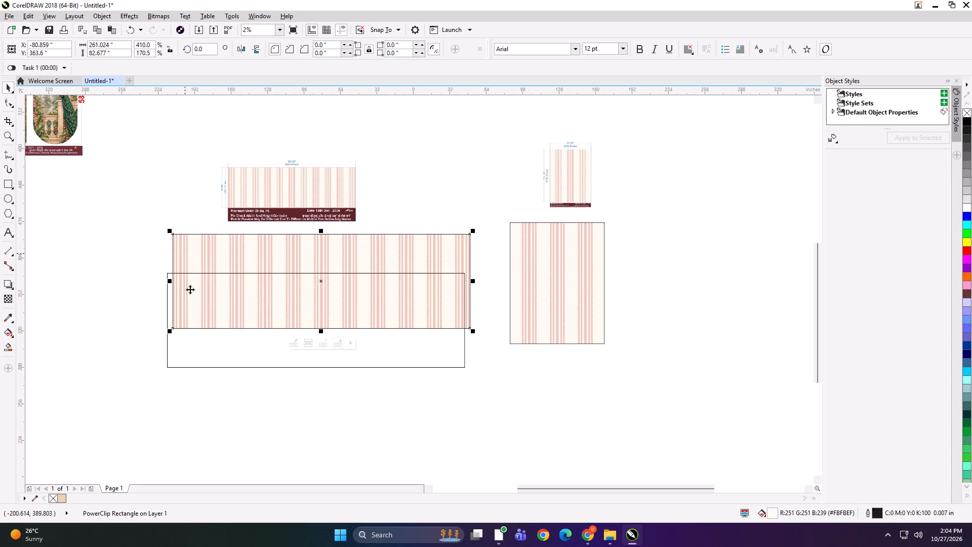
Realign the empty rectangle with the wide design as a panel frame 53 inches wide, flush with the design's left edge.
{"action": "left_click", "coordinate": [224, 353]}
{"action": "left_click", "coordinate": [222, 254], "text": "shift"}
{"action": "type", "text": "TL"}
{"action": "left_click", "coordinate": [231, 382]}
{"action": "left_click", "coordinate": [247, 293]}
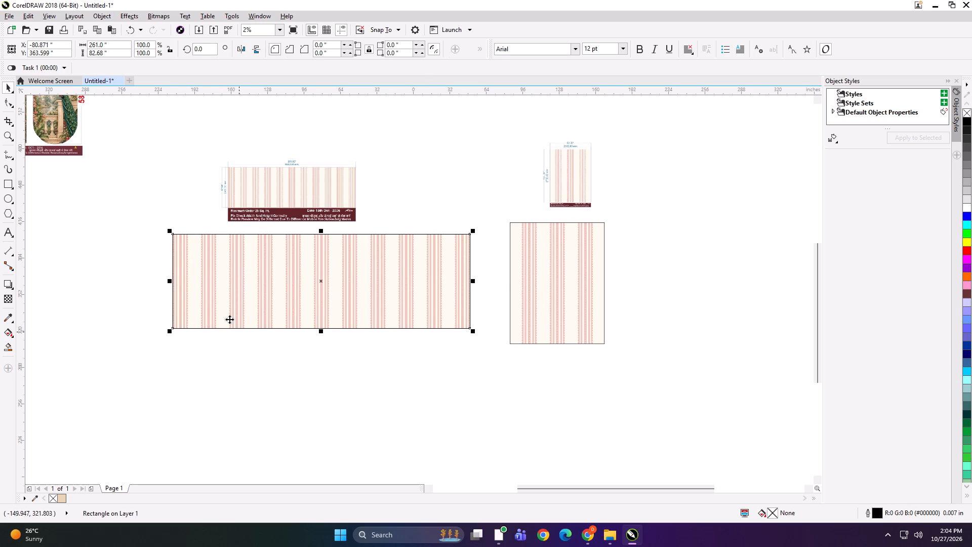
{"action": "left_click_drag", "start_coordinate": [117, 43], "coordinate": [30, 62]}
{"action": "type", "text": "53"}
{"action": "key", "text": "Return"}
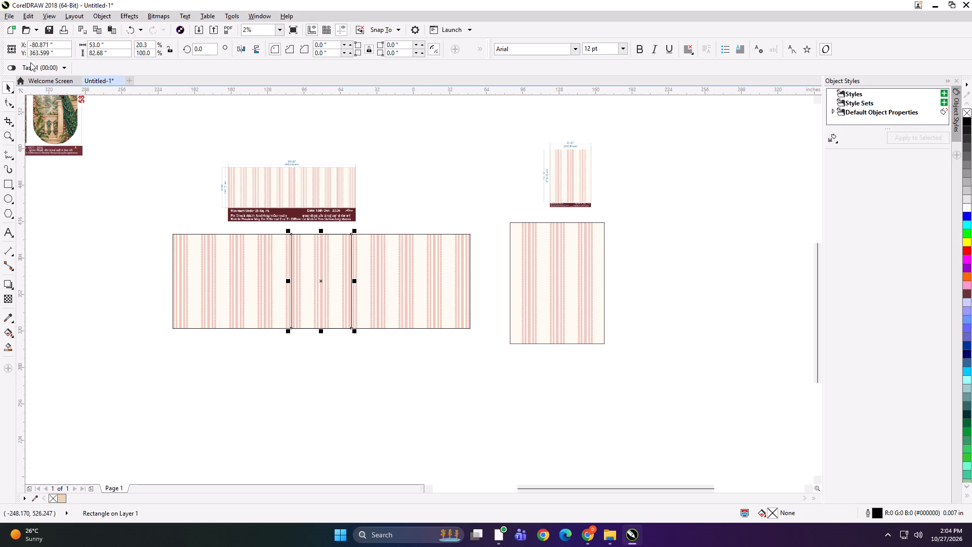
{"action": "left_click", "coordinate": [221, 296], "text": "shift"}
{"action": "key", "text": "l"}
{"action": "left_click", "coordinate": [221, 341]}
{"action": "left_click", "coordinate": [216, 281]}
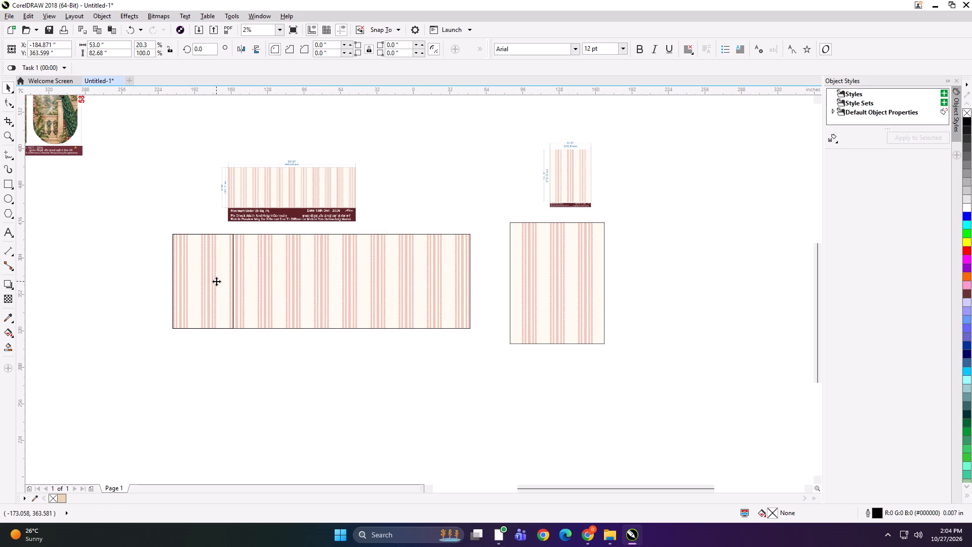
Duplicate the 53-inch panel frame rightward across the wide design to make four frames in a row, each overlapping its neighbour by 0.5 inches.
{"action": "left_click_drag", "start_coordinate": [170, 283], "coordinate": [312, 284]}
{"action": "right_click", "coordinate": [312, 284], "text": "ctrl"}
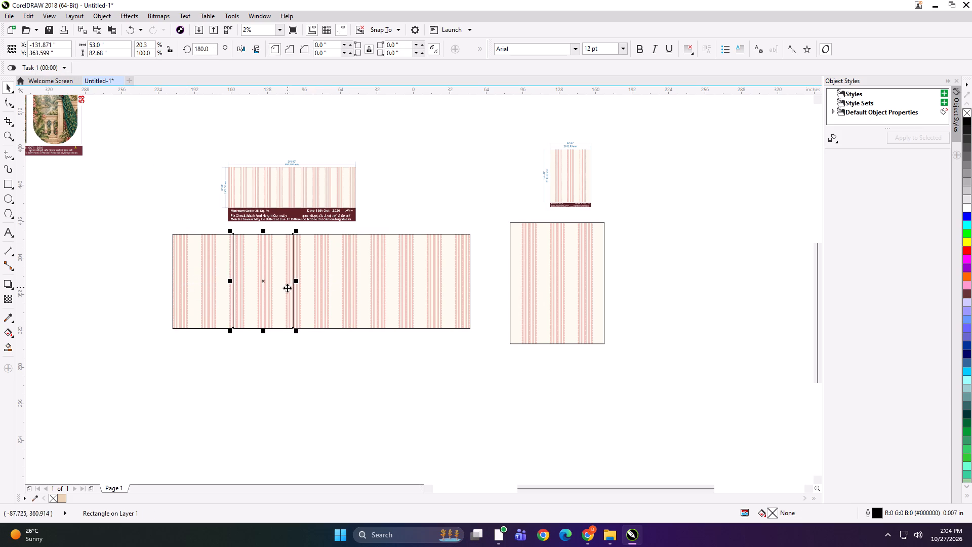
{"action": "scroll", "coordinate": [245, 277], "scroll_direction": "up", "scroll_amount": 1}
{"action": "key", "text": "Left"}
{"action": "left_click", "coordinate": [179, 271], "text": "shift"}
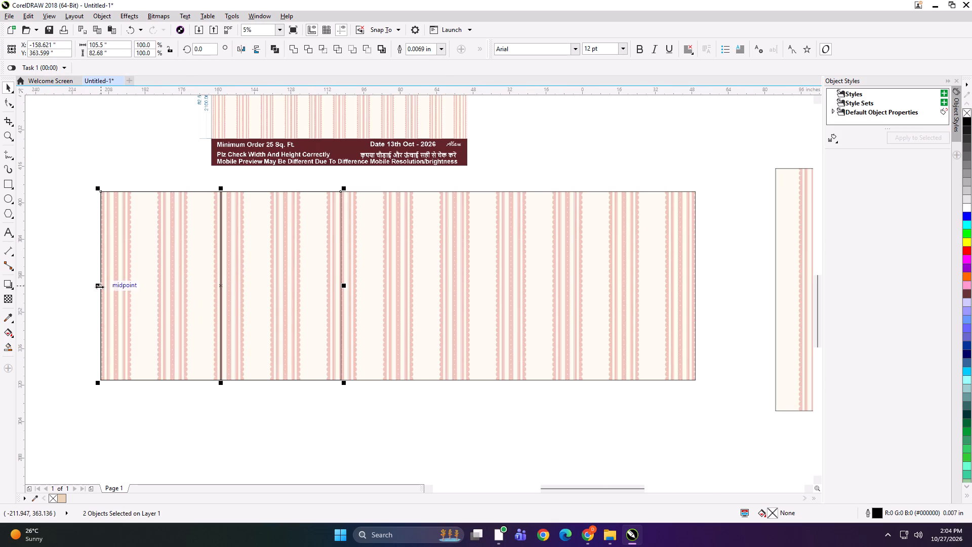
{"action": "left_click_drag", "start_coordinate": [99, 287], "coordinate": [618, 323]}
{"action": "right_click", "coordinate": [618, 323], "text": "ctrl"}
{"action": "key", "text": "Left"}
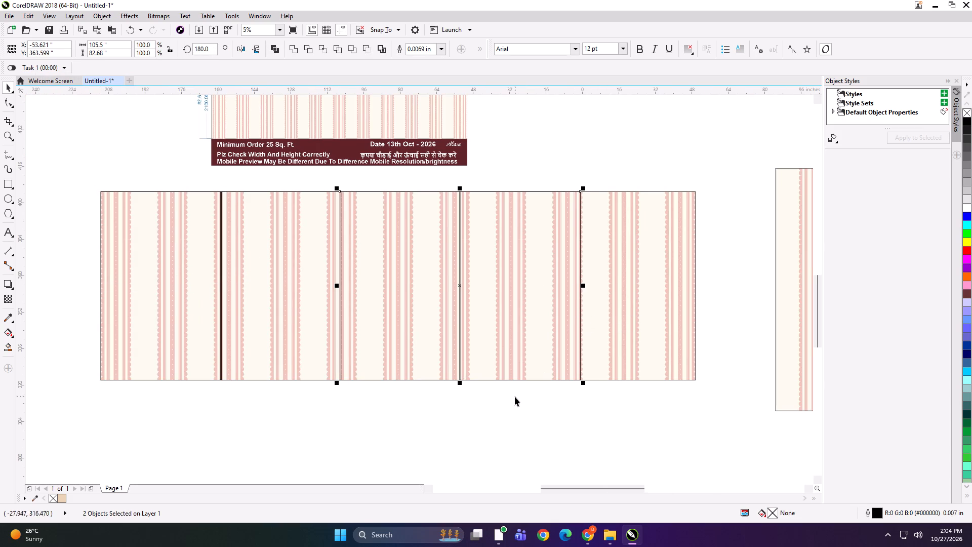
Add a fifth overlapping panel frame after the fourth, about 51 inches wide, ending at the wide design's right edge.
{"action": "left_click", "coordinate": [515, 397]}
{"action": "left_click", "coordinate": [509, 332]}
{"action": "left_click_drag", "start_coordinate": [455, 287], "coordinate": [759, 293]}
{"action": "right_click", "coordinate": [759, 293], "text": "ctrl"}
{"action": "key", "text": "Left"}
{"action": "scroll", "coordinate": [589, 313], "scroll_direction": "down", "scroll_amount": 1}
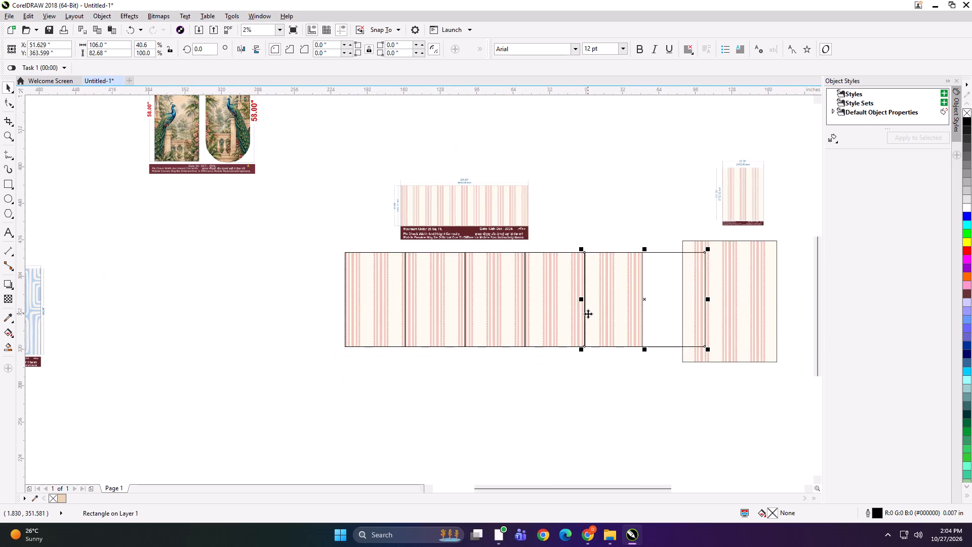
{"action": "scroll", "coordinate": [652, 310], "scroll_direction": "up", "scroll_amount": 1}
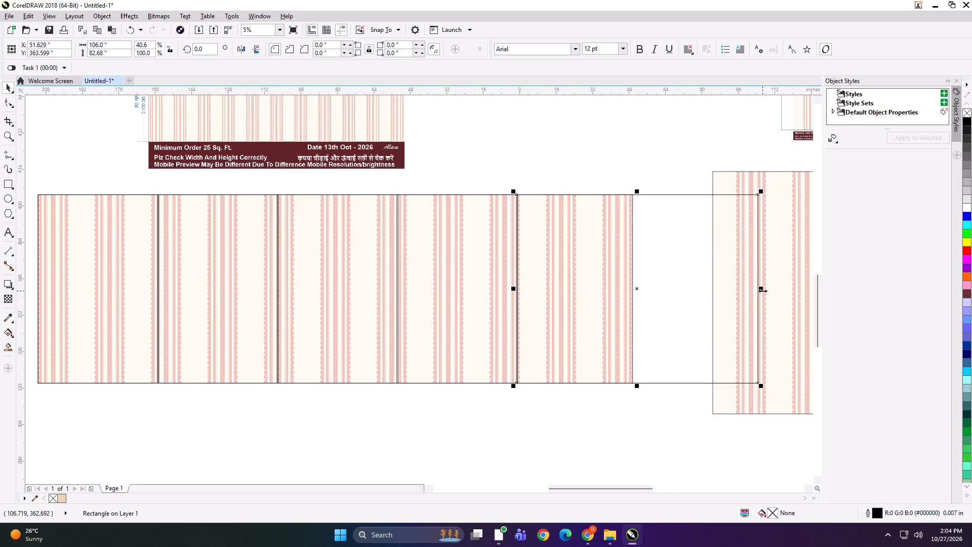
{"action": "left_click_drag", "start_coordinate": [762, 291], "coordinate": [638, 282]}
{"action": "scroll", "coordinate": [536, 261], "scroll_direction": "up", "scroll_amount": 1}
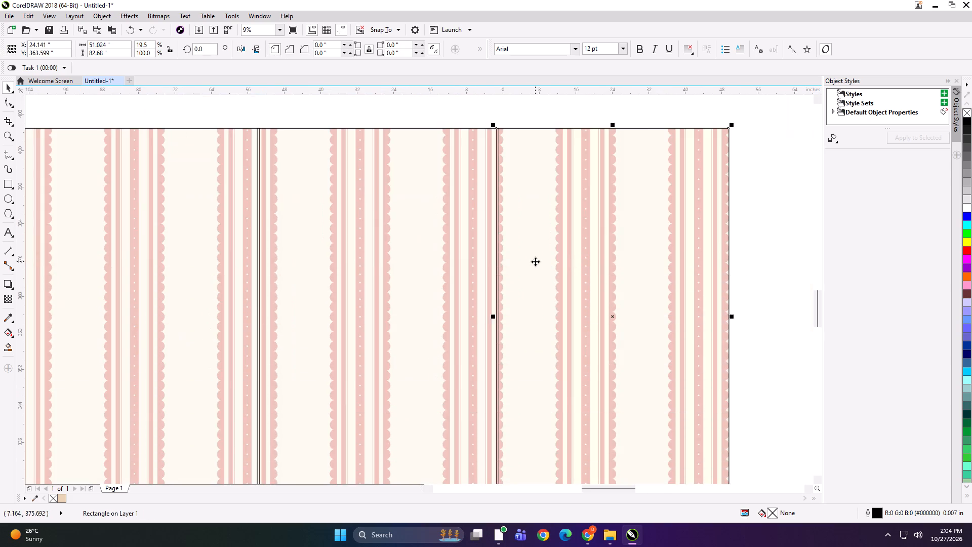
Group the five panel frames, PowerClip the wide striped design inside them, and ungroup them into separate panels.
{"action": "scroll", "coordinate": [584, 270], "scroll_direction": "down", "scroll_amount": 2}
{"action": "left_click", "coordinate": [526, 270], "text": "shift"}
{"action": "left_click", "coordinate": [469, 268], "text": "shift"}
{"action": "left_click", "coordinate": [412, 268], "text": "shift"}
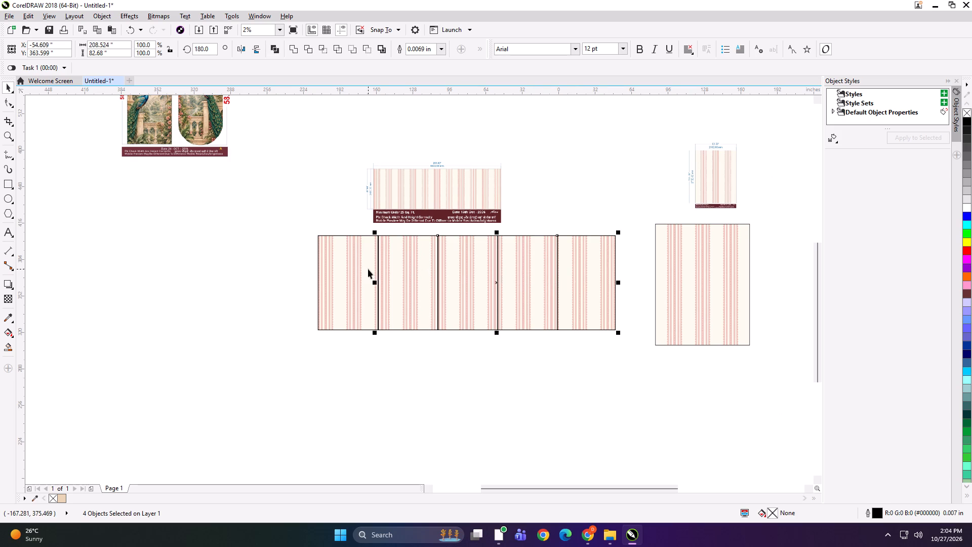
{"action": "left_click", "coordinate": [368, 269], "text": "shift"}
{"action": "key", "text": "ctrl+g"}
{"action": "left_click", "coordinate": [397, 356]}
{"action": "left_click", "coordinate": [407, 309], "text": "alt"}
{"action": "key", "text": "shift+Return"}
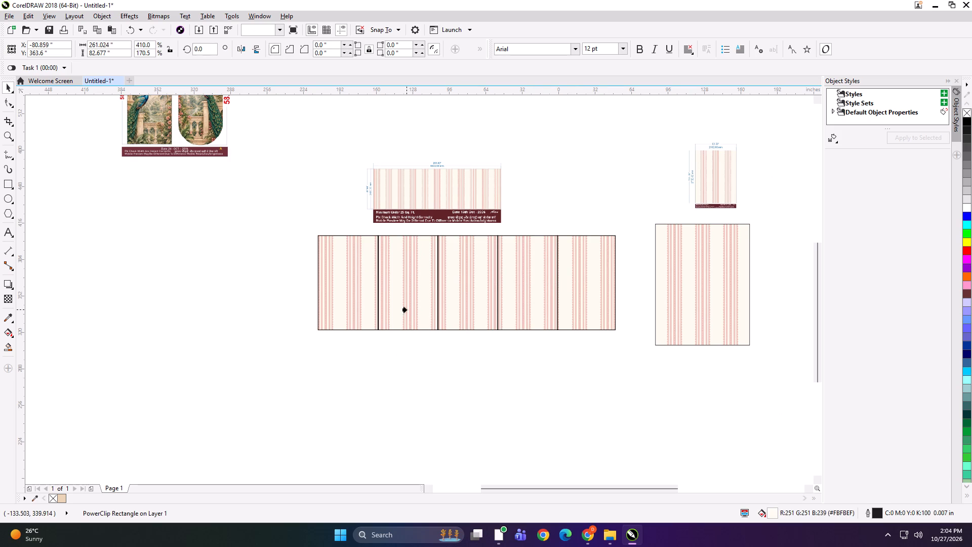
{"action": "left_click", "coordinate": [407, 309]}
{"action": "key", "text": "ctrl+u"}
Move the wide striped preview image below the five panels and enlarge it to roughly their combined width.
{"action": "left_click", "coordinate": [416, 374]}
{"action": "left_click_drag", "start_coordinate": [454, 186], "coordinate": [262, 330]}
{"action": "left_click_drag", "start_coordinate": [314, 376], "coordinate": [381, 416], "text": "shift"}
{"action": "left_click_drag", "start_coordinate": [314, 333], "coordinate": [481, 380]}
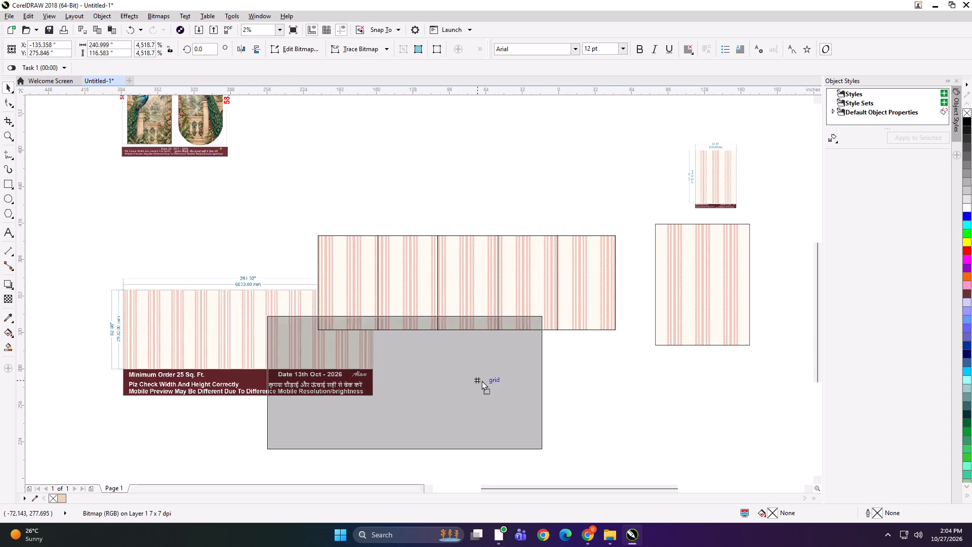
{"action": "left_click_drag", "start_coordinate": [481, 380], "coordinate": [528, 405]}
{"action": "left_click_drag", "start_coordinate": [280, 210], "coordinate": [624, 342]}
{"action": "left_click", "coordinate": [558, 357], "text": "shift"}
{"action": "left_click", "coordinate": [503, 338]}
{"action": "left_click", "coordinate": [279, 260]}
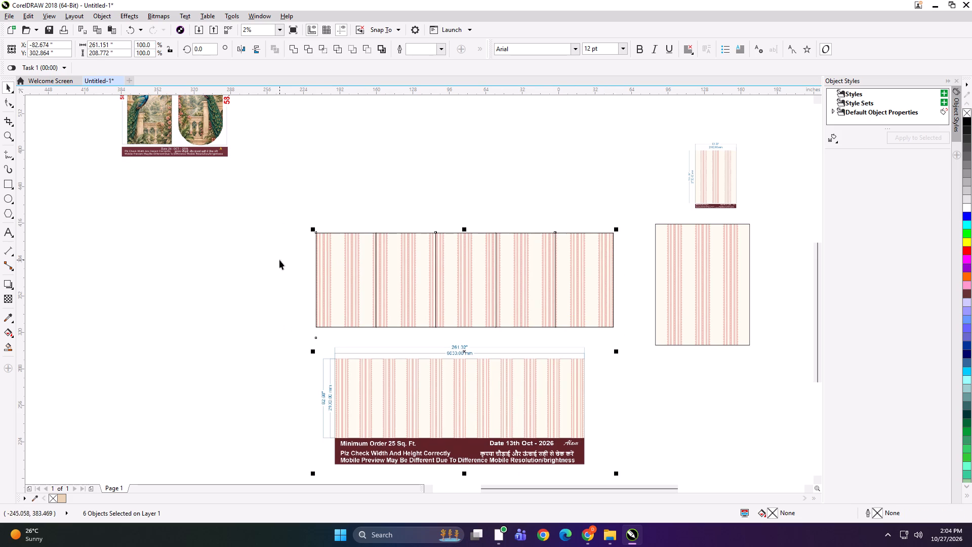
{"action": "left_click_drag", "start_coordinate": [291, 212], "coordinate": [680, 389]}
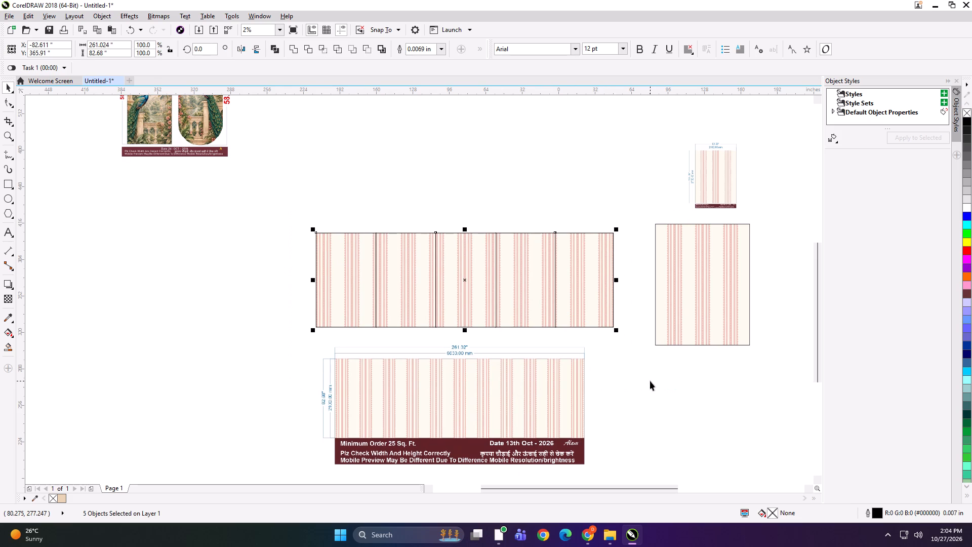
{"action": "left_click", "coordinate": [190, 289]}
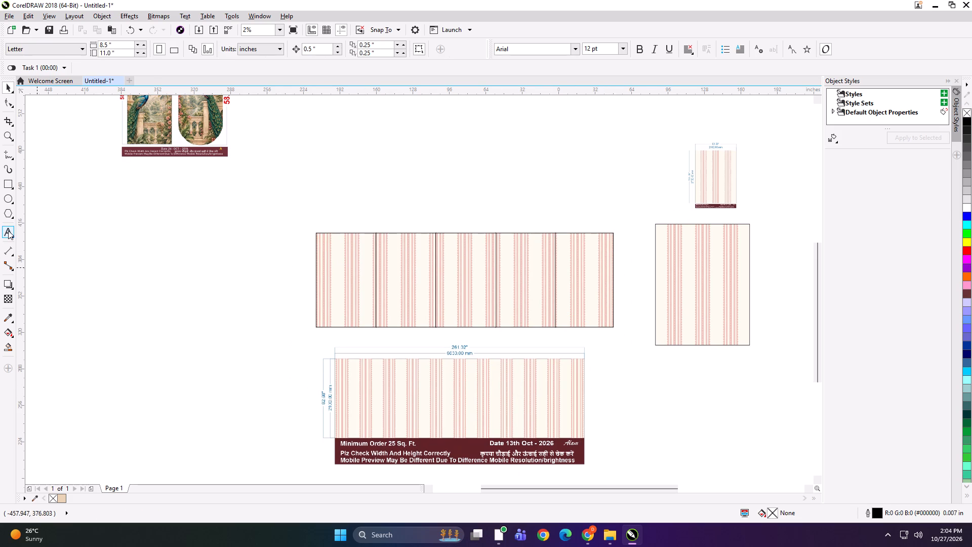
Add the text label "261*82 PANEL 1" at the top edge of the first striped panel.
{"action": "left_click", "coordinate": [8, 230]}
{"action": "left_click", "coordinate": [335, 232]}
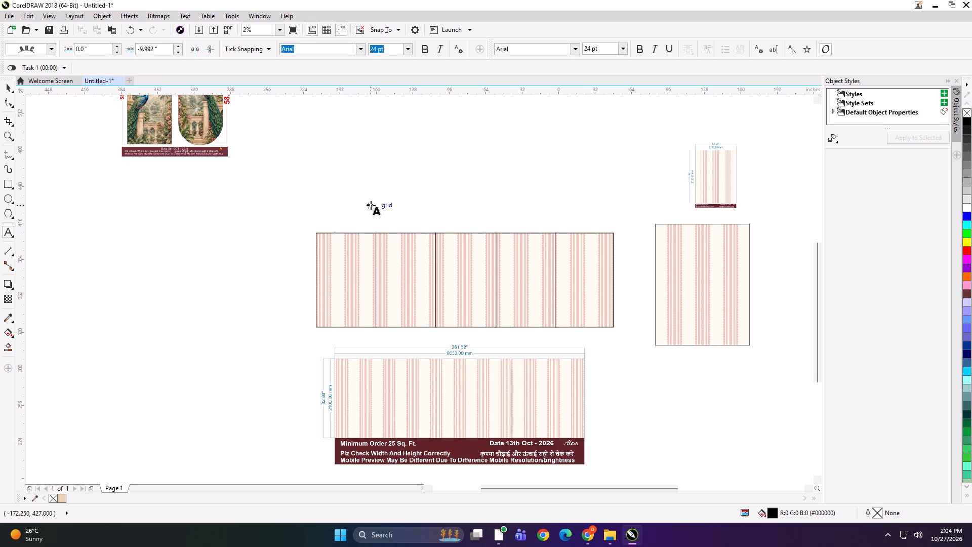
{"action": "type", "text": "261*"}
{"action": "type", "text": "82"}
{"action": "key", "text": "space"}
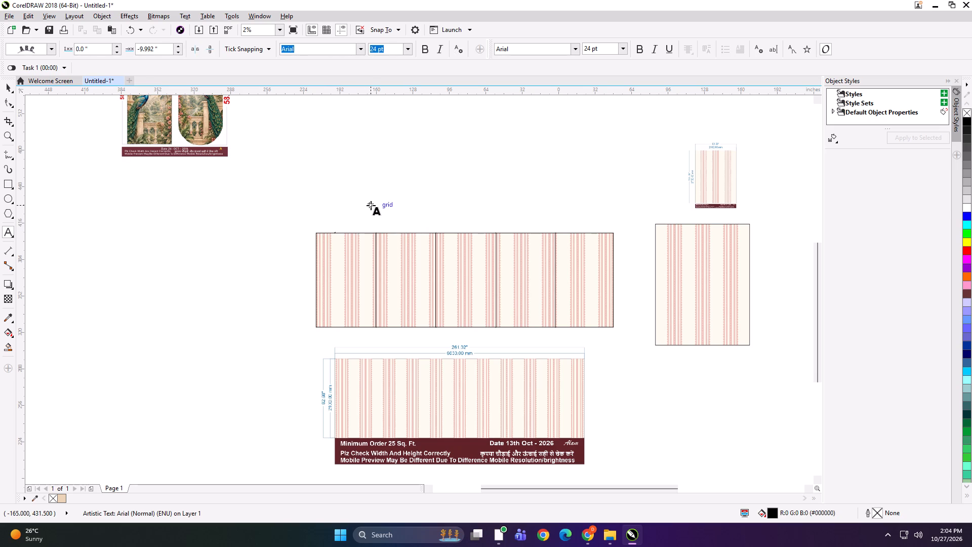
{"action": "type", "text": "PANEL 1"}
Copy the first panel's label to the top edge of the second panel and change it to read PANEL 2.
{"action": "key", "text": "ctrl+a"}
{"action": "key", "text": "ctrl+c"}
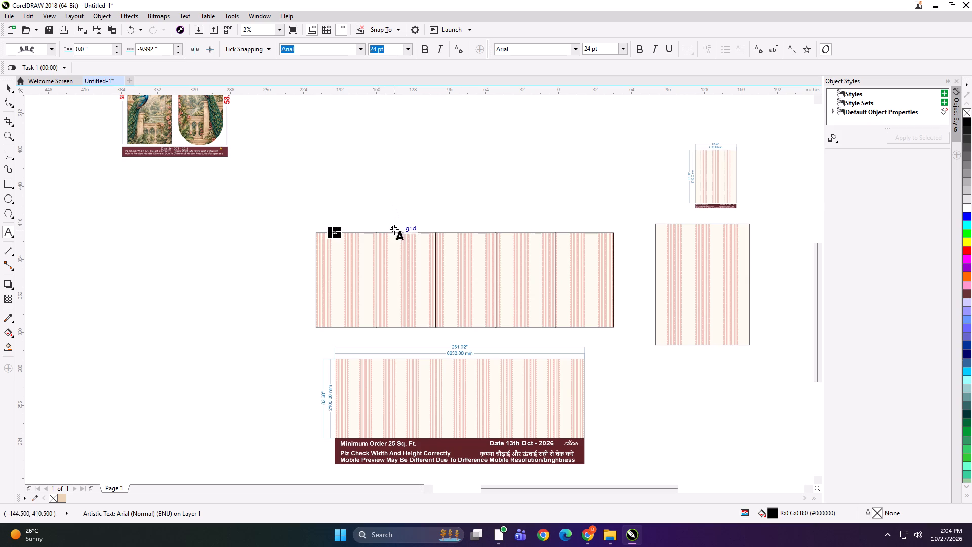
{"action": "left_click", "coordinate": [396, 231]}
{"action": "key", "text": "ctrl+v"}
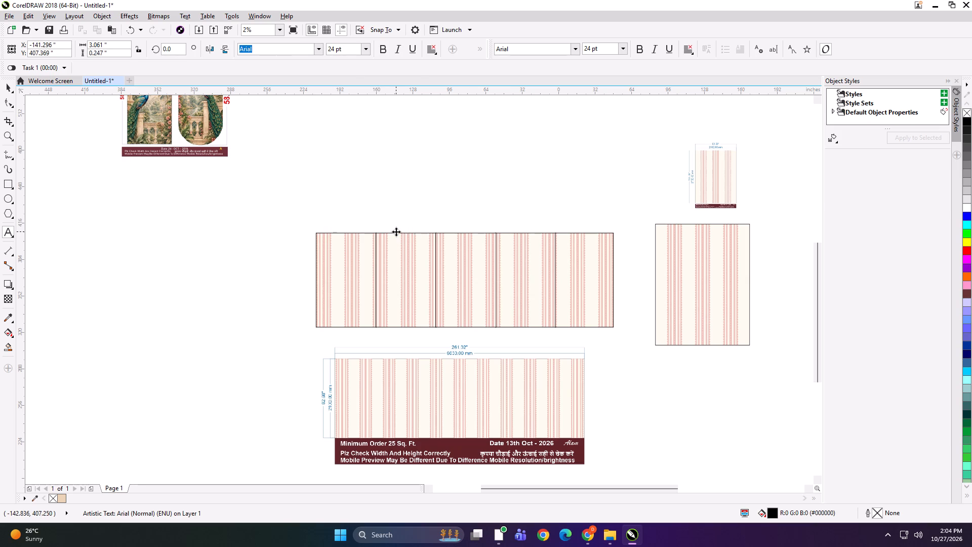
{"action": "key", "text": "BackSpace"}
{"action": "key", "text": "2"}
{"action": "scroll", "coordinate": [396, 231], "scroll_direction": "up", "scroll_amount": 6}
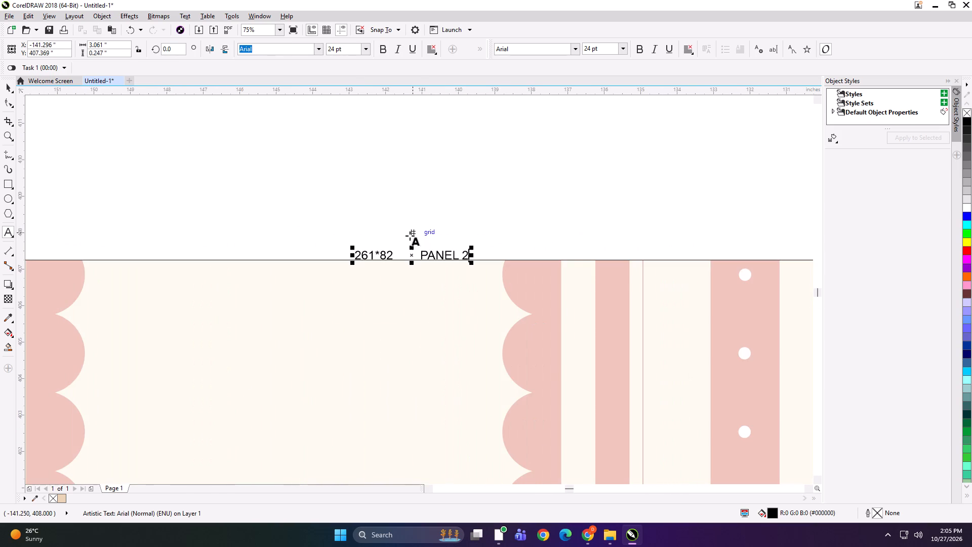
Paste the label at the top edge of the third panel and change it to read PANEL 3.
{"action": "scroll", "coordinate": [374, 230], "scroll_direction": "down", "scroll_amount": 5}
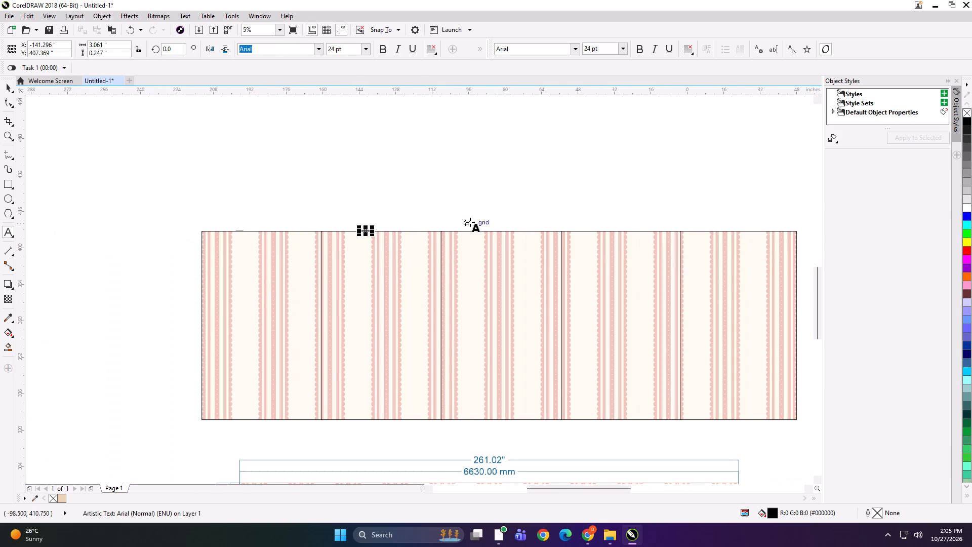
{"action": "left_click", "coordinate": [469, 229]}
{"action": "key", "text": "ctrl+v"}
{"action": "key", "text": "BackSpace"}
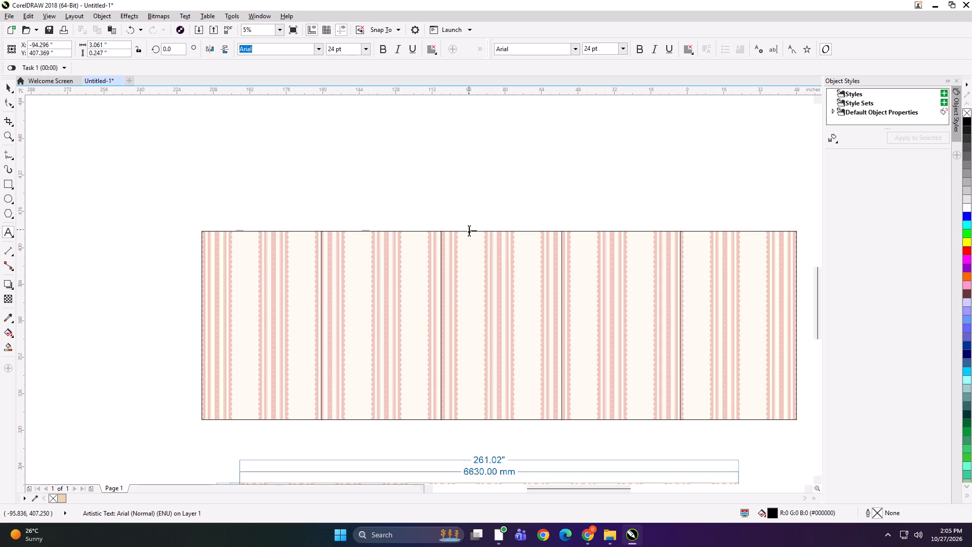
{"action": "key", "text": "3"}
{"action": "scroll", "coordinate": [404, 226], "scroll_direction": "down", "scroll_amount": 1}
{"action": "scroll", "coordinate": [506, 229], "scroll_direction": "up", "scroll_amount": 1}
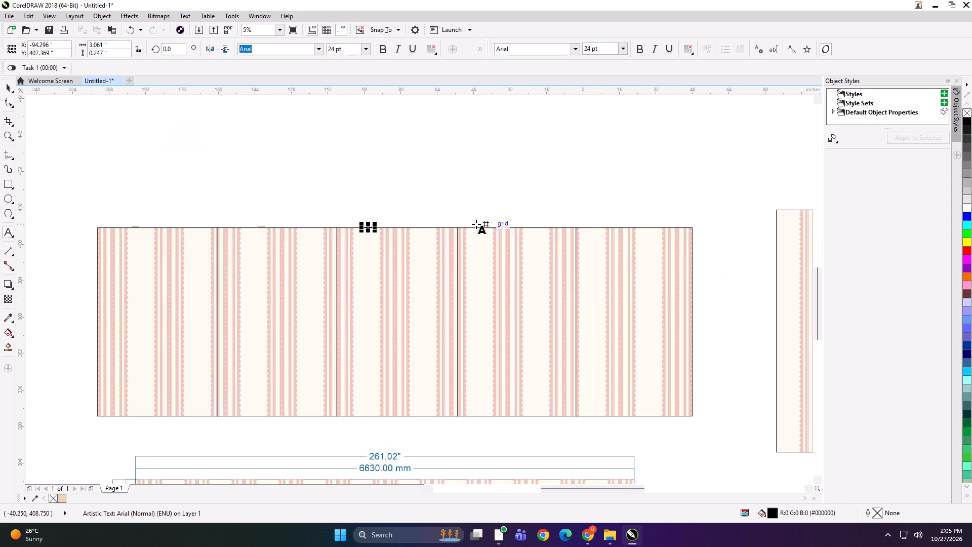
Paste the label at the top edge of the fourth striped panel and change it to read PANEL 4.
{"action": "left_click", "coordinate": [480, 226]}
{"action": "key", "text": "ctrl+v"}
{"action": "key", "text": "BackSpace"}
{"action": "key", "text": "4"}
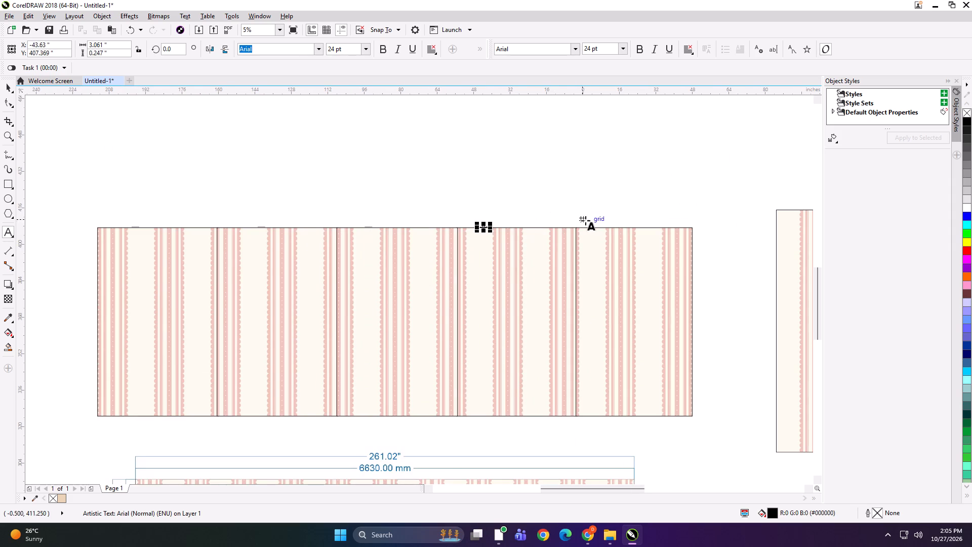
Paste the label at the top edge of the fifth striped panel and change it to read PANEL 5.
{"action": "left_click", "coordinate": [597, 226]}
{"action": "key", "text": "ctrl+v"}
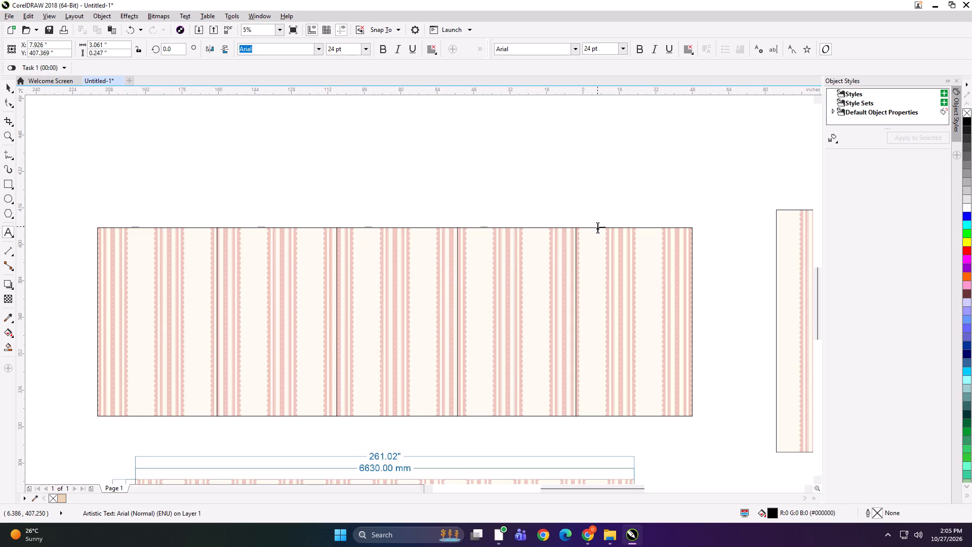
{"action": "key", "text": "BackSpace"}
{"action": "key", "text": "5"}
Group the PANEL 5 label with the fifth striped panel.
{"action": "scroll", "coordinate": [597, 226], "scroll_direction": "up", "scroll_amount": 3}
{"action": "scroll", "coordinate": [528, 220], "scroll_direction": "down", "scroll_amount": 2}
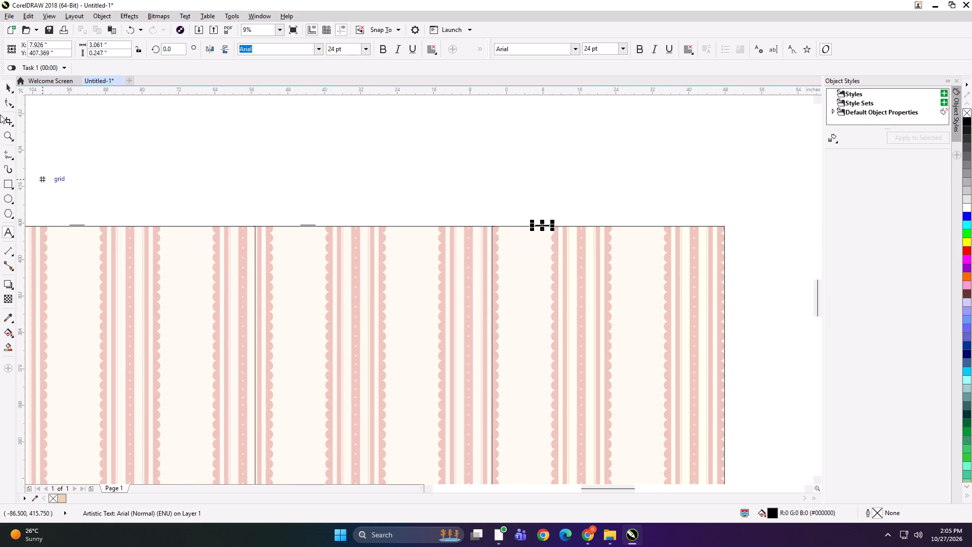
{"action": "left_click", "coordinate": [5, 85]}
{"action": "scroll", "coordinate": [545, 163], "scroll_direction": "down", "scroll_amount": 1}
{"action": "left_click", "coordinate": [546, 238], "text": "shift"}
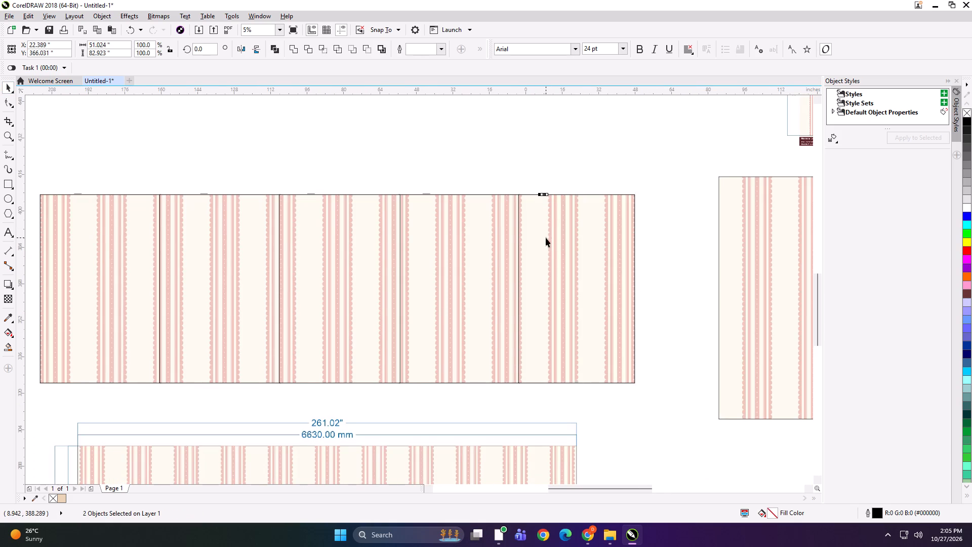
{"action": "key", "text": "ctrl+g"}
Group the fourth and third striped panels each with their own label.
{"action": "left_click_drag", "start_coordinate": [453, 159], "coordinate": [395, 270]}
{"action": "left_click", "coordinate": [422, 259], "text": "shift"}
{"action": "key", "text": "ctrl+g"}
{"action": "left_click_drag", "start_coordinate": [346, 163], "coordinate": [286, 271]}
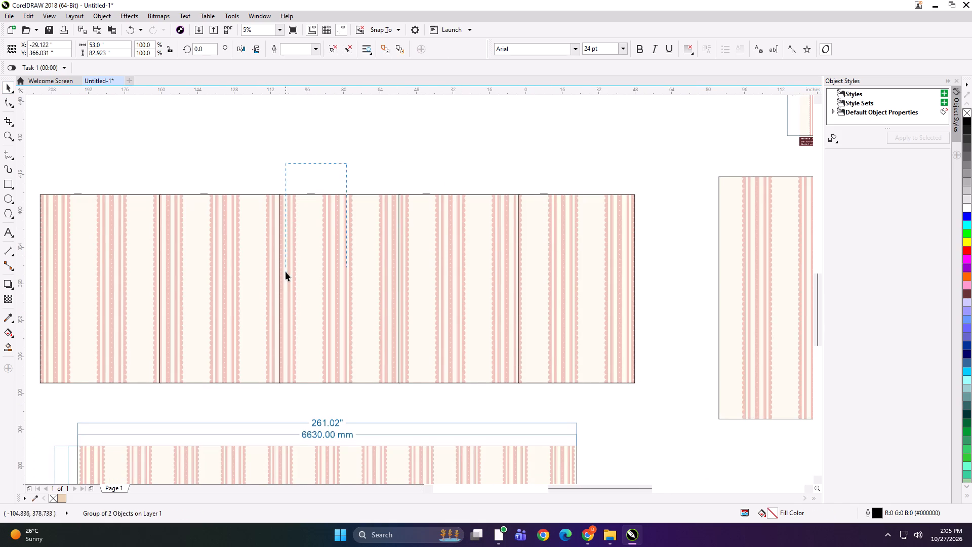
{"action": "left_click_drag", "start_coordinate": [286, 271], "coordinate": [286, 272]}
{"action": "left_click", "coordinate": [313, 261], "text": "shift"}
{"action": "key", "text": "ctrl+g"}
Group the second and first striped panels each with their own label.
{"action": "left_click_drag", "start_coordinate": [234, 159], "coordinate": [188, 241]}
{"action": "left_click", "coordinate": [217, 226], "text": "shift"}
{"action": "key", "text": "ctrl+g"}
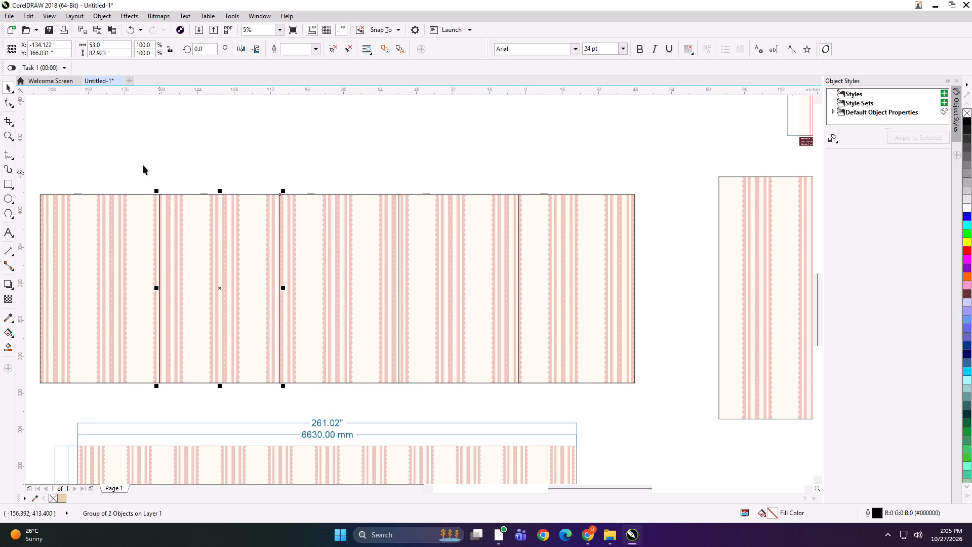
{"action": "left_click_drag", "start_coordinate": [120, 162], "coordinate": [60, 241]}
{"action": "double_click", "coordinate": [79, 238], "text": "shift"}
{"action": "key", "text": "ctrl+g"}
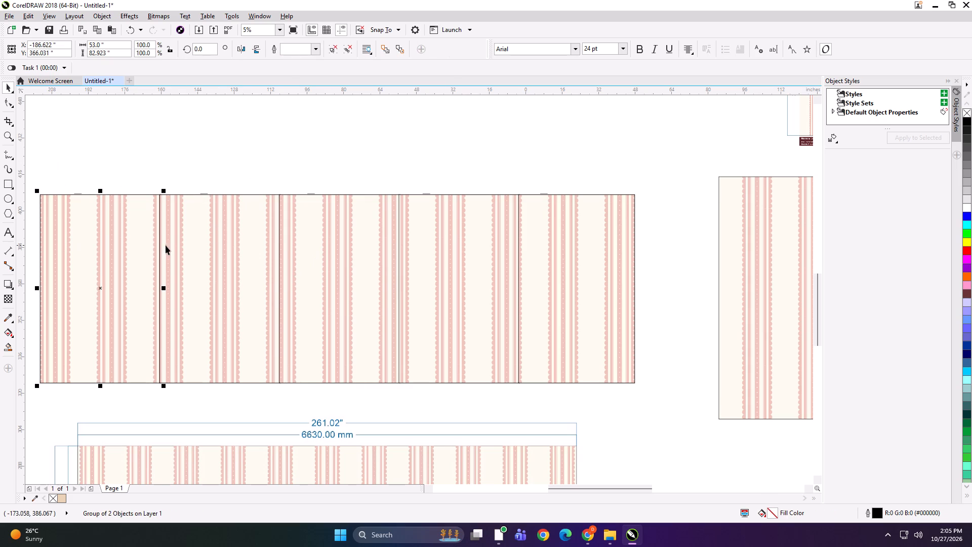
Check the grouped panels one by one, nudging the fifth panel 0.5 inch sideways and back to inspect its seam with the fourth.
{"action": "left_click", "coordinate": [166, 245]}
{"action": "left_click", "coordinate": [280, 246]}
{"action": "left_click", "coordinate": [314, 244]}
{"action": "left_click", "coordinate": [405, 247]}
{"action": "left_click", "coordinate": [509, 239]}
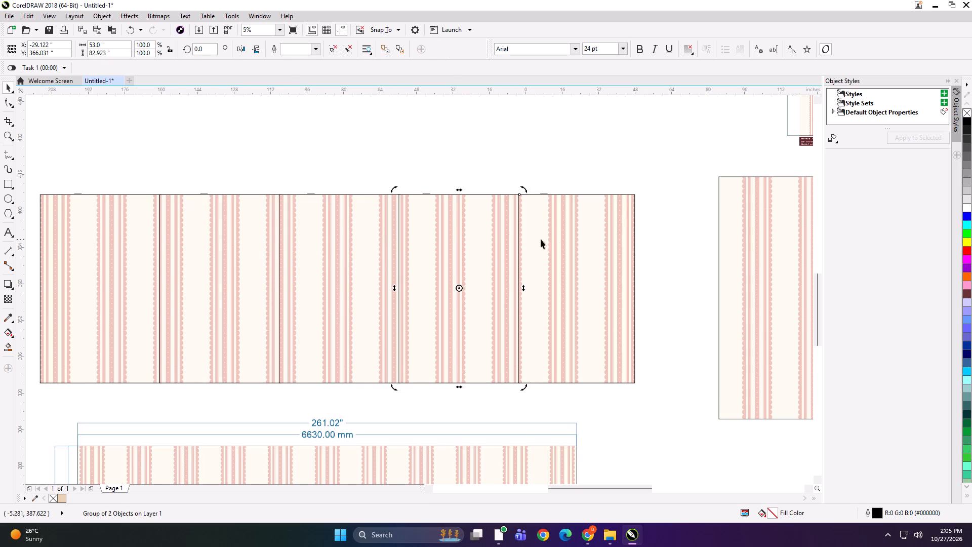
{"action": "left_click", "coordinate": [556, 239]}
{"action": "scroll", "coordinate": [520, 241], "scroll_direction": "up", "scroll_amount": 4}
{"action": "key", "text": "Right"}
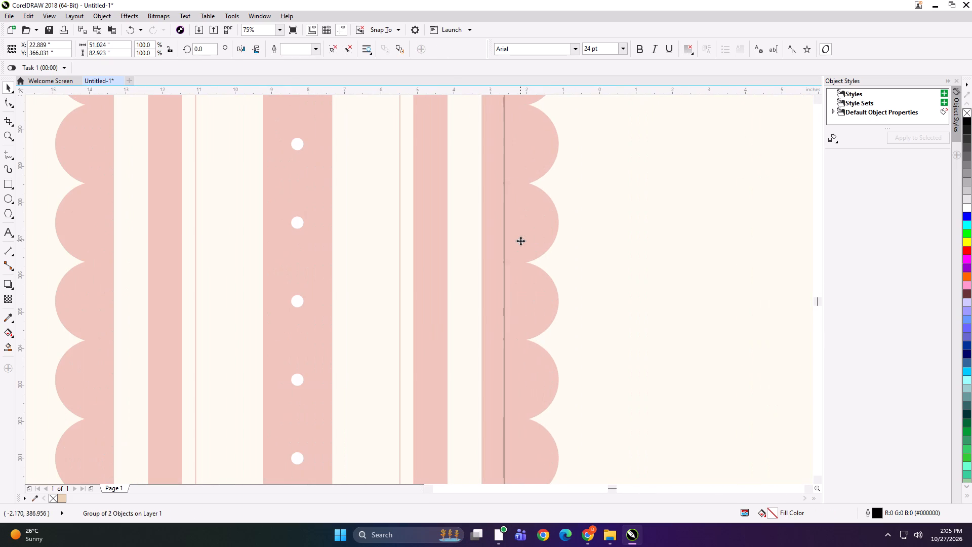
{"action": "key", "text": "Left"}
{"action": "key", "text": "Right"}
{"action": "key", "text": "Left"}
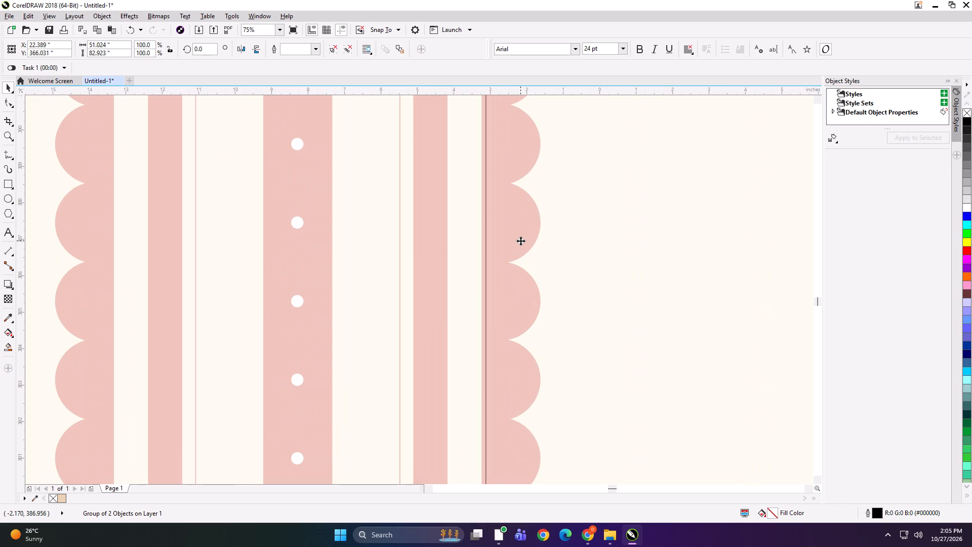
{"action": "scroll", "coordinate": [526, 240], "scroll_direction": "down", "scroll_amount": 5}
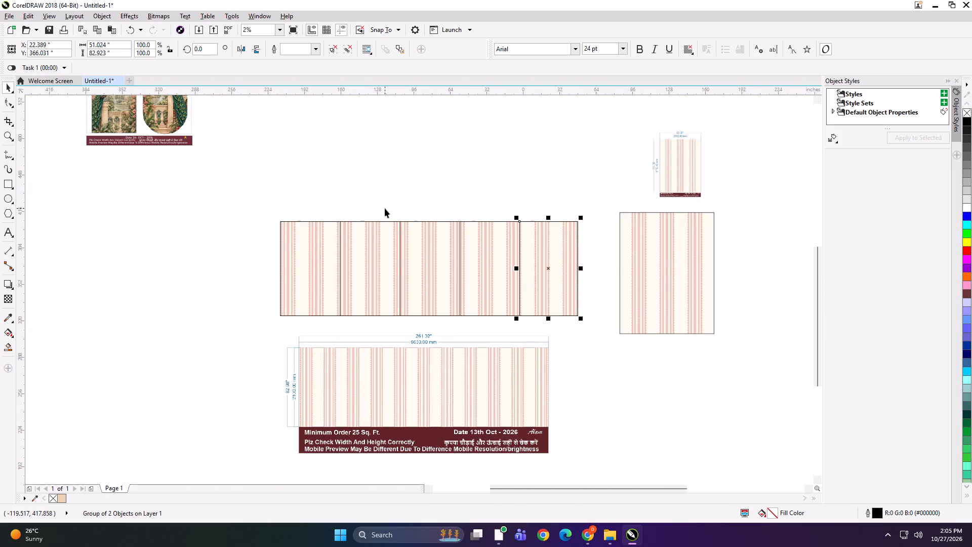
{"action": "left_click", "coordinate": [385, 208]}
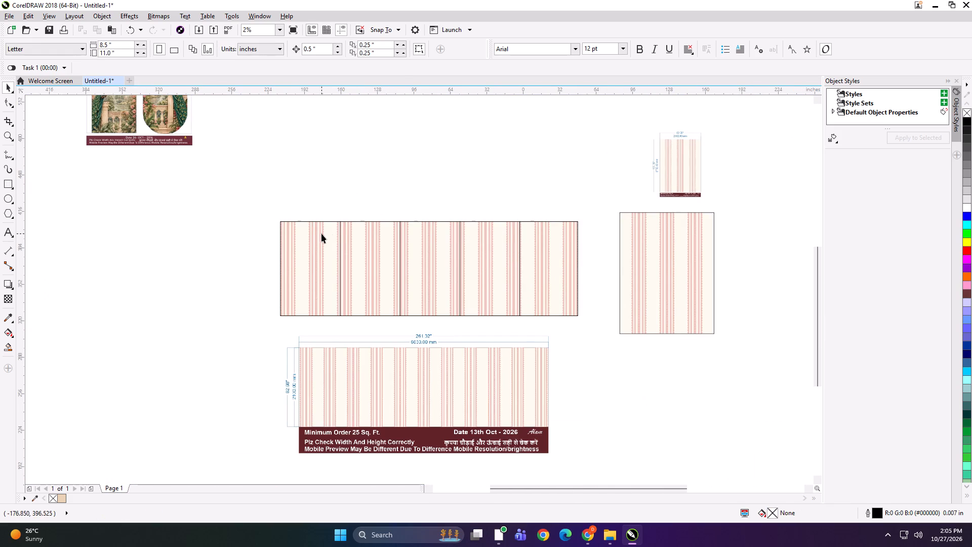
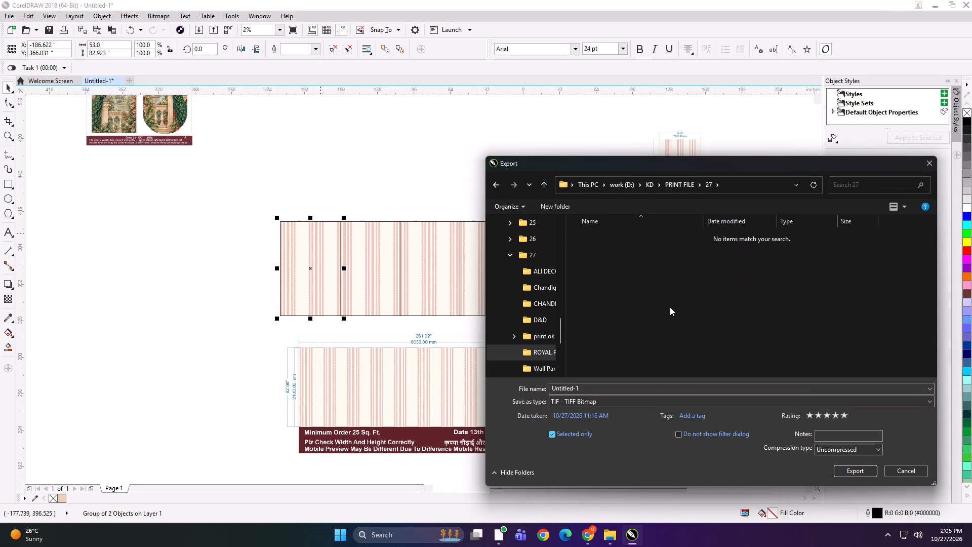
Export the first striped panel as a TIFF named 53x82 A NW in the ROYAL FURNISHERS folder.
{"action": "left_click", "coordinate": [603, 392]}
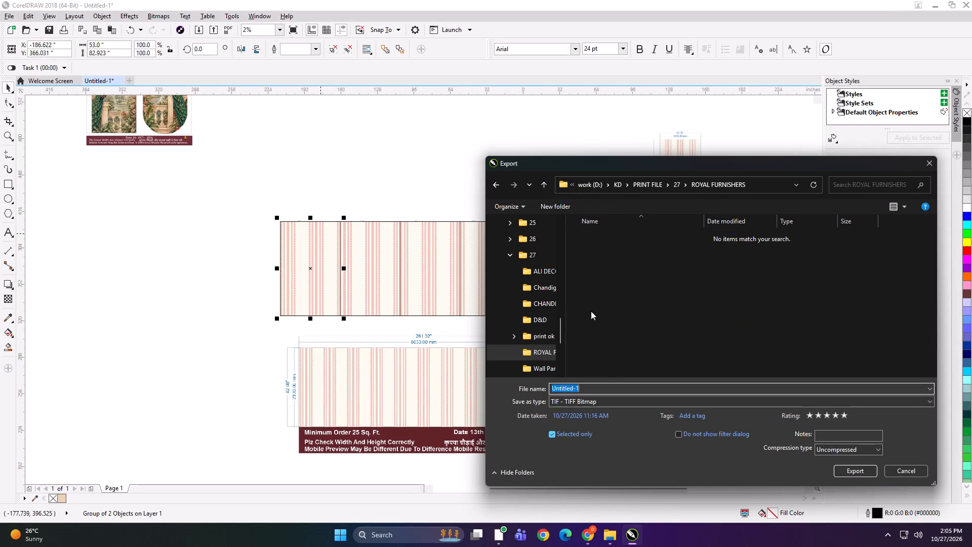
{"action": "type", "text": "53x82 A NW"}
{"action": "key", "text": "Return"}
{"action": "key", "text": "Return"}
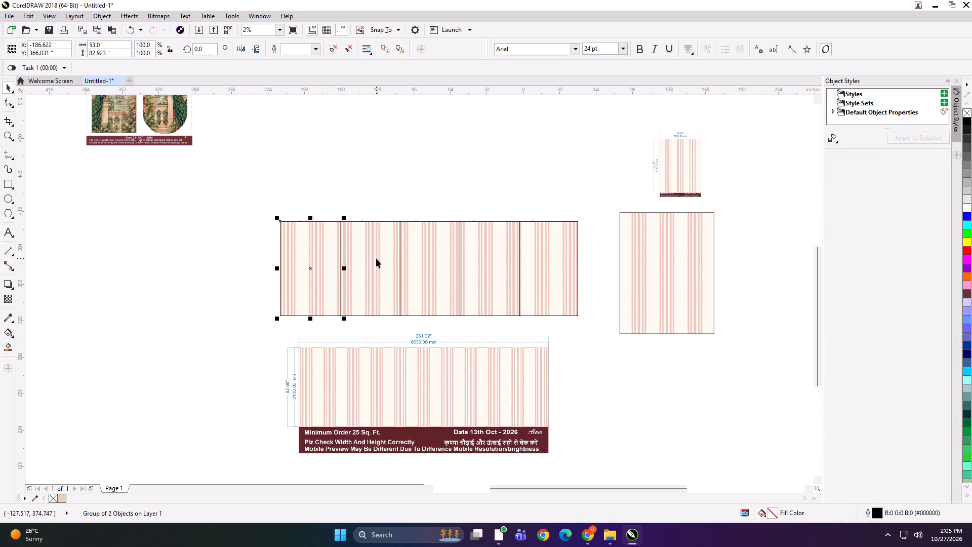
Export the second striped panel as a TIFF named 53x82 B NW.
{"action": "left_click", "coordinate": [376, 258]}
{"action": "key", "text": "ctrl+e"}
{"action": "left_click", "coordinate": [599, 258]}
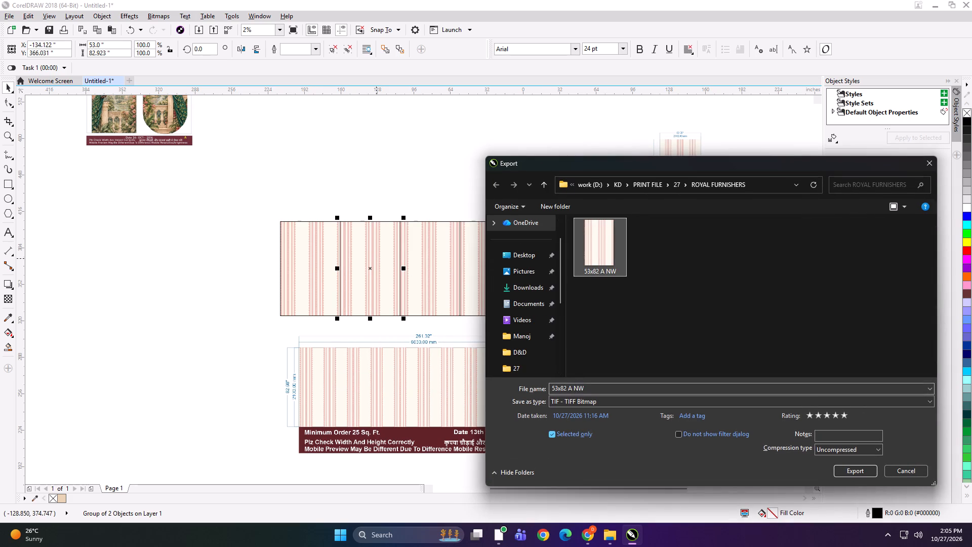
{"action": "double_click", "coordinate": [572, 386]}
{"action": "type", "text": "B"}
{"action": "key", "text": "space"}
{"action": "key", "text": "Return"}
{"action": "key", "text": "Return"}
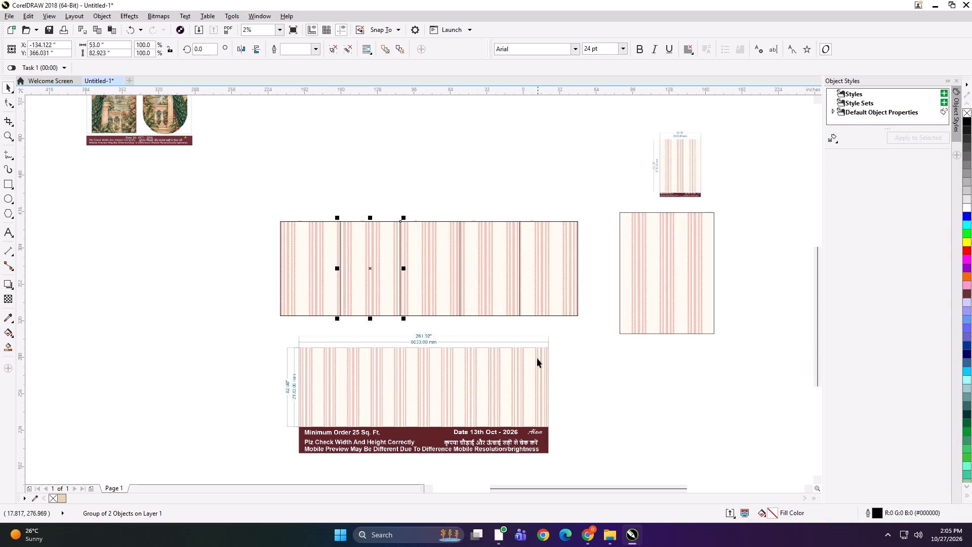
Export the third striped panel as a TIFF named 53x82 C NW.
{"action": "left_click", "coordinate": [446, 262]}
{"action": "key", "text": "ctrl+e"}
{"action": "left_click", "coordinate": [653, 280]}
{"action": "left_click", "coordinate": [662, 246]}
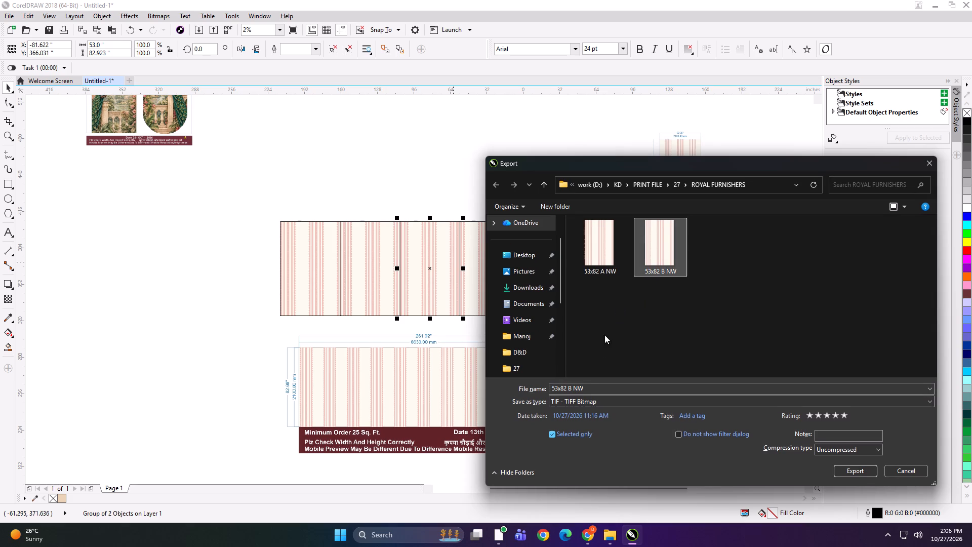
{"action": "double_click", "coordinate": [570, 388]}
{"action": "type", "text": "C"}
{"action": "key", "text": "space"}
{"action": "key", "text": "Return"}
{"action": "key", "text": "Return"}
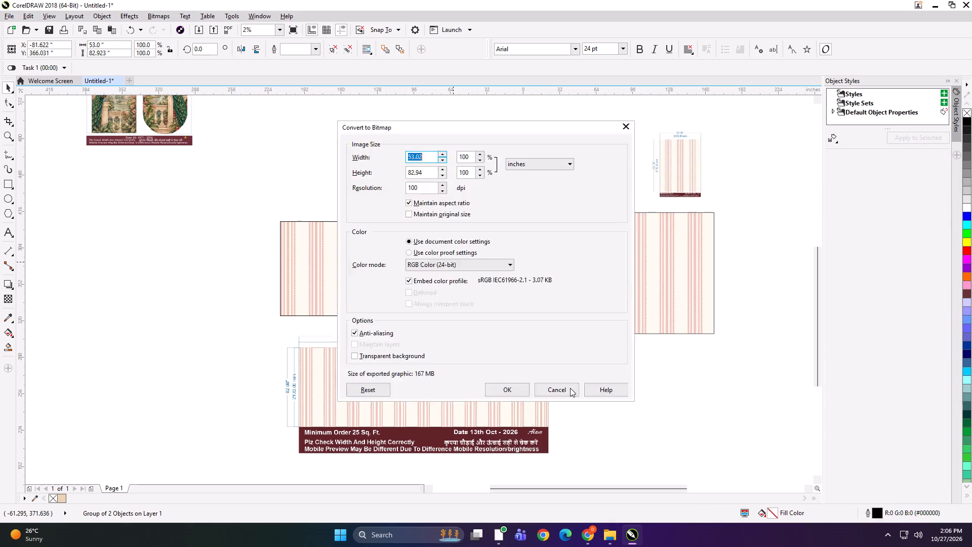
Export the fourth striped panel as a TIFF named 53x82 D NW.
{"action": "left_click", "coordinate": [506, 300]}
{"action": "key", "text": "ctrl+e"}
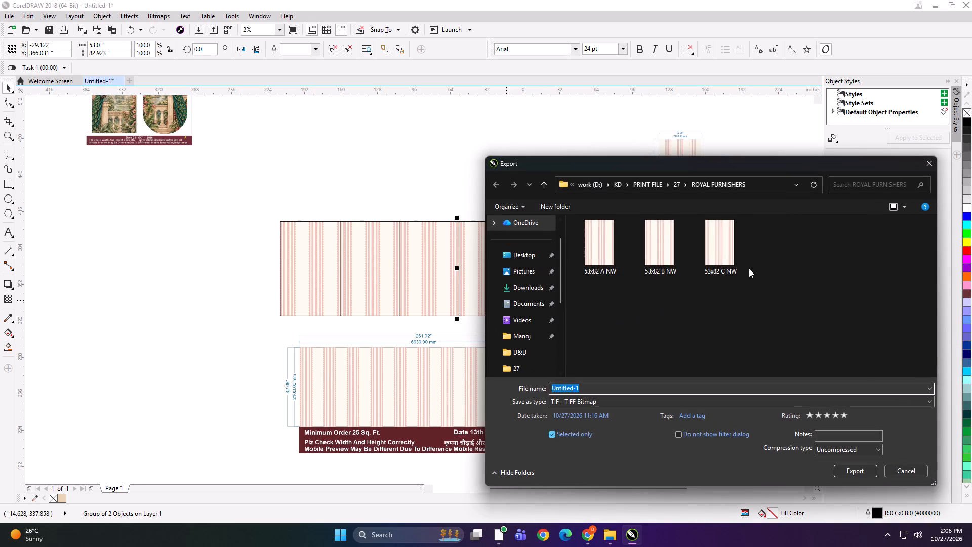
{"action": "left_click", "coordinate": [740, 241]}
{"action": "double_click", "coordinate": [571, 390]}
{"action": "type", "text": "D"}
{"action": "key", "text": "space"}
{"action": "key", "text": "Return"}
{"action": "key", "text": "Return"}
Export the narrower fifth striped panel as a TIFF named 51x82 E NW.
{"action": "left_click", "coordinate": [557, 317]}
{"action": "left_click", "coordinate": [552, 275]}
{"action": "key", "text": "ctrl+e"}
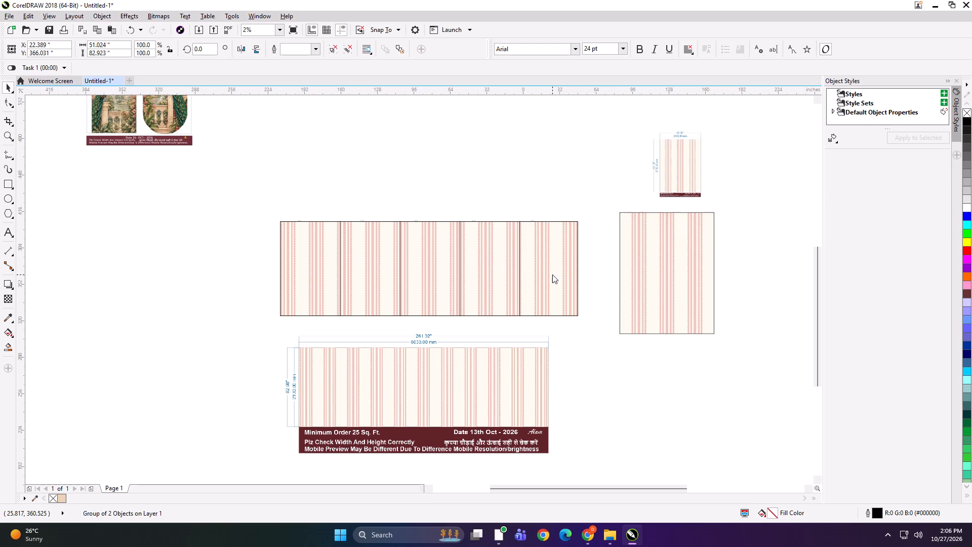
{"action": "type", "text": "51x82"}
{"action": "key", "text": "space"}
{"action": "type", "text": "E NW"}
{"action": "key", "text": "Return"}
{"action": "key", "text": "Return"}
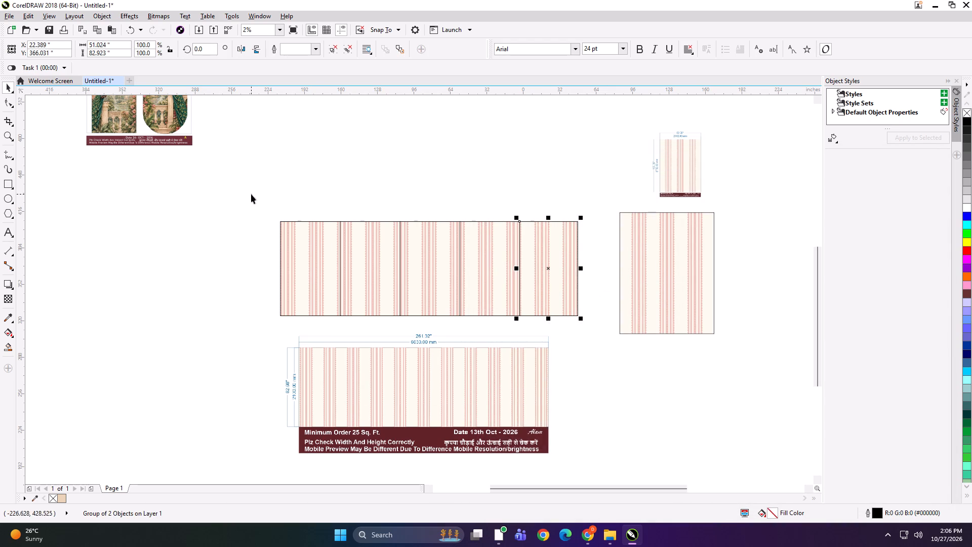
Shift the first four striped panels together away from the fifth to open a small gap.
{"action": "left_click_drag", "start_coordinate": [252, 195], "coordinate": [536, 333]}
{"action": "key", "text": "Left"}
{"action": "key", "text": "Left"}
{"action": "key", "text": "Left"}
{"action": "key", "text": "Left"}
{"action": "key", "text": "Left"}
{"action": "key", "text": "Left"}
{"action": "key", "text": "Left"}
{"action": "key", "text": "Left"}
{"action": "key", "text": "Left"}
{"action": "key", "text": "Left"}
{"action": "key", "text": "Left"}
{"action": "key", "text": "Left"}
{"action": "key", "text": "Left"}
{"action": "key", "text": "Left"}
{"action": "key", "text": "Left"}
{"action": "key", "text": "Left"}
{"action": "key", "text": "Left"}
{"action": "key", "text": "Left"}
{"action": "key", "text": "Left"}
{"action": "key", "text": "Left"}
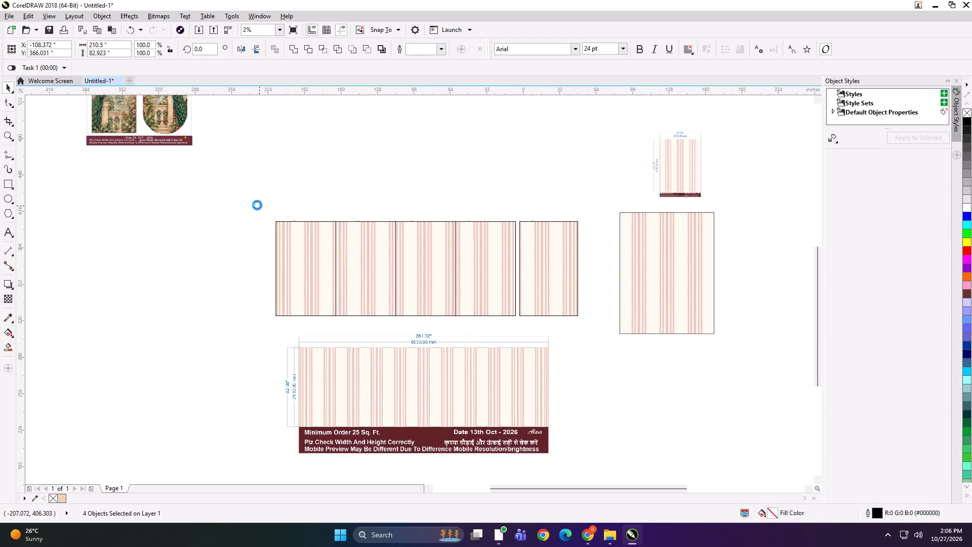
Separate the first four striped panels from one another with small, similar gaps along the row.
{"action": "left_click_drag", "start_coordinate": [257, 205], "coordinate": [469, 341]}
{"action": "left_click_drag", "start_coordinate": [233, 203], "coordinate": [378, 318]}
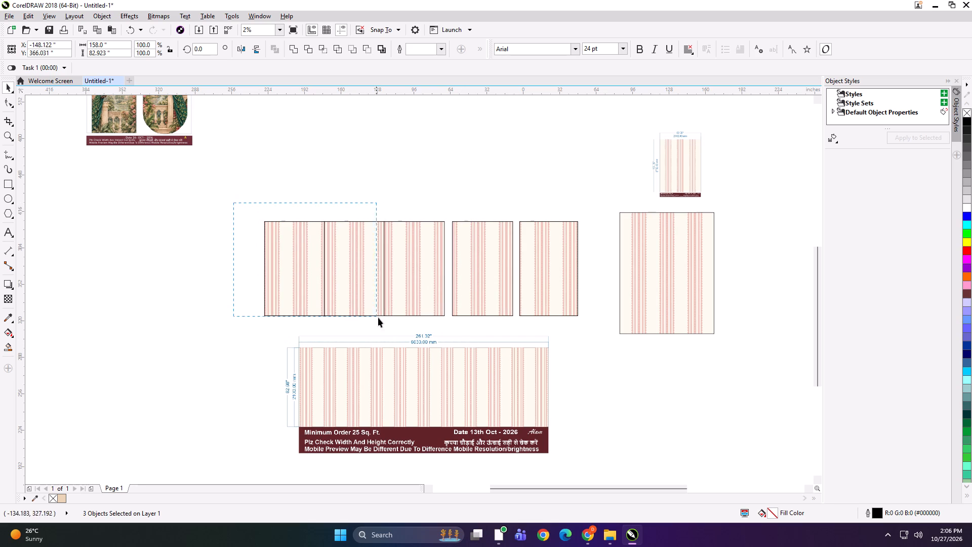
{"action": "left_click_drag", "start_coordinate": [378, 318], "coordinate": [402, 334]}
{"action": "key", "text": "Left"}
{"action": "key", "text": "Left"}
{"action": "key", "text": "Left"}
{"action": "key", "text": "Left"}
{"action": "key", "text": "Left"}
{"action": "key", "text": "Left"}
{"action": "key", "text": "Left"}
{"action": "key", "text": "Left"}
{"action": "key", "text": "Left"}
{"action": "key", "text": "Left"}
{"action": "key", "text": "Left"}
{"action": "key", "text": "Left"}
{"action": "left_click_drag", "start_coordinate": [236, 208], "coordinate": [346, 337]}
{"action": "key", "text": "Left"}
{"action": "key", "text": "Left"}
{"action": "key", "text": "Left"}
{"action": "key", "text": "Left"}
{"action": "key", "text": "Left"}
{"action": "key", "text": "Left"}
{"action": "key", "text": "Left"}
{"action": "key", "text": "Left"}
{"action": "key", "text": "Left"}
{"action": "key", "text": "Left"}
{"action": "key", "text": "Left"}
{"action": "key", "text": "Left"}
{"action": "key", "text": "Left"}
{"action": "key", "text": "Left"}
{"action": "key", "text": "Left"}
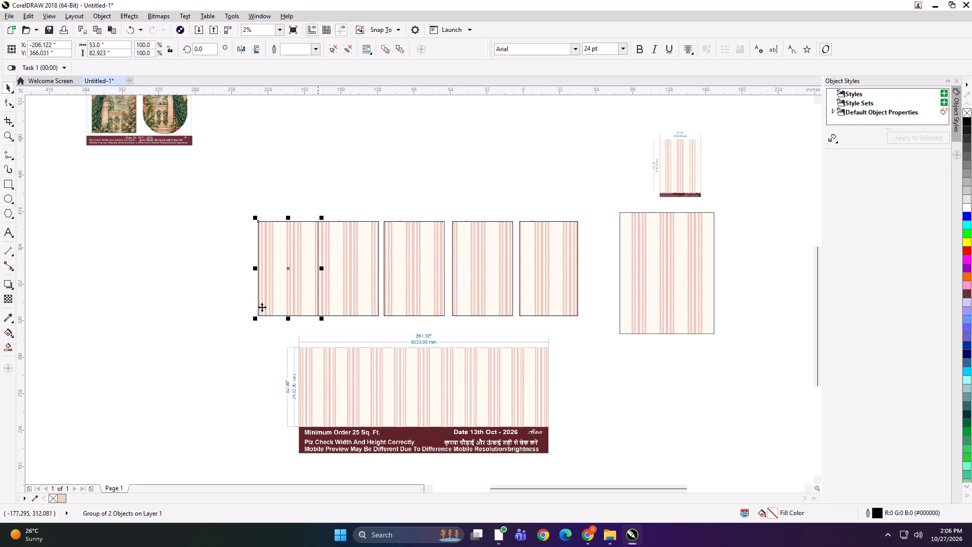
Scale the five panels down together to about 208 × 60 inches and centre the row above the wide dimensioned preview.
{"action": "left_click_drag", "start_coordinate": [187, 203], "coordinate": [591, 344]}
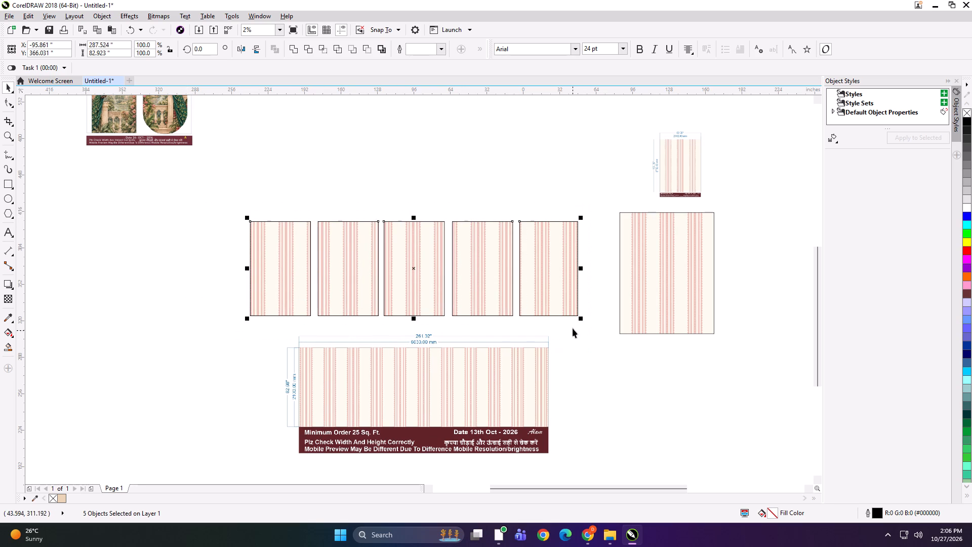
{"action": "left_click_drag", "start_coordinate": [582, 319], "coordinate": [525, 321], "text": "shift"}
{"action": "left_click_drag", "start_coordinate": [414, 273], "coordinate": [411, 295]}
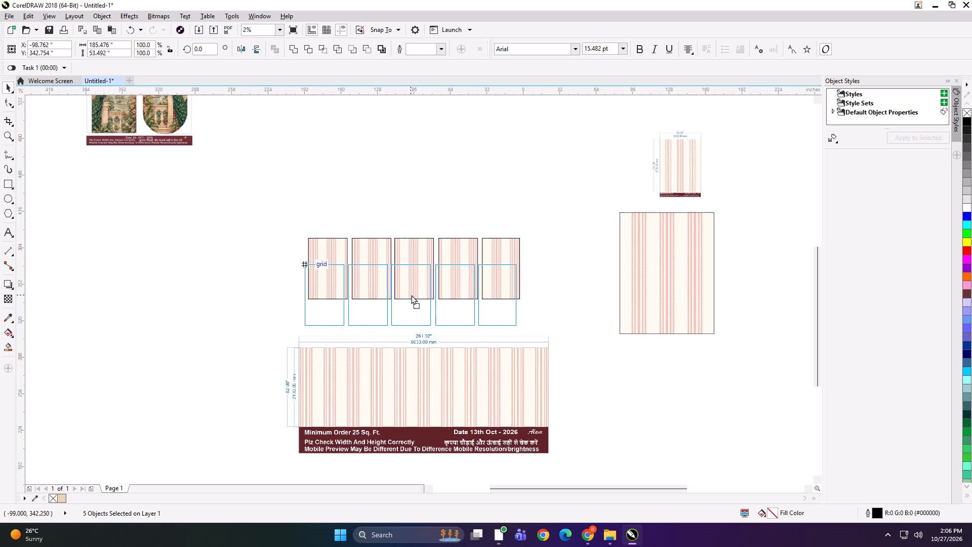
{"action": "left_click_drag", "start_coordinate": [411, 295], "coordinate": [414, 289]}
{"action": "left_click_drag", "start_coordinate": [523, 323], "coordinate": [537, 328], "text": "shift"}
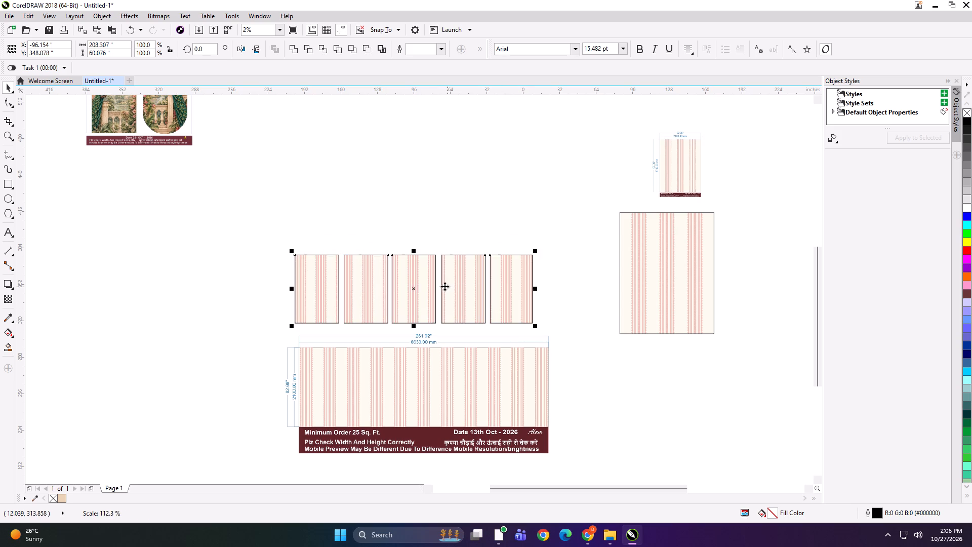
{"action": "left_click_drag", "start_coordinate": [419, 287], "coordinate": [430, 287]}
Group the row of five panels together with the wide dimensioned preview below it.
{"action": "left_click", "coordinate": [448, 374]}
{"action": "left_click", "coordinate": [419, 283], "text": "shift"}
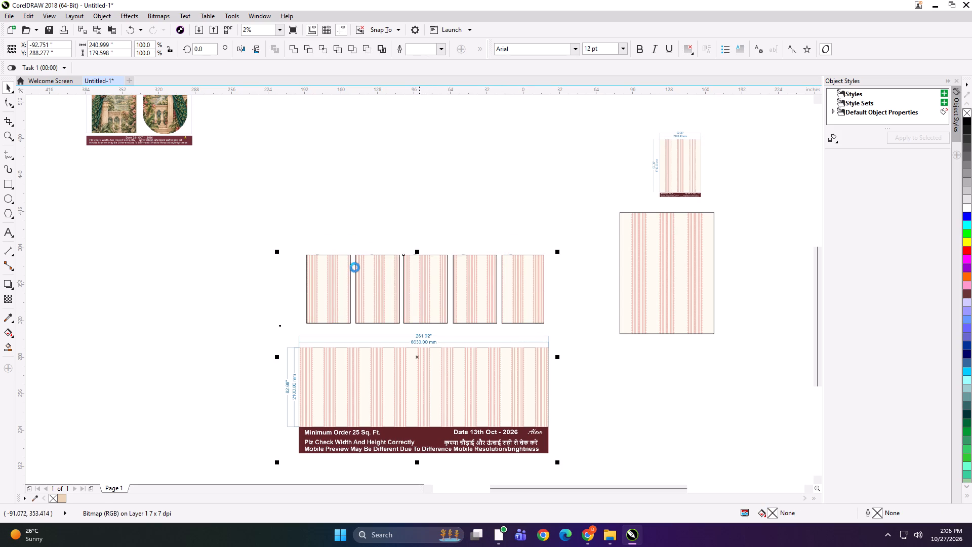
{"action": "key", "text": "ctrl+g"}
{"action": "left_click_drag", "start_coordinate": [254, 225], "coordinate": [558, 474]}
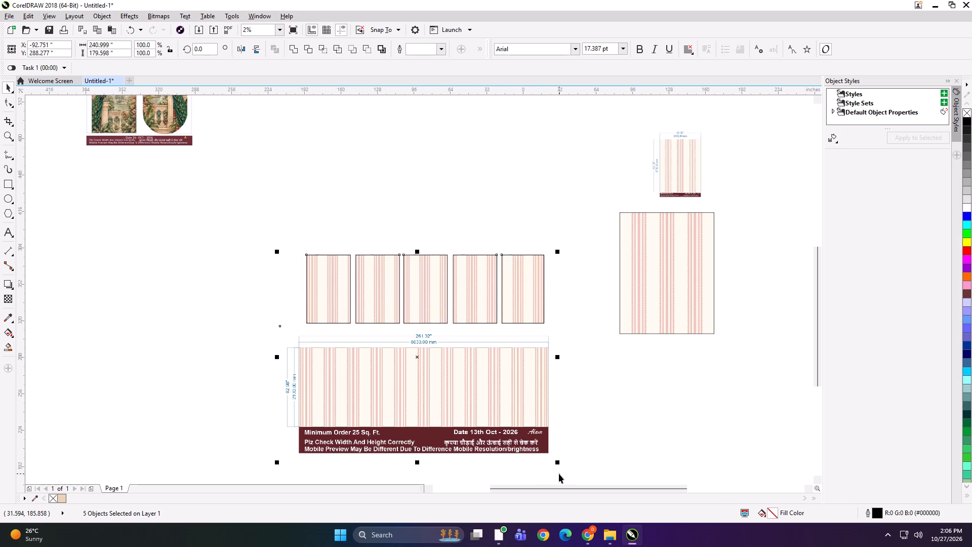
{"action": "key", "text": "ctrl+g"}
Shrink the grouped panels and preview proportionally to about 4.1 × 3.05 inches.
{"action": "left_click_drag", "start_coordinate": [556, 463], "coordinate": [452, 387], "text": "shift"}
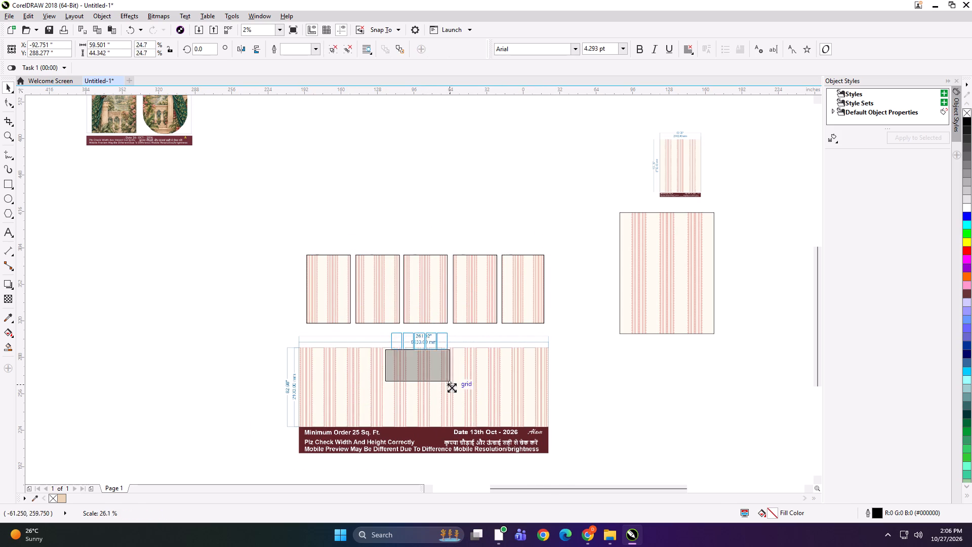
{"action": "left_click_drag", "start_coordinate": [452, 387], "coordinate": [427, 371], "text": "shift"}
{"action": "scroll", "coordinate": [422, 359], "scroll_direction": "up", "scroll_amount": 4}
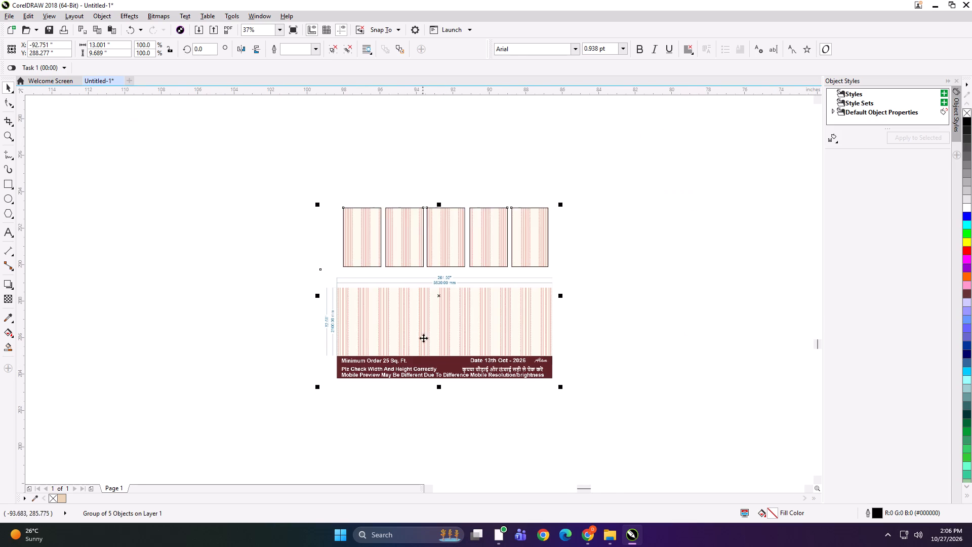
{"action": "scroll", "coordinate": [472, 325], "scroll_direction": "up", "scroll_amount": 1}
{"action": "left_click_drag", "start_coordinate": [647, 448], "coordinate": [531, 344], "text": "shift"}
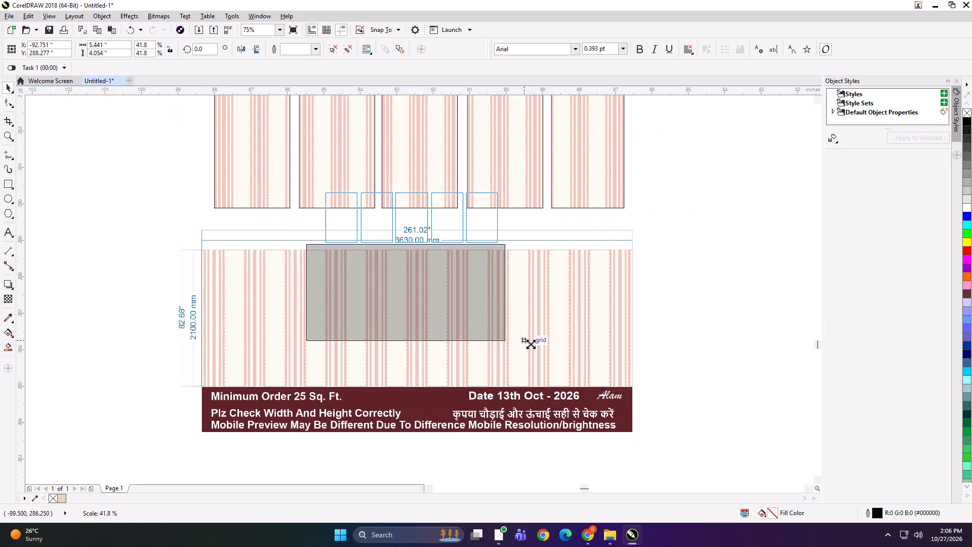
{"action": "left_click_drag", "start_coordinate": [531, 344], "coordinate": [490, 325], "text": "shift"}
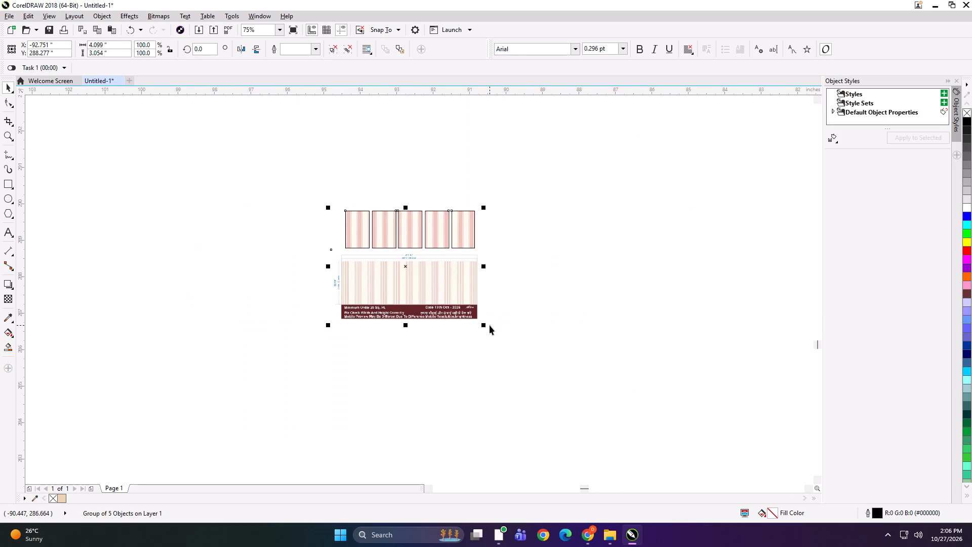
Export the reduced group under the name SFDGH and delete it from the page.
{"action": "key", "text": "ctrl+e"}
{"action": "type", "text": "SFDGH"}
{"action": "key", "text": "Return"}
{"action": "key", "text": "Return"}
{"action": "key", "text": "Return"}
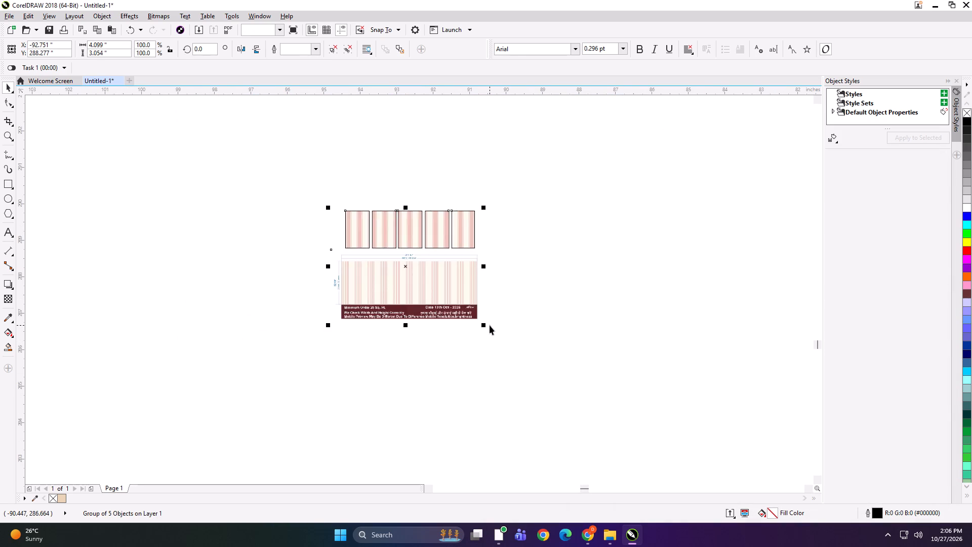
{"action": "key", "text": "Delete"}
Set the remaining single striped panel's size to 82.68 × 106.3 inches, matching its dimensioned preview.
{"action": "key", "text": "F4"}
{"action": "left_click", "coordinate": [490, 325]}
{"action": "left_click_drag", "start_coordinate": [502, 426], "coordinate": [450, 375]}
{"action": "left_click", "coordinate": [450, 375]}
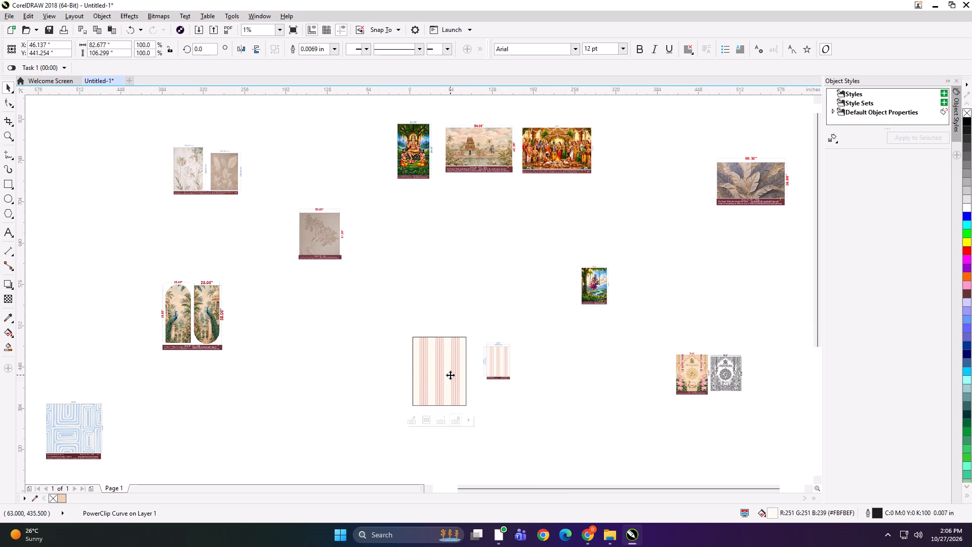
{"action": "scroll", "coordinate": [471, 396], "scroll_direction": "up", "scroll_amount": 2}
{"action": "left_click", "coordinate": [523, 392]}
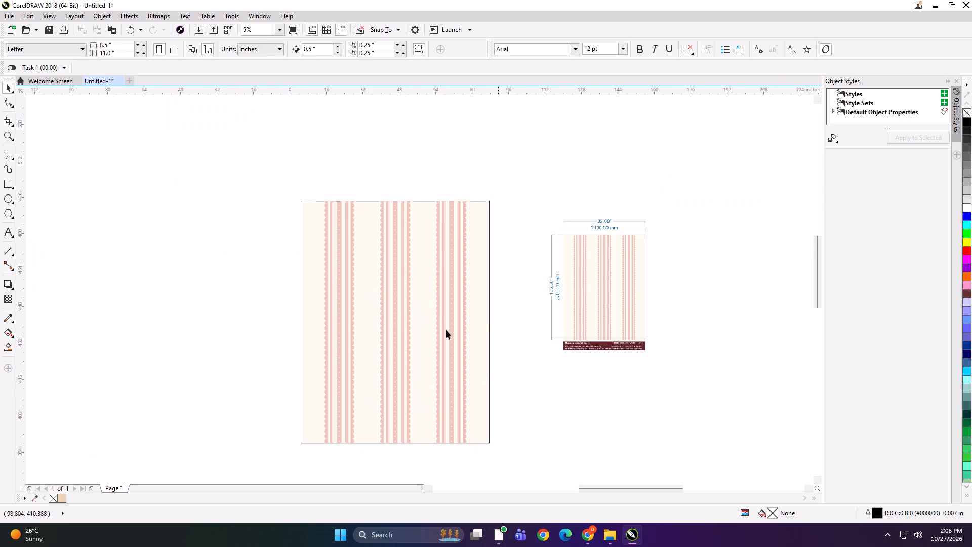
{"action": "left_click", "coordinate": [410, 302]}
{"action": "scroll", "coordinate": [571, 223], "scroll_direction": "up", "scroll_amount": 1}
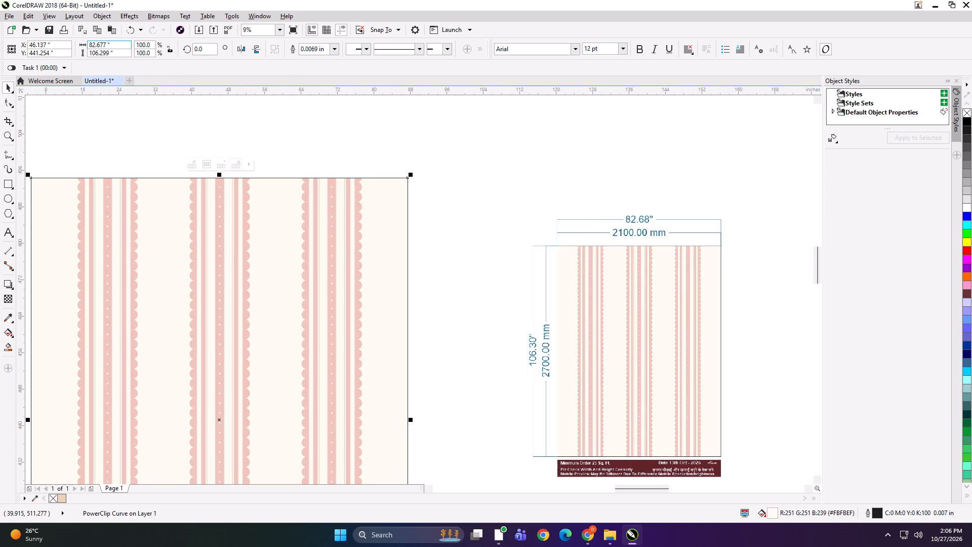
{"action": "left_click_drag", "start_coordinate": [119, 45], "coordinate": [67, 46]}
{"action": "type", "text": "82.68"}
{"action": "key", "text": "Tab"}
{"action": "type", "text": "106."}
{"action": "key", "text": "3"}
{"action": "key", "text": "Return"}
Enlarge the dimensioned preview of the 2100 × 2700 mm striped design and position it beside the full-size panel.
{"action": "scroll", "coordinate": [400, 146], "scroll_direction": "down", "scroll_amount": 1}
{"action": "left_click_drag", "start_coordinate": [484, 235], "coordinate": [476, 212]}
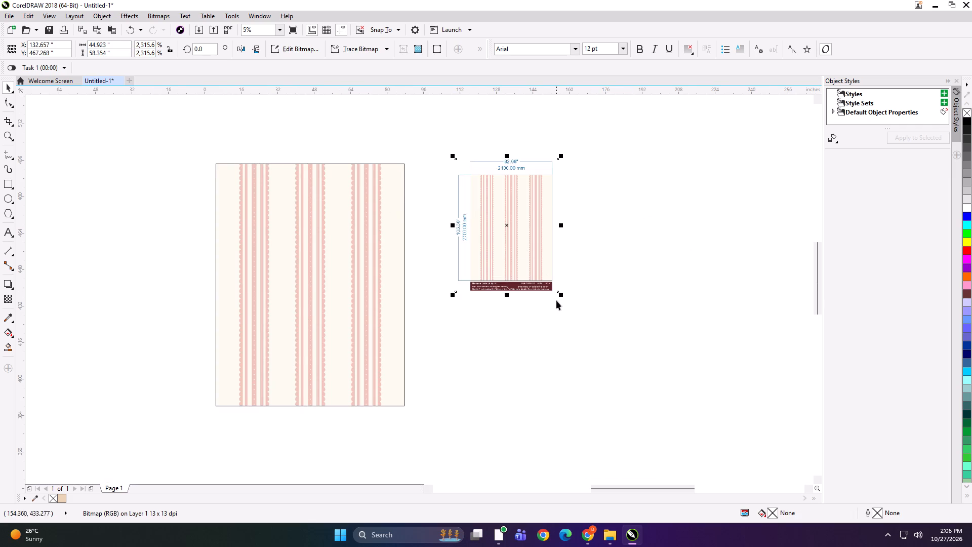
{"action": "left_click_drag", "start_coordinate": [563, 294], "coordinate": [657, 421]}
{"action": "left_click_drag", "start_coordinate": [550, 296], "coordinate": [541, 282]}
Create a full-height rectangle over the striped panel, set its width to 41 inches, and align it to the panel's left edge.
{"action": "left_click", "coordinate": [388, 257]}
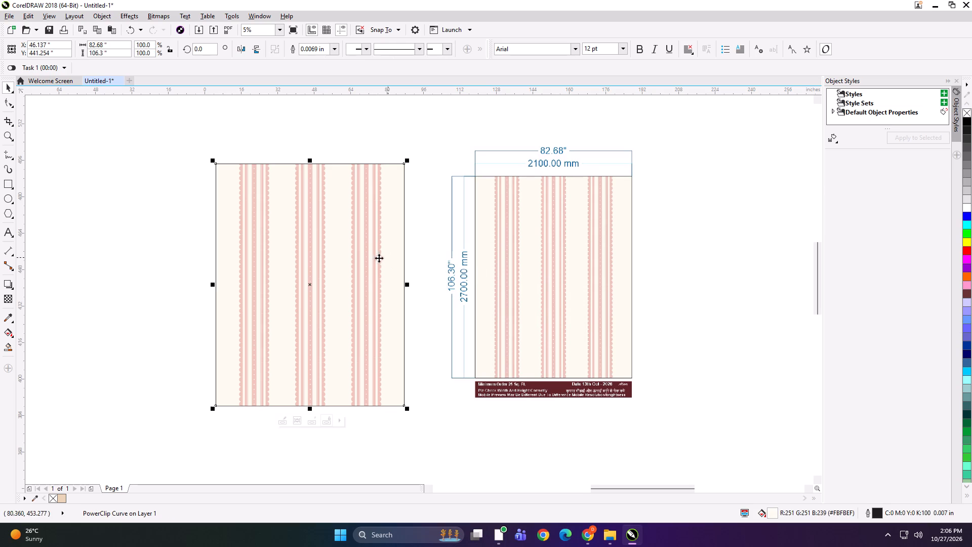
{"action": "double_click", "coordinate": [6, 183], "text": "shift"}
{"action": "key", "text": "space"}
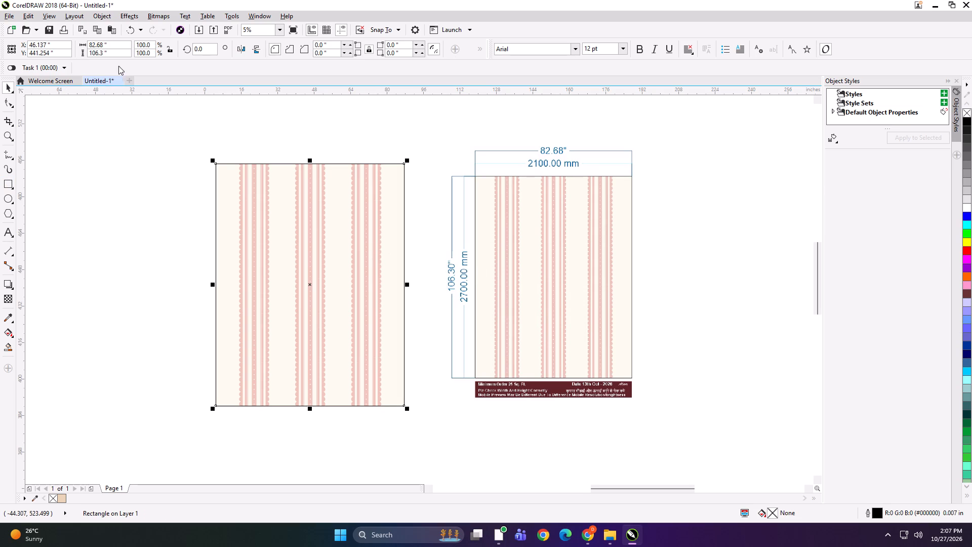
{"action": "left_click", "coordinate": [119, 47]}
{"action": "key", "text": "ctrl+a"}
{"action": "type", "text": "41"}
{"action": "key", "text": "Return"}
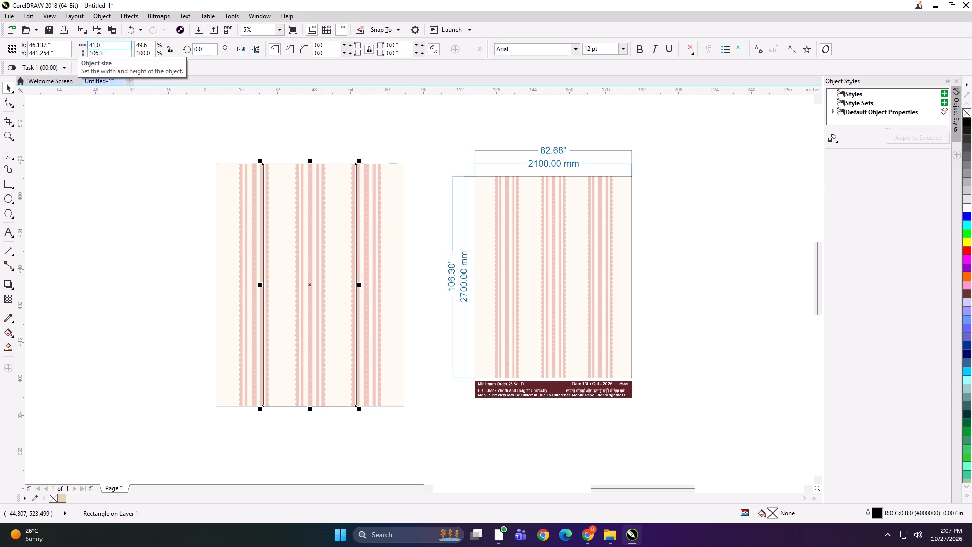
{"action": "left_click", "coordinate": [233, 219], "text": "shift"}
{"action": "key", "text": "l"}
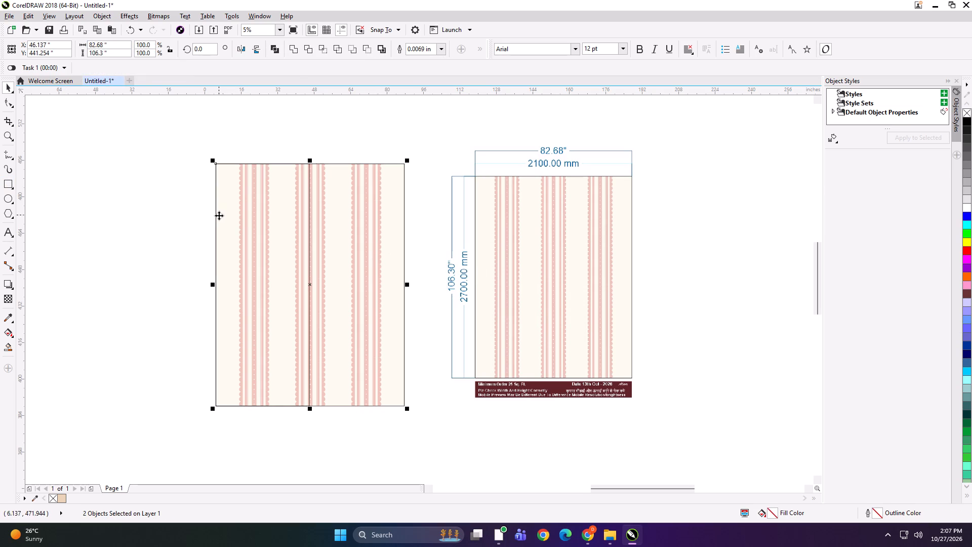
{"action": "left_click", "coordinate": [165, 221]}
Mirror a copy of the 41-inch rectangle to its right side and shift it 0.5 inch back to overlap the first.
{"action": "left_click", "coordinate": [247, 246]}
{"action": "left_click_drag", "start_coordinate": [213, 284], "coordinate": [230, 289]}
{"action": "right_click_drag", "start_coordinate": [229, 289], "coordinate": [333, 300], "text": "ctrl"}
{"action": "left_click_drag", "start_coordinate": [230, 289], "coordinate": [333, 300]}
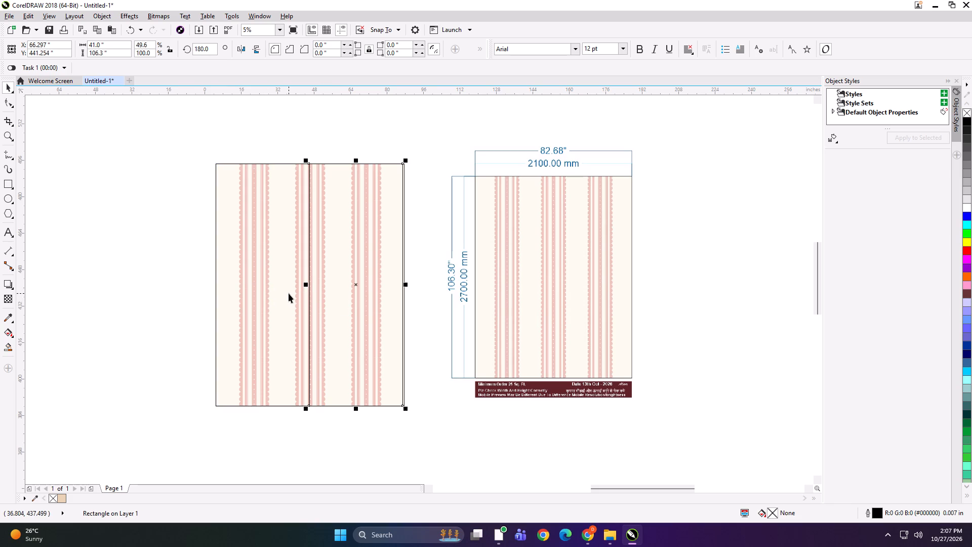
{"action": "key", "text": "Left"}
{"action": "left_click", "coordinate": [279, 291], "text": "shift"}
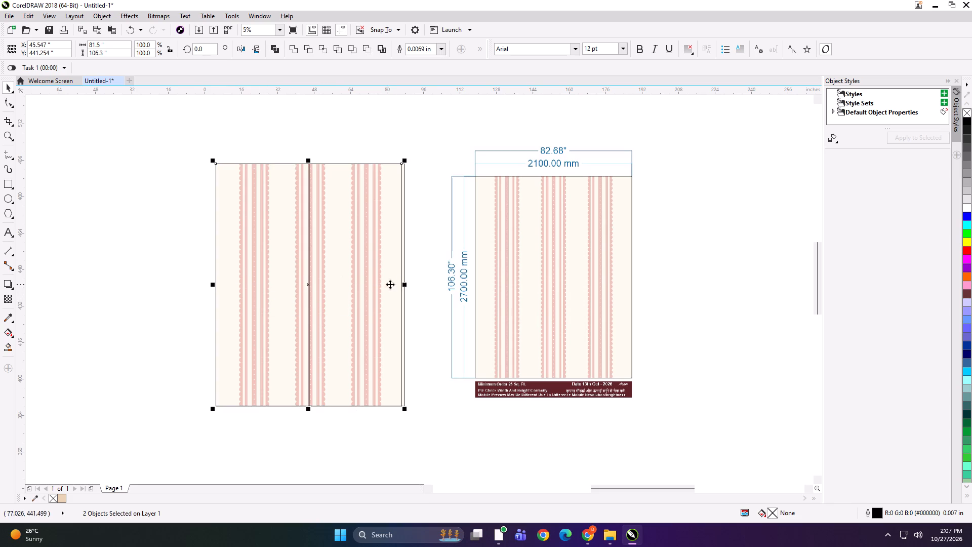
{"action": "left_click", "coordinate": [163, 271]}
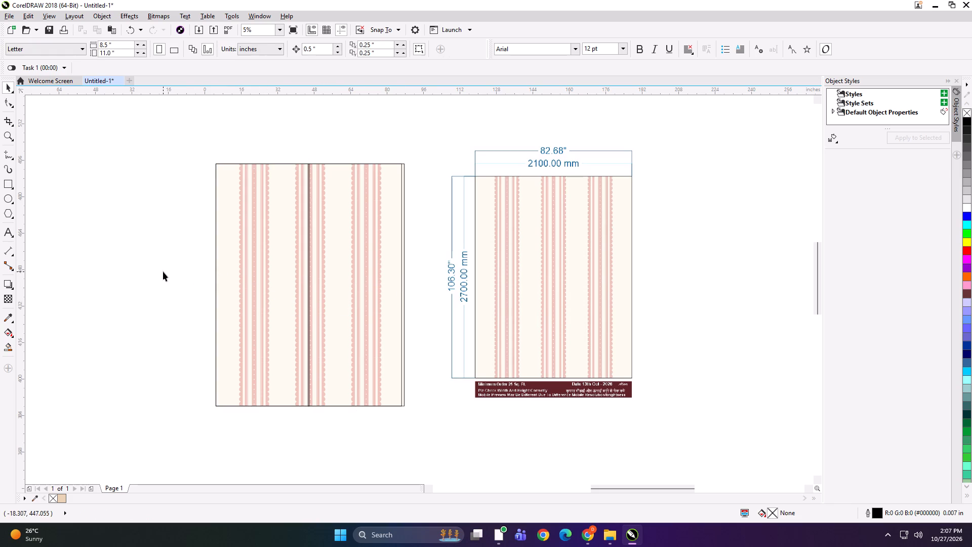
Undo the second rectangle's last shift and move it 0.35 inch left to overlap the first rectangle.
{"action": "key", "text": "ctrl+z"}
{"action": "left_click", "coordinate": [163, 271]}
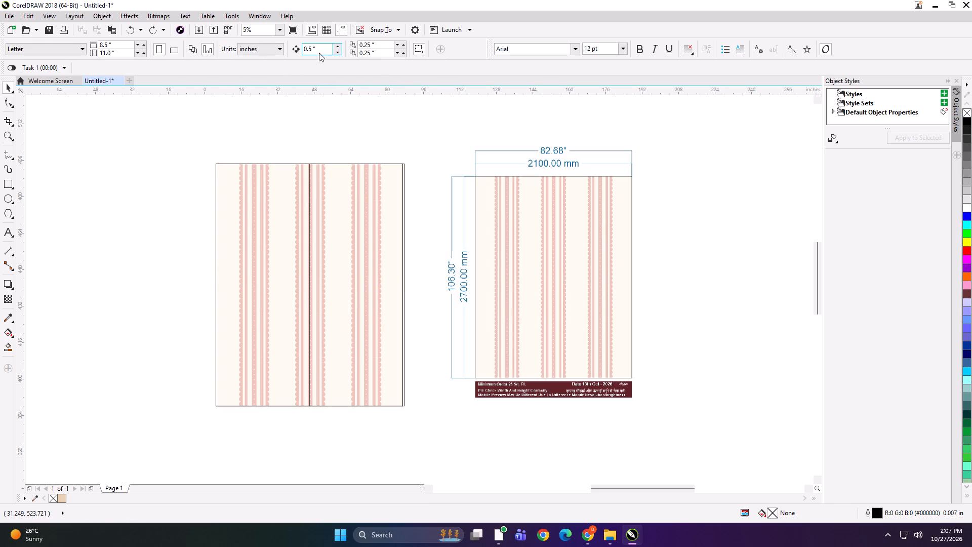
{"action": "scroll", "coordinate": [315, 201], "scroll_direction": "up", "scroll_amount": 2}
{"action": "scroll", "coordinate": [315, 203], "scroll_direction": "down", "scroll_amount": 2}
{"action": "left_click", "coordinate": [316, 152]}
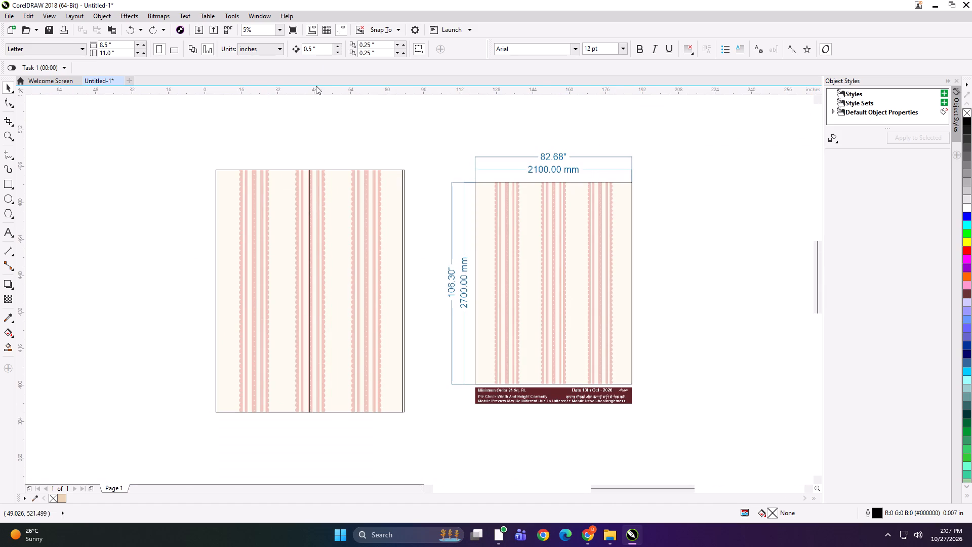
{"action": "left_click_drag", "start_coordinate": [317, 51], "coordinate": [264, 53]}
{"action": "type", "text": ".35"}
{"action": "key", "text": "Return"}
{"action": "left_click", "coordinate": [376, 260]}
{"action": "scroll", "coordinate": [341, 262], "scroll_direction": "up", "scroll_amount": 1}
{"action": "key", "text": "Left"}
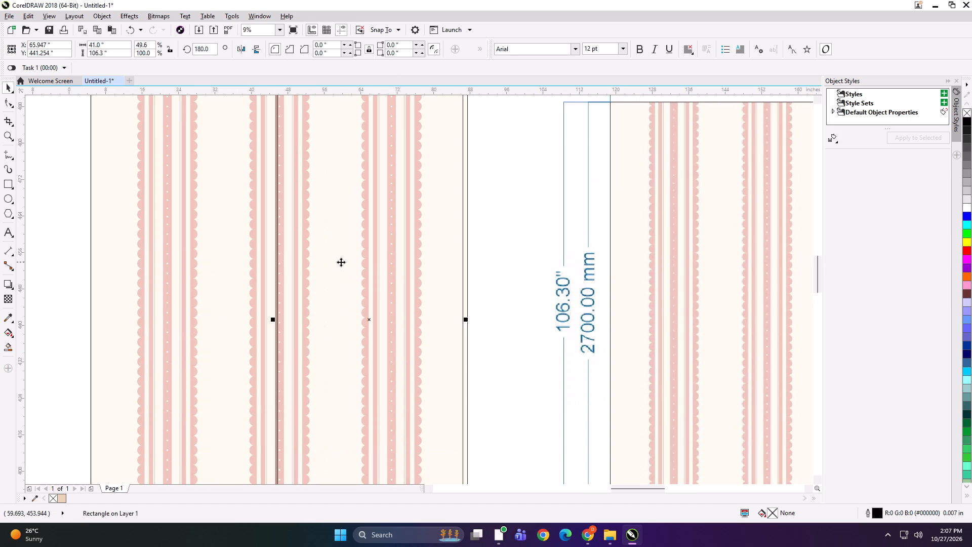
Stretch both overlapping rectangles together to the striped panel's right edge, 82.68 inches wide overall, and group them.
{"action": "left_click", "coordinate": [245, 268], "text": "shift"}
{"action": "scroll", "coordinate": [456, 313], "scroll_direction": "up", "scroll_amount": 2}
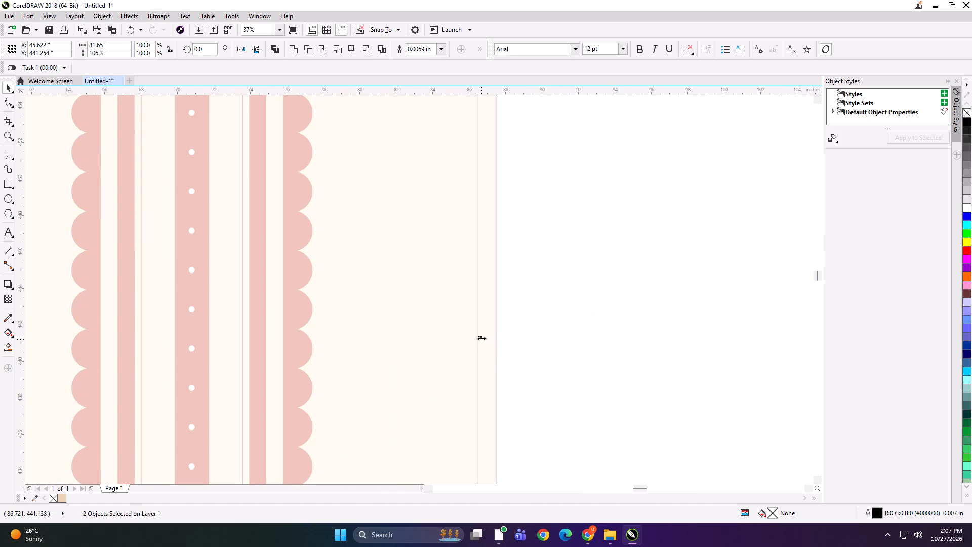
{"action": "left_click_drag", "start_coordinate": [481, 338], "coordinate": [505, 338]}
{"action": "left_click_drag", "start_coordinate": [502, 339], "coordinate": [497, 340]}
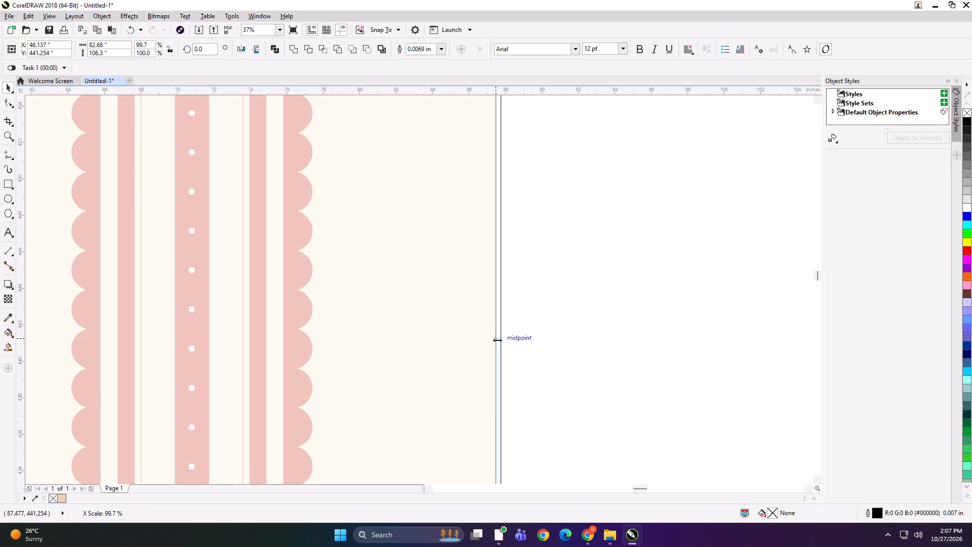
{"action": "left_click_drag", "start_coordinate": [497, 340], "coordinate": [494, 340]}
{"action": "scroll", "coordinate": [507, 325], "scroll_direction": "down", "scroll_amount": 3}
{"action": "key", "text": "ctrl+g"}
{"action": "left_click", "coordinate": [287, 307]}
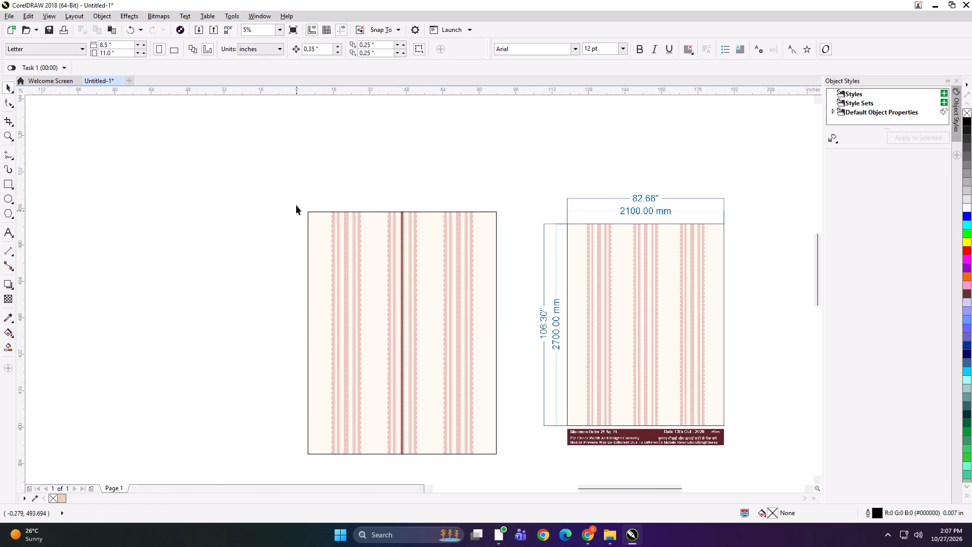
Set the nudge distance to 0.5 inch.
{"action": "left_click_drag", "start_coordinate": [322, 43], "coordinate": [302, 51]}
{"action": "left_click_drag", "start_coordinate": [322, 50], "coordinate": [276, 52]}
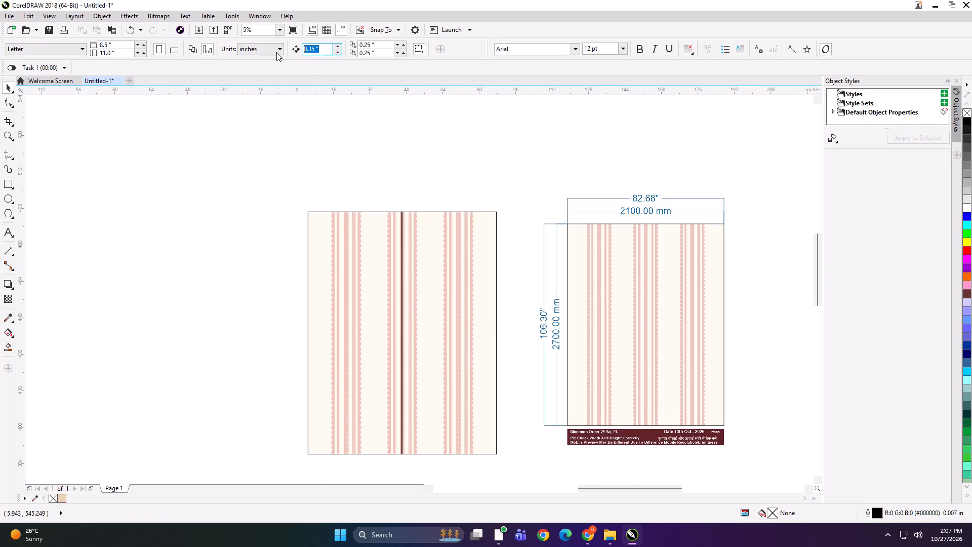
{"action": "type", "text": ".5"}
{"action": "key", "text": "Return"}
PowerClip the striped artwork into the grouped rectangles and ungroup them into two separate panels.
{"action": "left_click", "coordinate": [371, 258], "text": "alt"}
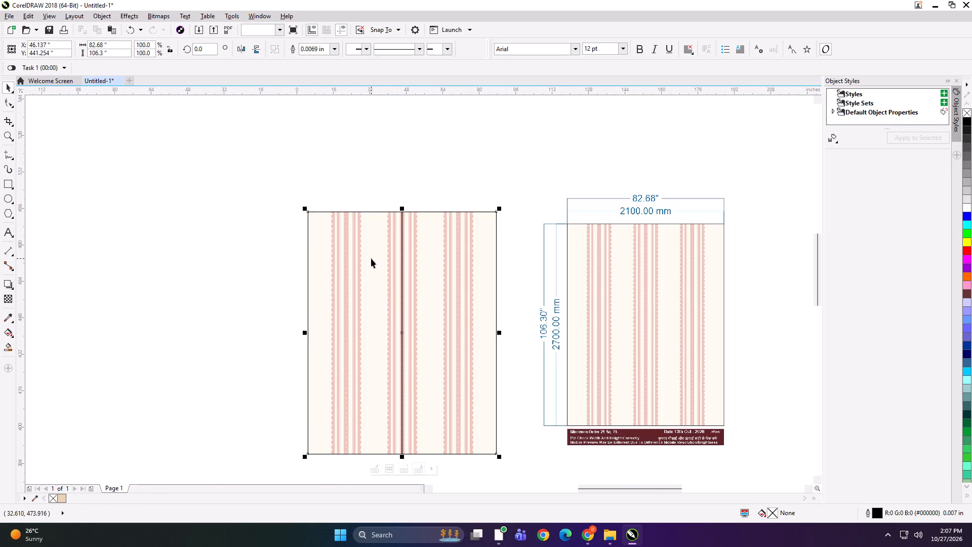
{"action": "key", "text": "shift+Return"}
{"action": "left_click", "coordinate": [371, 258]}
{"action": "key", "text": "ctrl+u"}
{"action": "left_click", "coordinate": [252, 269]}
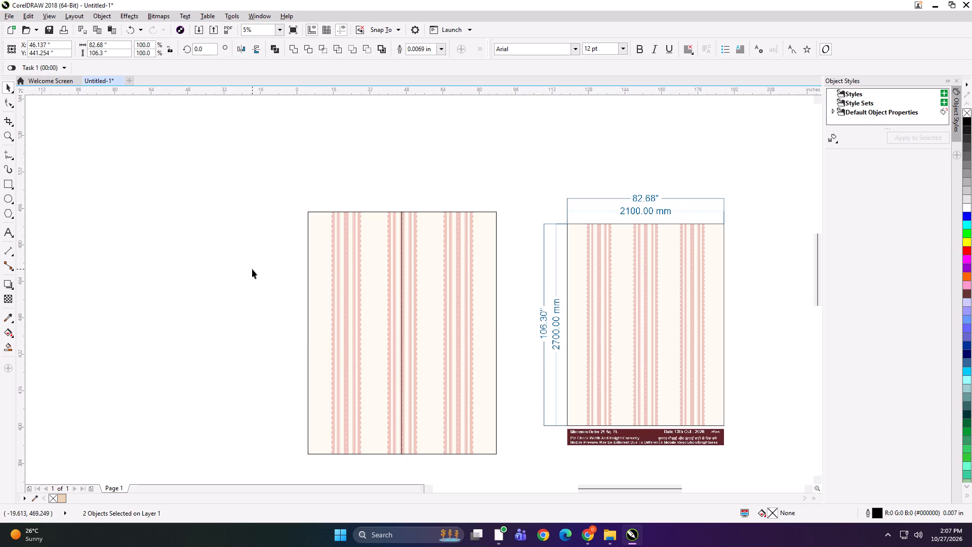
{"action": "left_click", "coordinate": [366, 268]}
{"action": "left_click", "coordinate": [452, 260]}
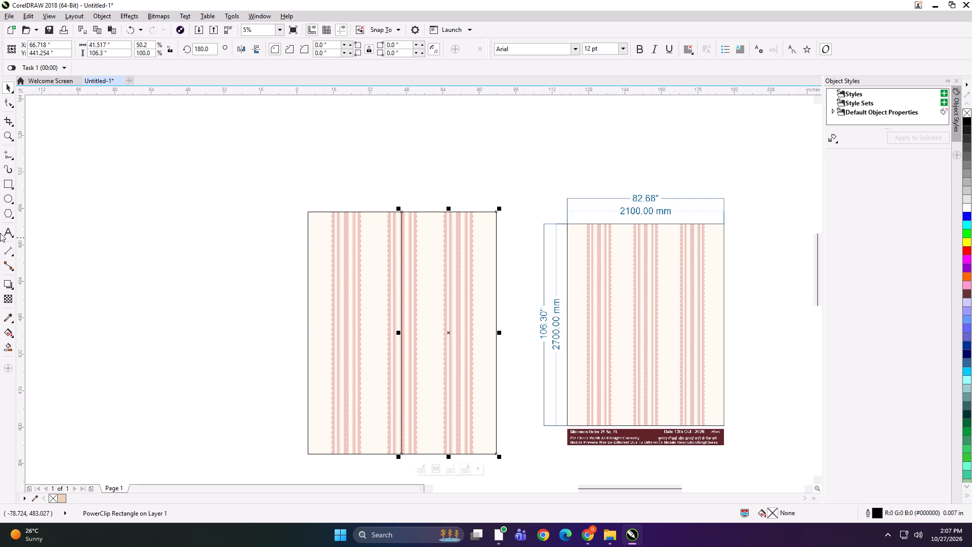
Add the text label "82*106 PANEL 1" at the top edge of the left striped panel and copy its text.
{"action": "left_click", "coordinate": [5, 233]}
{"action": "left_click", "coordinate": [326, 210]}
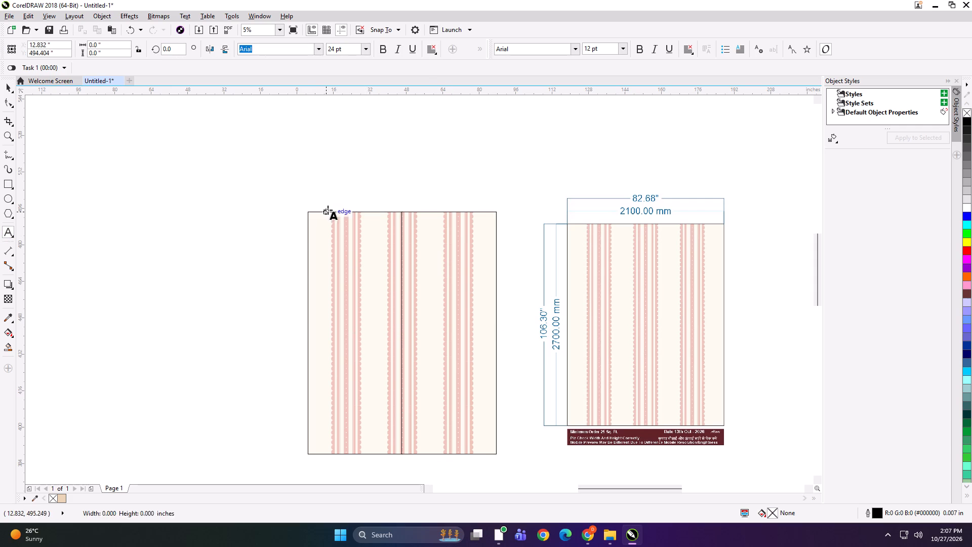
{"action": "type", "text": "82*106 PANEL 1"}
{"action": "key", "text": "ctrl+a"}
{"action": "key", "text": "ctrl+c"}
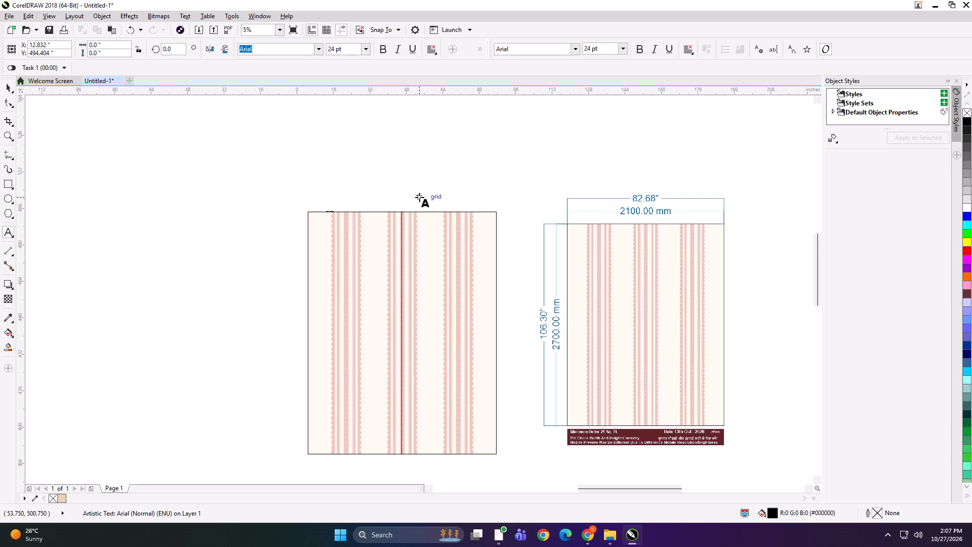
Paste the label text at the top edge of the right striped panel and change it to "82*106 PANEL 2".
{"action": "left_click", "coordinate": [426, 210]}
{"action": "scroll", "coordinate": [426, 210], "scroll_direction": "up", "scroll_amount": 3}
{"action": "key", "text": "ctrl+v"}
{"action": "key", "text": "BackSpace"}
{"action": "key", "text": "2"}
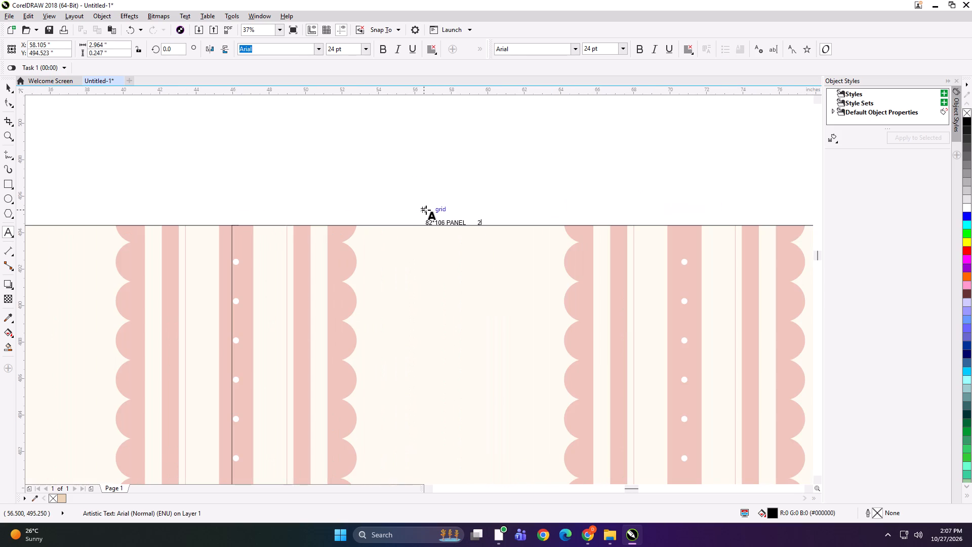
{"action": "scroll", "coordinate": [426, 210], "scroll_direction": "down", "scroll_amount": 3}
{"action": "left_click", "coordinate": [8, 89]}
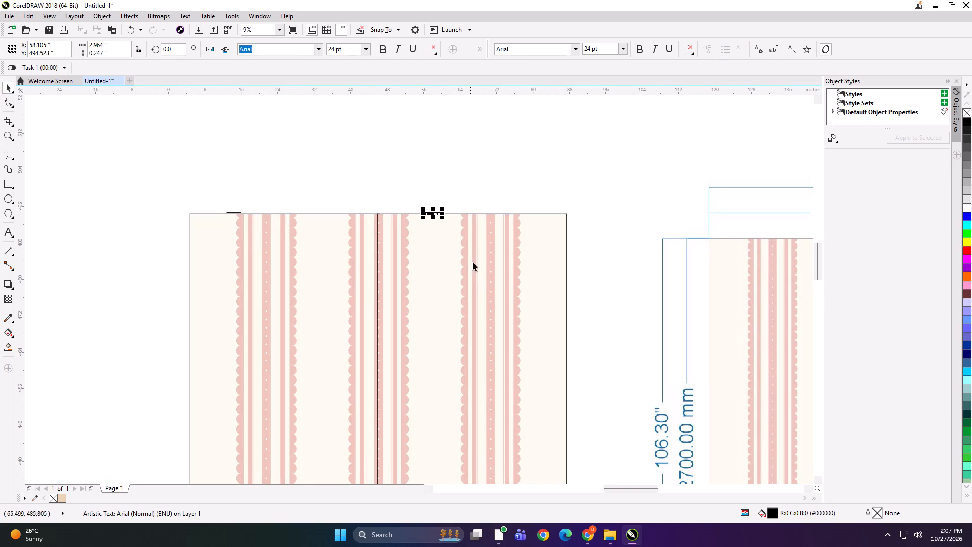
Group each striped panel with its own text label.
{"action": "left_click", "coordinate": [477, 266], "text": "shift"}
{"action": "key", "text": "ctrl+g"}
{"action": "scroll", "coordinate": [395, 181], "scroll_direction": "down", "scroll_amount": 1}
{"action": "left_click_drag", "start_coordinate": [356, 180], "coordinate": [279, 254]}
{"action": "left_click", "coordinate": [313, 246], "text": "shift"}
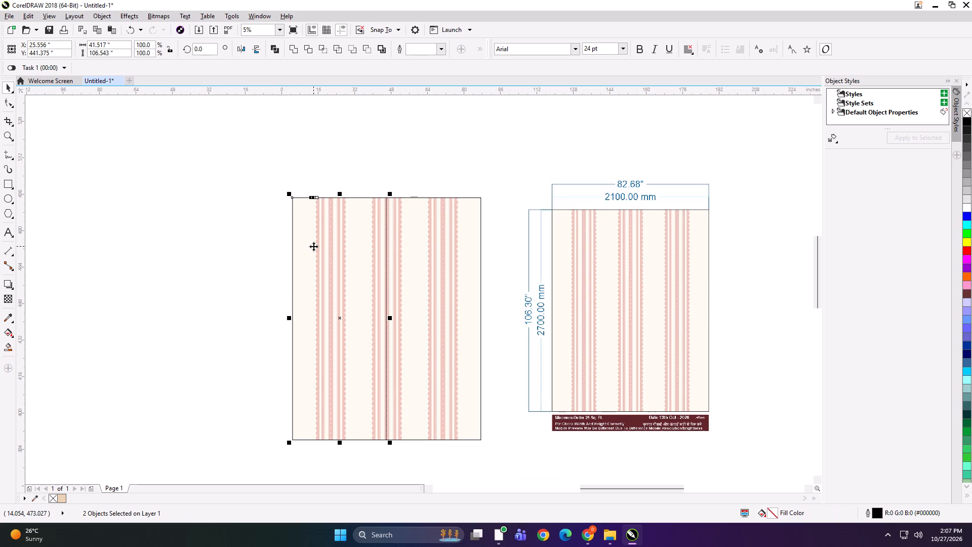
{"action": "key", "text": "ctrl+g"}
Export the left labelled panel as a TIFF named "41x106 A NW" in the ROYAL FURNISHERS folder.
{"action": "key", "text": "ctrl+e"}
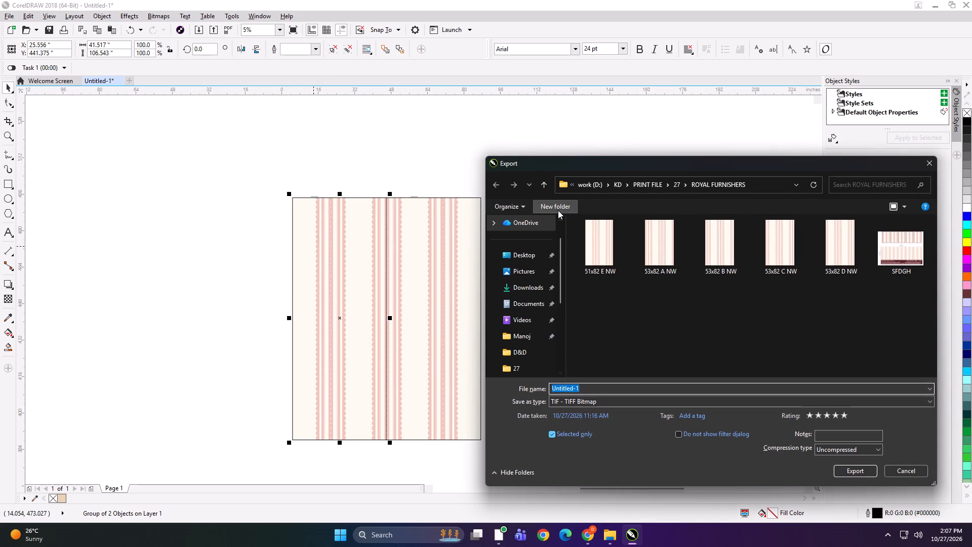
{"action": "type", "text": "41x"}
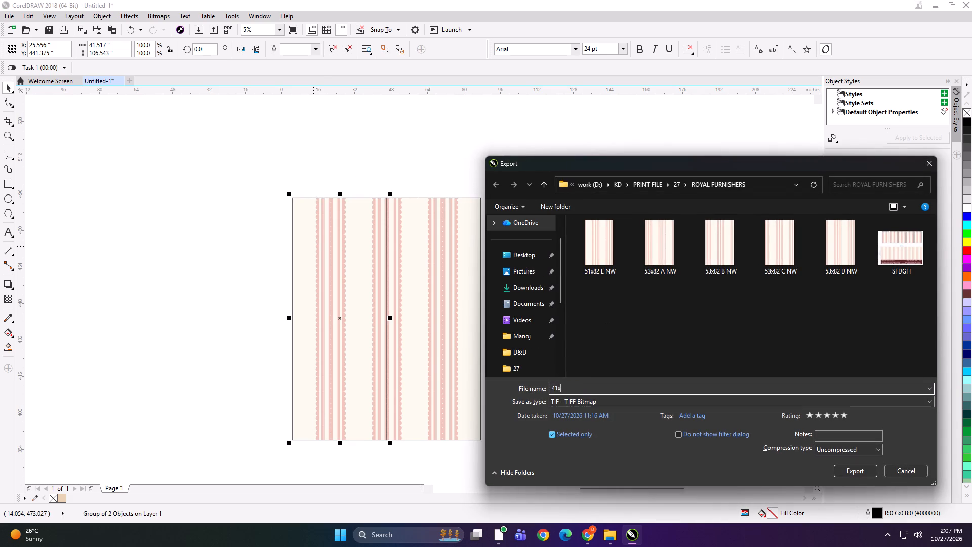
{"action": "type", "text": "06 A NW"}
{"action": "key", "text": "Return"}
{"action": "key", "text": "Return"}
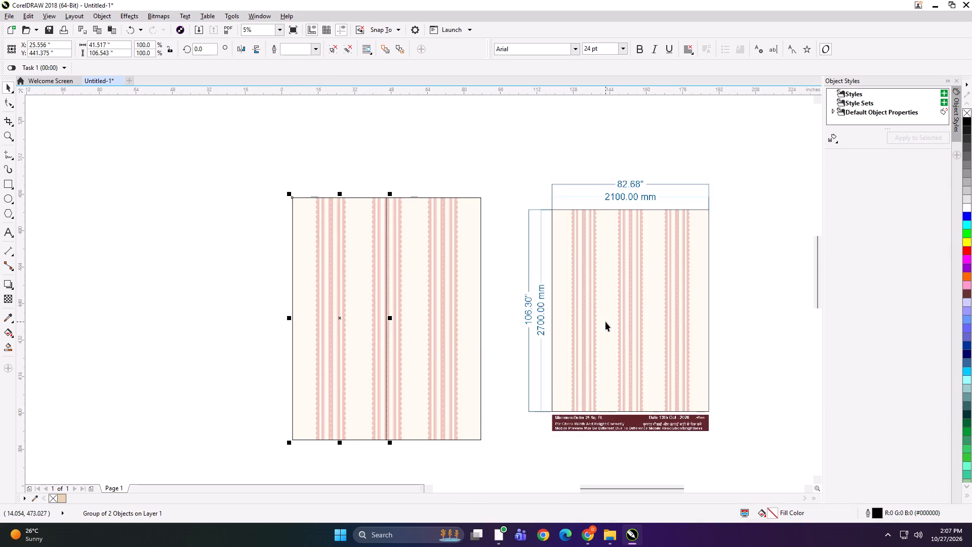
Export the right labelled panel as a TIFF named "41x106 B NW" in the ROYAL FURNISHERS folder.
{"action": "left_click", "coordinate": [446, 238]}
{"action": "key", "text": "ctrl+e"}
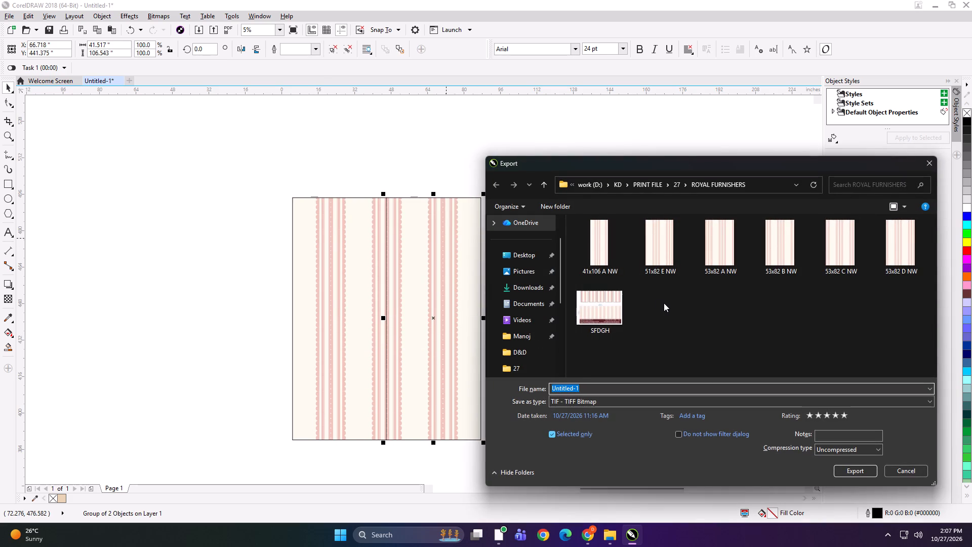
{"action": "left_click", "coordinate": [596, 233]}
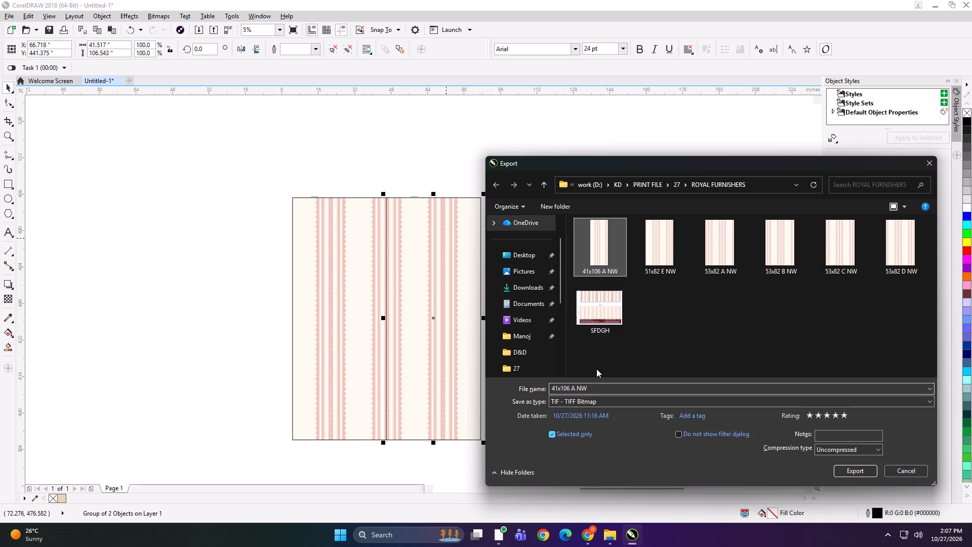
{"action": "double_click", "coordinate": [576, 389]}
{"action": "type", "text": "B"}
{"action": "key", "text": "space"}
{"action": "key", "text": "Return"}
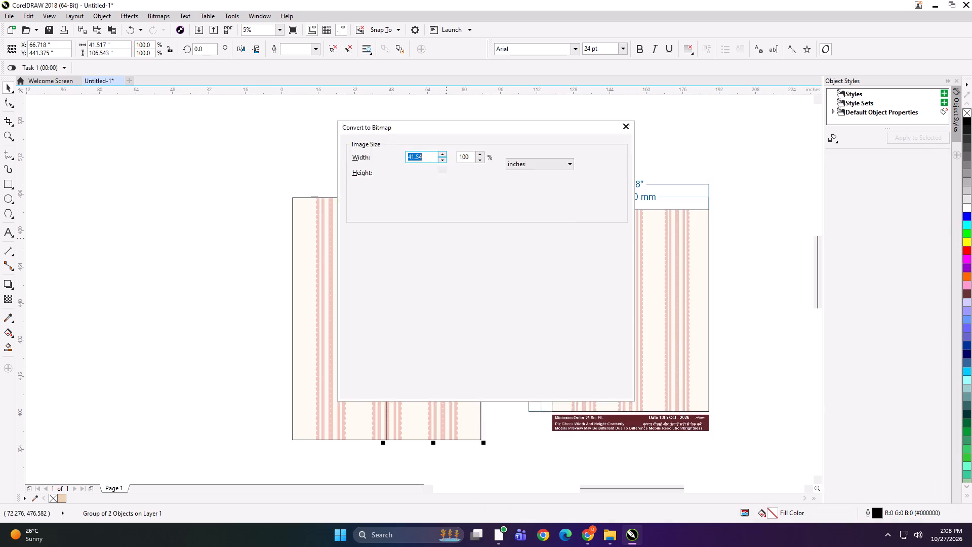
{"action": "key", "text": "Return"}
Move the right labelled panel 5 inches to the right, away from the left panel.
{"action": "key", "text": "Right"}
{"action": "key", "text": "Right"}
{"action": "key", "text": "Right"}
{"action": "key", "text": "Right"}
{"action": "key", "text": "Right"}
{"action": "key", "text": "Right"}
{"action": "key", "text": "Right"}
{"action": "key", "text": "Right"}
{"action": "key", "text": "Right"}
{"action": "key", "text": "Right"}
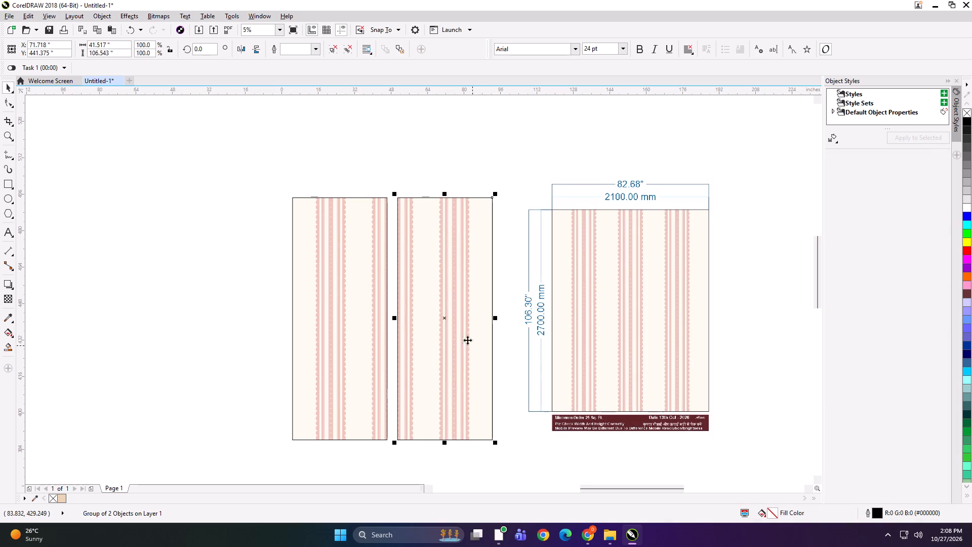
Move both labelled panels slightly up toward the dimensioned preview and group them with it.
{"action": "left_click", "coordinate": [394, 320], "text": "shift"}
{"action": "left_click", "coordinate": [363, 315], "text": "shift"}
{"action": "left_click_drag", "start_coordinate": [359, 317], "coordinate": [372, 302]}
{"action": "left_click", "coordinate": [680, 306], "text": "shift"}
{"action": "key", "text": "ctrl+g"}
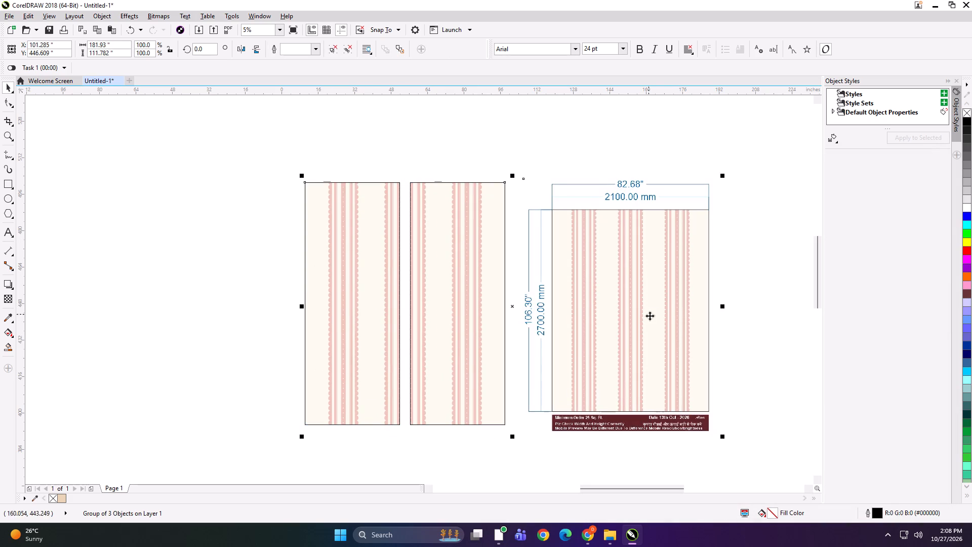
Scale the group of panels and preview down around its centre to about 3.15 × 1.94 inches.
{"action": "left_click_drag", "start_coordinate": [722, 438], "coordinate": [522, 318], "text": "shift"}
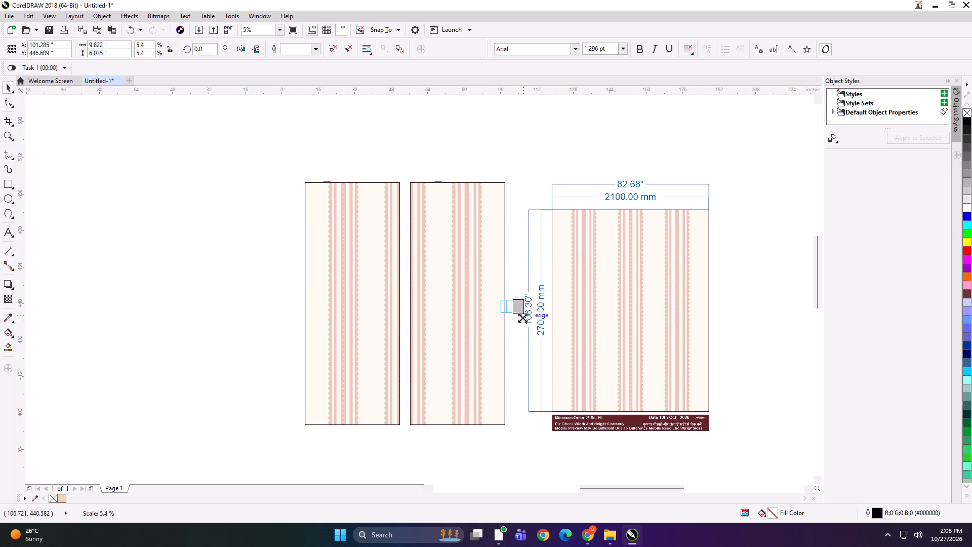
{"action": "left_click_drag", "start_coordinate": [522, 318], "coordinate": [521, 316], "text": "shift"}
{"action": "left_click", "coordinate": [521, 316], "text": "shift"}
{"action": "scroll", "coordinate": [518, 305], "scroll_direction": "up", "scroll_amount": 5}
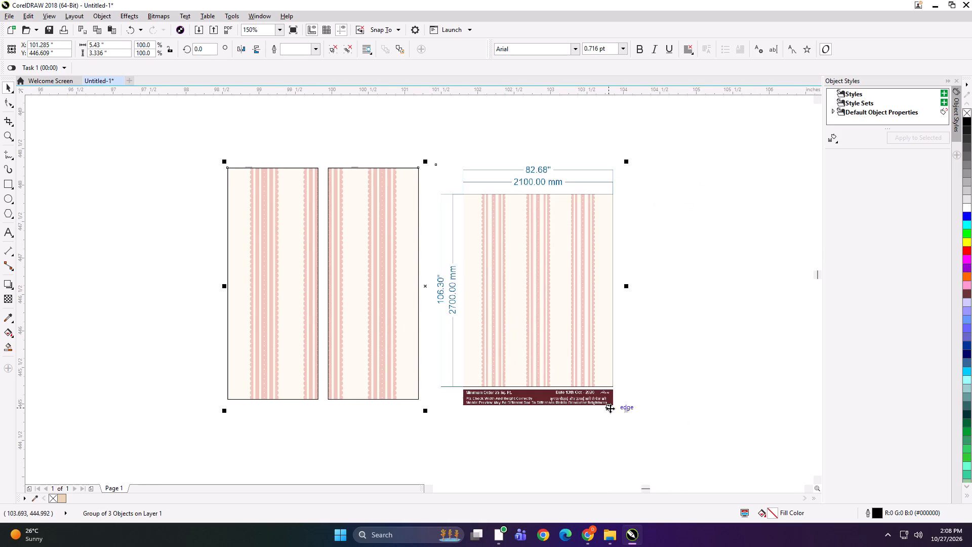
{"action": "left_click", "coordinate": [624, 412], "text": "shift"}
{"action": "left_click", "coordinate": [607, 401]}
{"action": "left_click_drag", "start_coordinate": [625, 413], "coordinate": [542, 373], "text": "shift"}
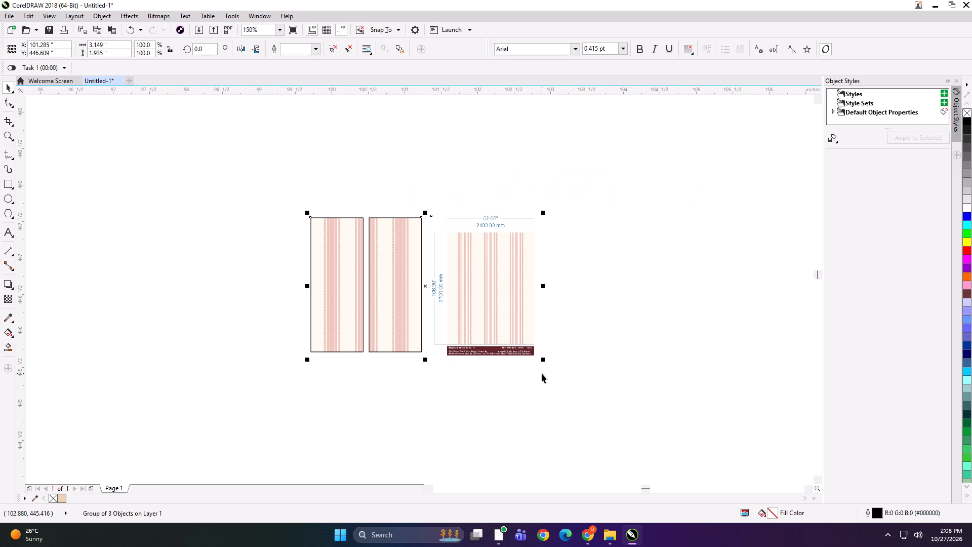
Export the reduced overview group as "SGFHJ" and delete it from the page.
{"action": "key", "text": "ctrl+e"}
{"action": "type", "text": "SGFHJ"}
{"action": "key", "text": "Return"}
{"action": "key", "text": "Return"}
{"action": "key", "text": "Return"}
{"action": "key", "text": "Delete"}
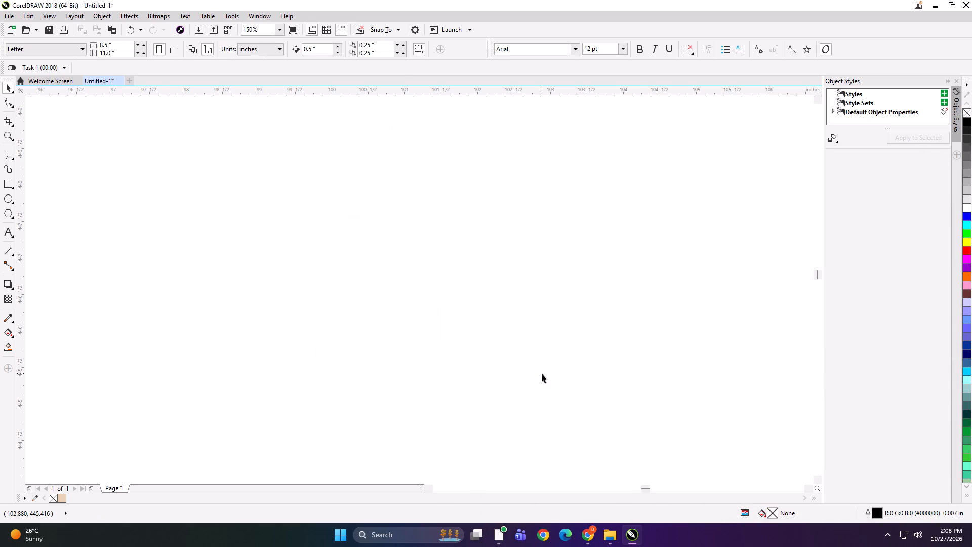